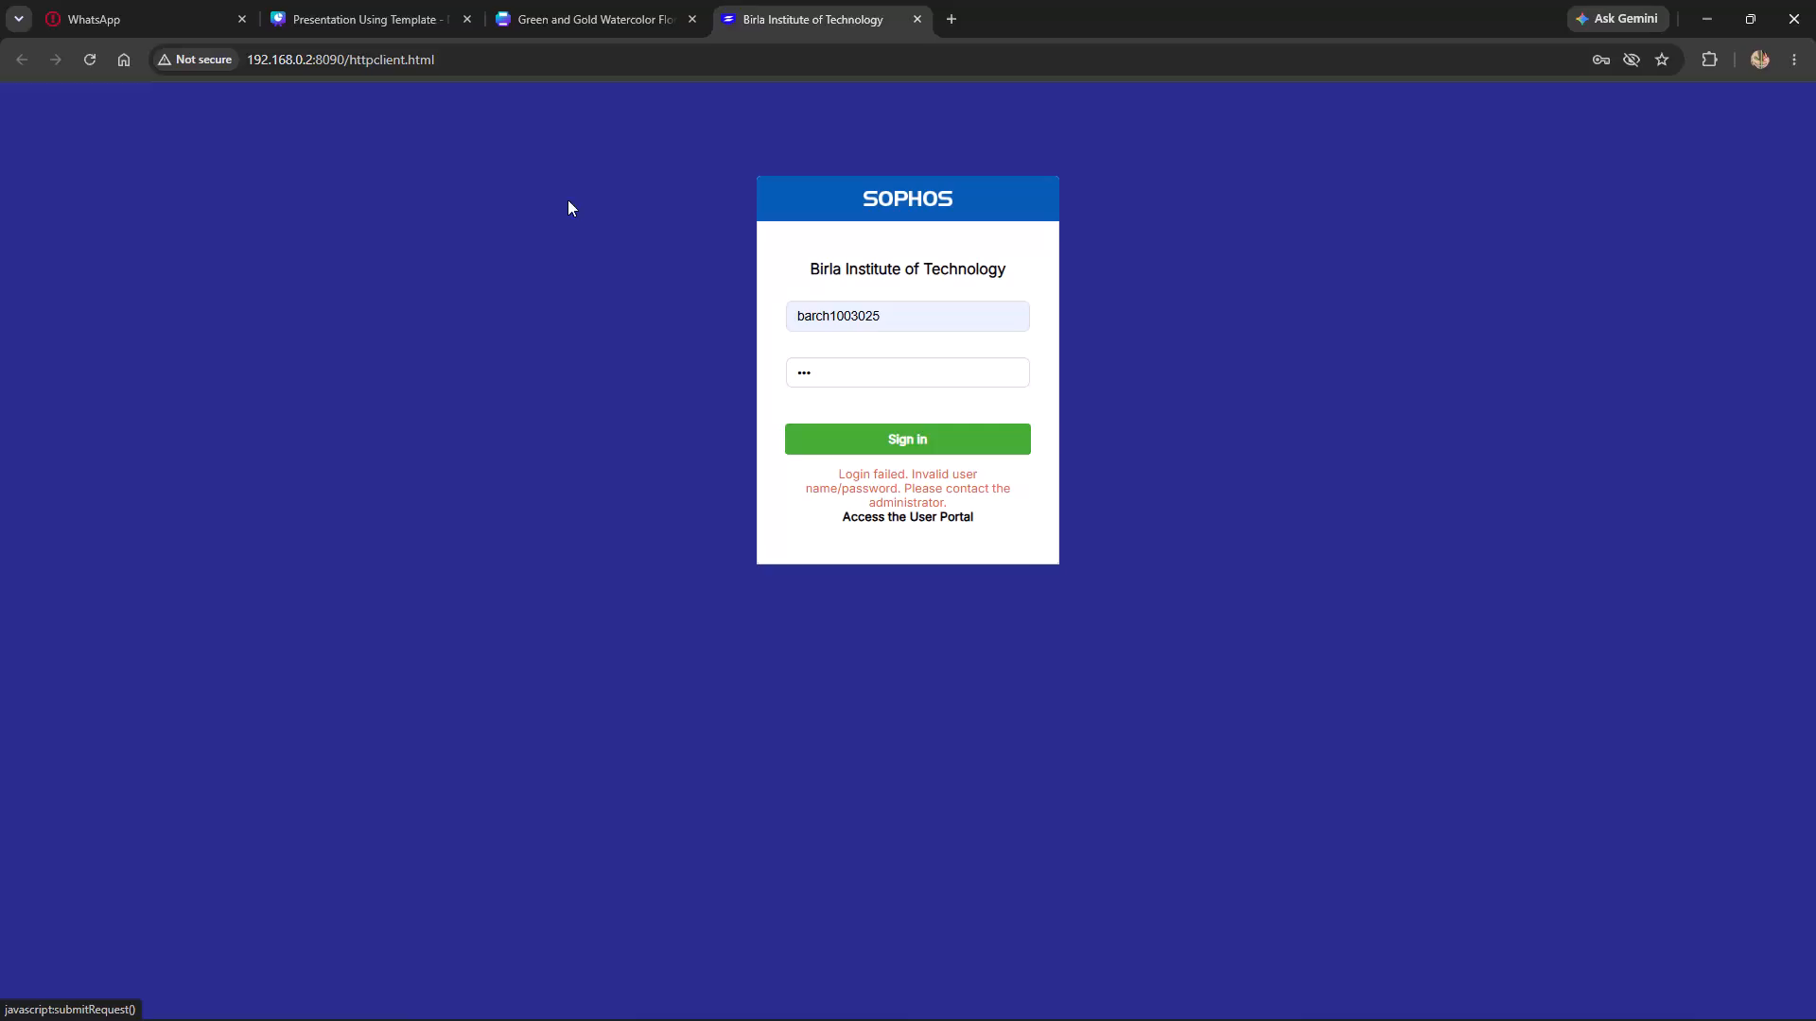
# Switch to the Canva design Green and Gold Watercolor Floral Background Poster A2.
pyautogui.click(353, 0)
pyautogui.click(527, 0)
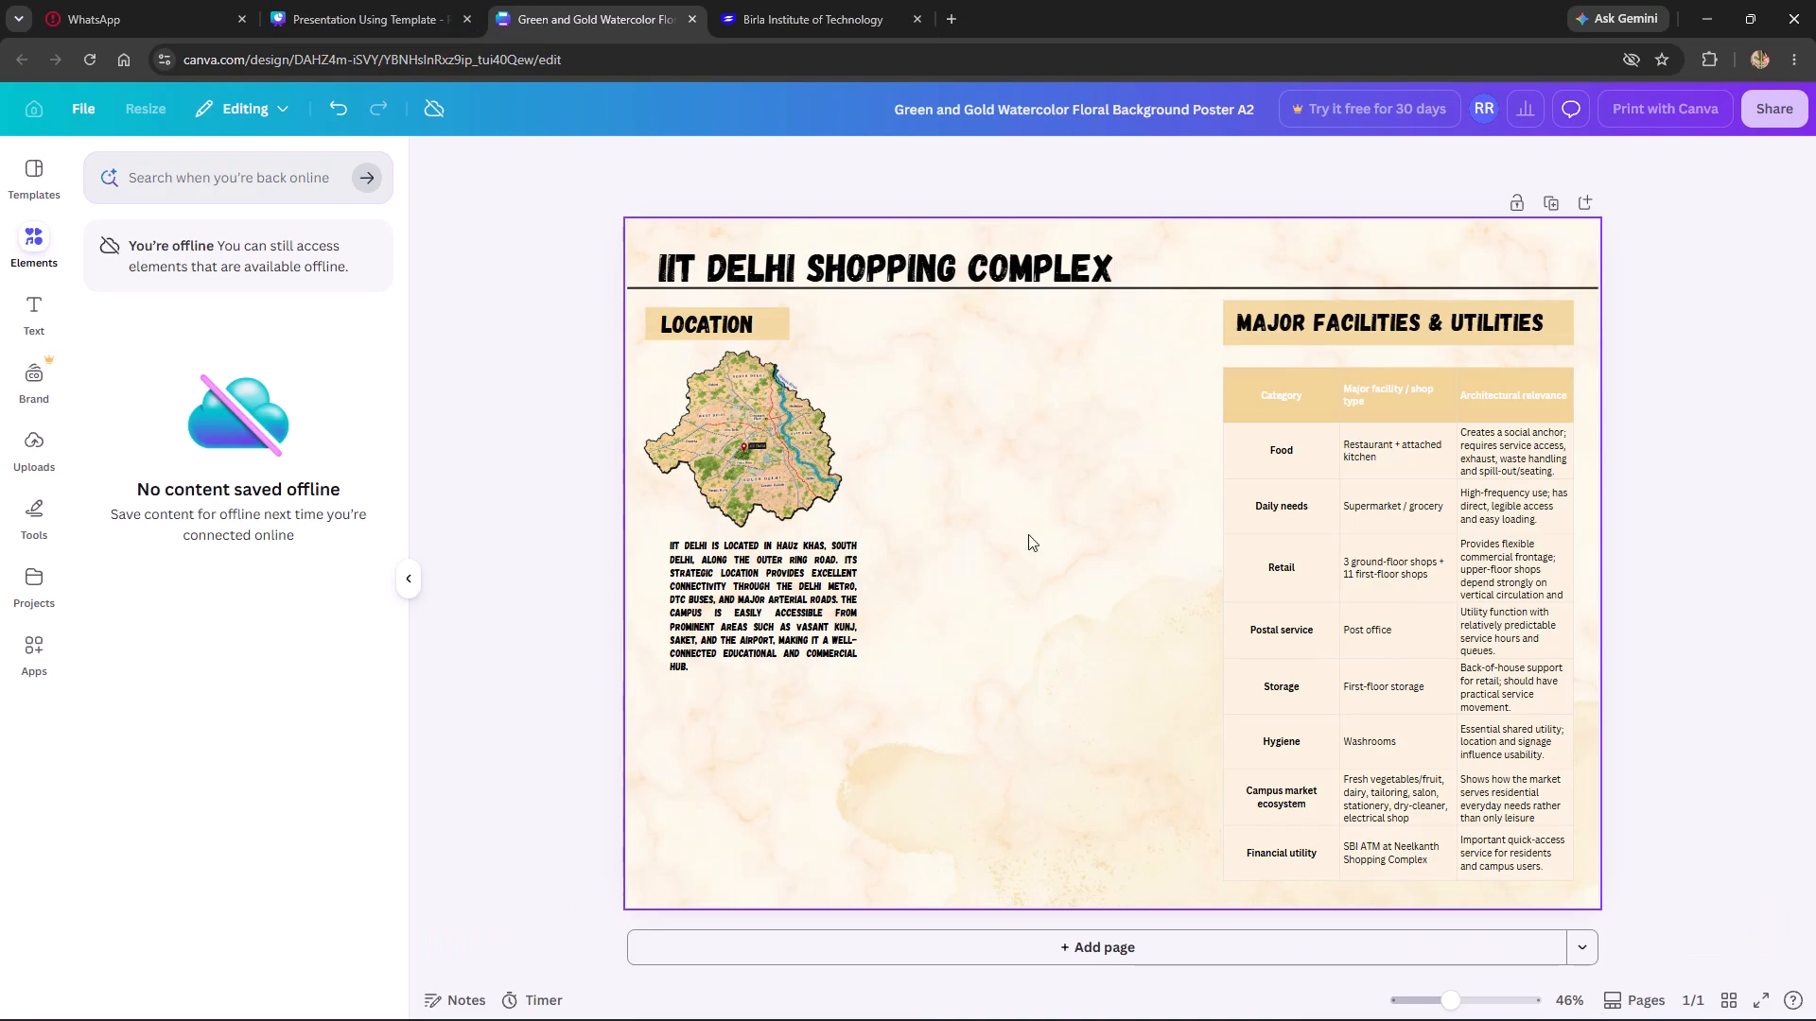
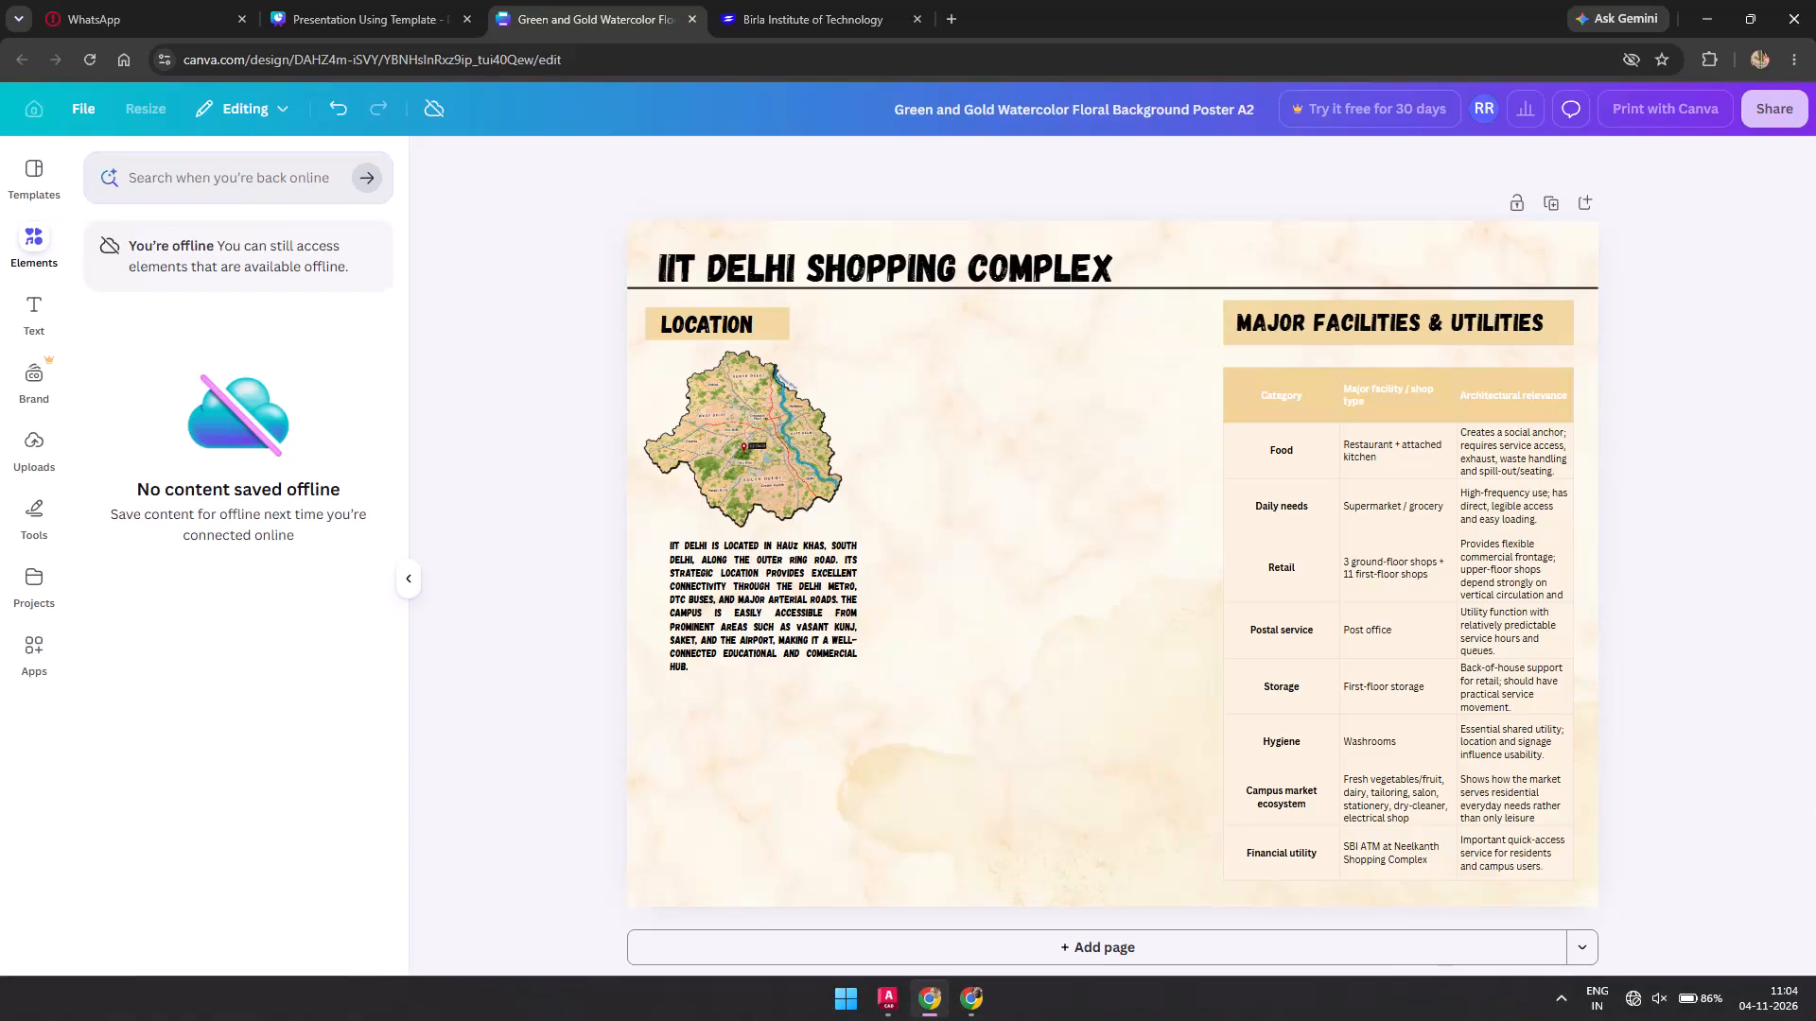
# Open the Windows Start menu.
pyautogui.click(839, 998)
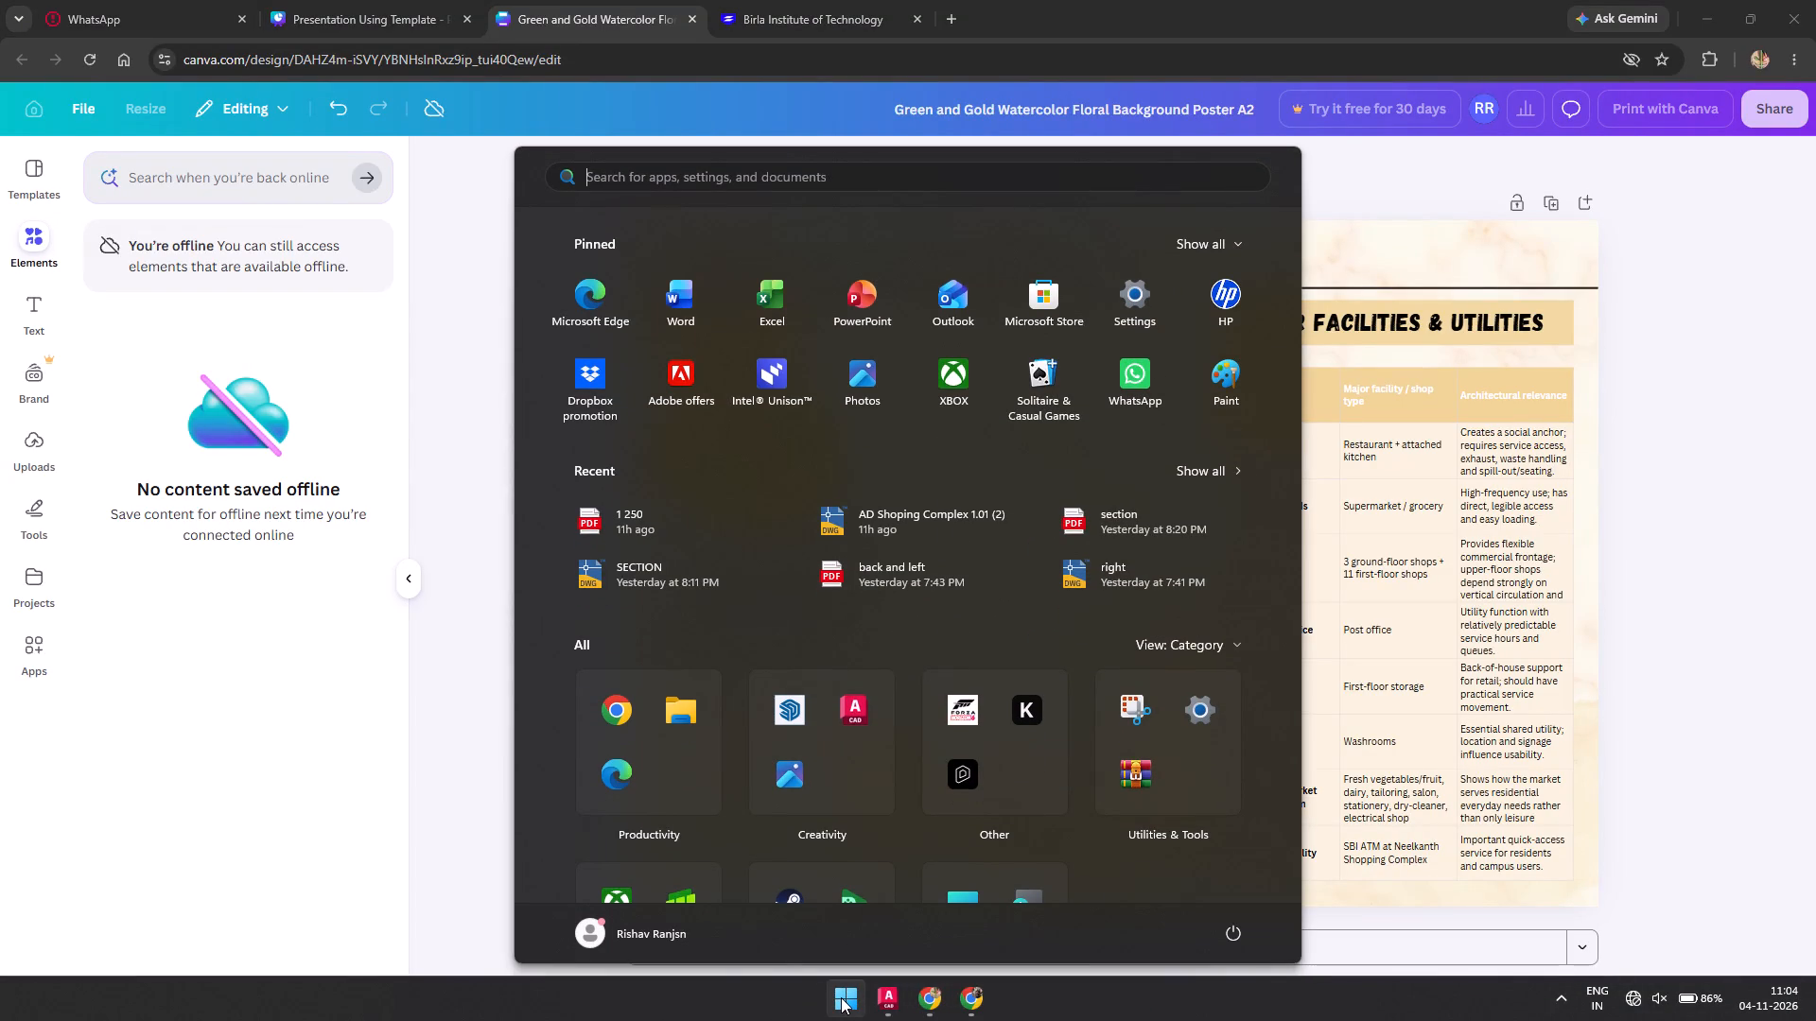
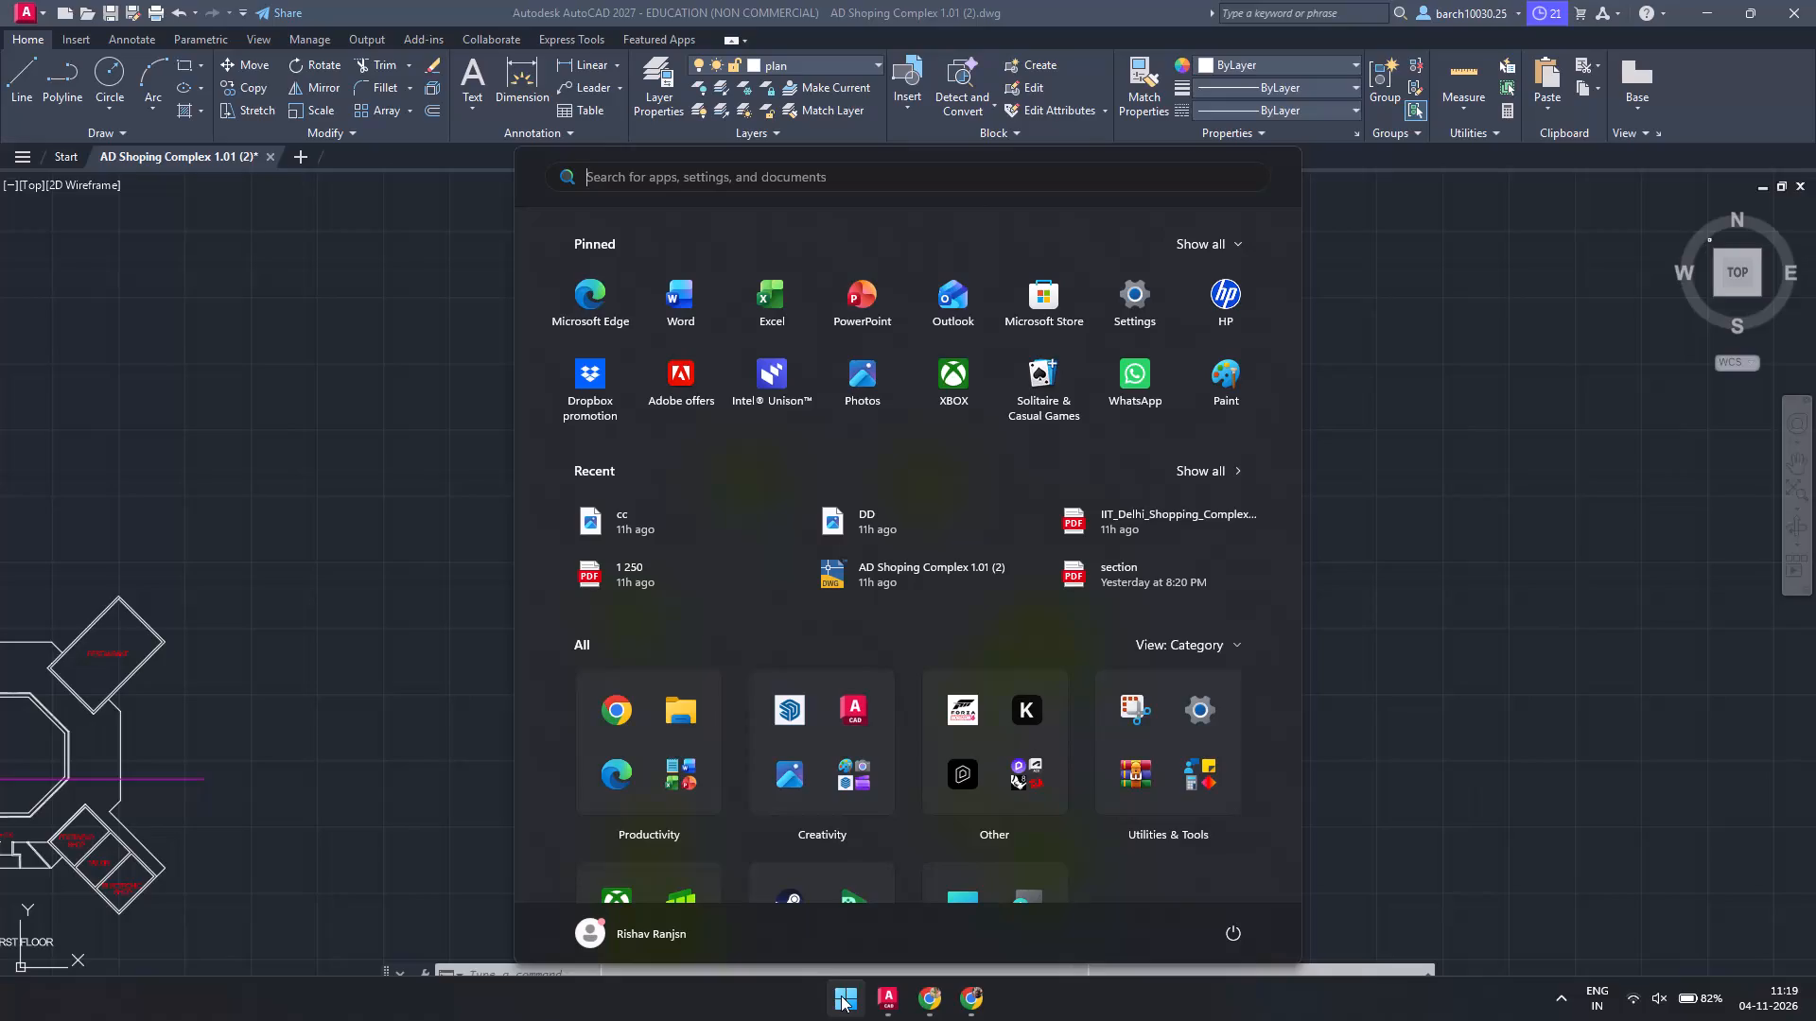
# Switch from AutoCAD to the Canva poster design titled IIT Delhi Shopping Complex.
pyautogui.hotkey('alt', 'Tab')
pyautogui.hotkey('alt', 'Tab')
pyautogui.hotkey('alt', 'Tab')
pyautogui.hotkey('alt', 'Tab')
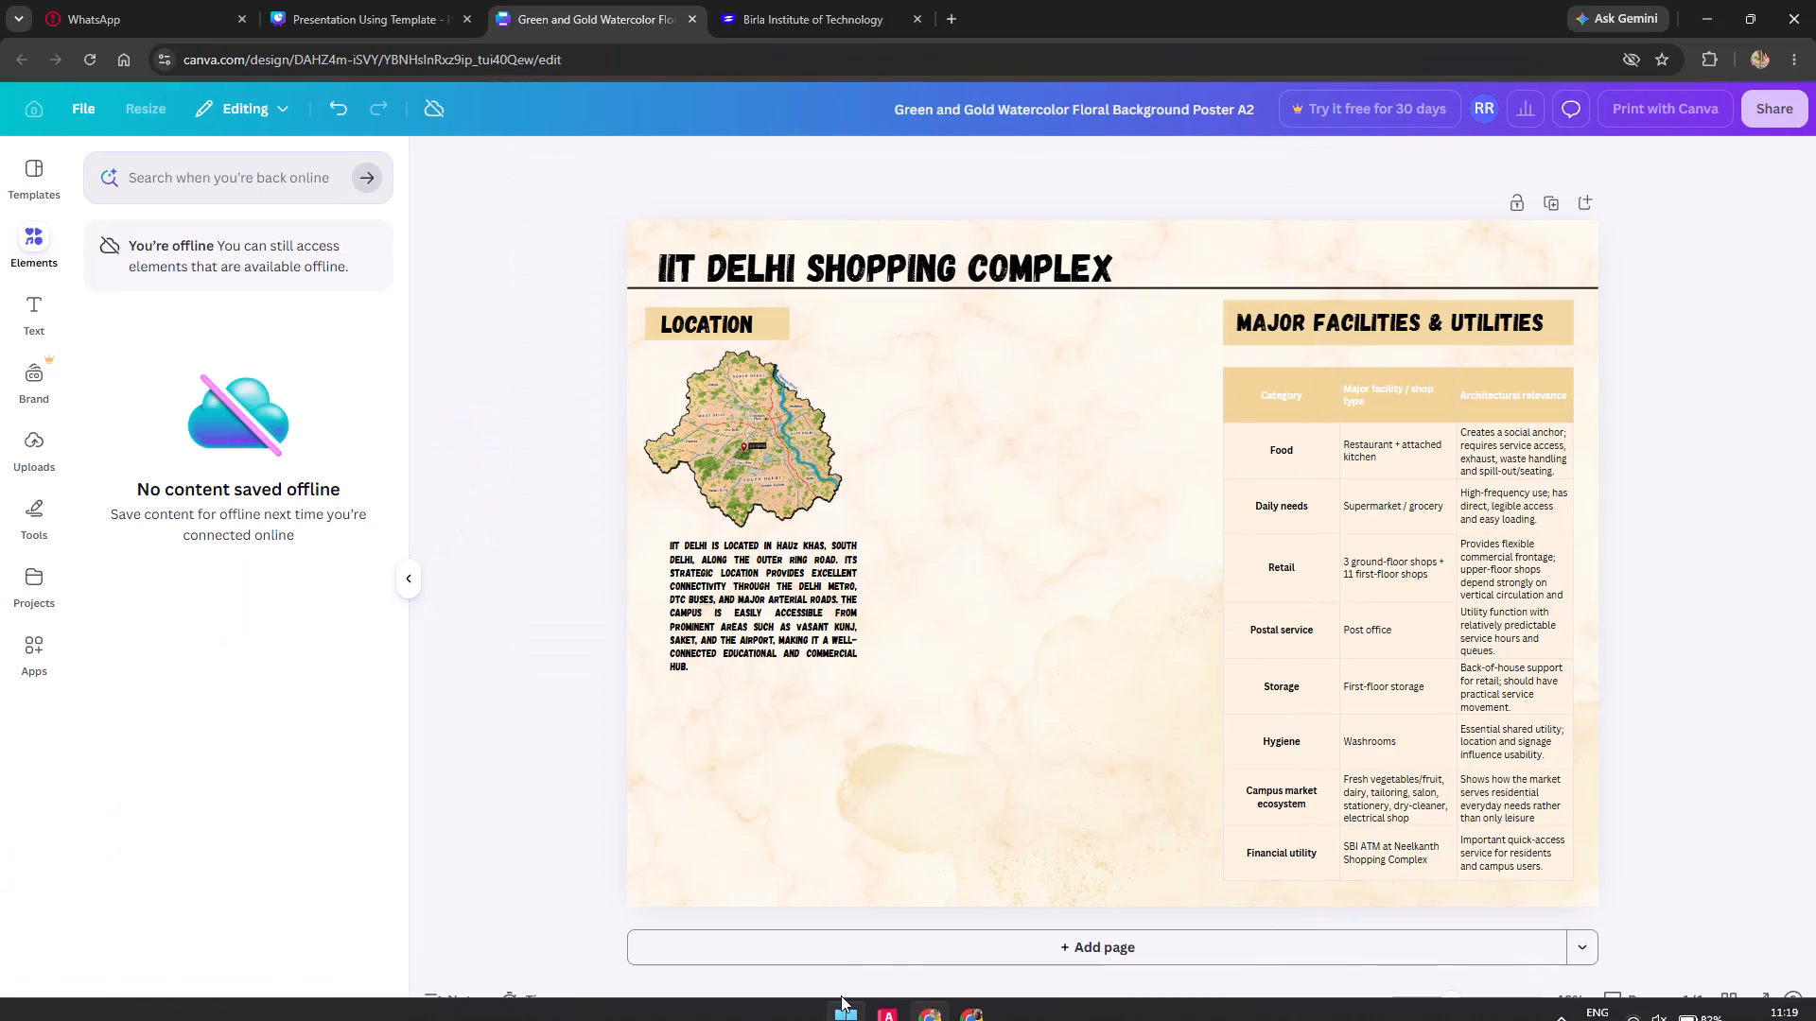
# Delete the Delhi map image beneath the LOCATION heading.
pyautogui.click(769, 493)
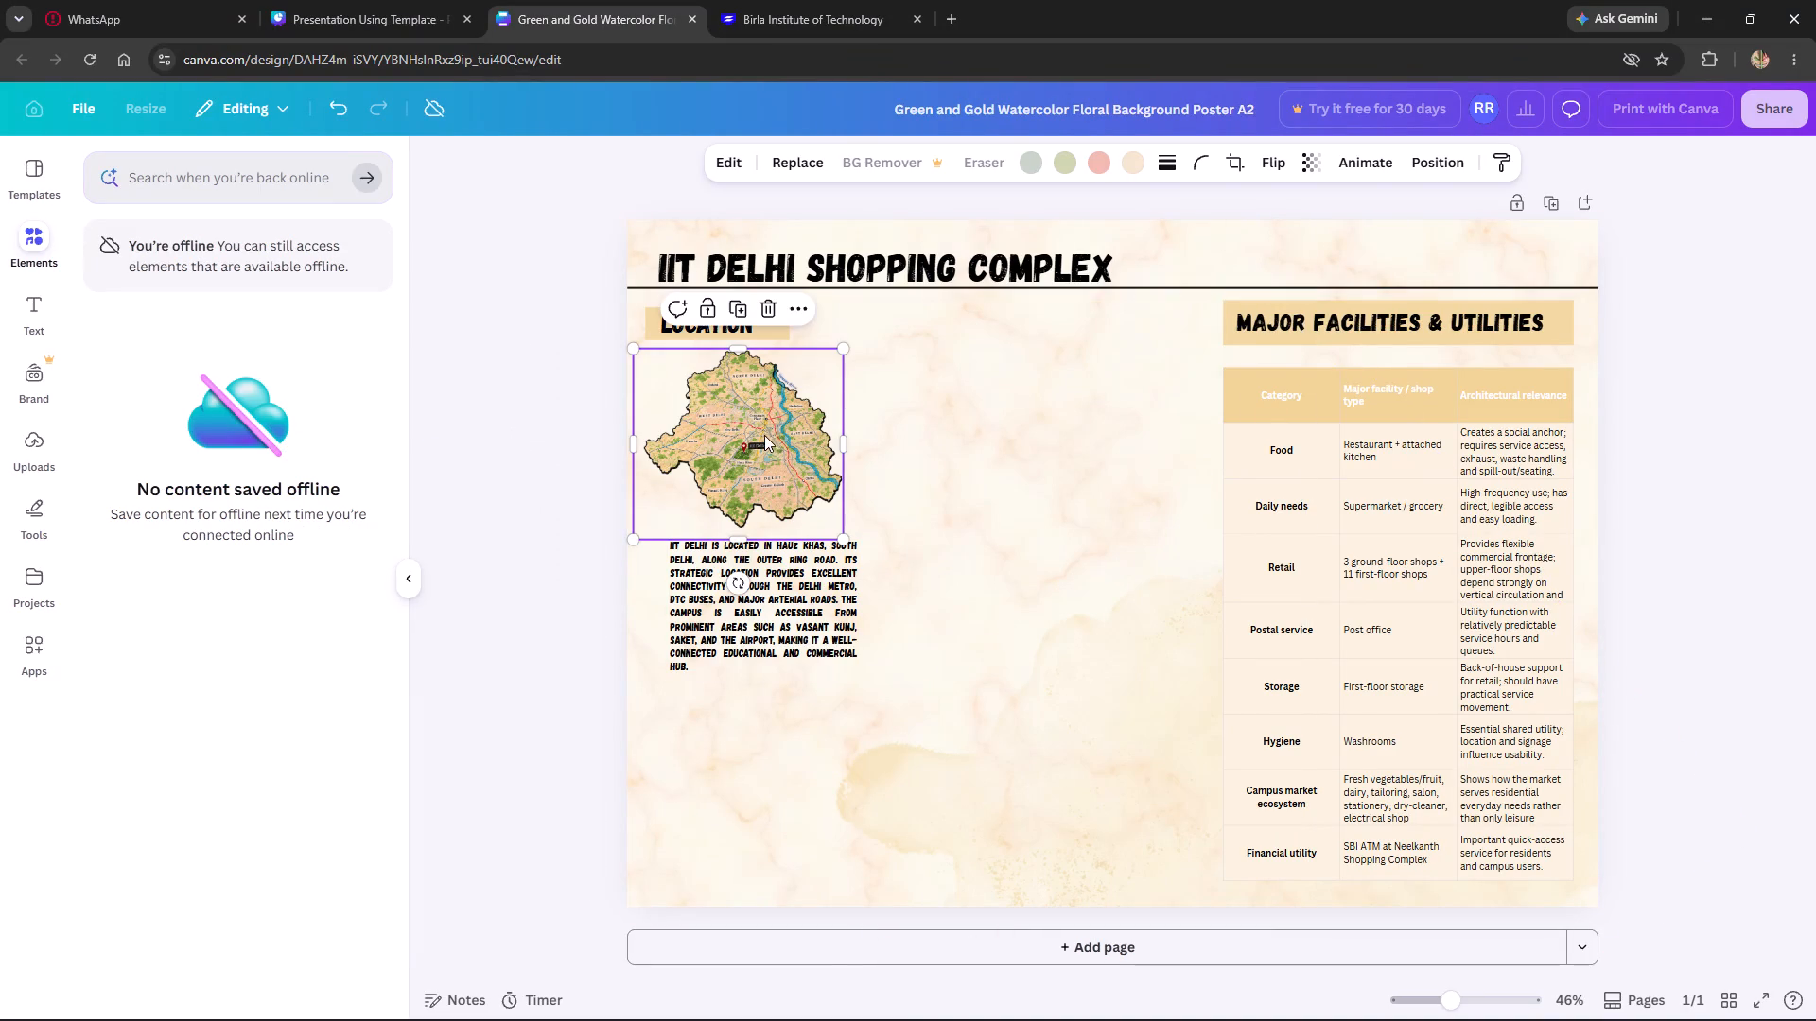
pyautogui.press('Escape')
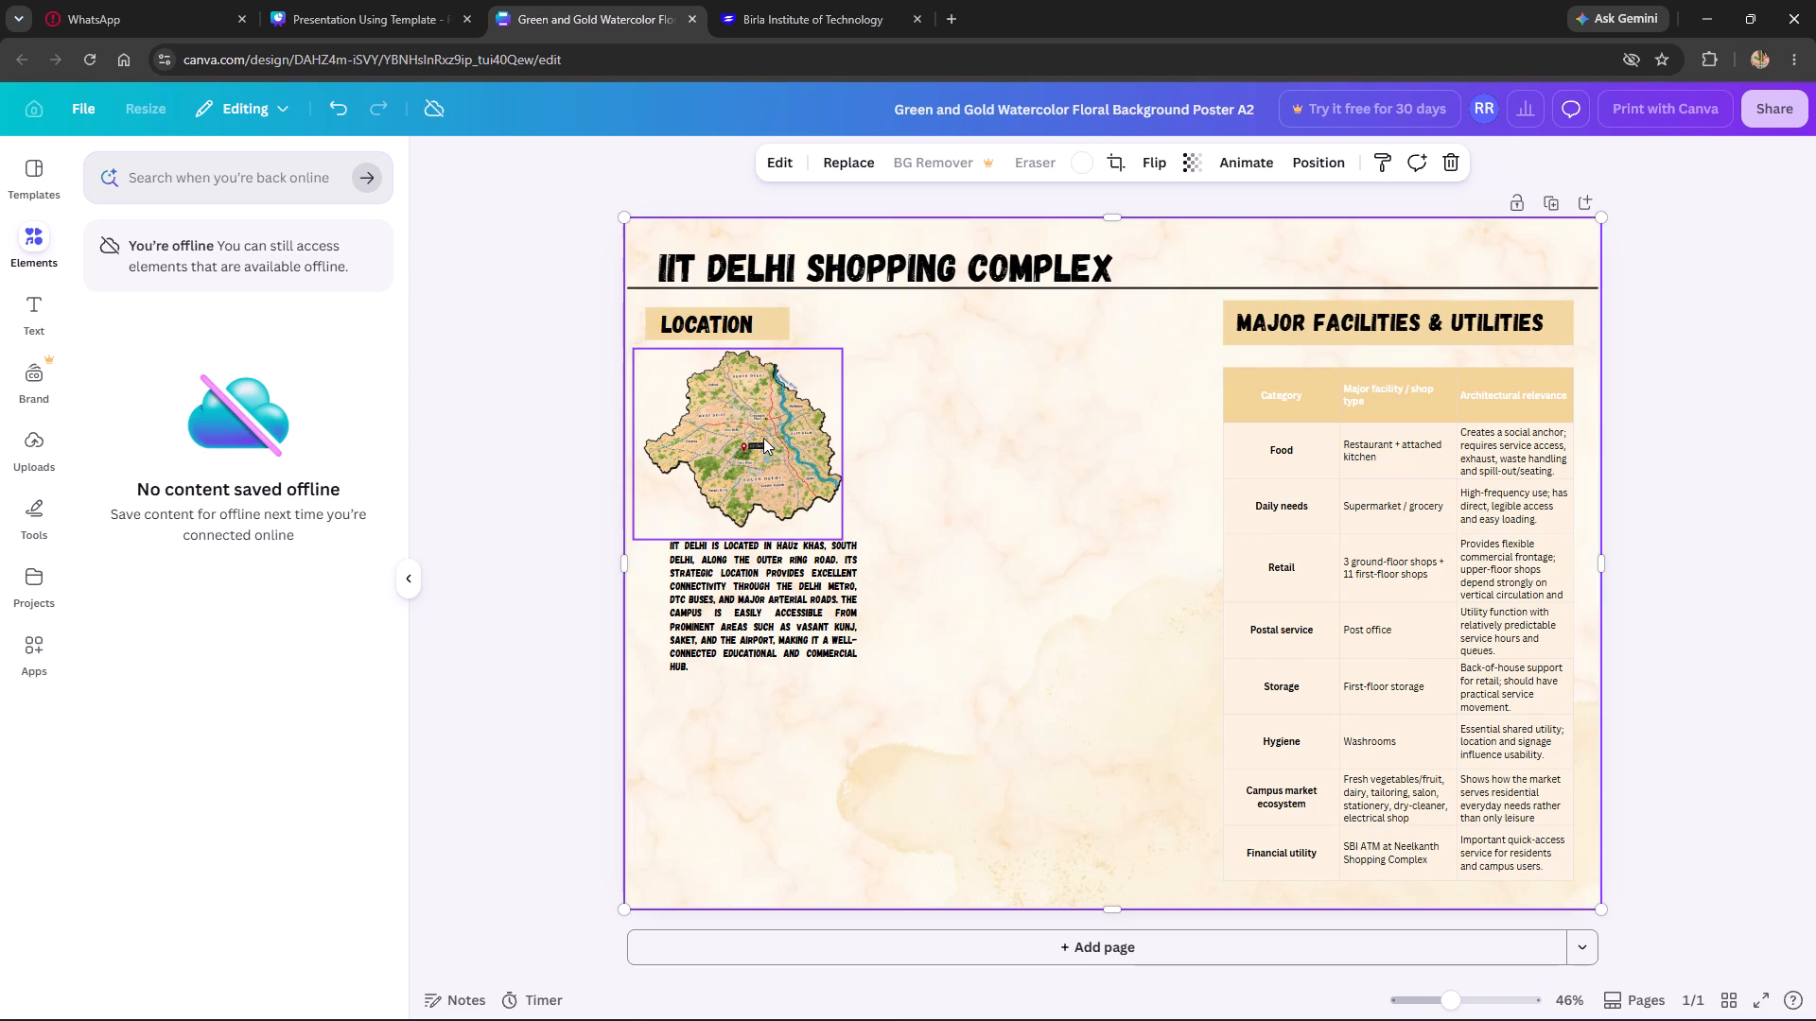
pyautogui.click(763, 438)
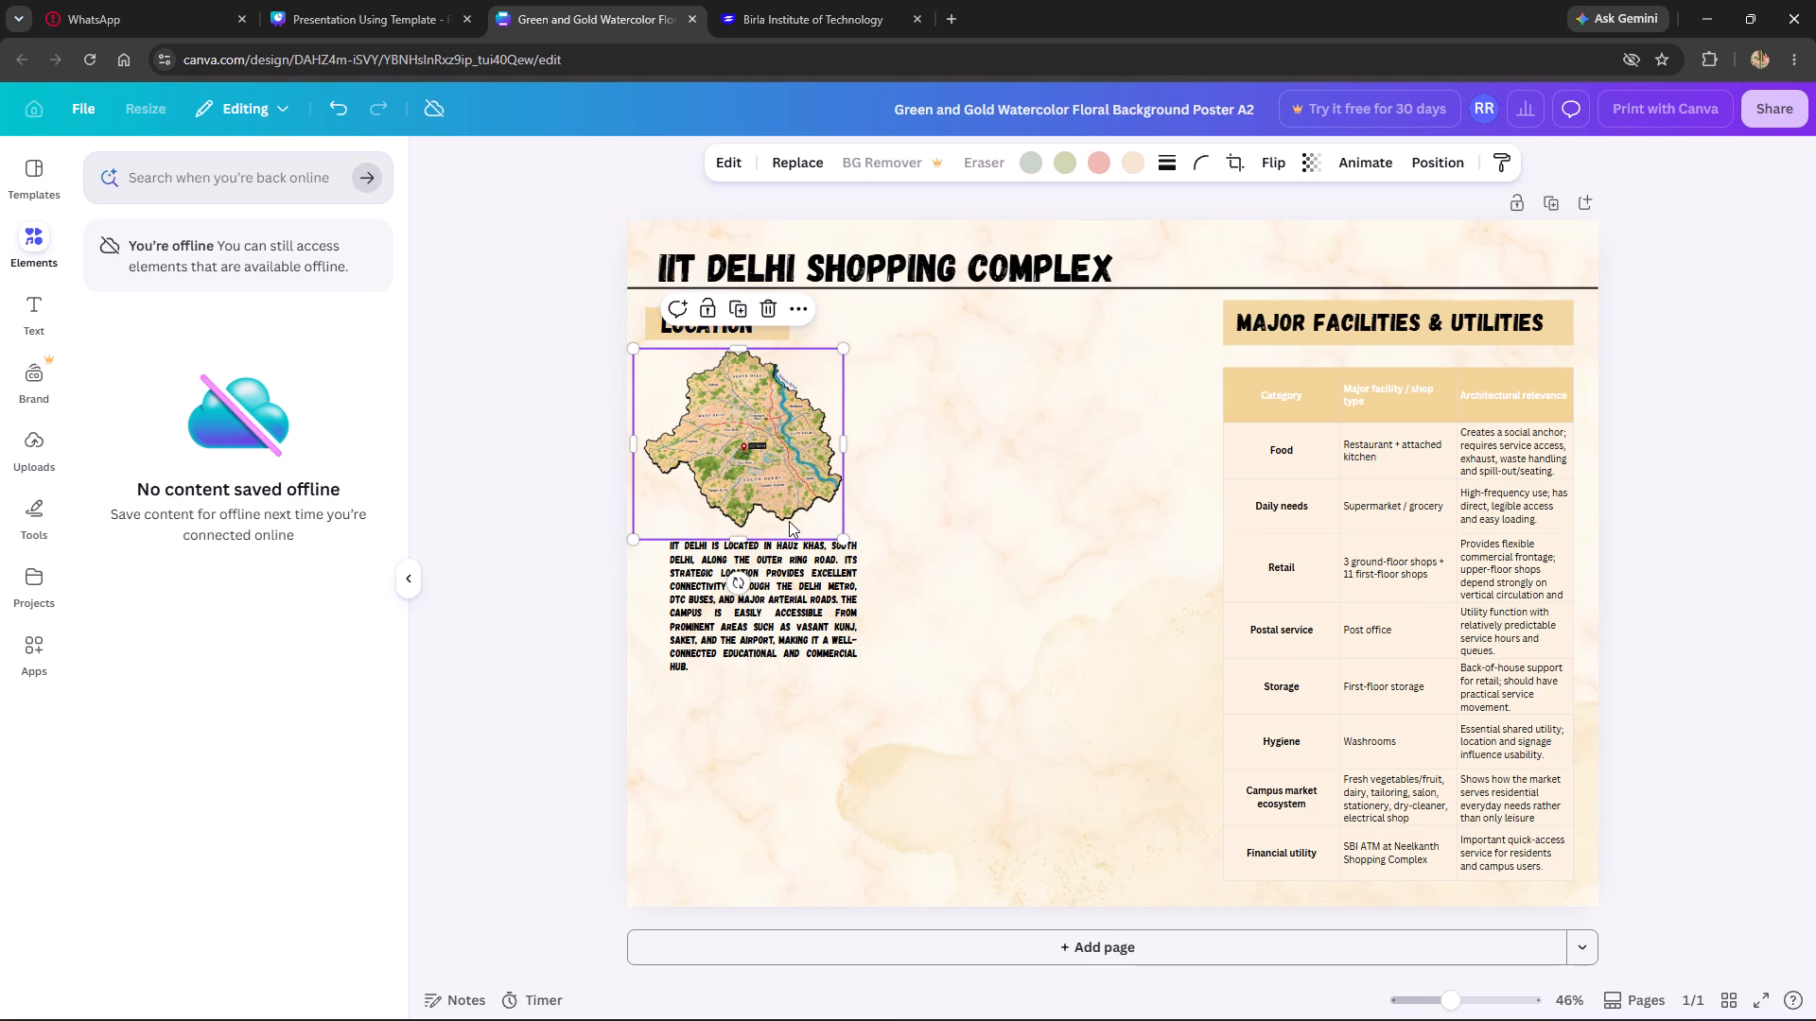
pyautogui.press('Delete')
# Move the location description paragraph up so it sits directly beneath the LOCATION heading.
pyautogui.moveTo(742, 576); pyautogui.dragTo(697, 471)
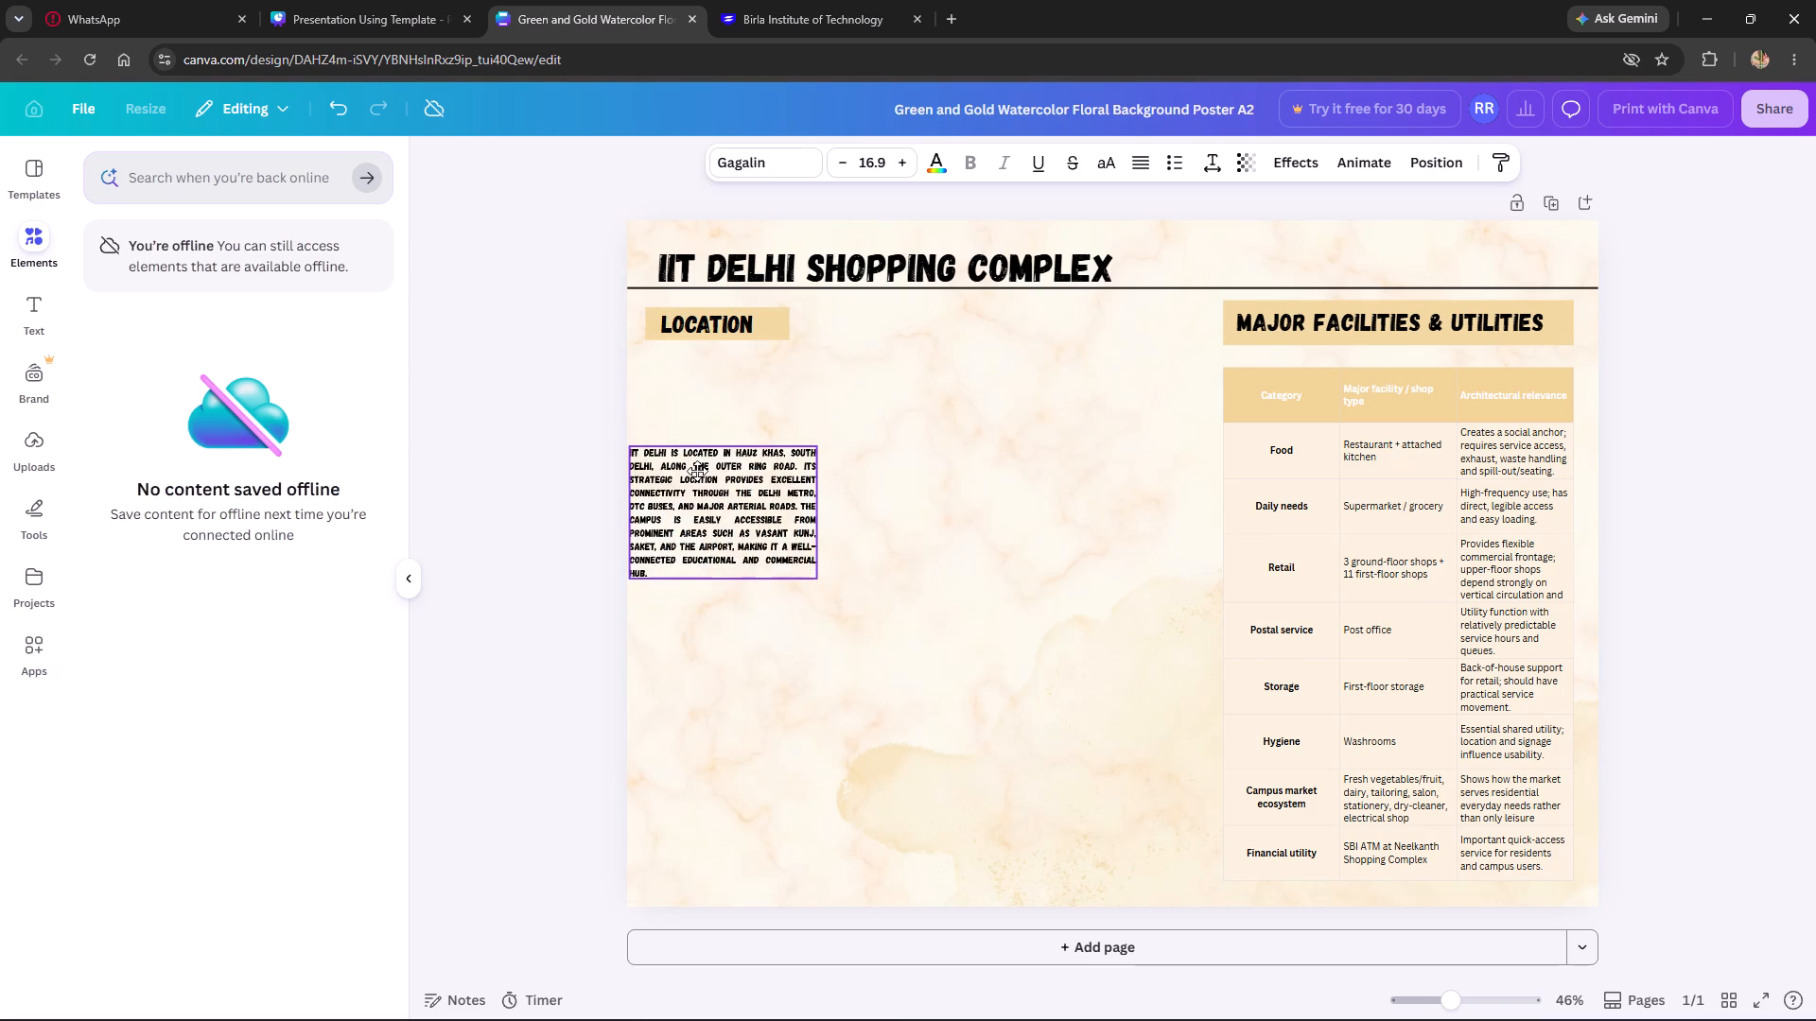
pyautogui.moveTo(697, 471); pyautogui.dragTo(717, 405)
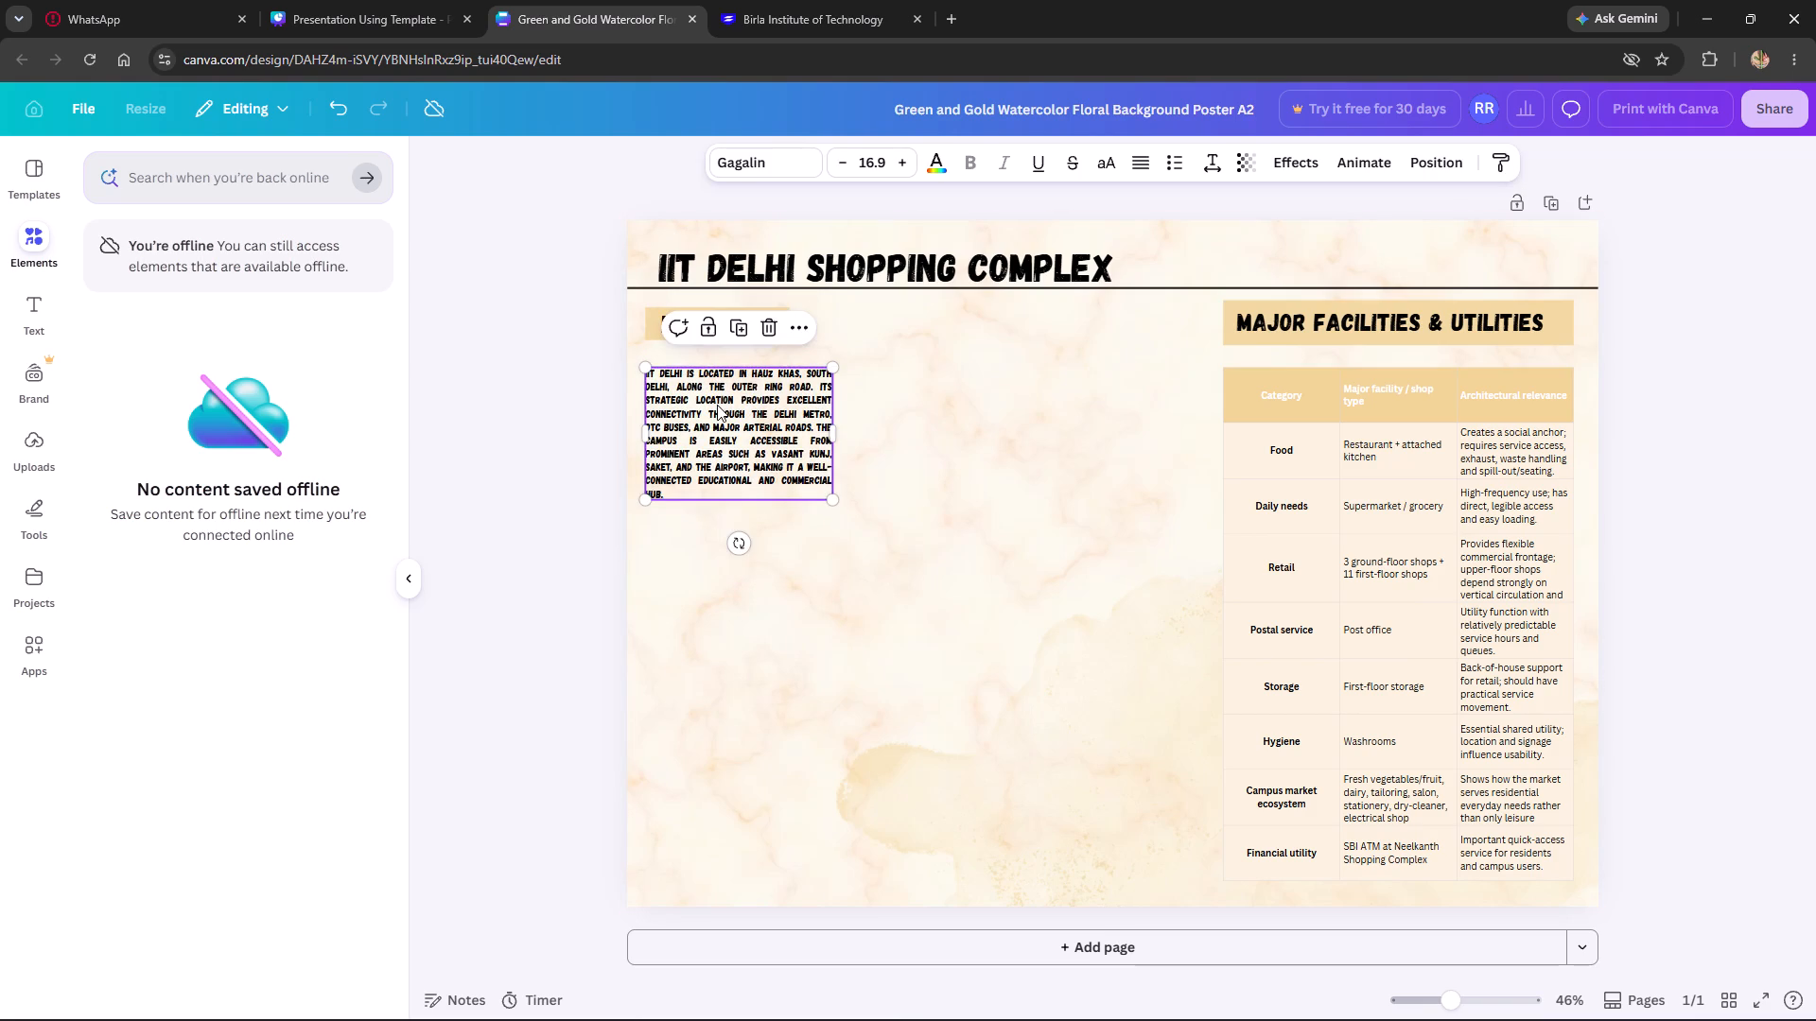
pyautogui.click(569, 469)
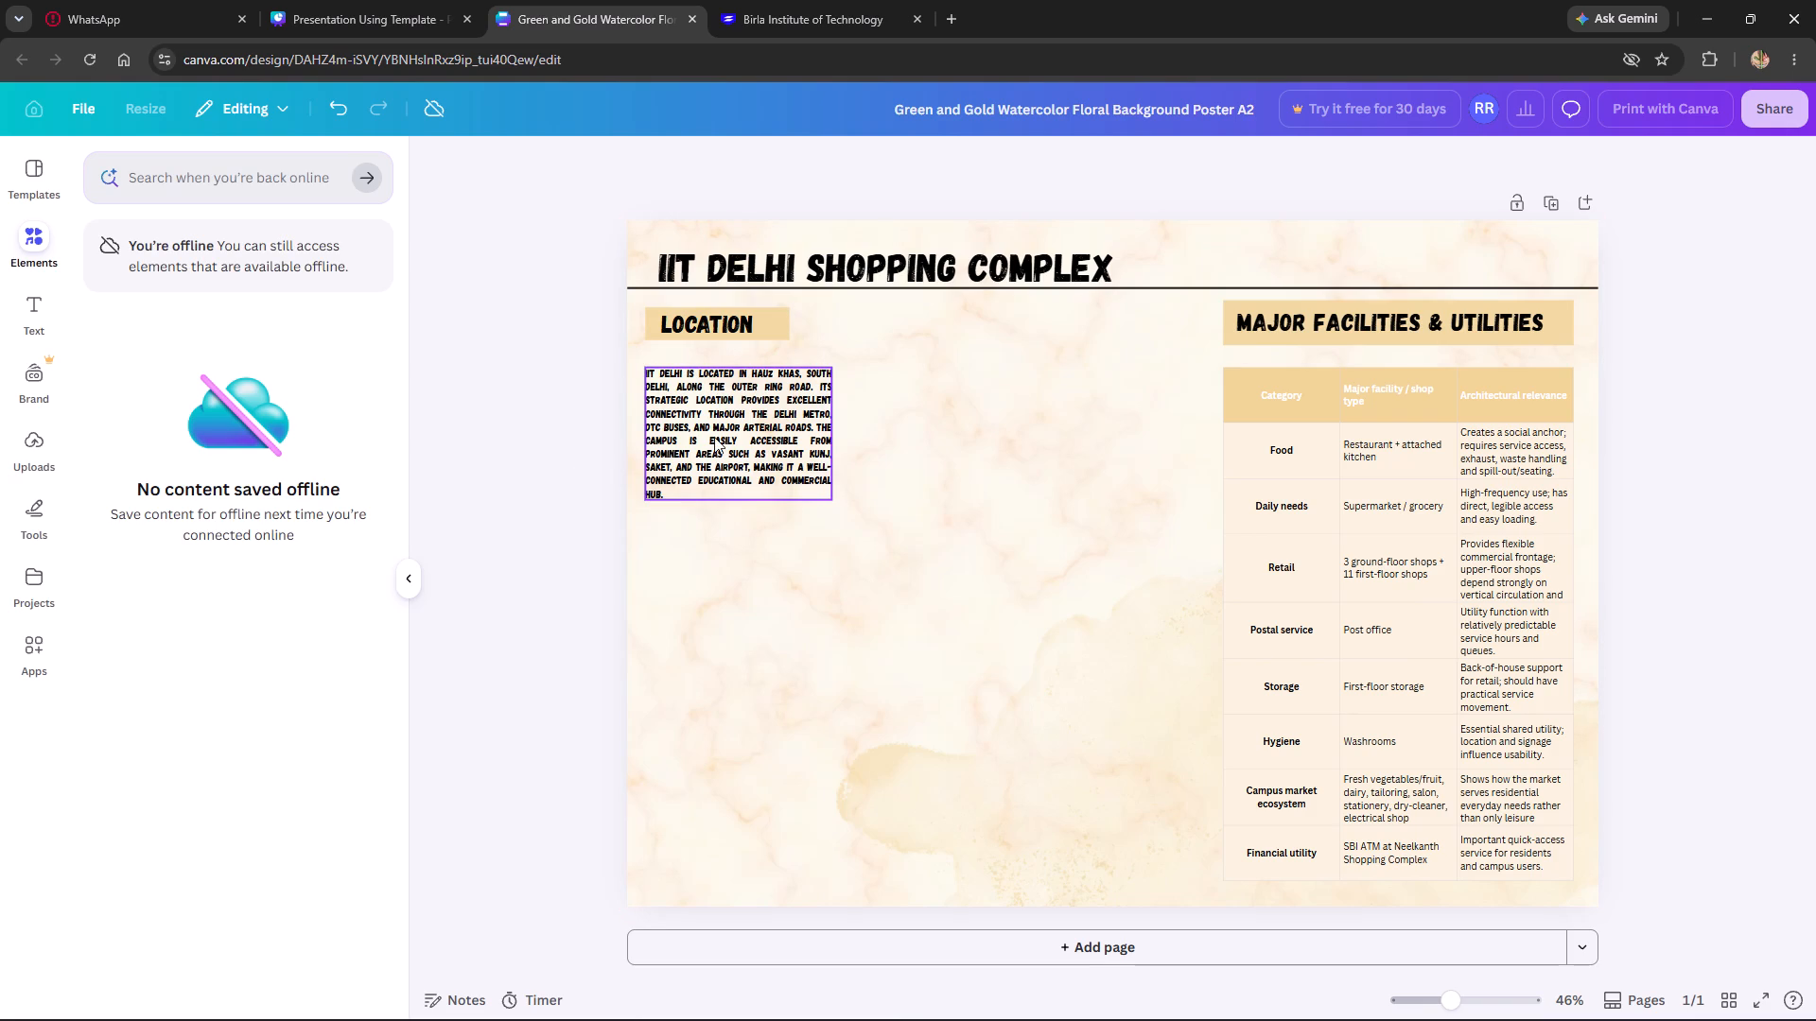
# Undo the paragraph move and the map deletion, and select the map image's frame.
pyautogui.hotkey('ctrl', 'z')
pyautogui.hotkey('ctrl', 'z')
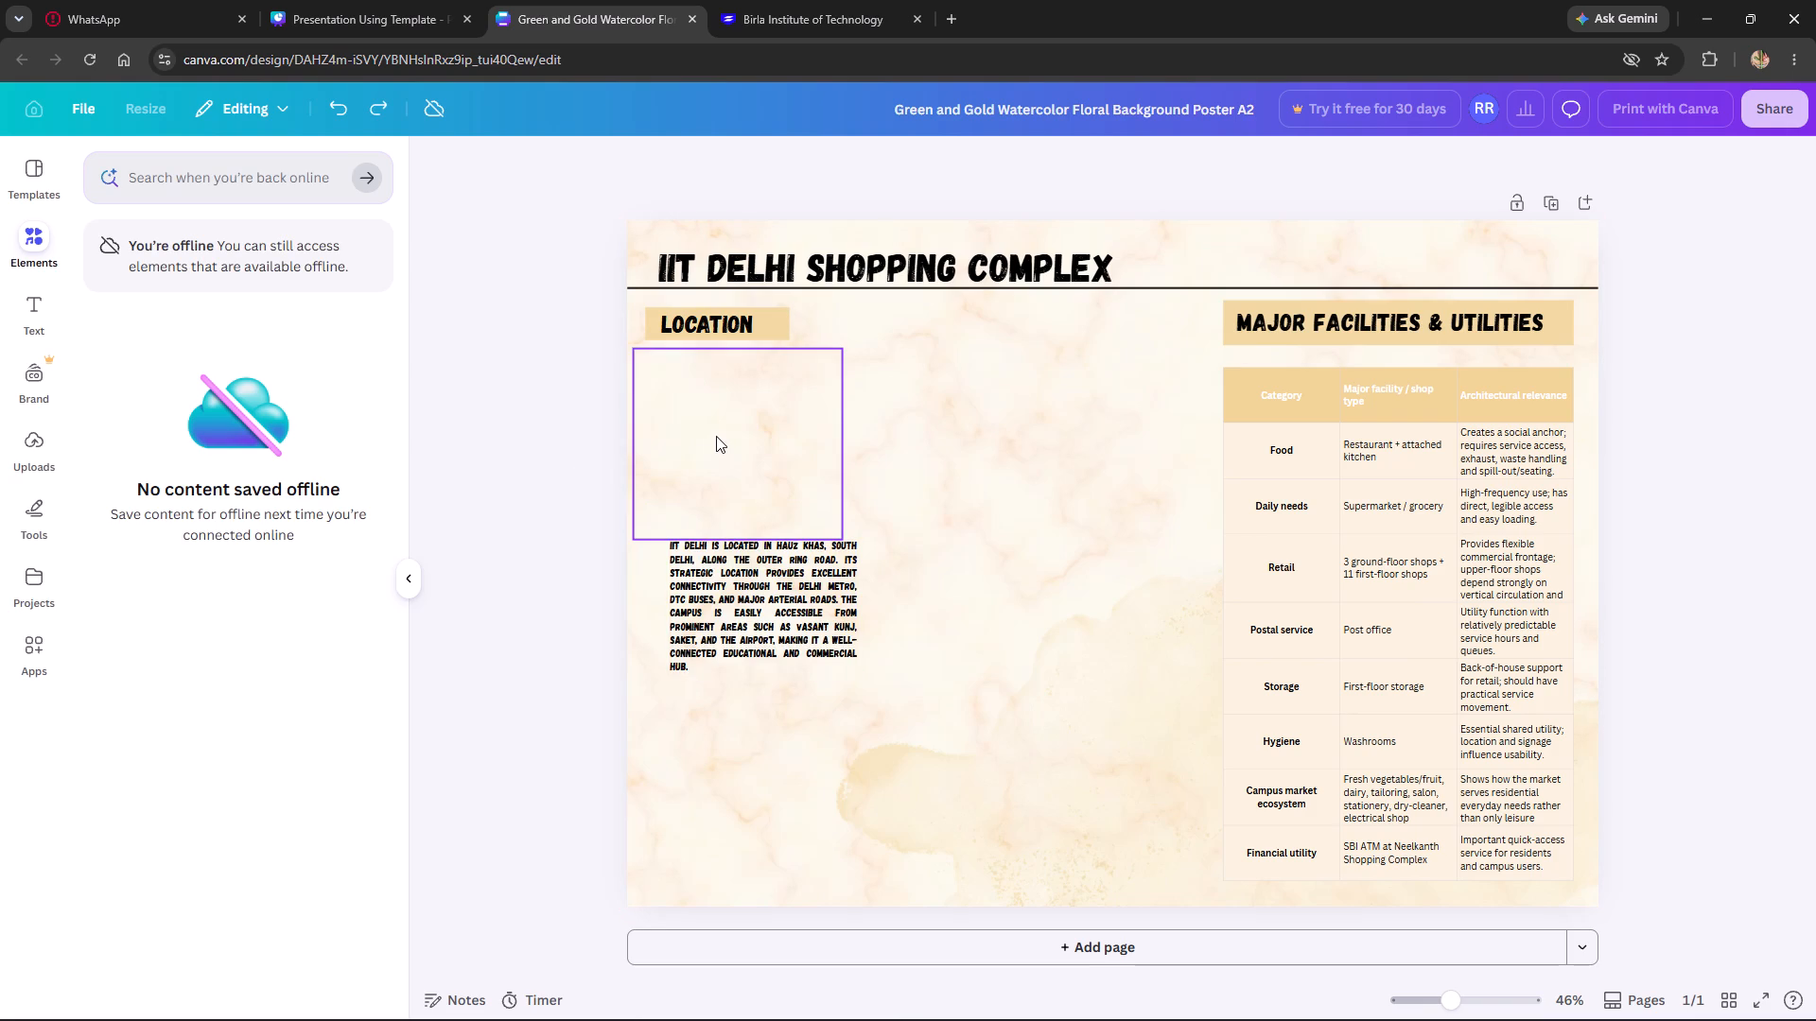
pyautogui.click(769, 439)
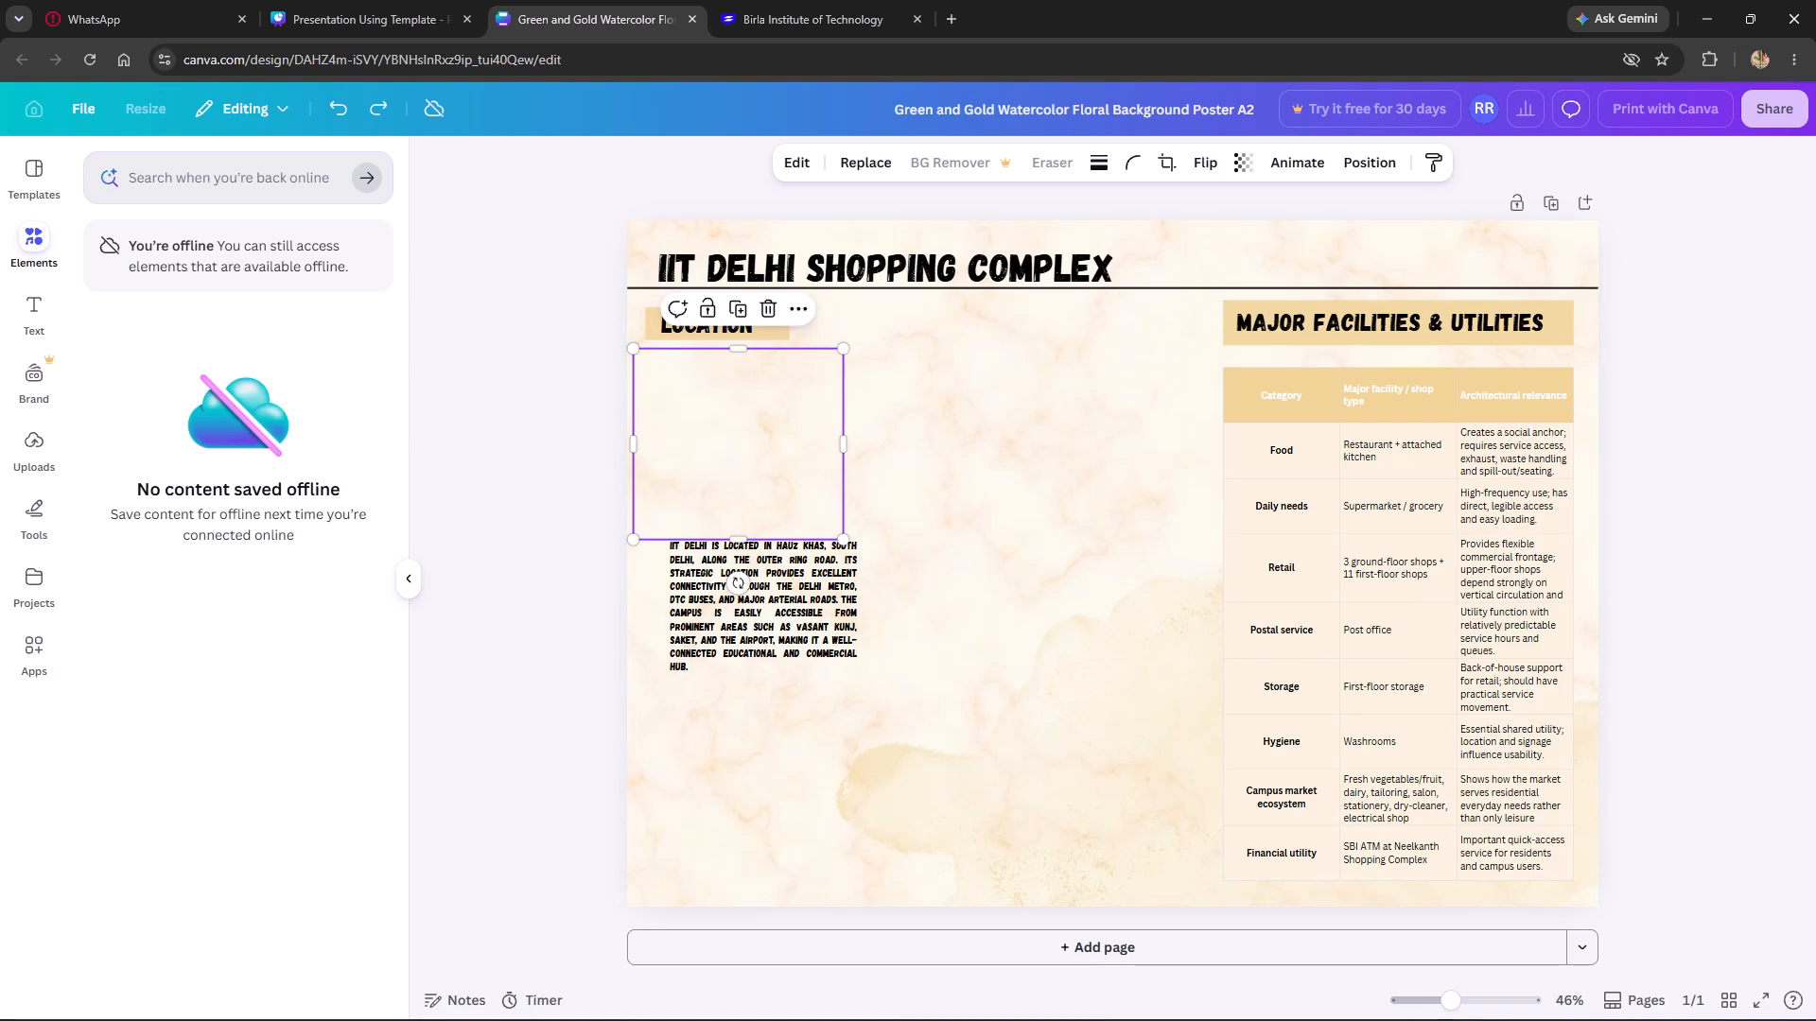
# Restore the computer's internet connection through the Windows quick settings.
pyautogui.click(1638, 1000)
pyautogui.click(1555, 649)
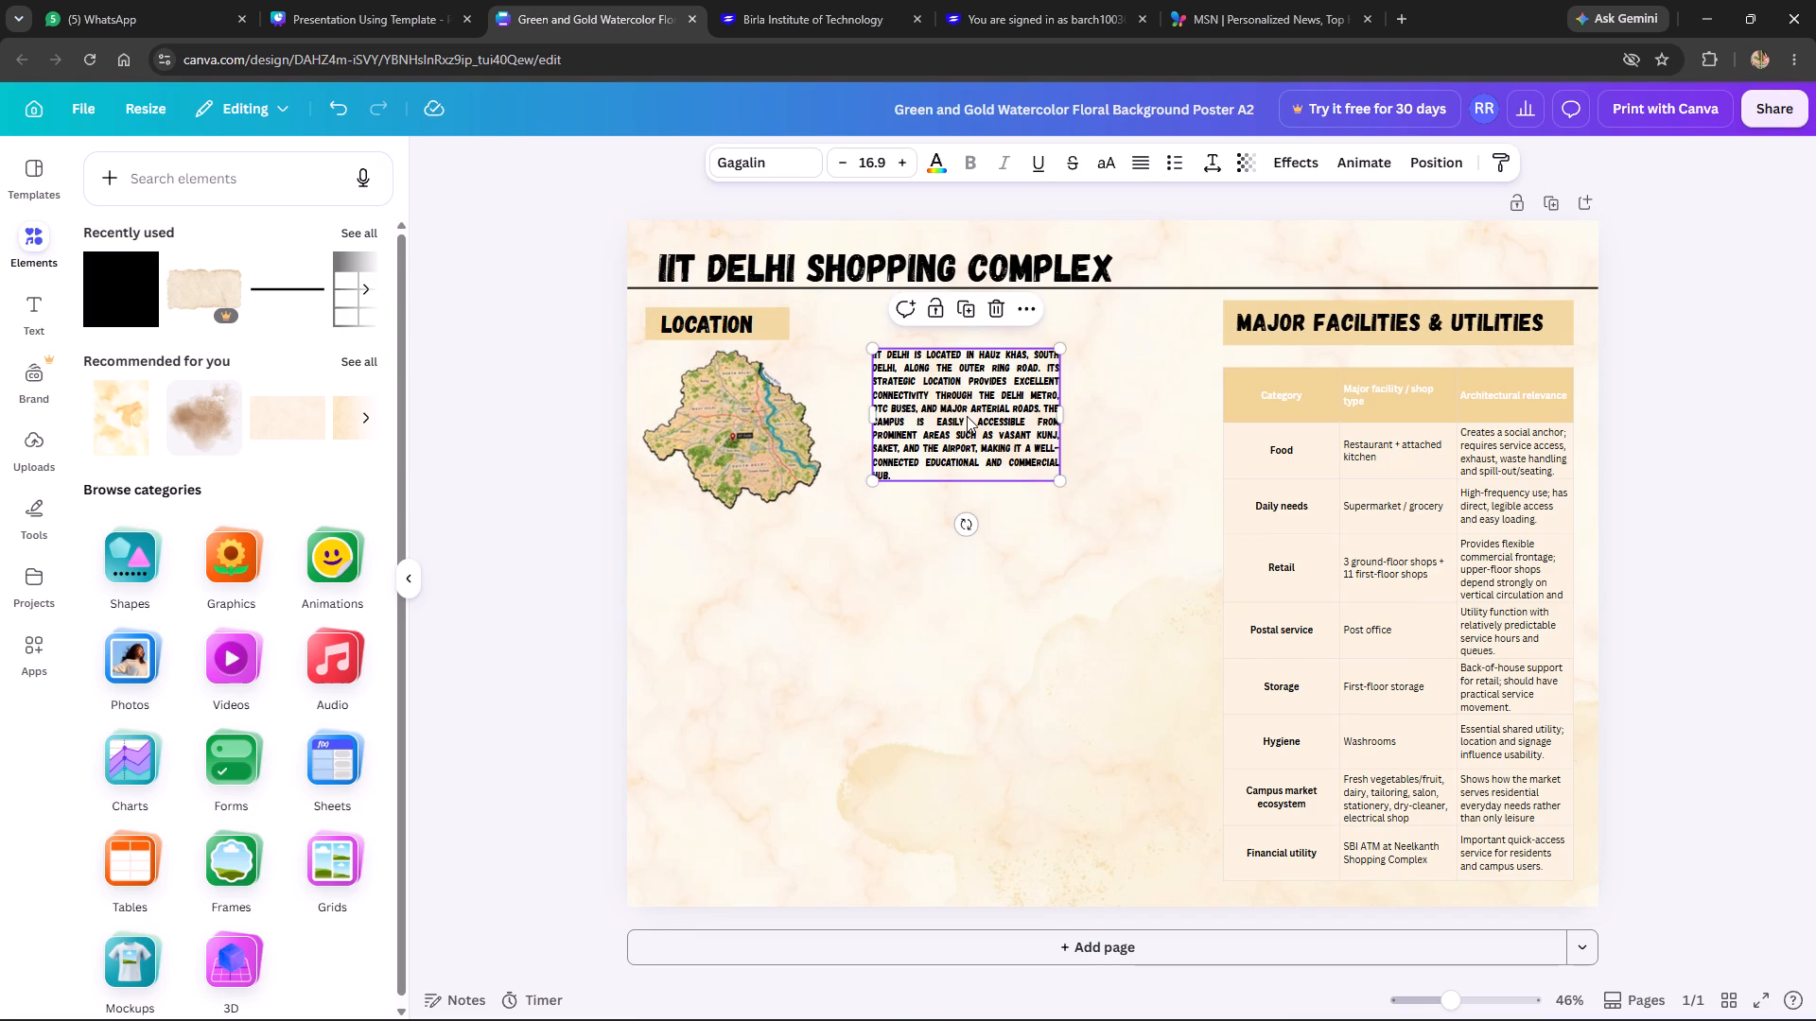
# Enlarge the Delhi map image under the Location heading until it nearly reaches the location paragraph.
pyautogui.click(778, 440)
pyautogui.click(826, 521)
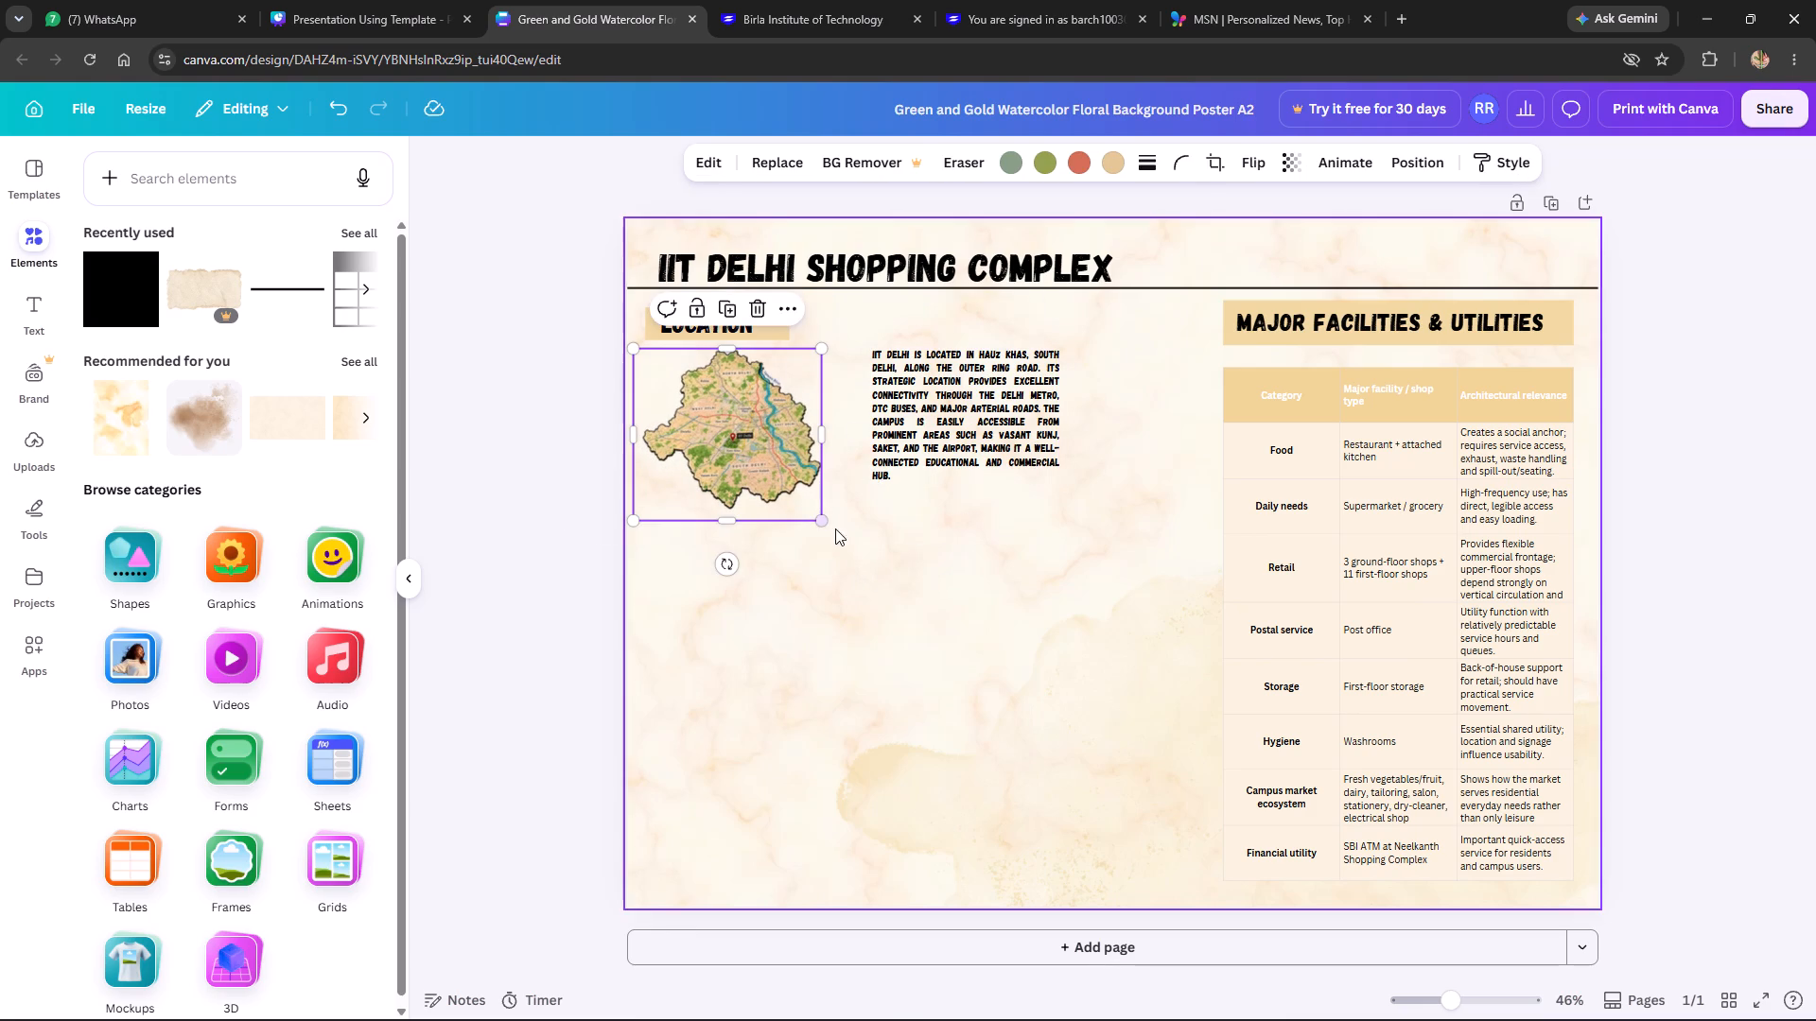
pyautogui.moveTo(823, 522); pyautogui.dragTo(834, 532)
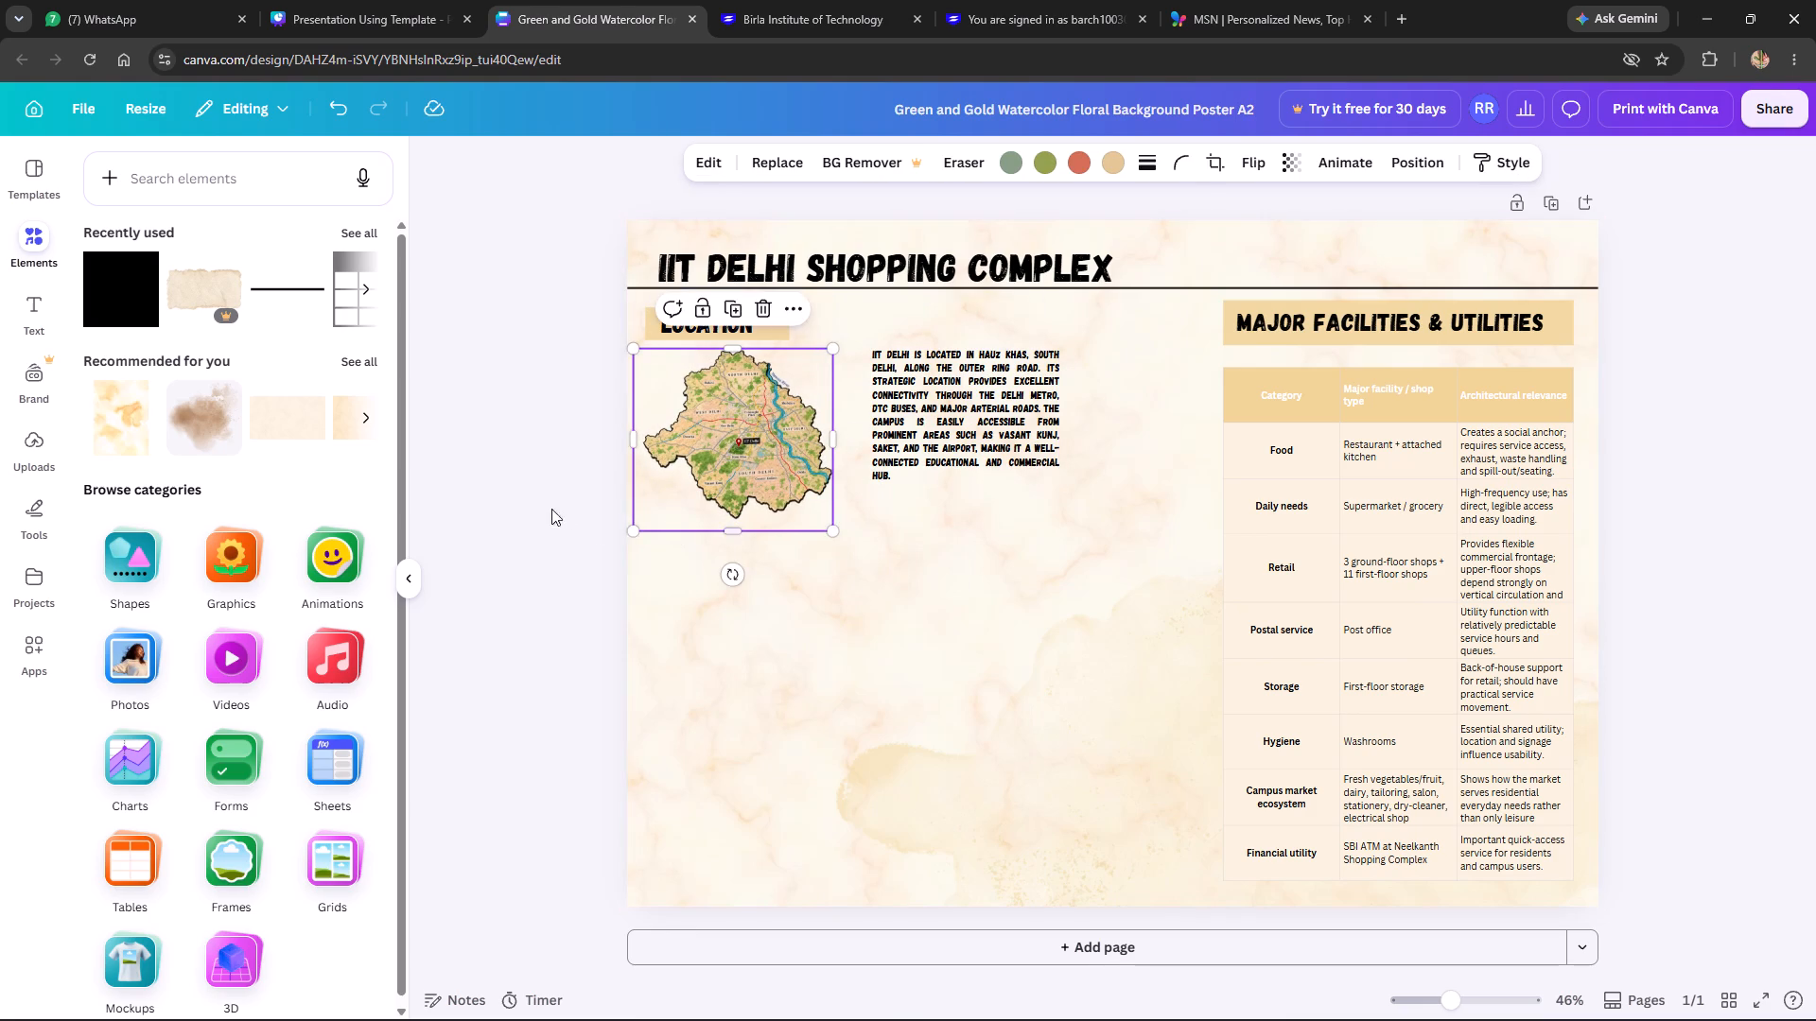
pyautogui.click(540, 507)
pyautogui.click(790, 454)
pyautogui.click(829, 526)
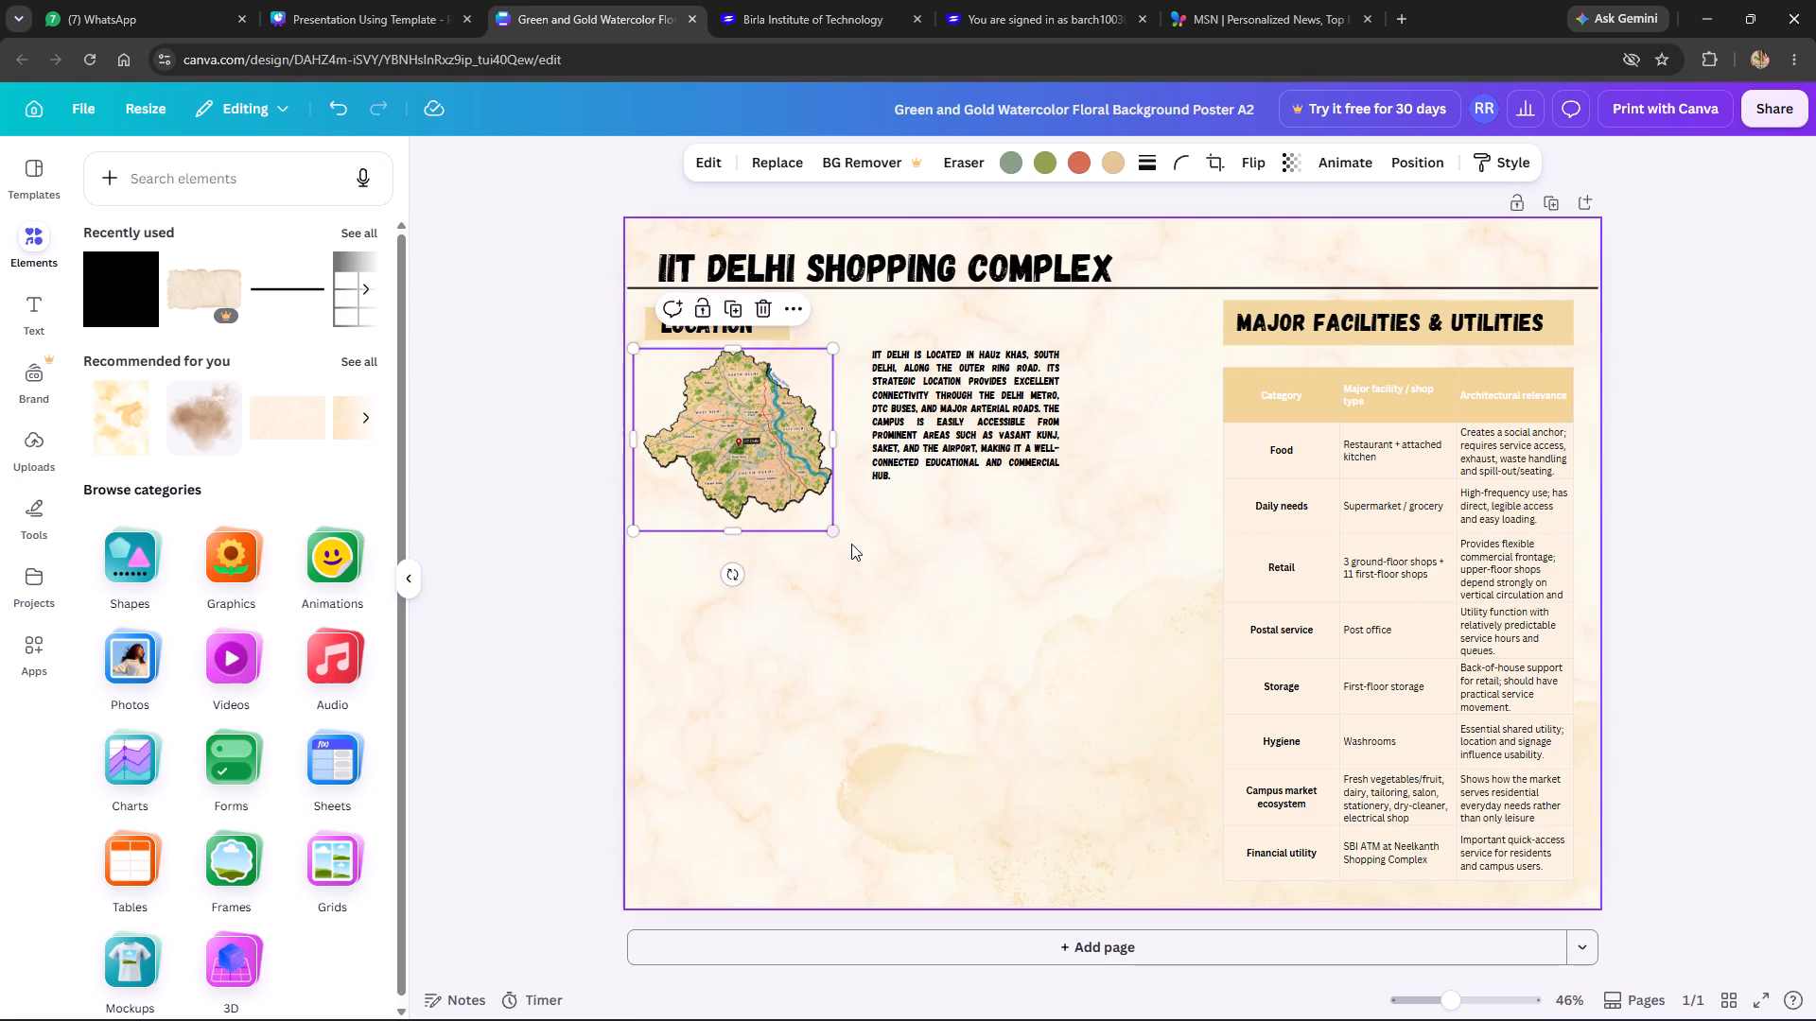
pyautogui.moveTo(833, 533); pyautogui.dragTo(851, 547)
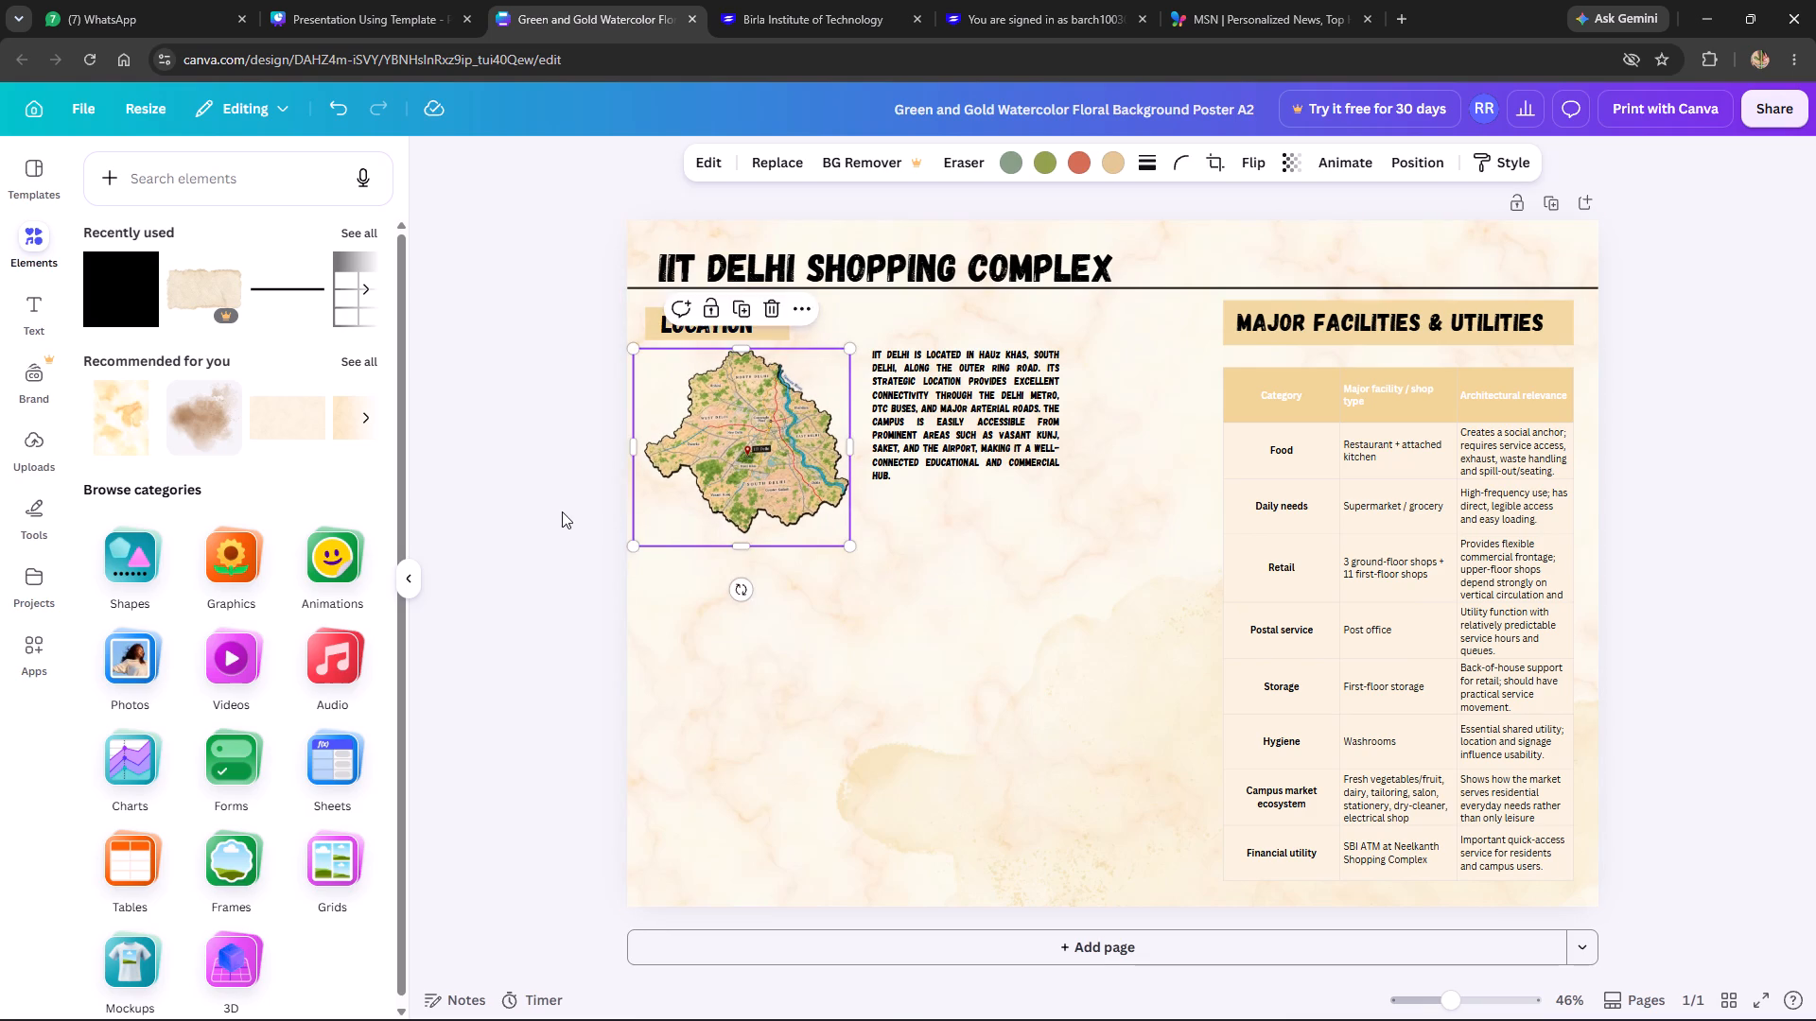
pyautogui.click(562, 511)
pyautogui.click(1704, 466)
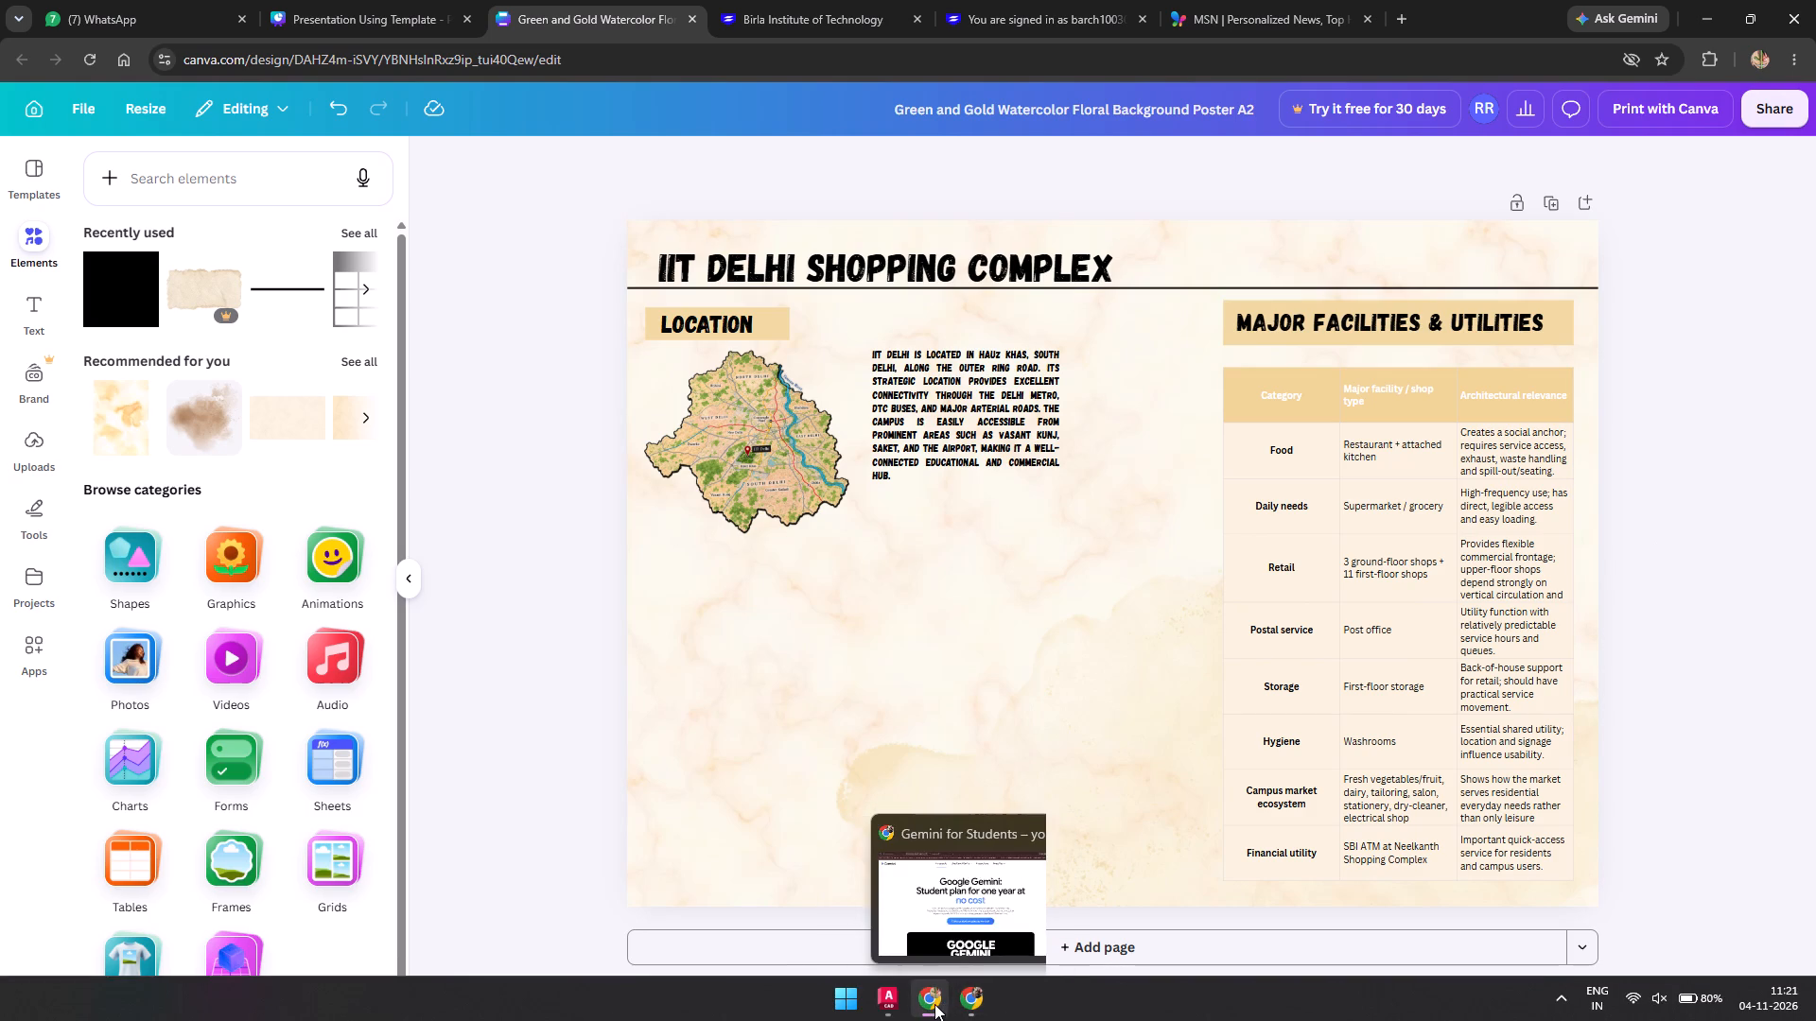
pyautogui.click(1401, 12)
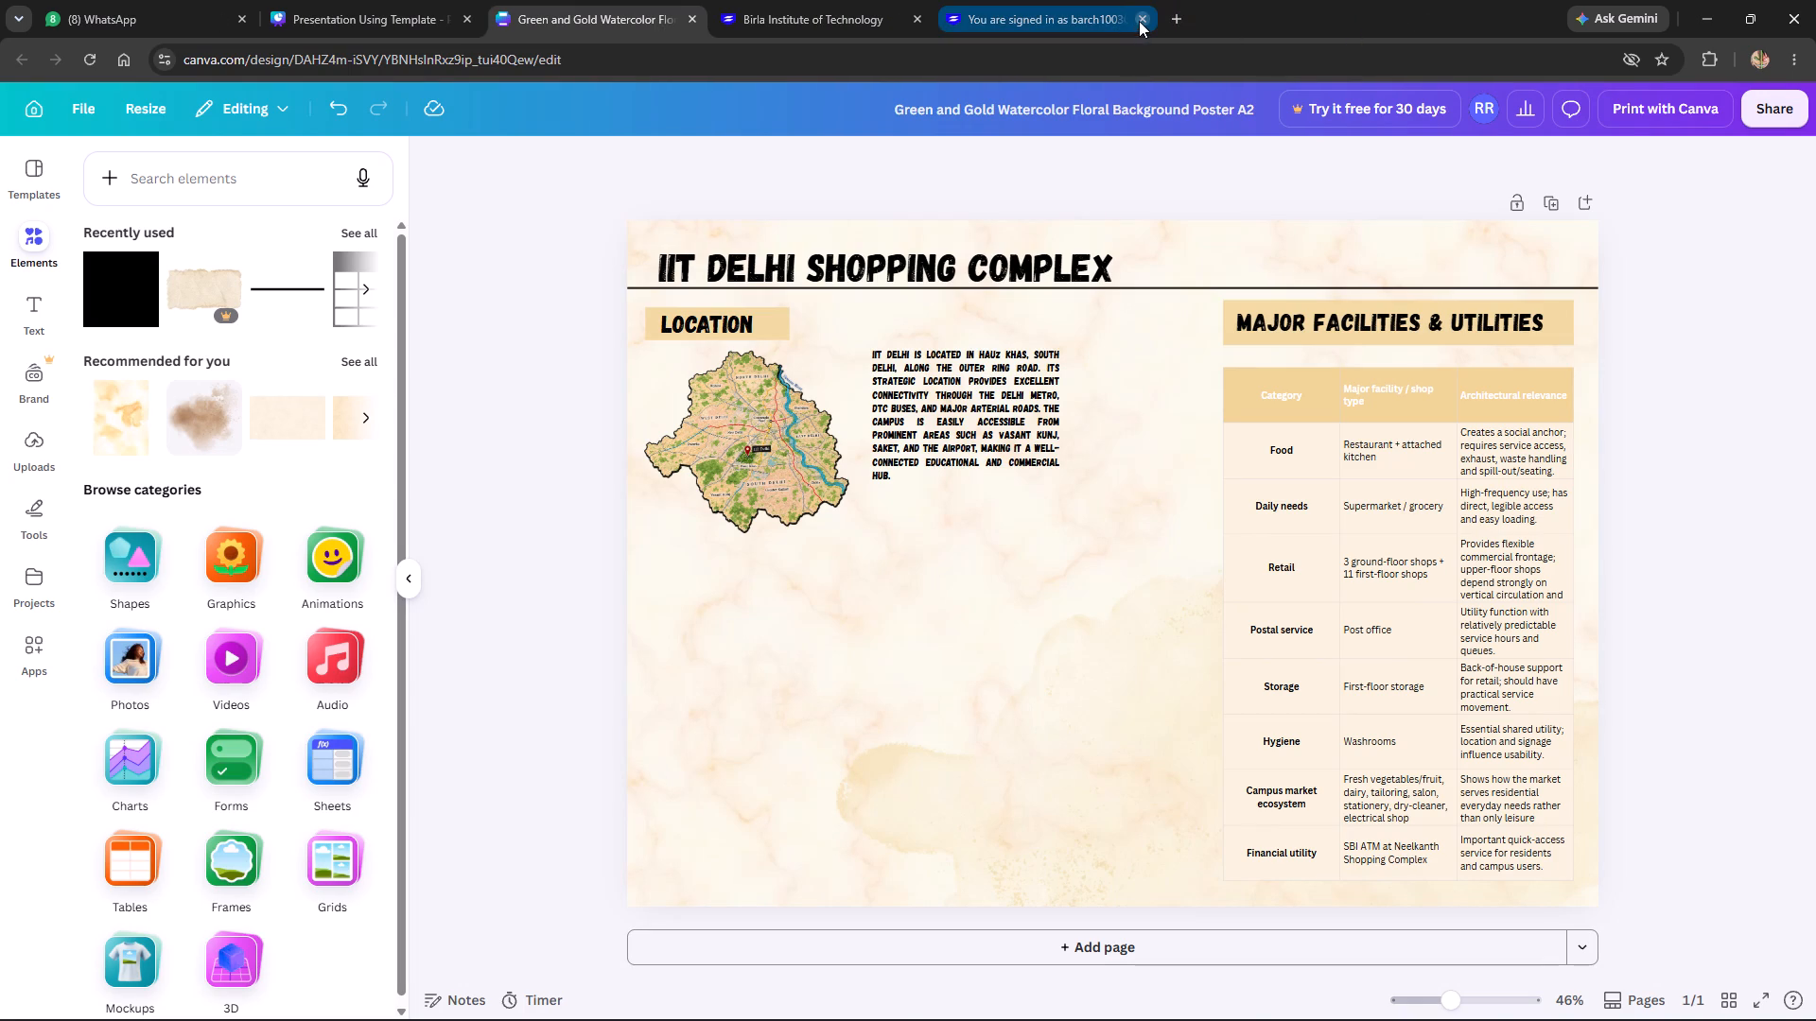
pyautogui.click(1139, 21)
pyautogui.click(917, 15)
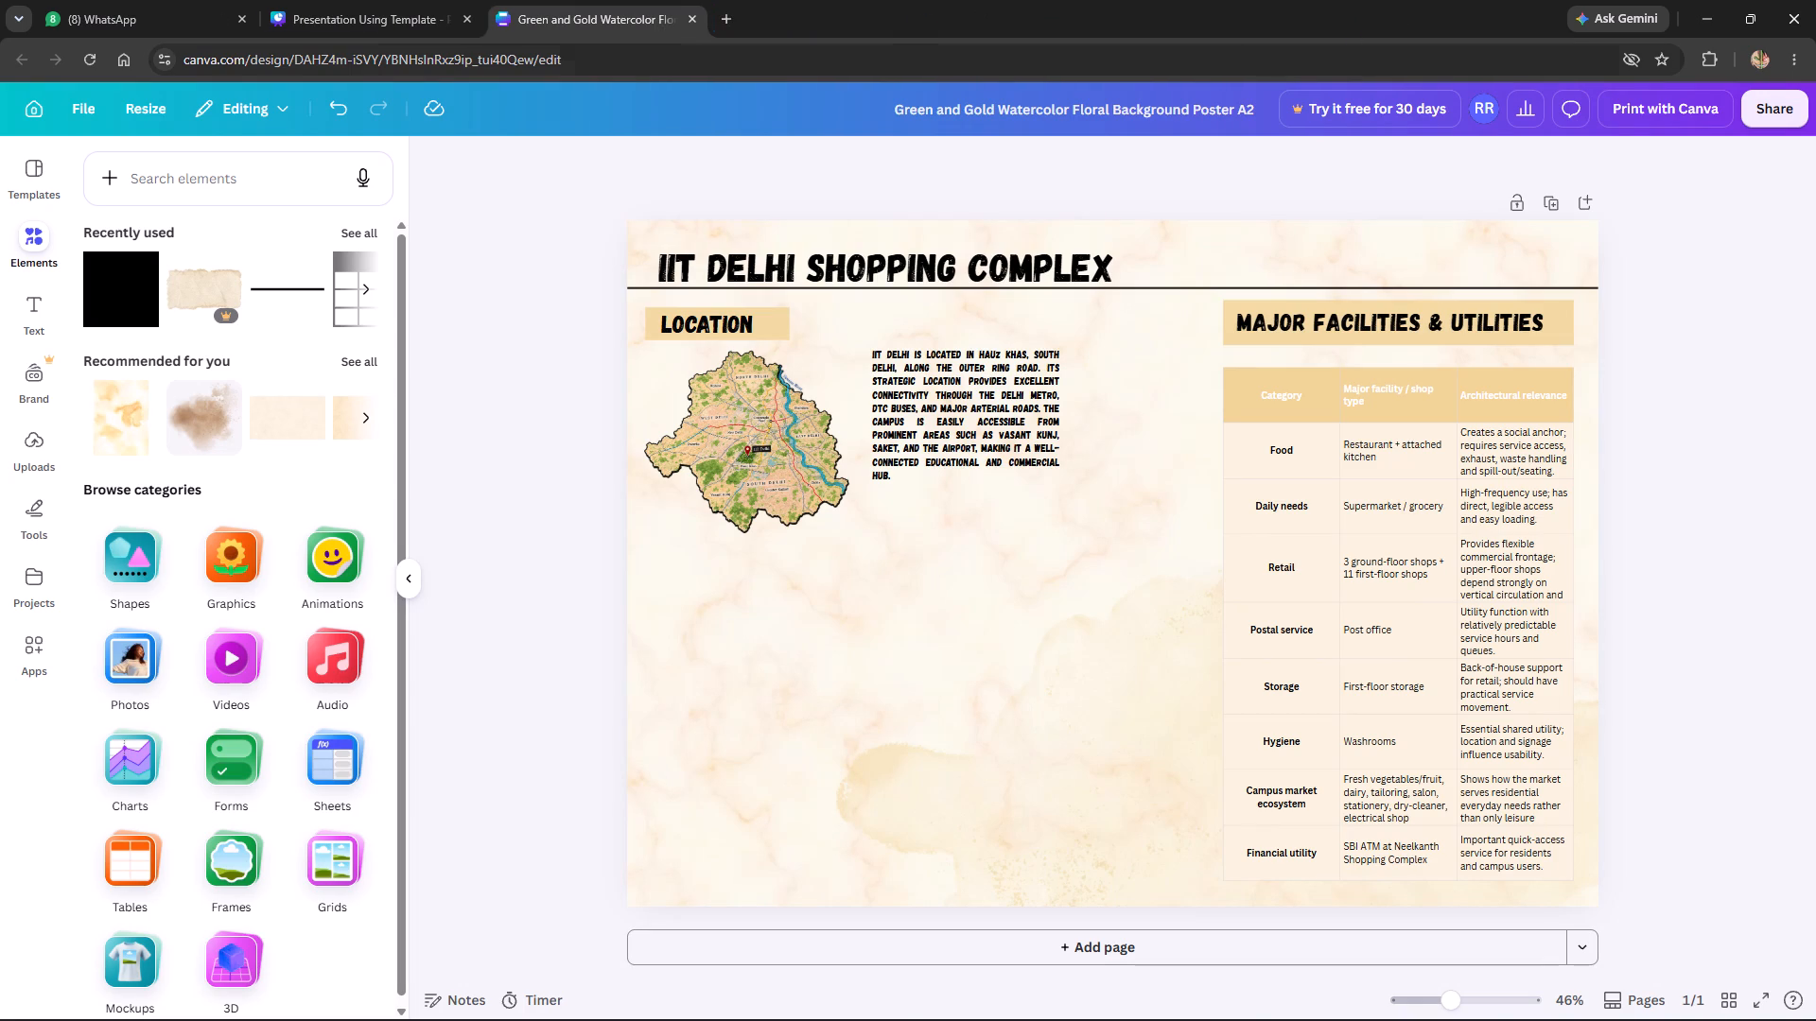
# In the Presentation Using Template design, open slide 5 and move the Ground Floor Zoning heading slightly higher above its paragraph.
pyautogui.click(365, 16)
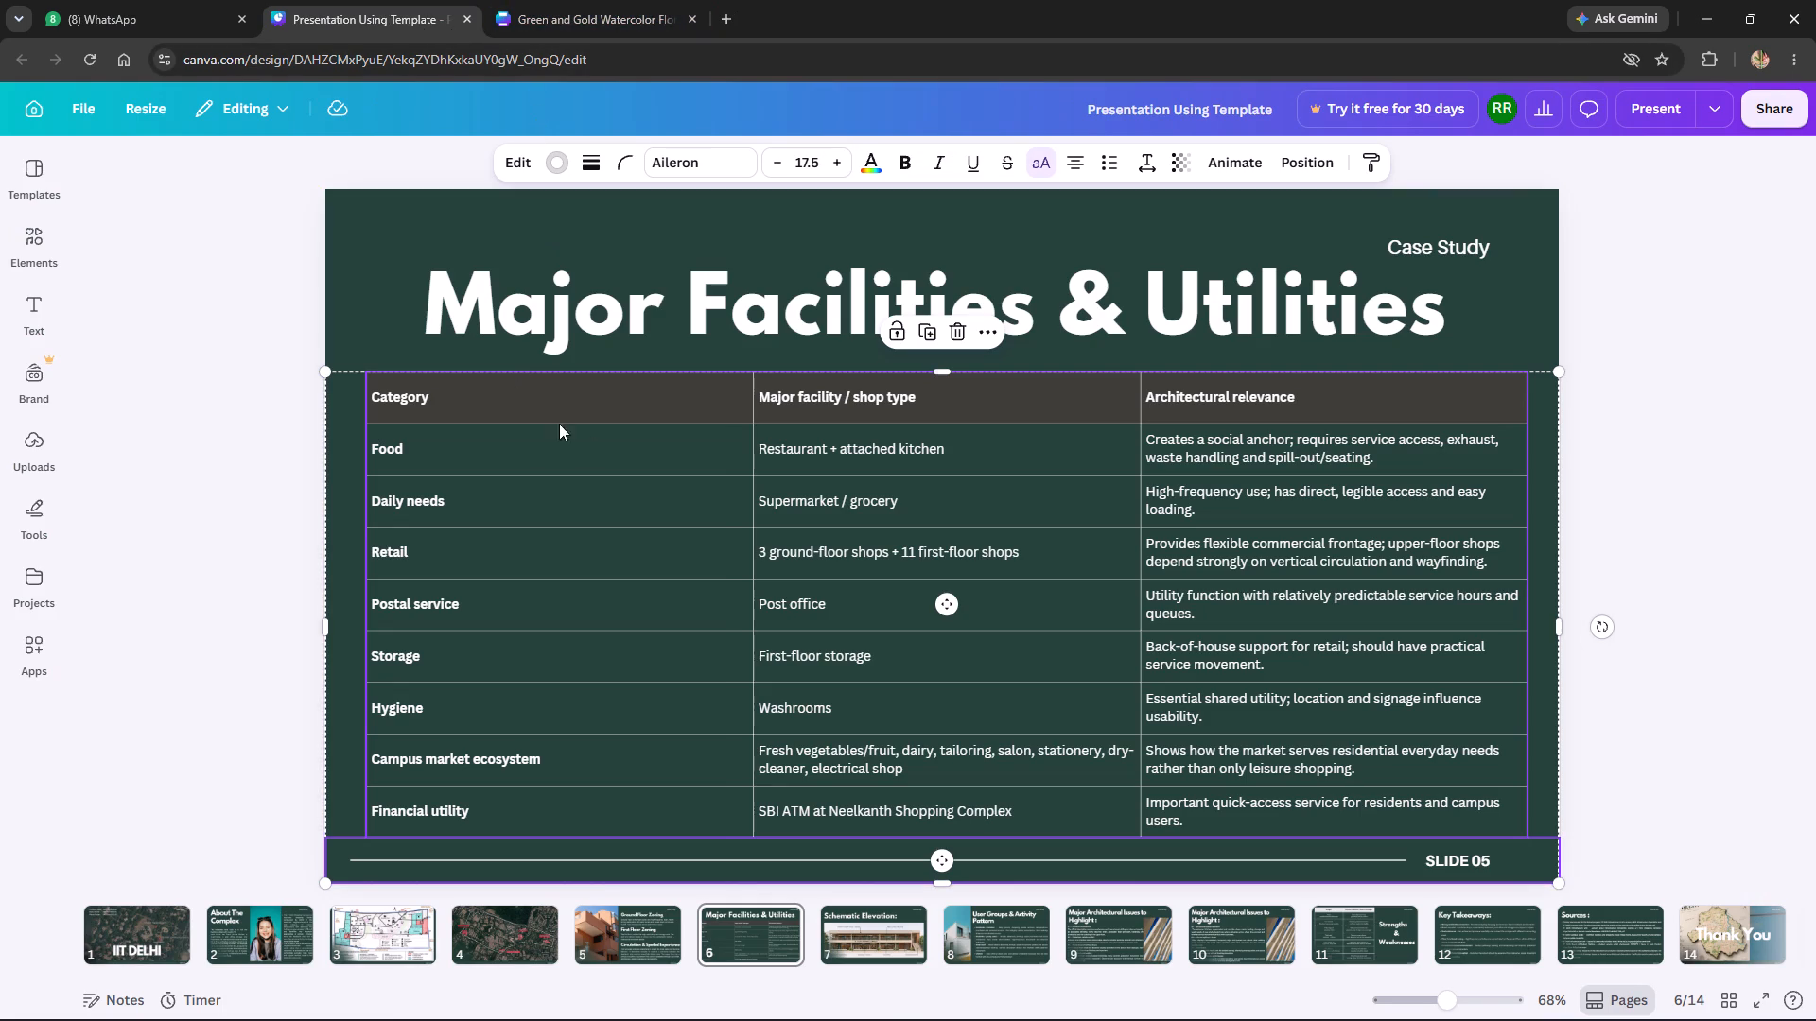
pyautogui.click(635, 932)
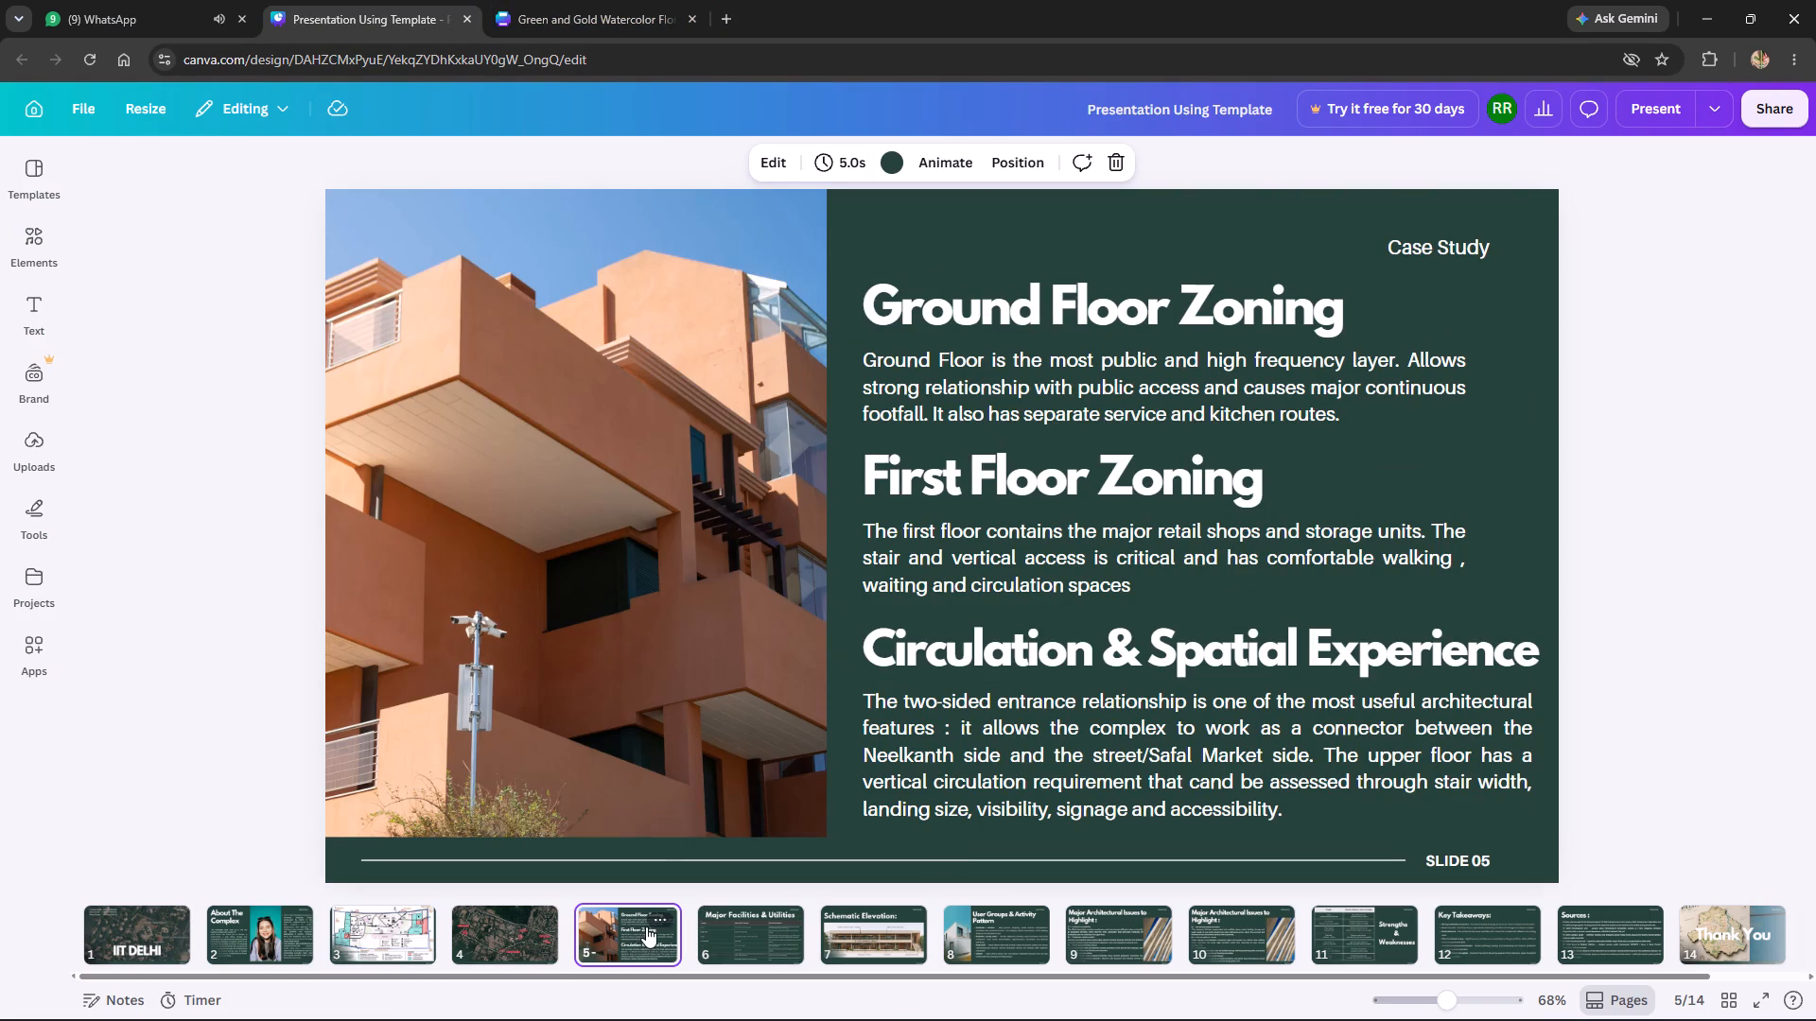
pyautogui.moveTo(876, 298); pyautogui.dragTo(944, 399)
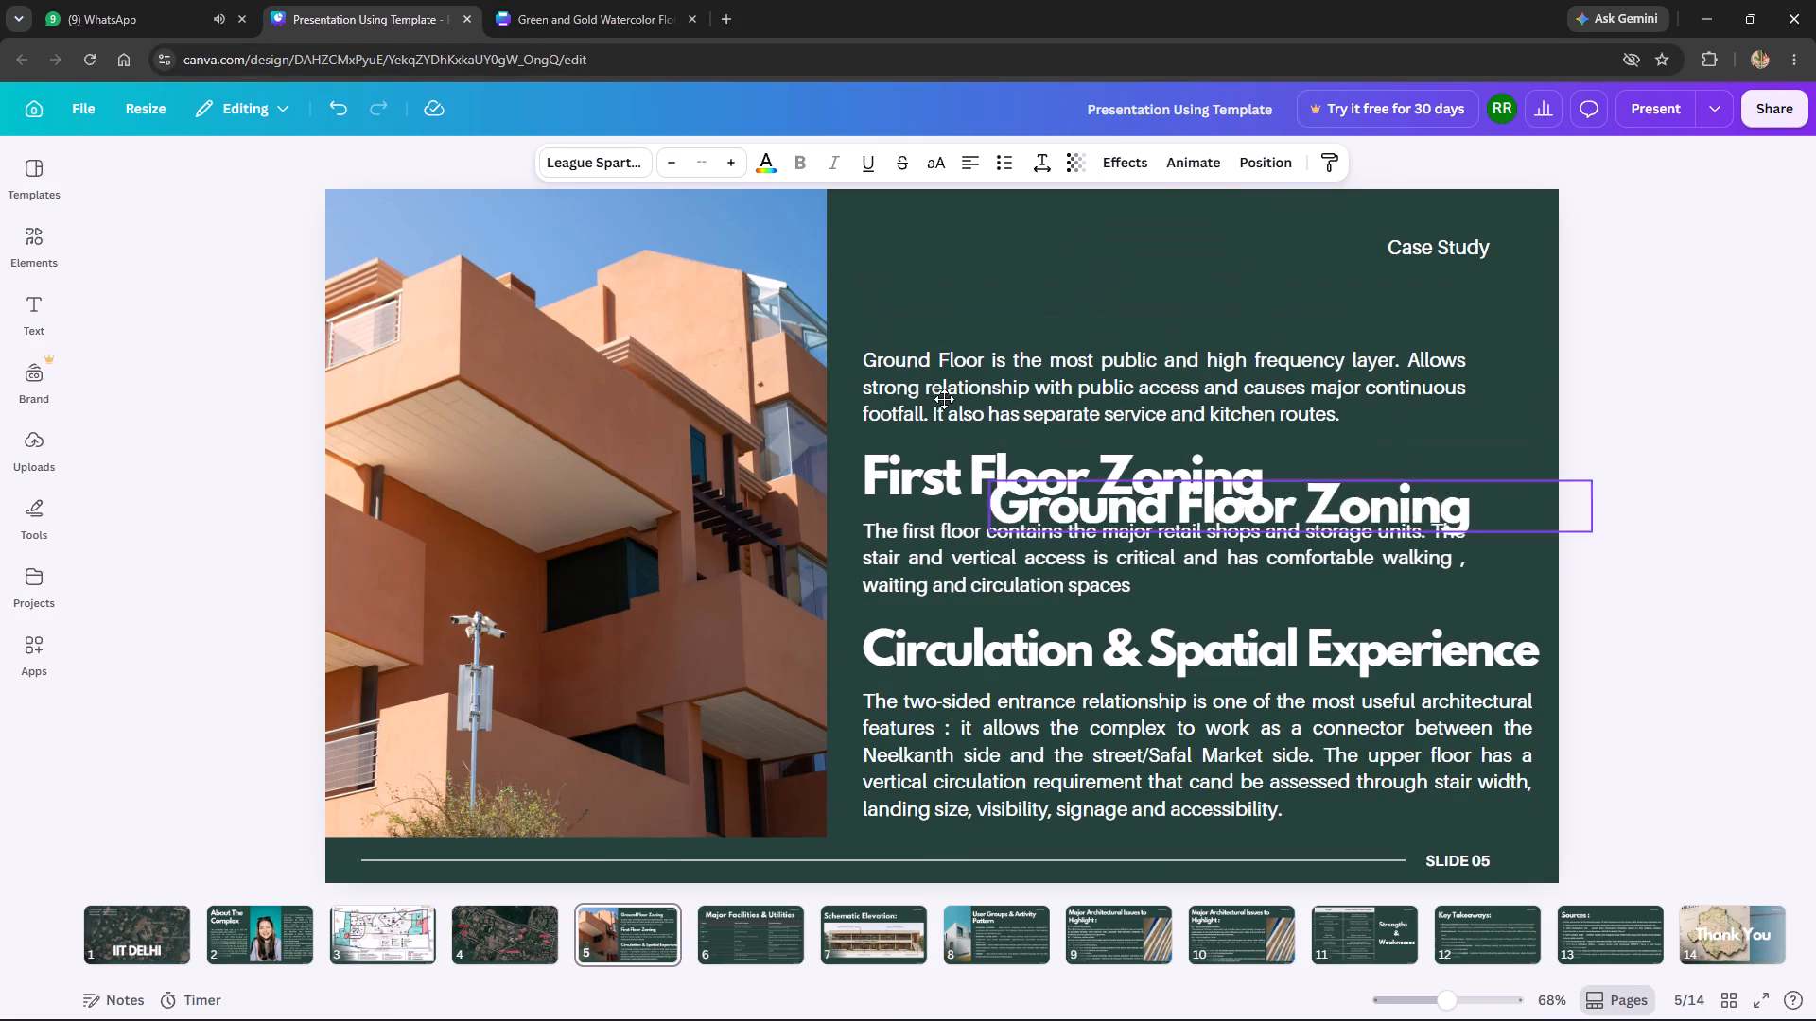
pyautogui.moveTo(944, 399); pyautogui.dragTo(877, 277)
pyautogui.click(1598, 444)
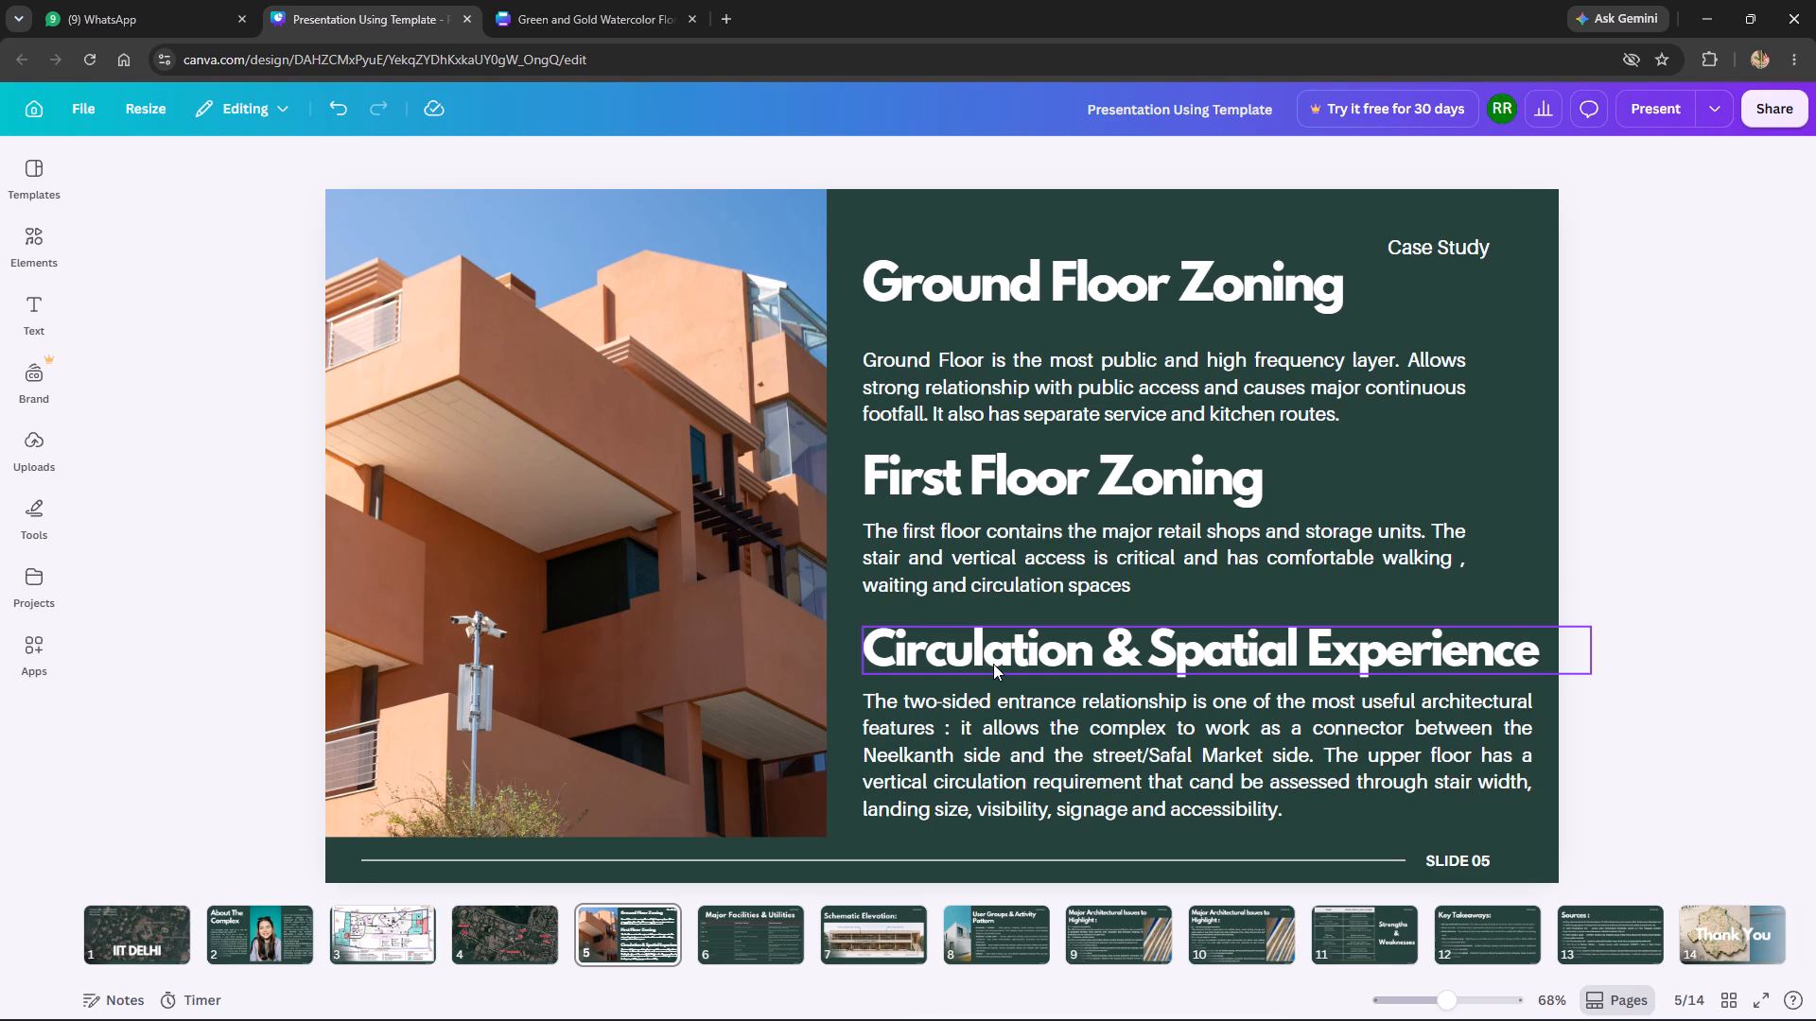
# Copy the Ground Floor Zoning heading from the slide into the IIT Delhi poster and place it below the Delhi map.
pyautogui.click(922, 289)
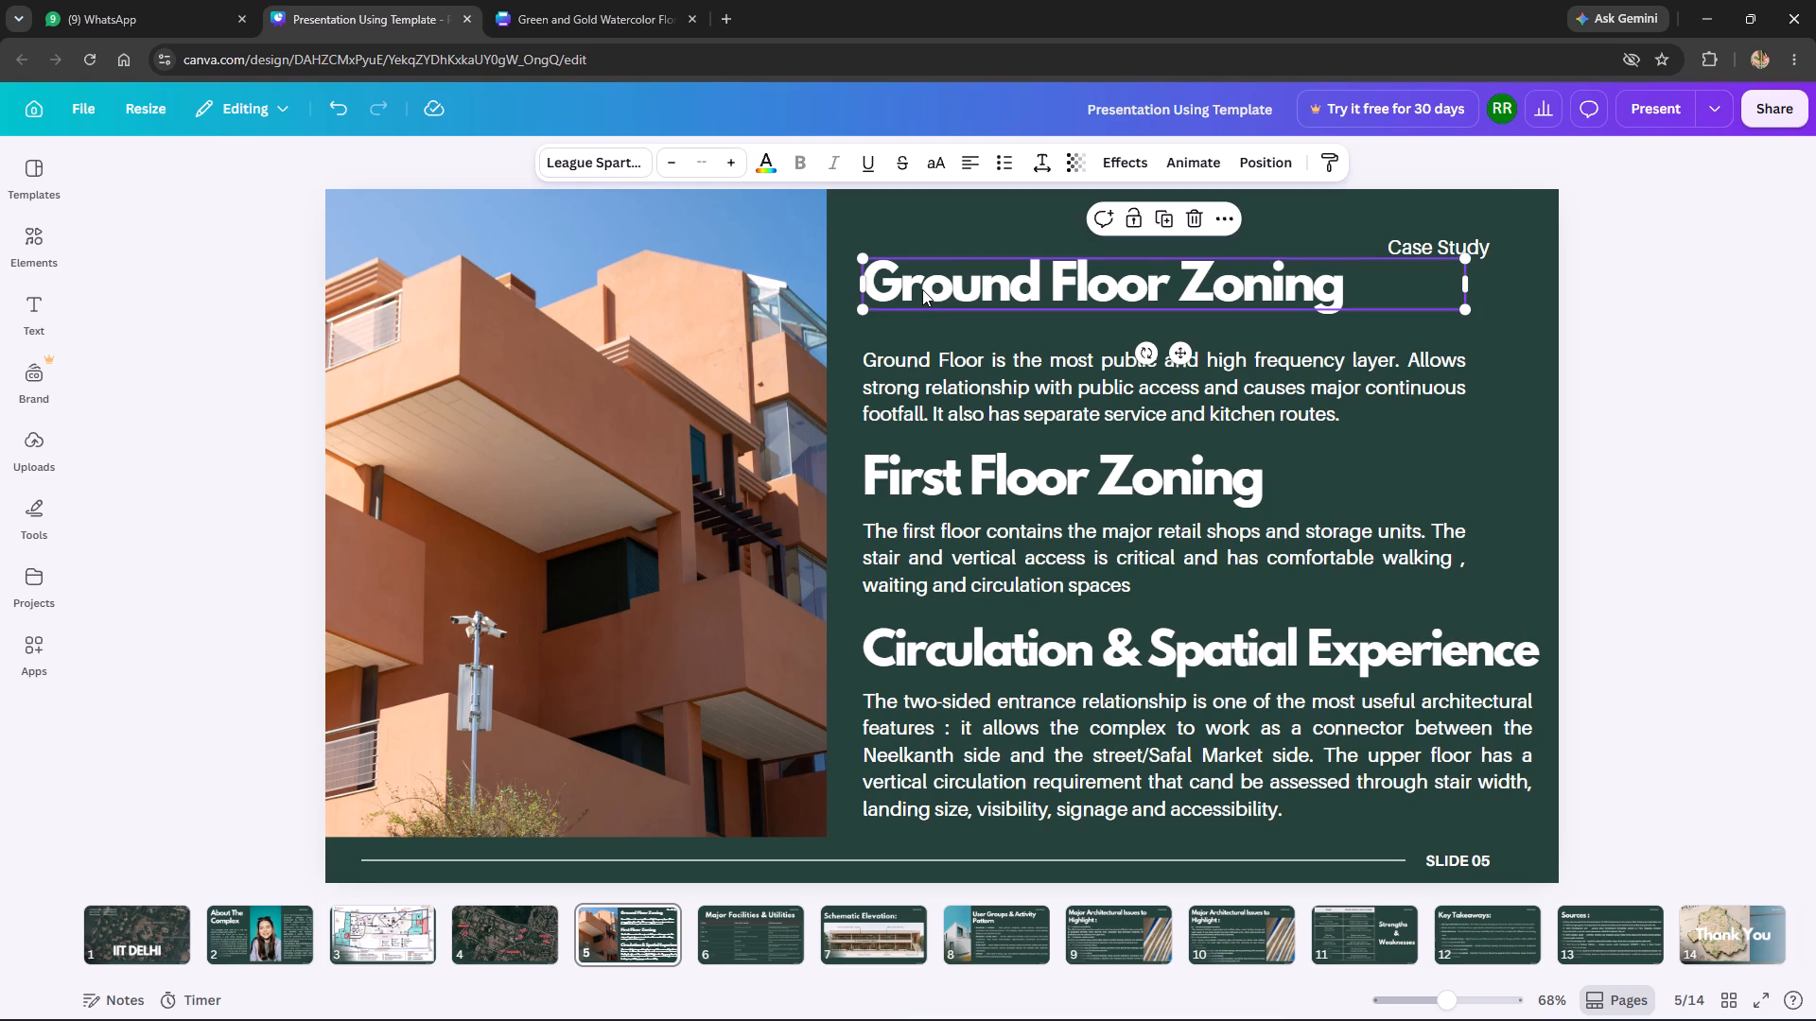
pyautogui.hotkey('ctrl', 'c')
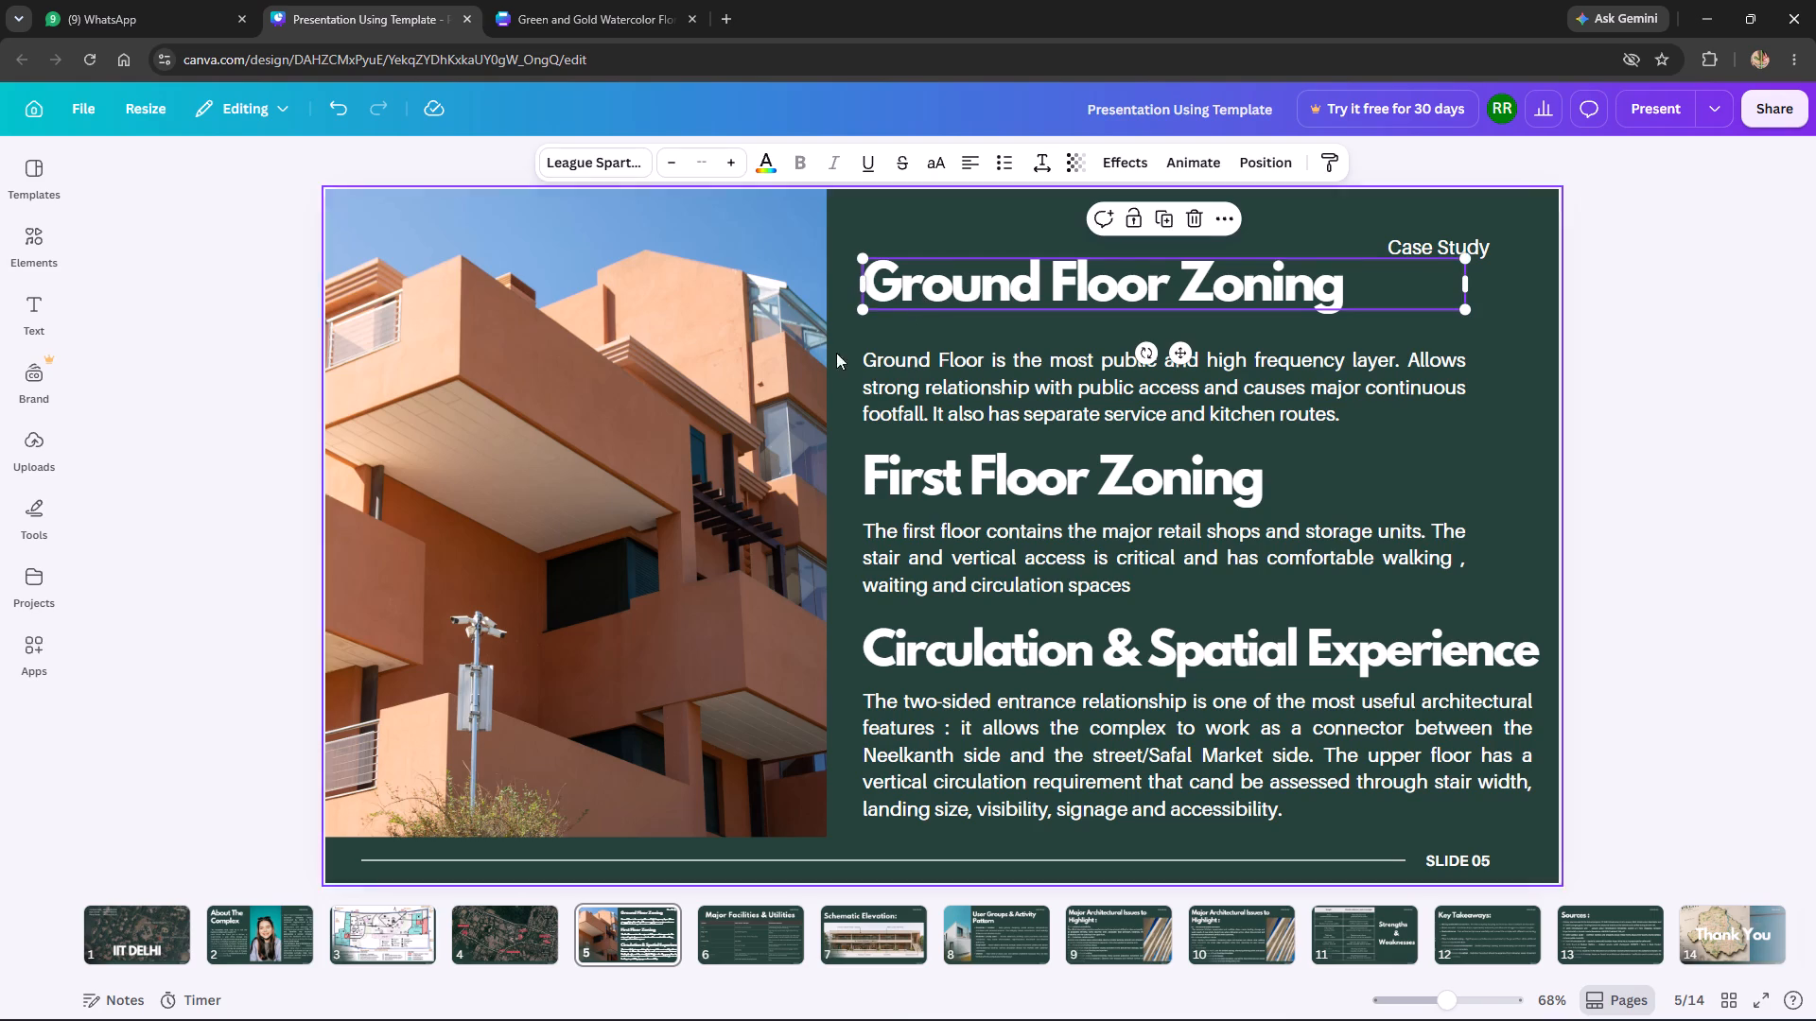
pyautogui.click(550, 0)
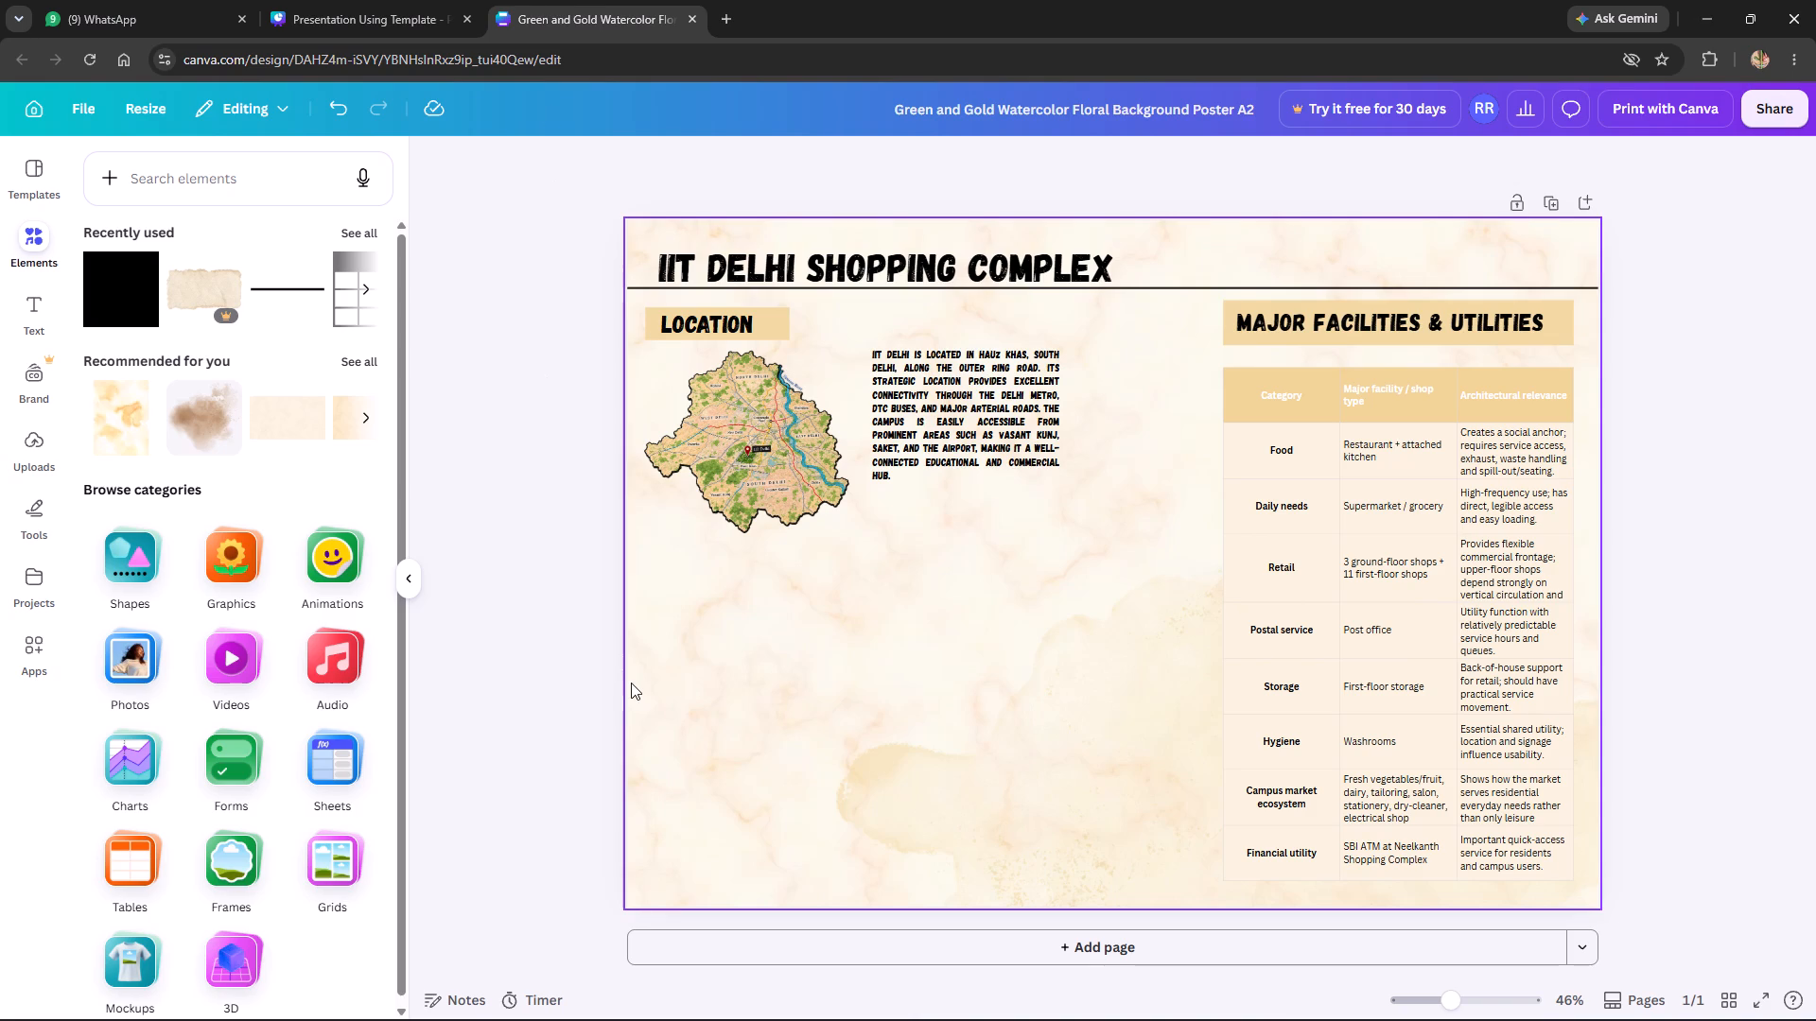
pyautogui.hotkey('ctrl', 'v')
pyautogui.moveTo(1120, 286); pyautogui.dragTo(1080, 480)
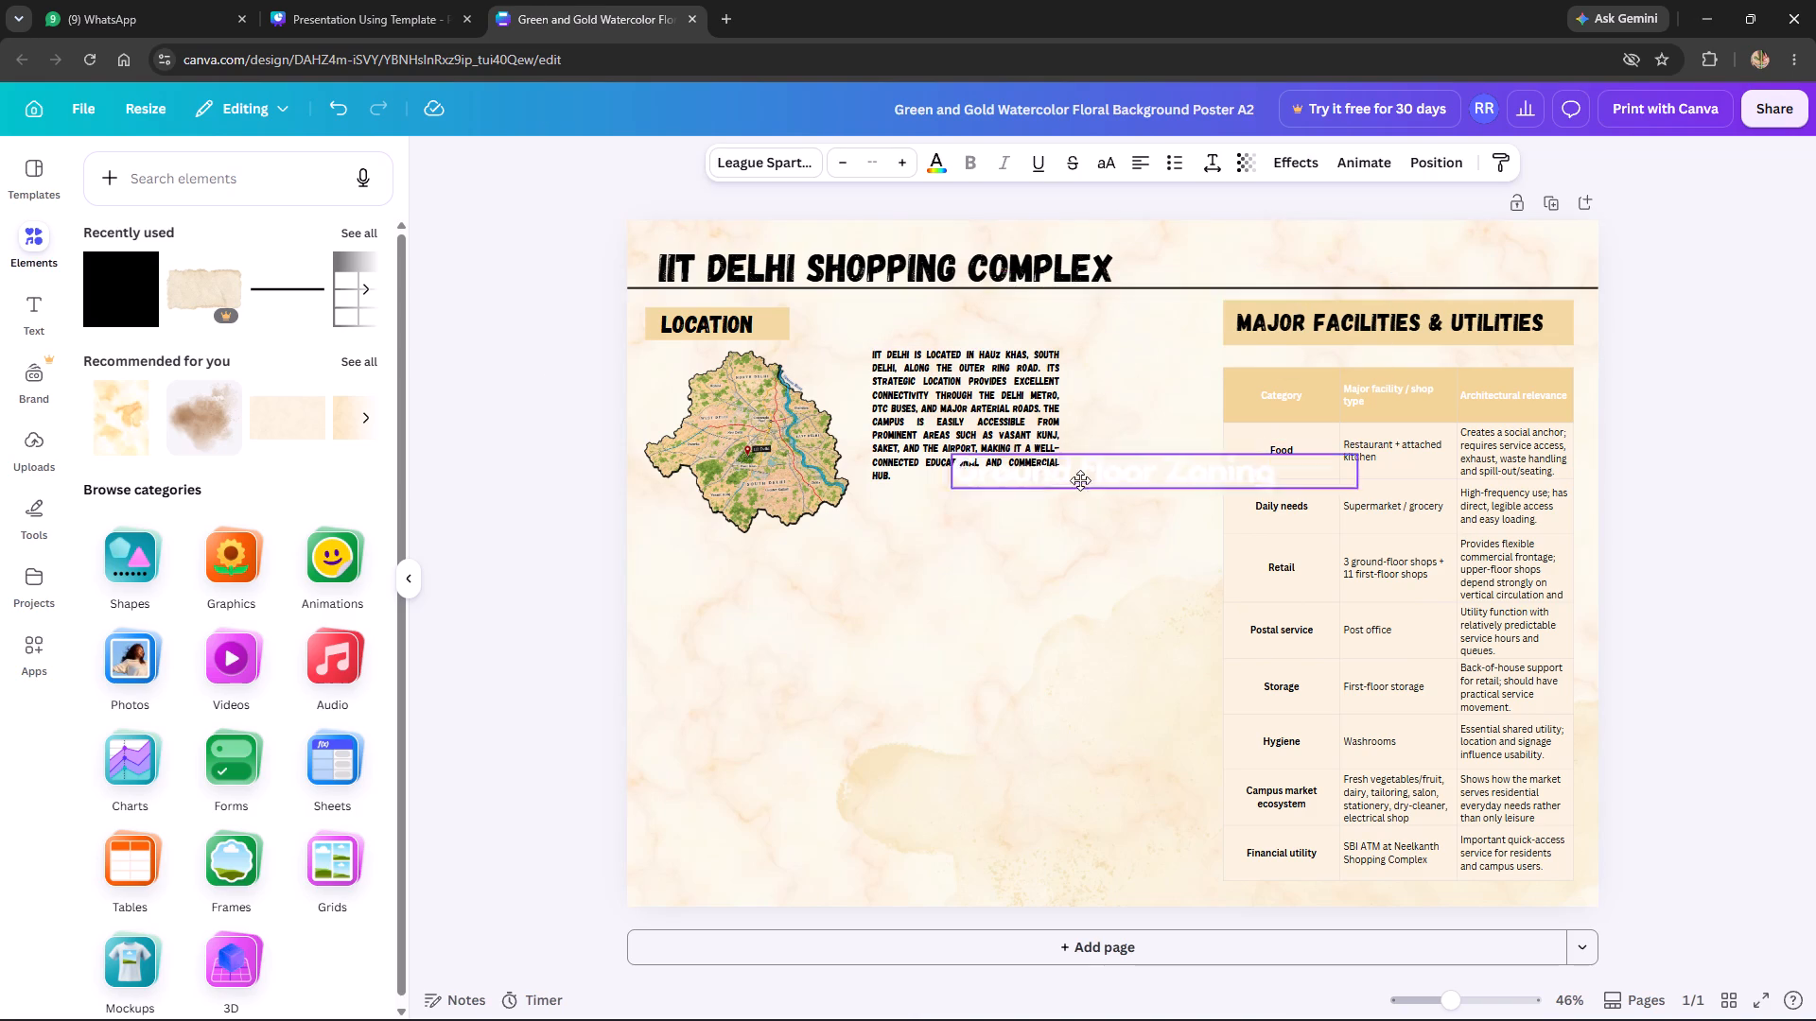
pyautogui.moveTo(1080, 480); pyautogui.dragTo(800, 595)
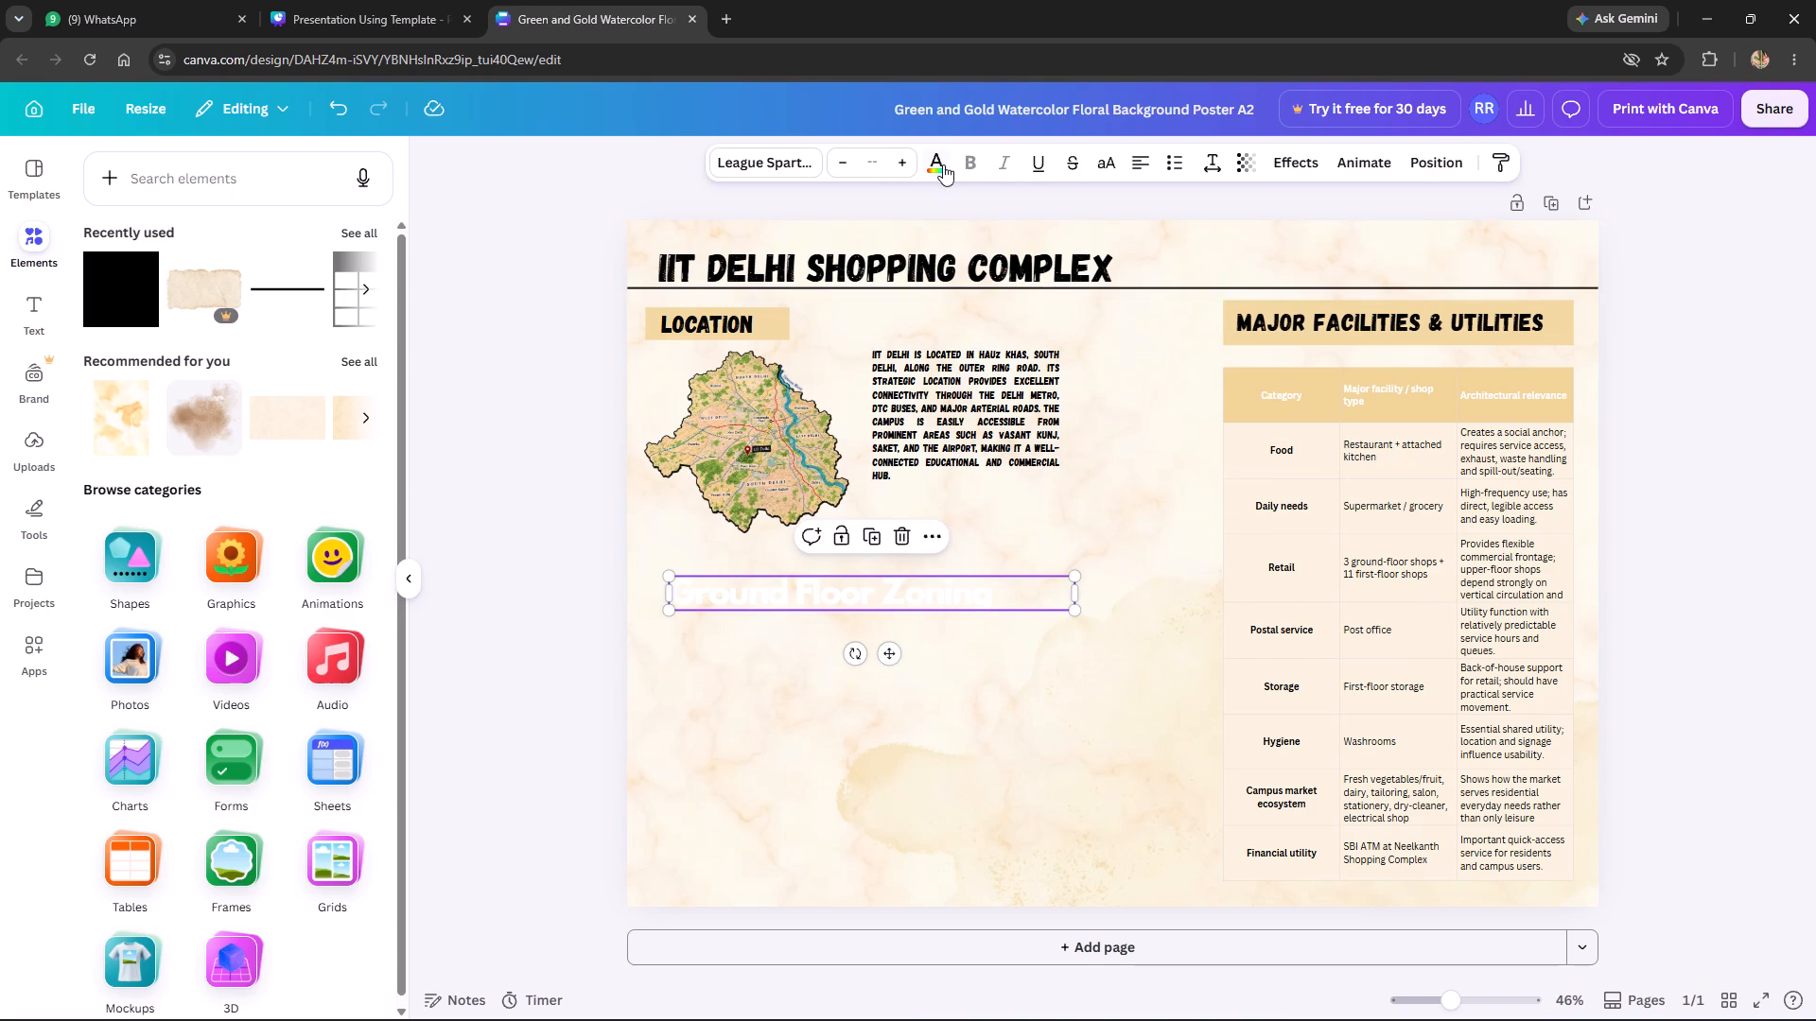
# Set the pasted Ground Floor Zoning heading's text colour to black.
pyautogui.click(941, 164)
pyautogui.click(235, 303)
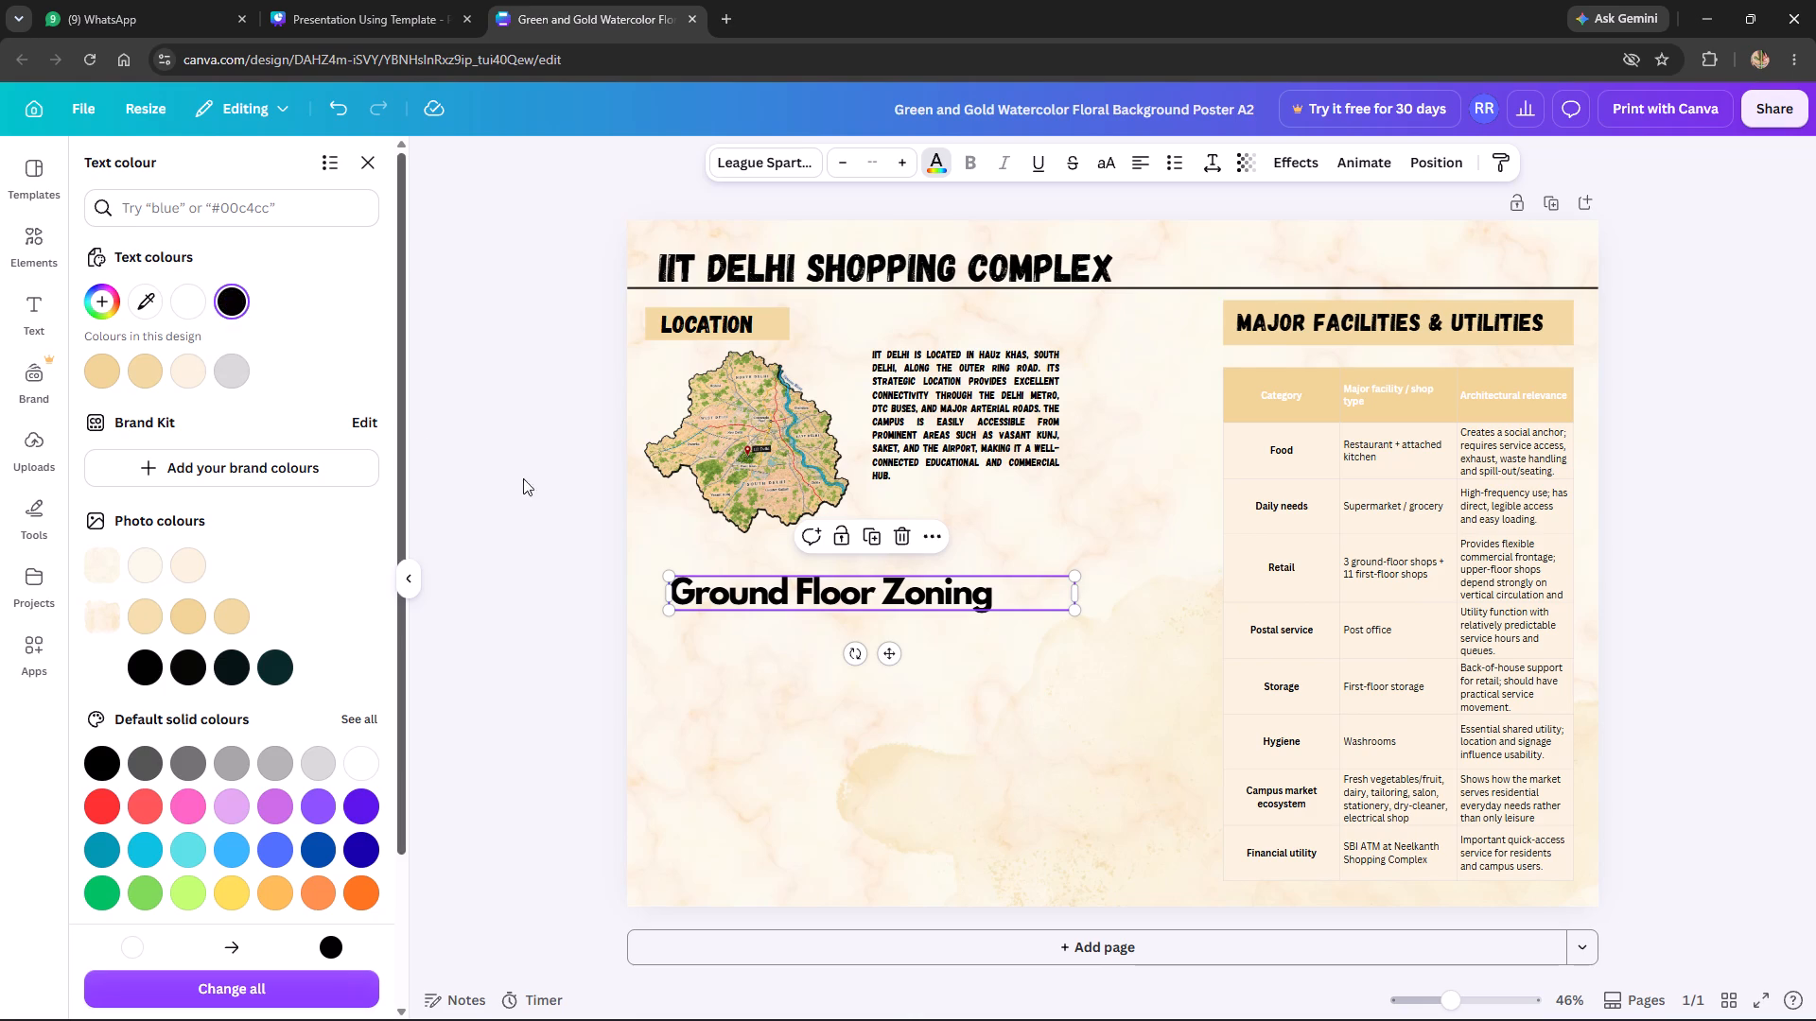
# Scale down the Ground Floor Zoning heading and set its font size to 41.6, matching the Major Facilities & Utilities heading.
pyautogui.click(1359, 313)
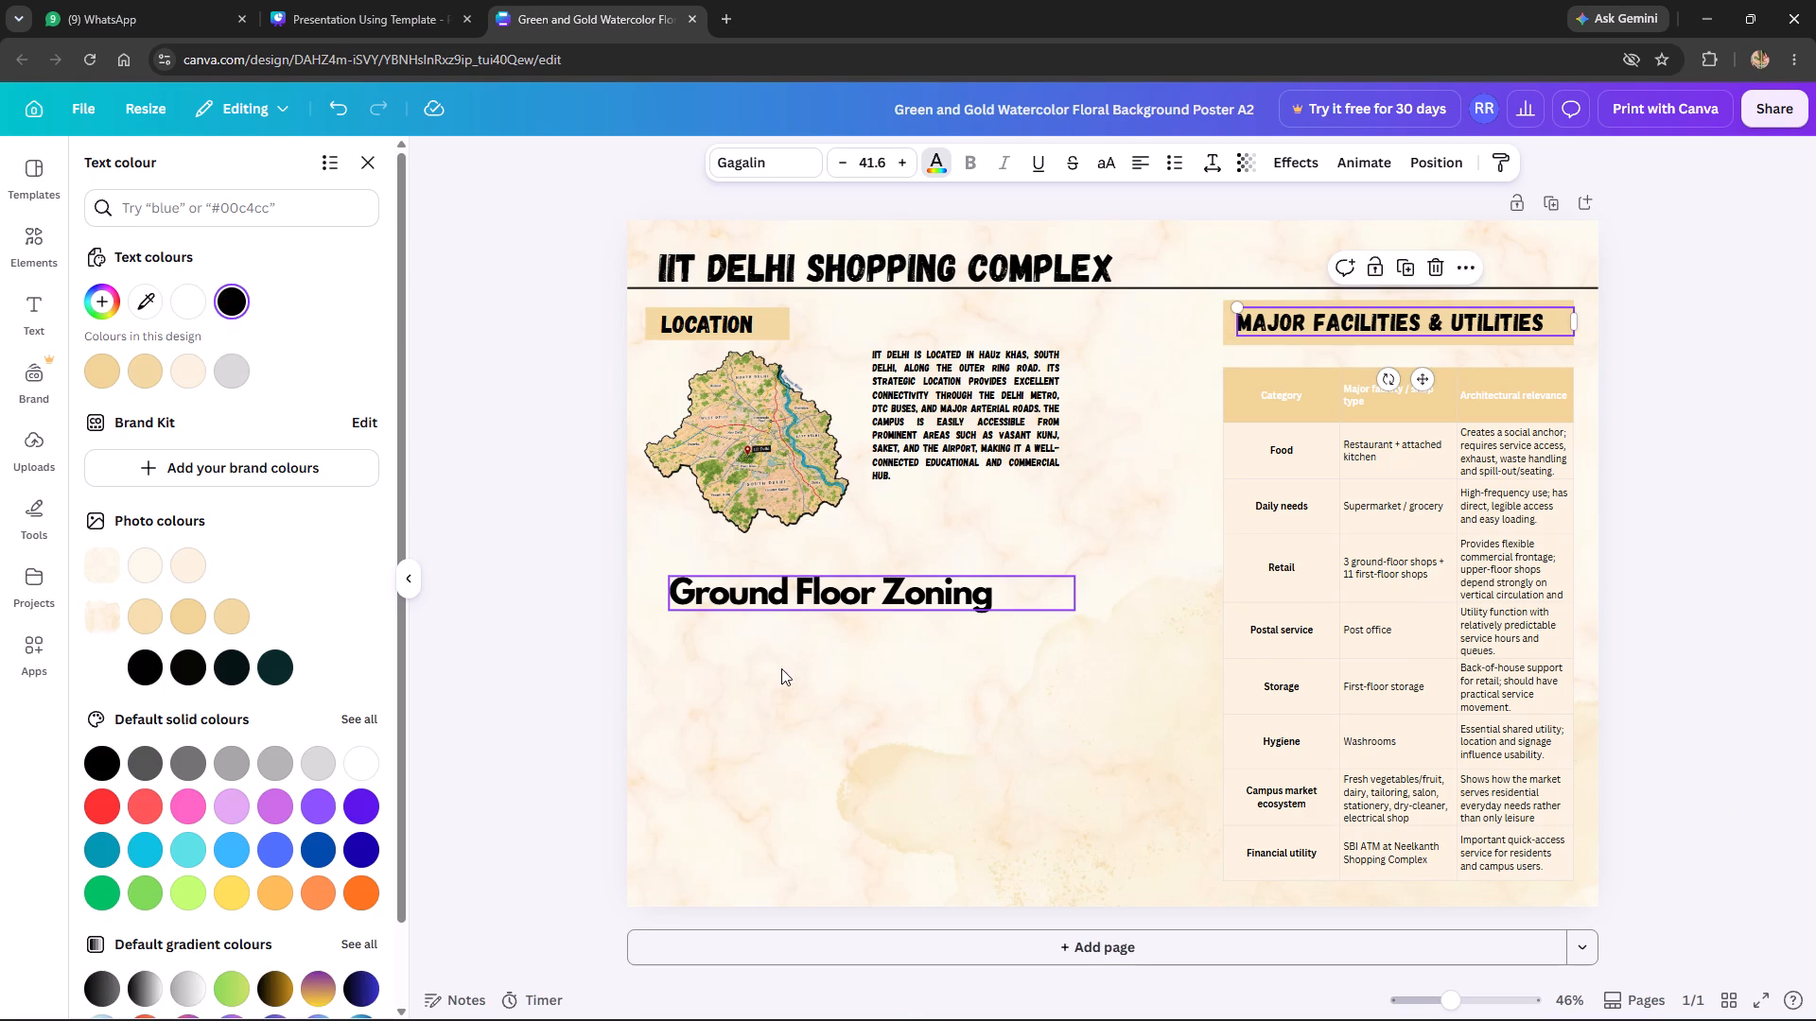
pyautogui.click(794, 592)
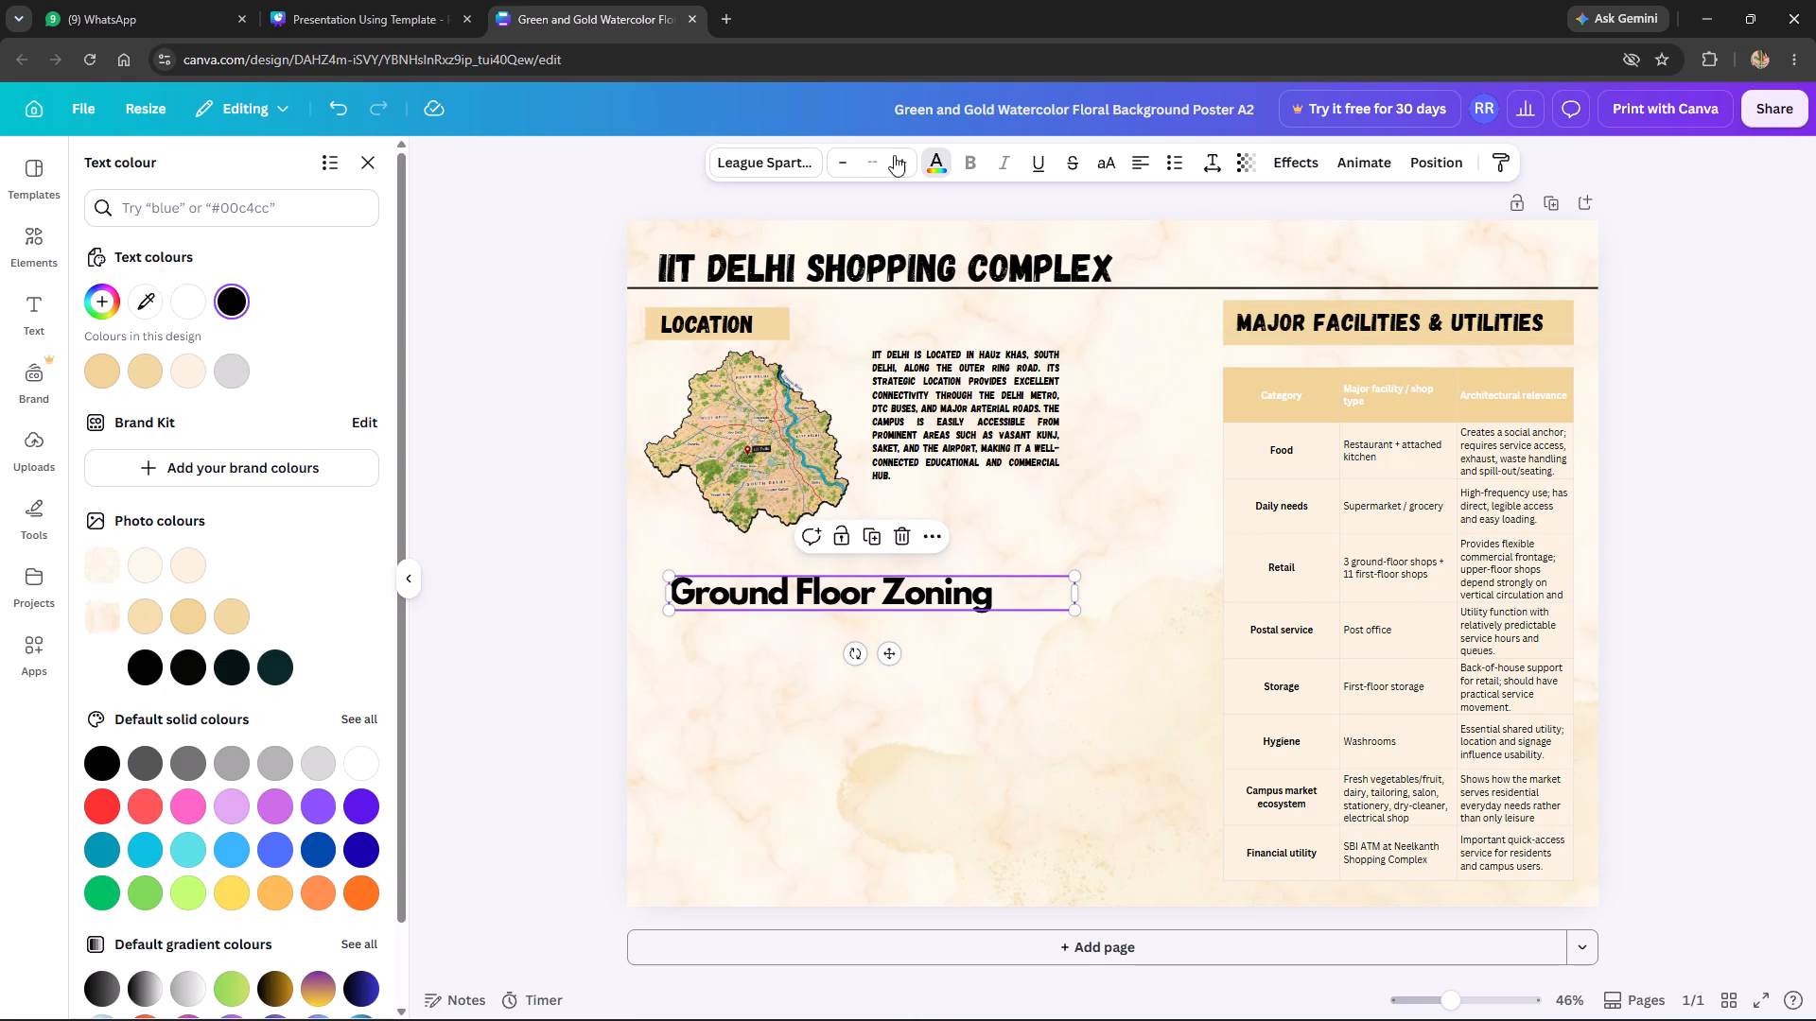
pyautogui.click(842, 164)
pyautogui.click(842, 164)
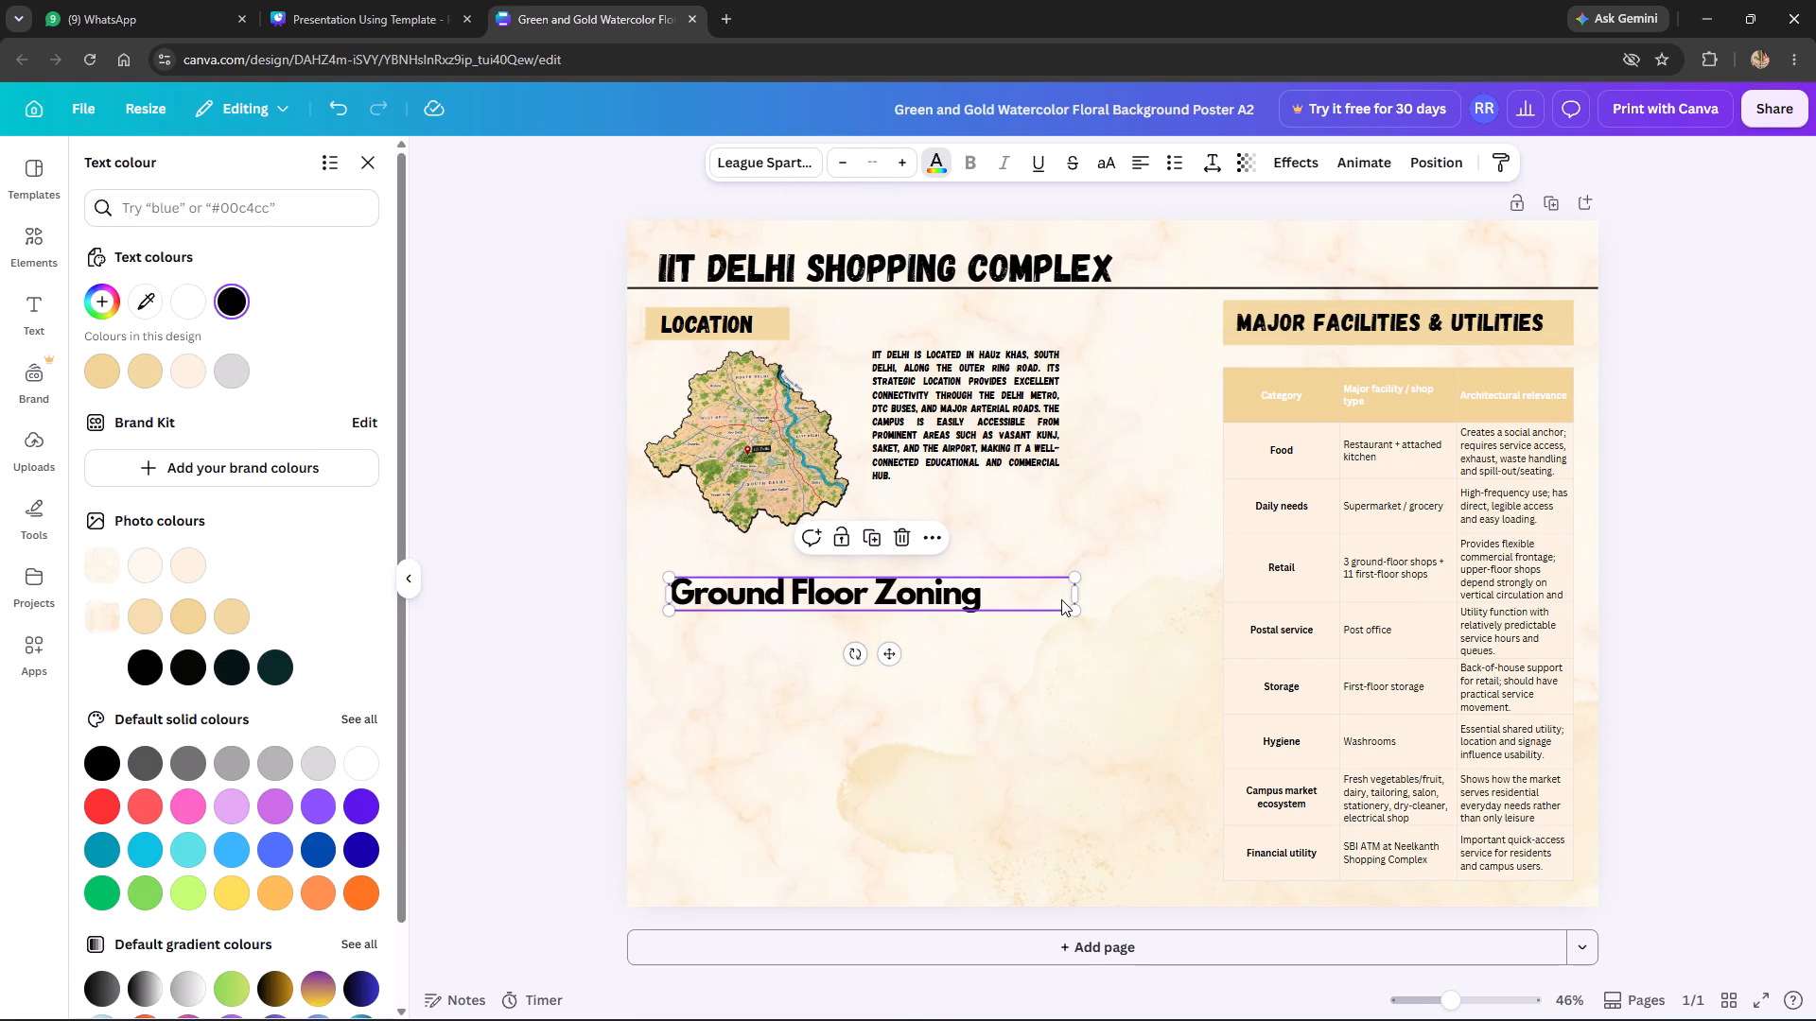
pyautogui.moveTo(1074, 607); pyautogui.dragTo(1010, 600)
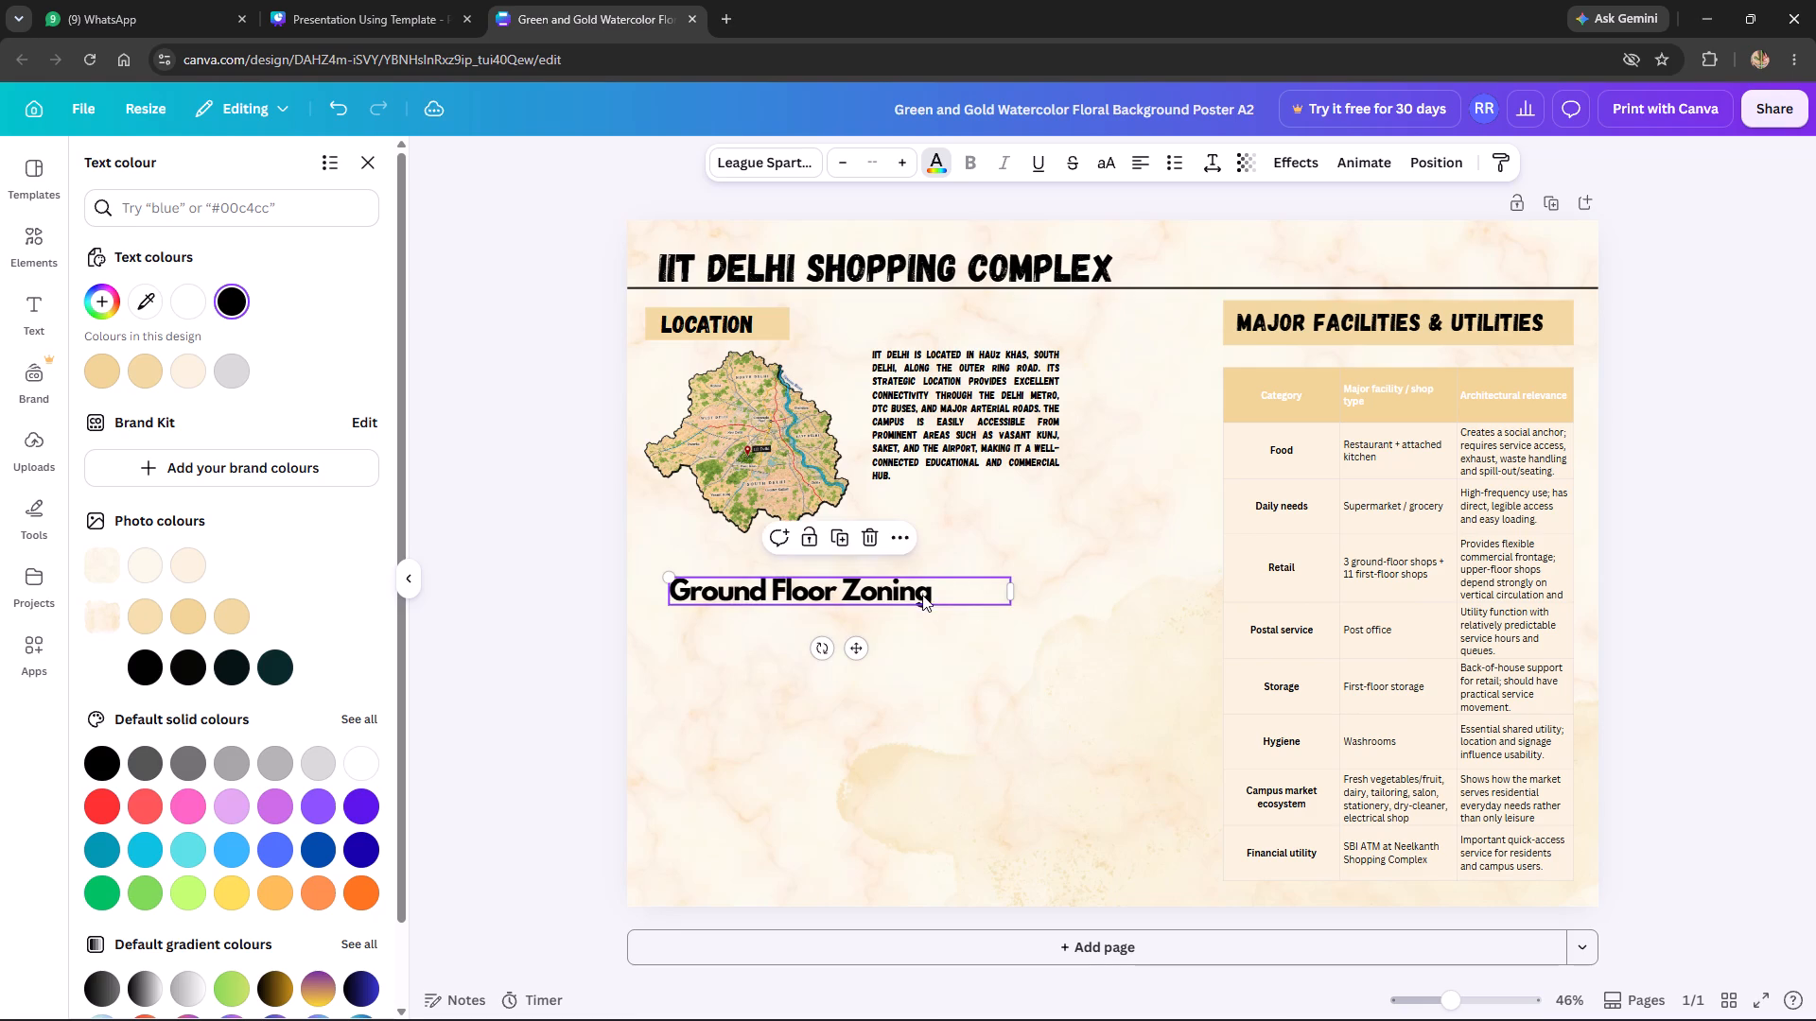
pyautogui.click(937, 589)
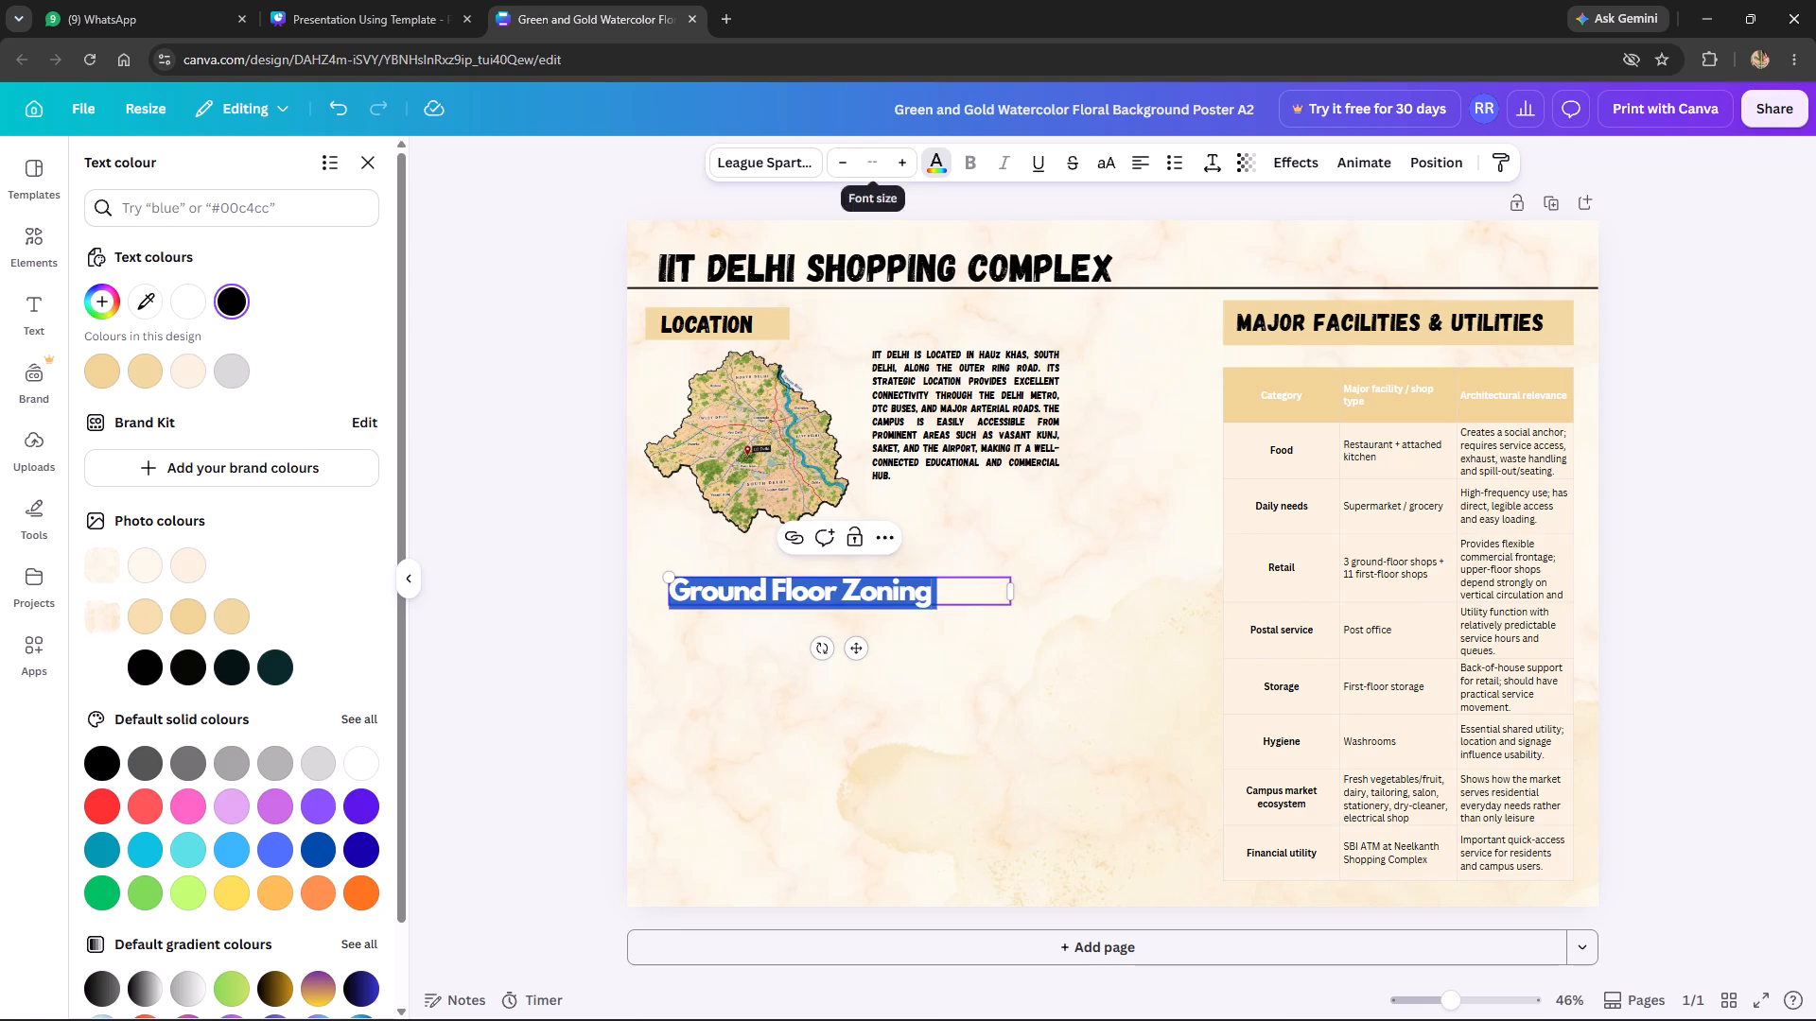
pyautogui.click(876, 156)
pyautogui.click(881, 162)
pyautogui.press('BackSpace')
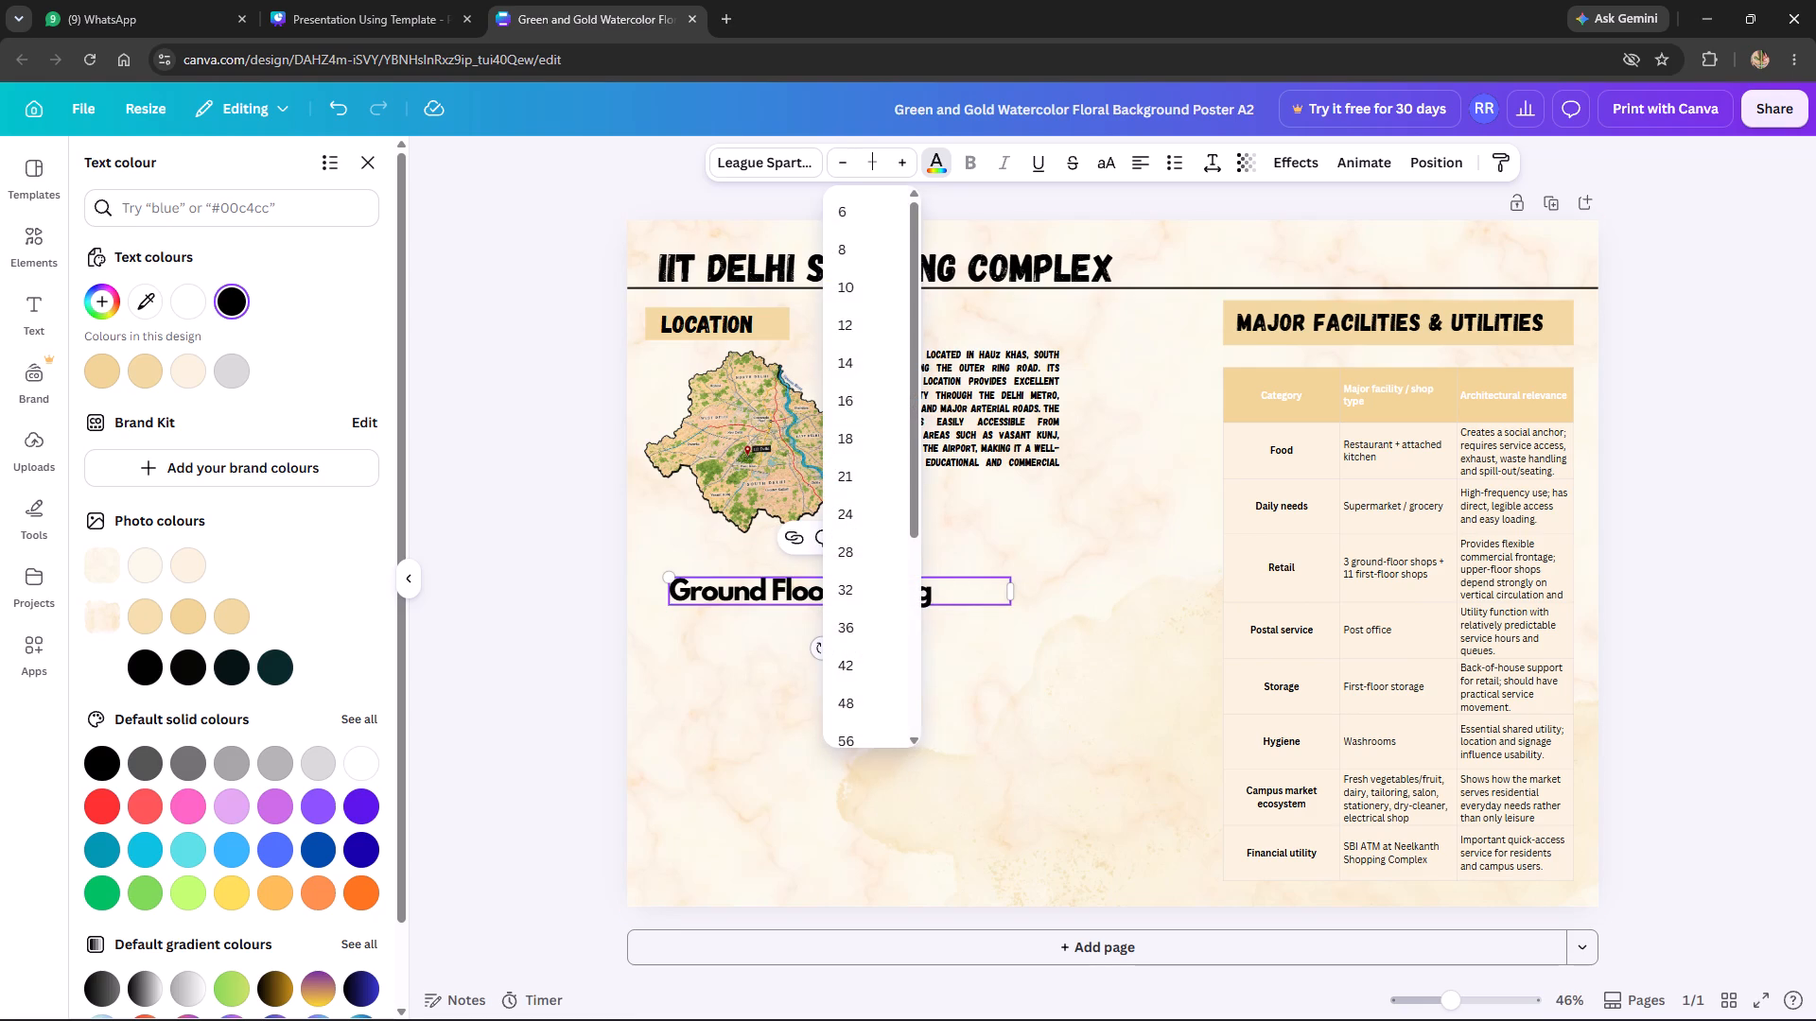
pyautogui.write('41')
pyautogui.press('.')
pyautogui.press('6')
pyautogui.press('Return')
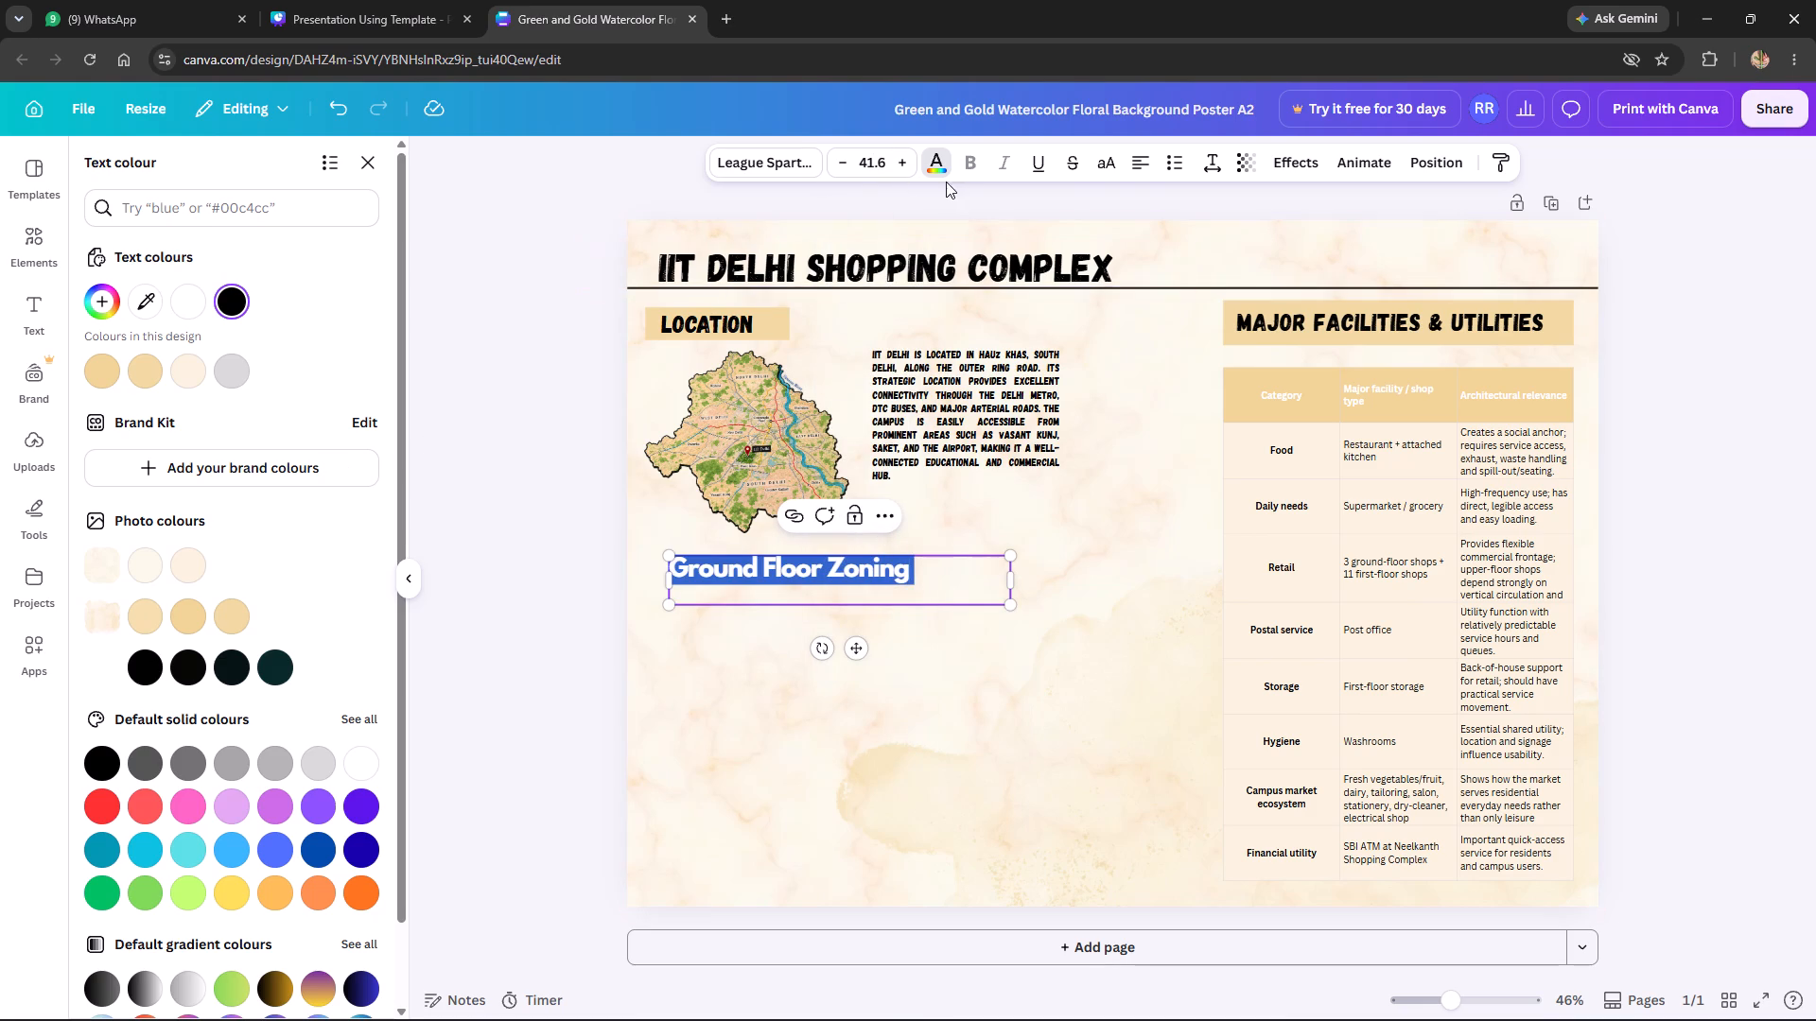
# Change the Ground Floor Zoning heading's font to Gagalin.
pyautogui.click(751, 161)
pyautogui.click(170, 428)
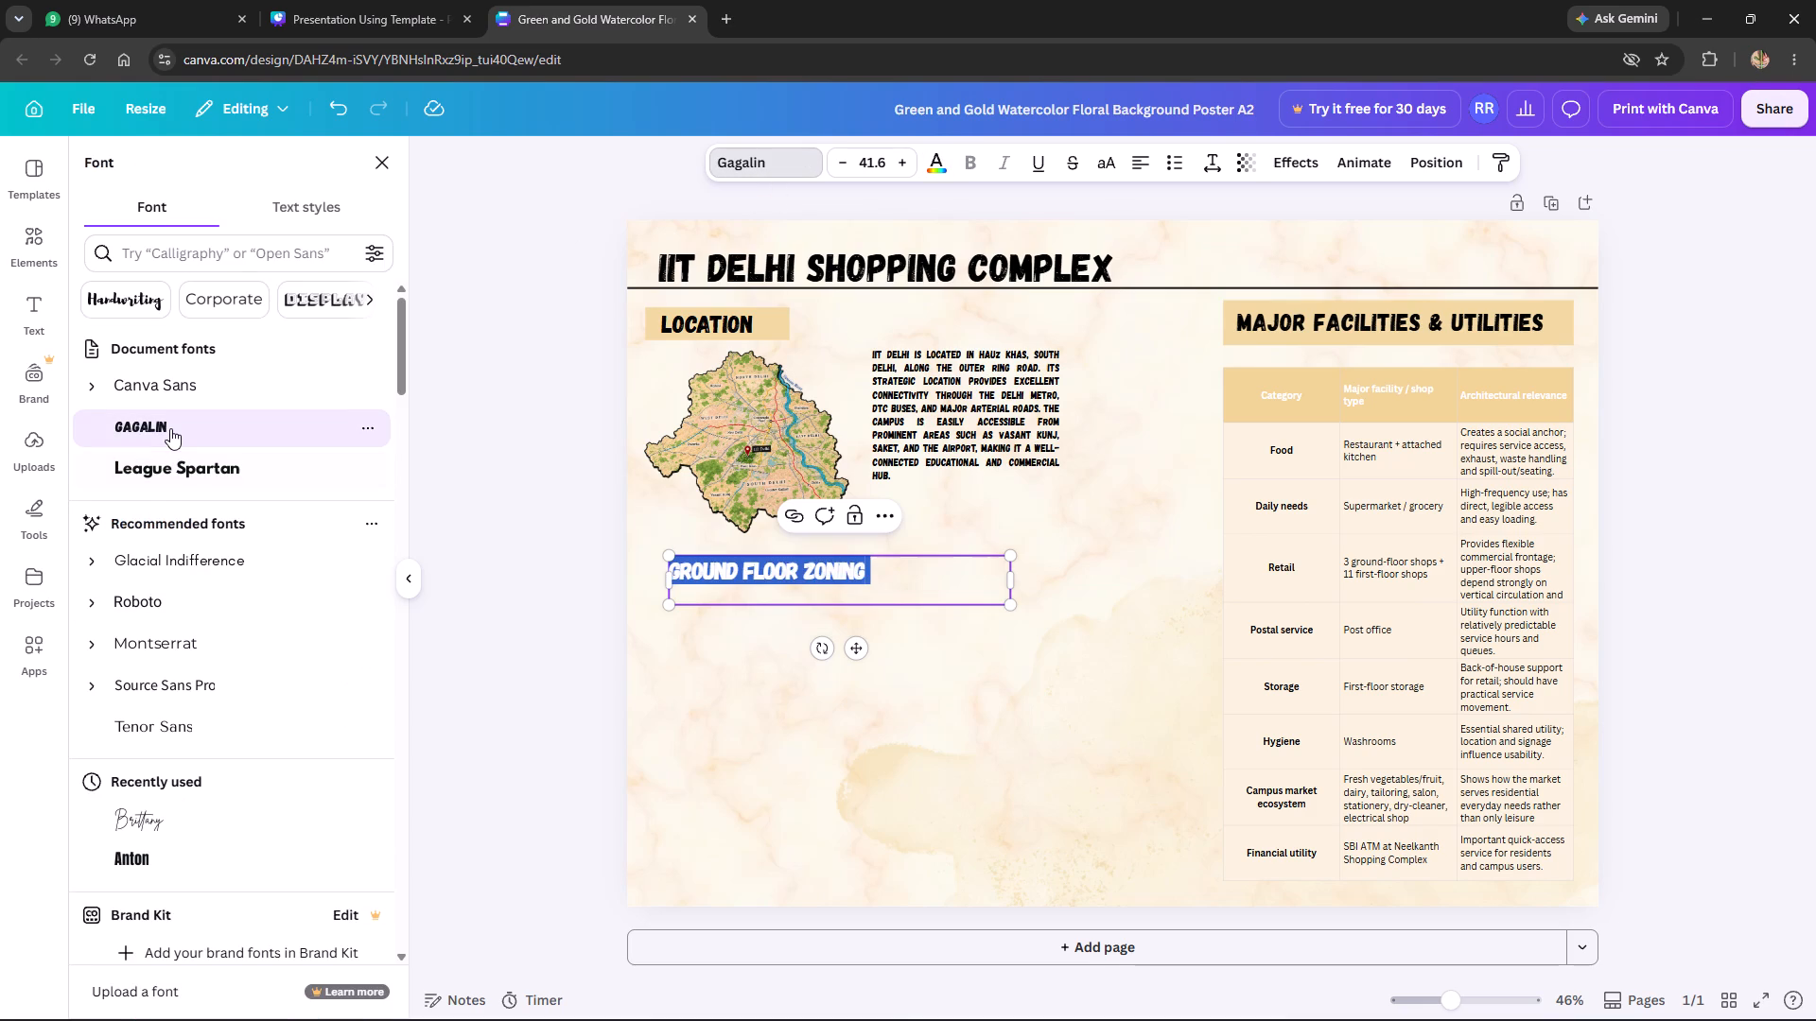
pyautogui.click(492, 653)
pyautogui.click(531, 696)
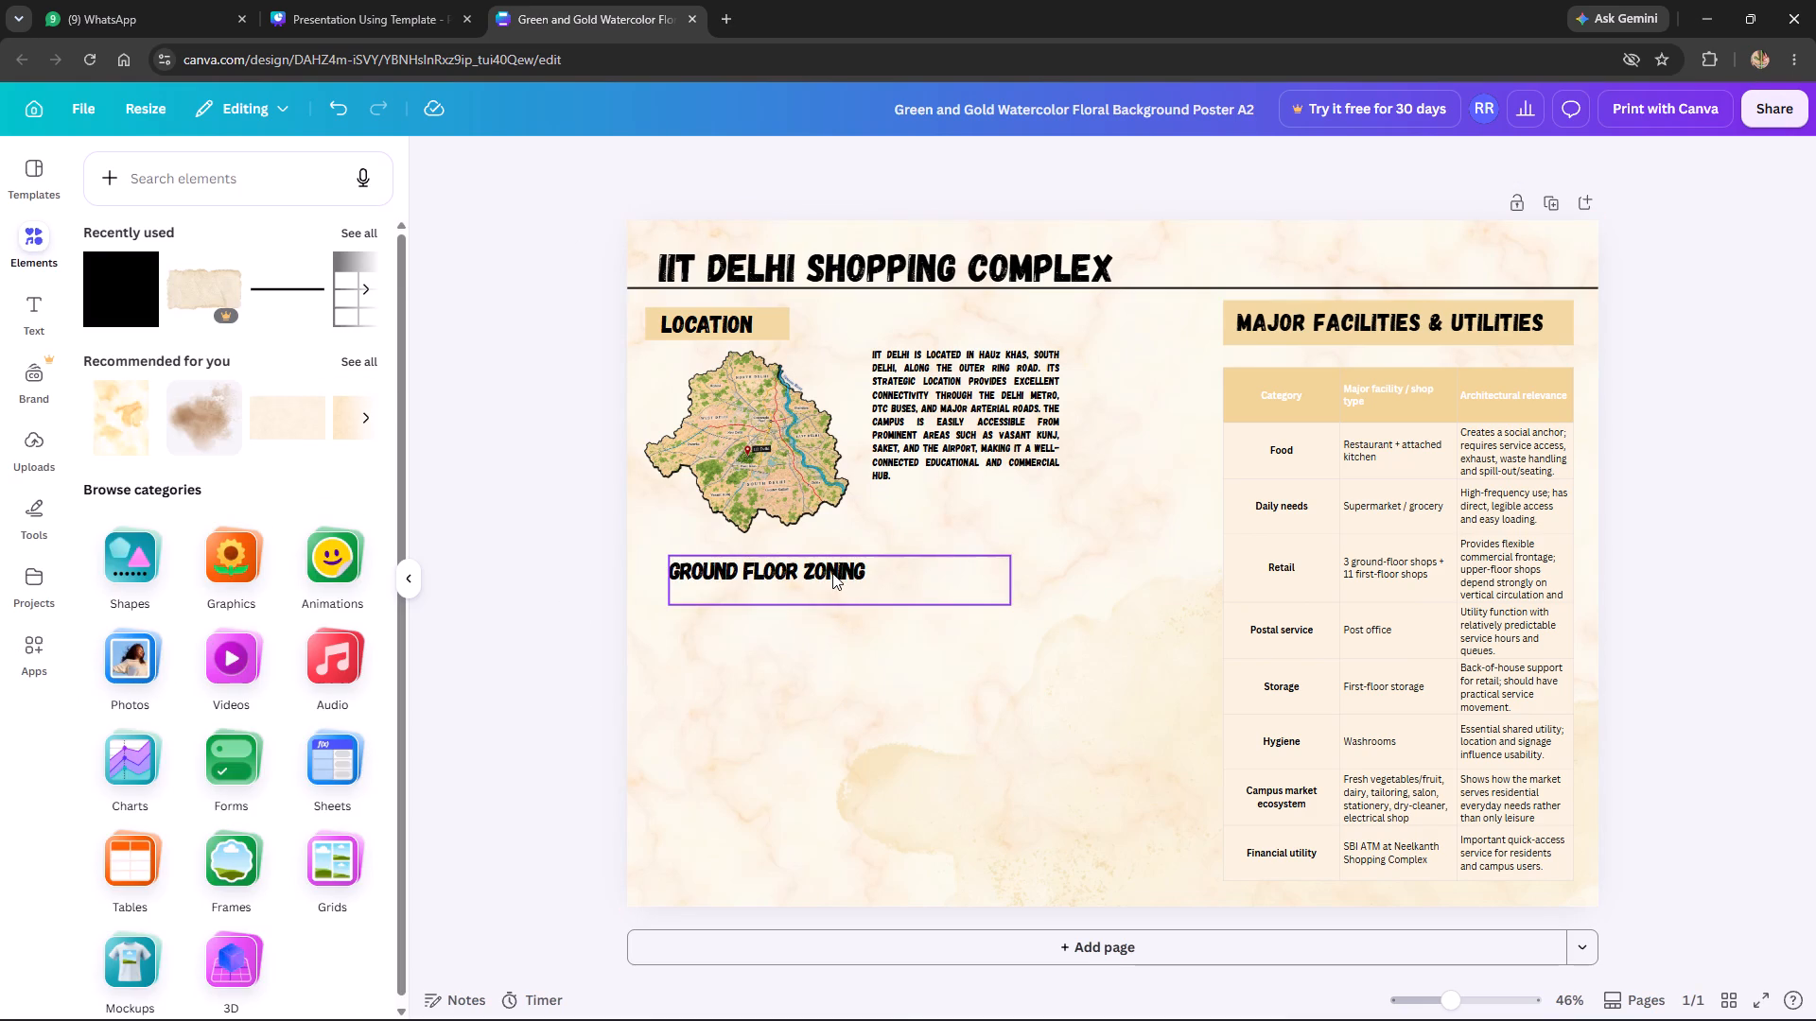
# Scale the Ground Floor Zoning heading down to size 38 and narrow its text box to fit the words.
pyautogui.click(960, 588)
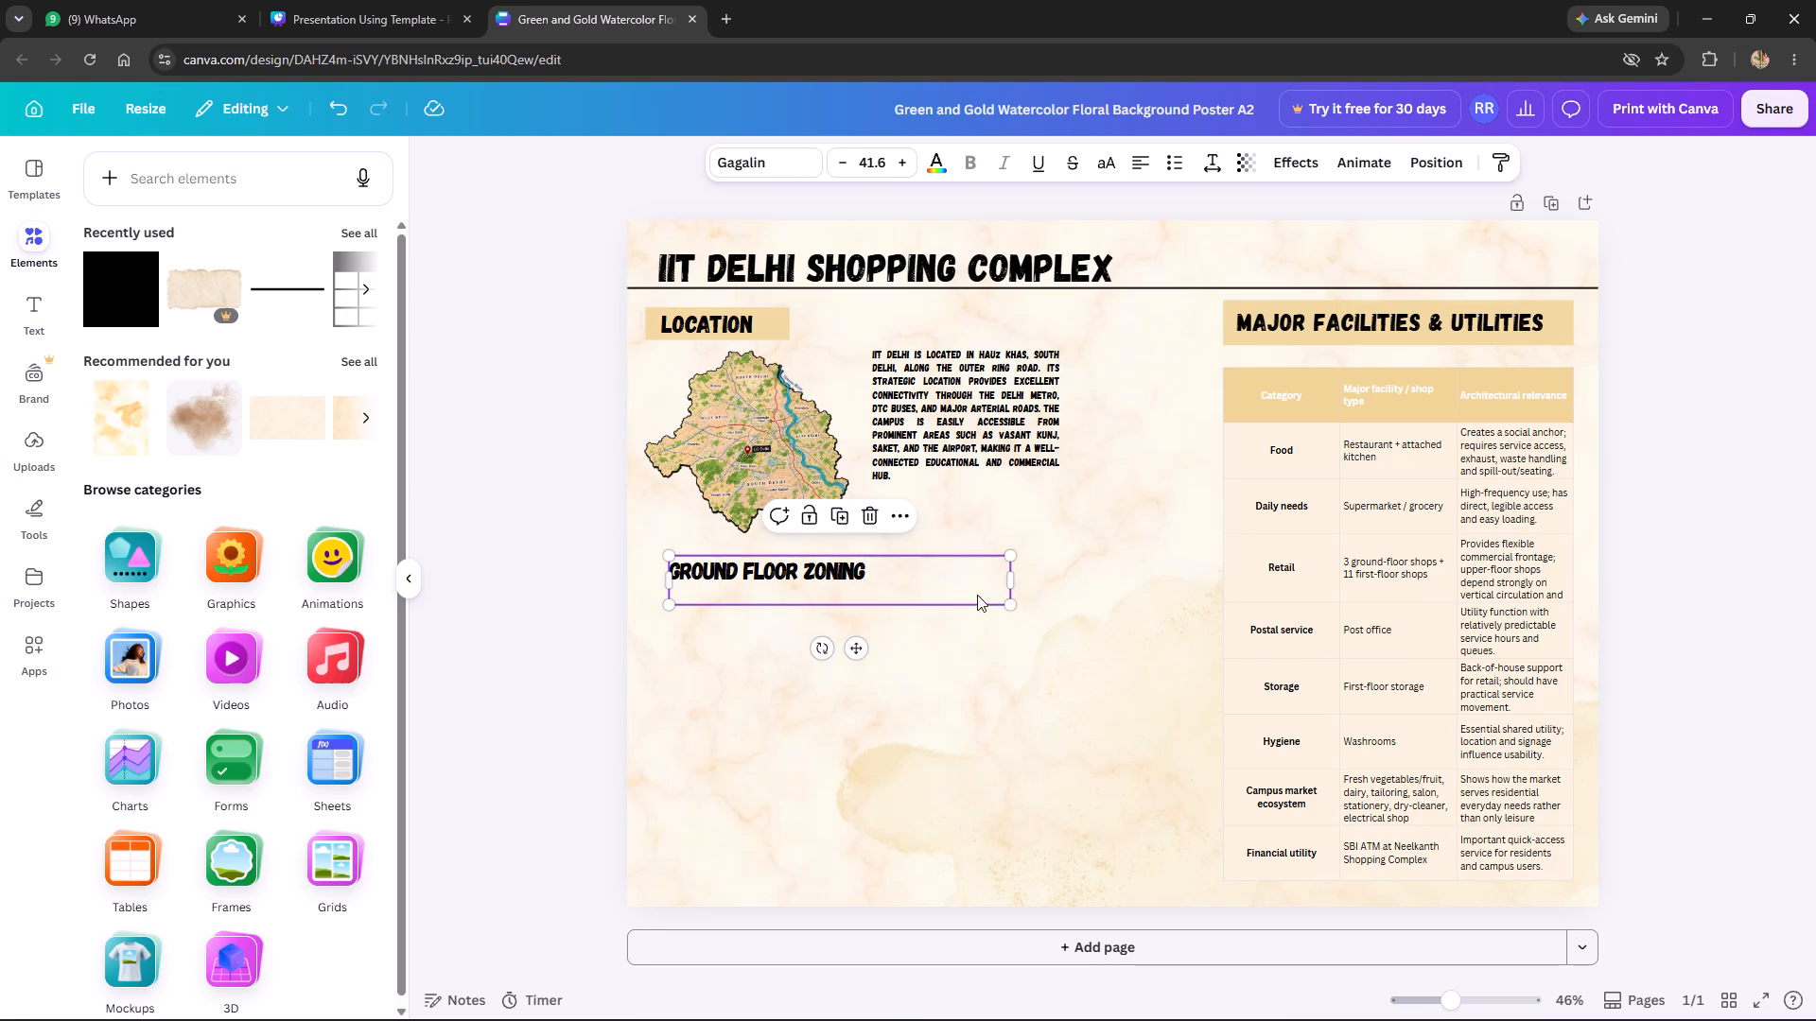
pyautogui.click(1005, 603)
pyautogui.moveTo(1007, 603); pyautogui.dragTo(978, 598)
pyautogui.moveTo(984, 581); pyautogui.dragTo(864, 587)
# Increase the Ground Floor Zoning heading's font size to 41.
pyautogui.click(845, 569)
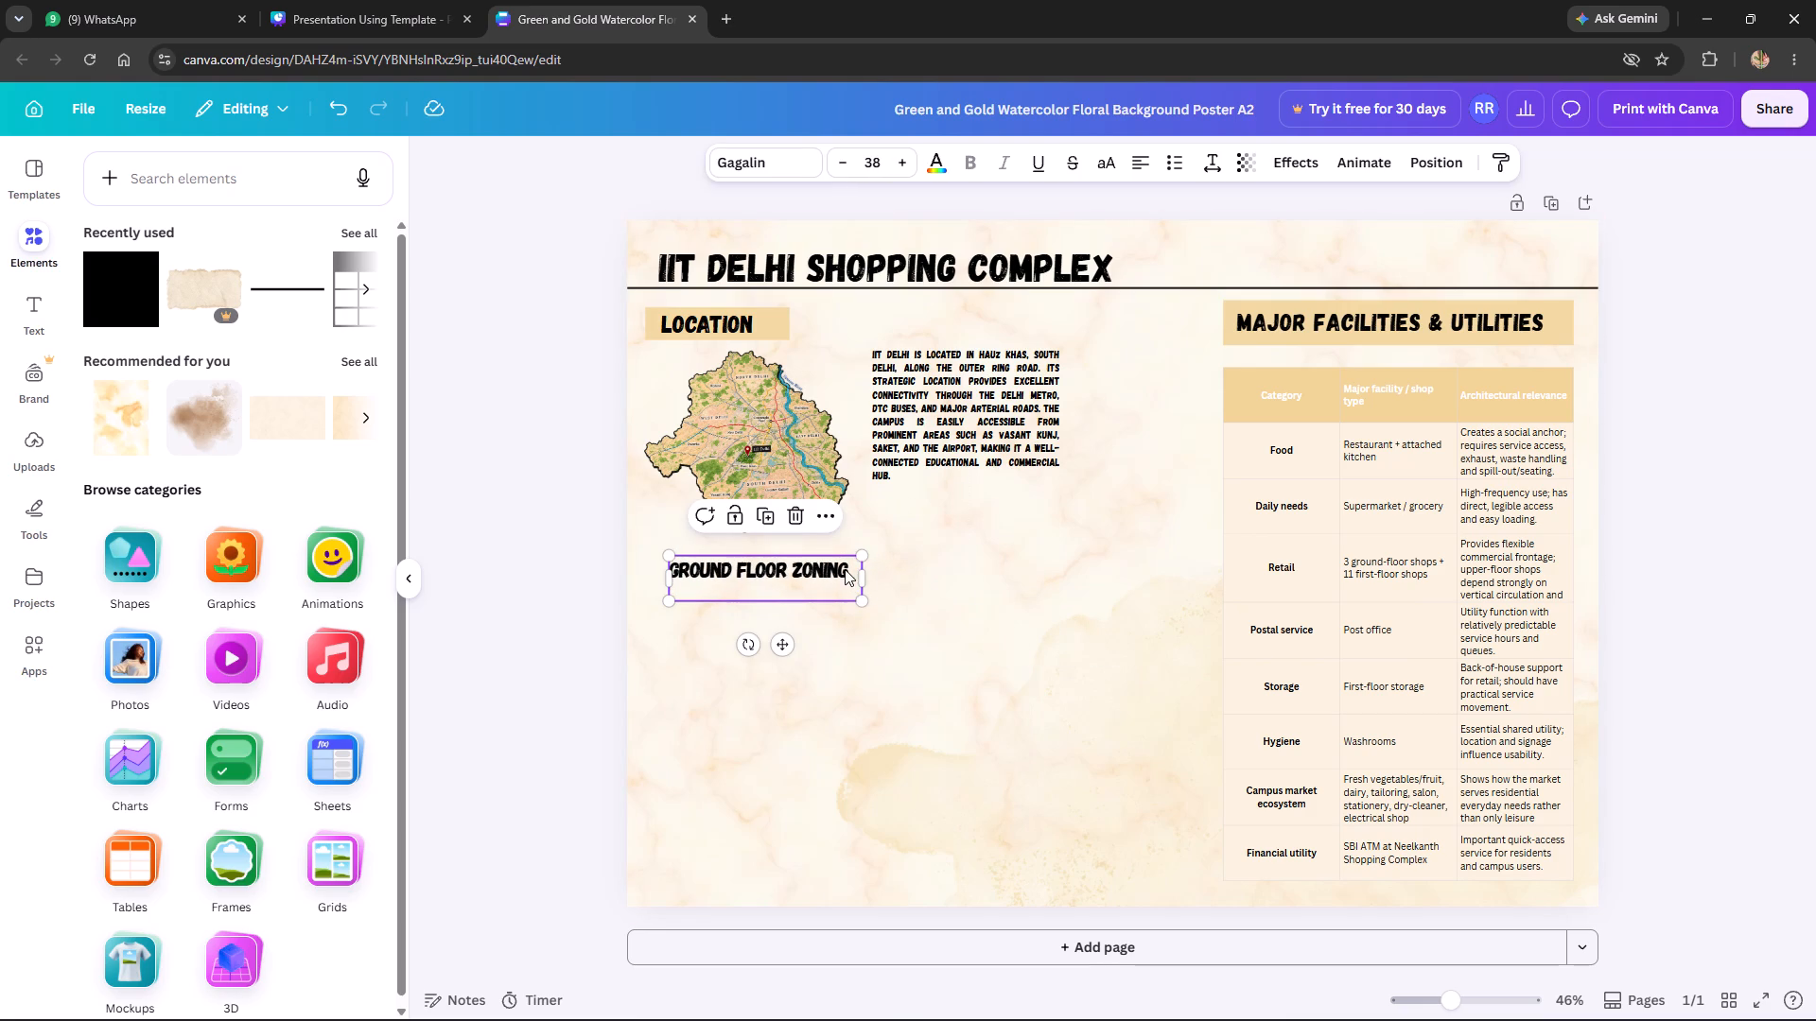
pyautogui.click(902, 163)
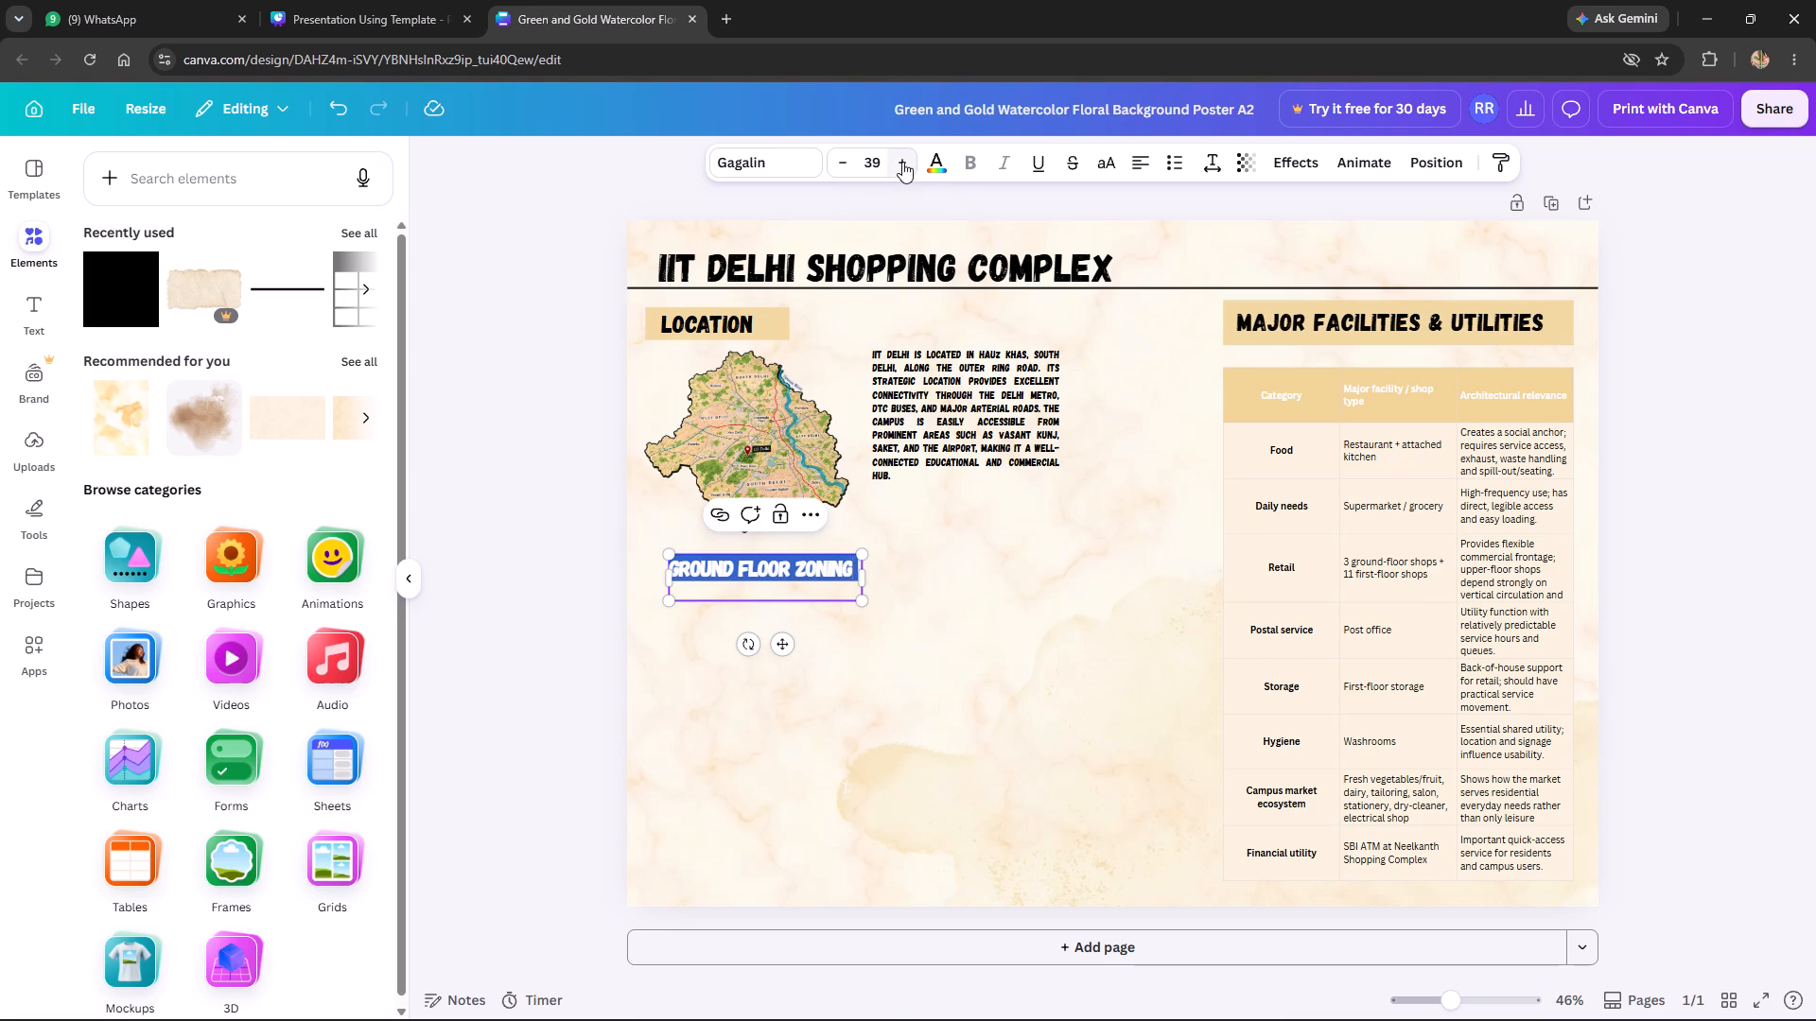
pyautogui.click(902, 162)
pyautogui.click(902, 162)
pyautogui.click(441, 588)
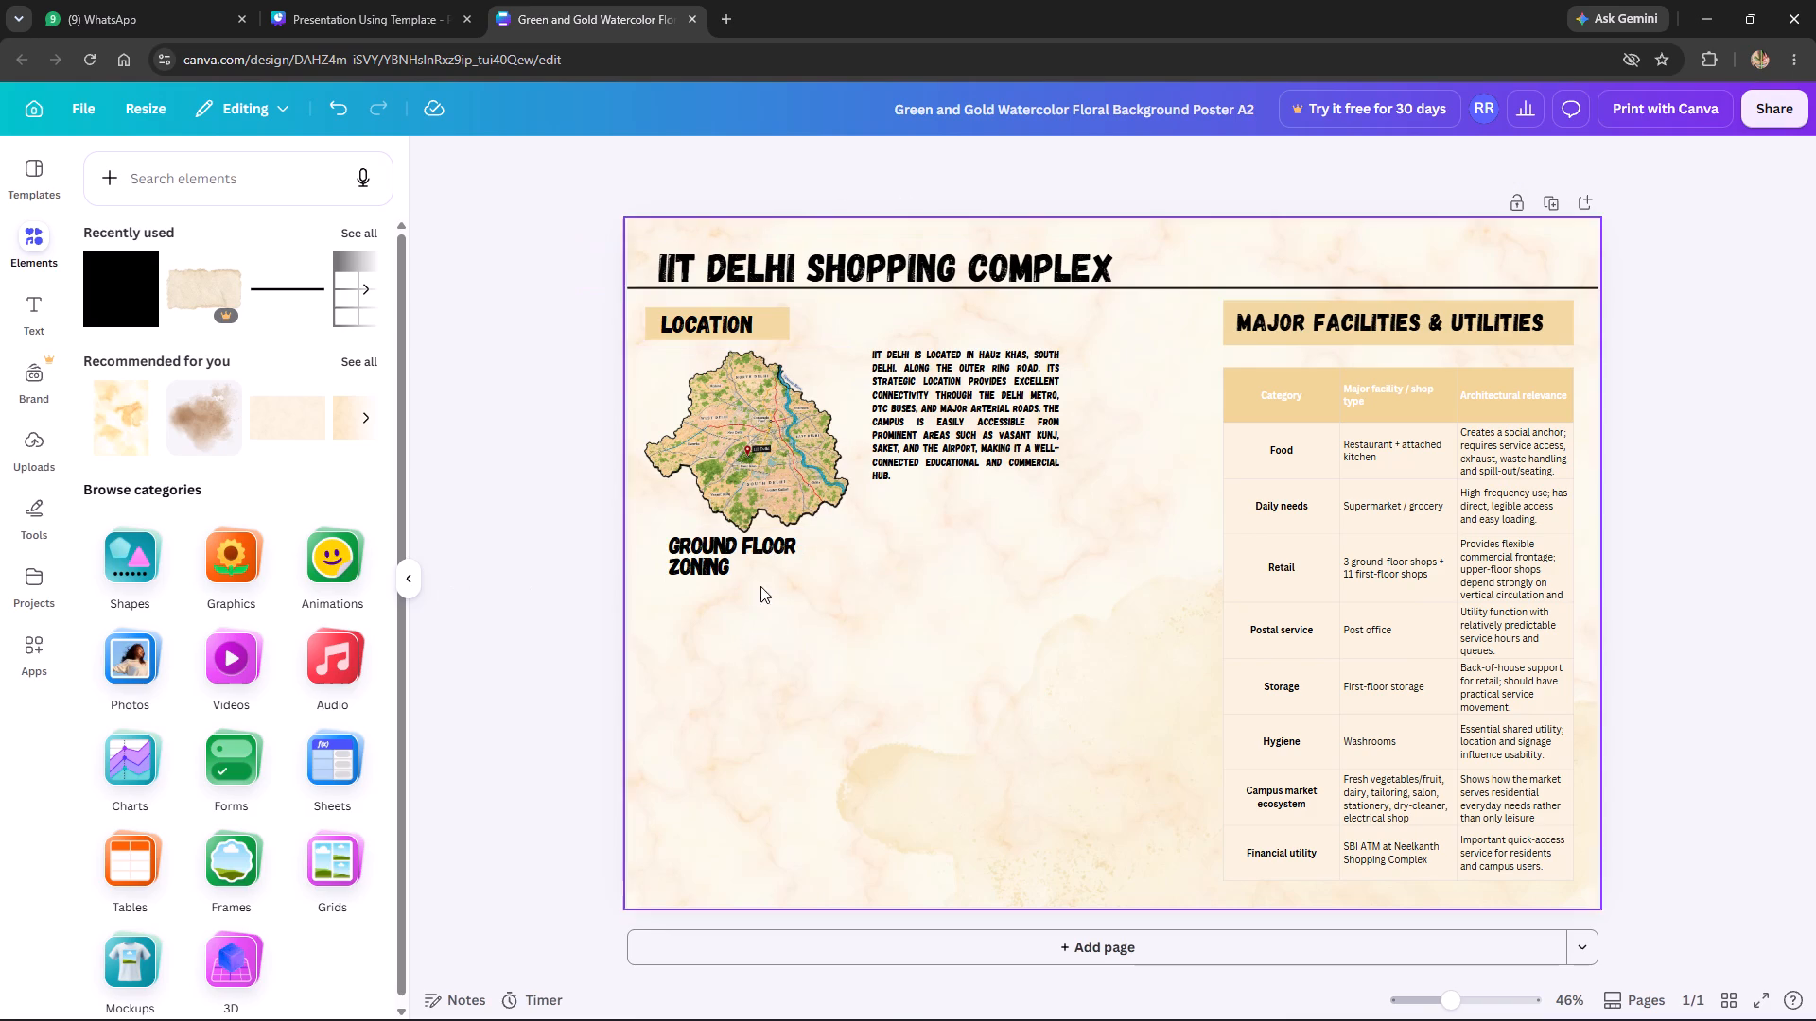
# Widen the Ground Floor Zoning heading's text box.
pyautogui.click(777, 545)
pyautogui.moveTo(864, 566); pyautogui.dragTo(865, 565)
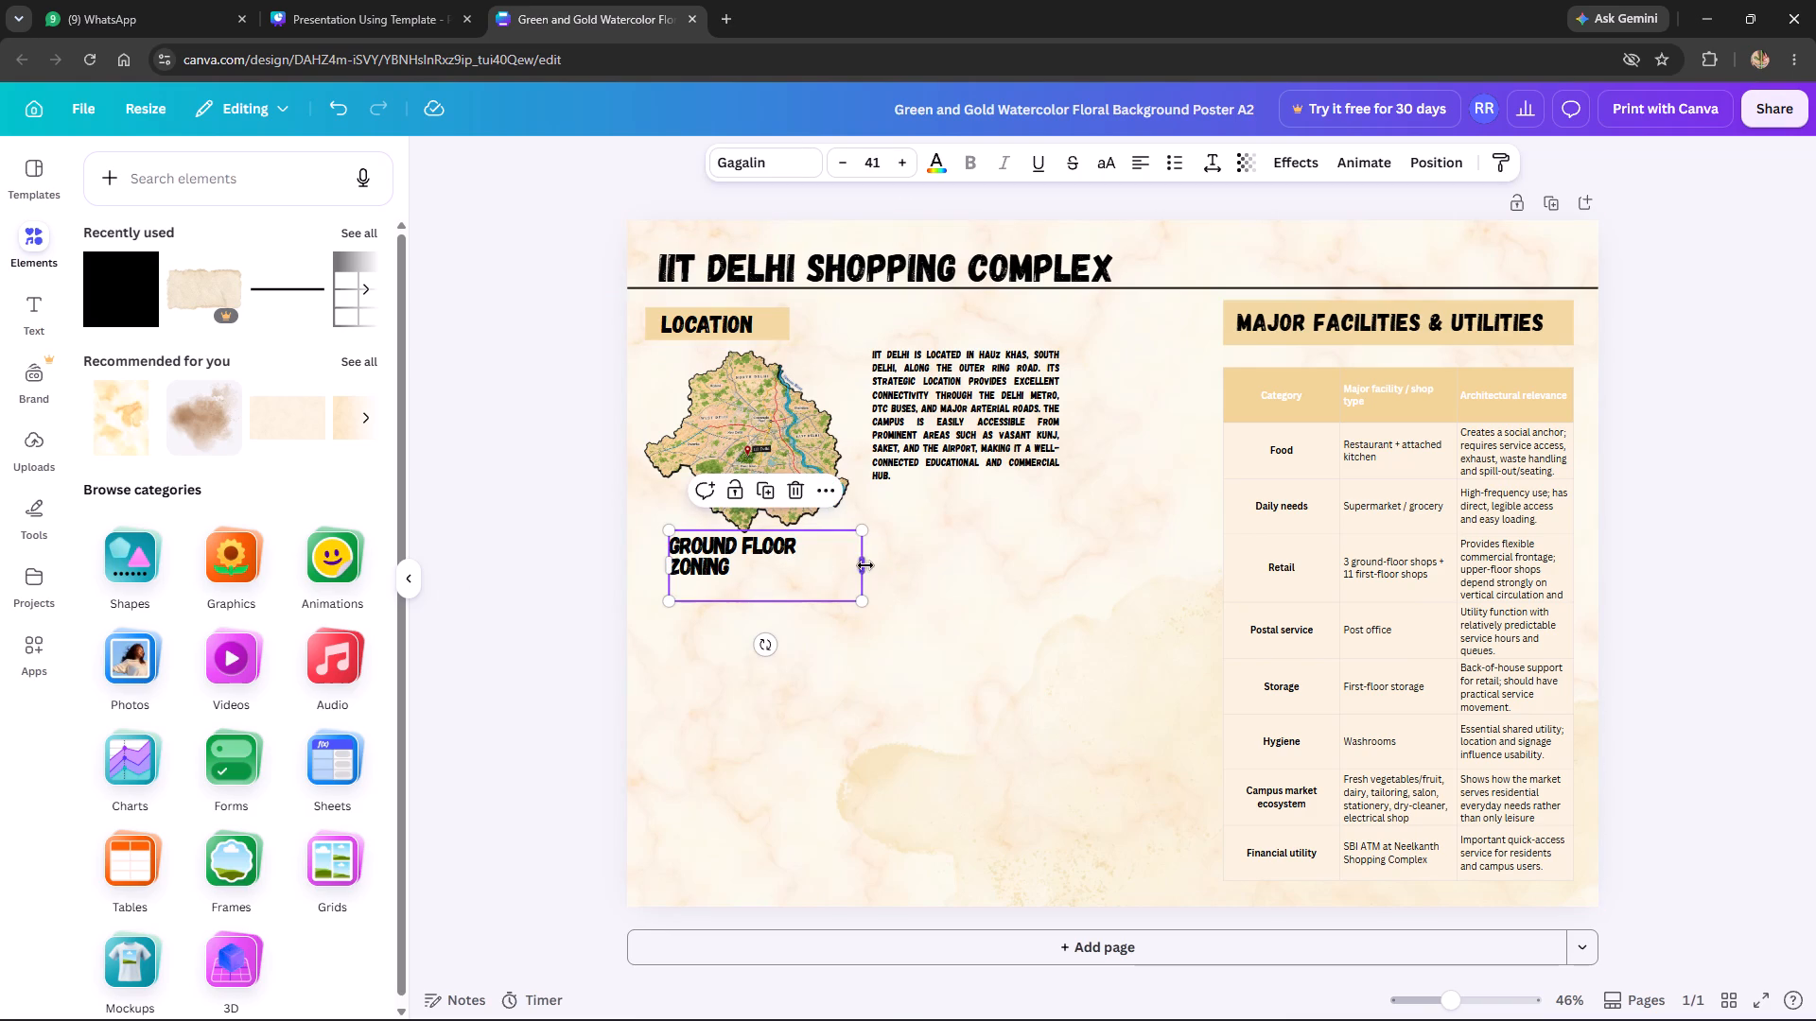
# Widen the Ground Floor Zoning heading's text box until the heading fits on one line.
pyautogui.moveTo(865, 565); pyautogui.dragTo(889, 565)
pyautogui.click(529, 601)
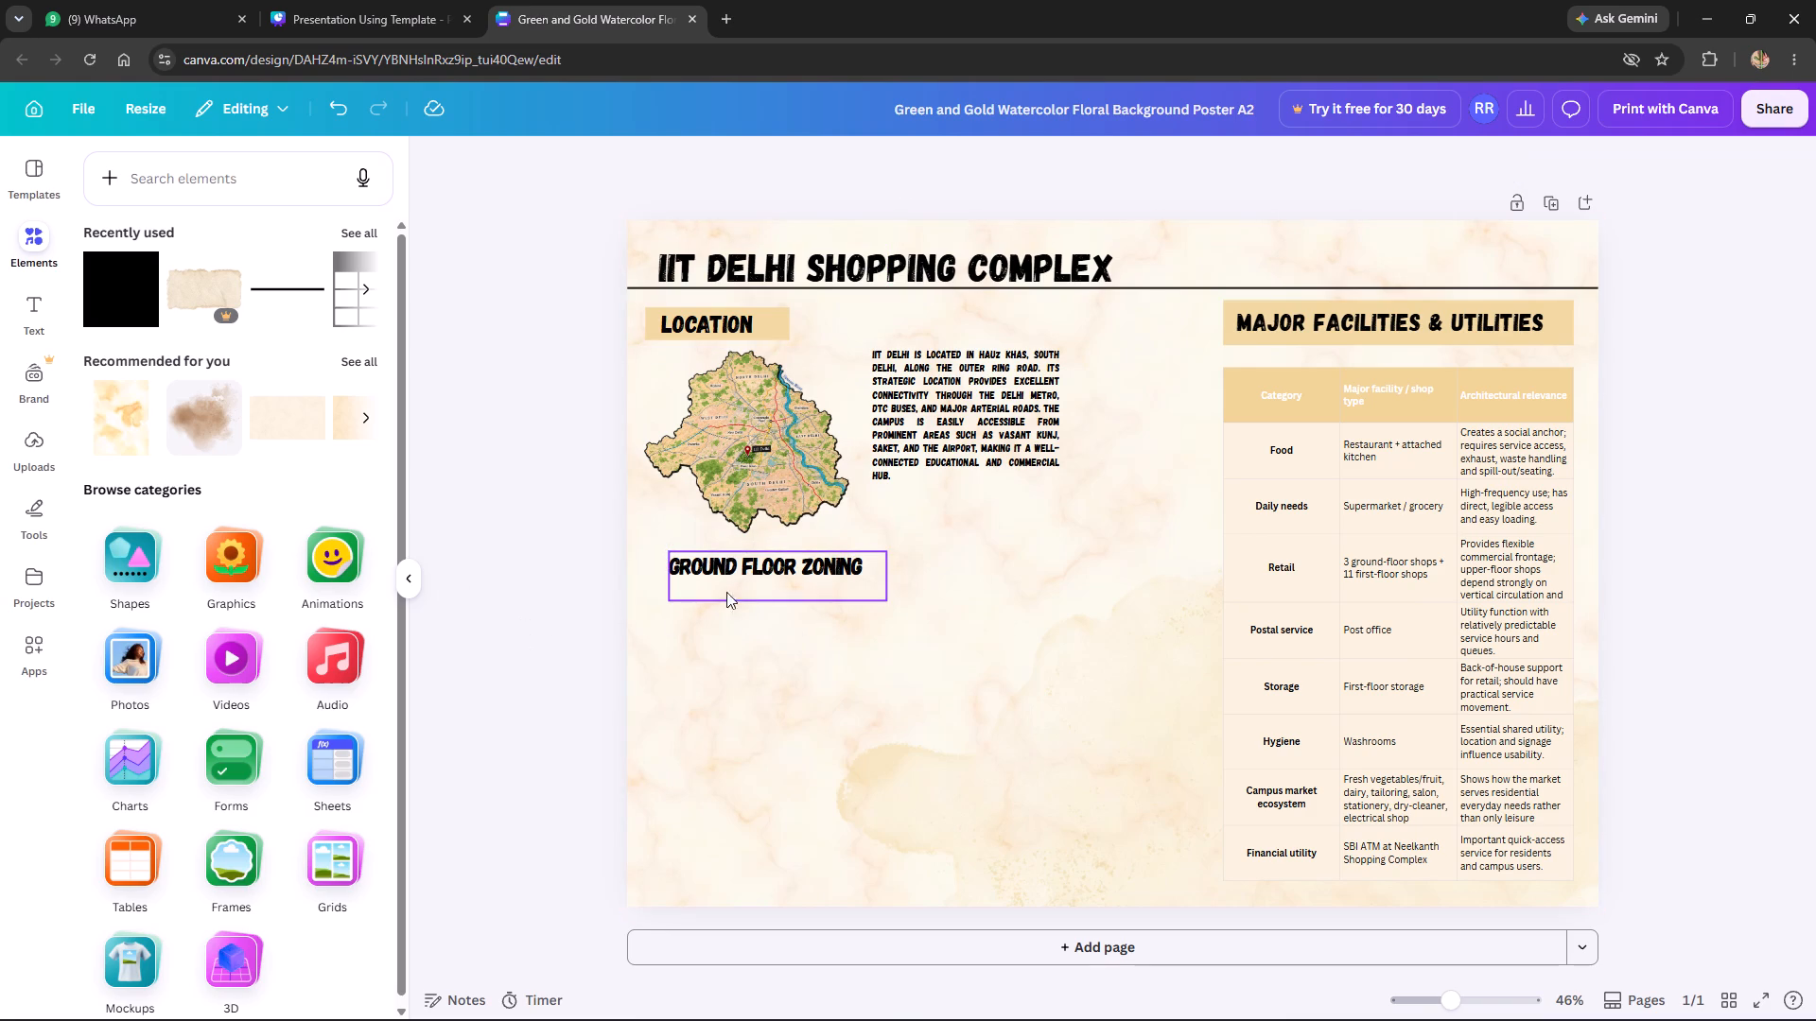
# Position the Ground Floor Zoning heading just below the location map, roughly in line with the Location heading's text.
pyautogui.moveTo(767, 567); pyautogui.dragTo(770, 708)
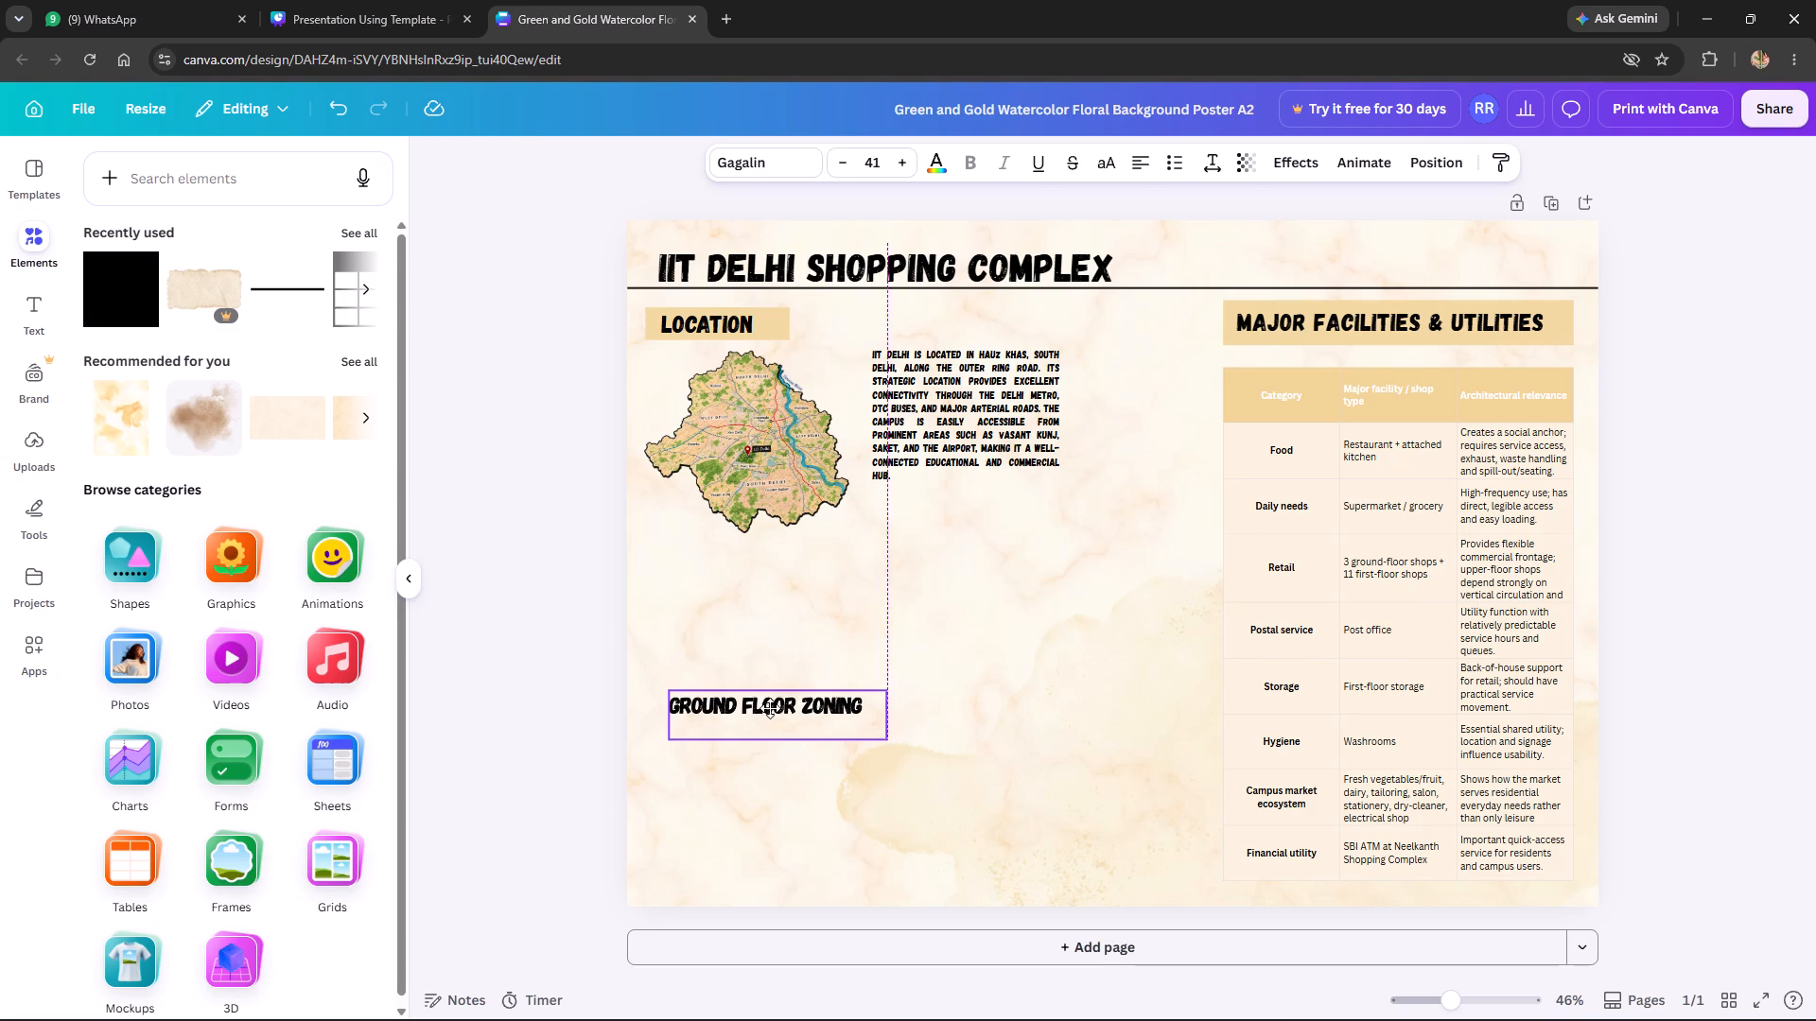
pyautogui.moveTo(770, 708); pyautogui.dragTo(752, 579)
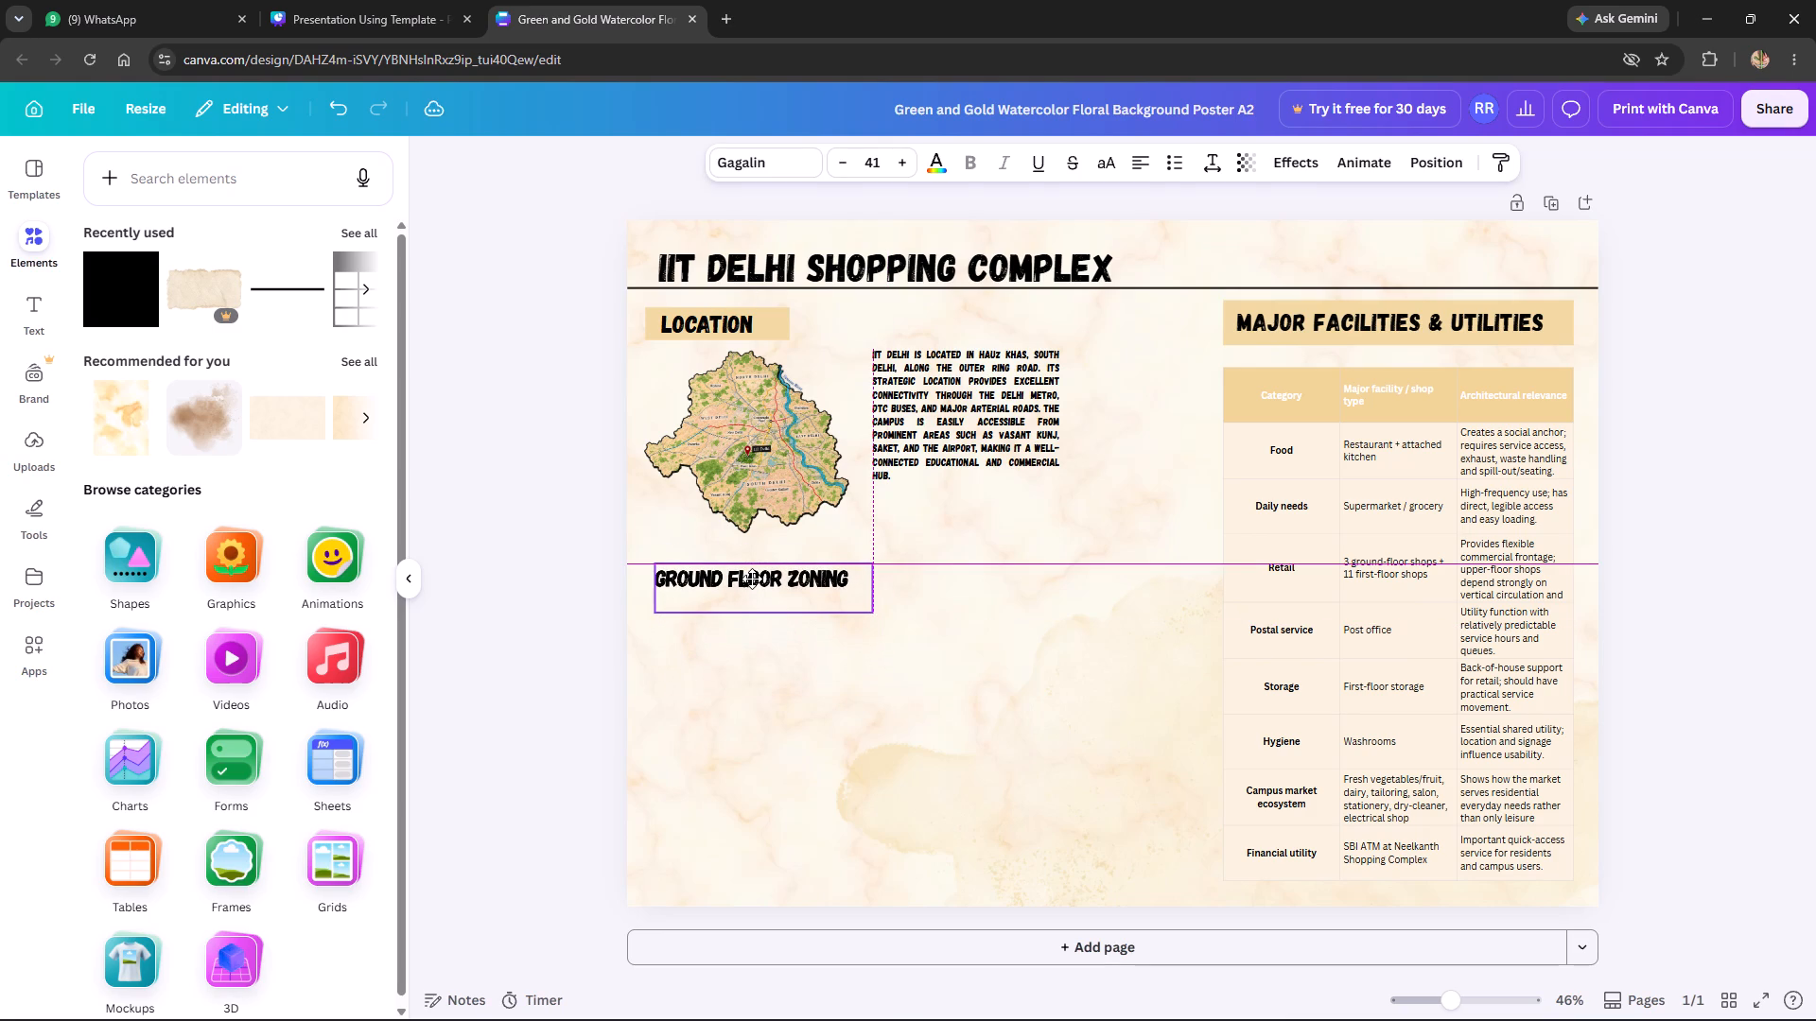
pyautogui.moveTo(752, 579); pyautogui.dragTo(758, 576)
pyautogui.click(495, 632)
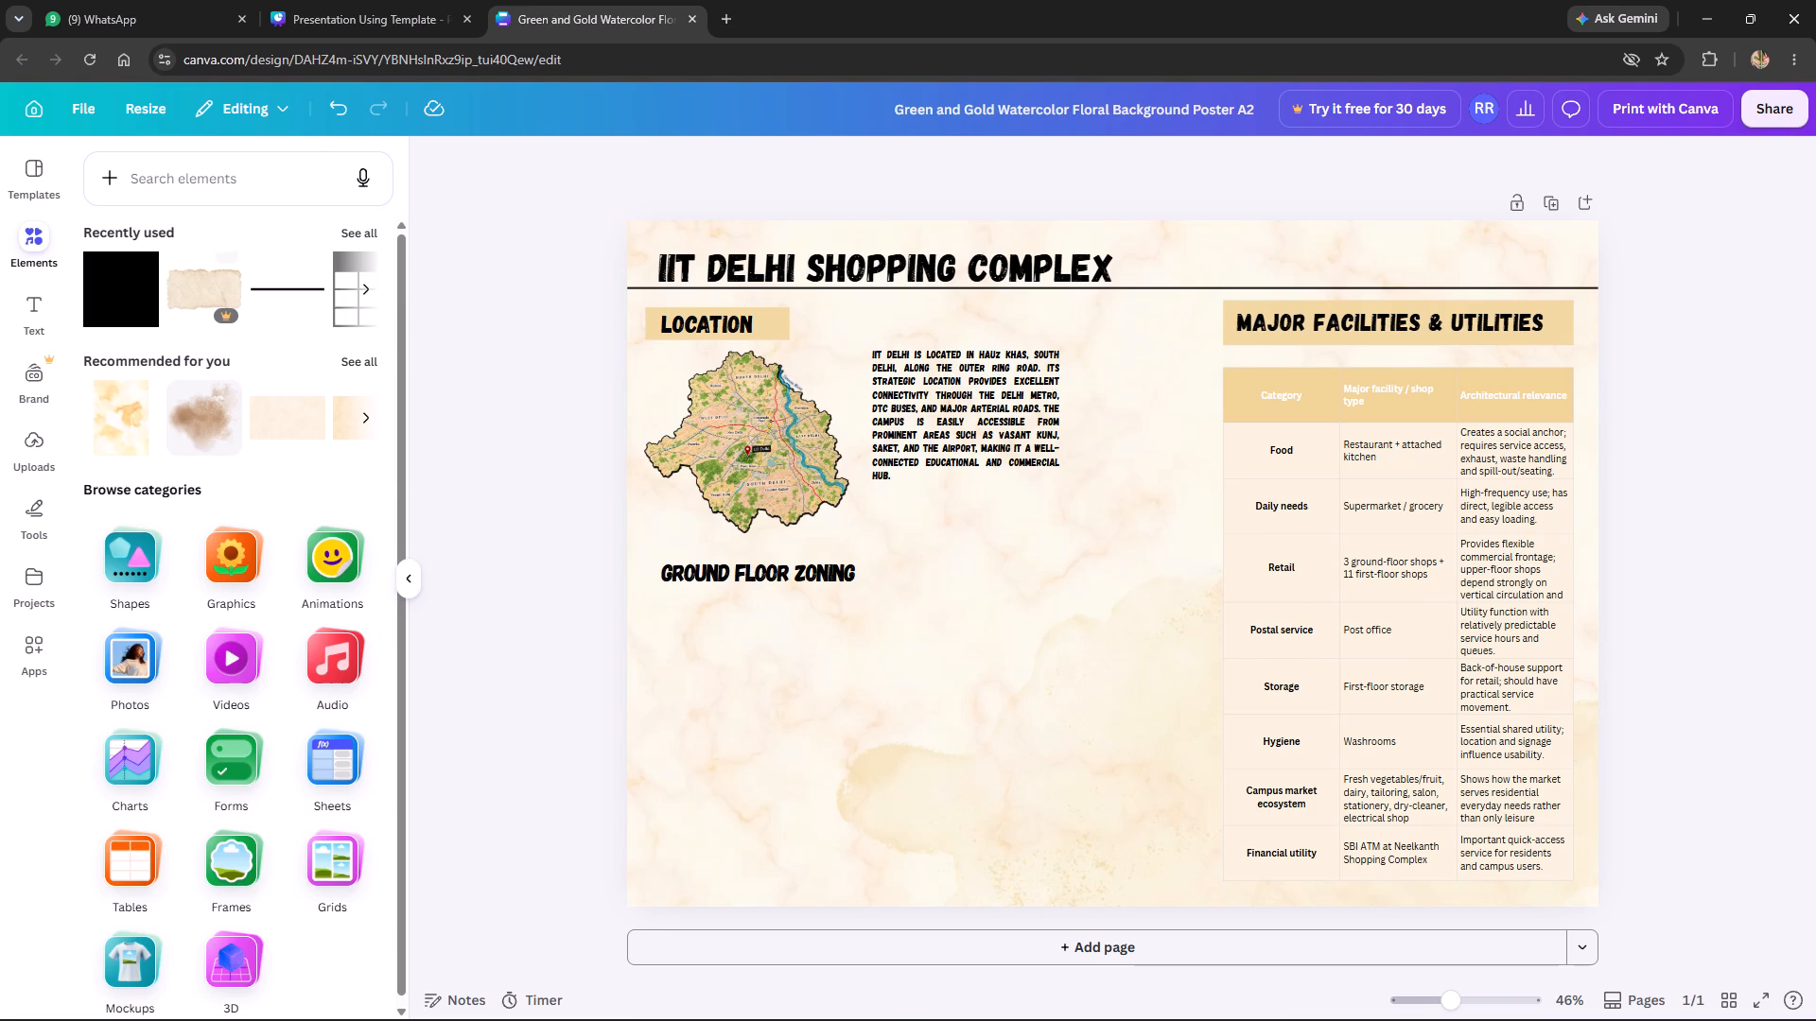
# Copy the paragraph under Ground Floor Zoning from slide 5 of the Presentation Using Template design.
pyautogui.click(377, 0)
pyautogui.click(957, 372)
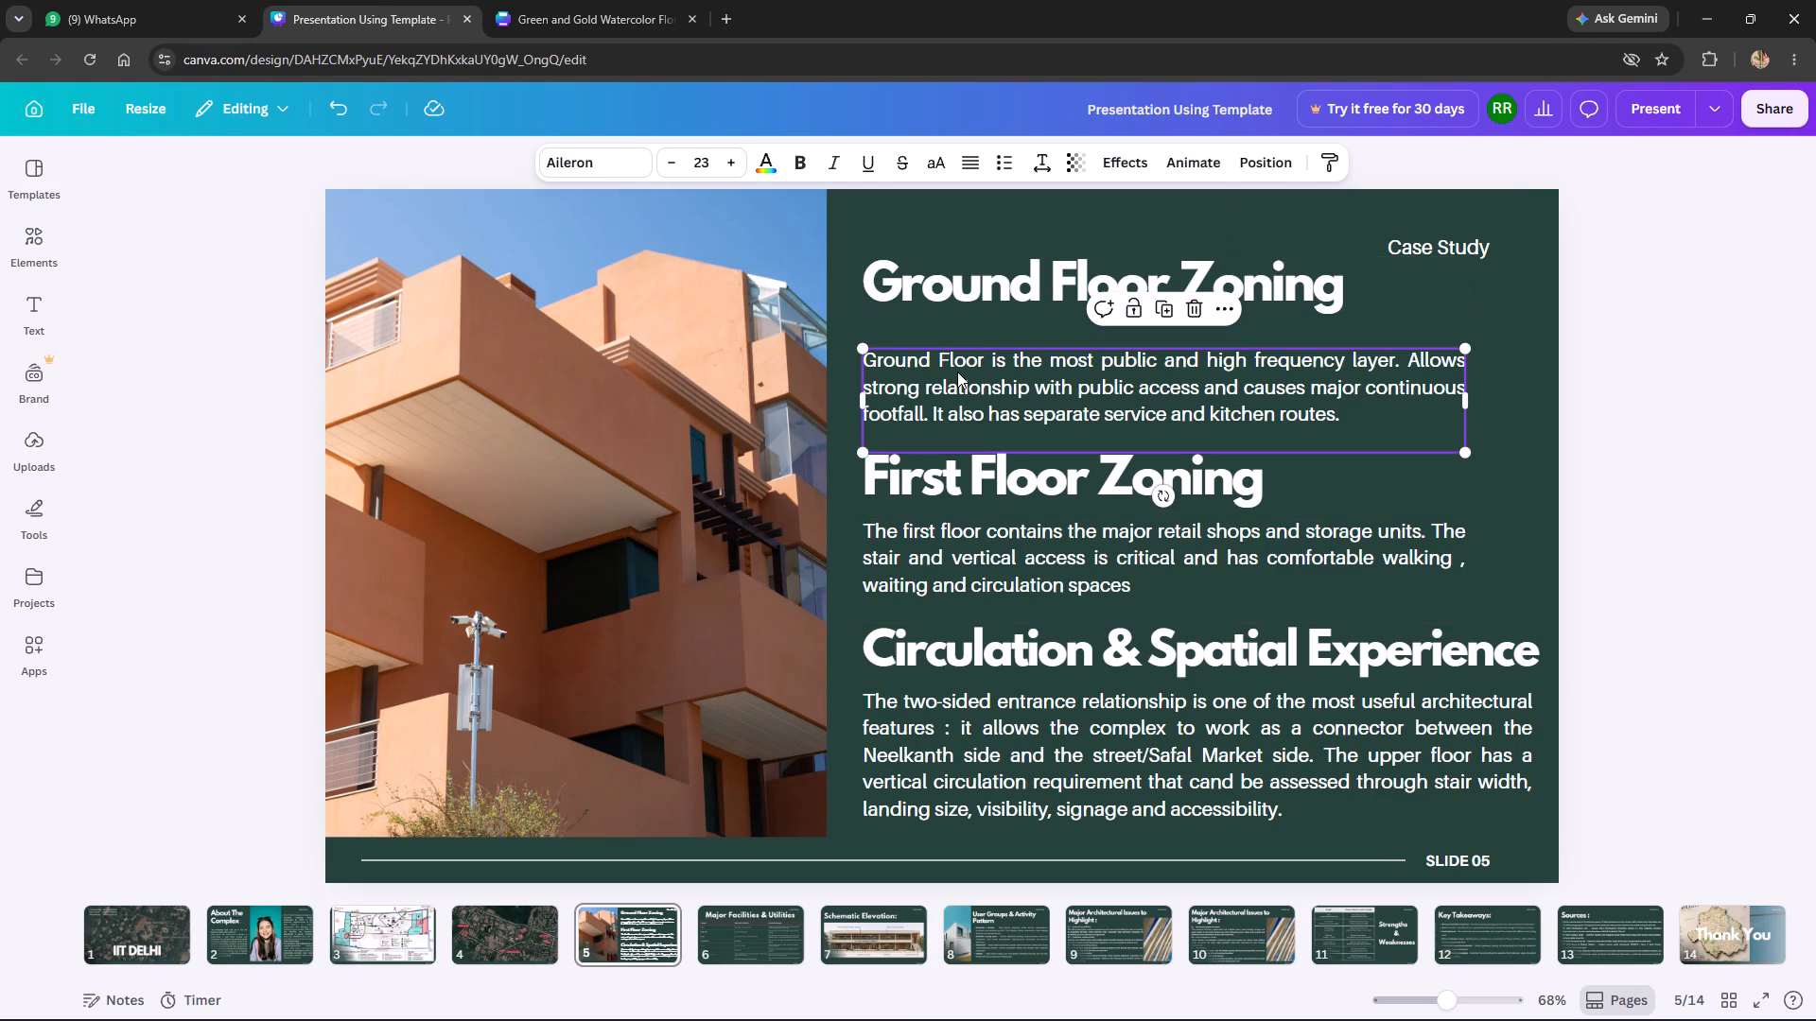
pyautogui.hotkey('ctrl', 'c')
pyautogui.hotkey('alt', 'Tab')
pyautogui.hotkey('alt', 'Tab')
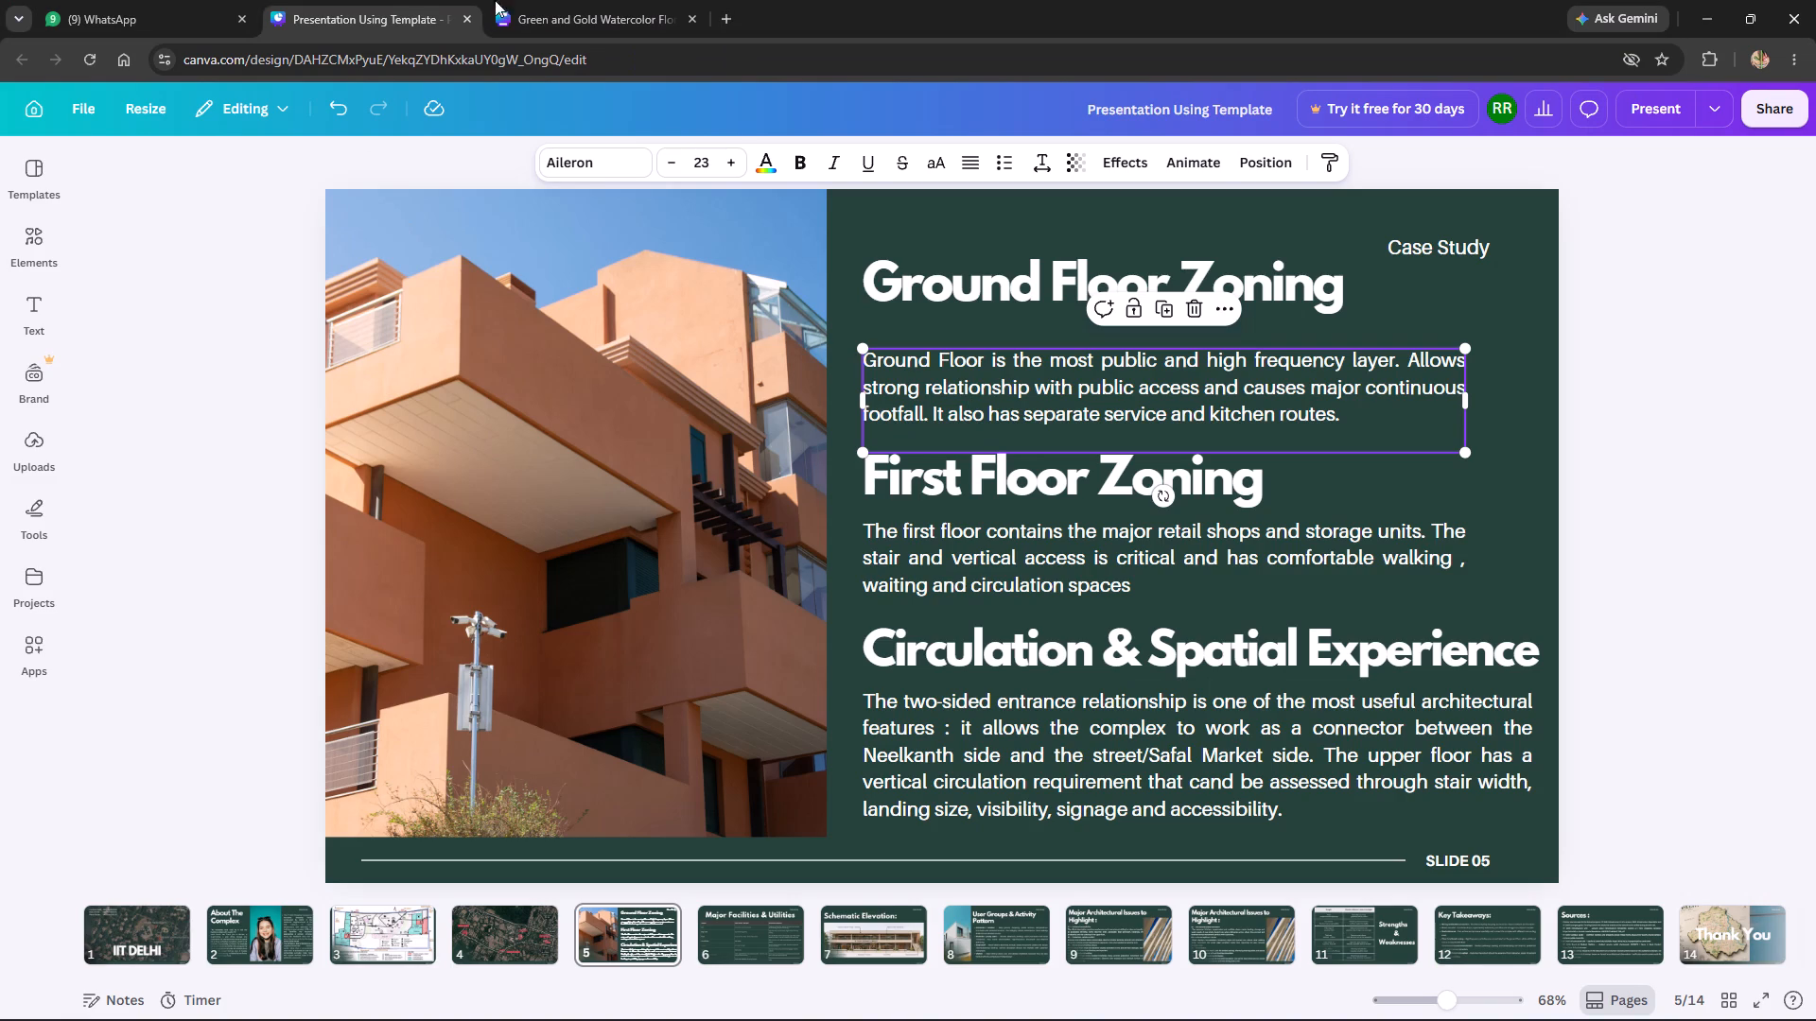
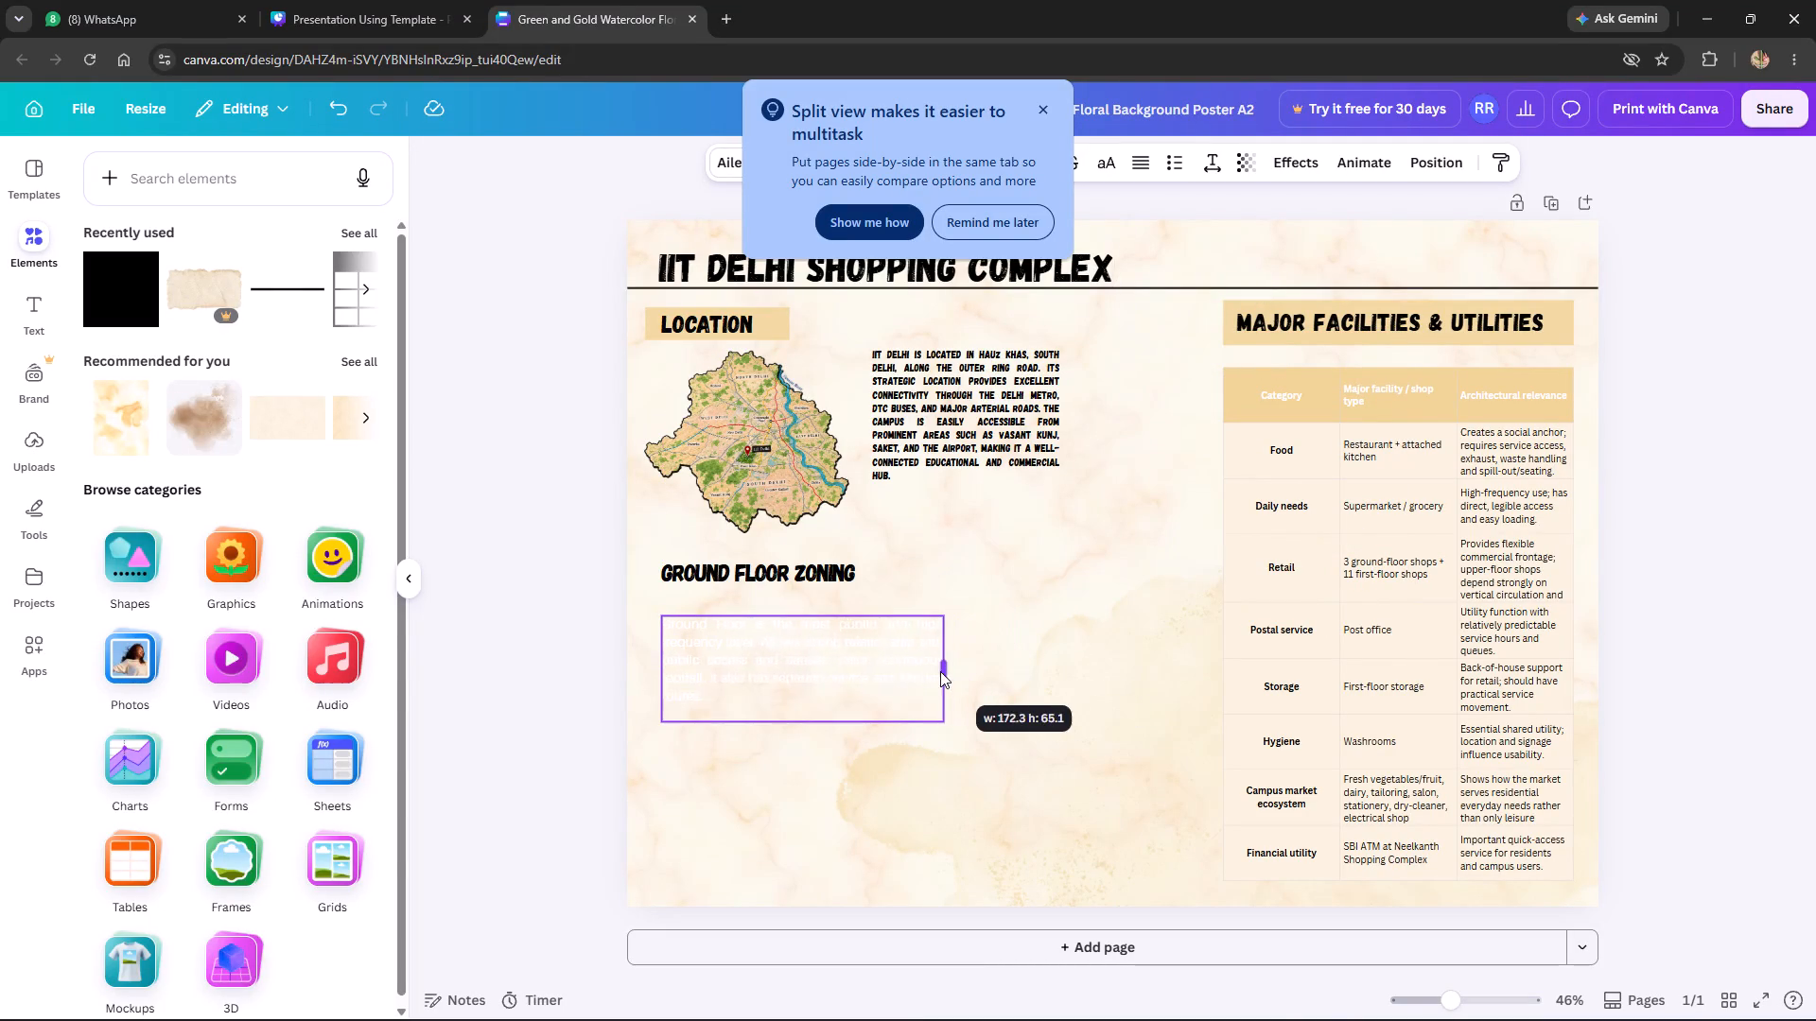
# Narrow the white description text box below the Ground Floor Zoning heading to match the heading's width.
pyautogui.moveTo(940, 671); pyautogui.dragTo(868, 667)
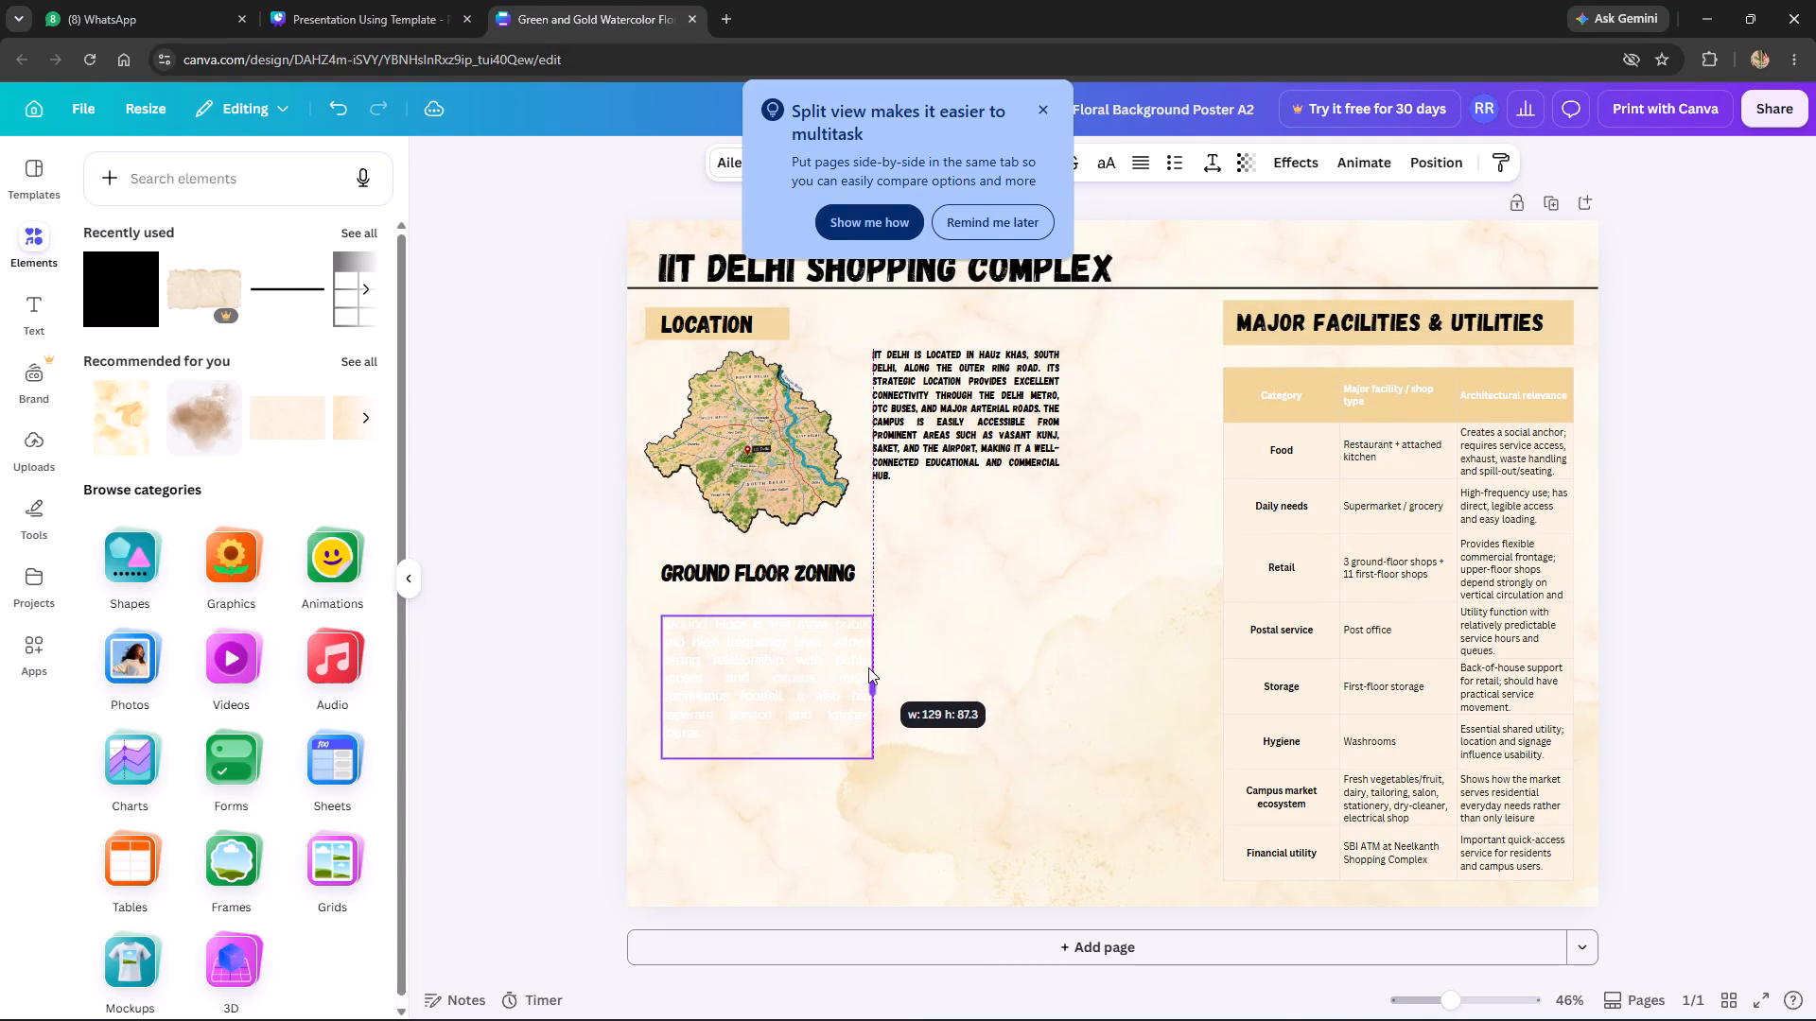
pyautogui.moveTo(868, 667); pyautogui.dragTo(860, 666)
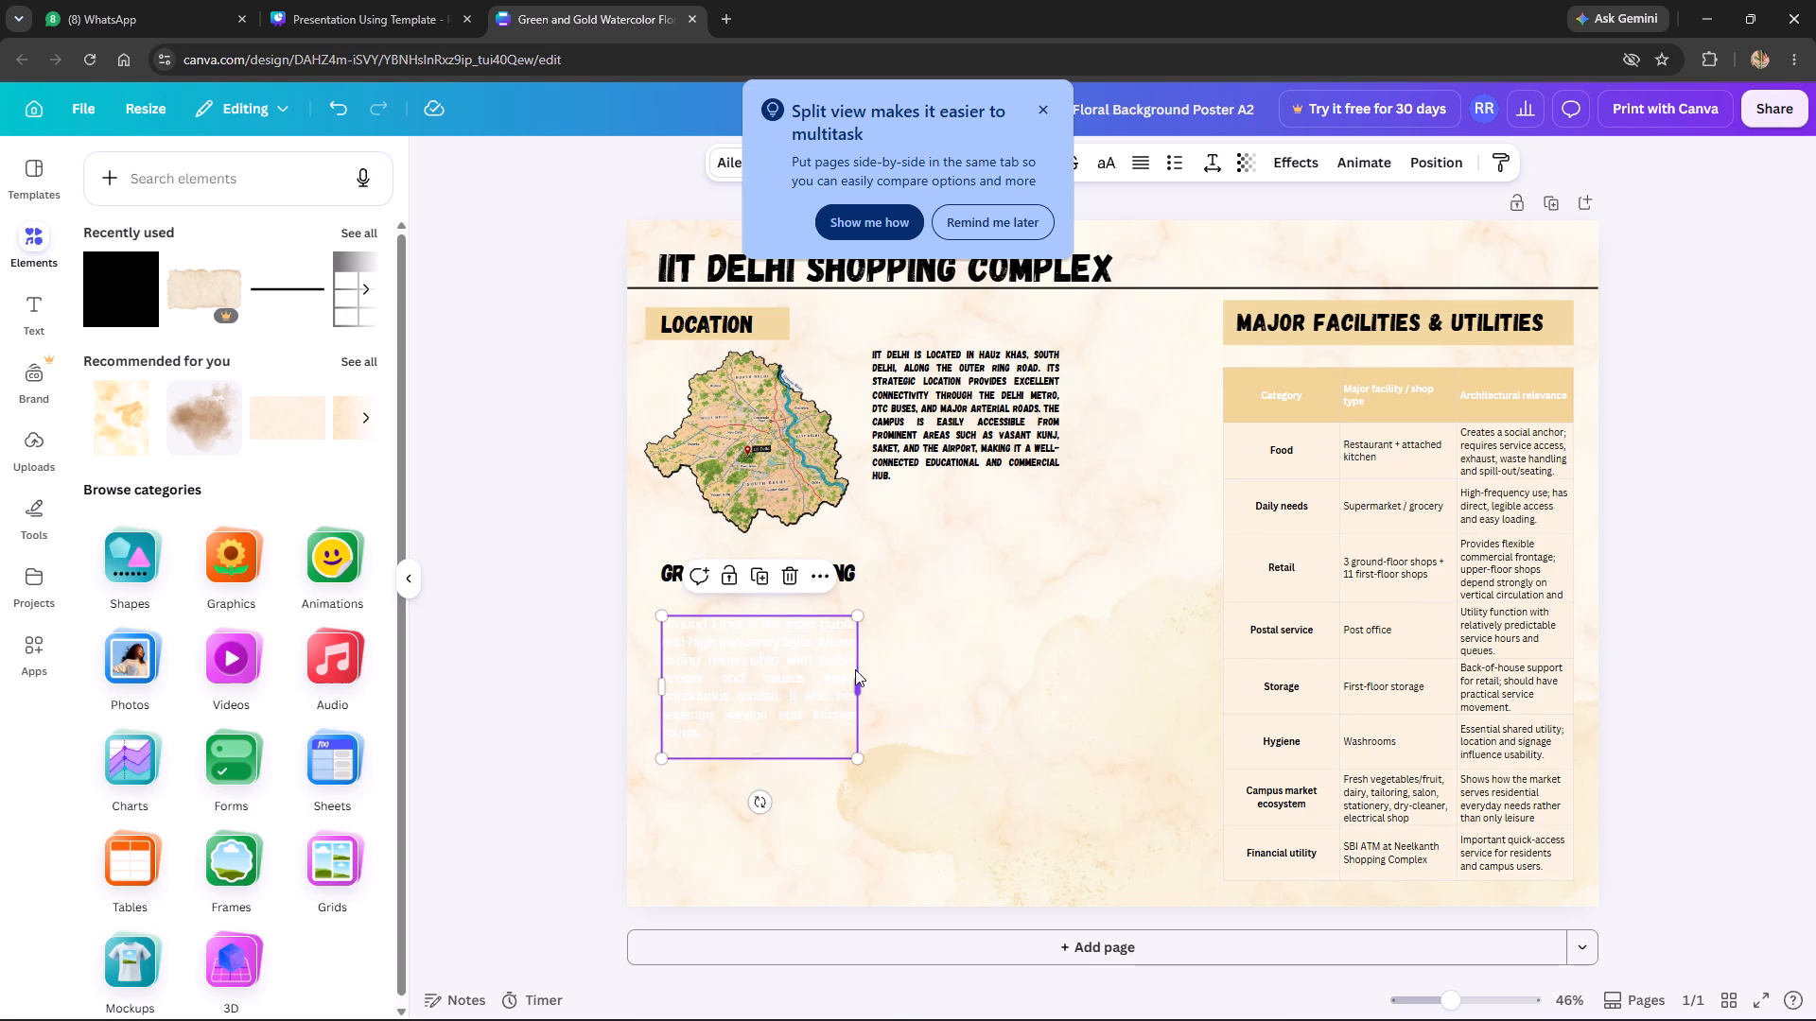
# Dismiss the split view suggestion covering the text formatting options.
pyautogui.click(1038, 112)
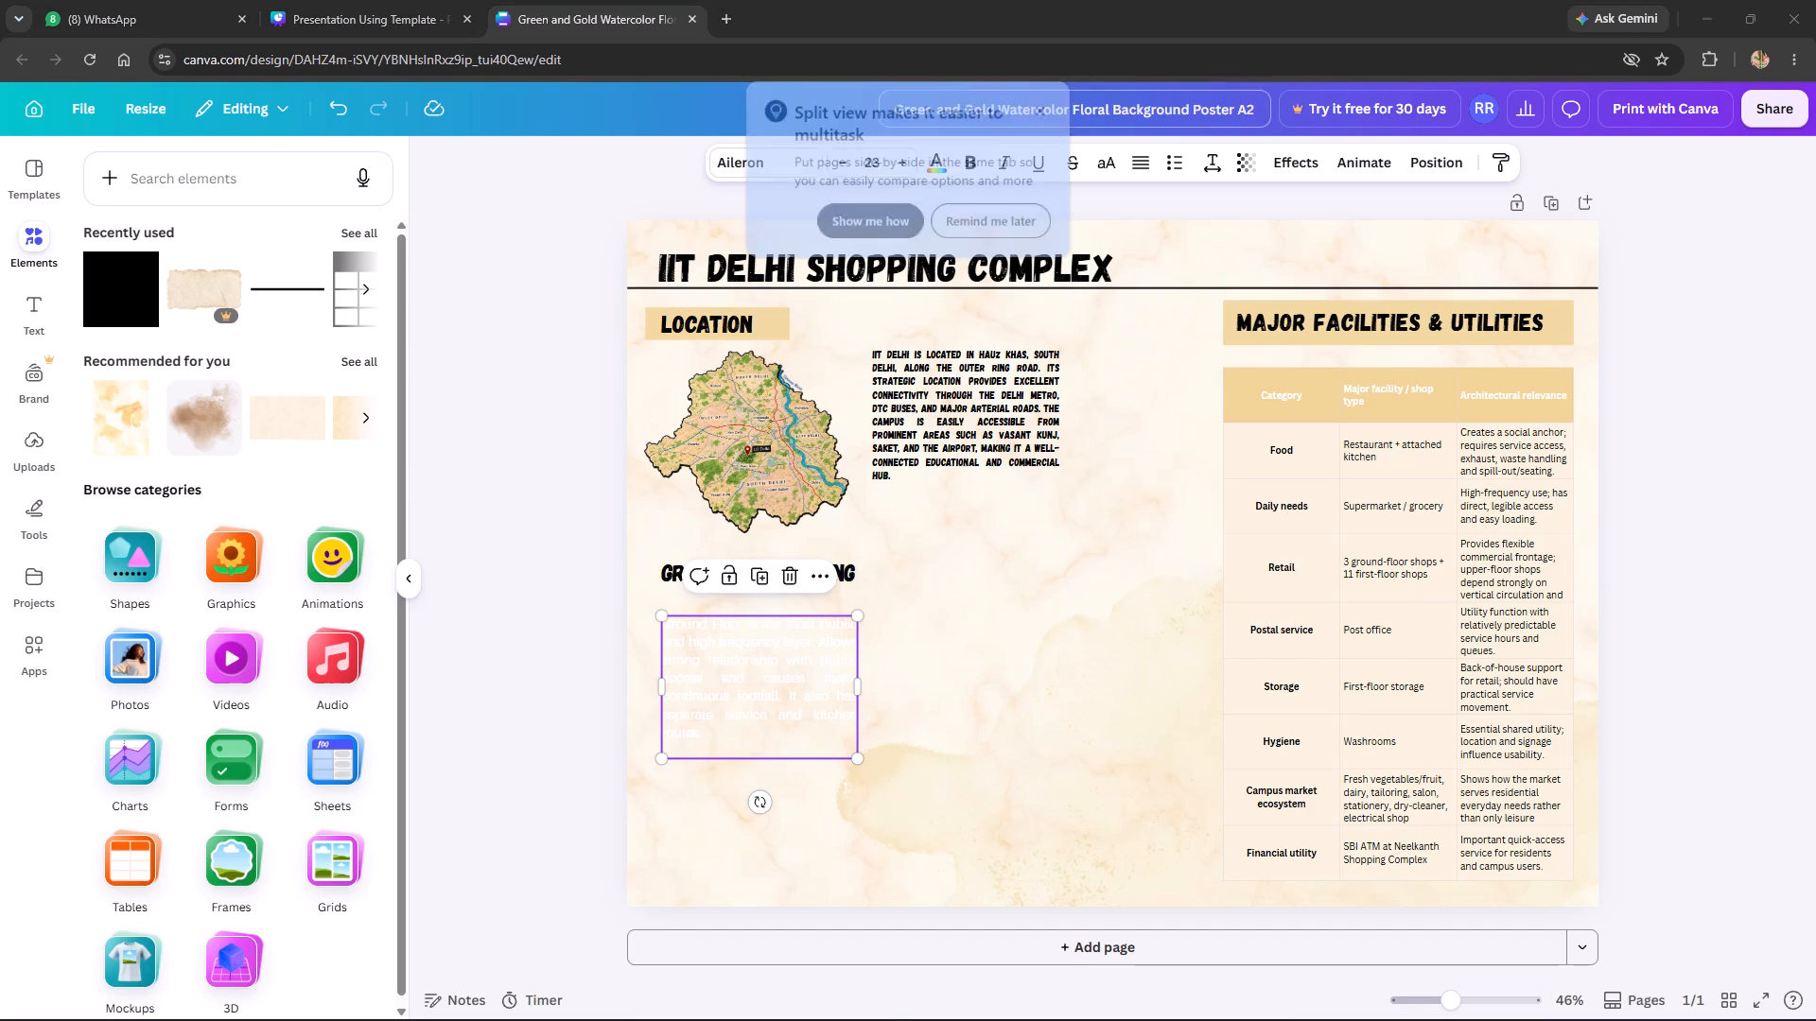
# Make the Ground Floor description paragraph black and set its font to Gagalin.
pyautogui.click(934, 165)
pyautogui.click(221, 295)
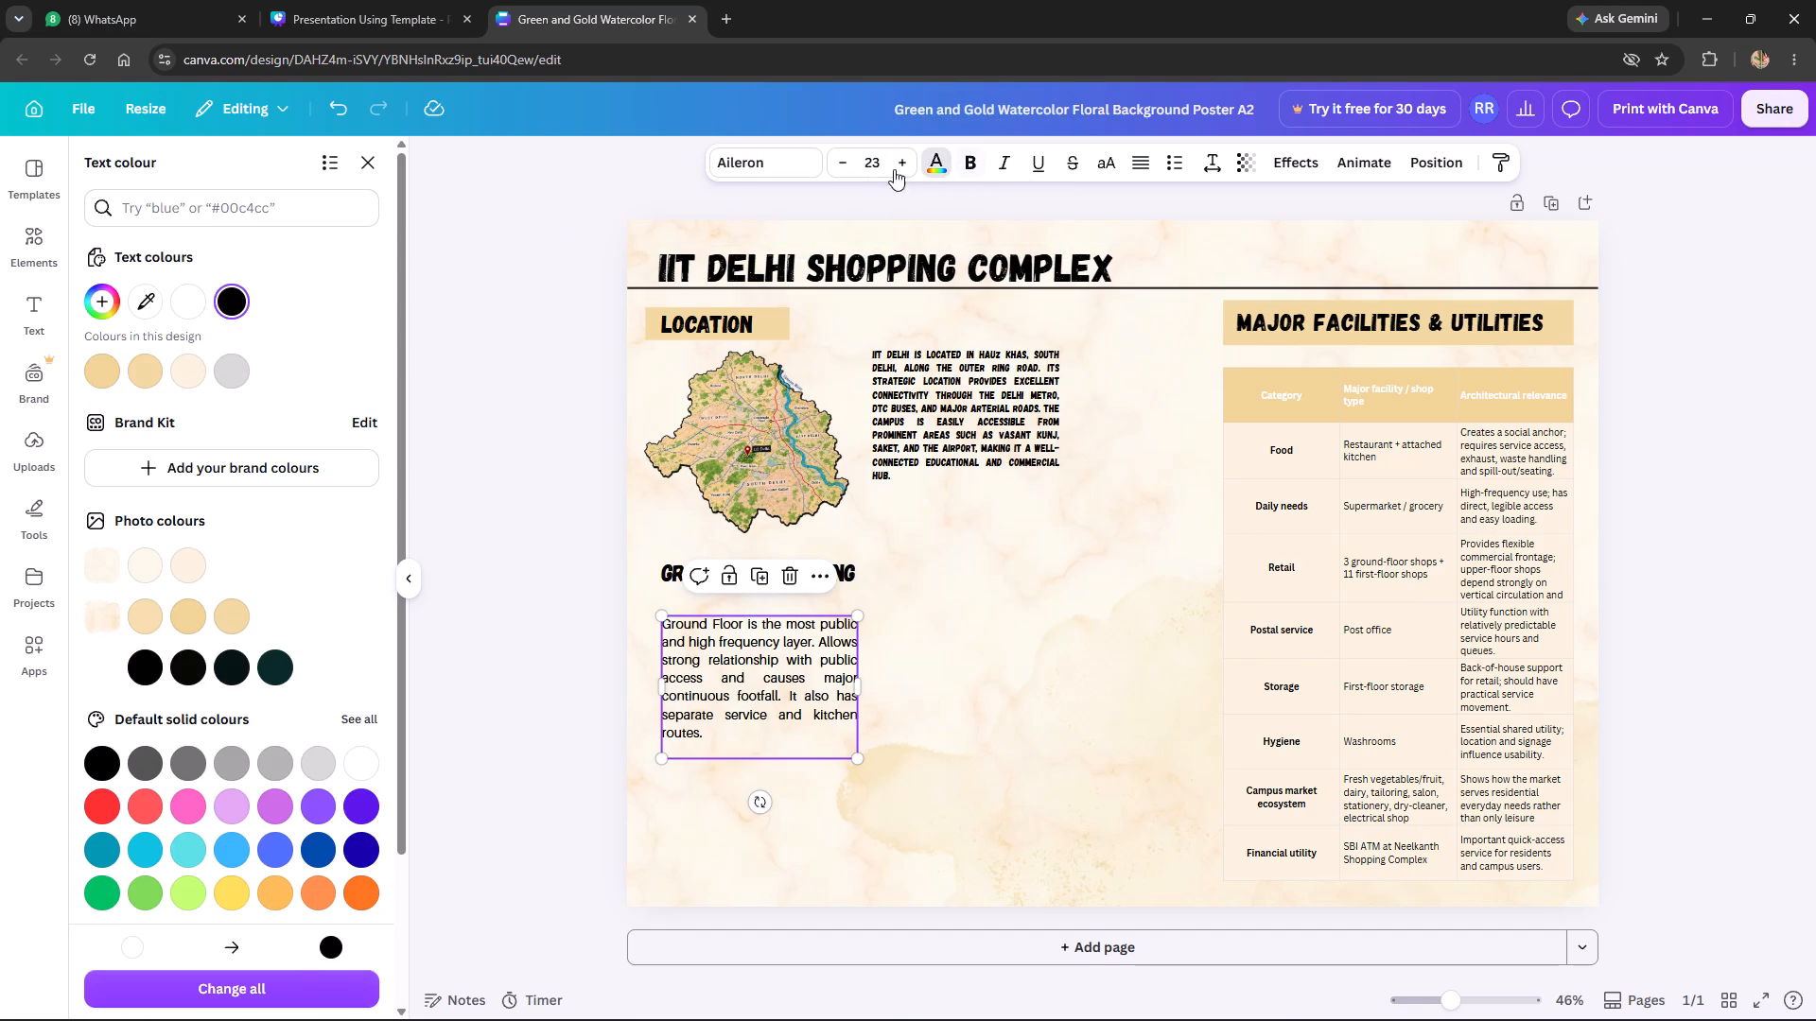
pyautogui.click(783, 162)
pyautogui.click(219, 429)
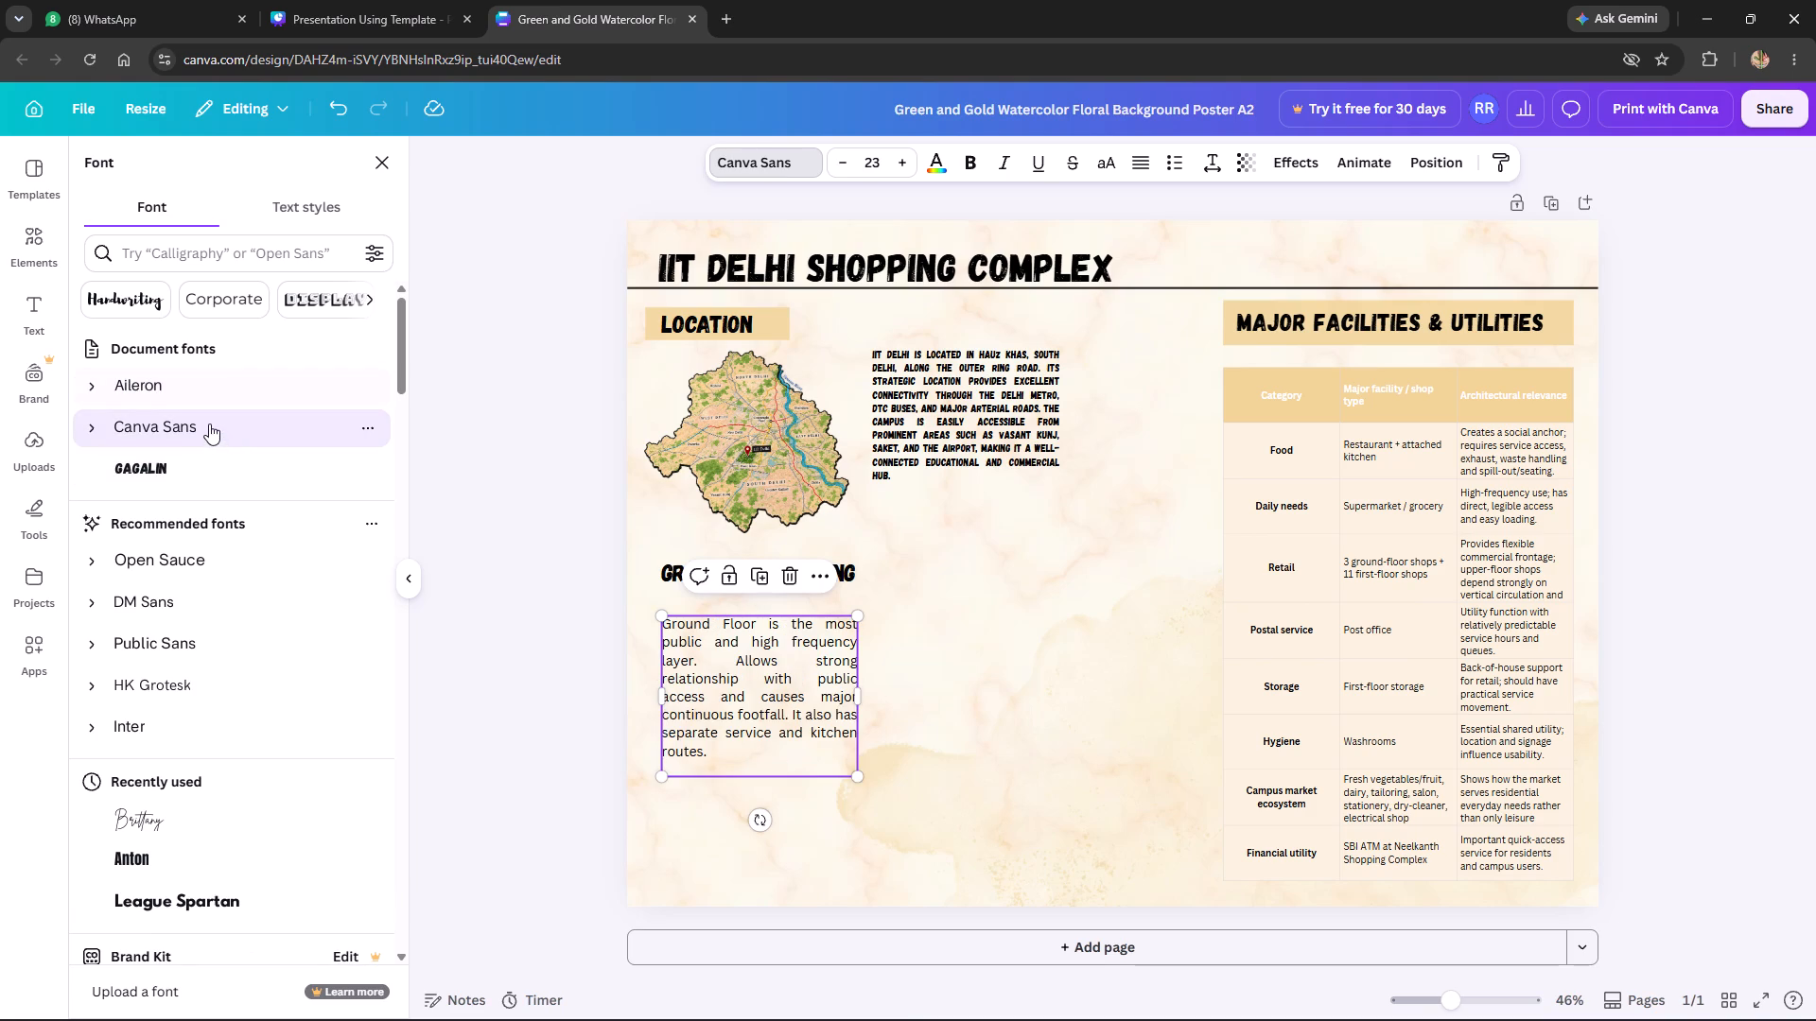
pyautogui.click(205, 457)
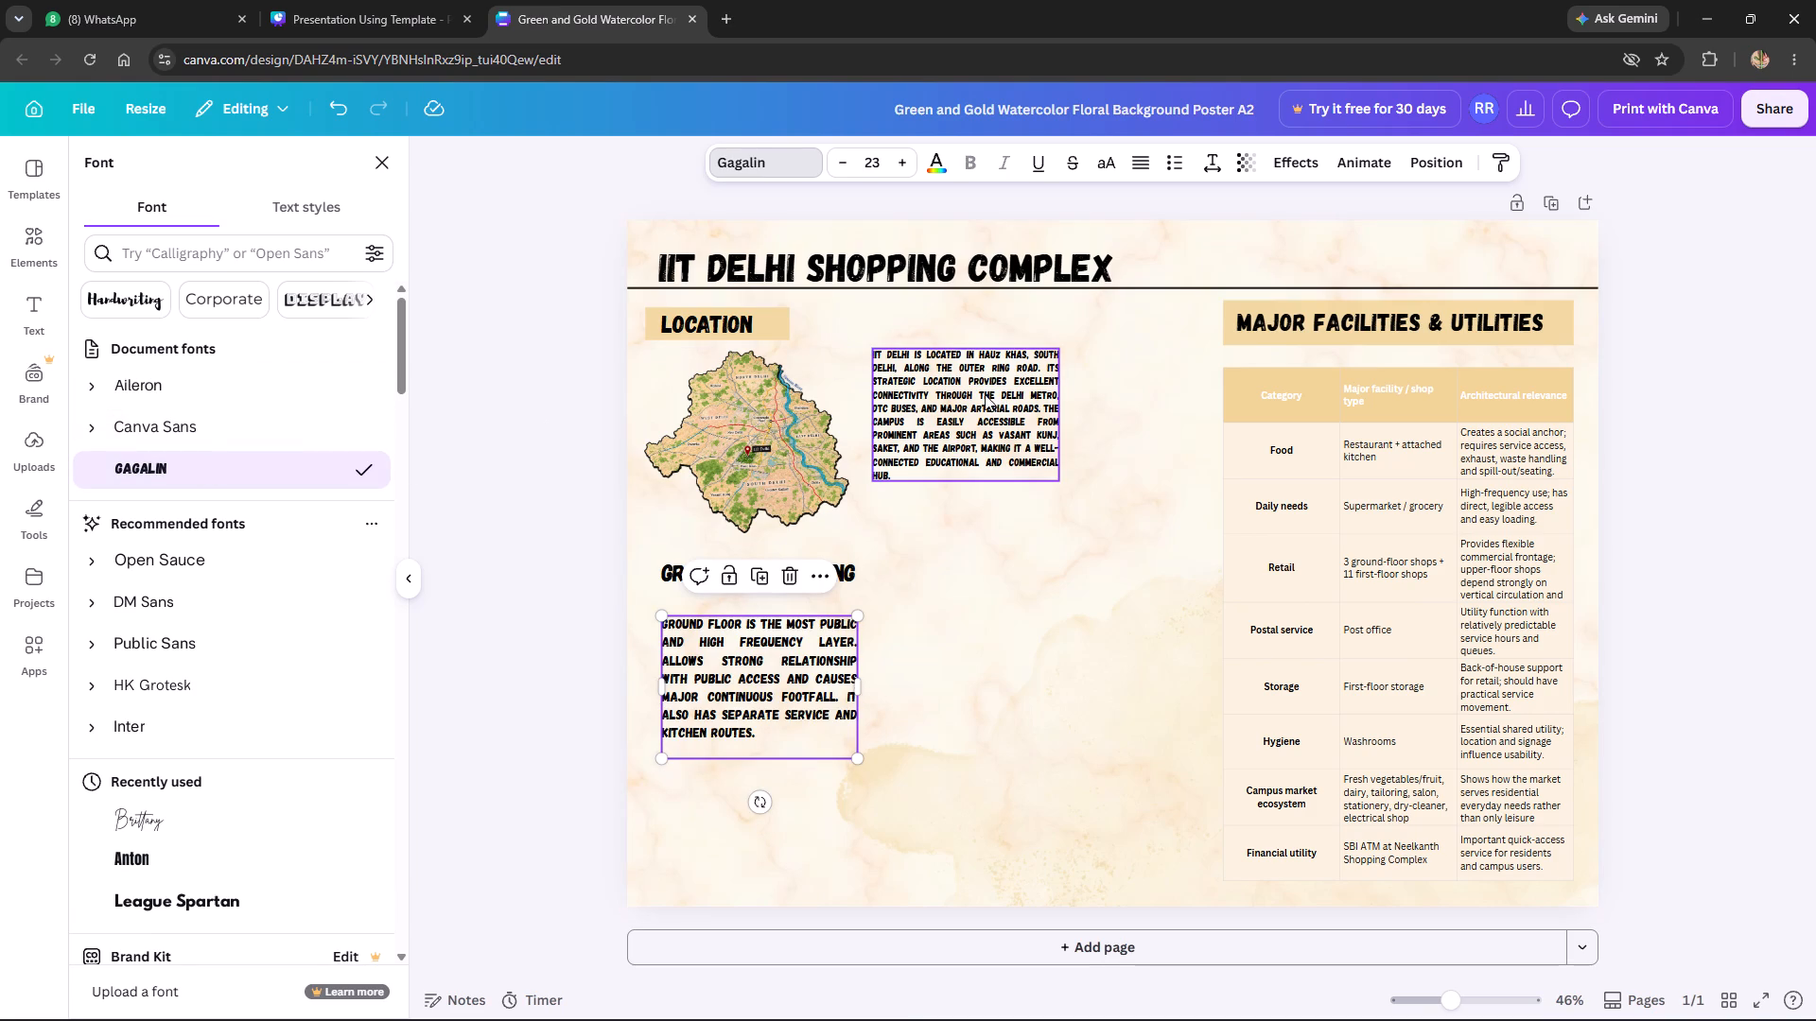
# Reduce the Ground Floor description paragraph's font size to 16.
pyautogui.click(757, 733)
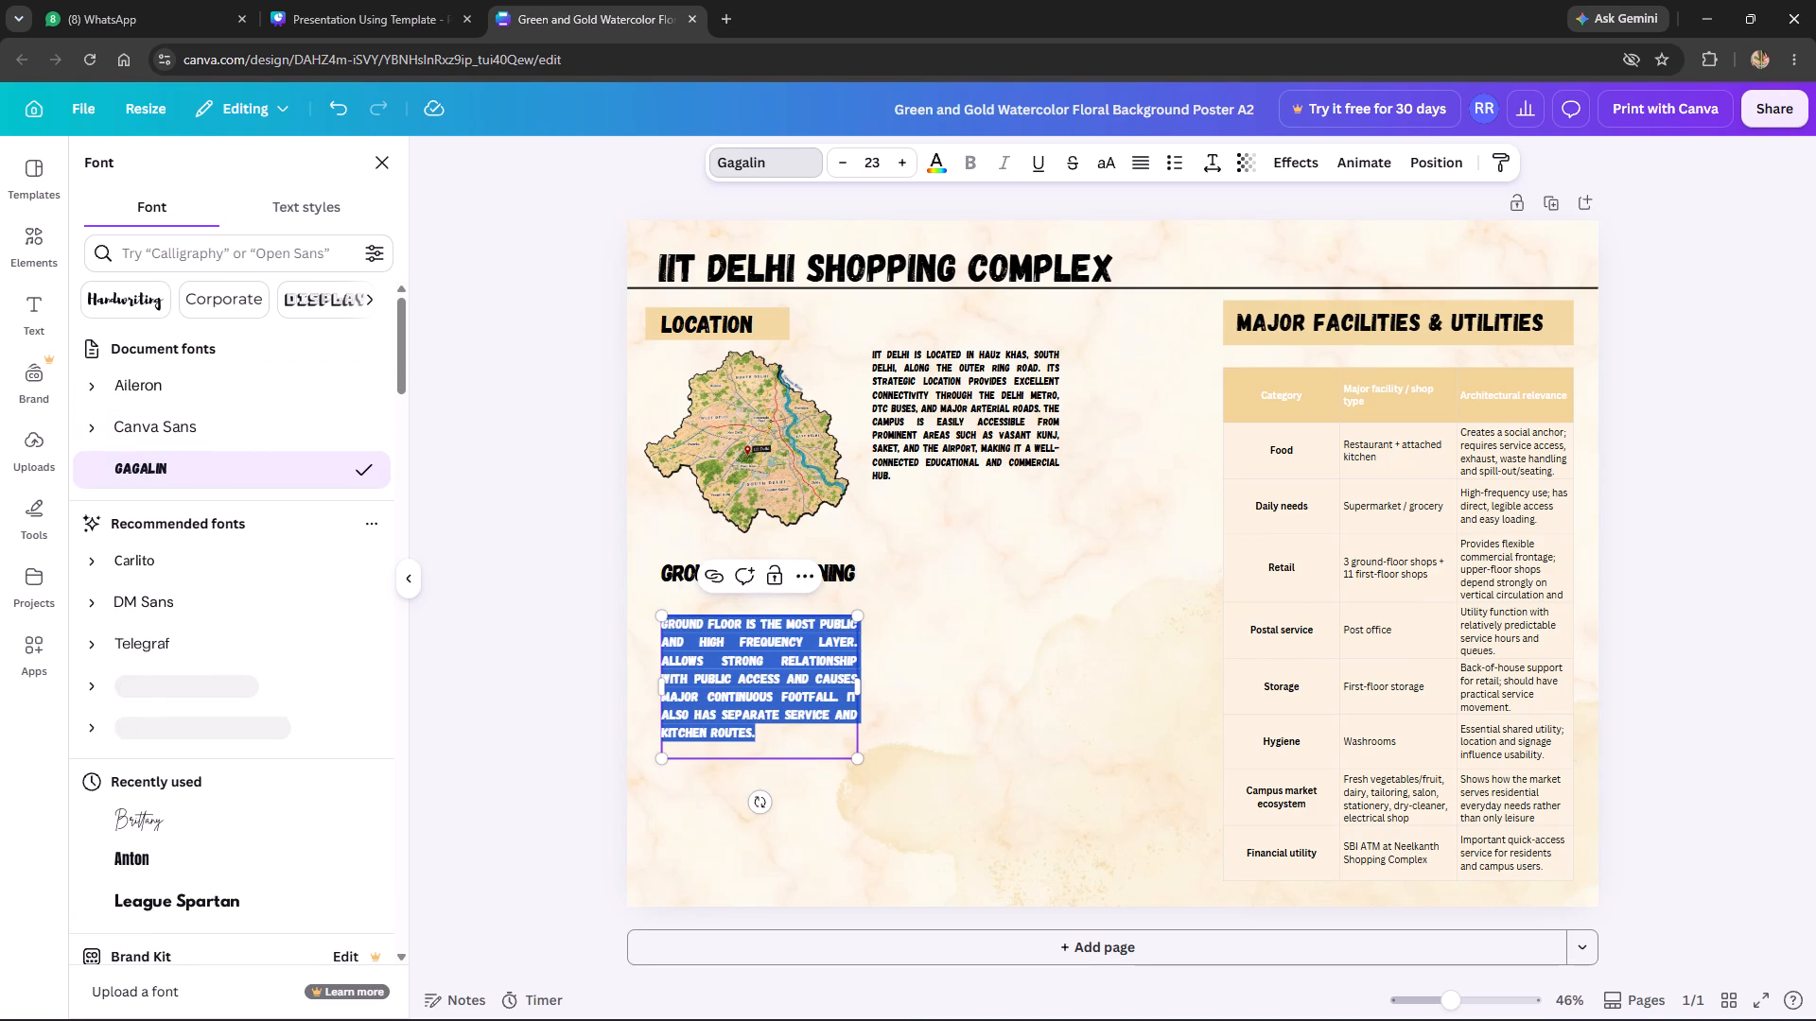
pyautogui.click(949, 421)
pyautogui.click(770, 734)
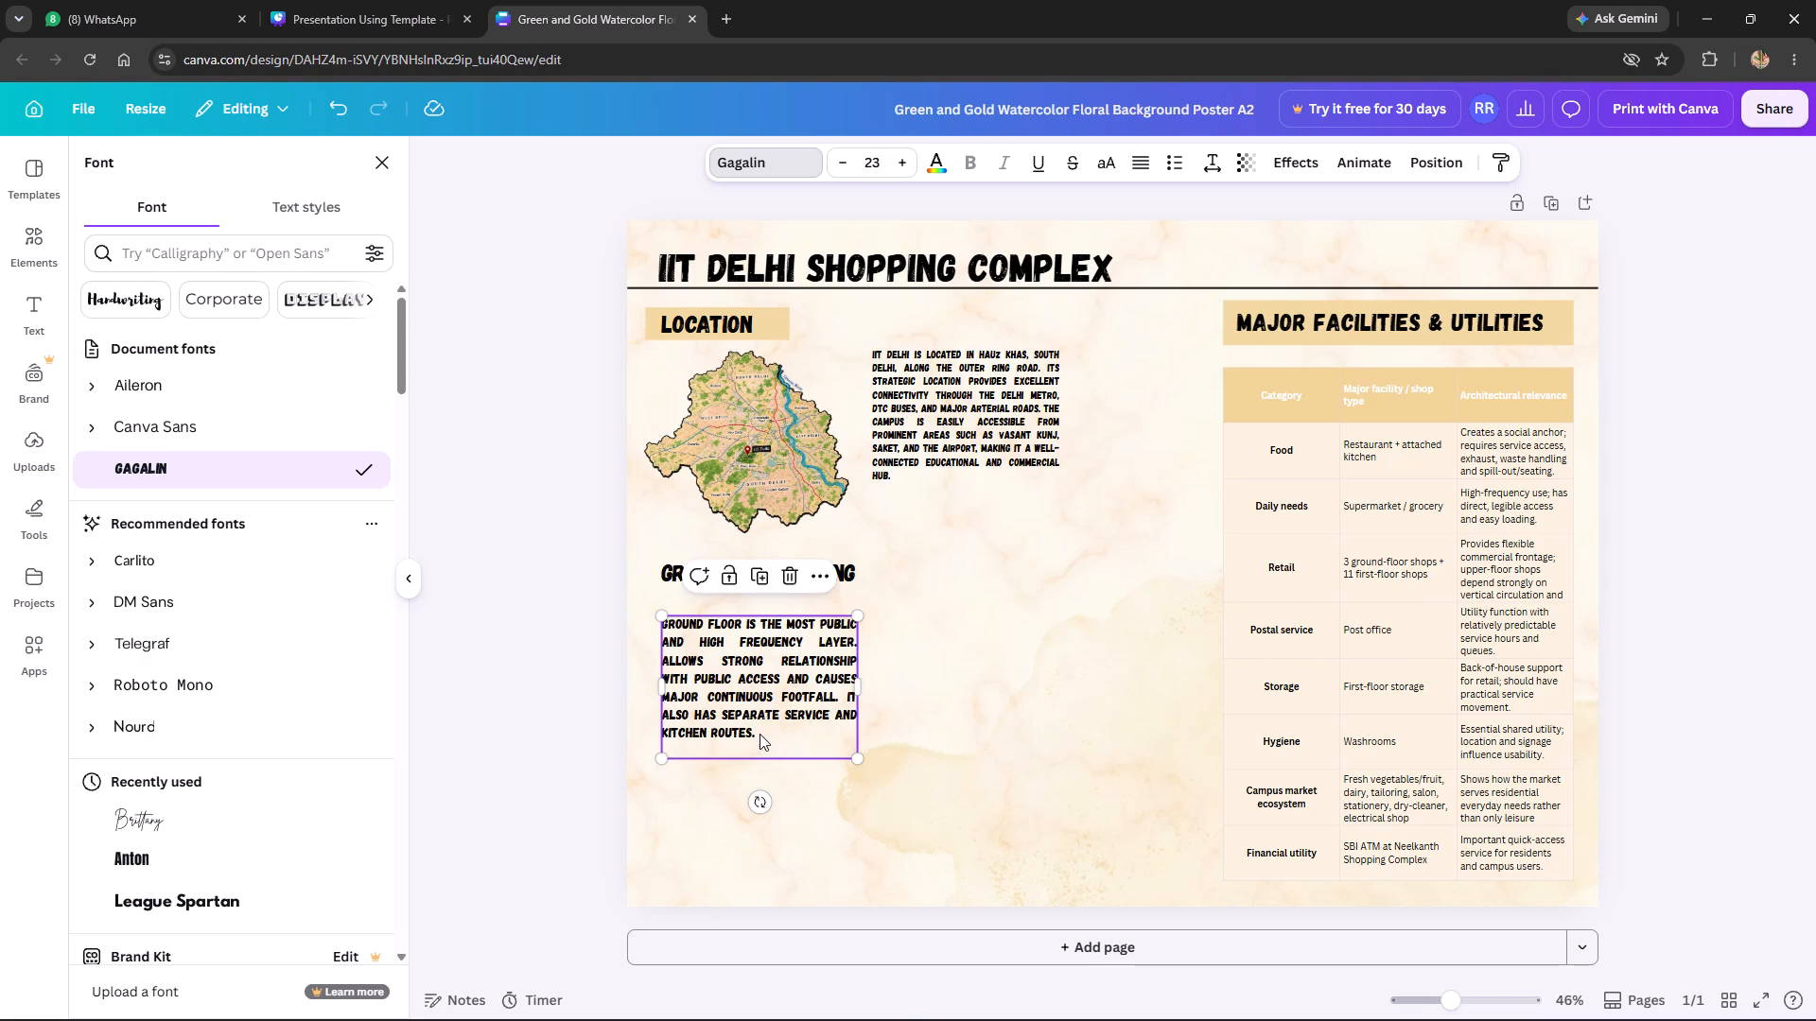
pyautogui.click(754, 734)
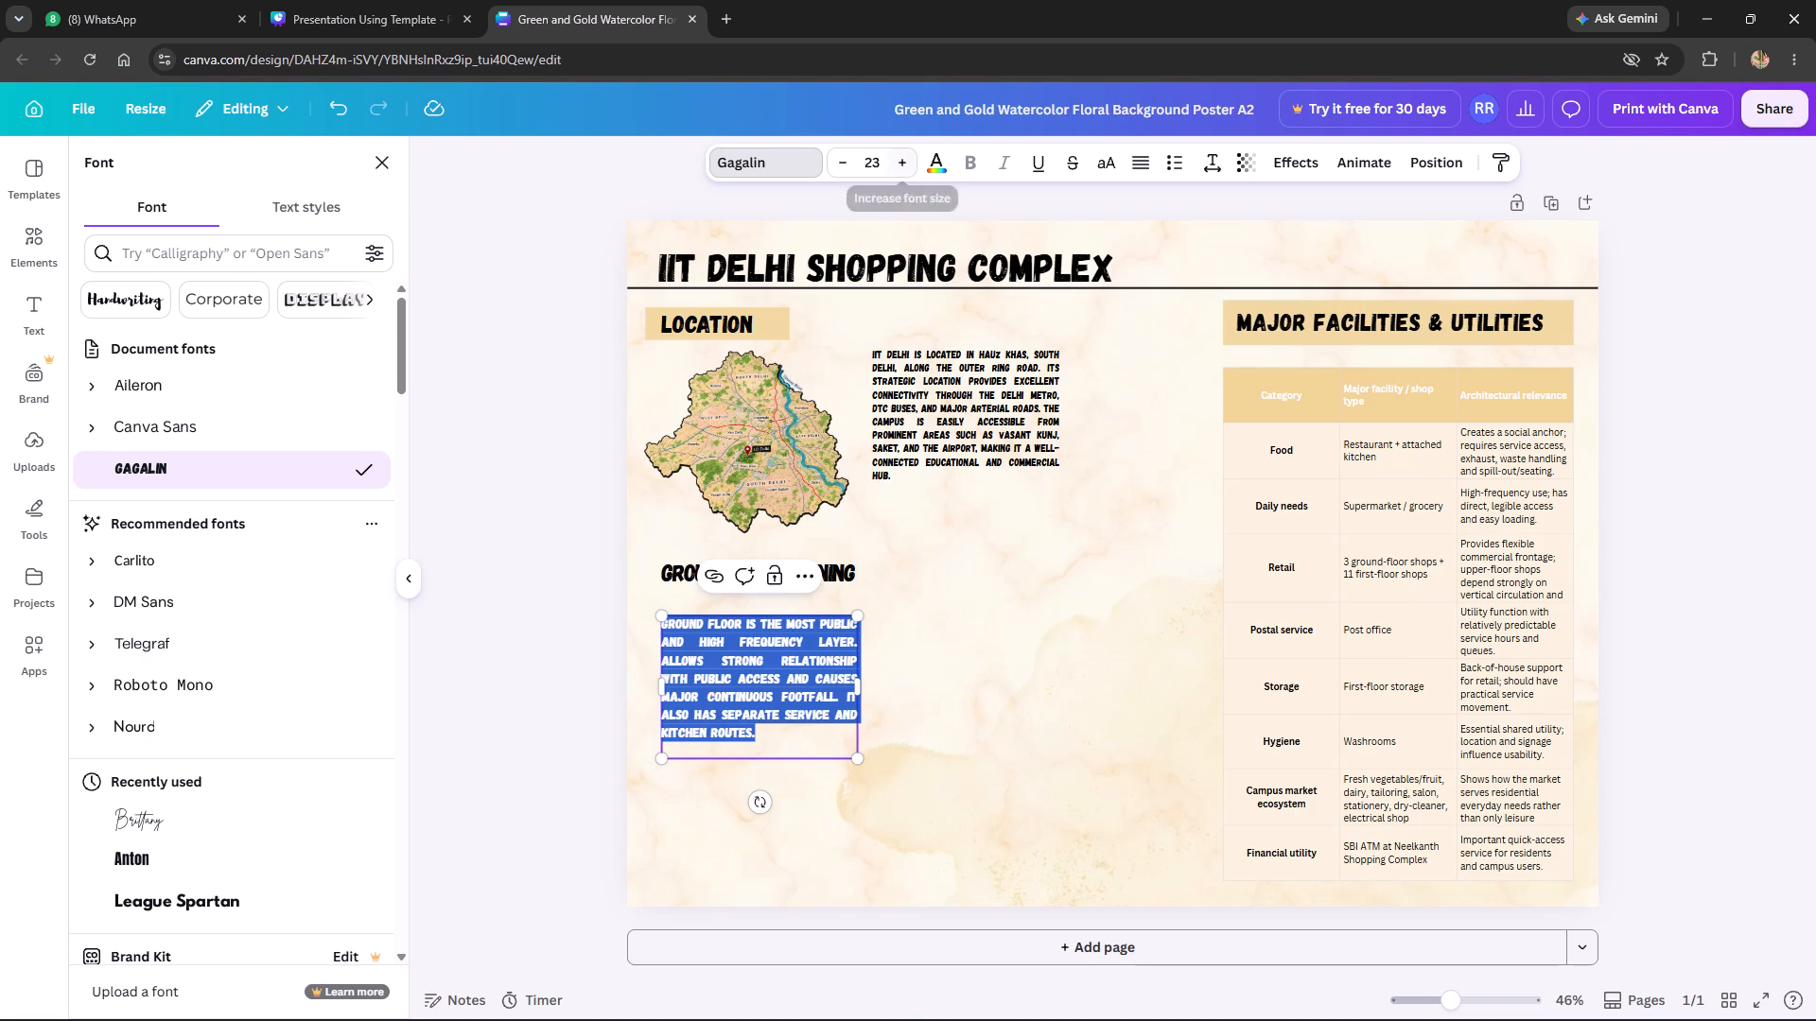
pyautogui.doubleClick(848, 170)
pyautogui.click(848, 170)
pyautogui.click(844, 167)
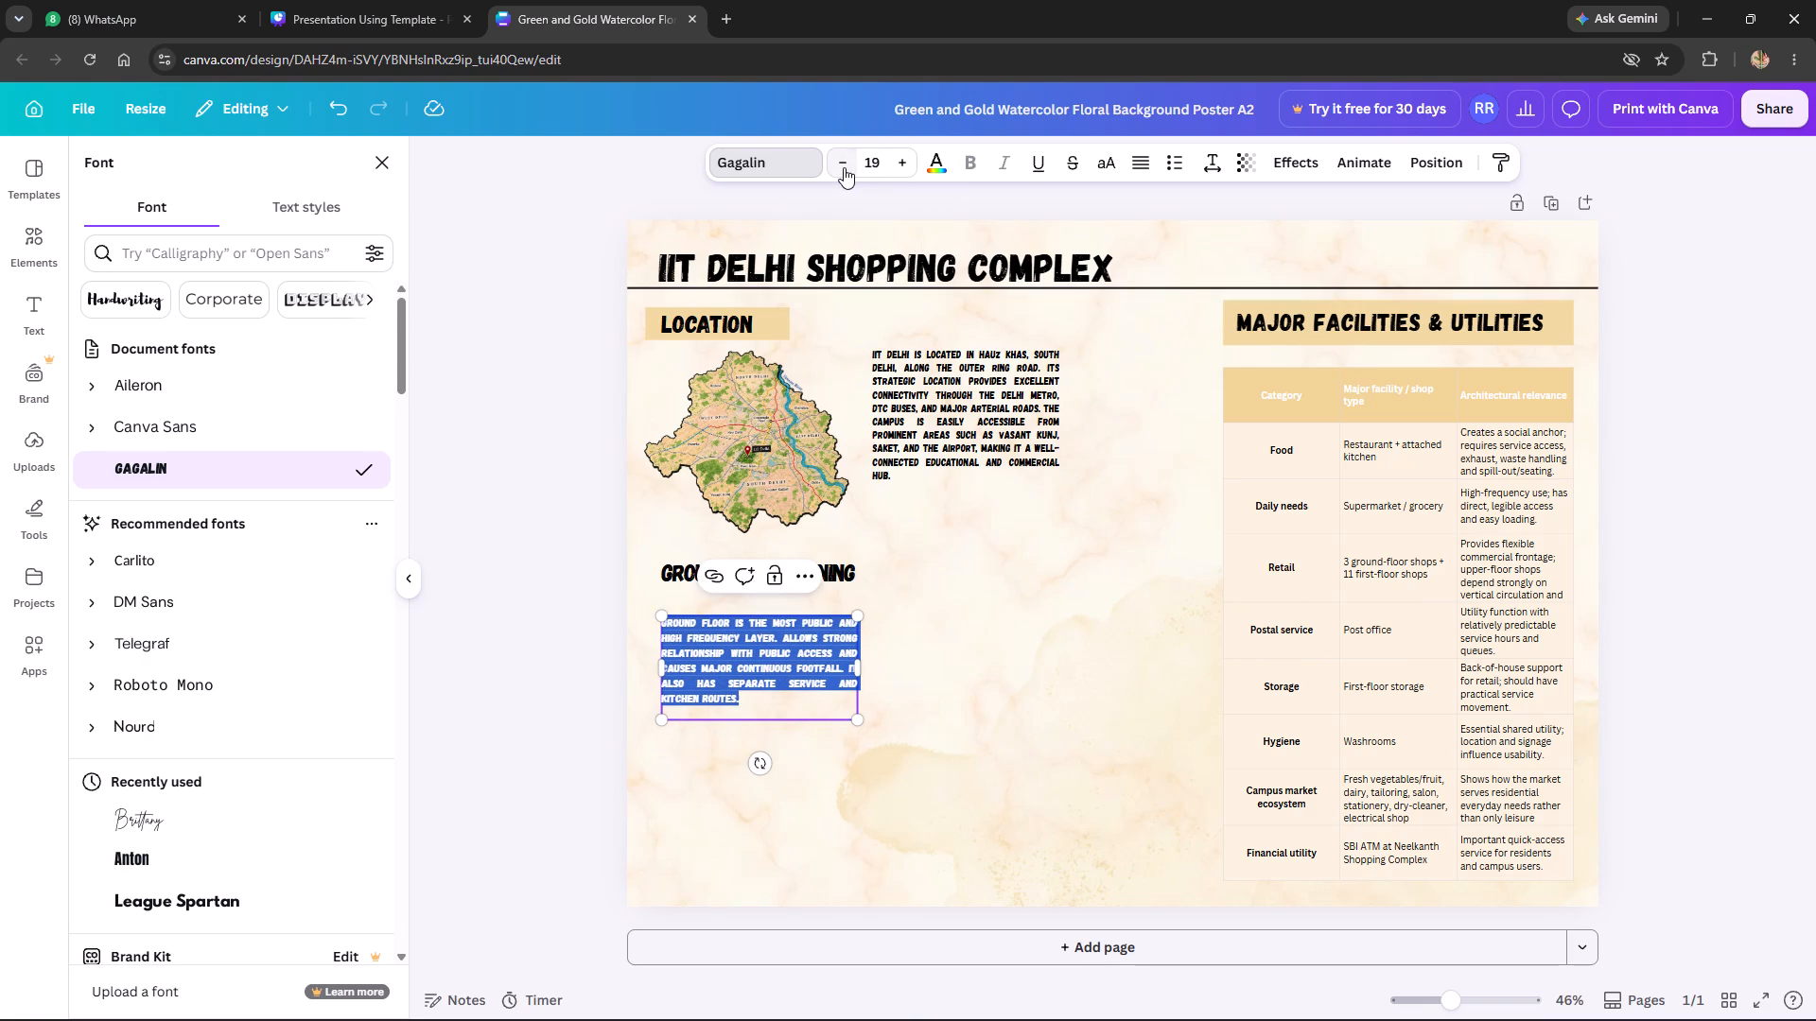
pyautogui.click(842, 165)
pyautogui.doubleClick(841, 165)
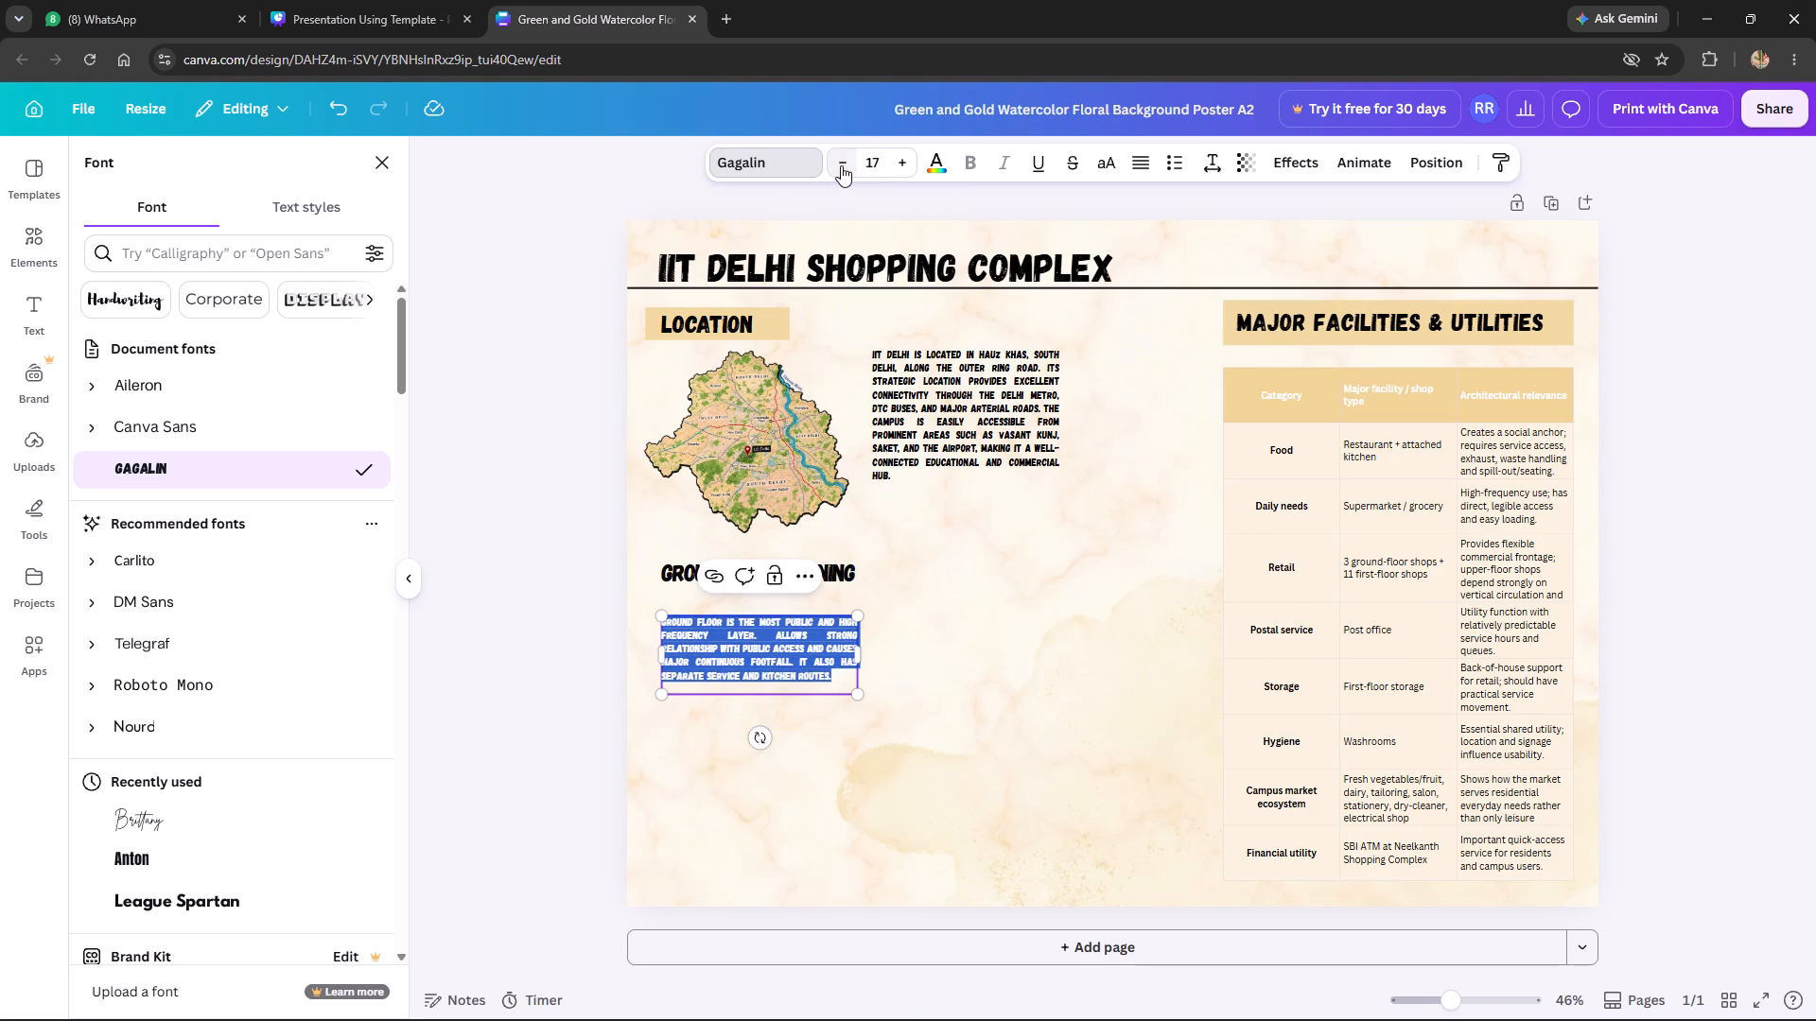
pyautogui.click(544, 515)
pyautogui.click(500, 480)
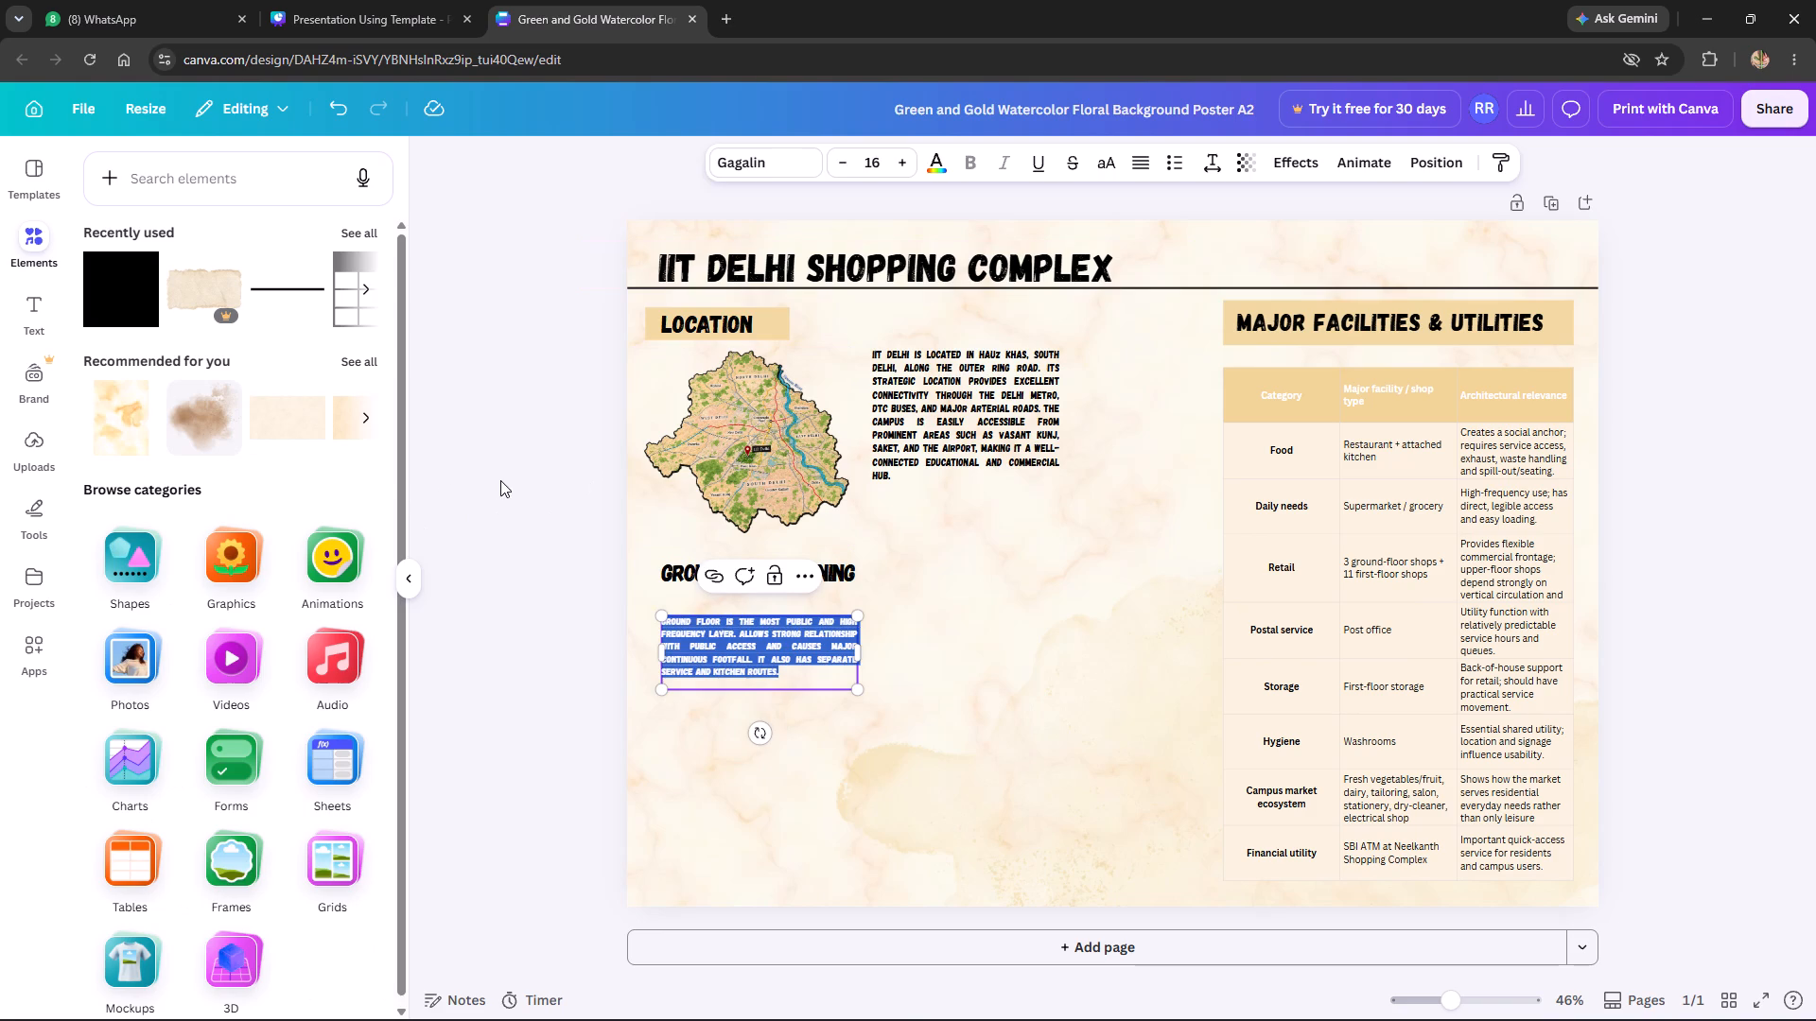
# Move the Ground Floor description paragraph slightly up, closer to the Ground Floor Zoning heading.
pyautogui.moveTo(707, 638); pyautogui.dragTo(709, 630)
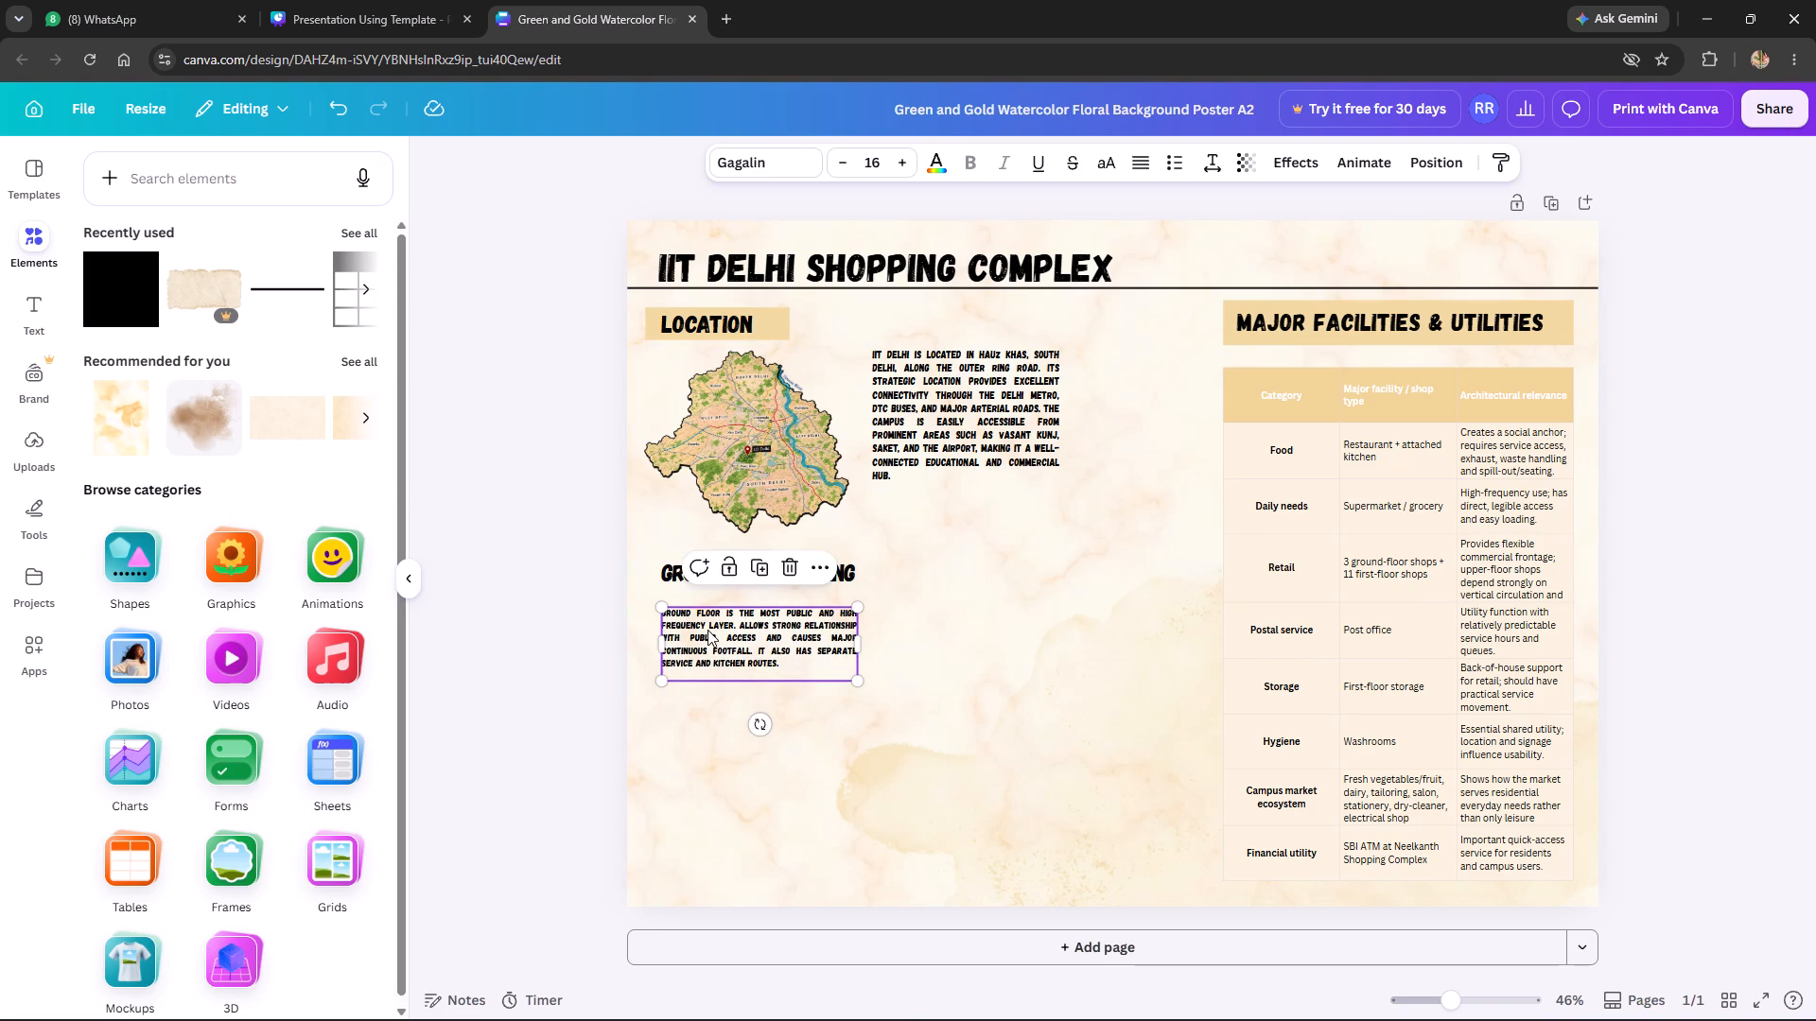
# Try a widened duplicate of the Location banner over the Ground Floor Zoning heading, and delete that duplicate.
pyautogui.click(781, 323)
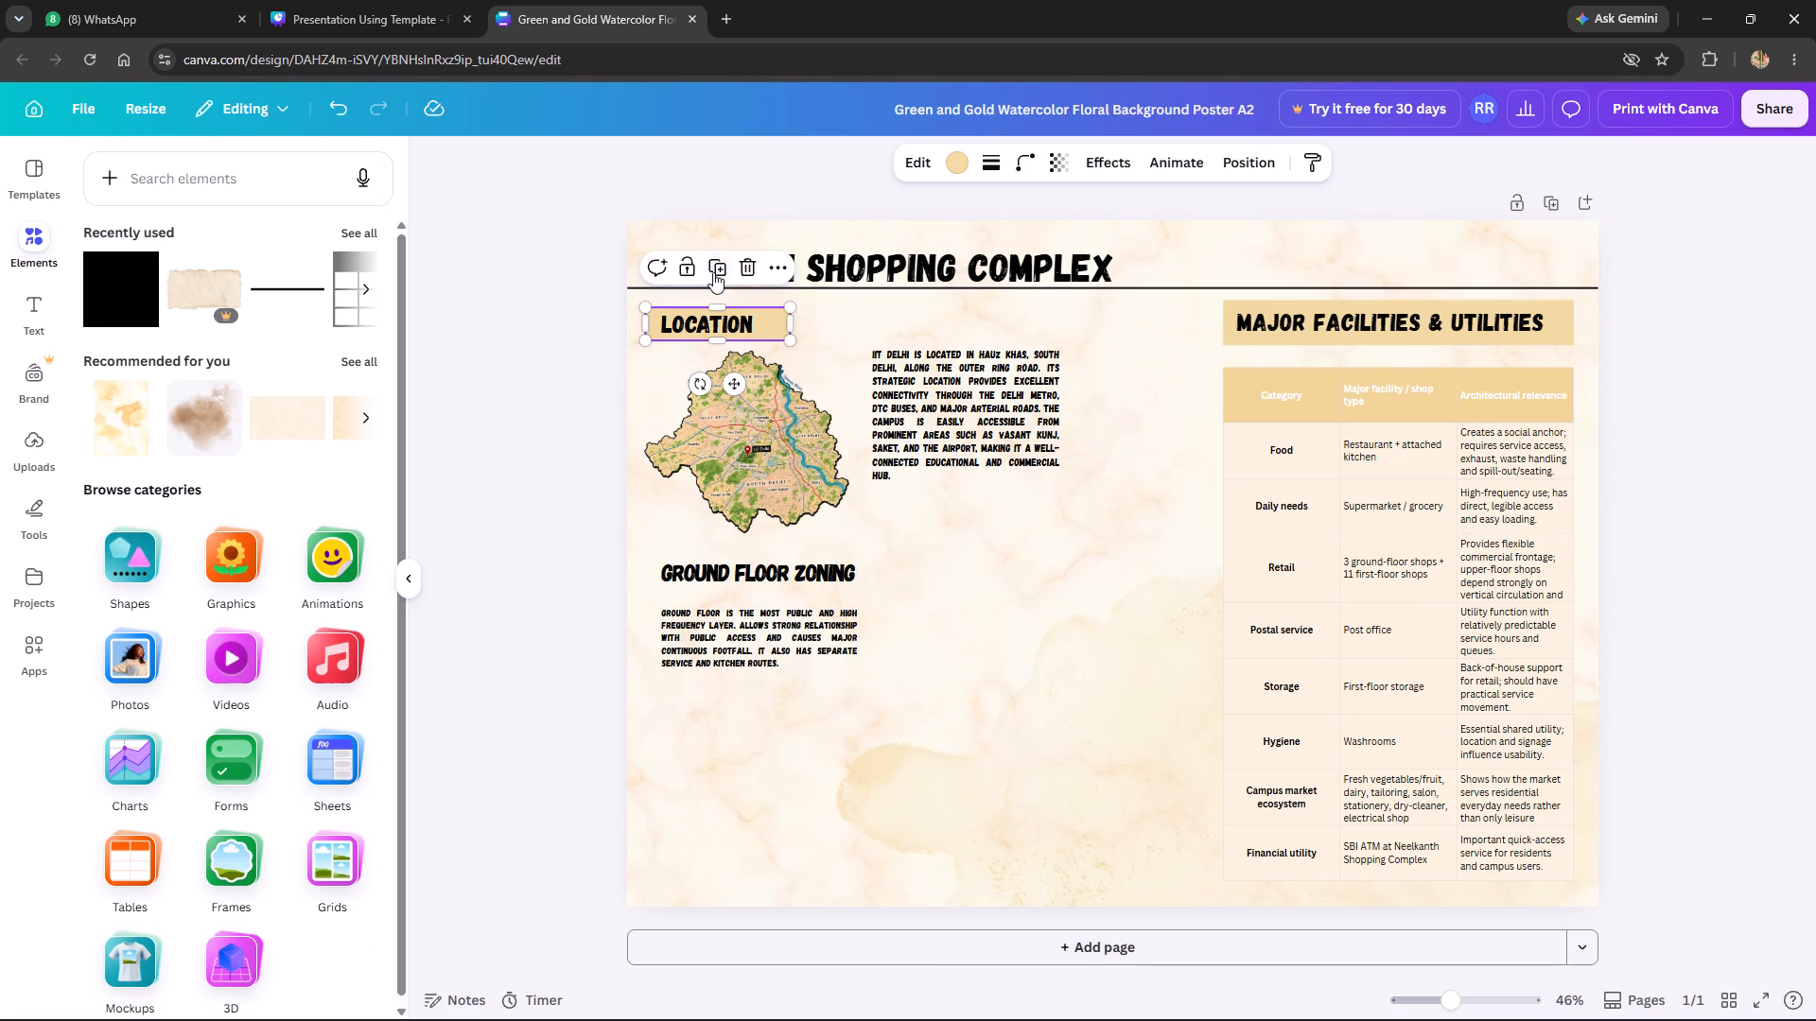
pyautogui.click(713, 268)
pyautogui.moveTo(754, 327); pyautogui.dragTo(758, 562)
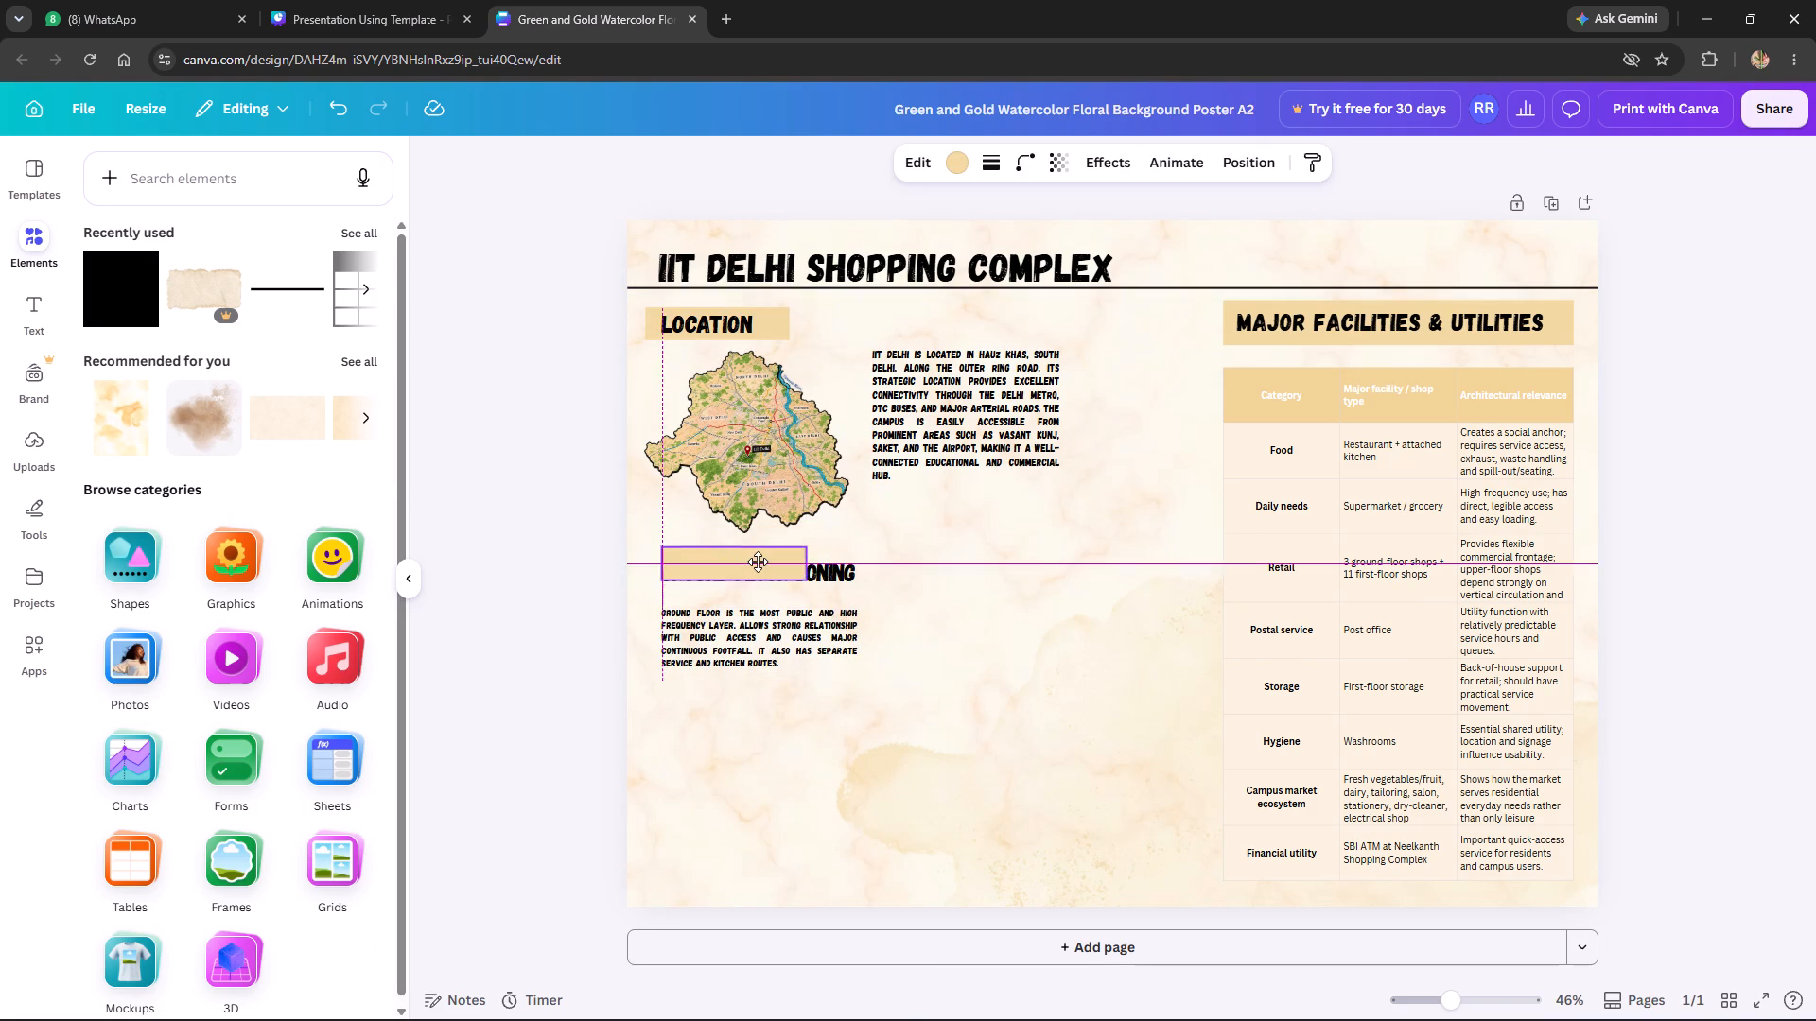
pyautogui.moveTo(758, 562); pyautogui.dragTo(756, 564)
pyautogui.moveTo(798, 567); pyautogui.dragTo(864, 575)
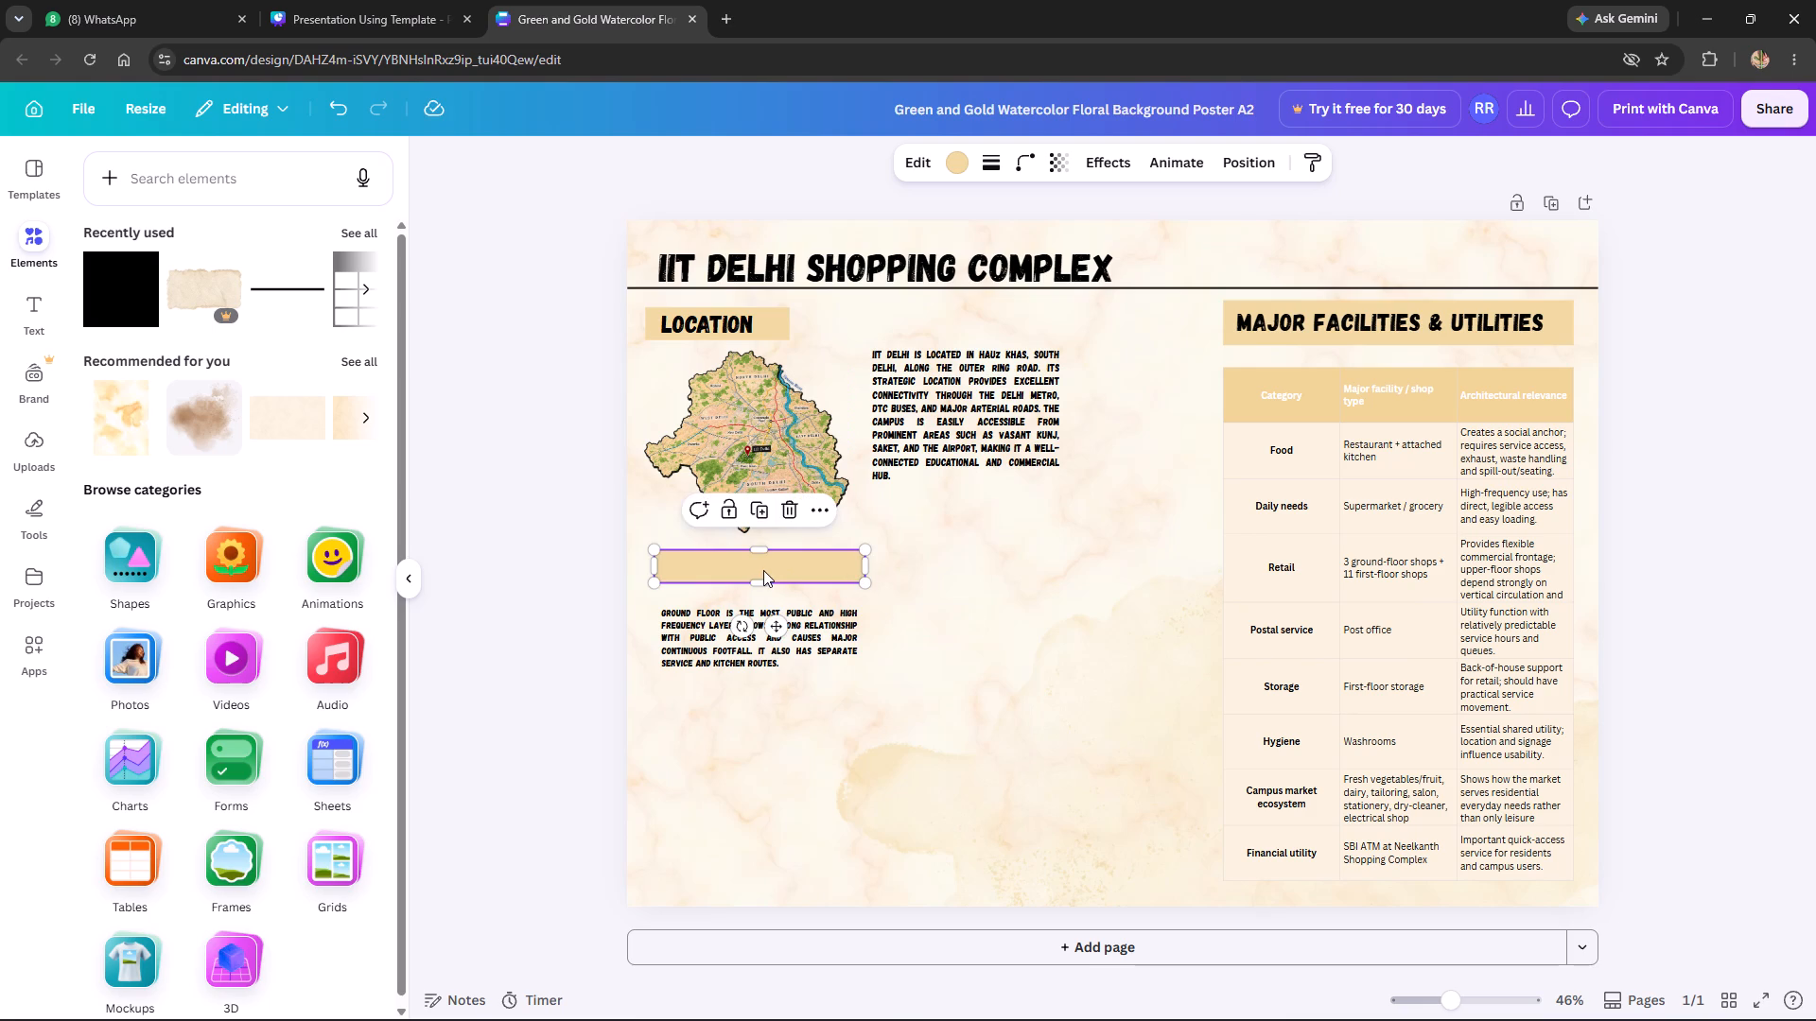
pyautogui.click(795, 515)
# Add a square shape, stretch it into a wide rectangle and fill it with pastel orange #f1d8a0.
pyautogui.click(128, 294)
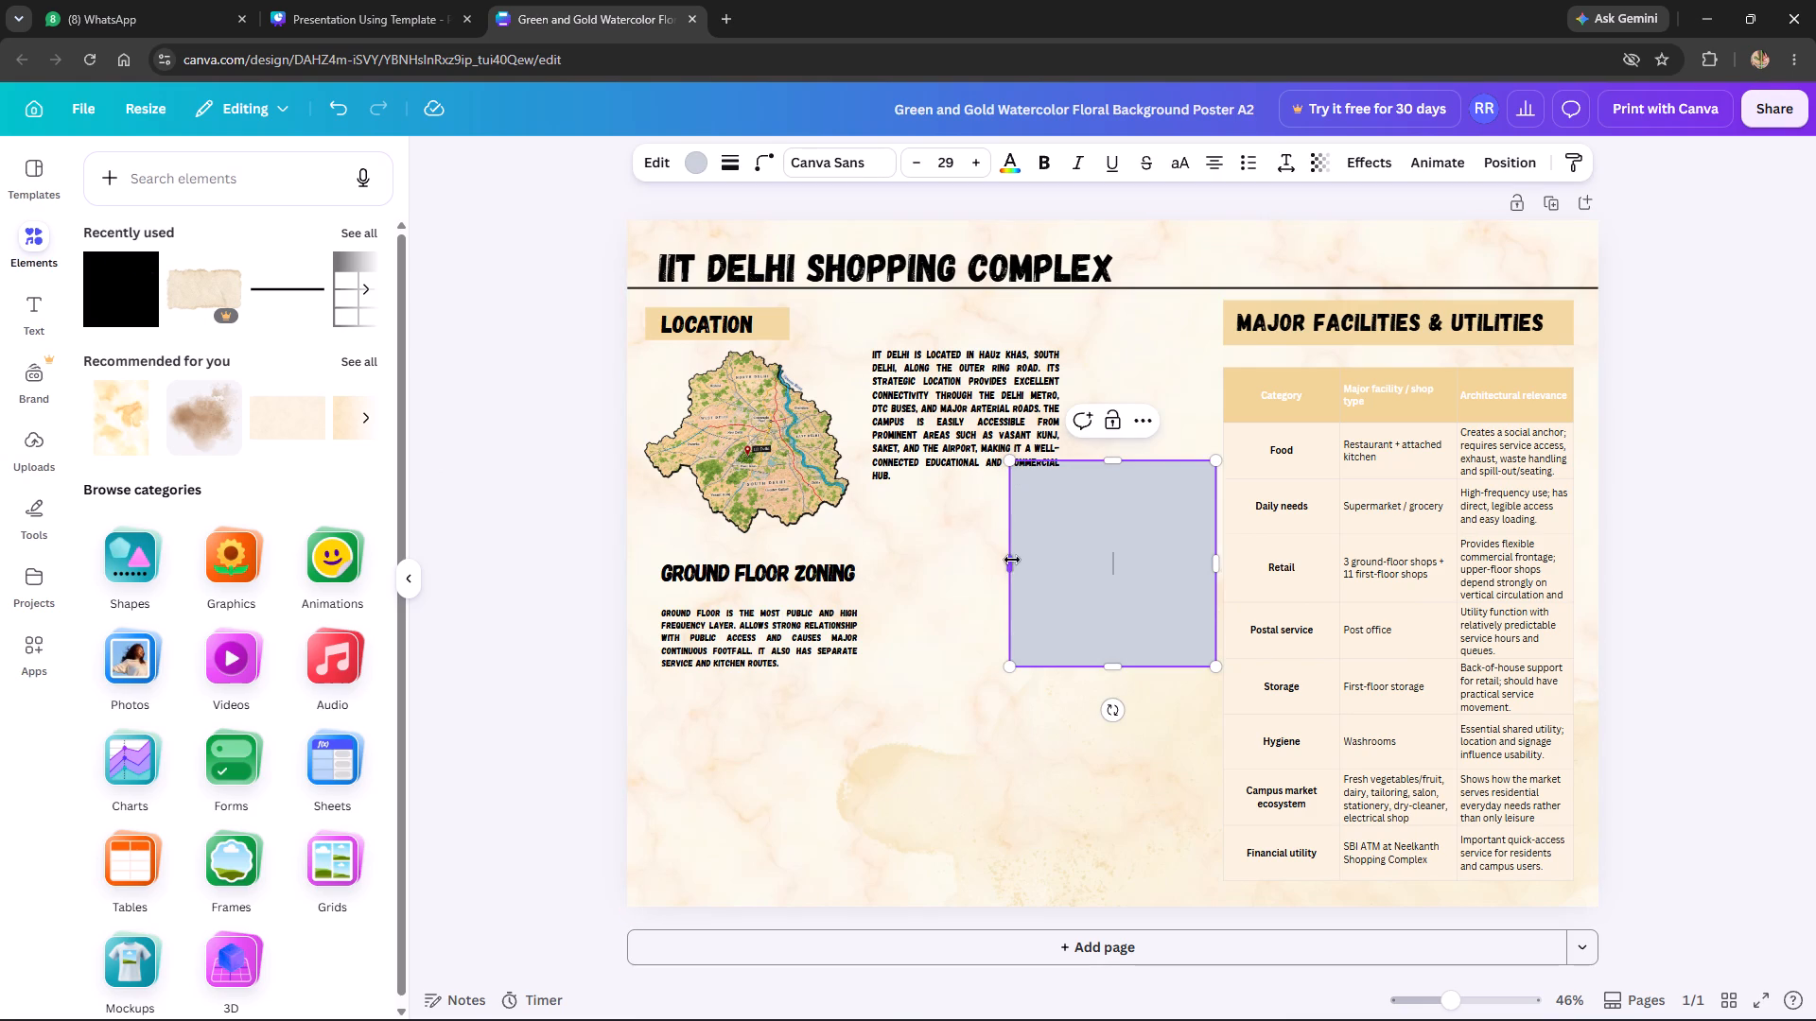
pyautogui.moveTo(1006, 569); pyautogui.dragTo(931, 569)
pyautogui.moveTo(936, 463); pyautogui.dragTo(991, 554)
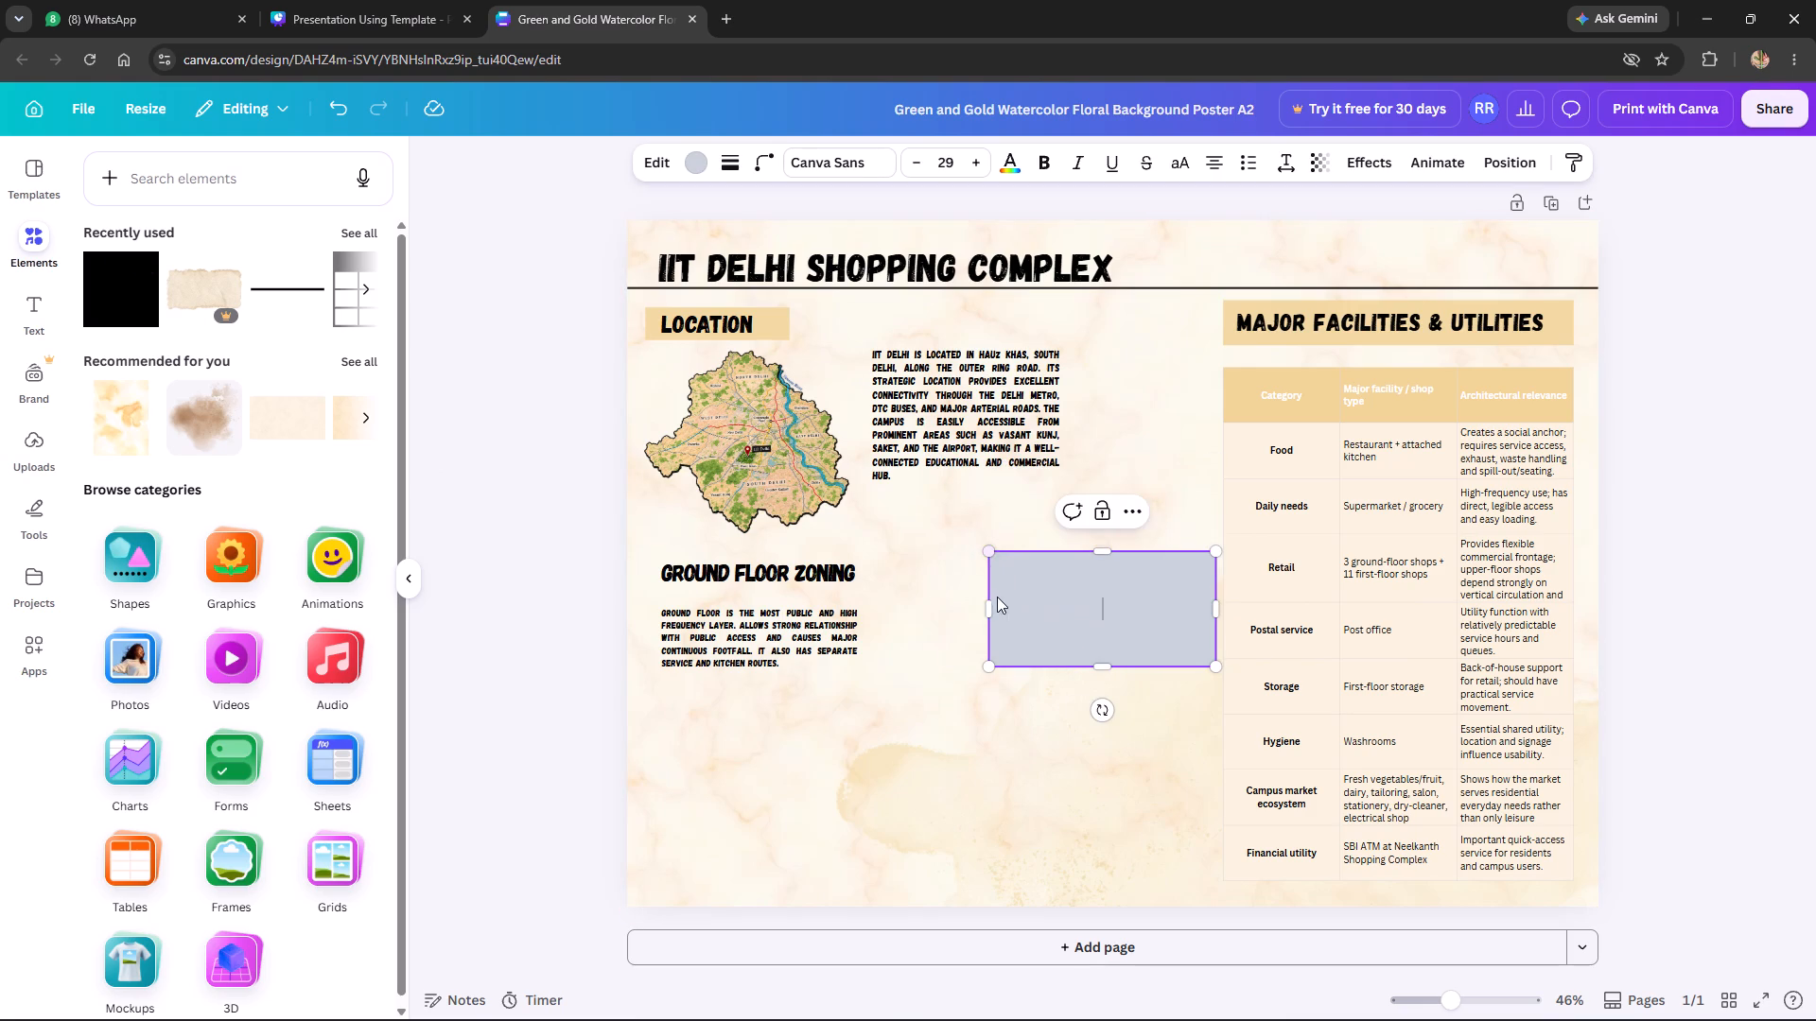
pyautogui.moveTo(986, 614); pyautogui.dragTo(941, 611)
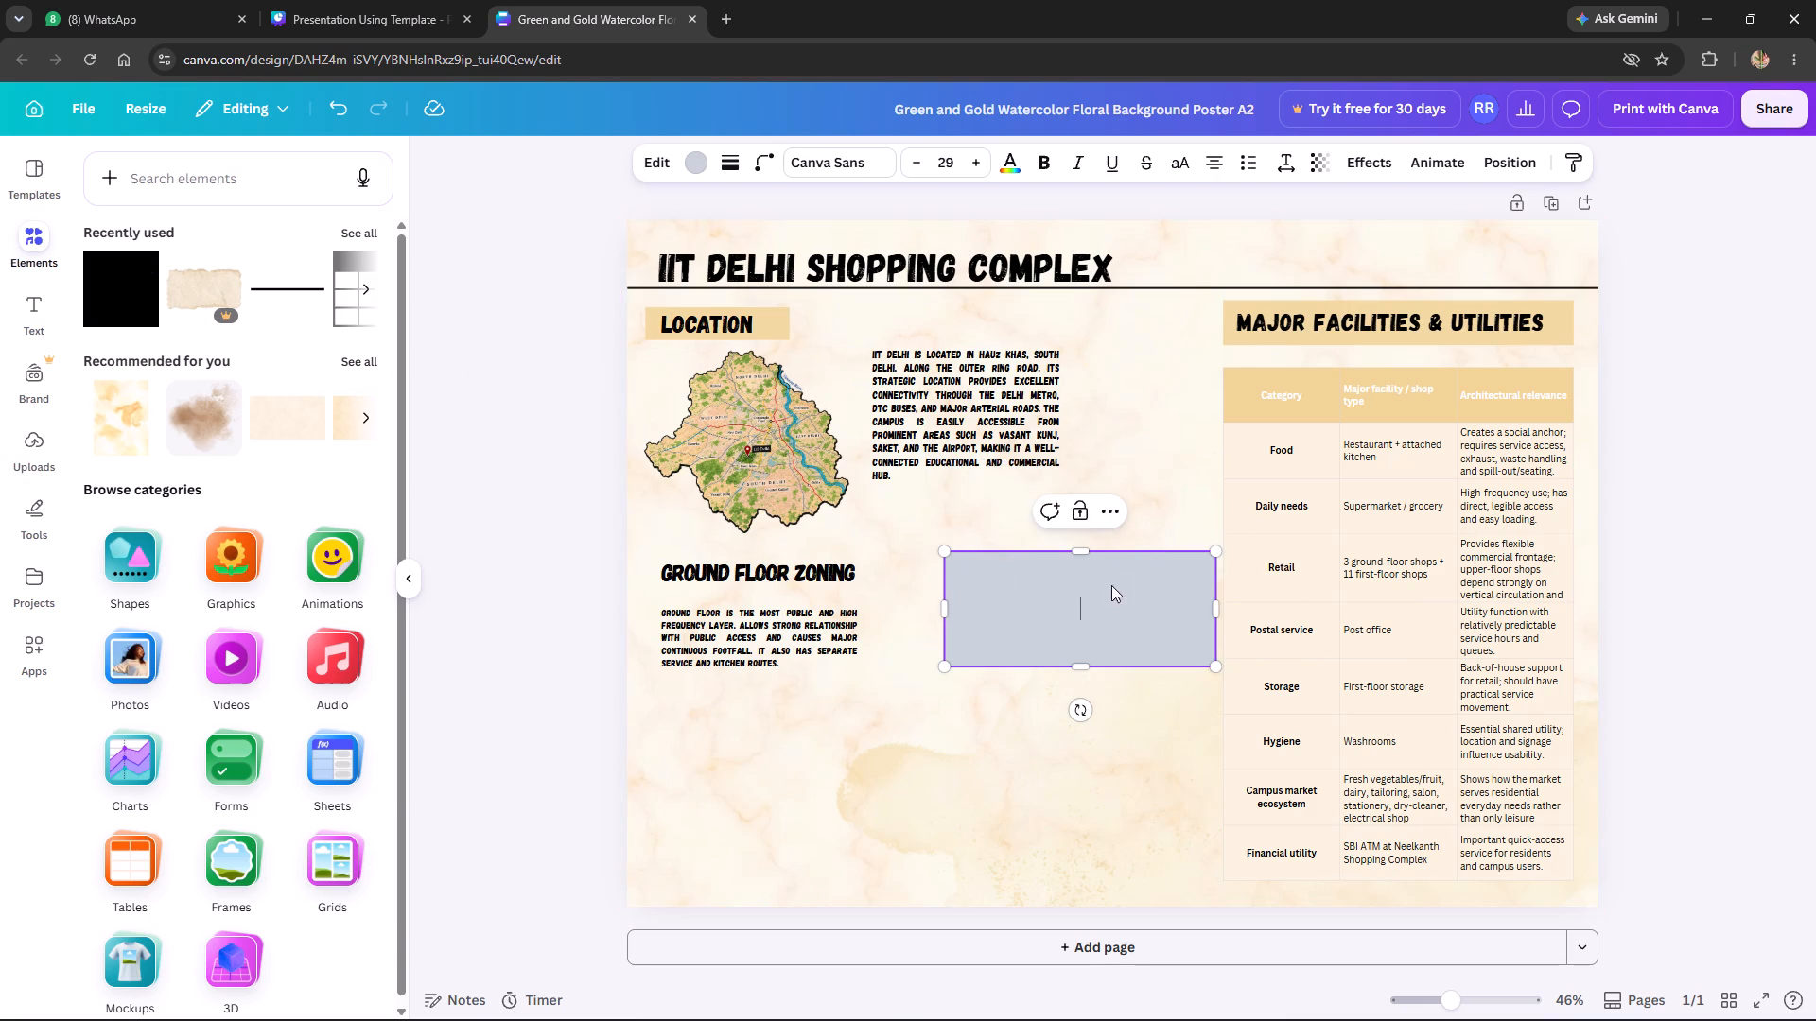
pyautogui.click(689, 153)
pyautogui.click(236, 301)
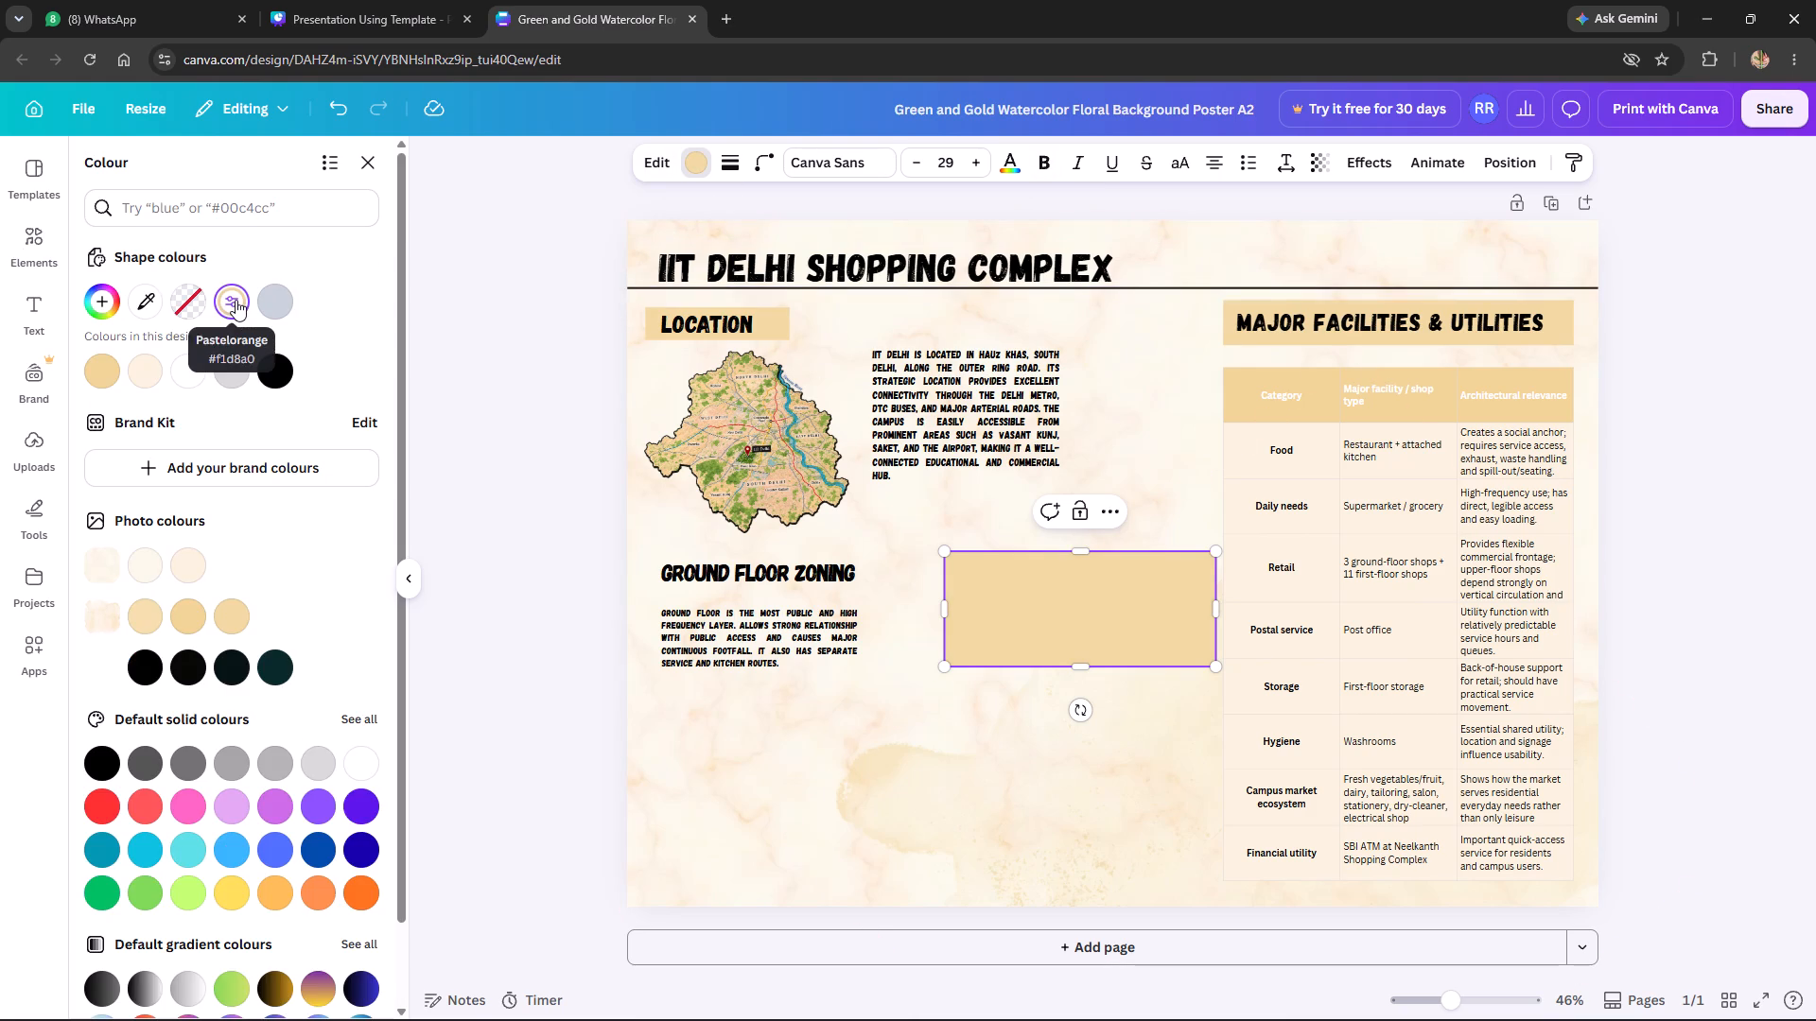
# Shrink the pastel orange rectangle to a banner shape and place it behind the Ground Floor Zoning heading.
pyautogui.moveTo(948, 611); pyautogui.dragTo(924, 610)
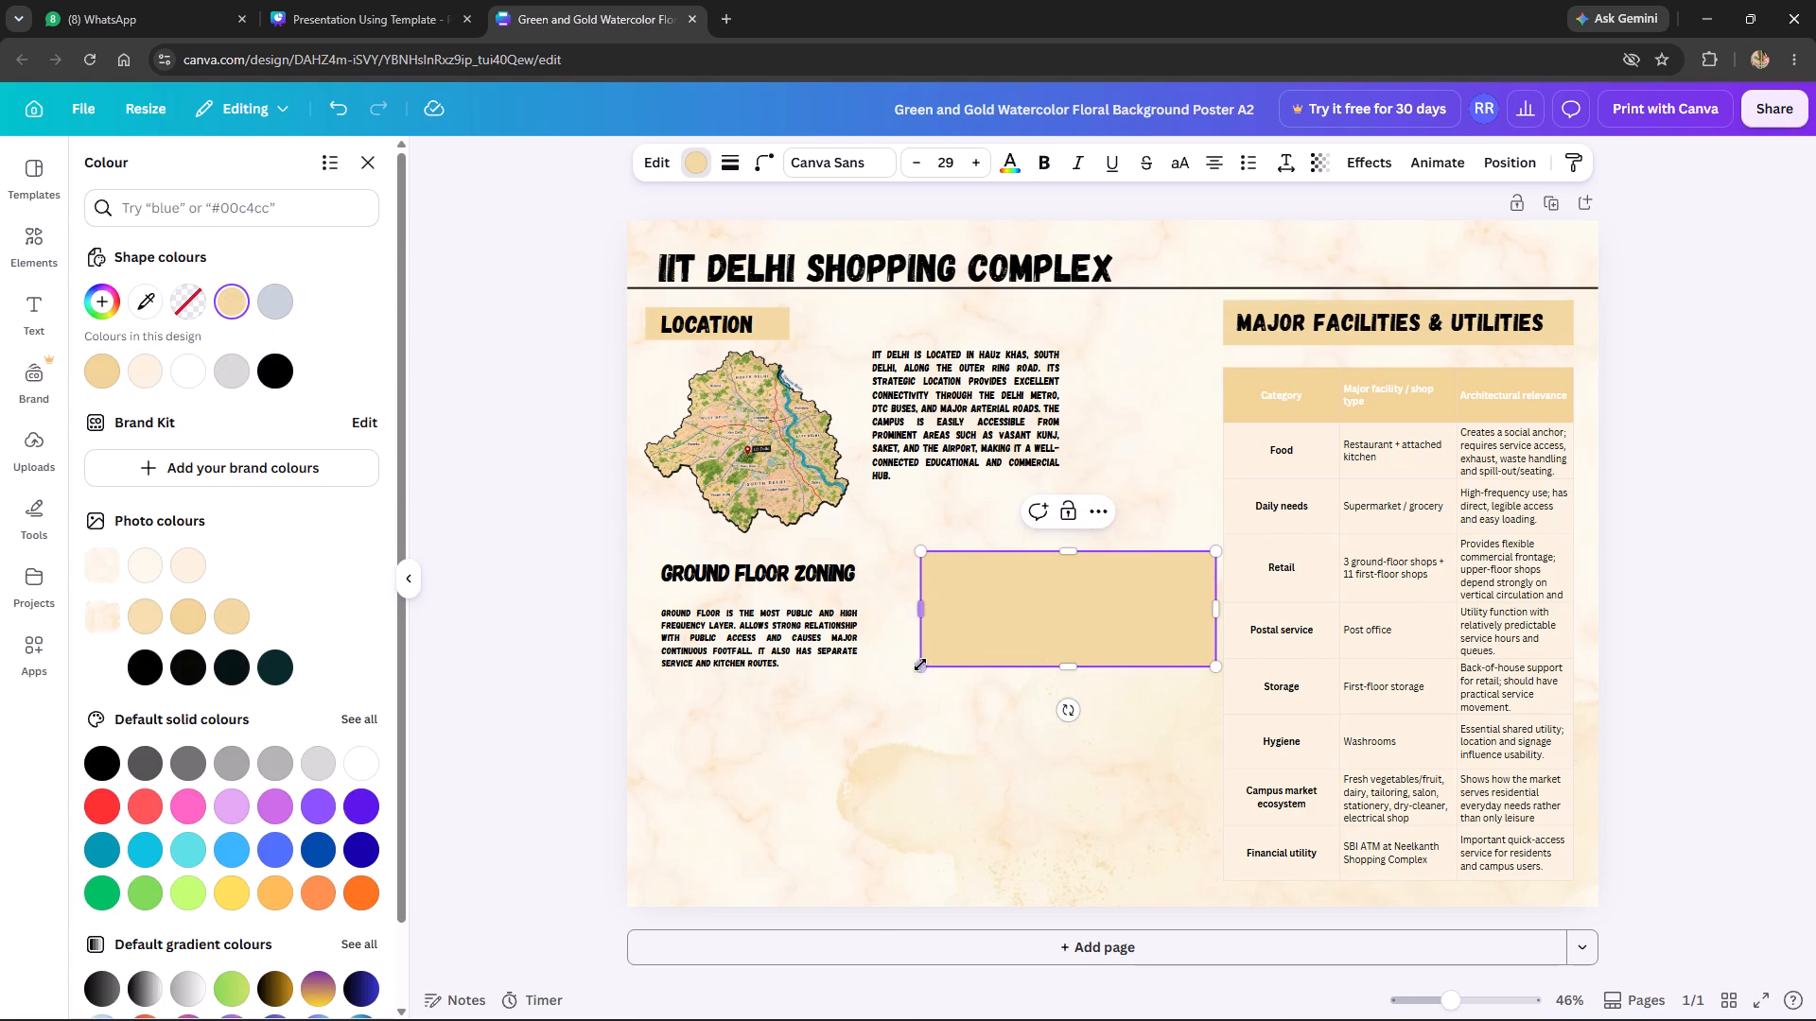
pyautogui.moveTo(924, 671); pyautogui.dragTo(1054, 608)
pyautogui.moveTo(1097, 585); pyautogui.dragTo(865, 571)
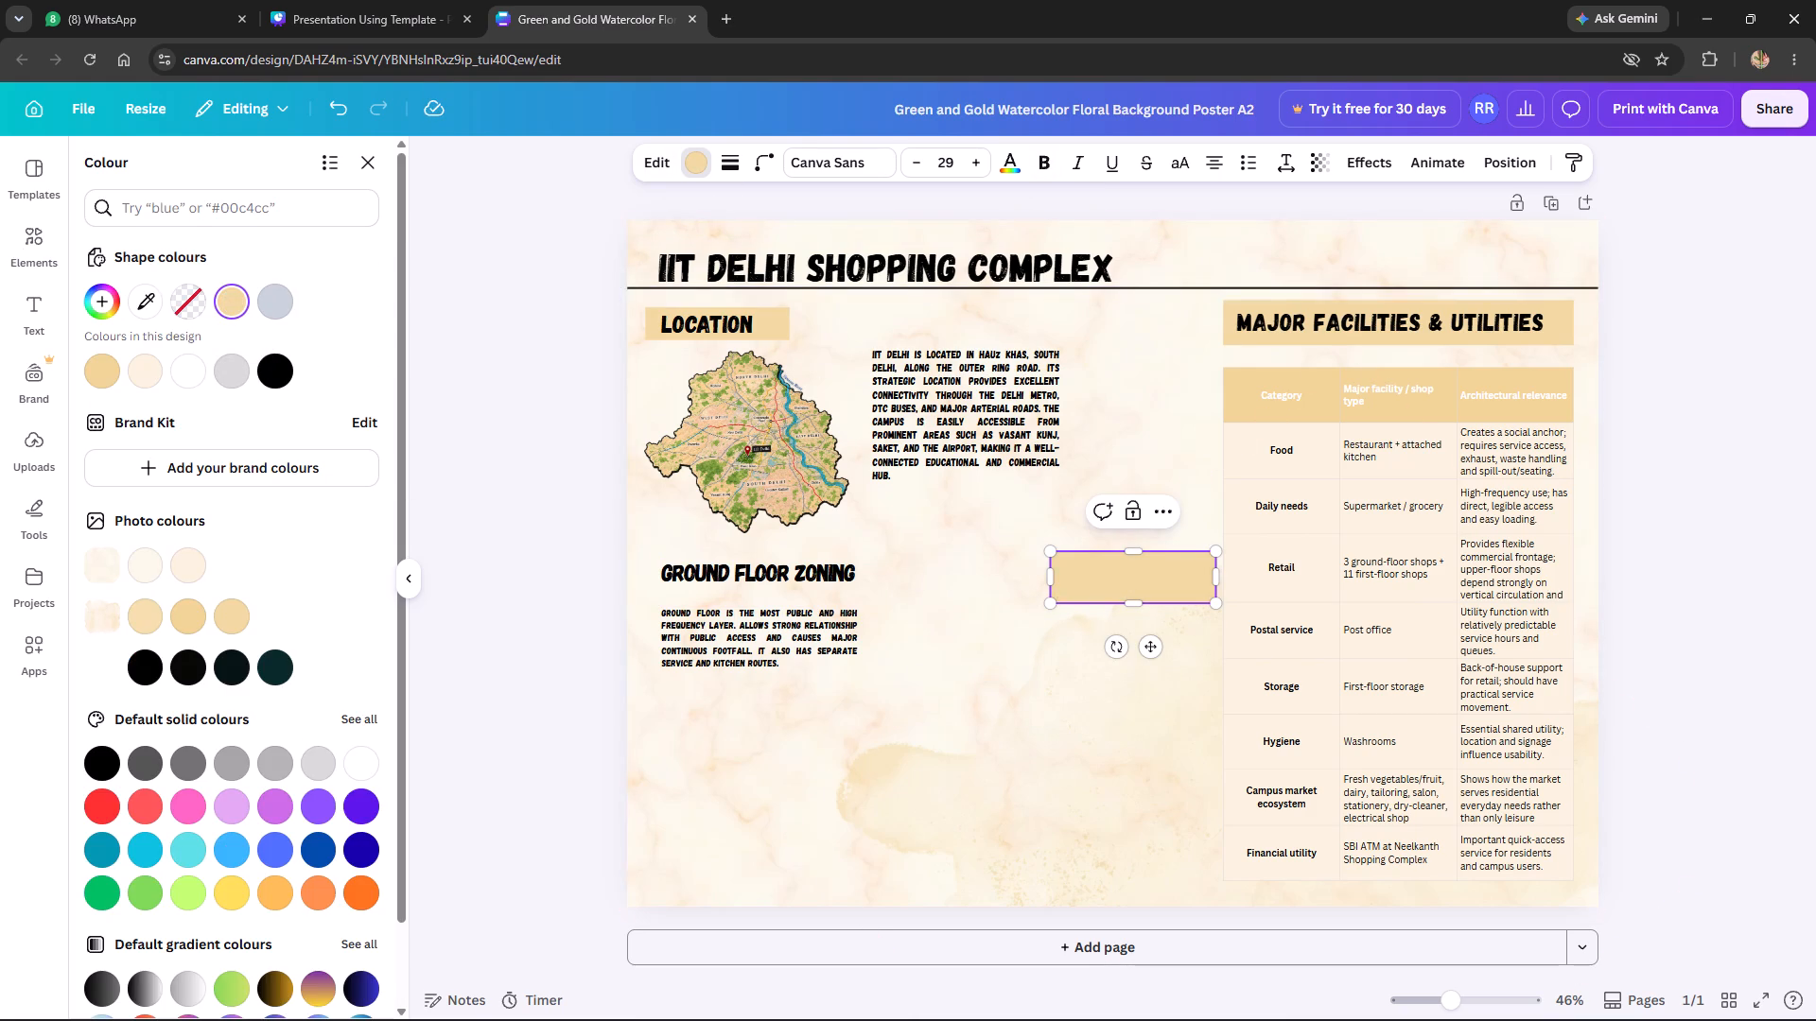
pyautogui.moveTo(1148, 642); pyautogui.dragTo(753, 632)
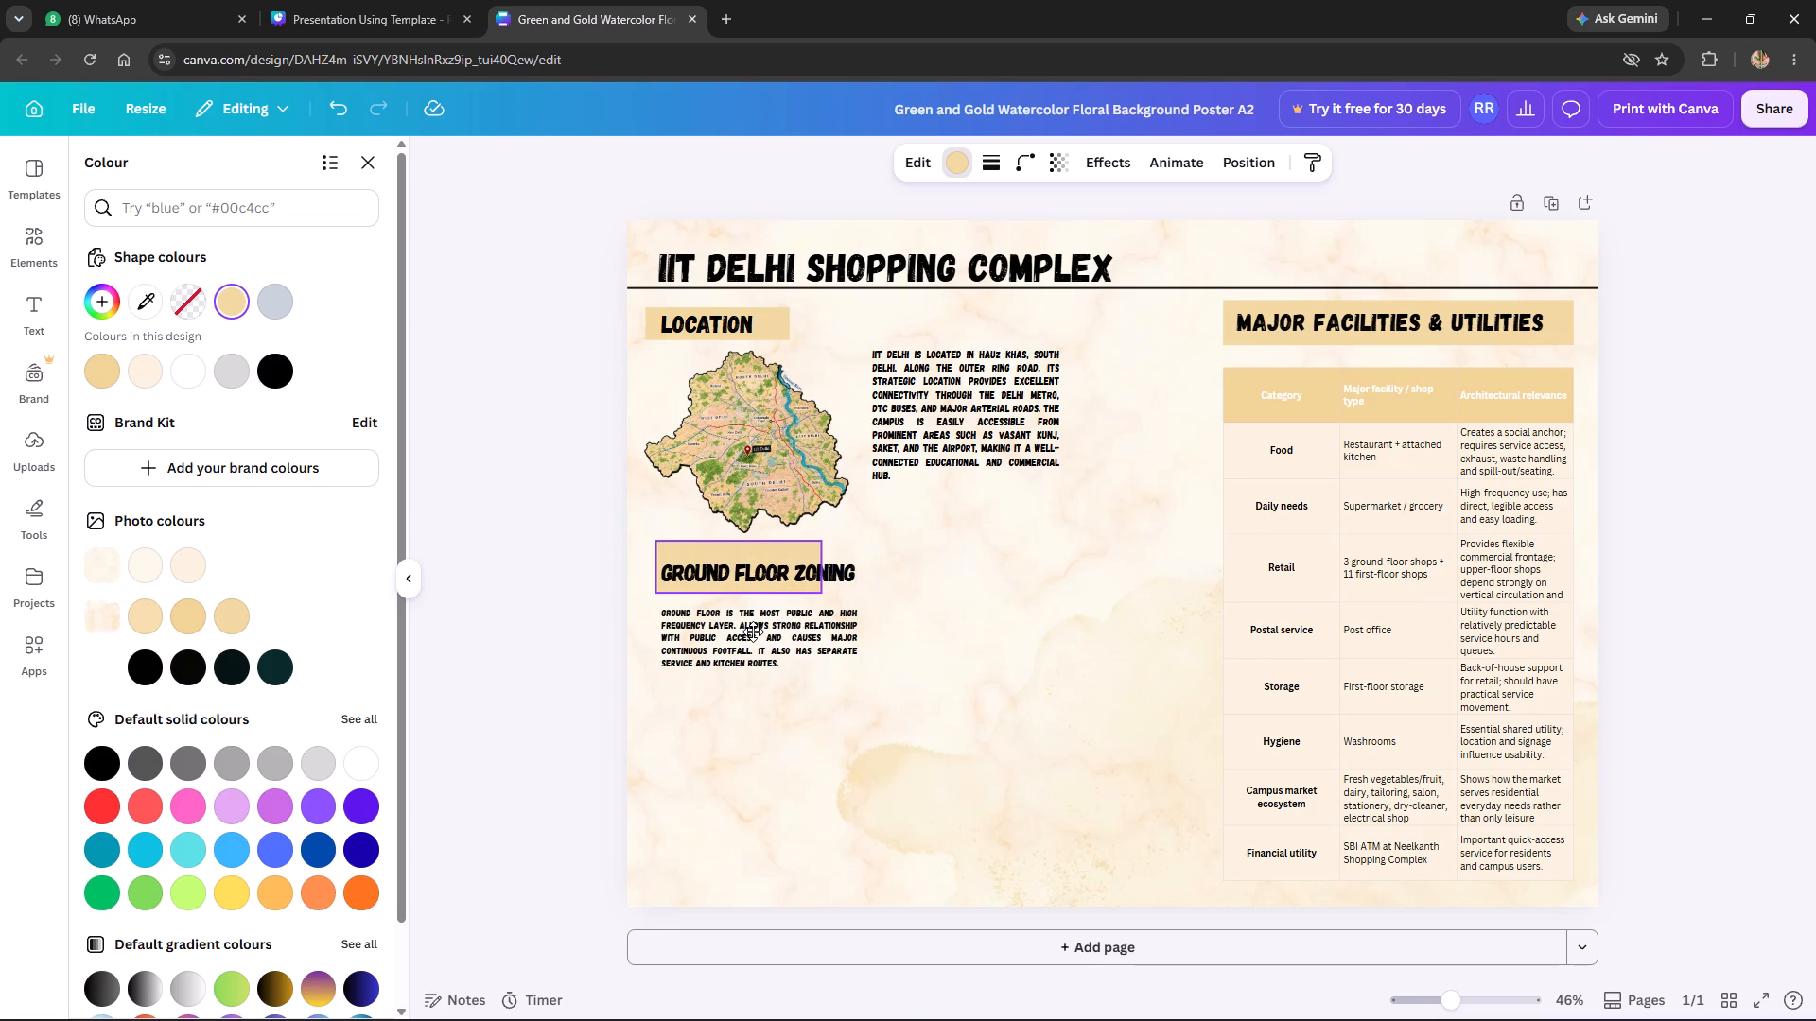
pyautogui.moveTo(753, 632); pyautogui.dragTo(756, 632)
# Resize the banner to frame the whole Ground Floor Zoning heading with a small margin at both ends.
pyautogui.moveTo(828, 567); pyautogui.dragTo(864, 569)
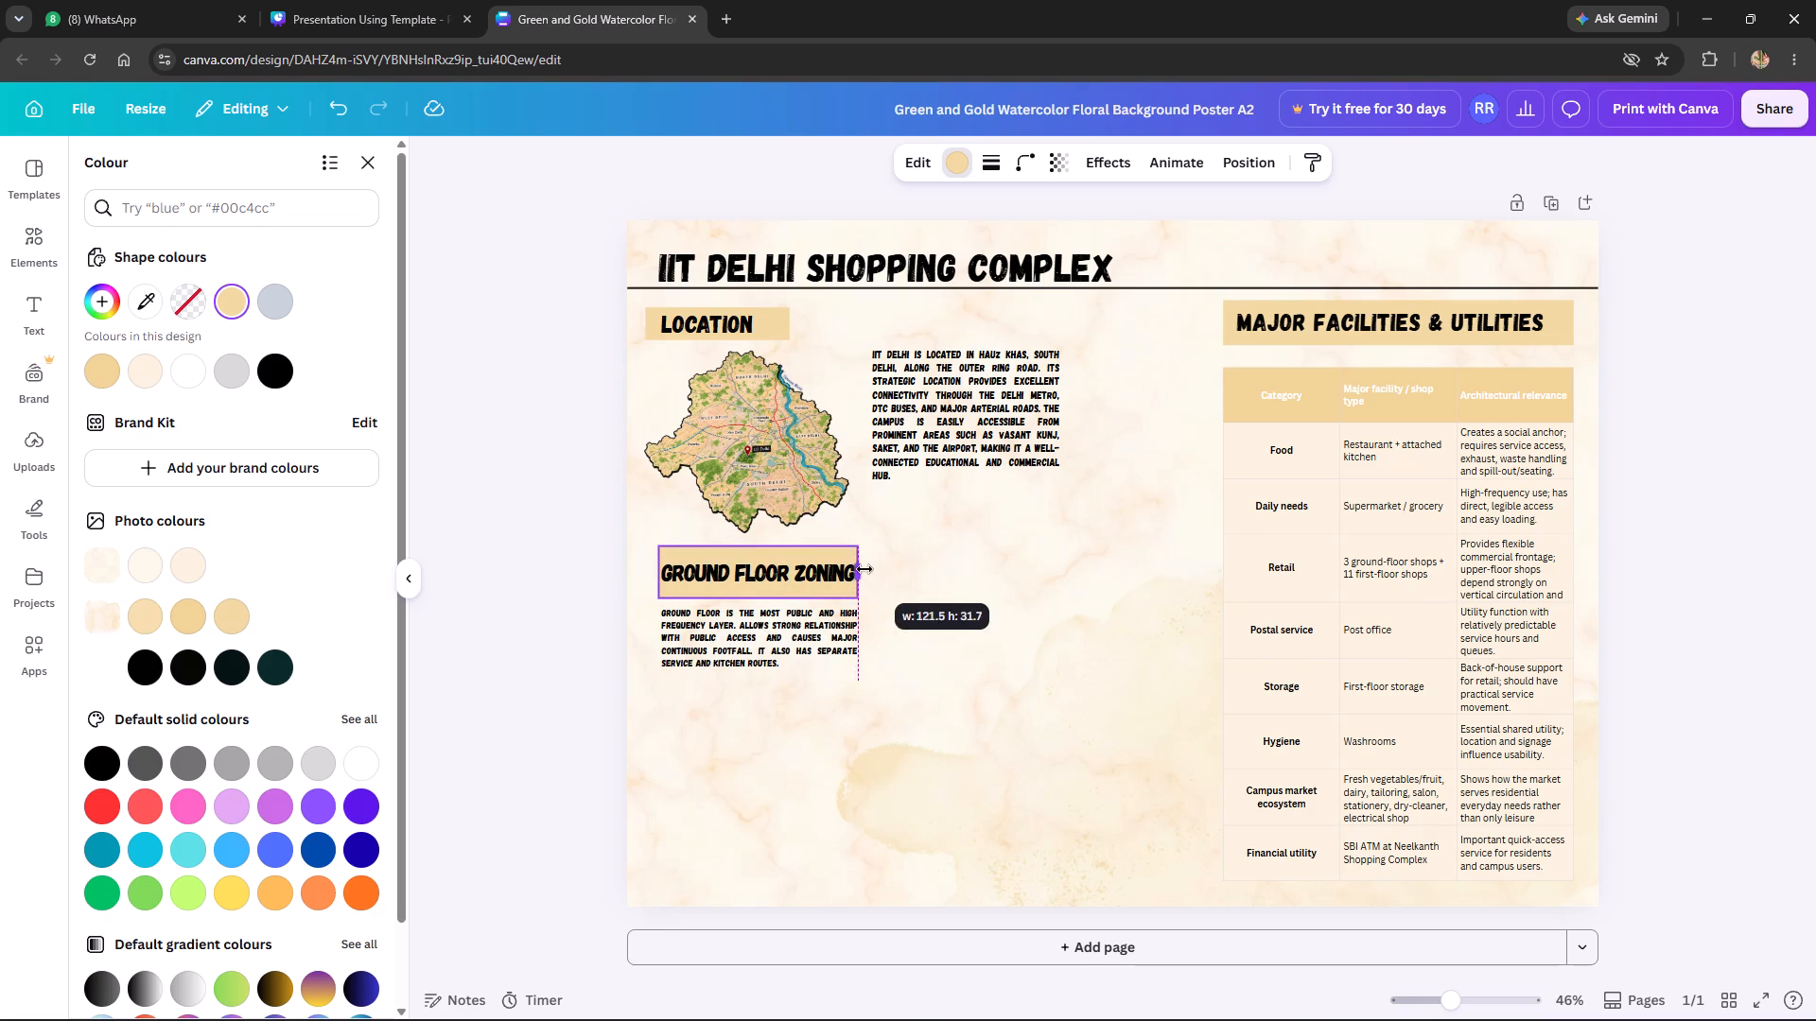
pyautogui.moveTo(864, 569); pyautogui.dragTo(871, 569)
pyautogui.moveTo(870, 546); pyautogui.dragTo(862, 553)
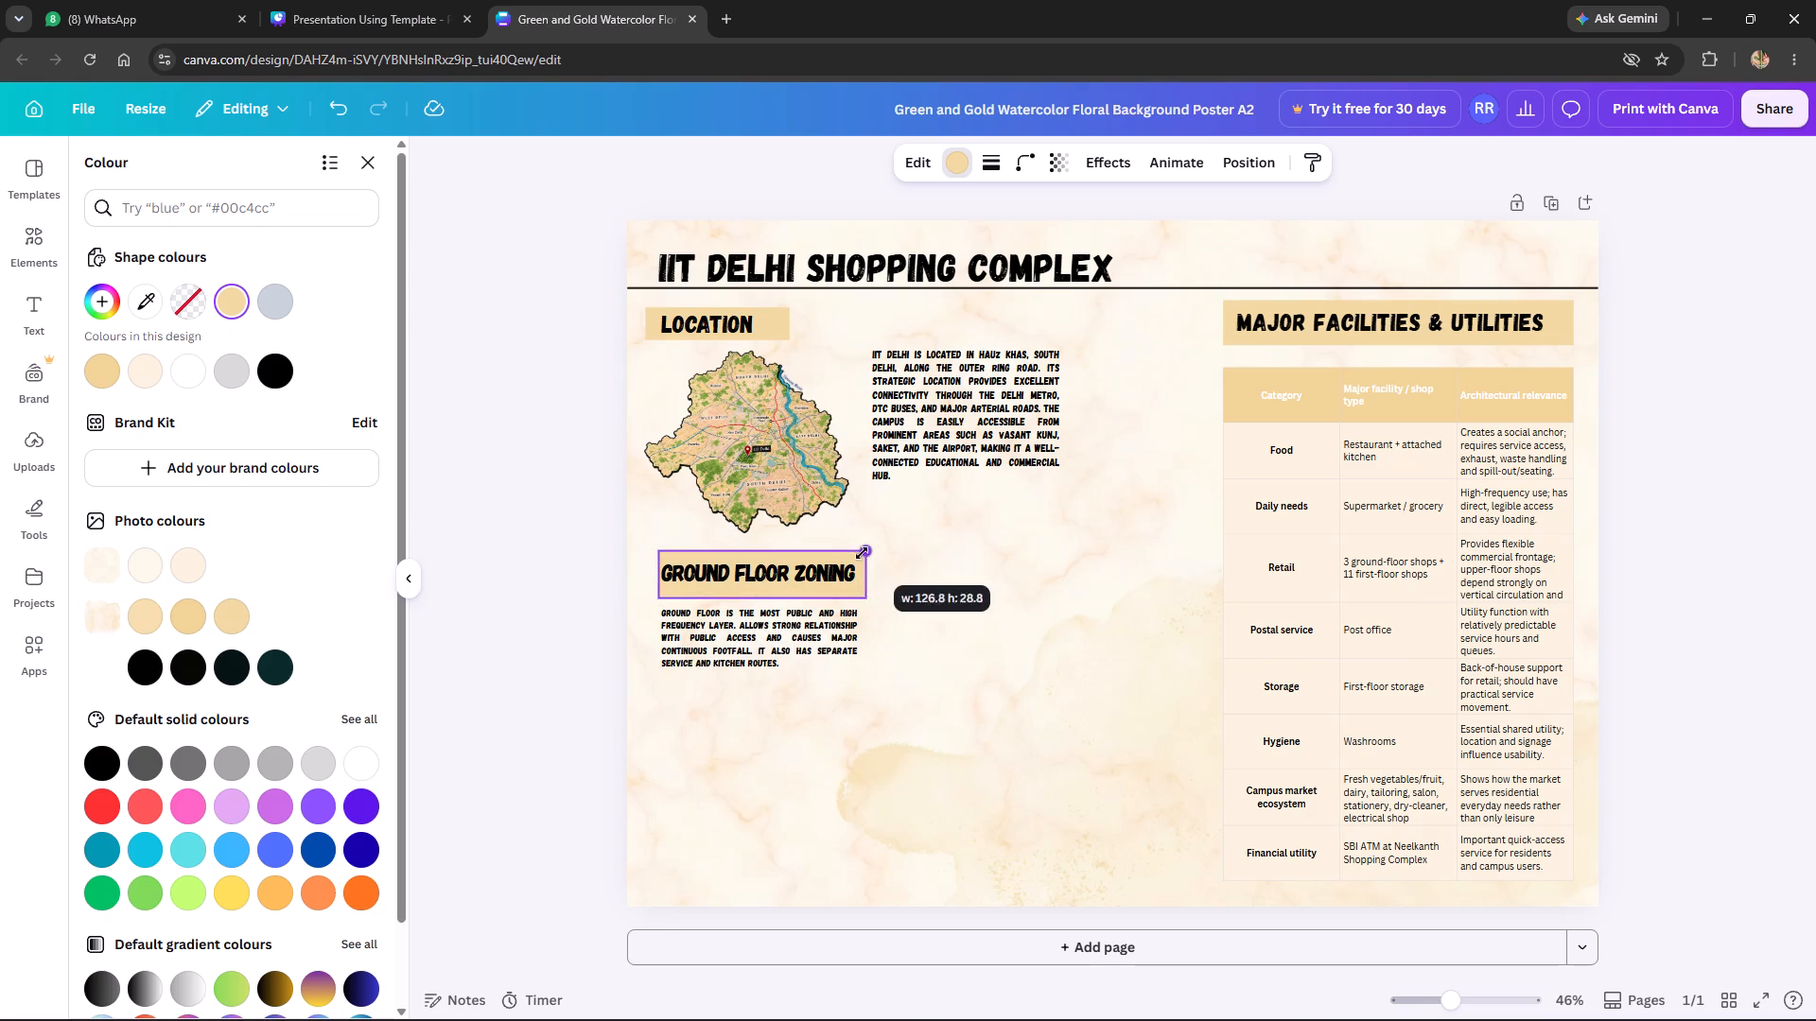
pyautogui.moveTo(862, 553); pyautogui.dragTo(860, 554)
pyautogui.click(812, 578)
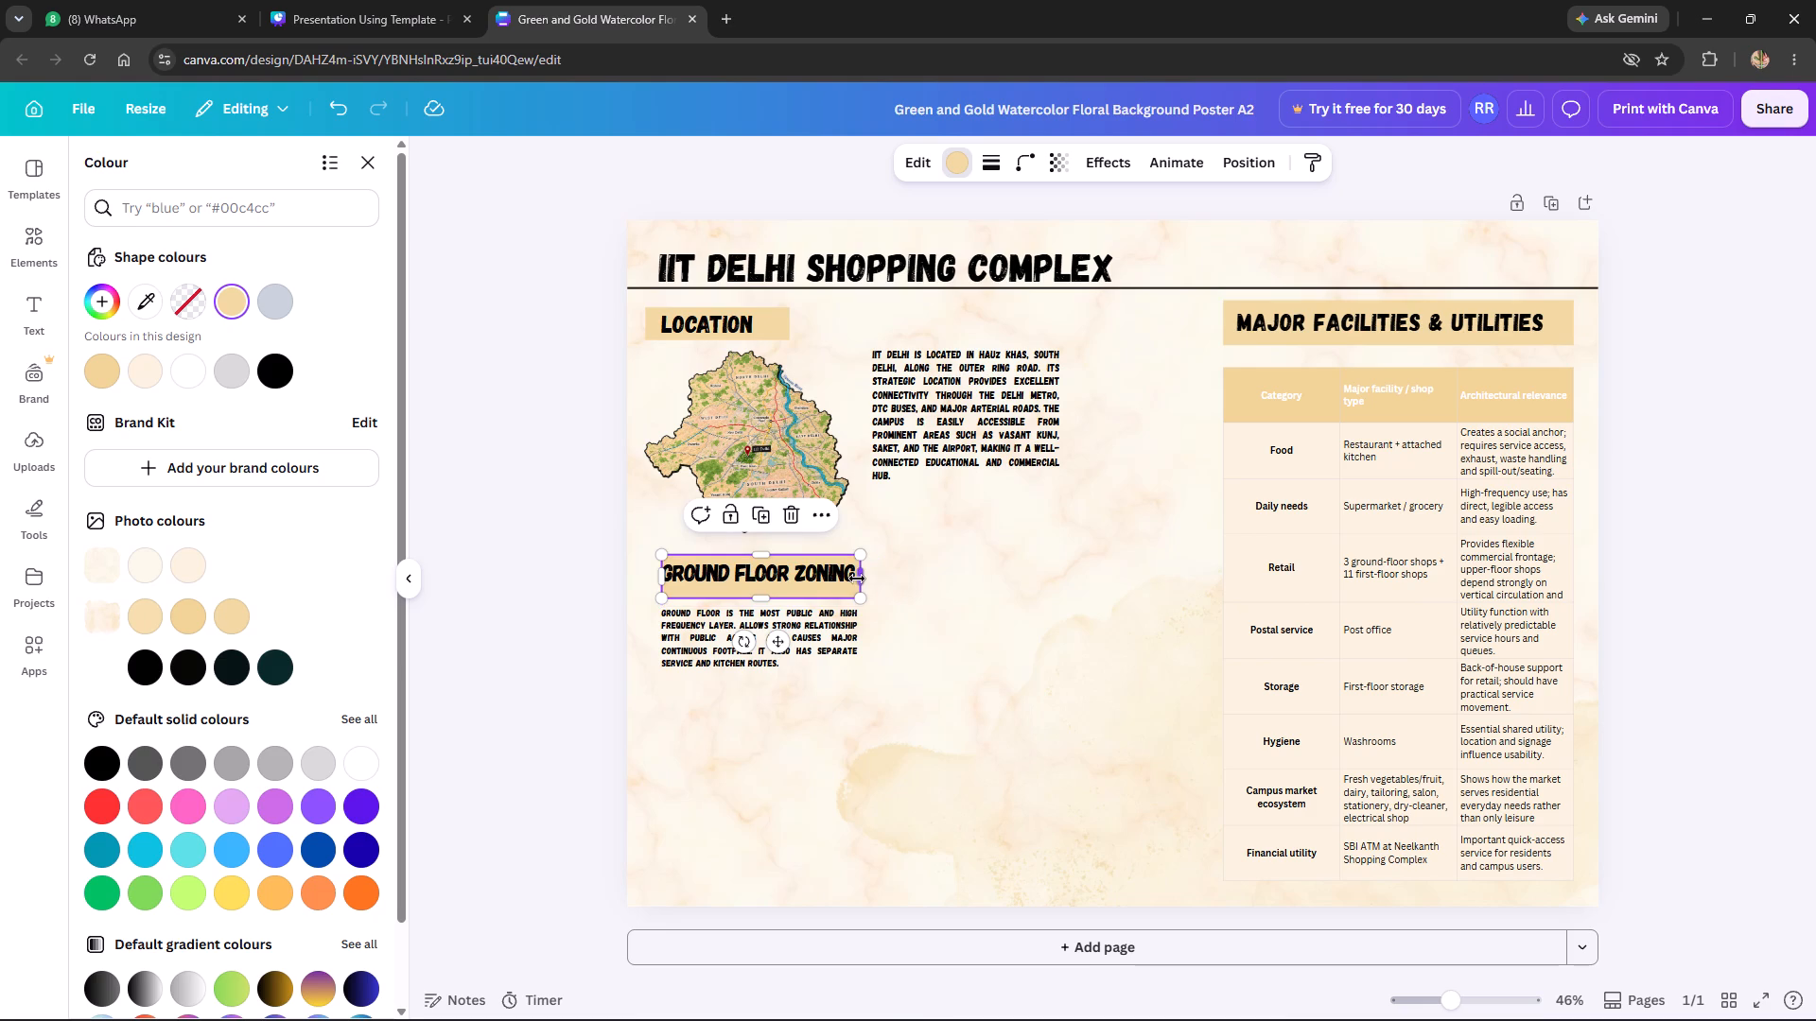
pyautogui.moveTo(863, 577); pyautogui.dragTo(875, 577)
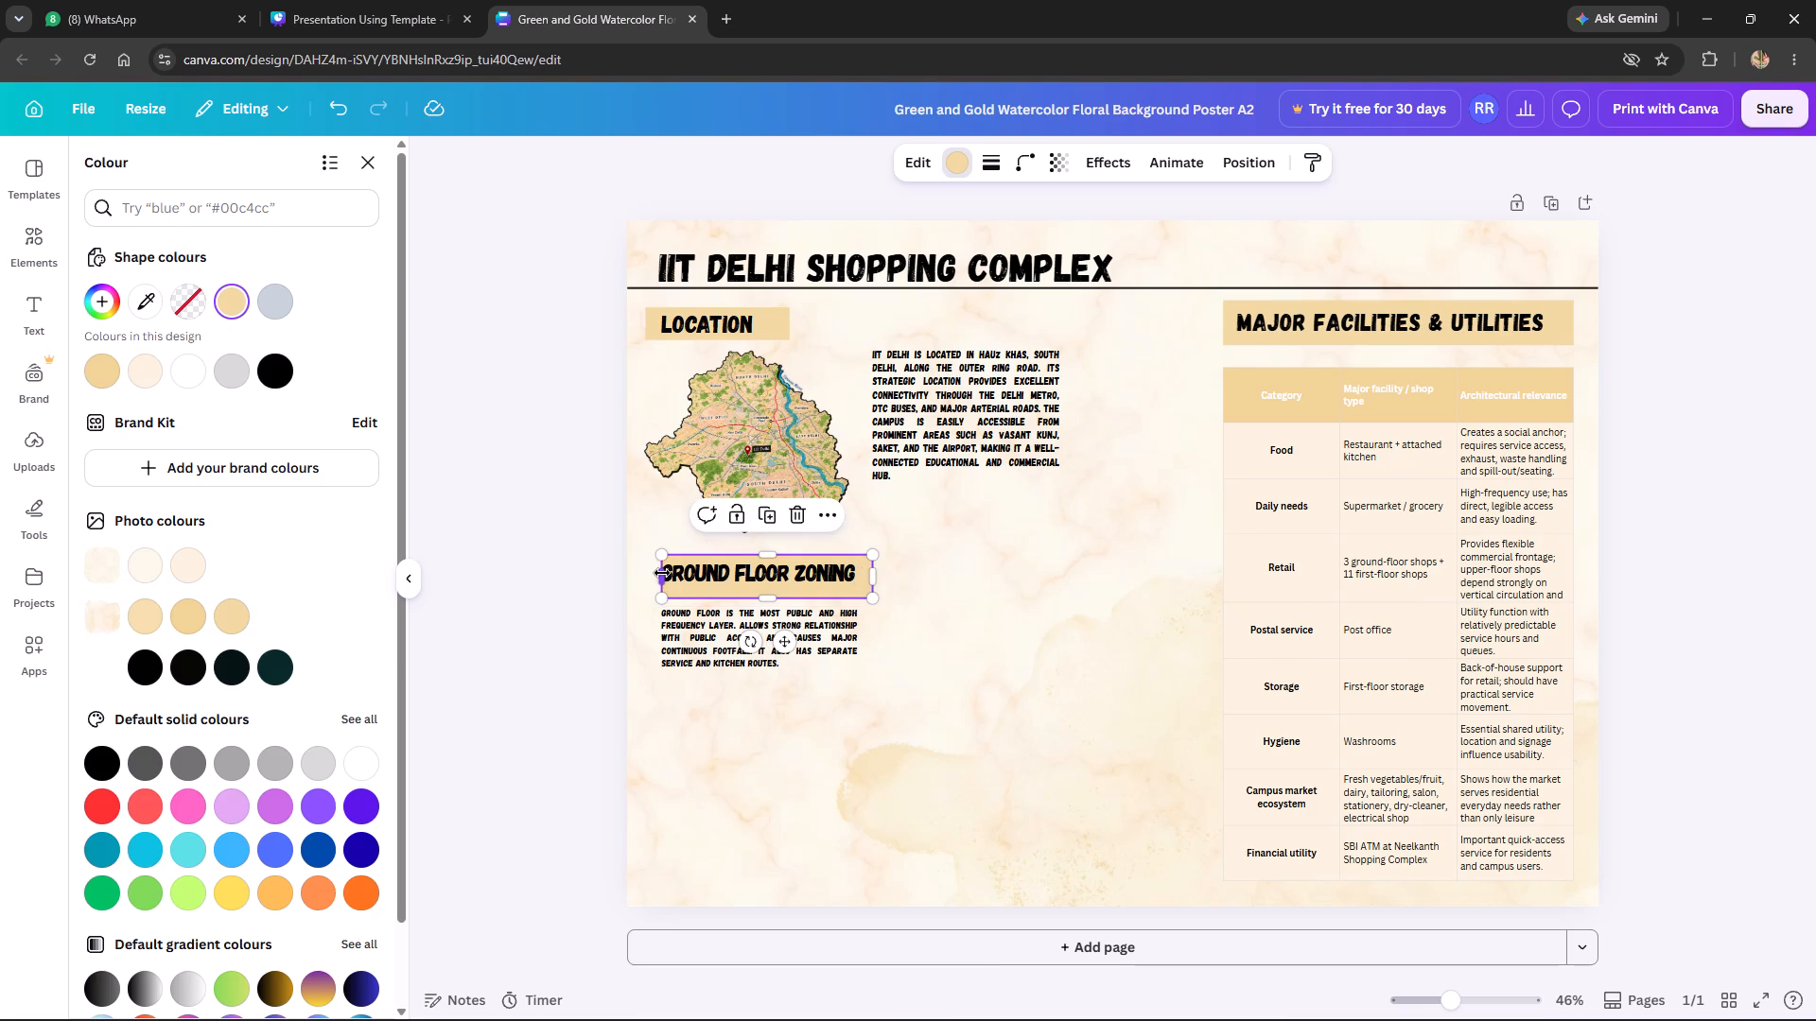
pyautogui.click(660, 573)
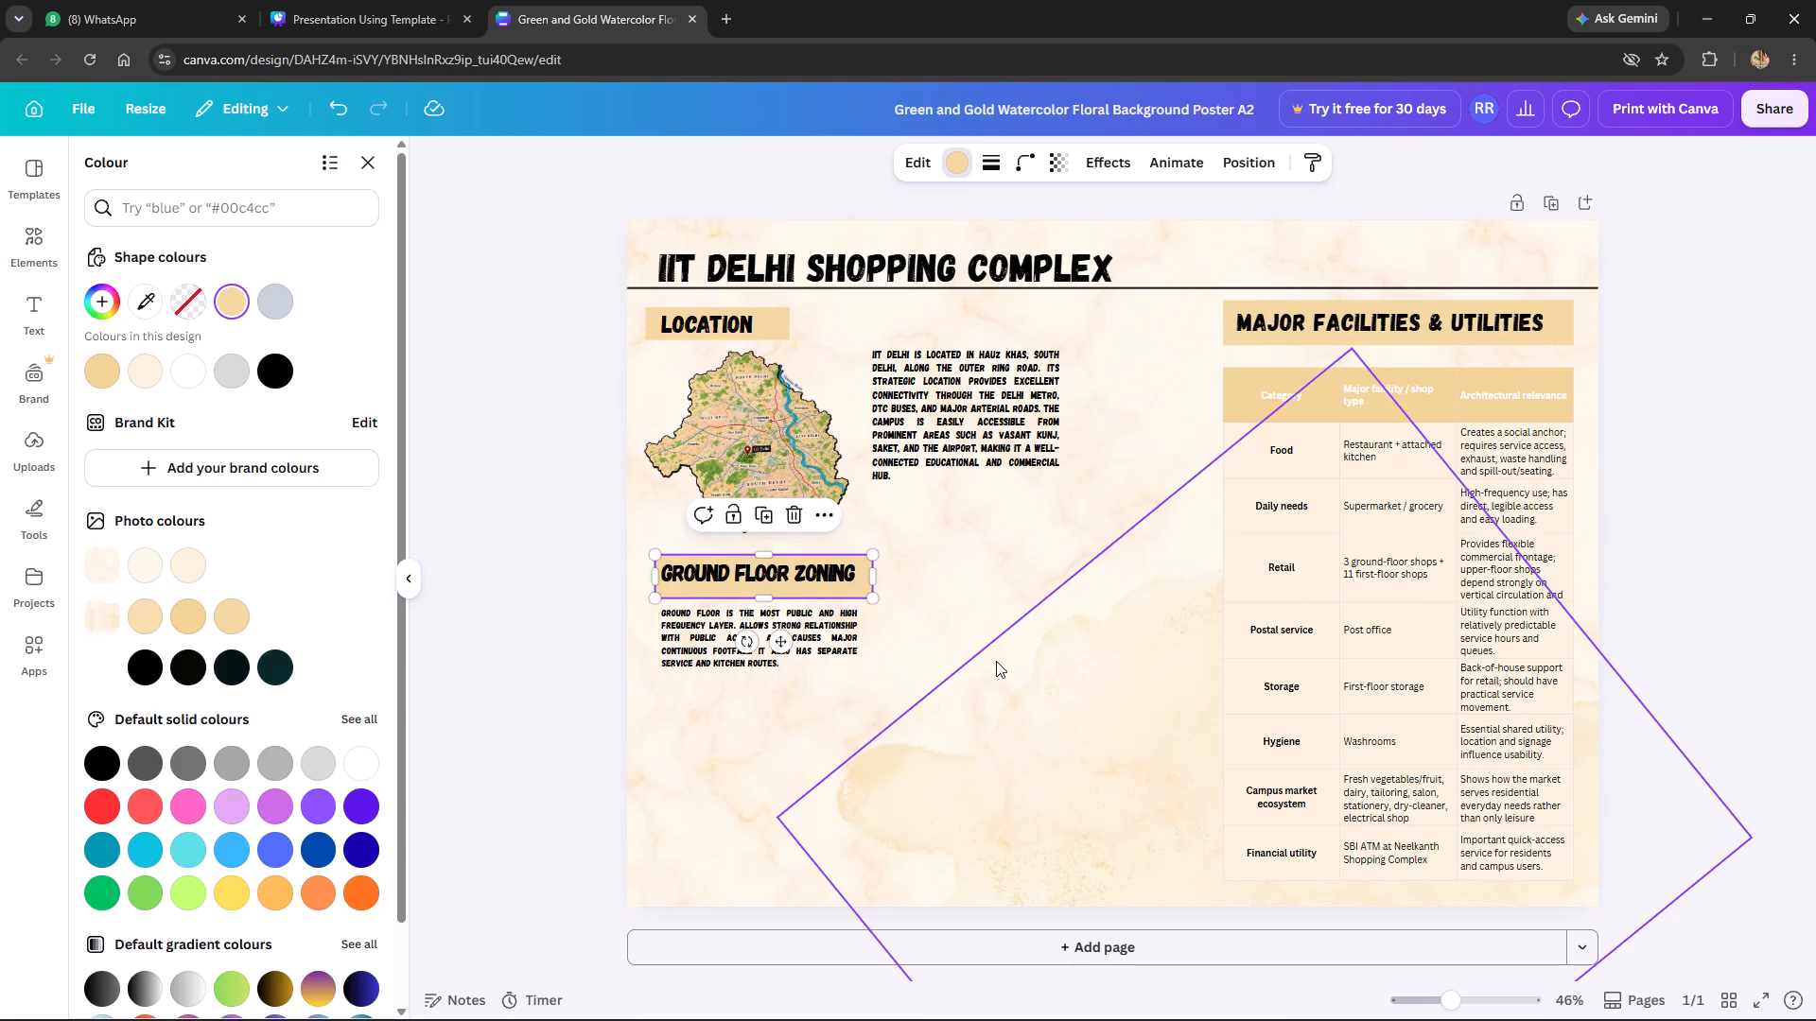
pyautogui.click(997, 661)
pyautogui.click(521, 741)
pyautogui.doubleClick(523, 628)
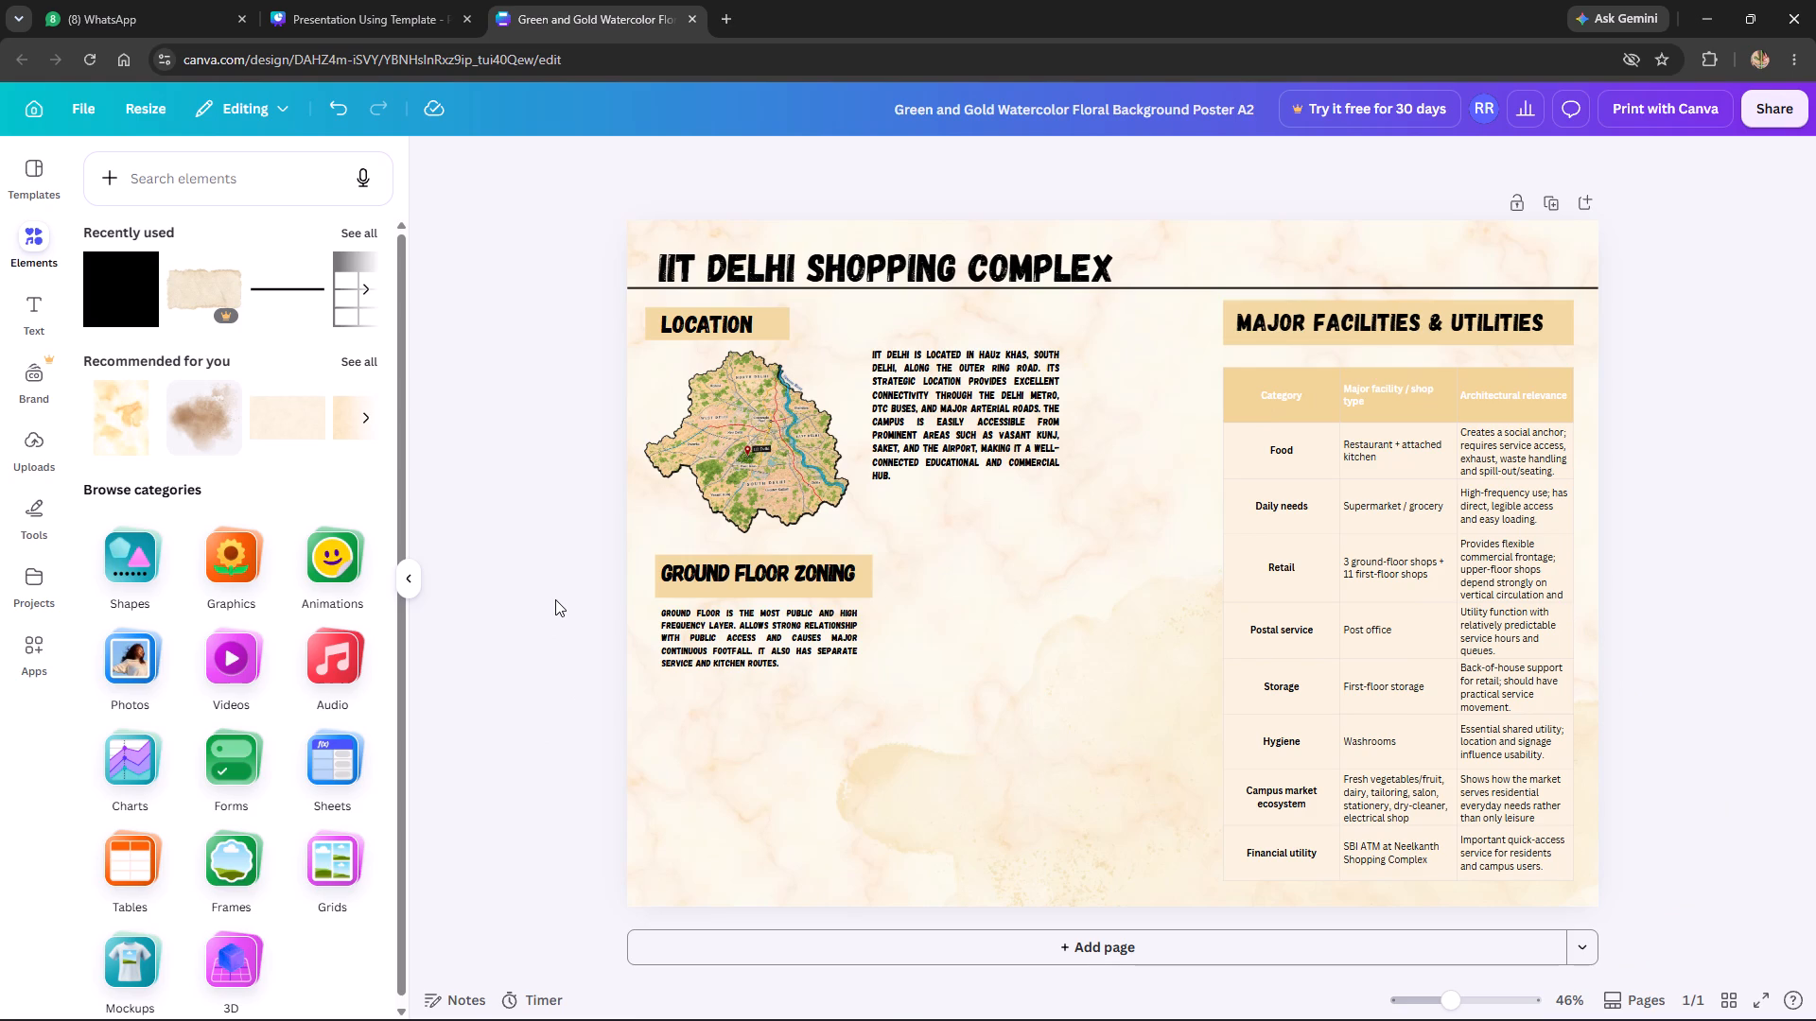
# Widen the Major Facilities & Utilities table toward the Location paragraph and reduce its overall height.
pyautogui.click(1328, 831)
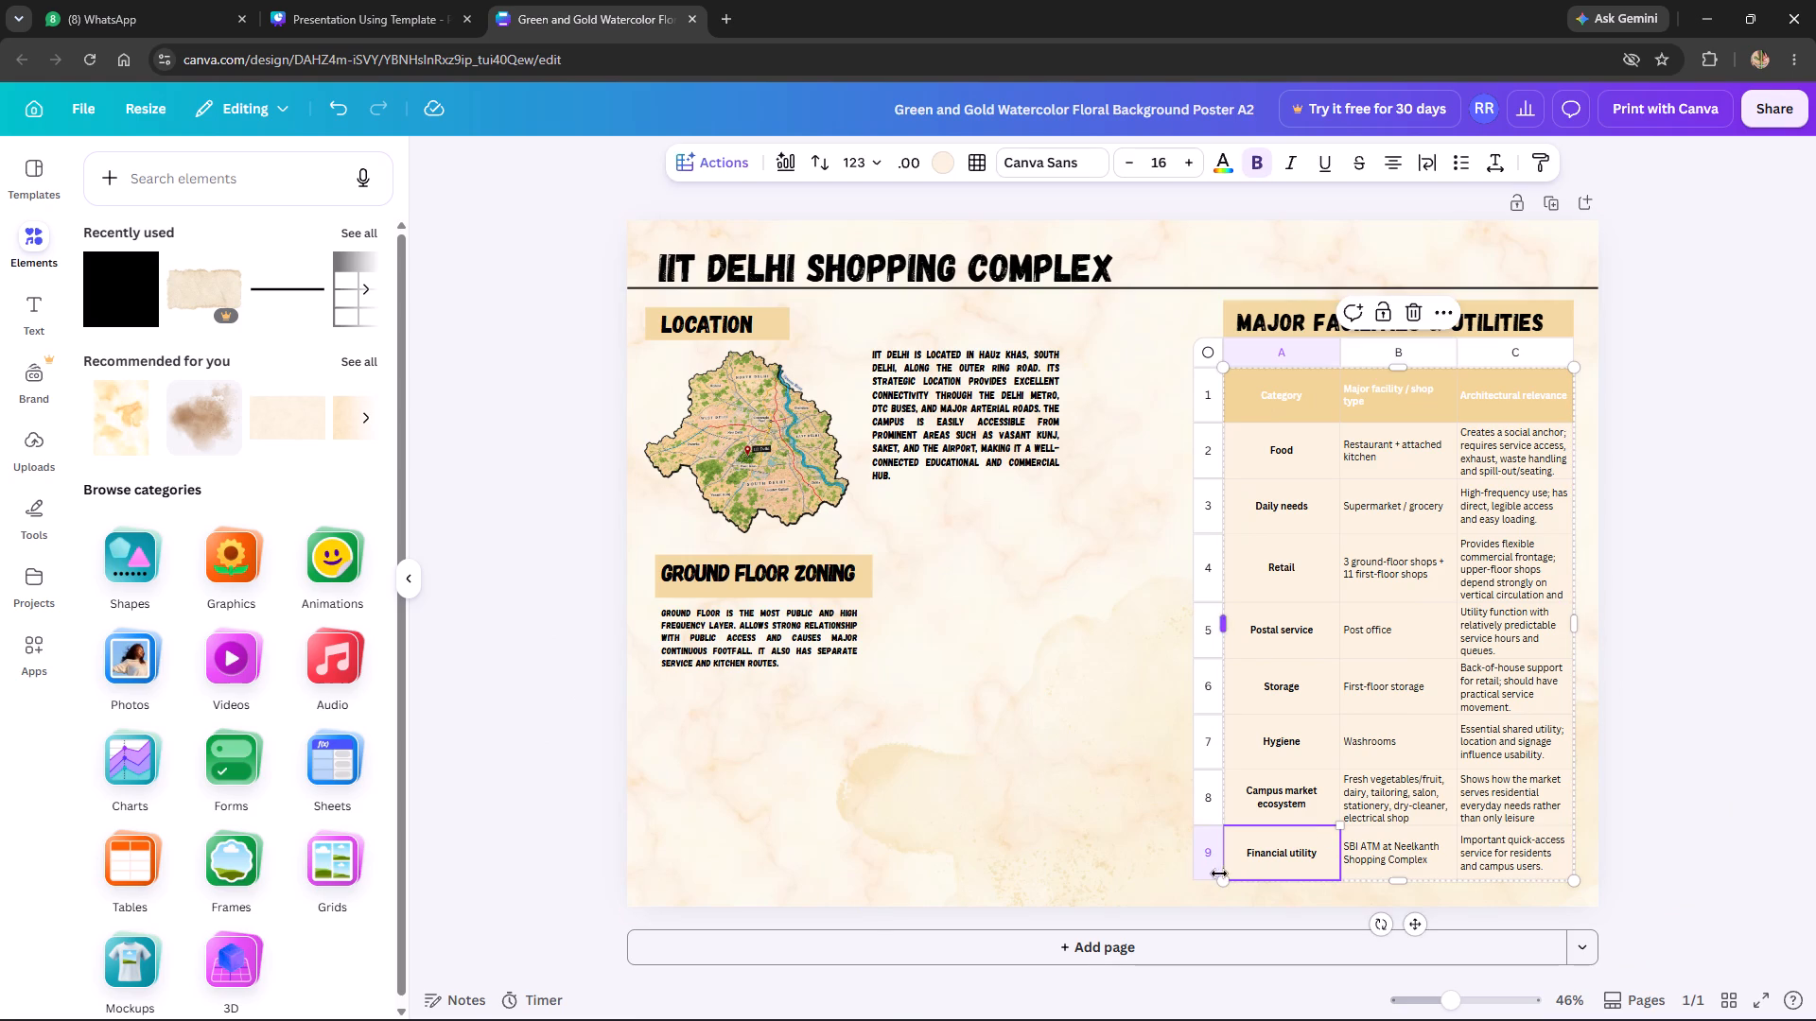
pyautogui.moveTo(1222, 886); pyautogui.dragTo(1179, 827)
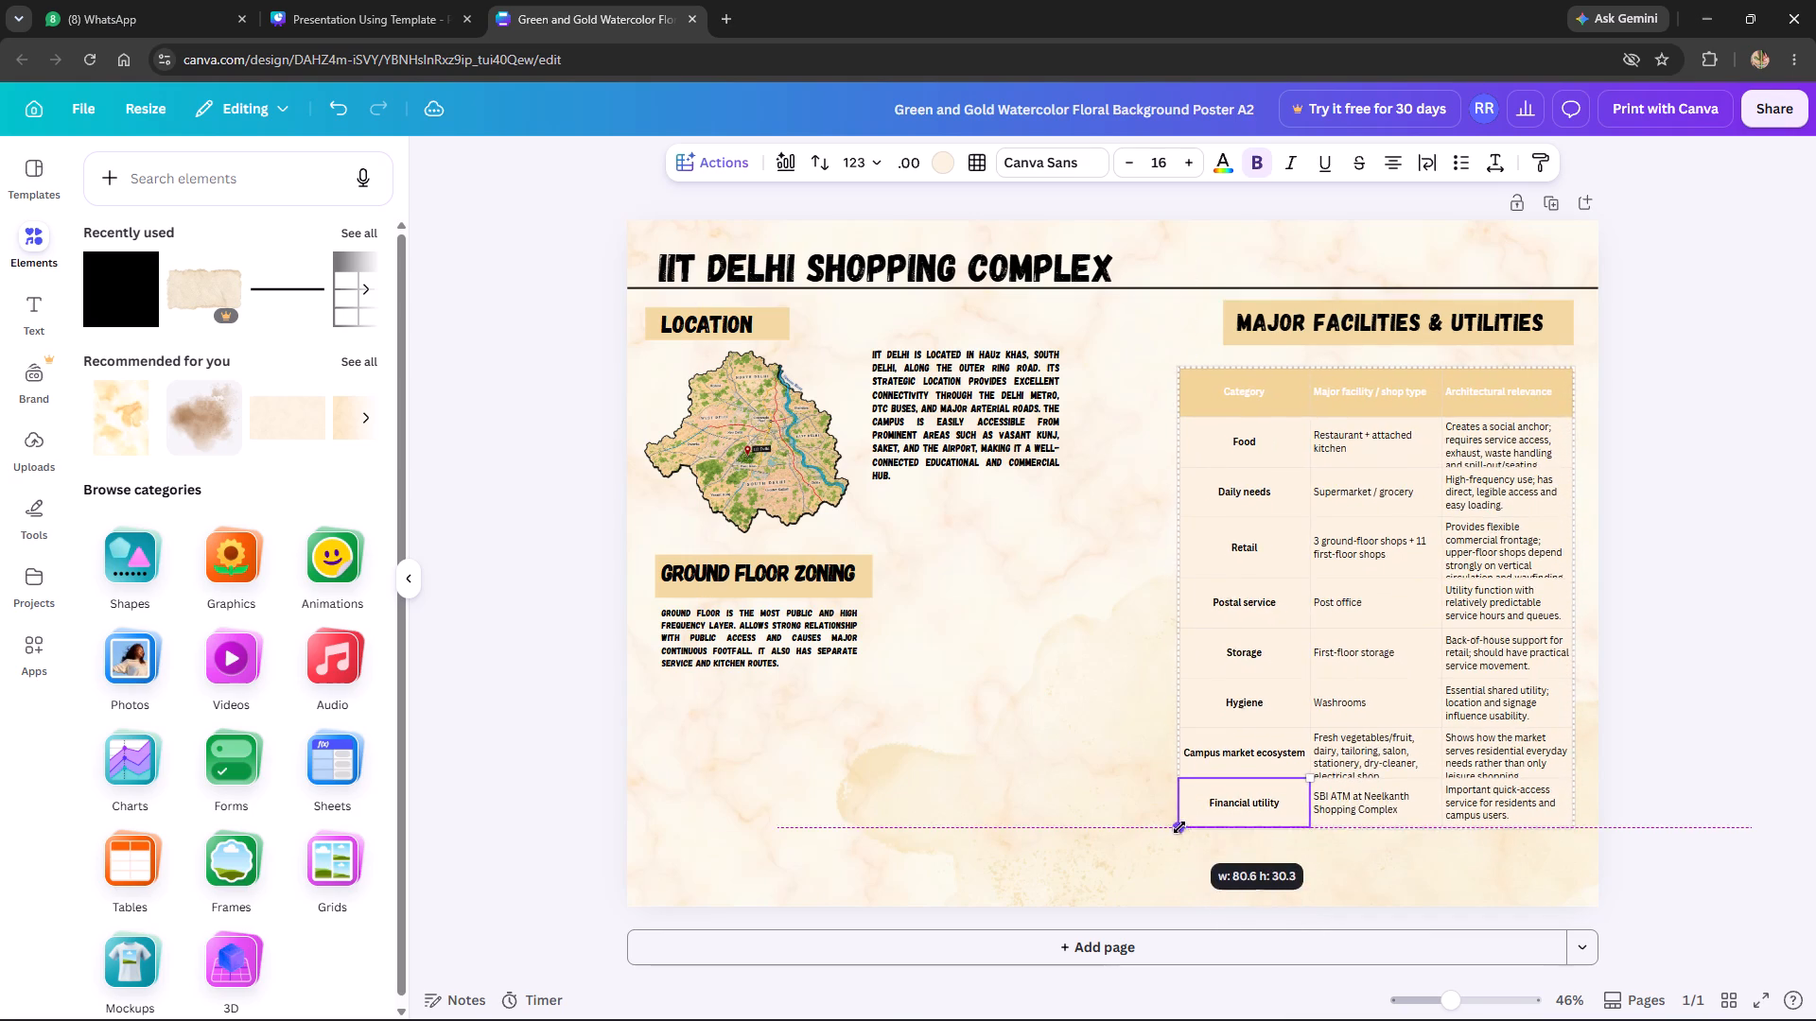
pyautogui.moveTo(1179, 827); pyautogui.dragTo(1080, 801)
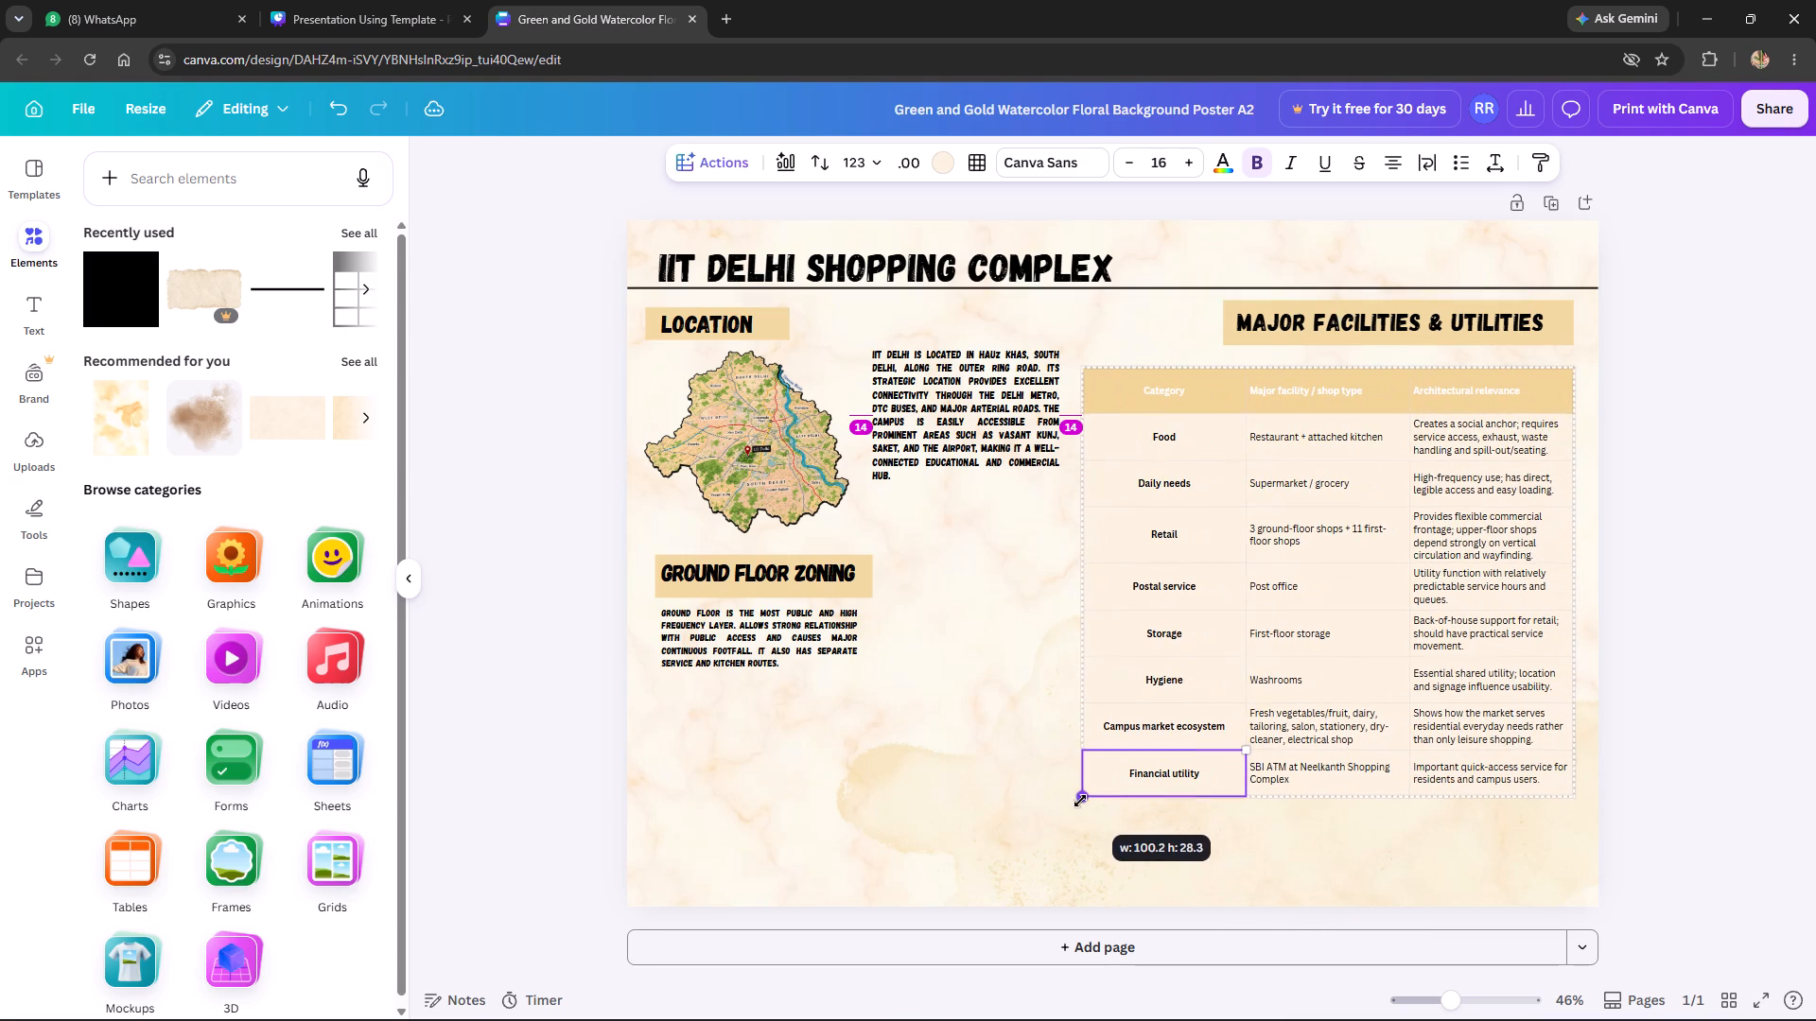
pyautogui.moveTo(1080, 801); pyautogui.dragTo(1085, 751)
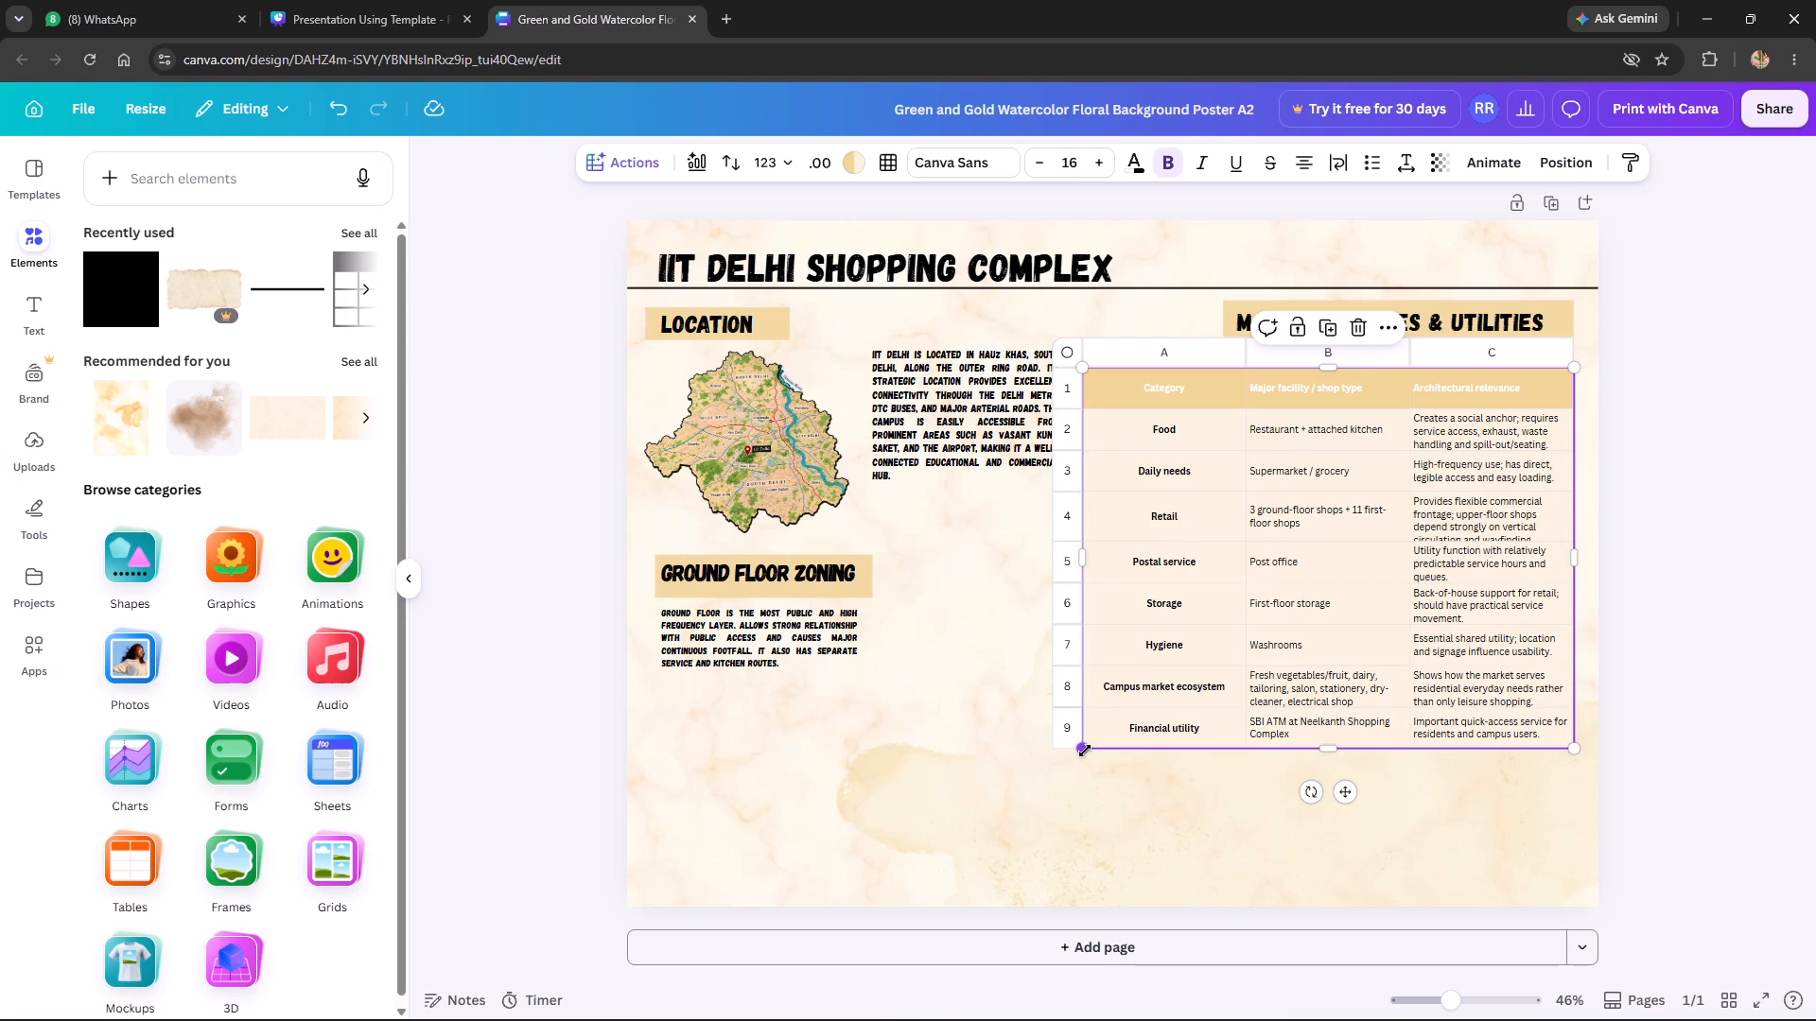
pyautogui.click(1719, 703)
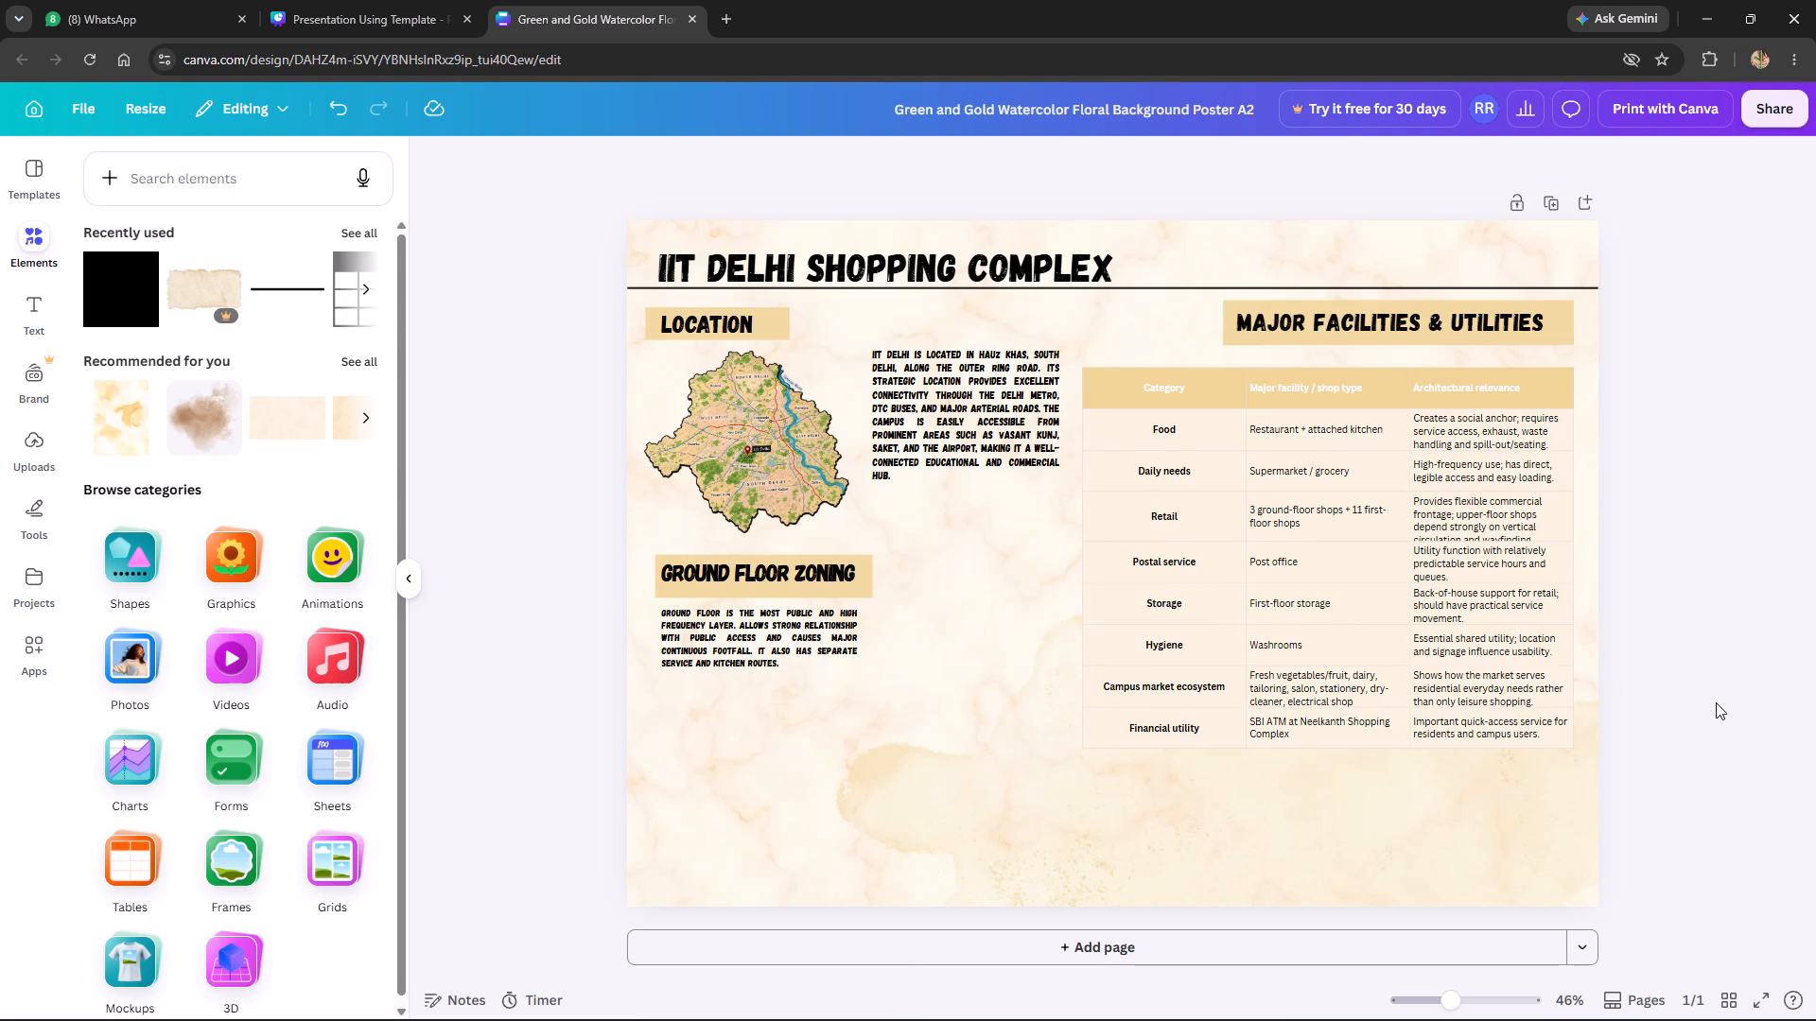
# Increase the height of the Major Facilities & Utilities table slightly so the Retail row's text fits, keeping its width.
pyautogui.click(1090, 742)
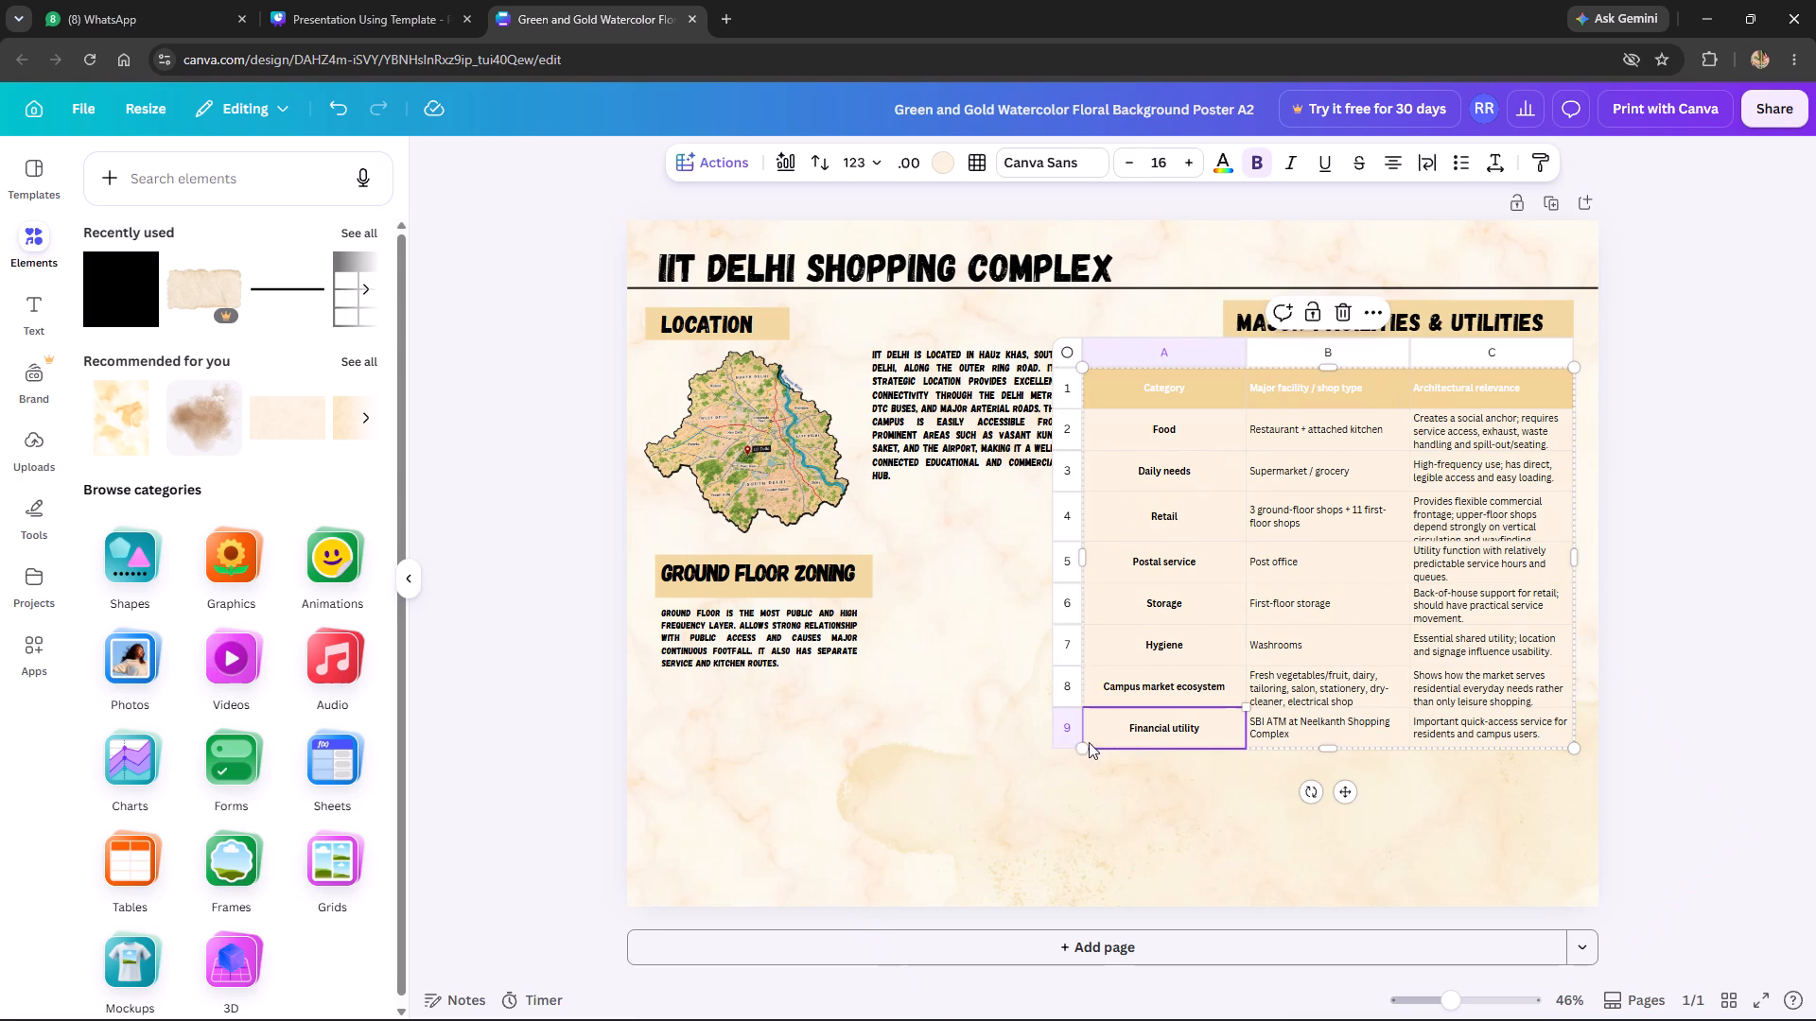
pyautogui.moveTo(1083, 747); pyautogui.dragTo(1078, 747)
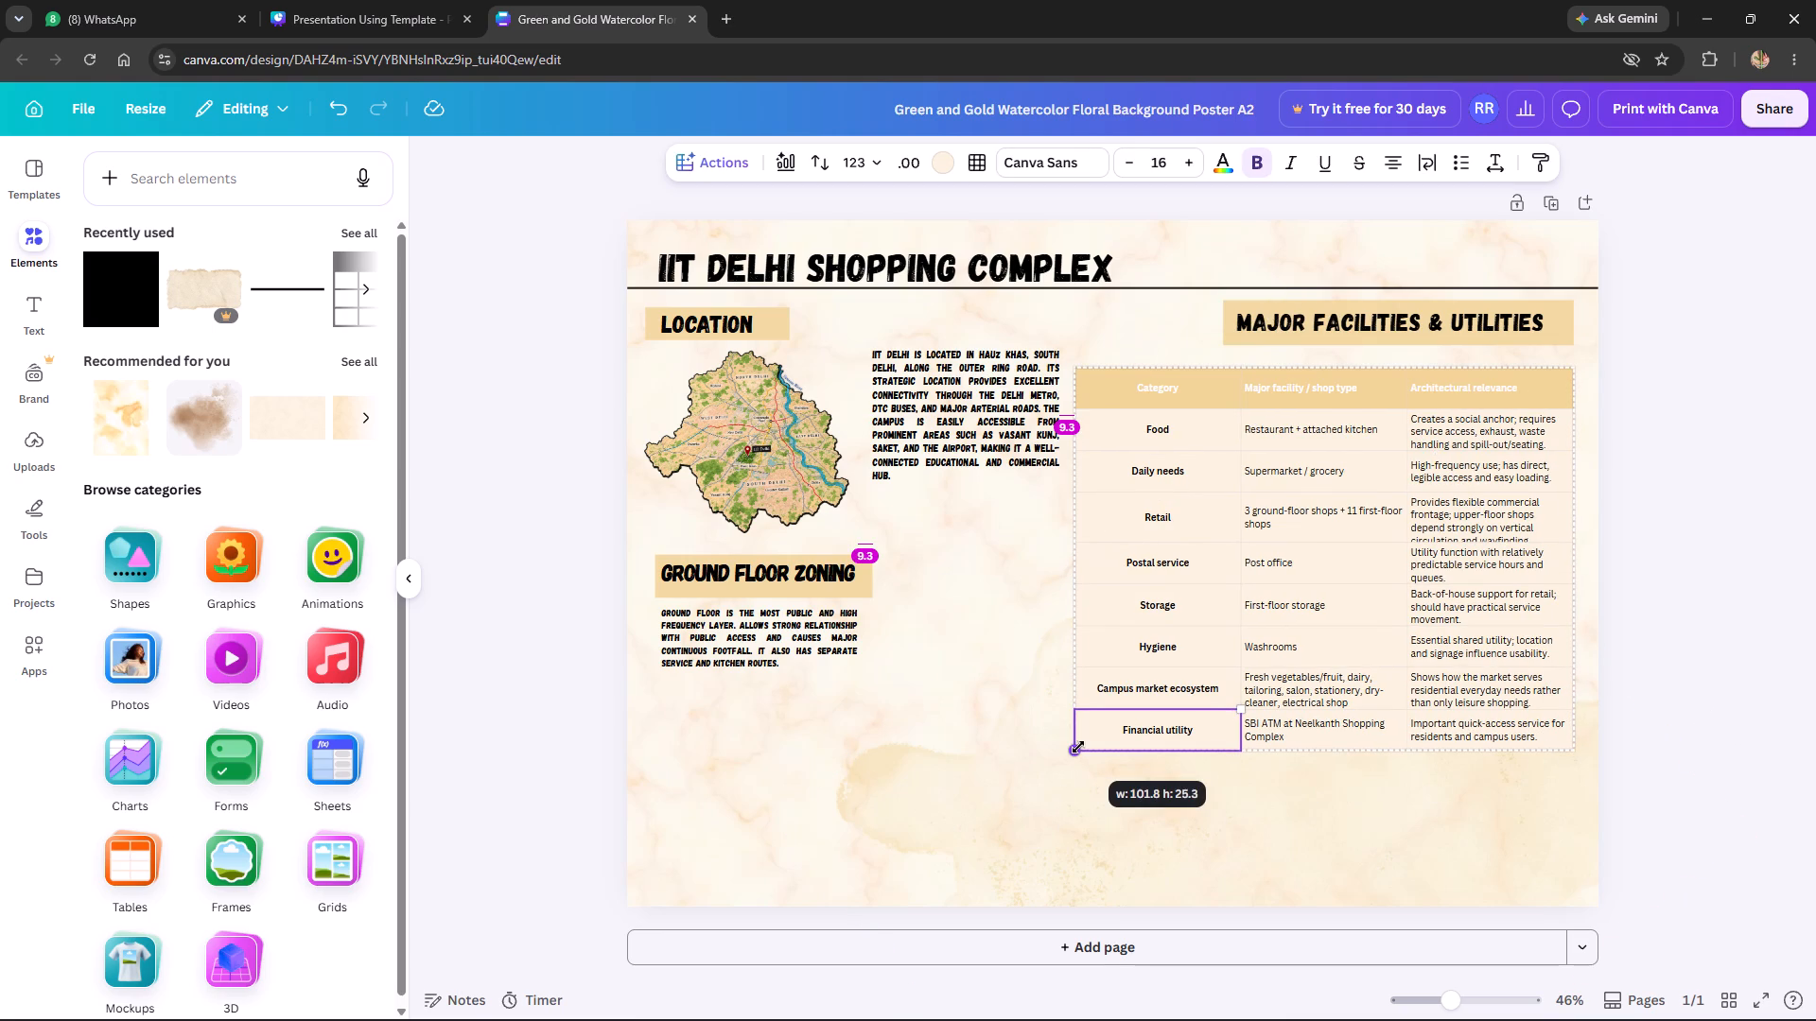
pyautogui.moveTo(1078, 747); pyautogui.dragTo(1077, 758)
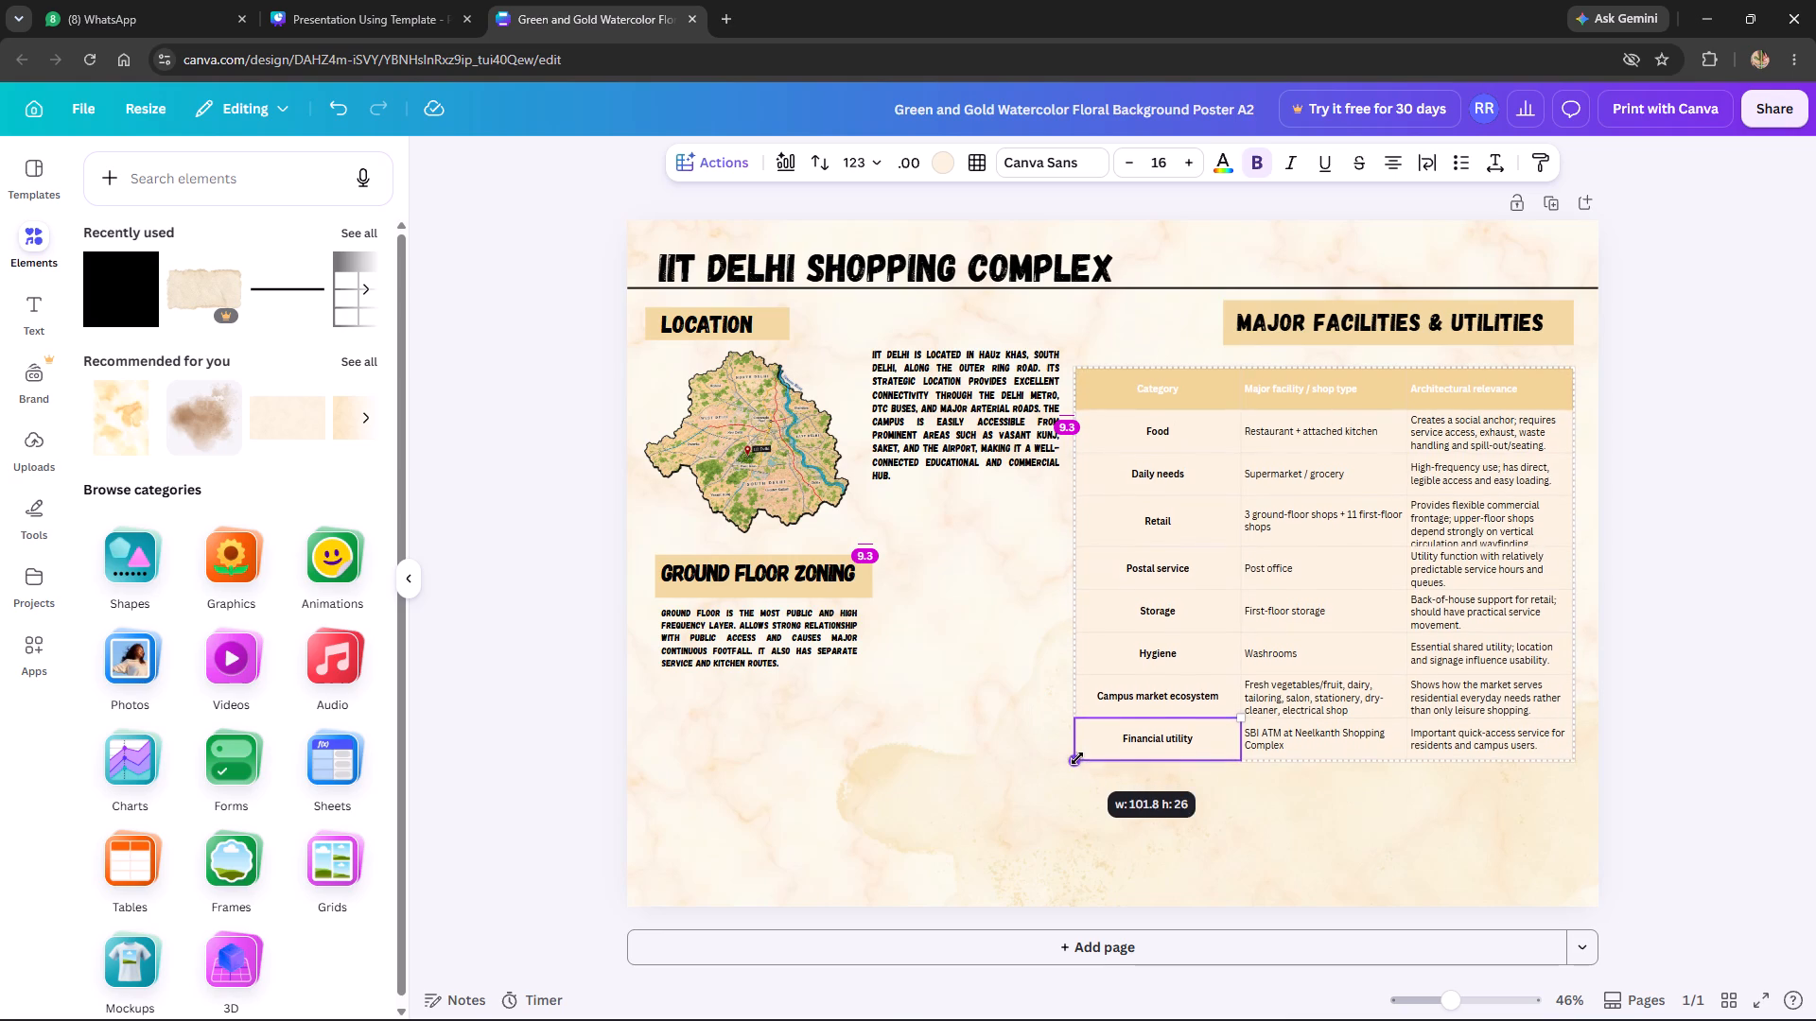
pyautogui.moveTo(1077, 758); pyautogui.dragTo(1087, 769)
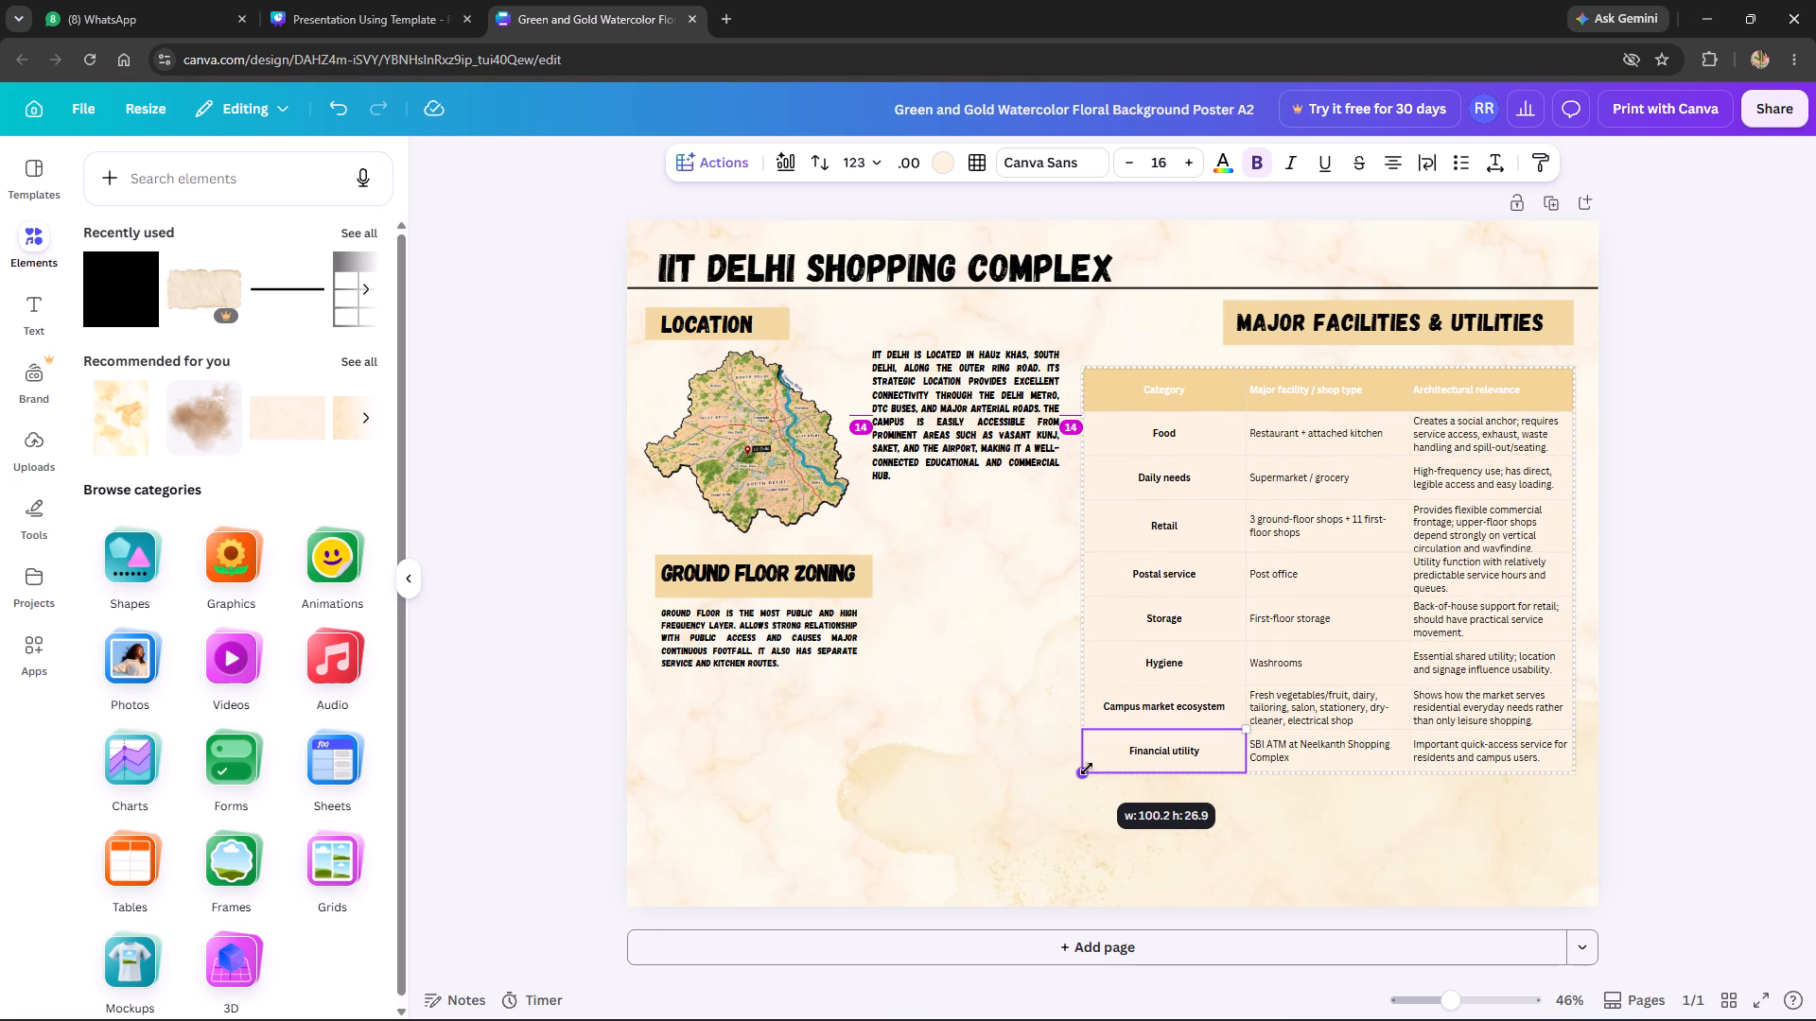
pyautogui.moveTo(1087, 769); pyautogui.dragTo(1086, 770)
pyautogui.click(1690, 702)
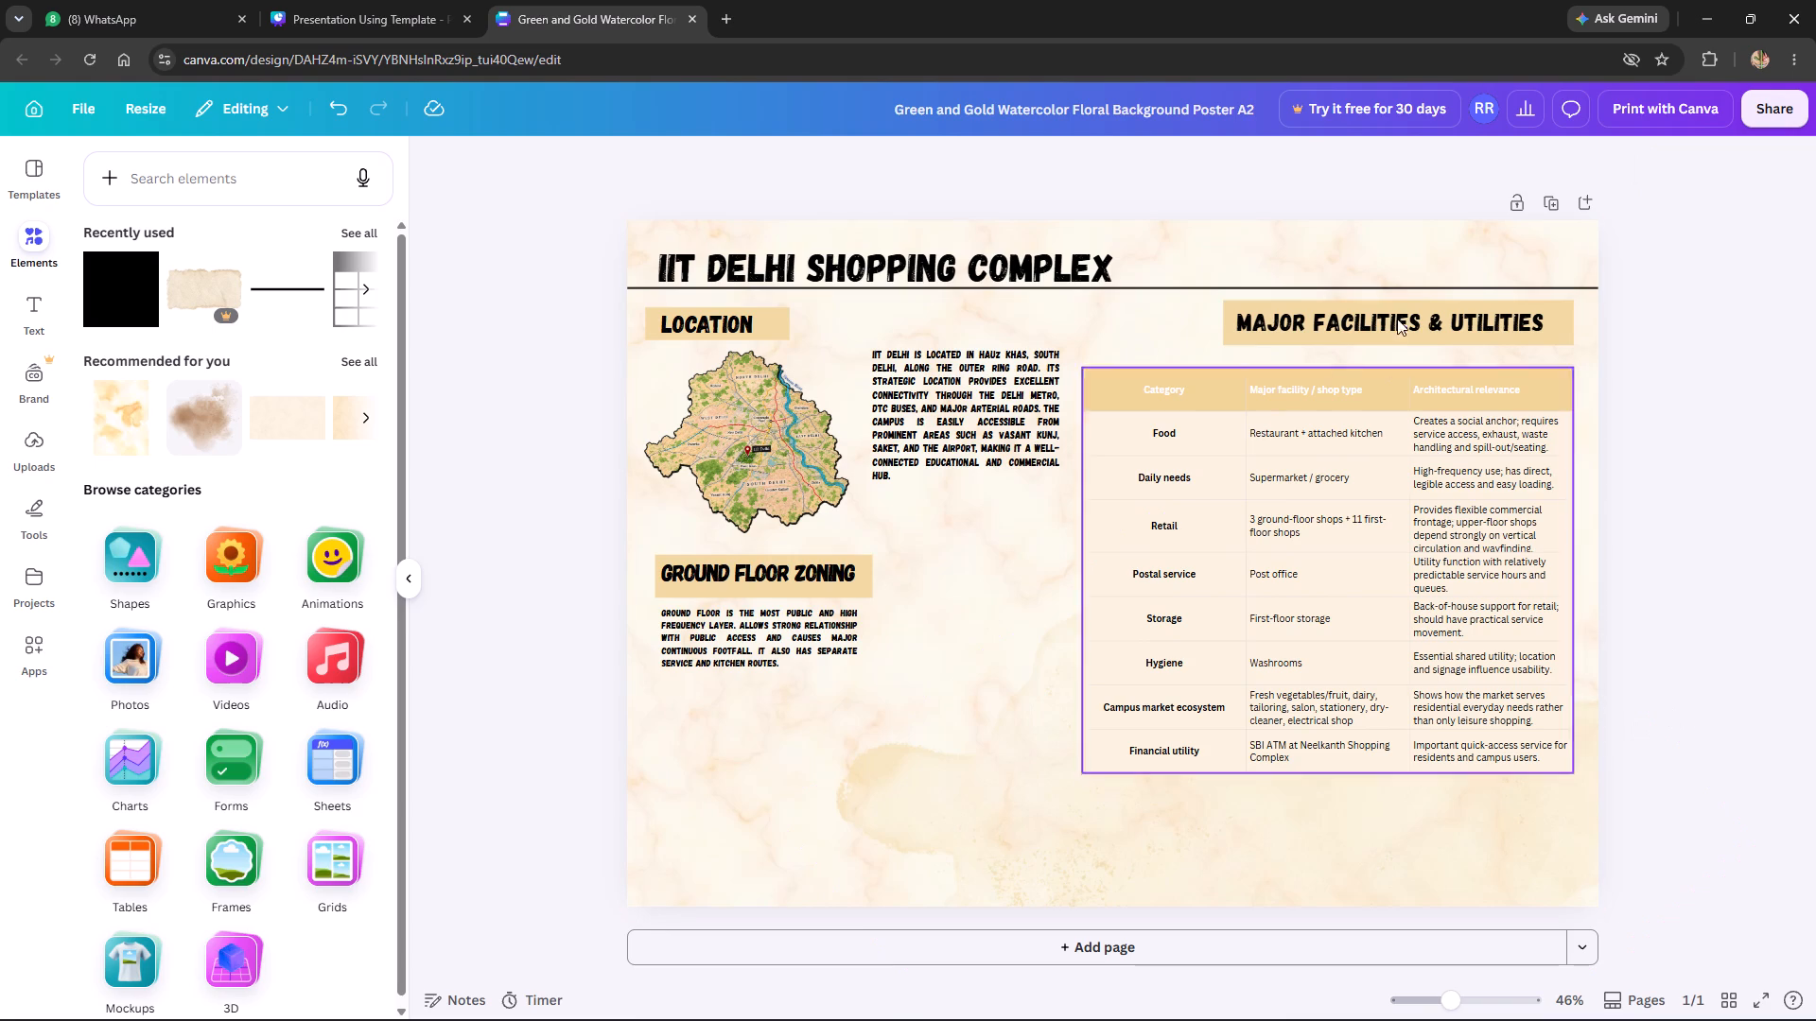
# Move the Major Facilities & Utilities heading and its pastel orange banner to line up with the table's left edge.
pyautogui.click(1333, 316)
pyautogui.moveTo(1301, 320); pyautogui.dragTo(1237, 320)
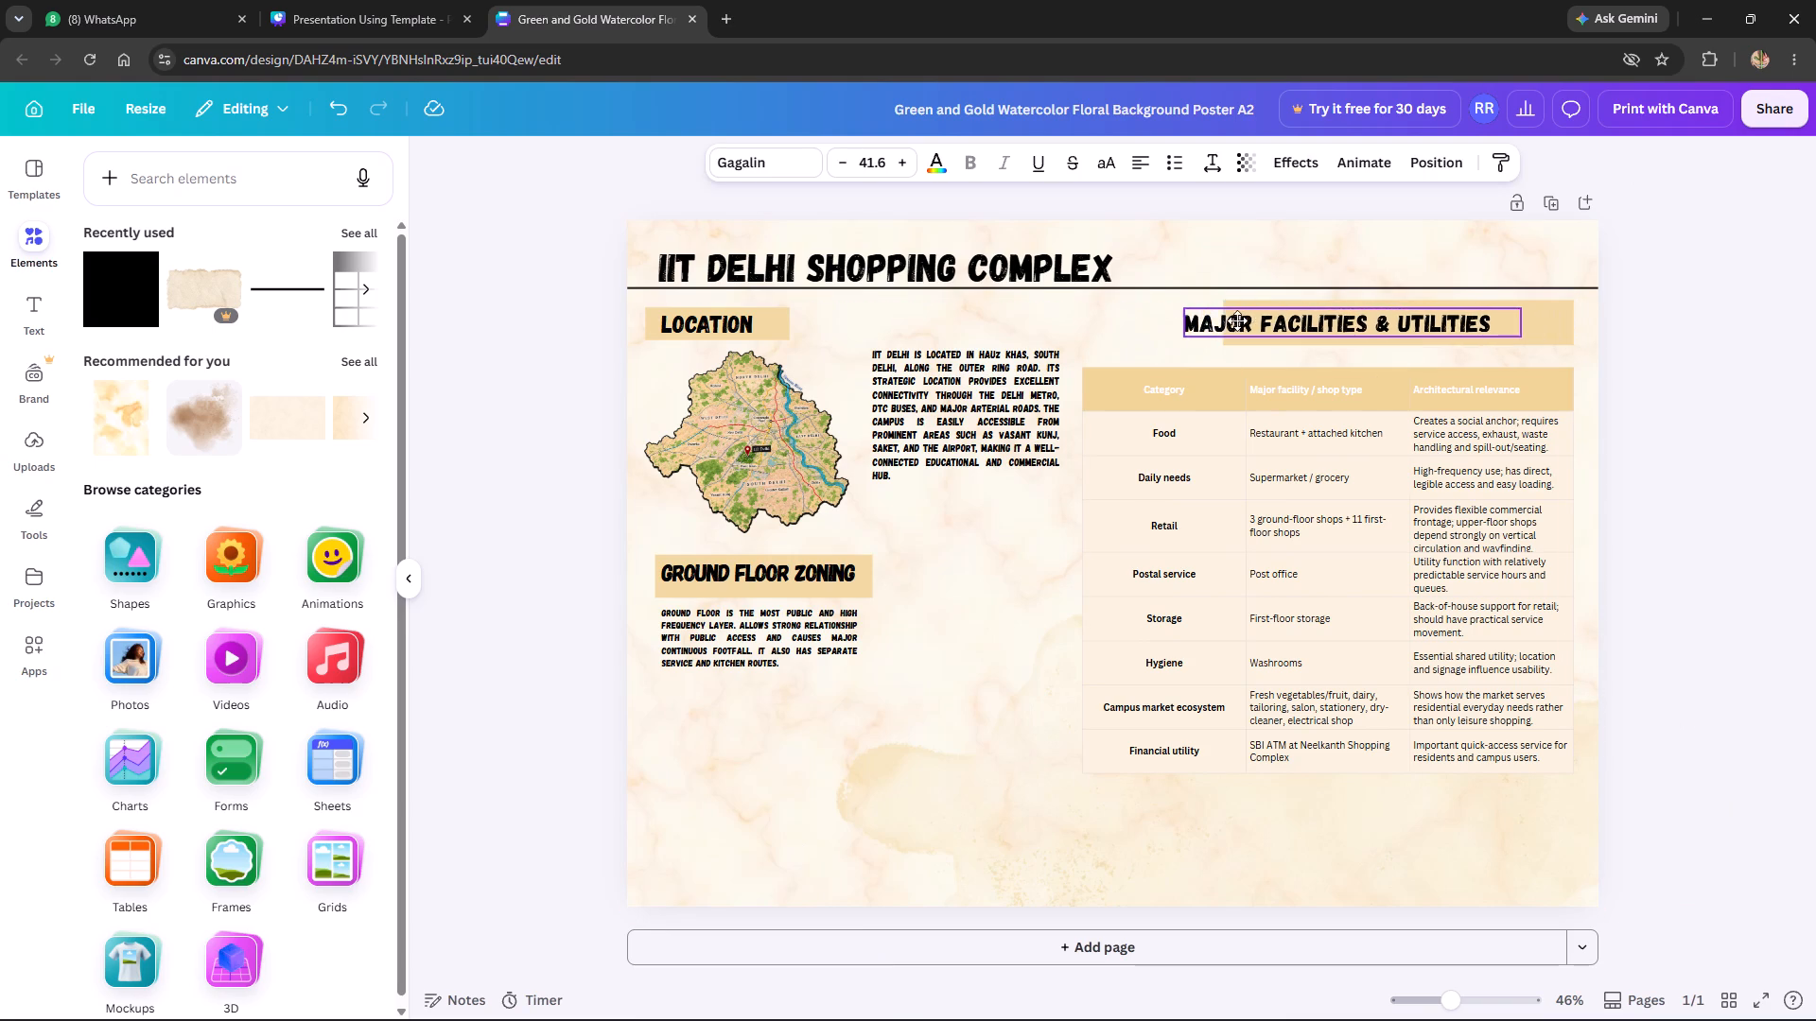
pyautogui.moveTo(1237, 320); pyautogui.dragTo(1145, 321)
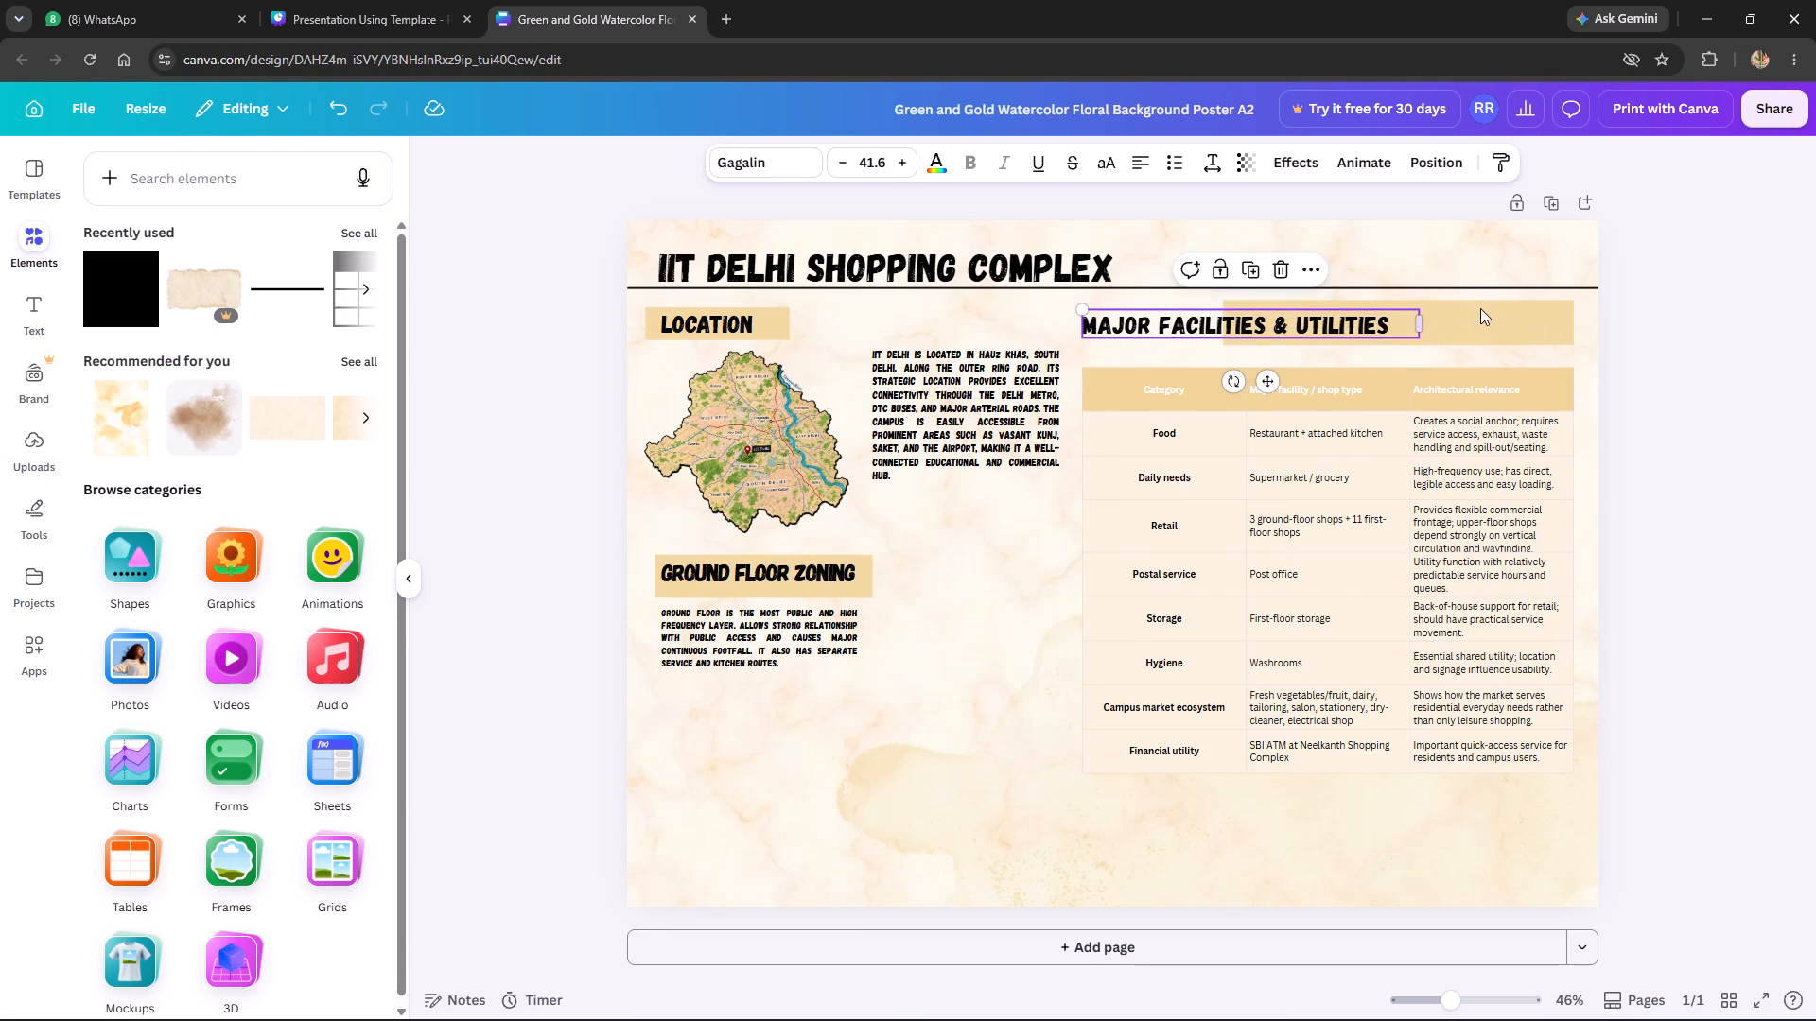
pyautogui.click(1480, 308)
pyautogui.moveTo(1488, 310); pyautogui.dragTo(1342, 313)
pyautogui.click(1712, 331)
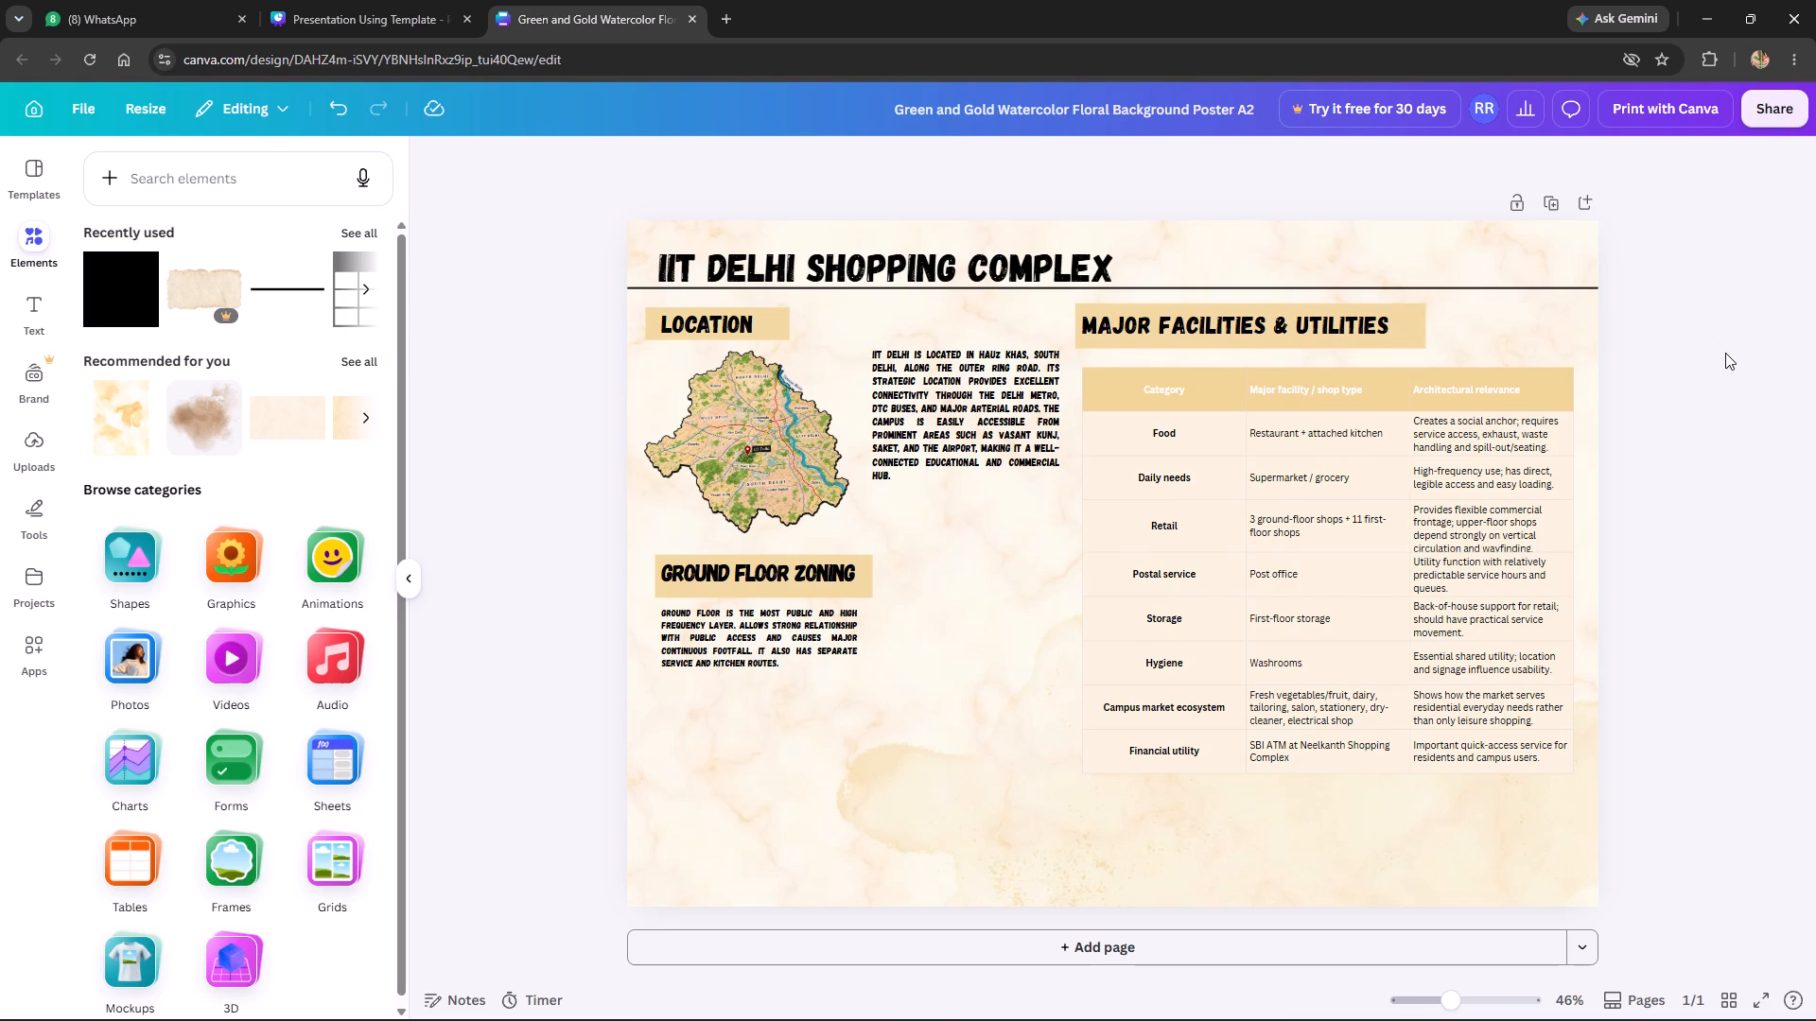
# Add a straight horizontal line just below the facilities table, spanning from the map's left edge to the table's right edge.
pyautogui.click(292, 288)
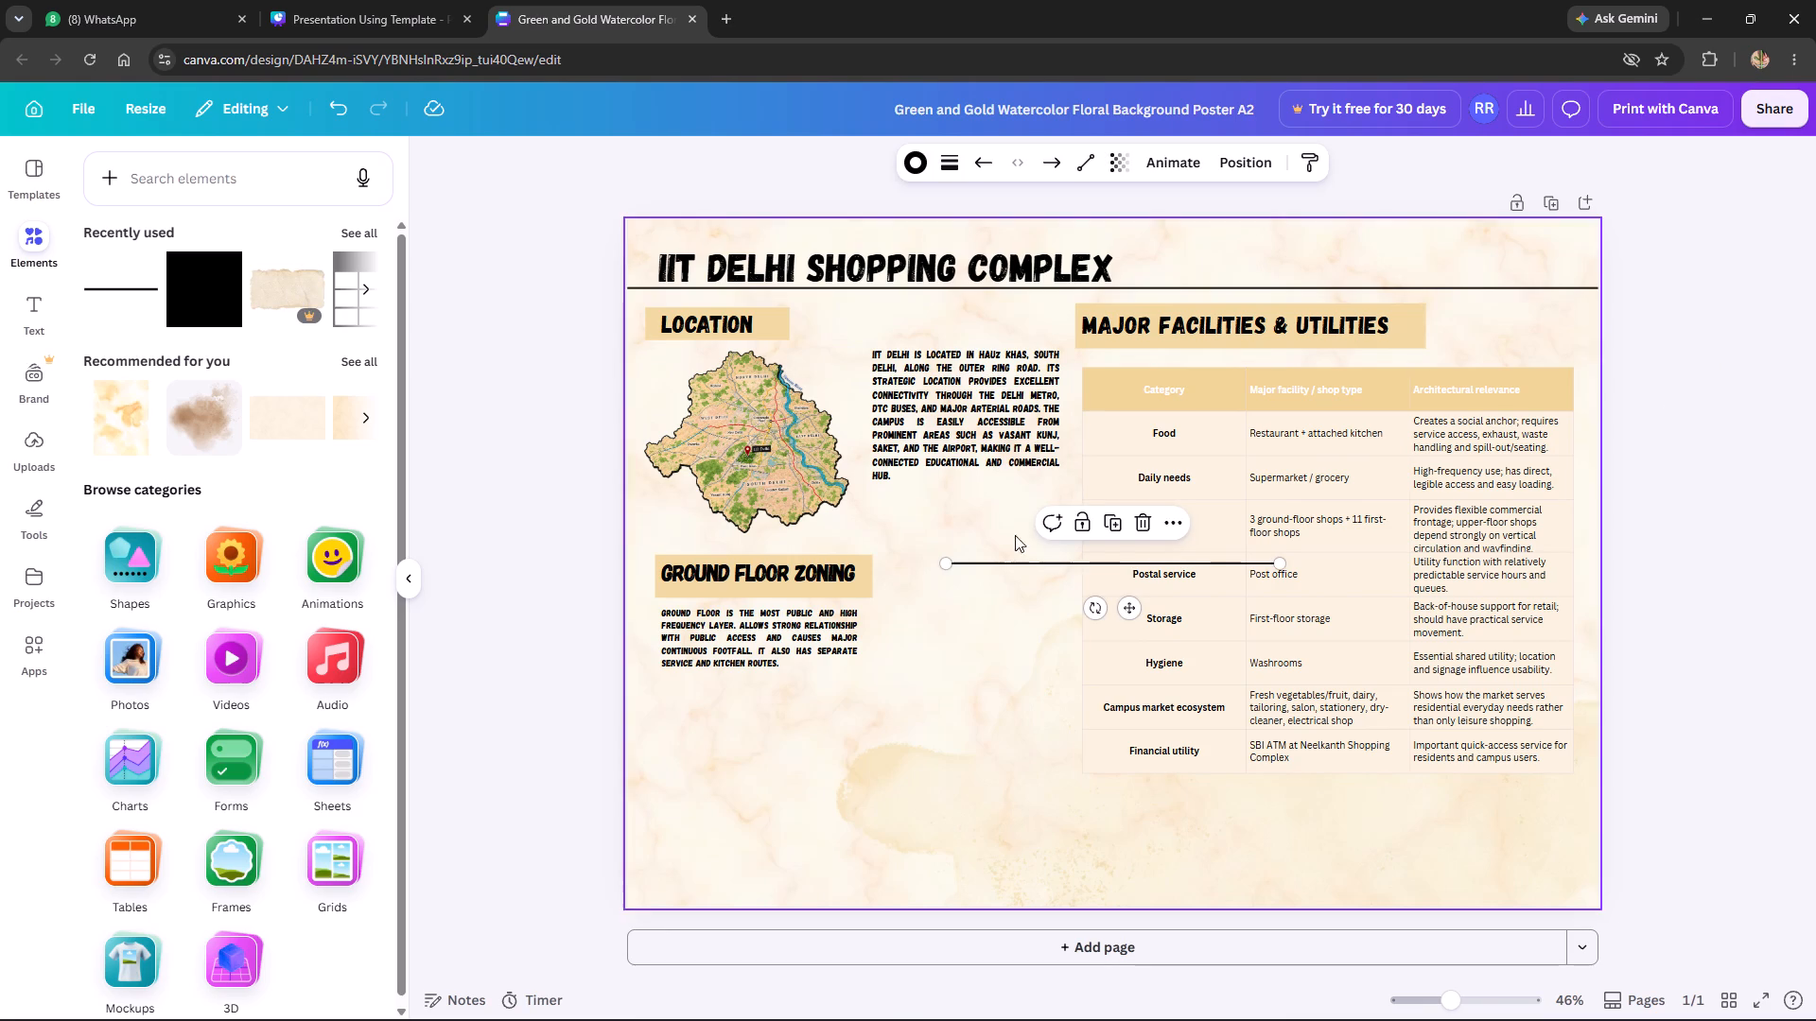
pyautogui.moveTo(1025, 563); pyautogui.dragTo(1004, 787)
pyautogui.moveTo(919, 786); pyautogui.dragTo(805, 789)
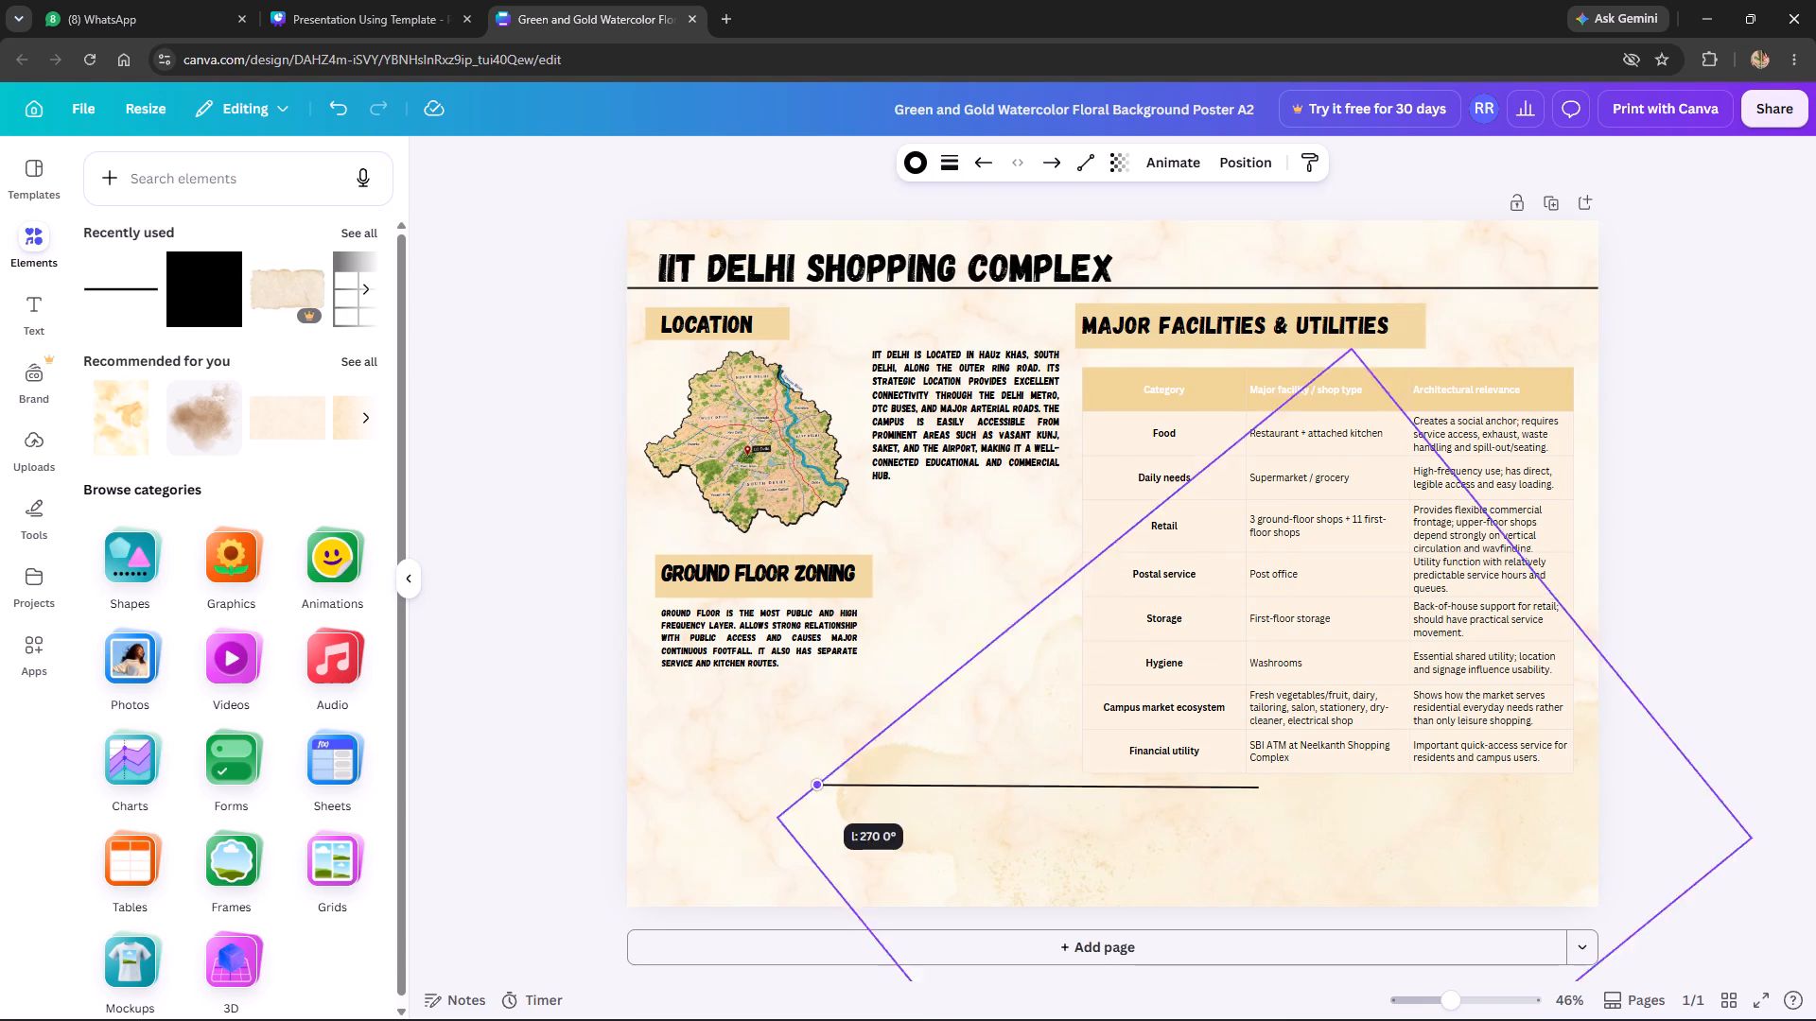
pyautogui.moveTo(805, 789); pyautogui.dragTo(639, 790)
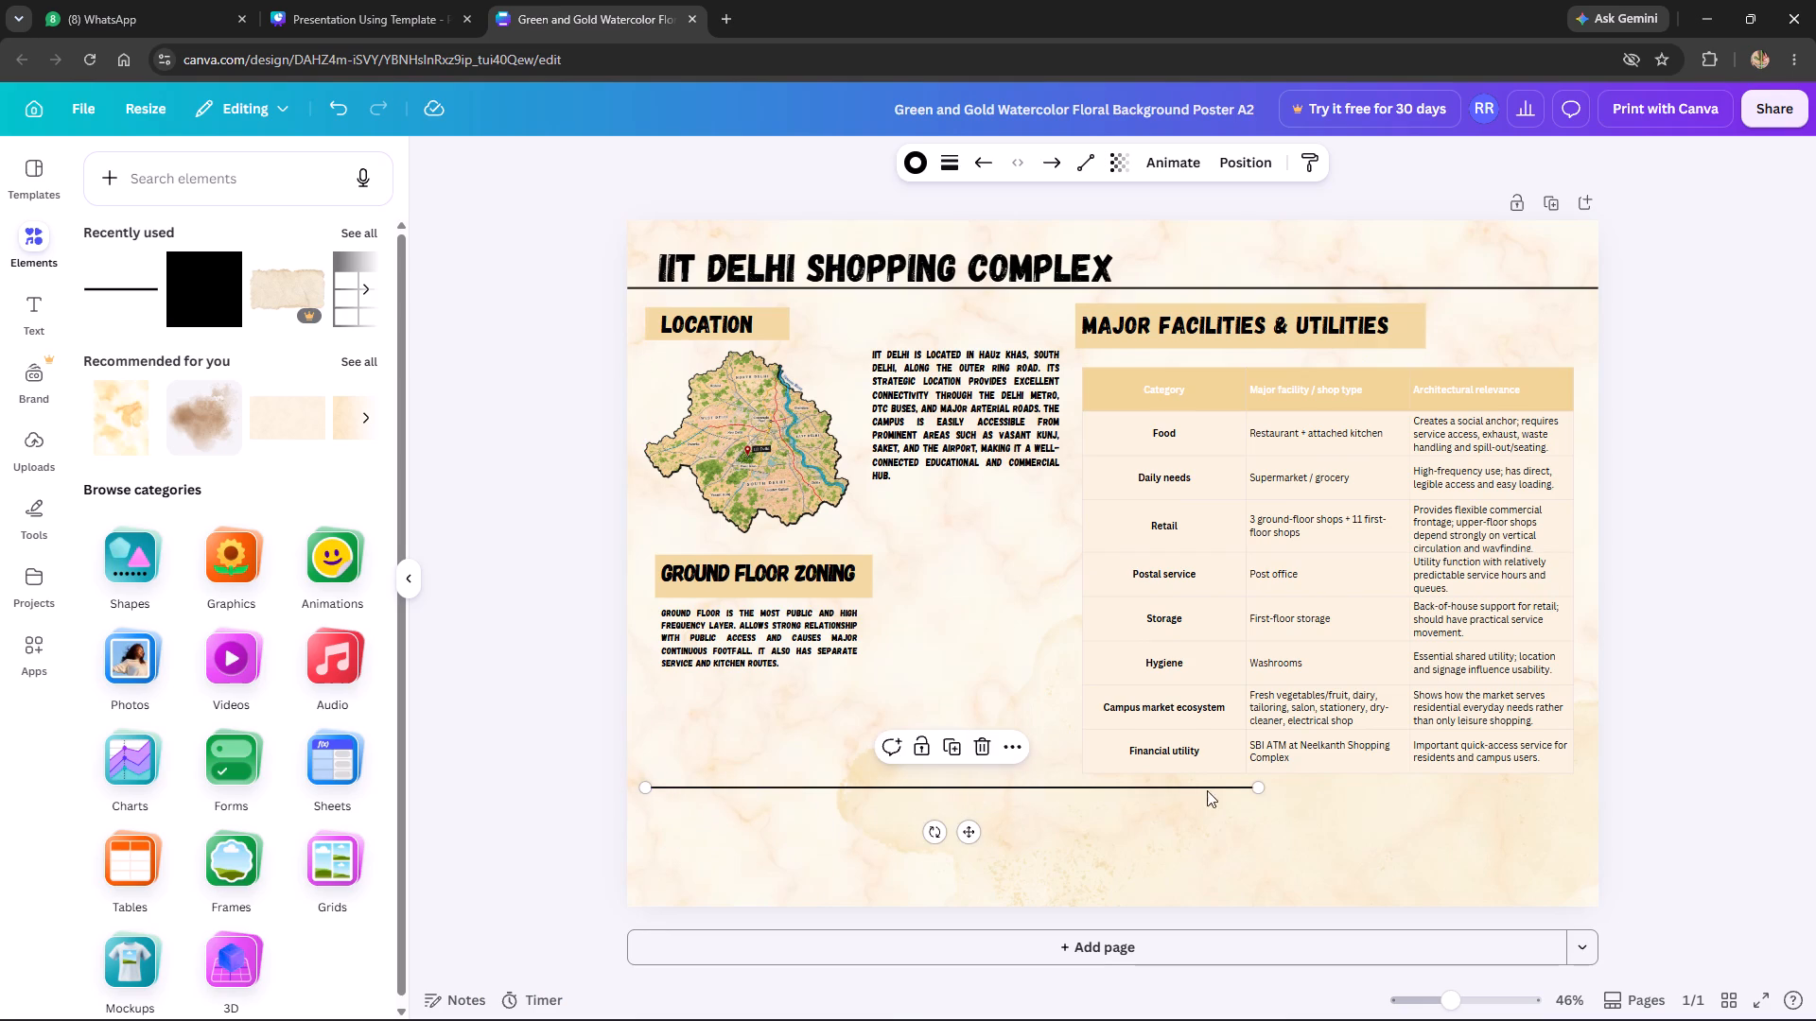
pyautogui.moveTo(1257, 788); pyautogui.dragTo(1553, 784)
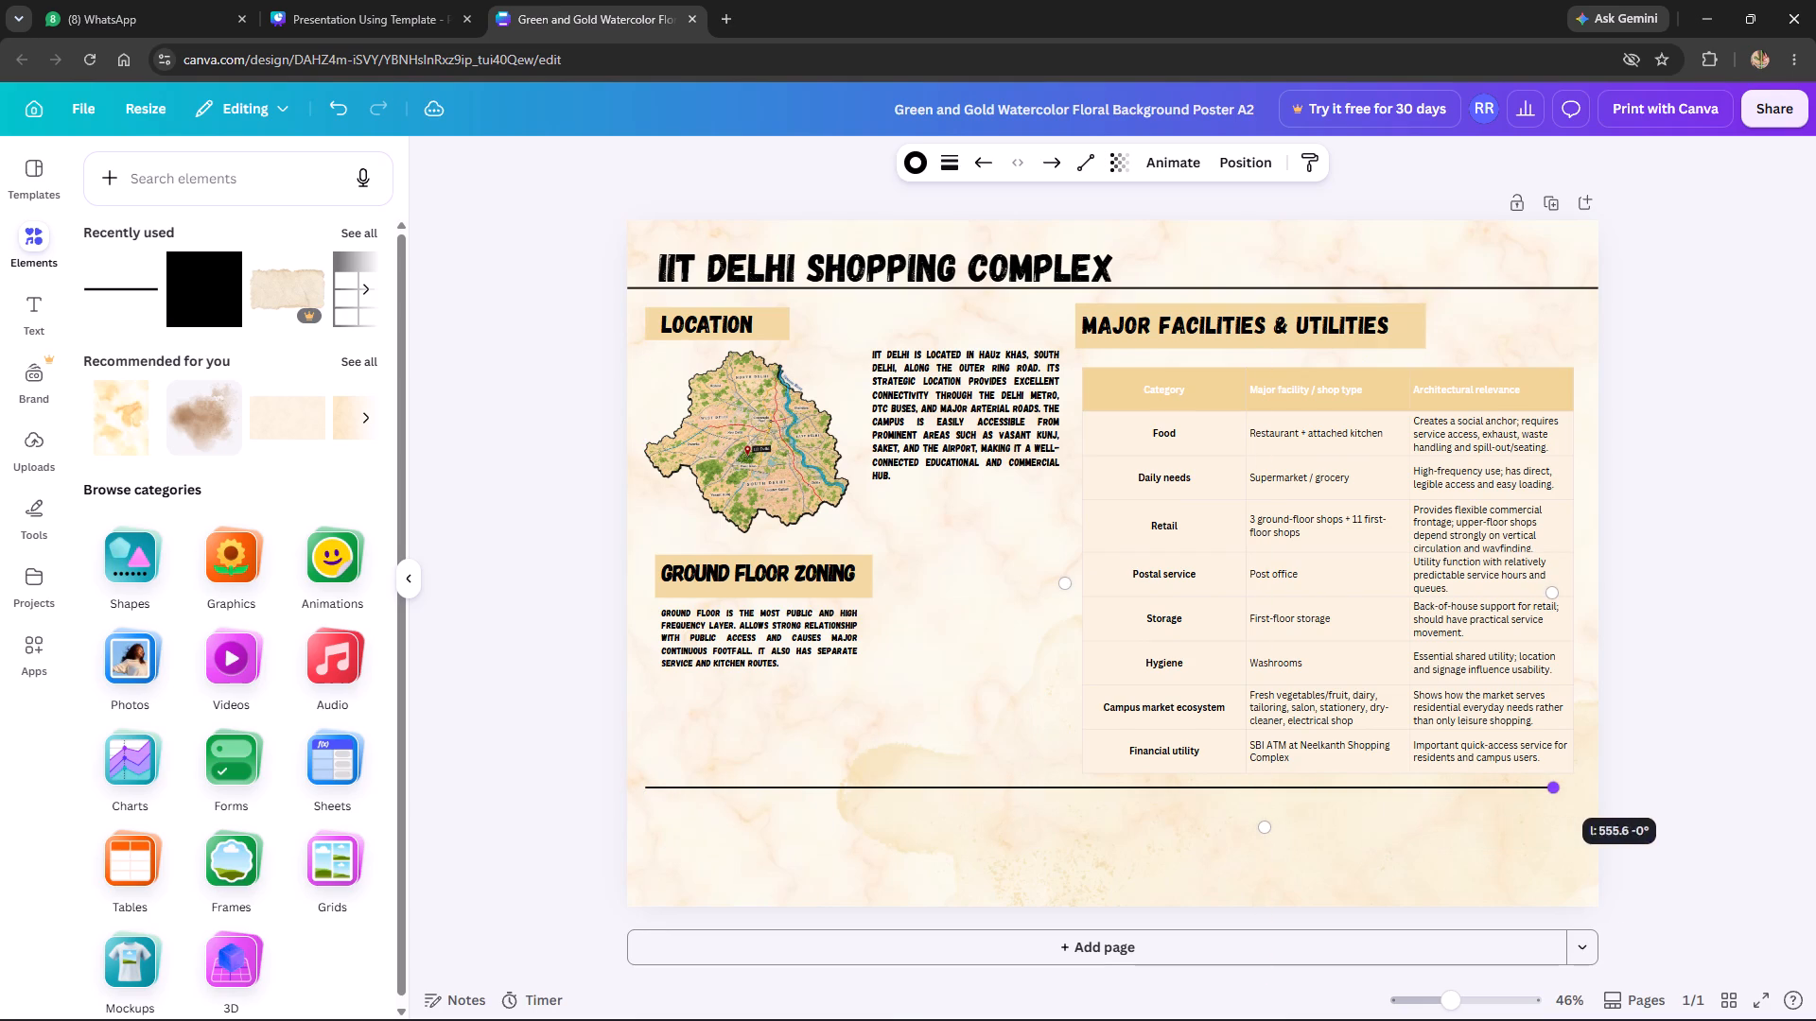
pyautogui.moveTo(1553, 784); pyautogui.dragTo(1572, 786)
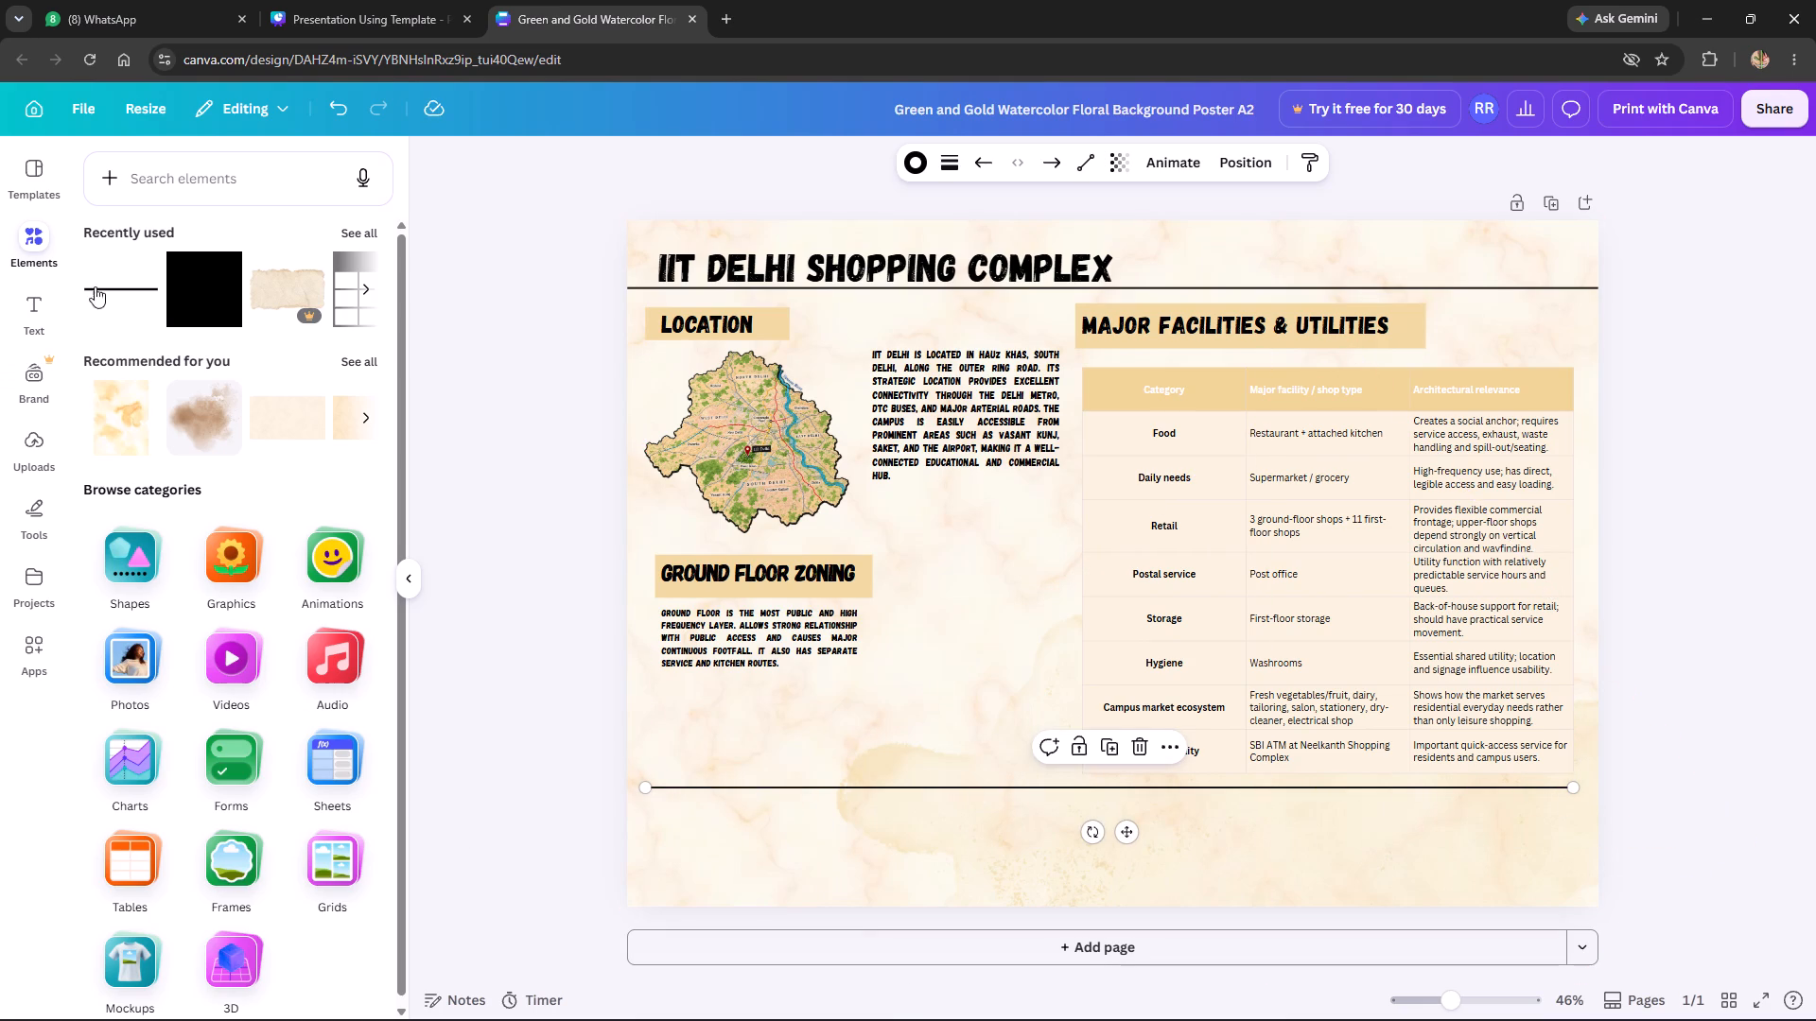
# Add a second line, rotate it to vertical and hang it from the left end of the horizontal line.
pyautogui.click(119, 288)
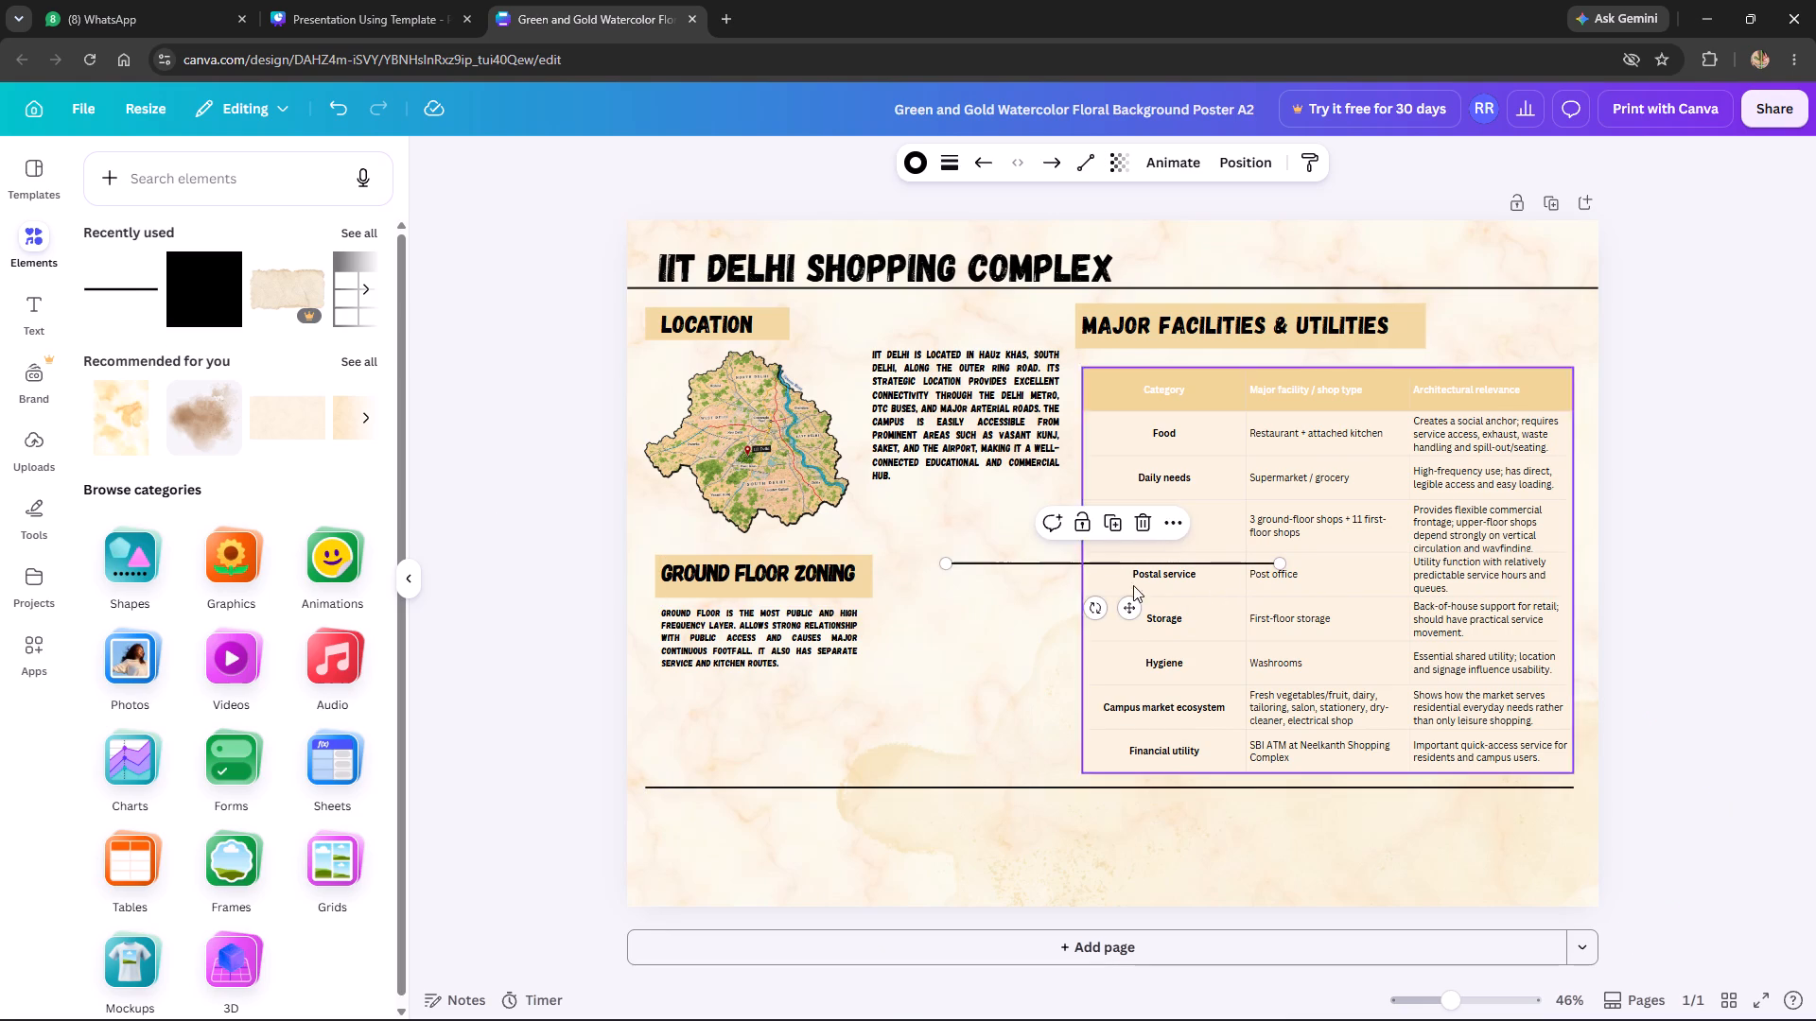
pyautogui.moveTo(1092, 607); pyautogui.dragTo(951, 603)
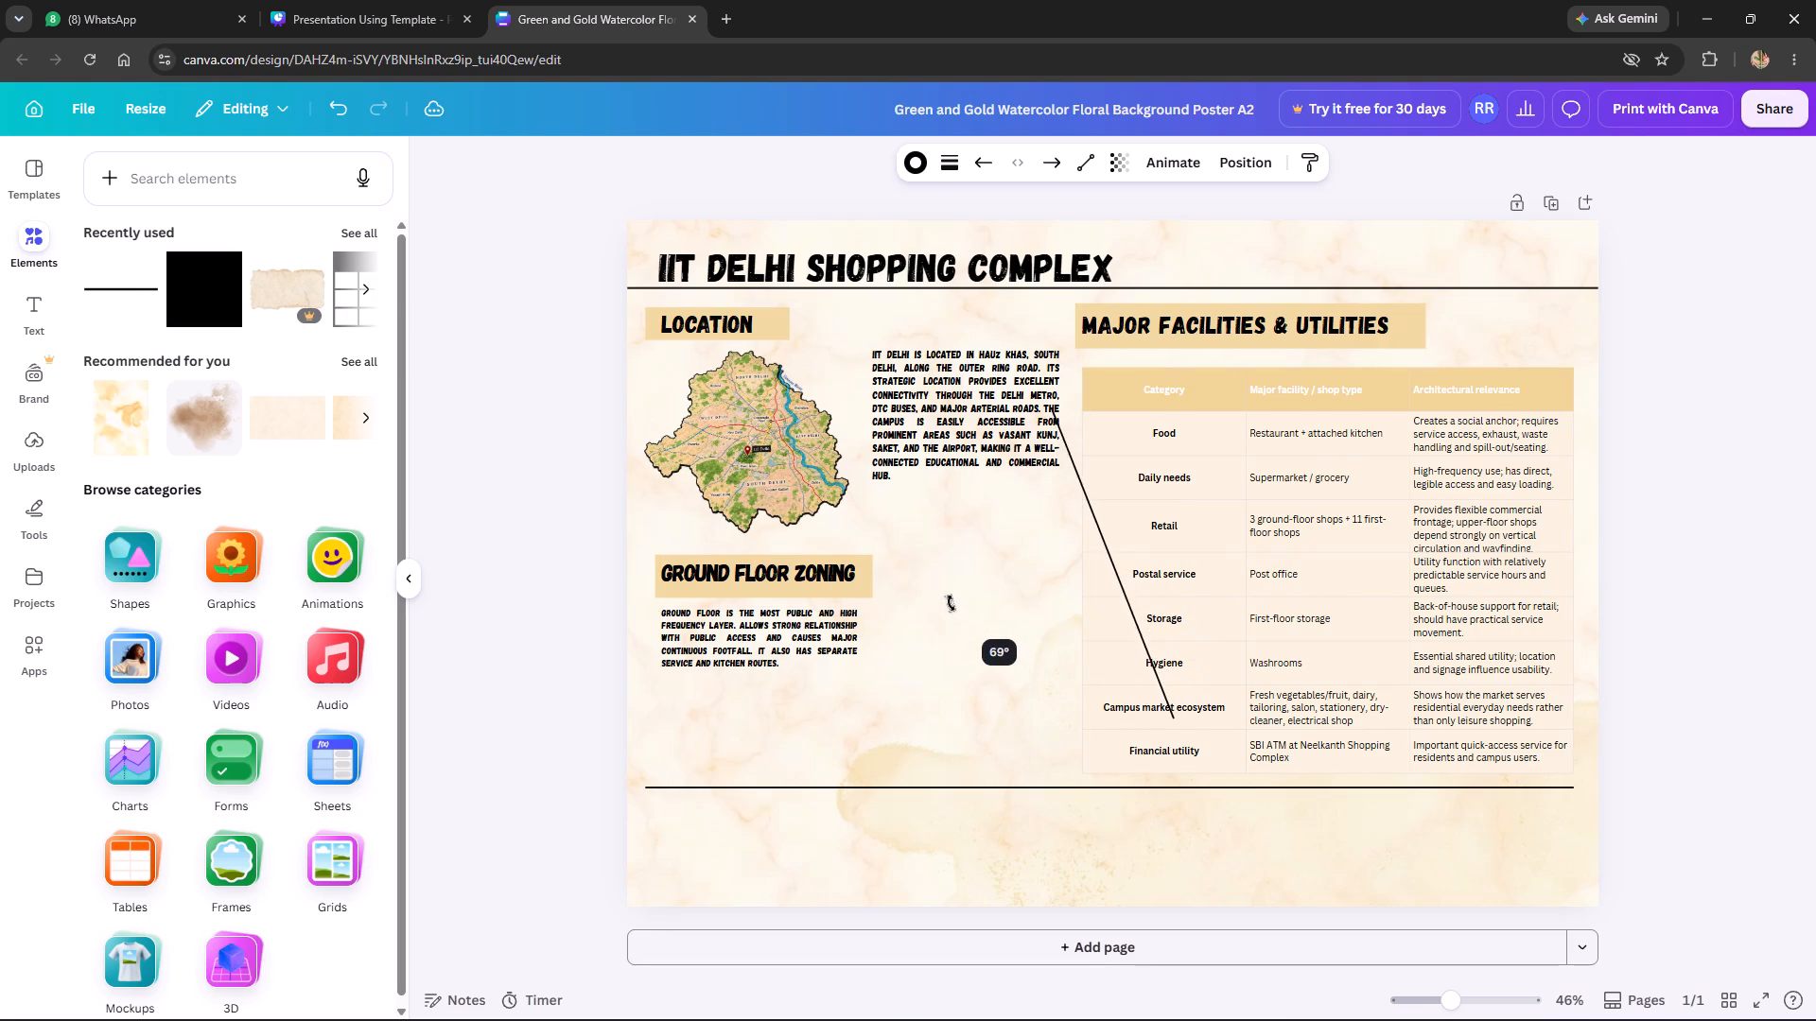
pyautogui.moveTo(951, 603); pyautogui.dragTo(929, 577)
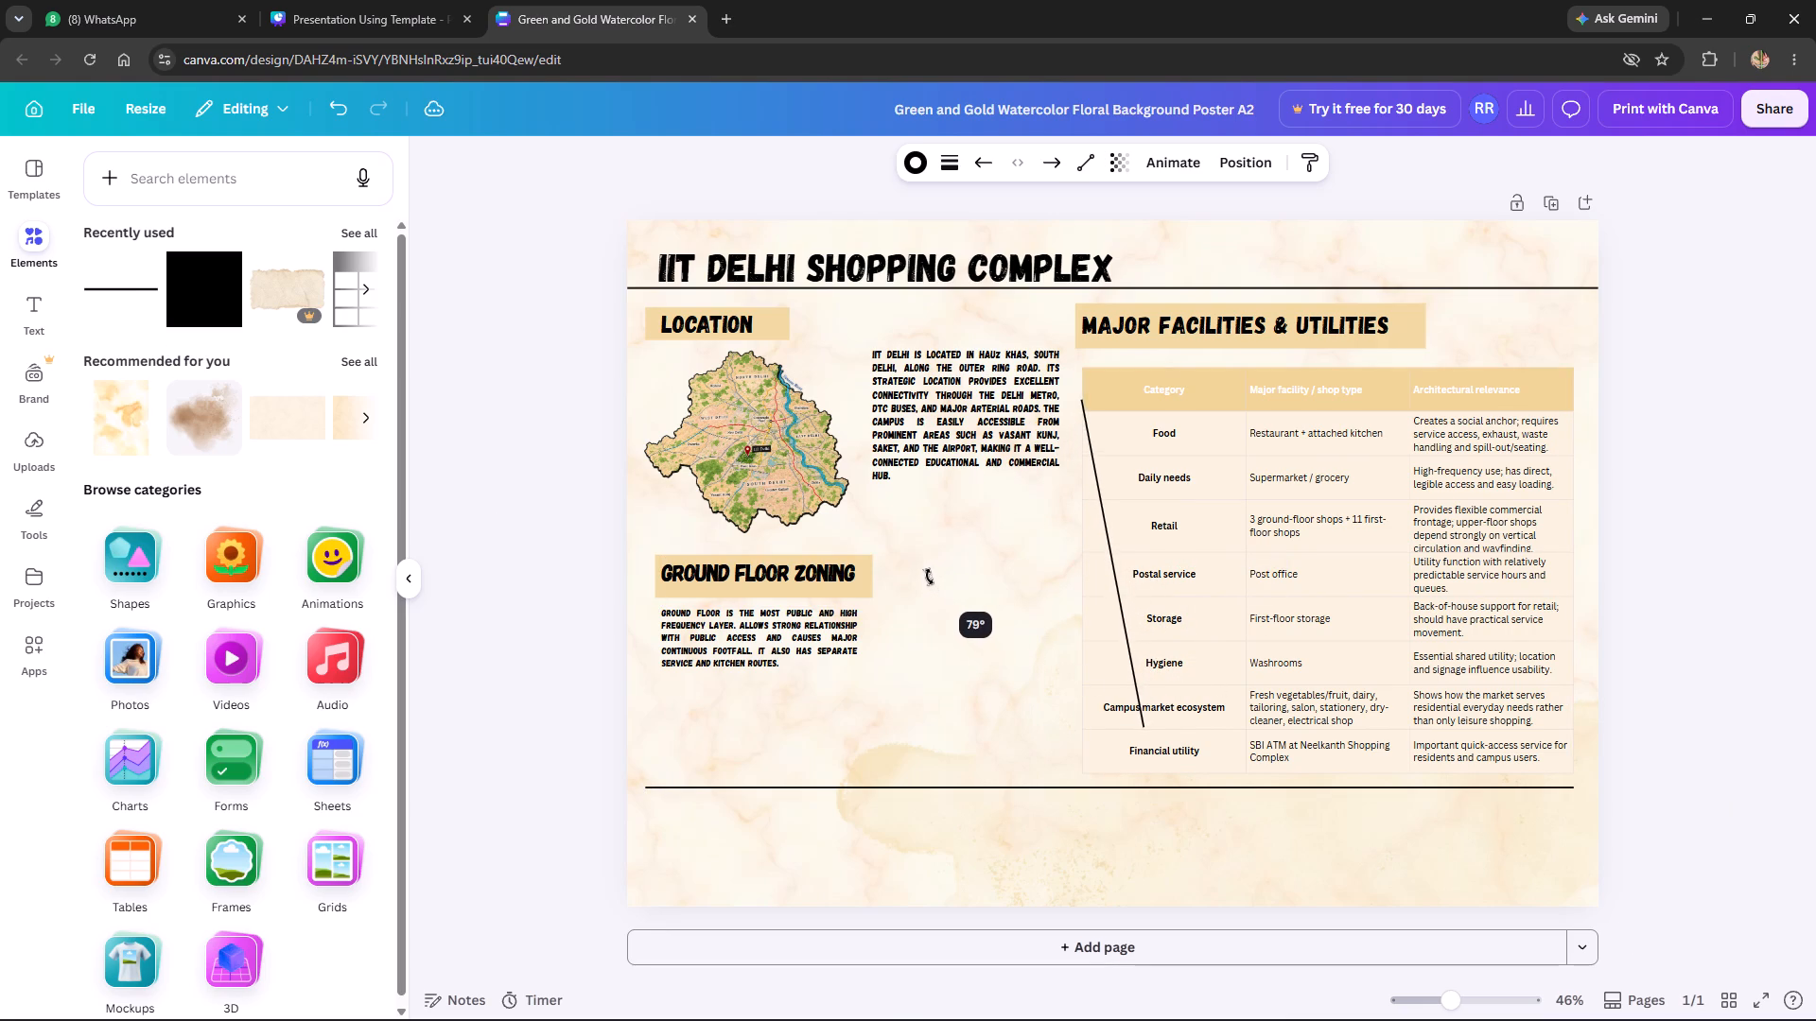
pyautogui.moveTo(929, 577); pyautogui.dragTo(909, 552)
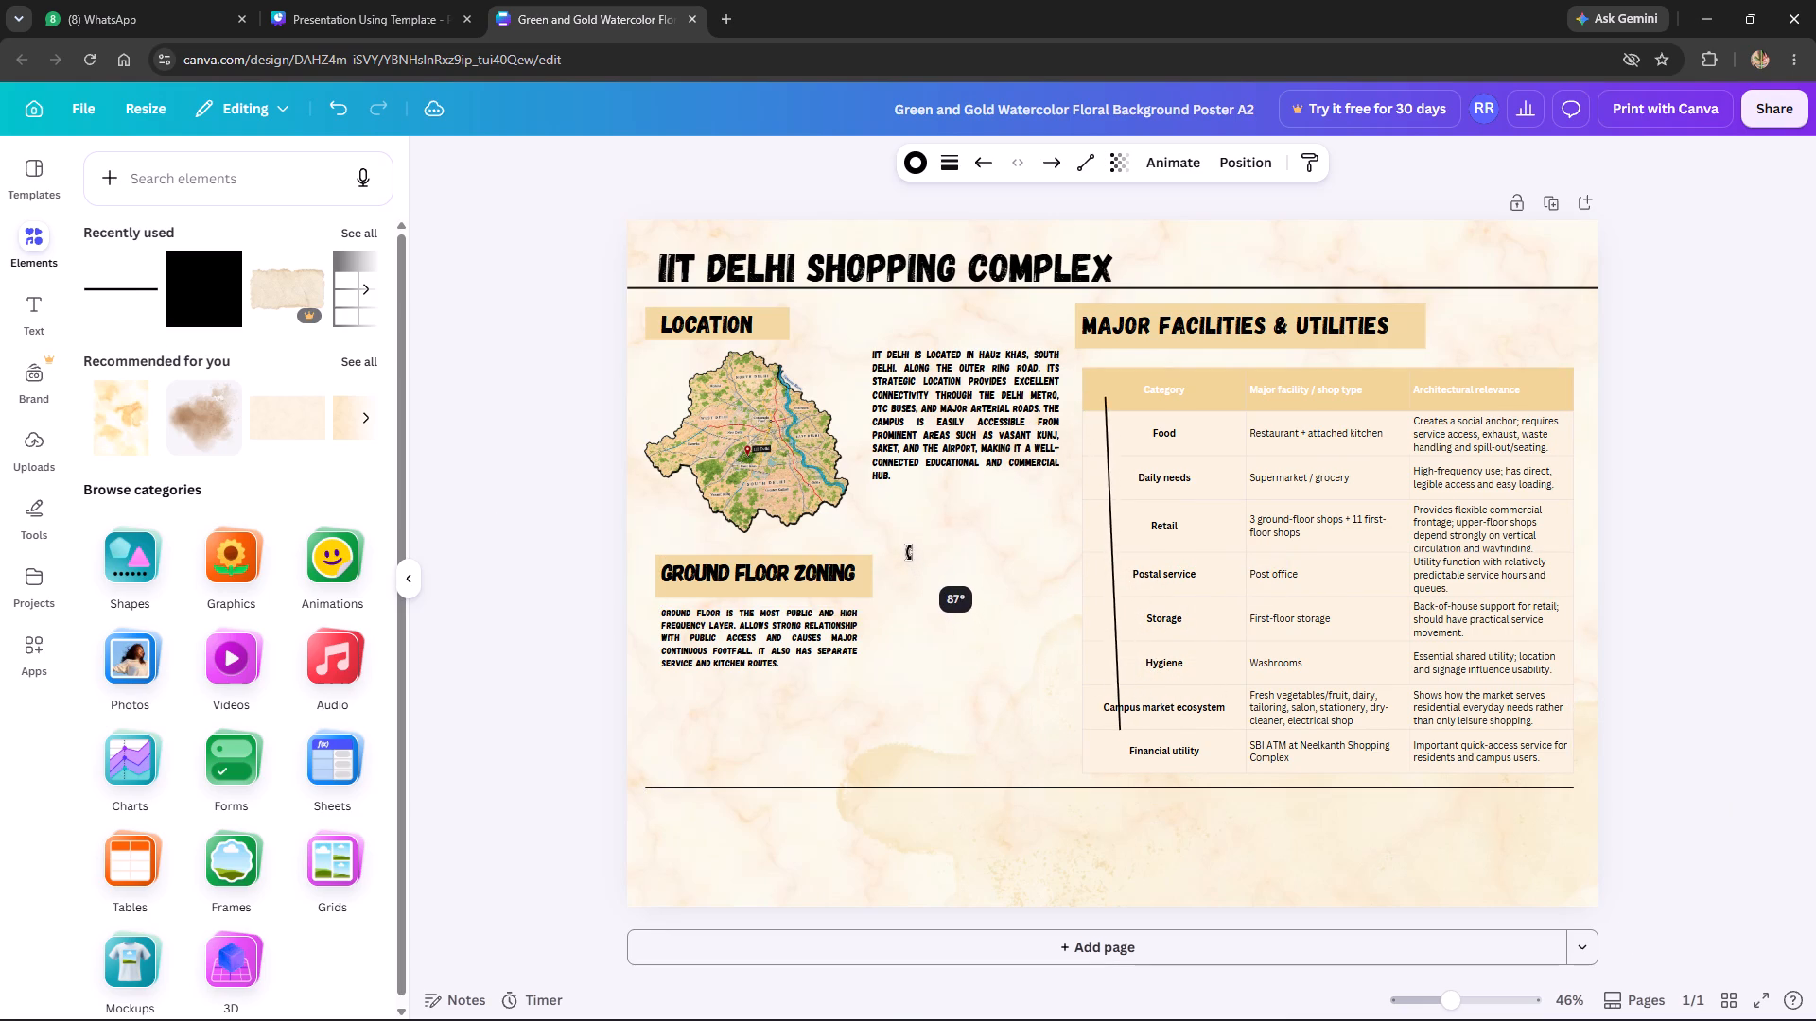
pyautogui.moveTo(909, 552); pyautogui.dragTo(904, 545)
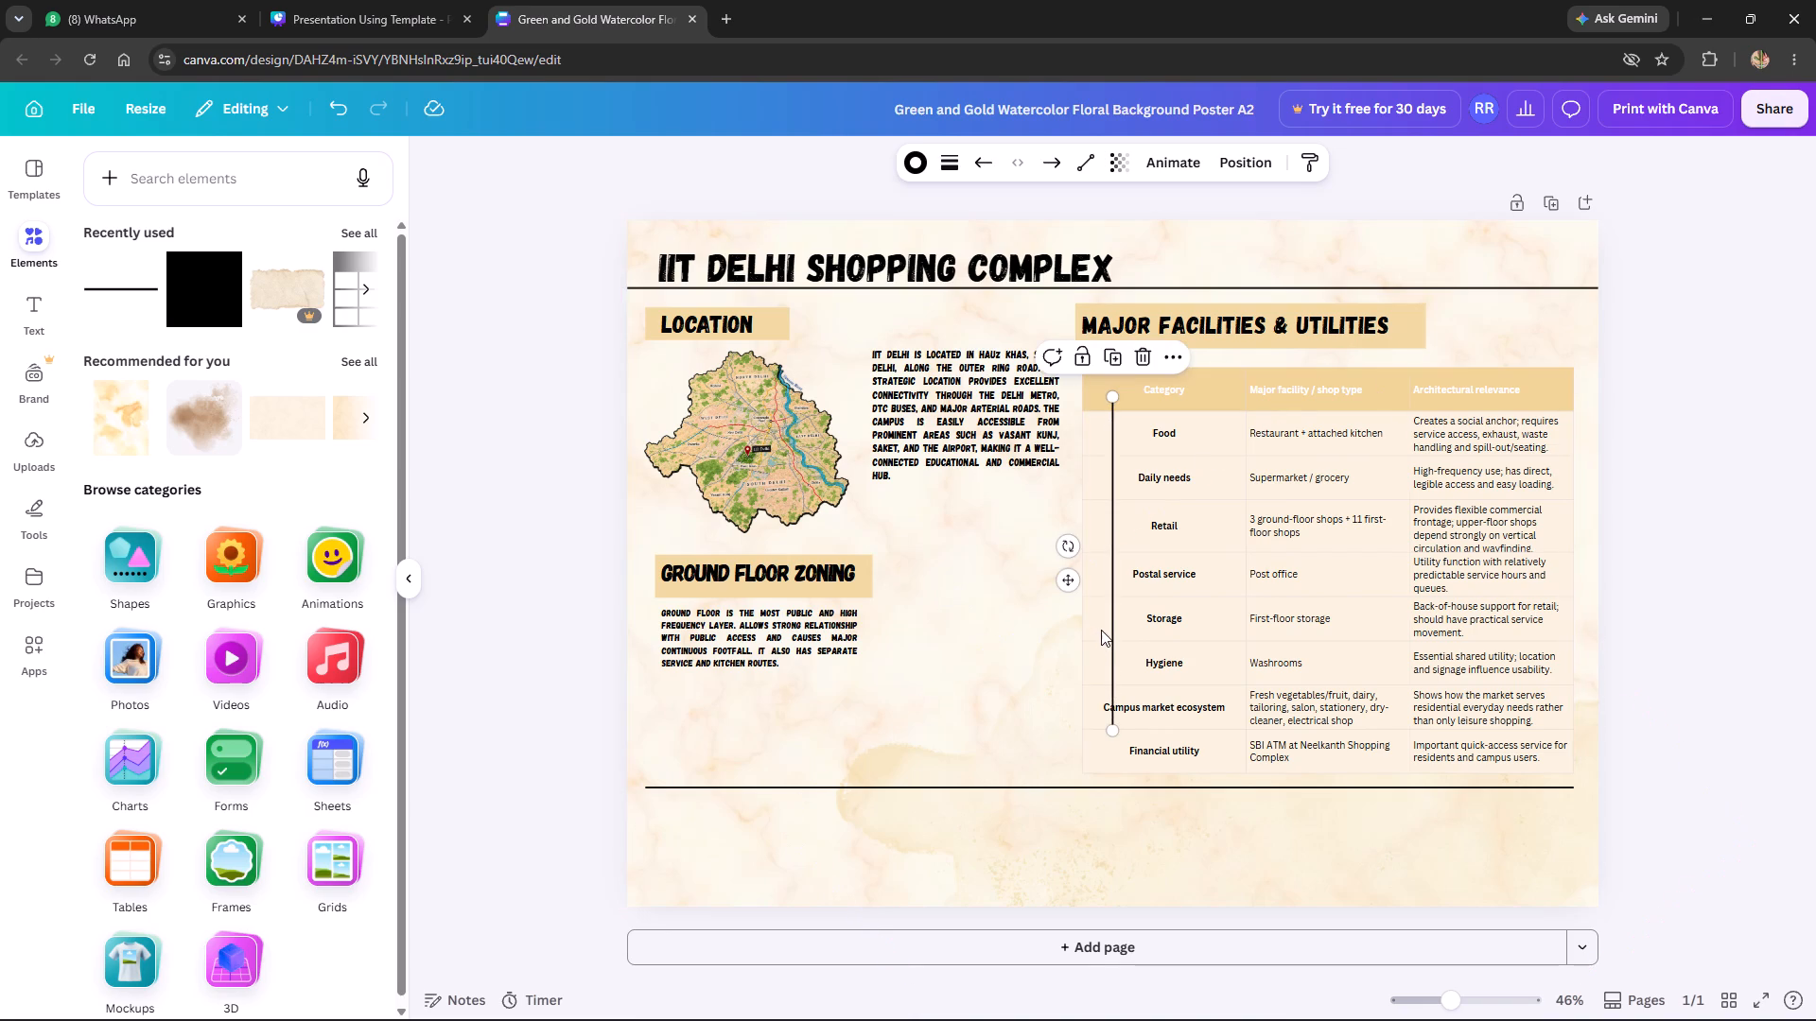
pyautogui.moveTo(1112, 624); pyautogui.dragTo(969, 740)
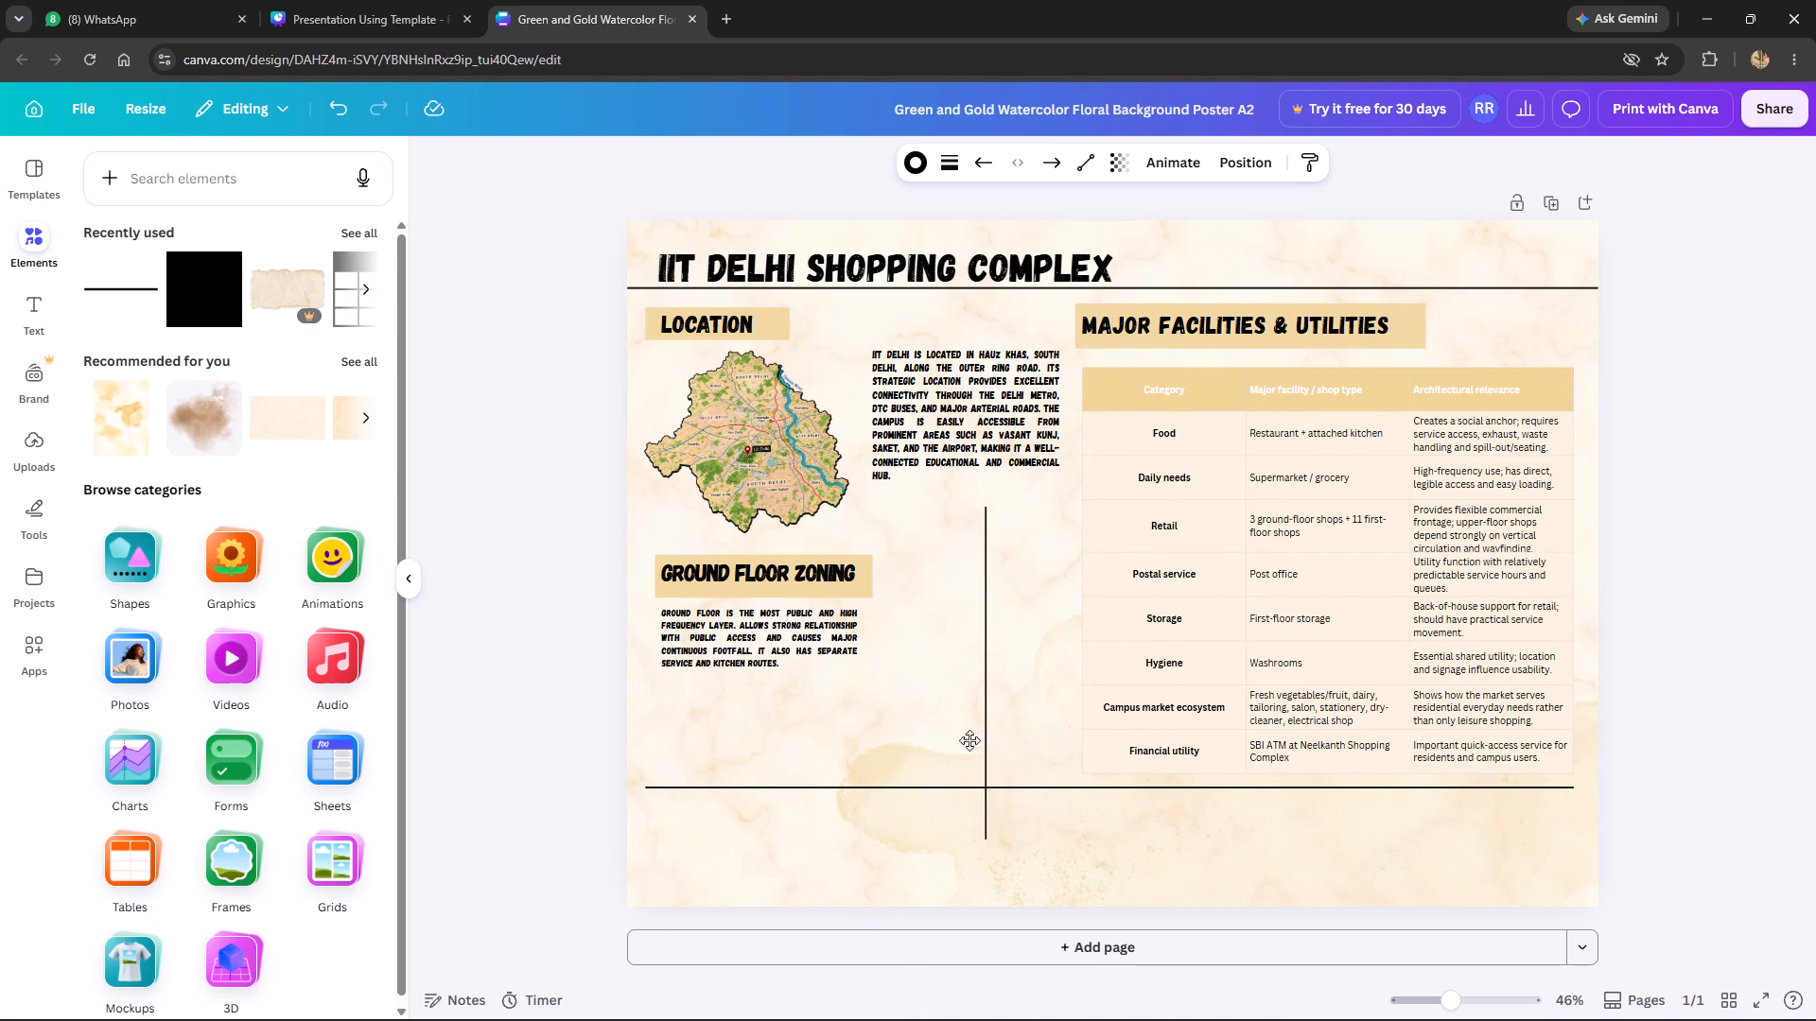
pyautogui.moveTo(969, 740); pyautogui.dragTo(653, 1006)
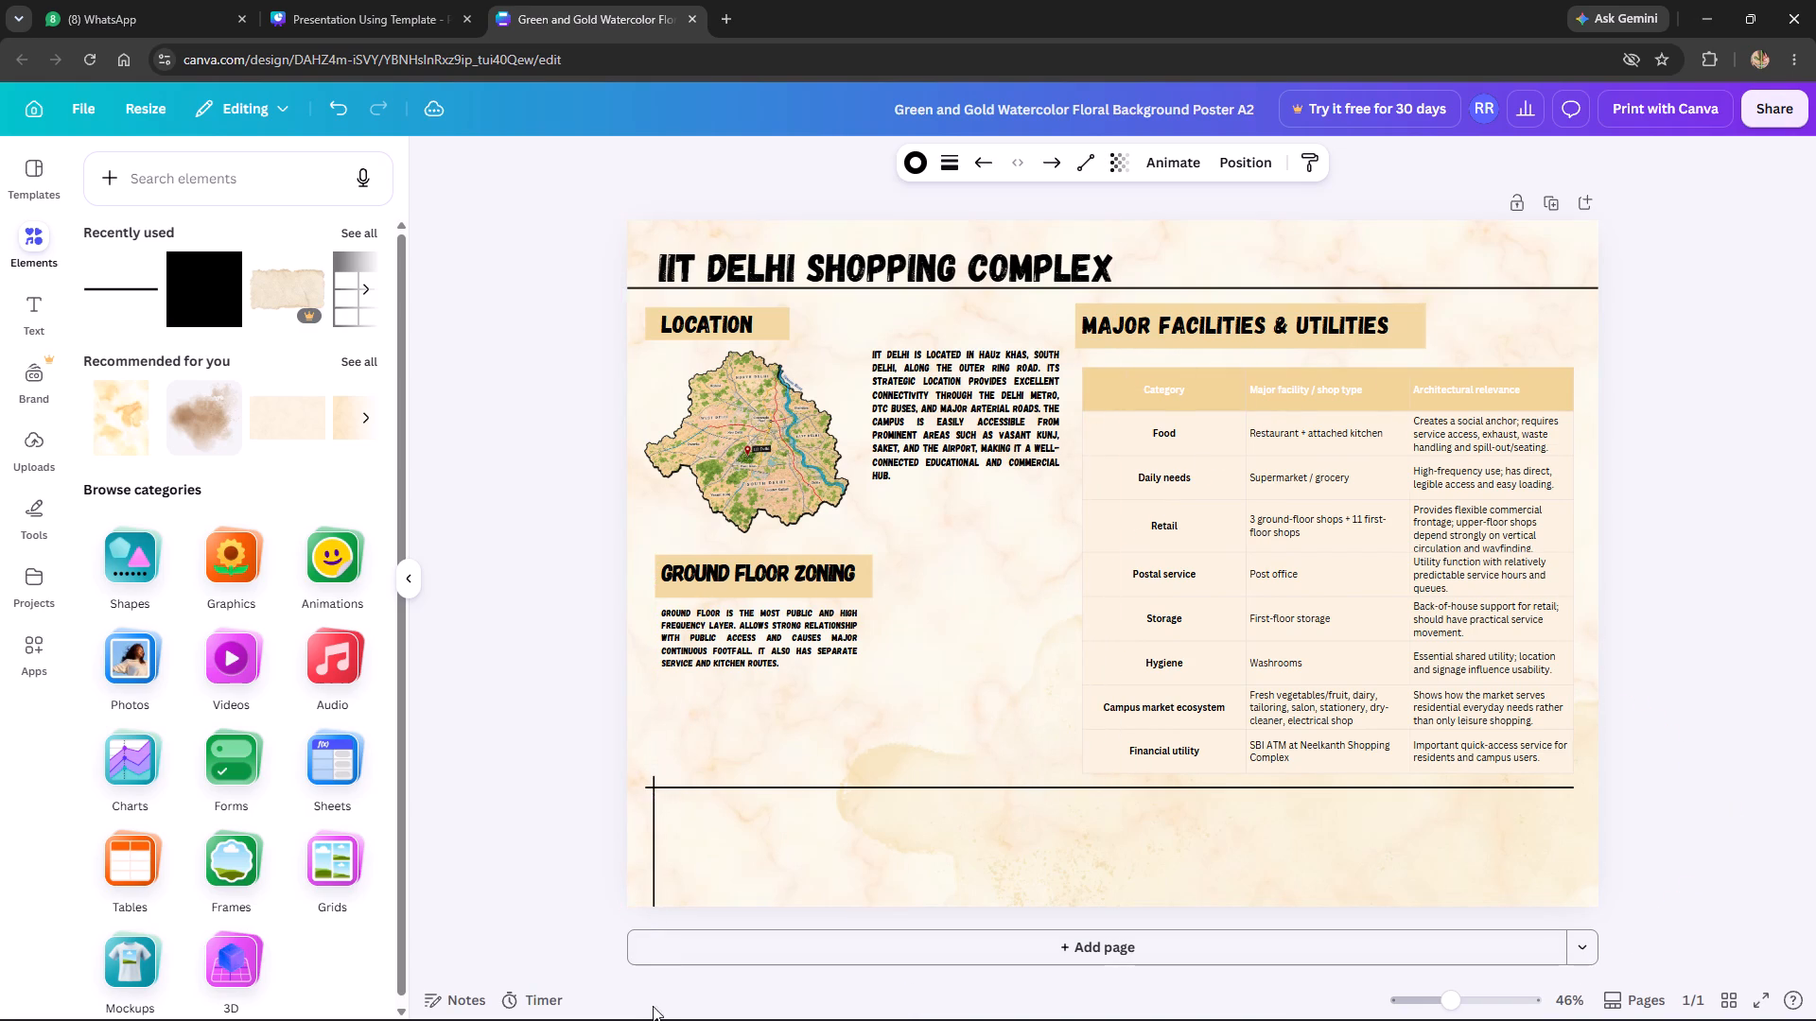
pyautogui.moveTo(653, 1006); pyautogui.dragTo(646, 1013)
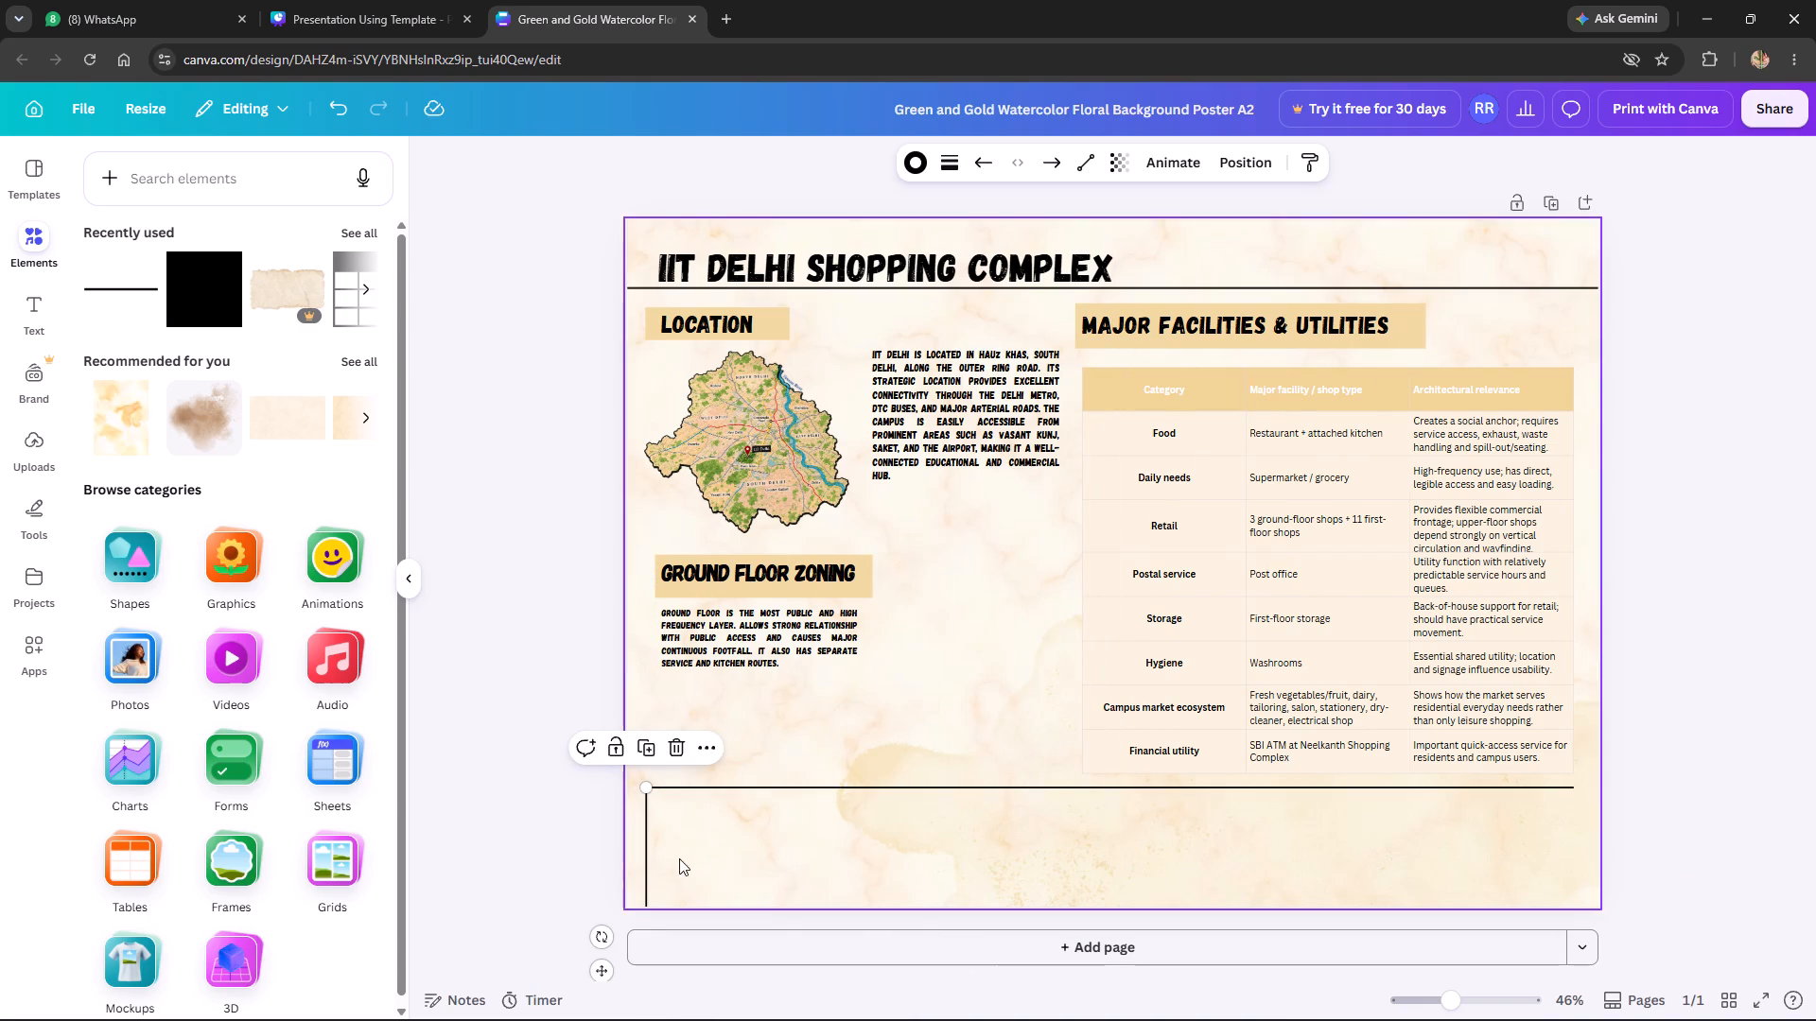
# Duplicate the vertical line and place the copy at the right end of the horizontal line.
pyautogui.click(646, 746)
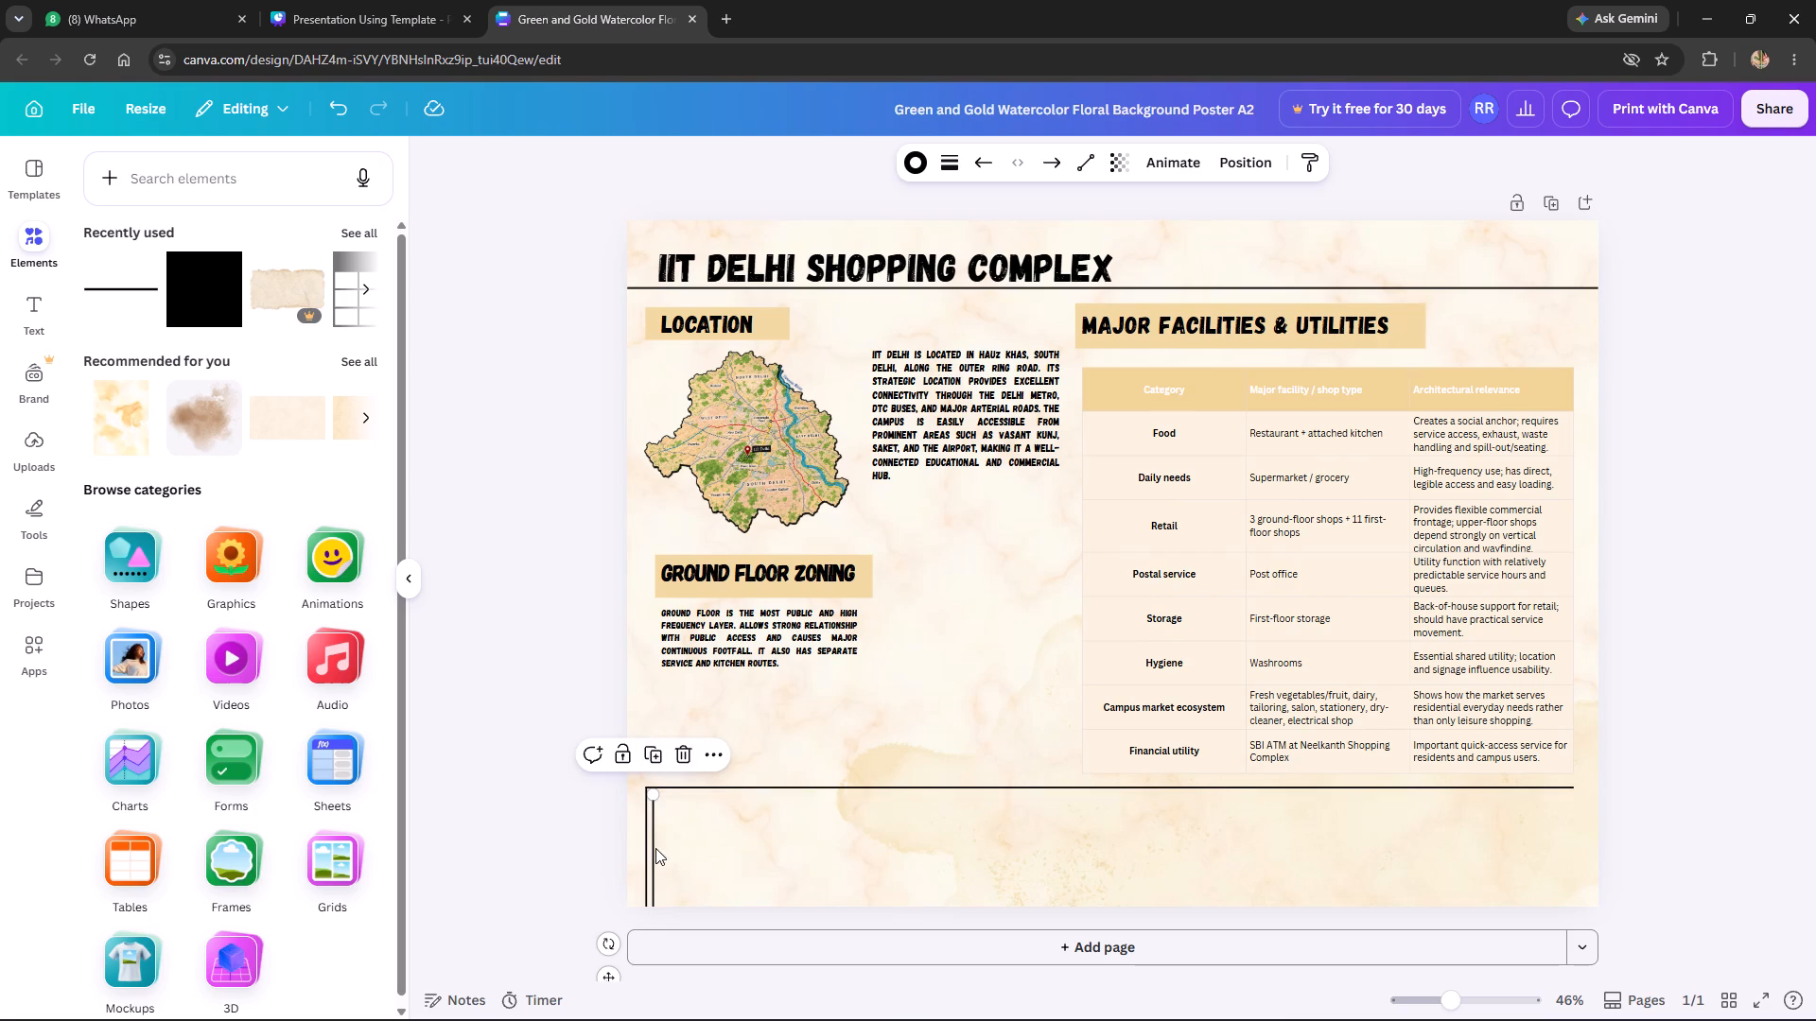
pyautogui.moveTo(654, 850); pyautogui.dragTo(1575, 848)
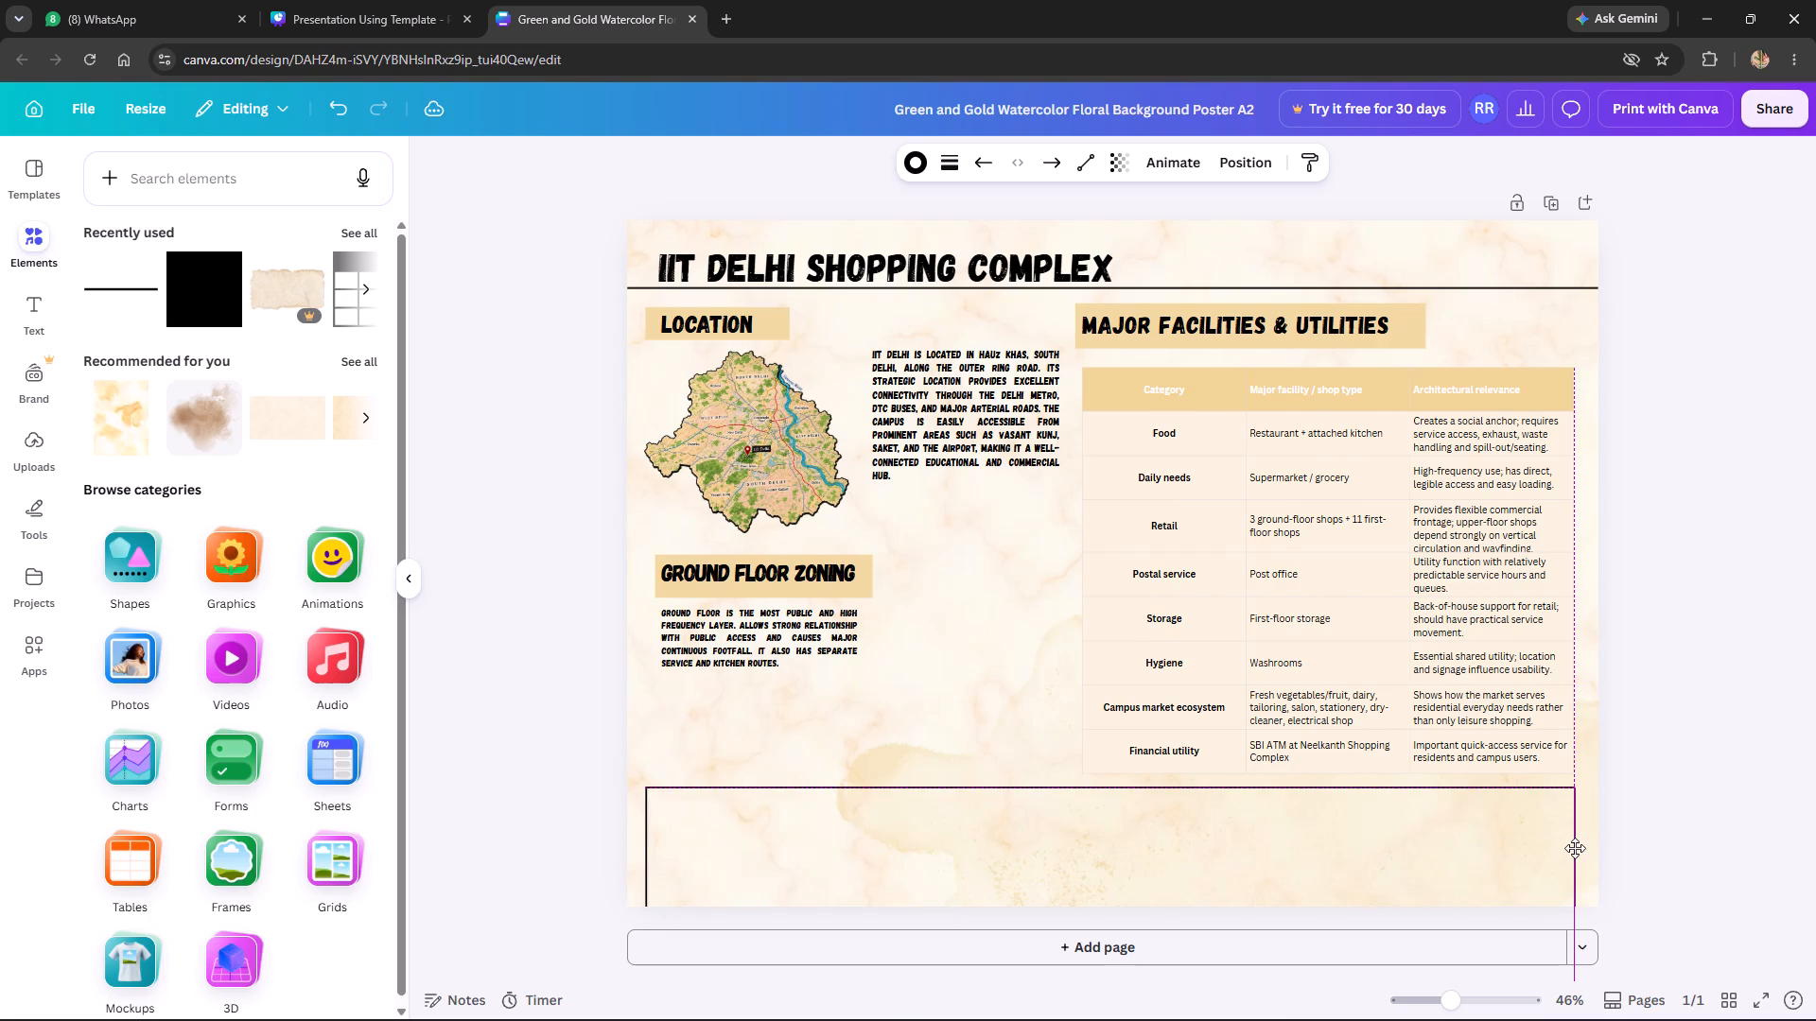
pyautogui.moveTo(1575, 848); pyautogui.dragTo(1576, 847)
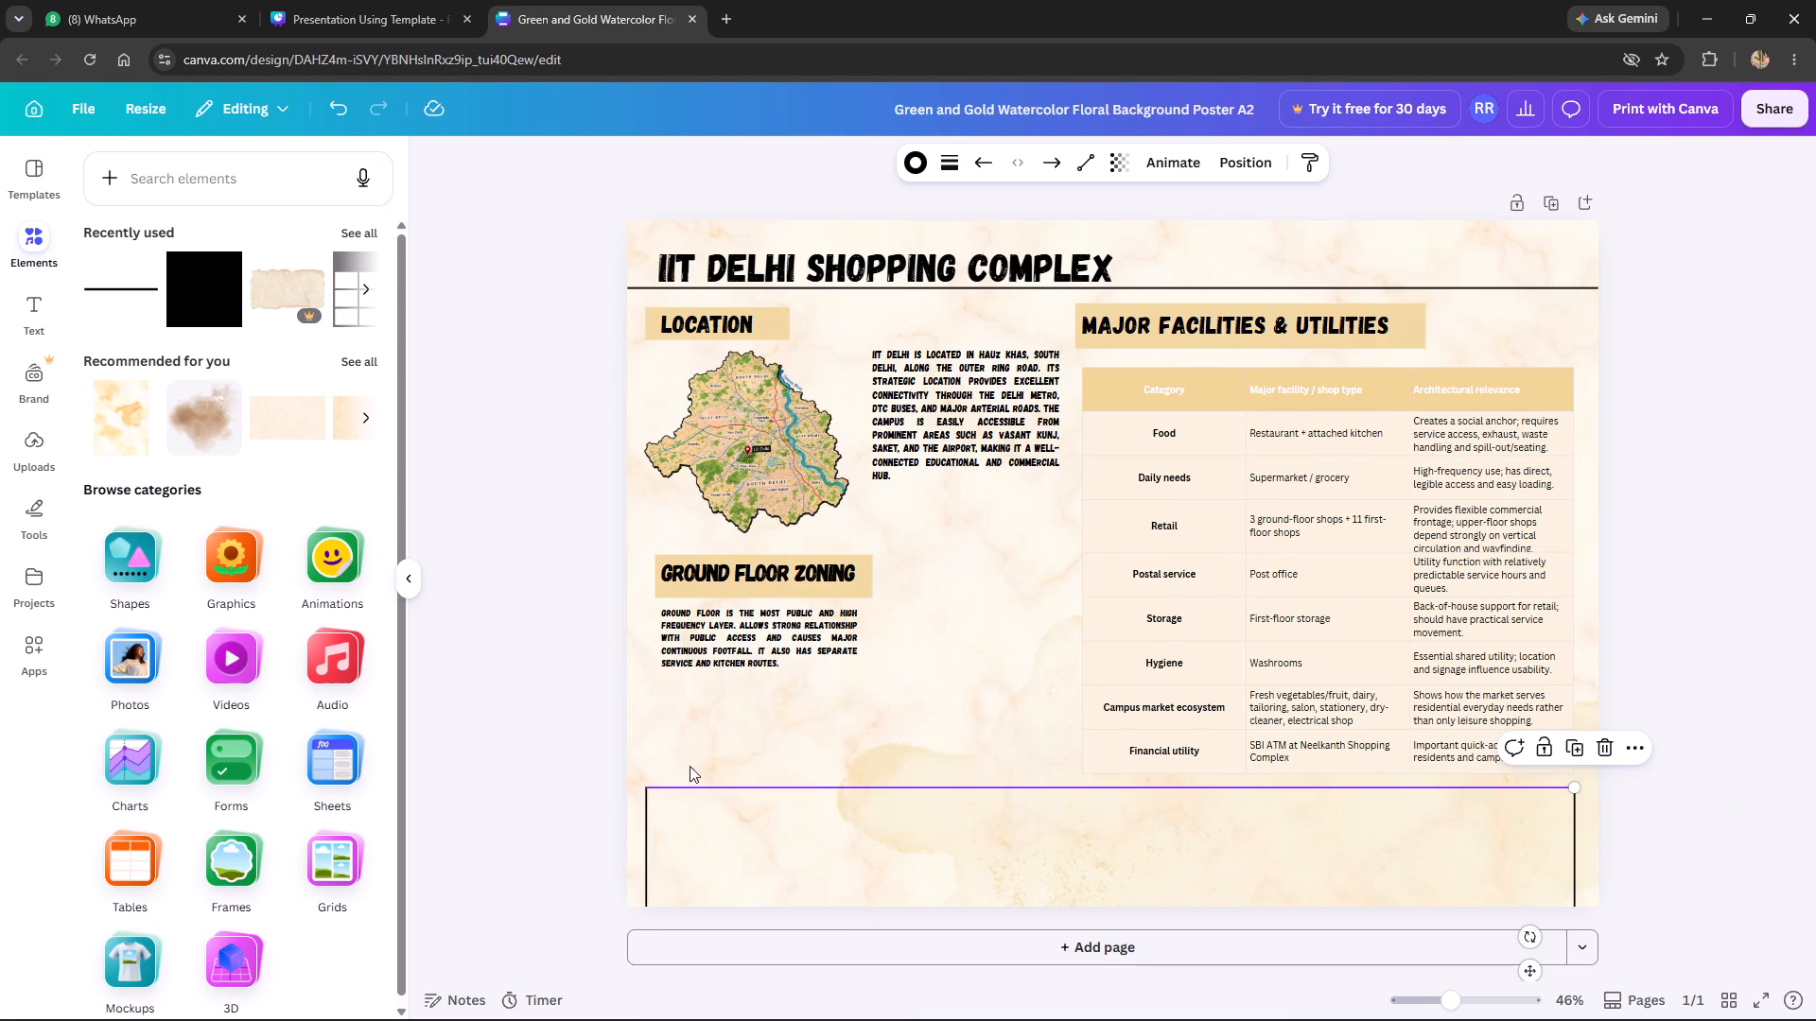
# Add another straight horizontal line to the poster.
pyautogui.click(106, 286)
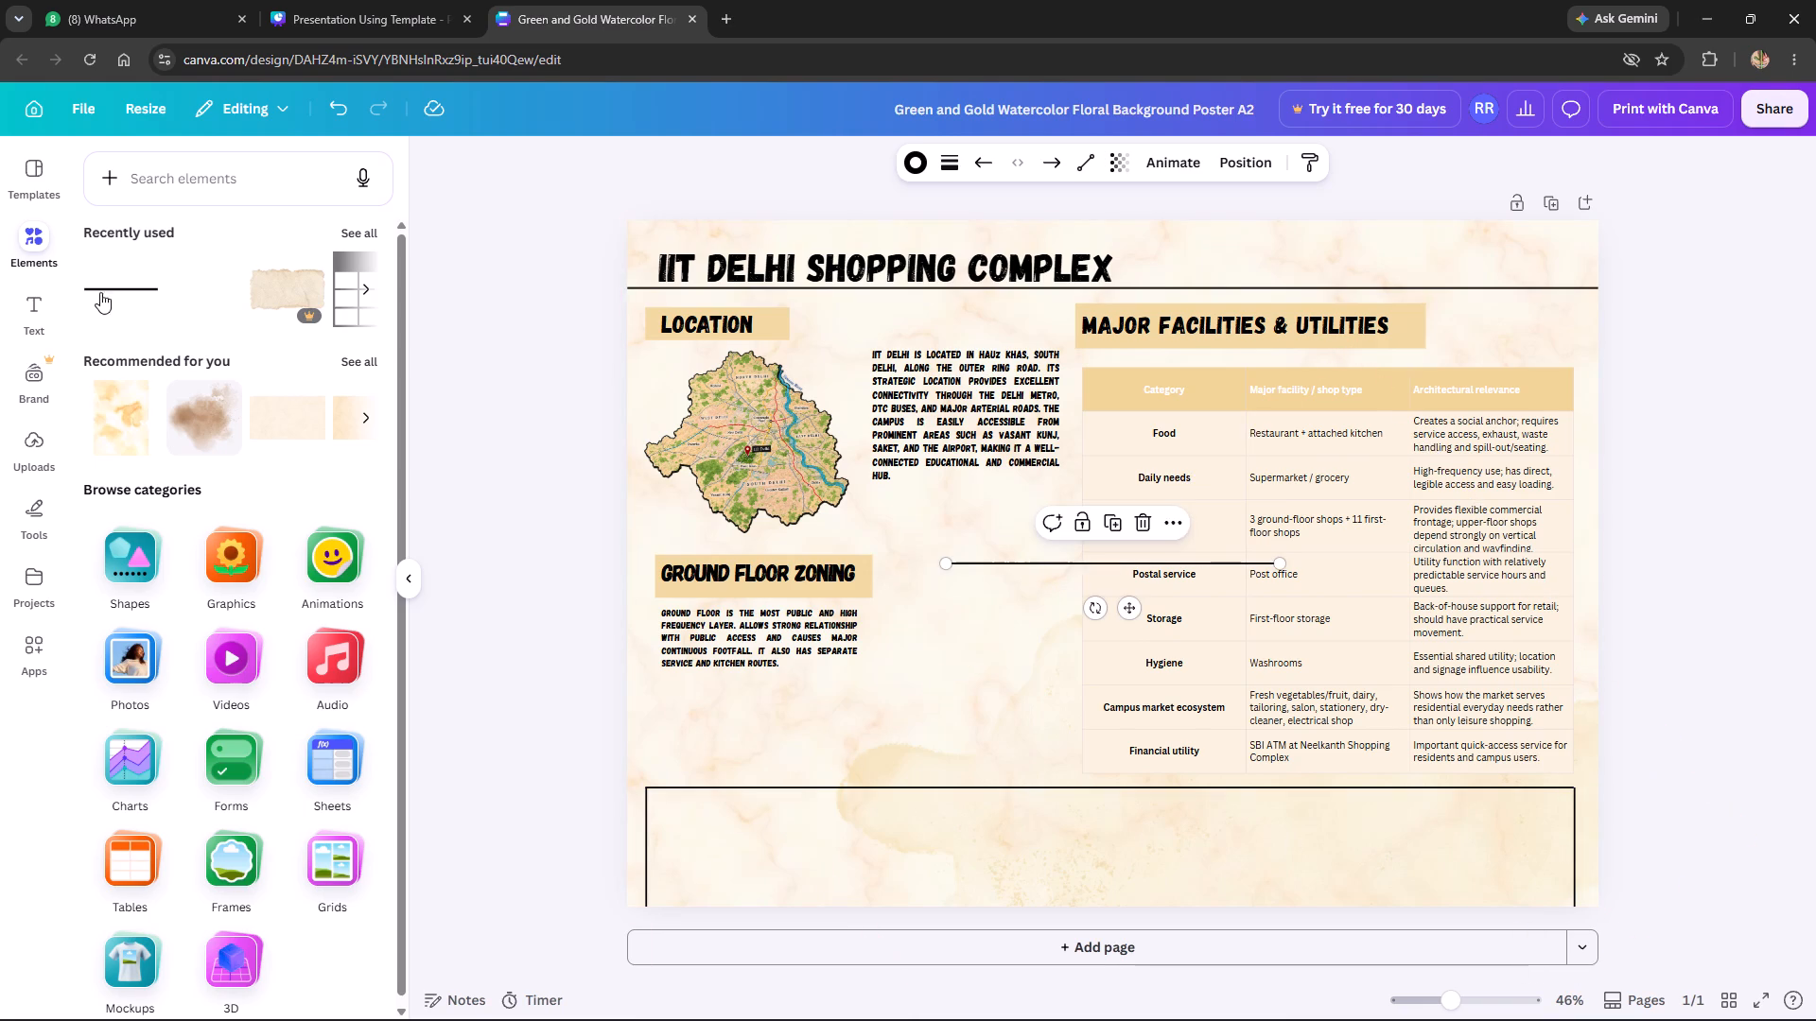
# Shorten the frame's right vertical line so it runs from the horizontal line to just above the page's bottom edge.
pyautogui.click(644, 863)
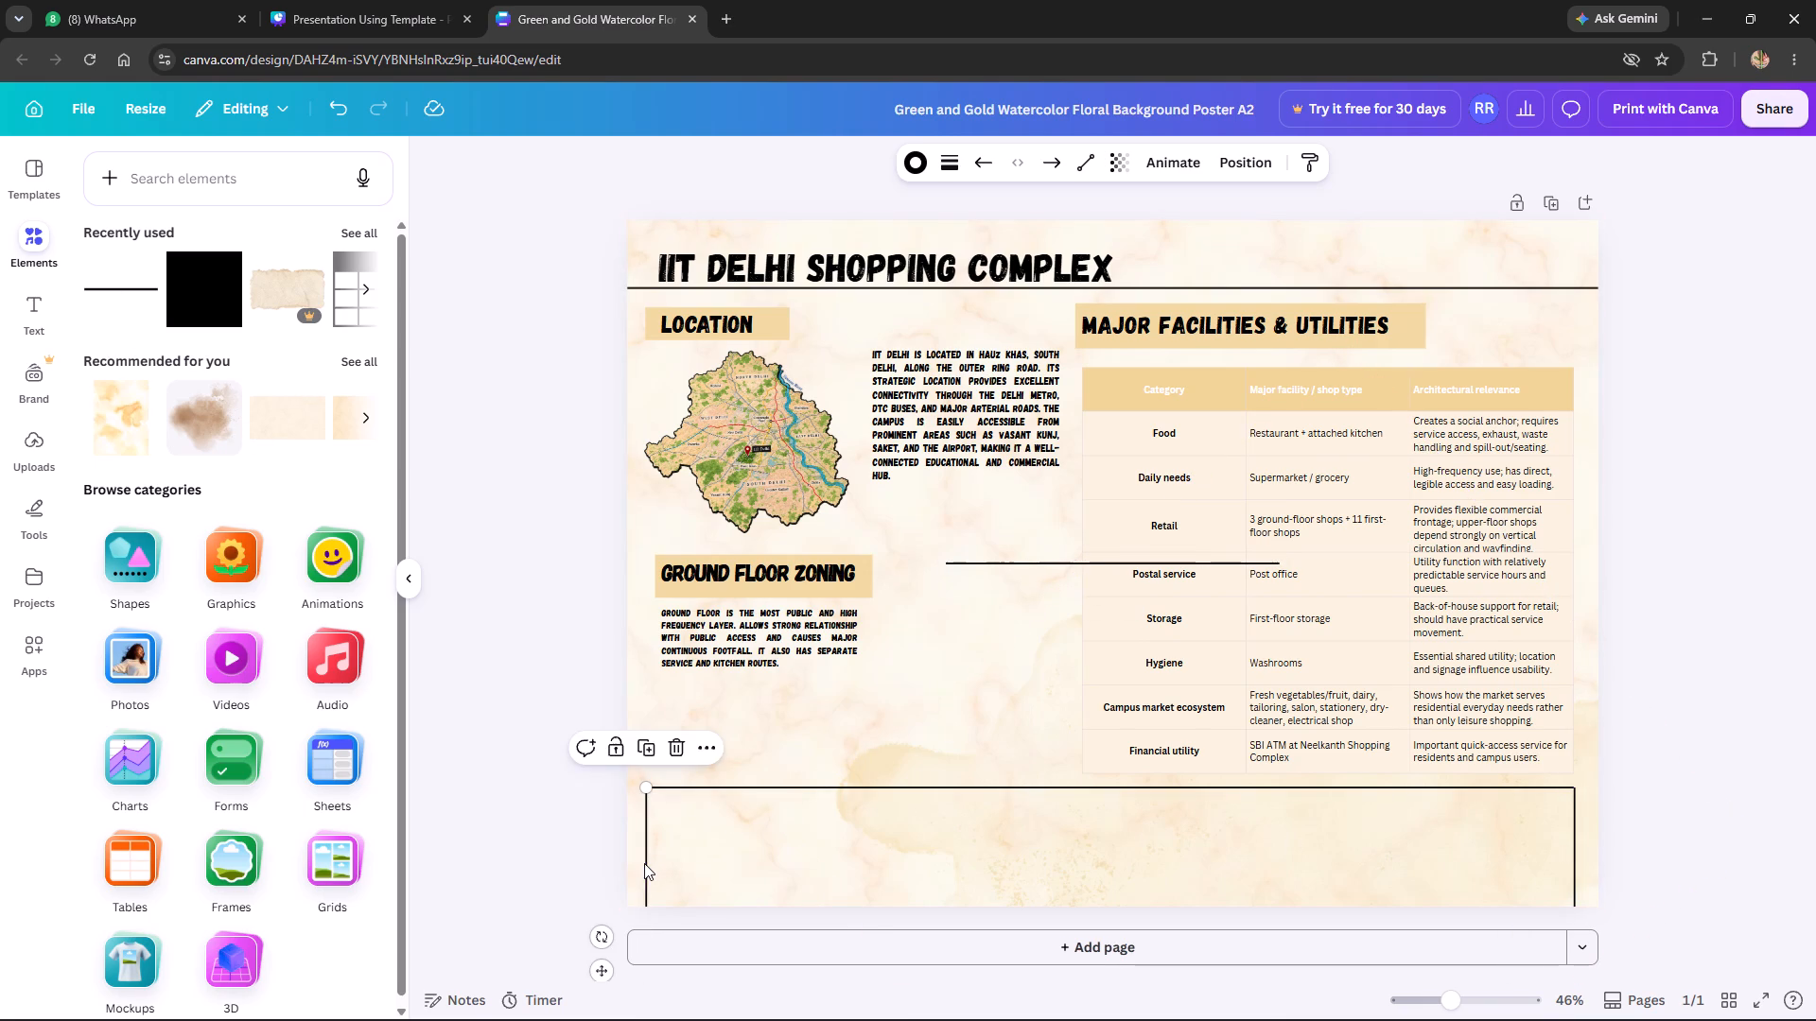
pyautogui.scroll(-9, 1745, 672)
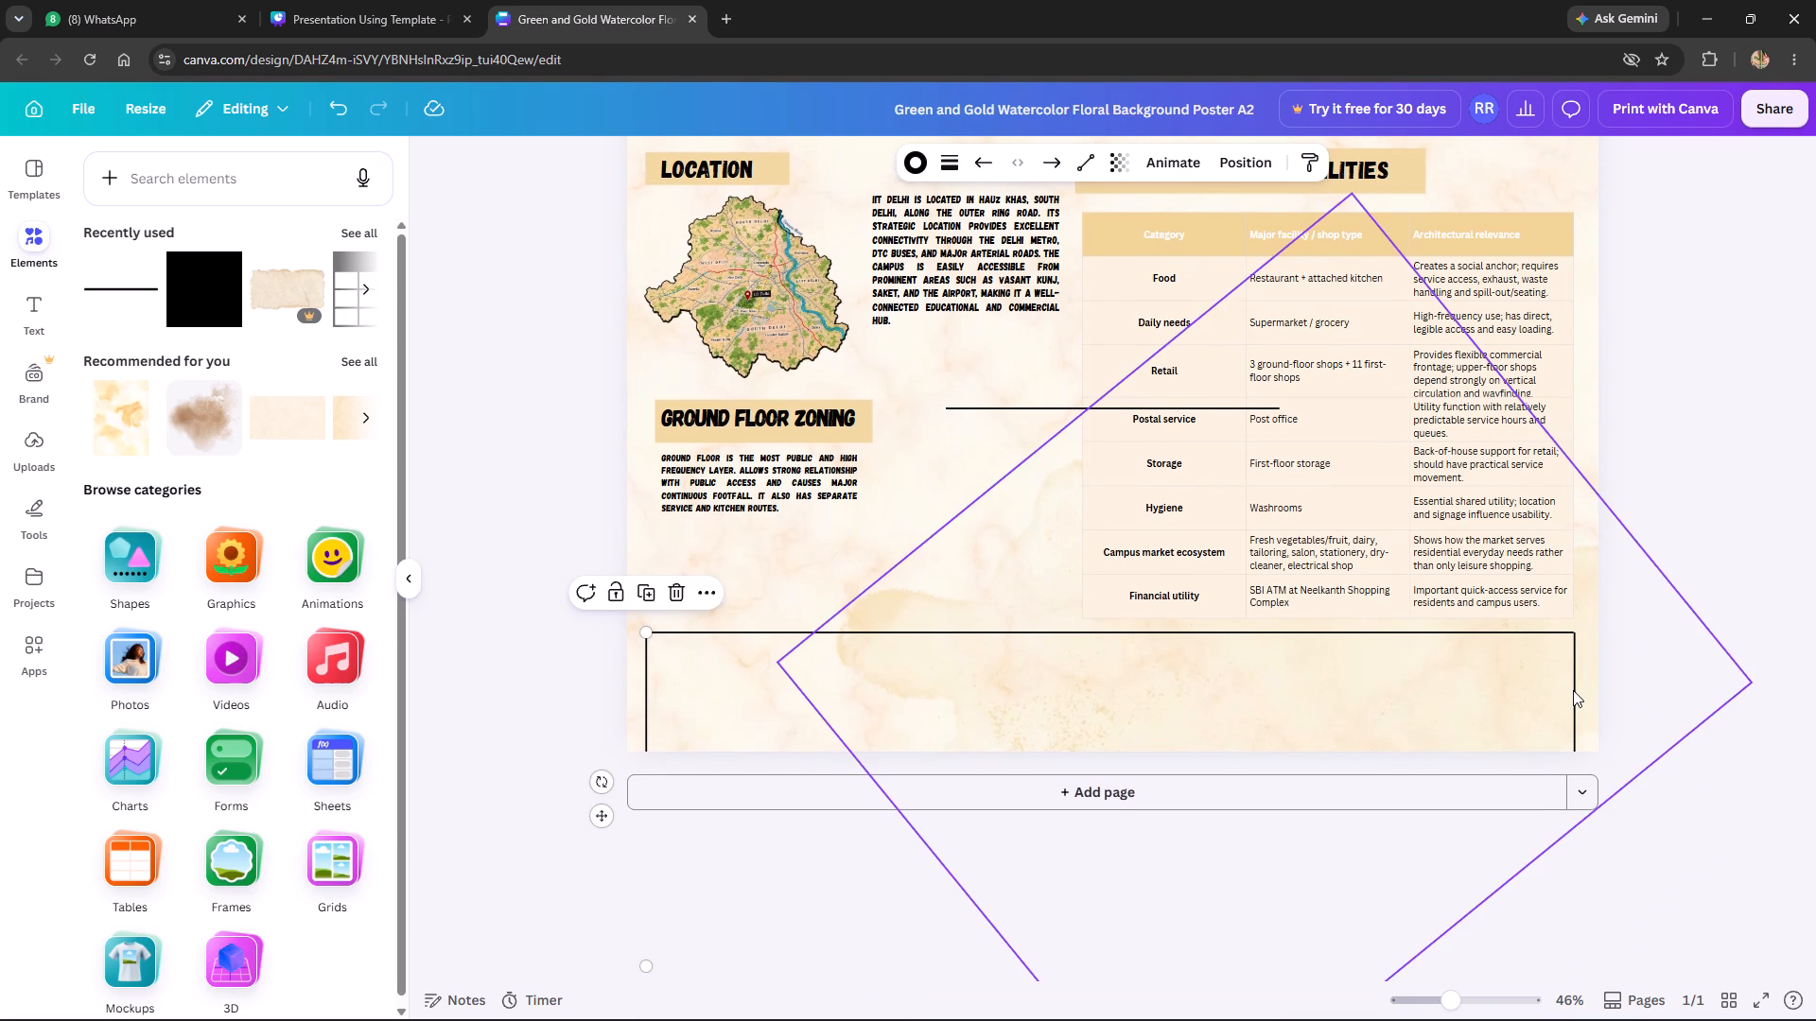
pyautogui.click(1573, 690)
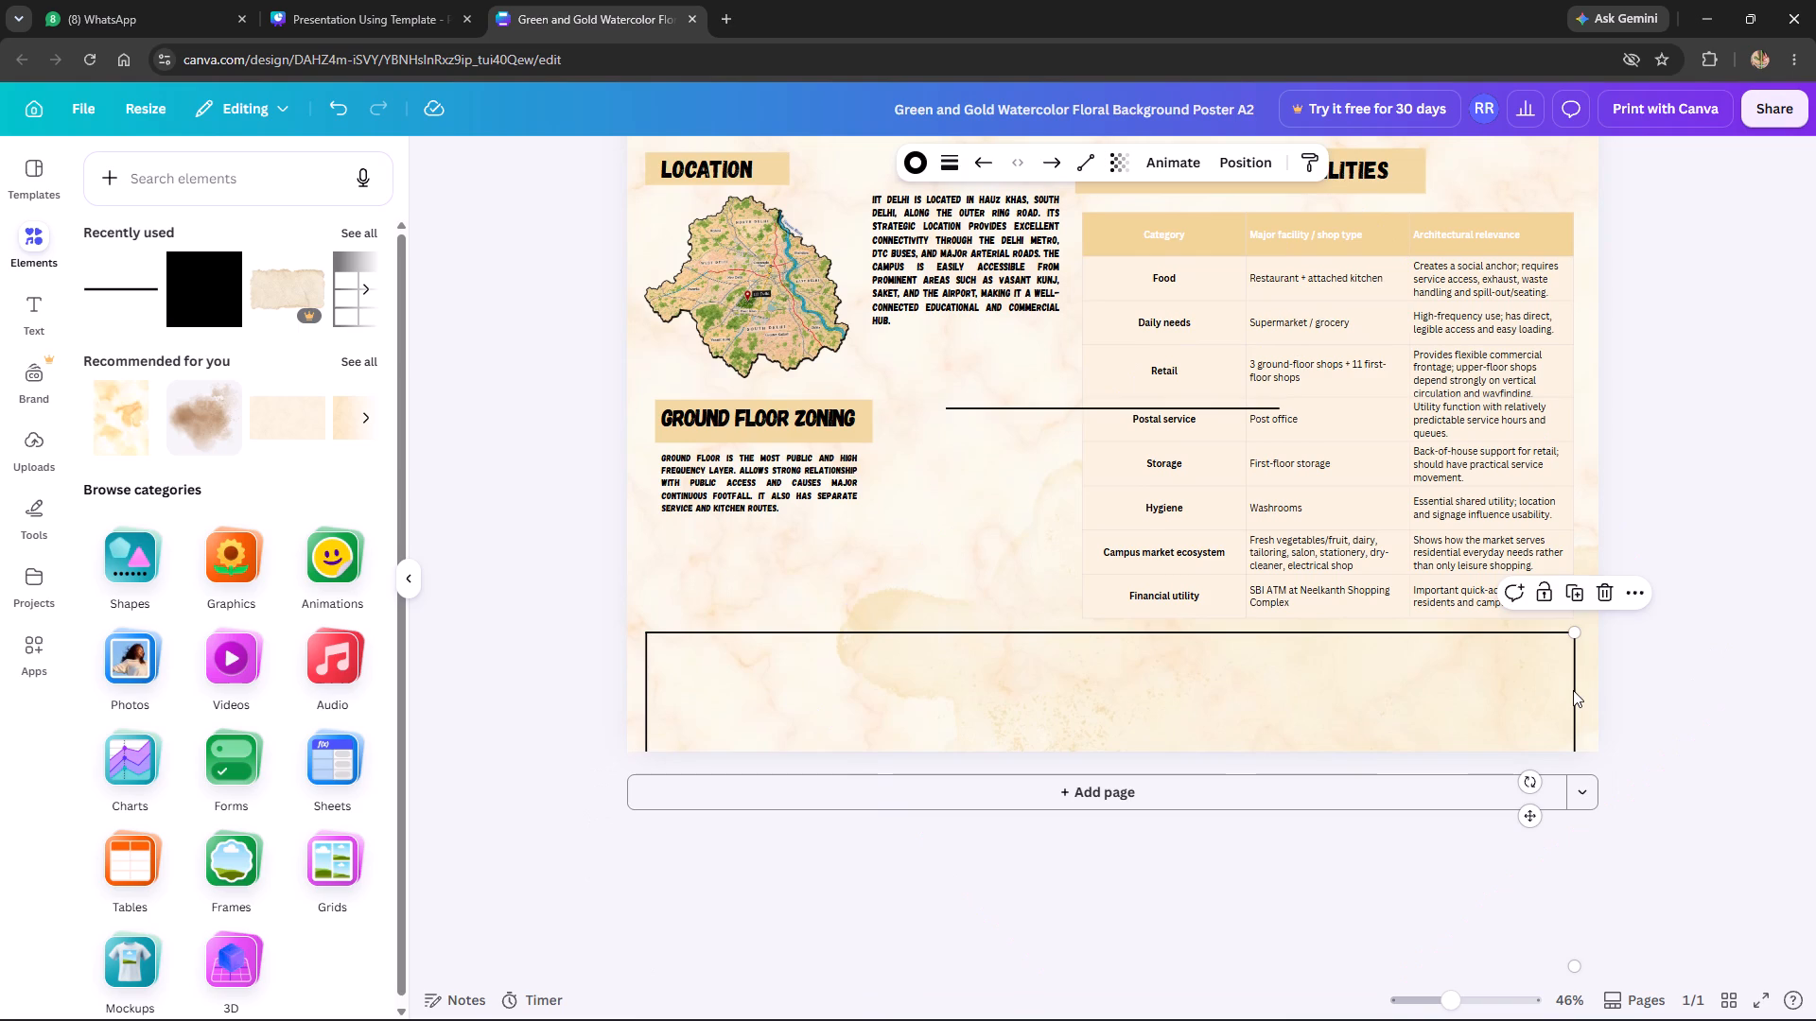
pyautogui.moveTo(1574, 634); pyautogui.dragTo(1578, 684)
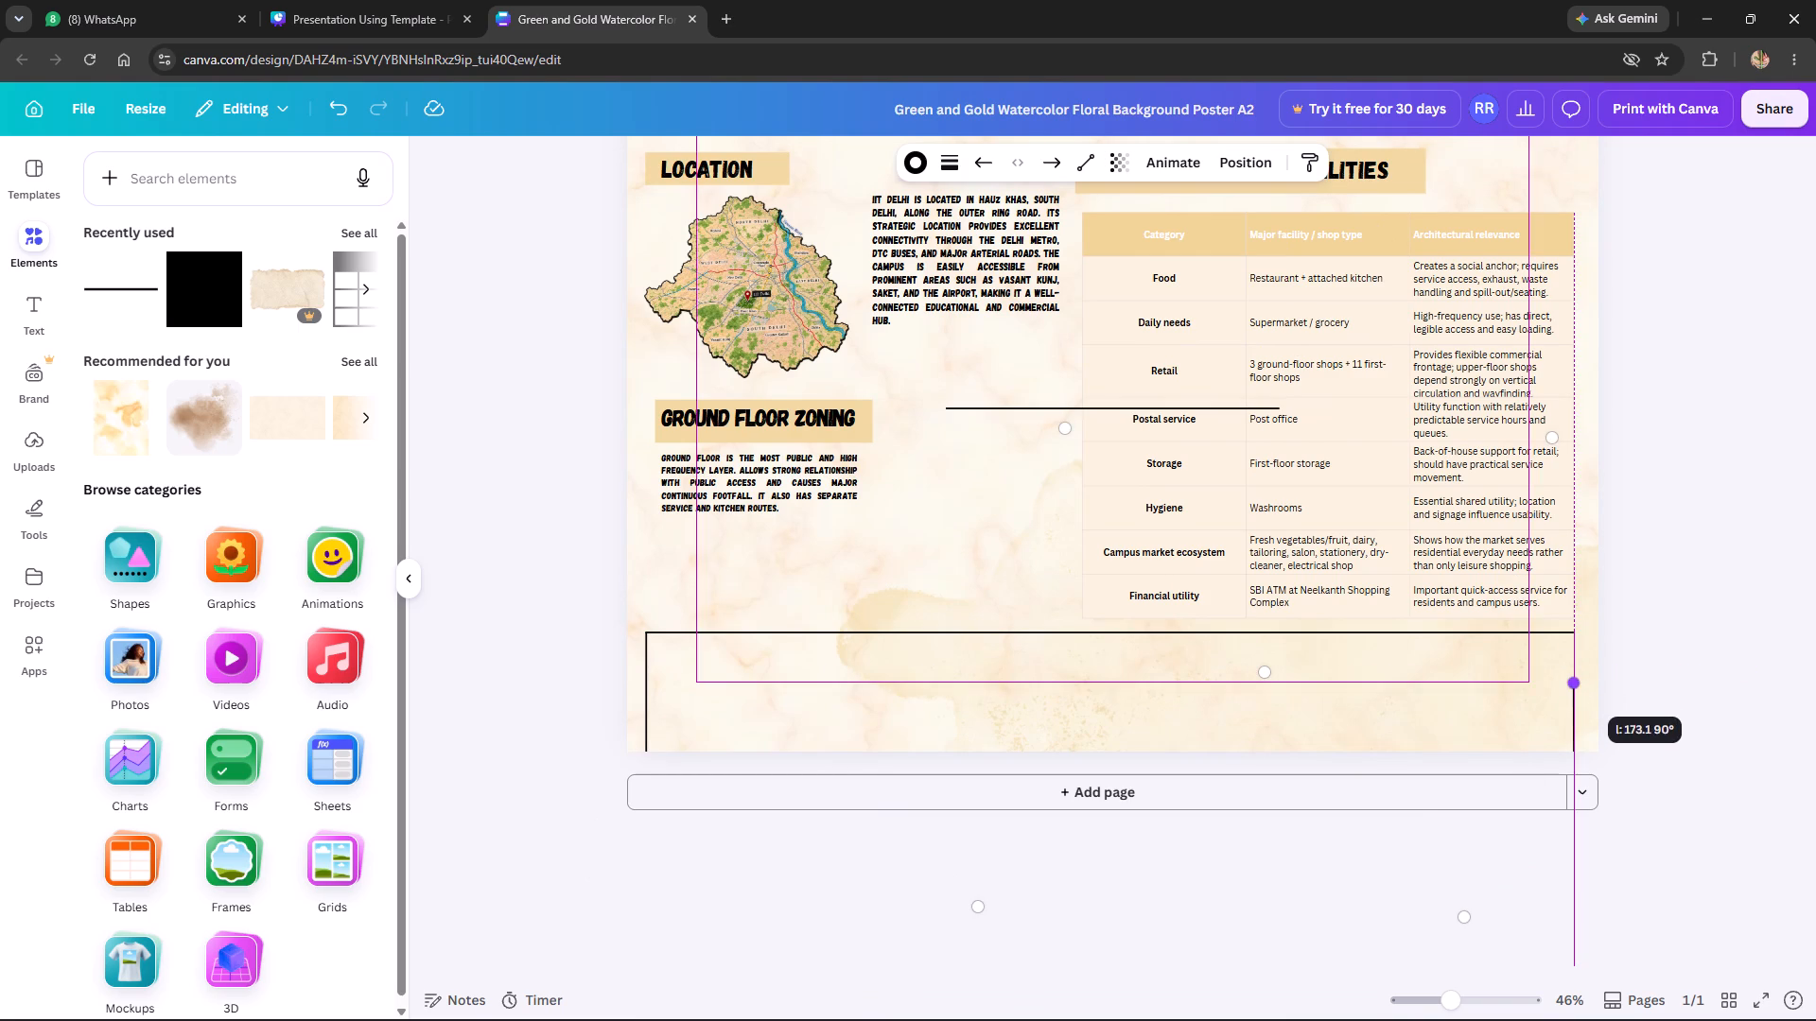
pyautogui.moveTo(1578, 684); pyautogui.dragTo(1578, 687)
pyautogui.moveTo(1574, 718); pyautogui.dragTo(1570, 663)
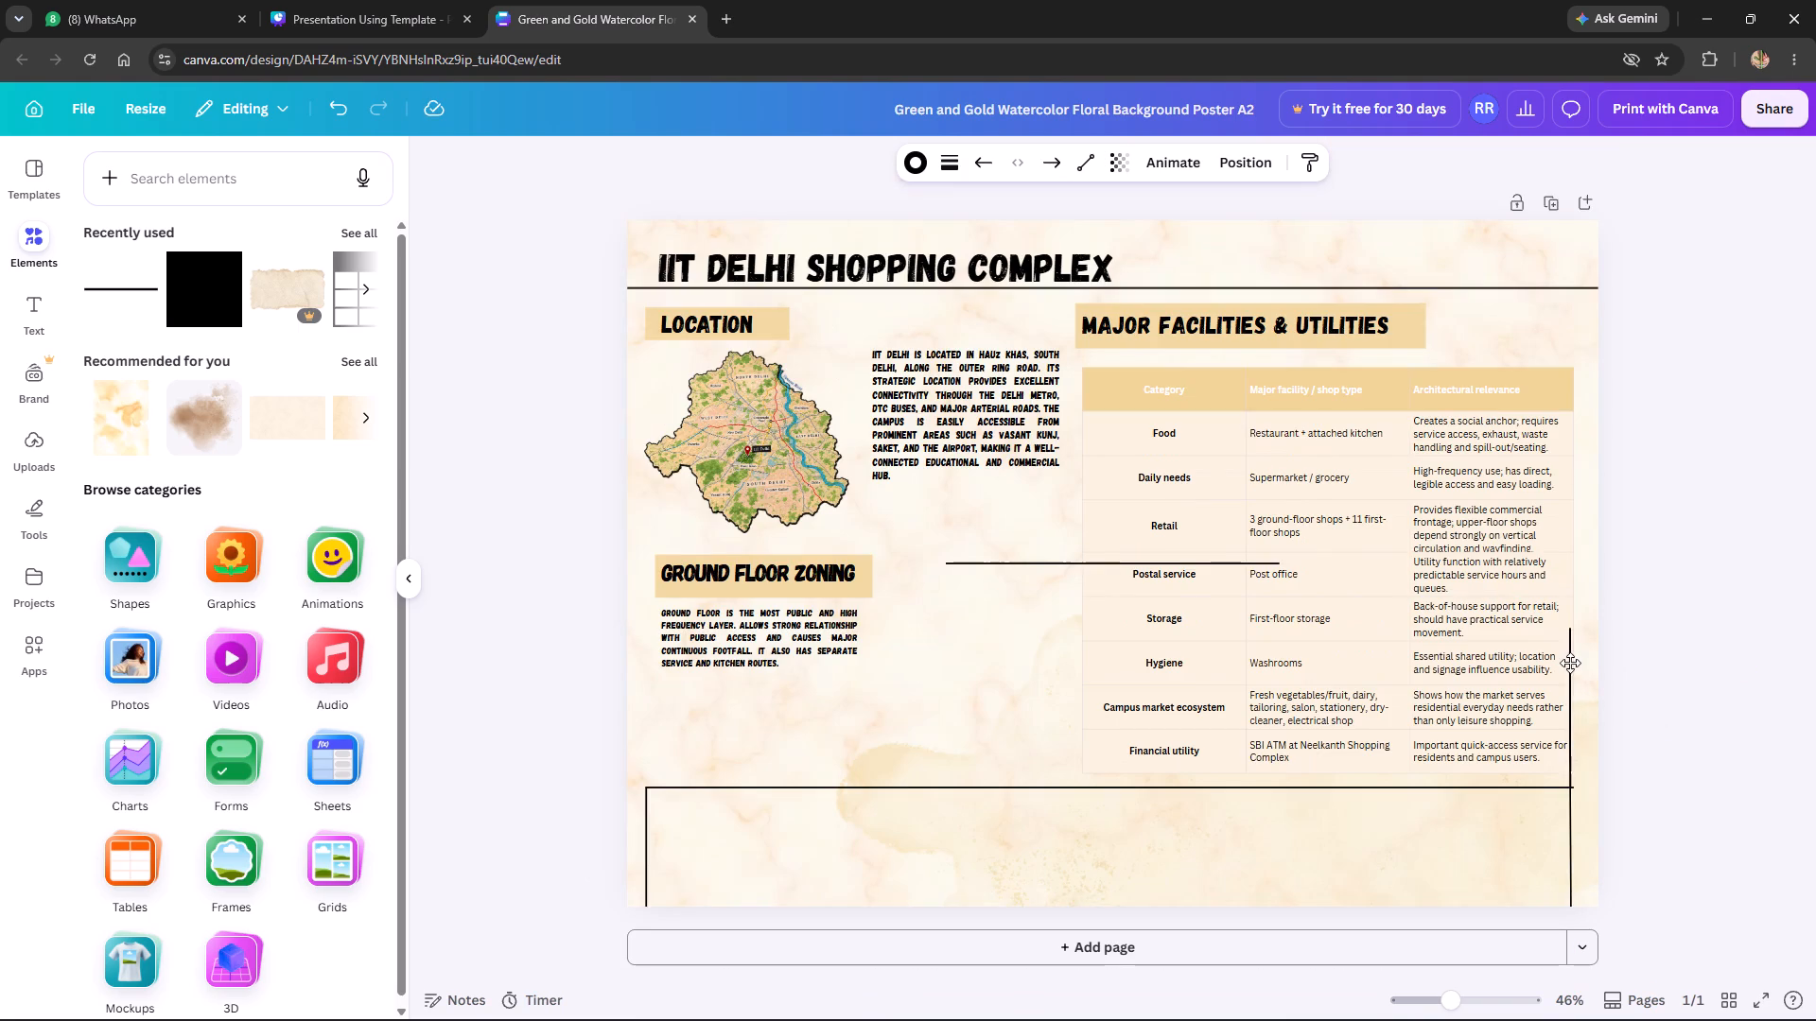
pyautogui.moveTo(1570, 663); pyautogui.dragTo(1573, 653)
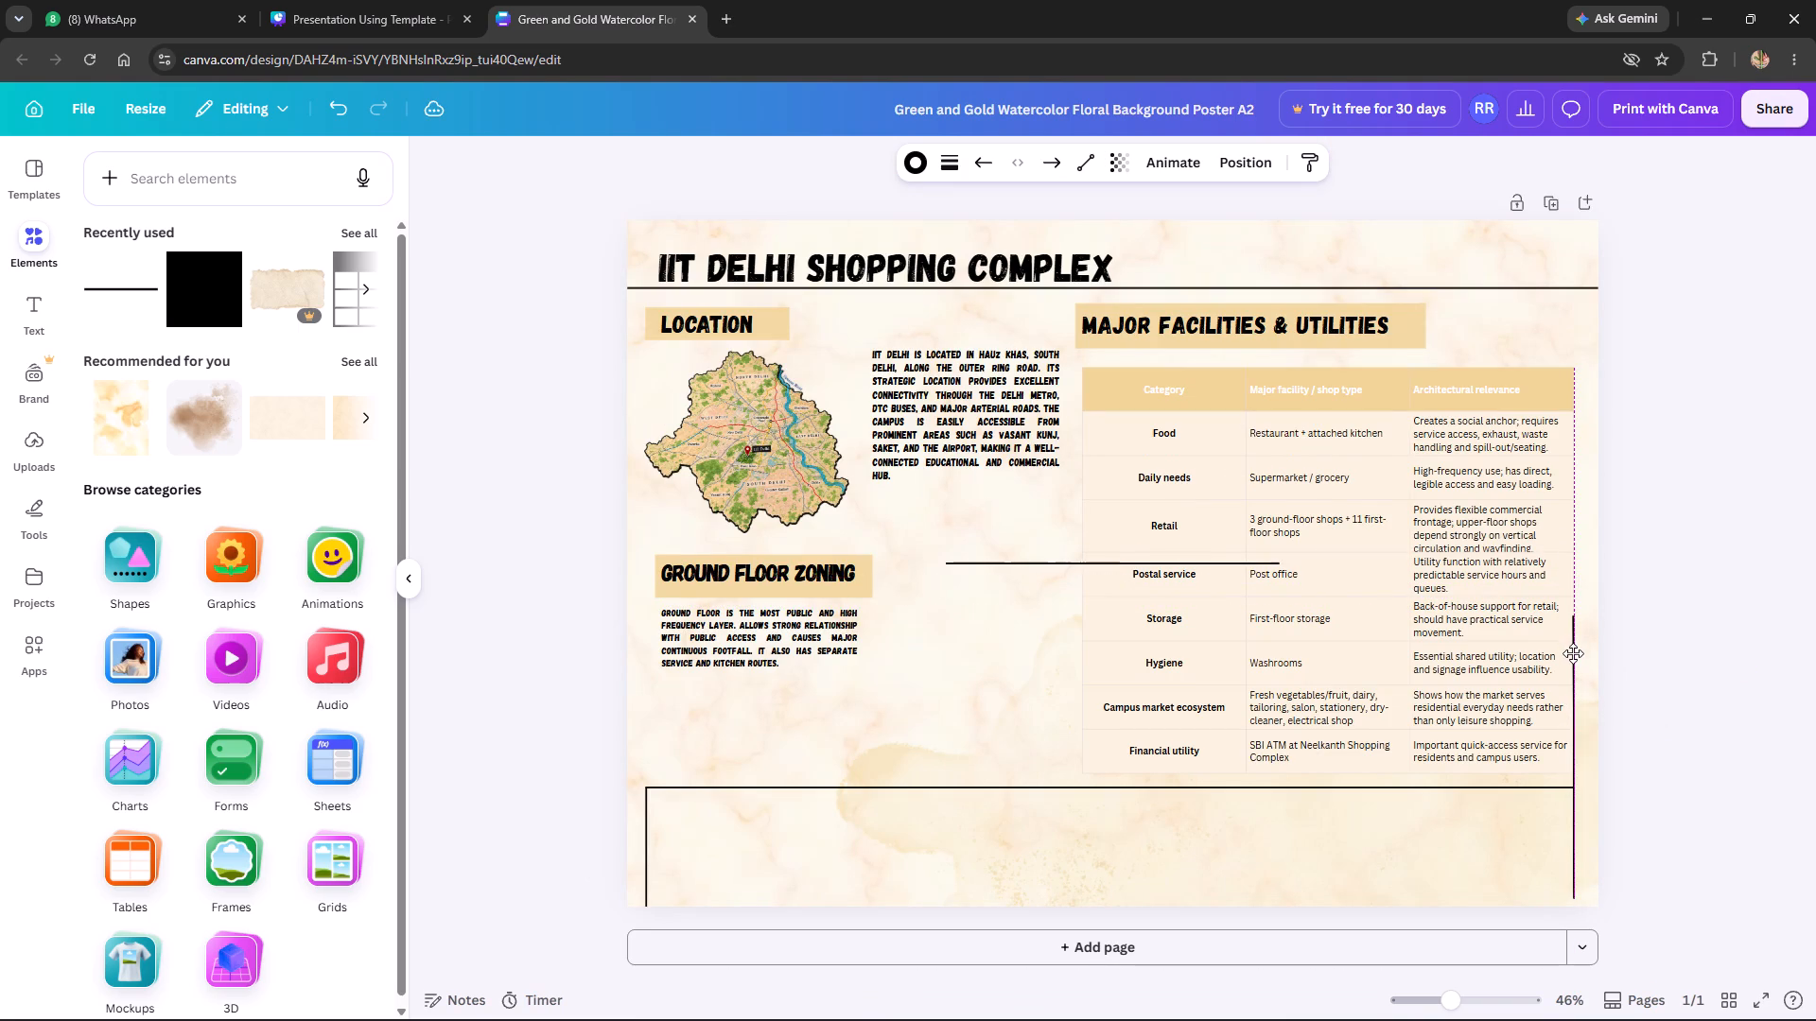
pyautogui.moveTo(1573, 653); pyautogui.dragTo(1573, 655)
pyautogui.moveTo(1574, 625); pyautogui.dragTo(1577, 757)
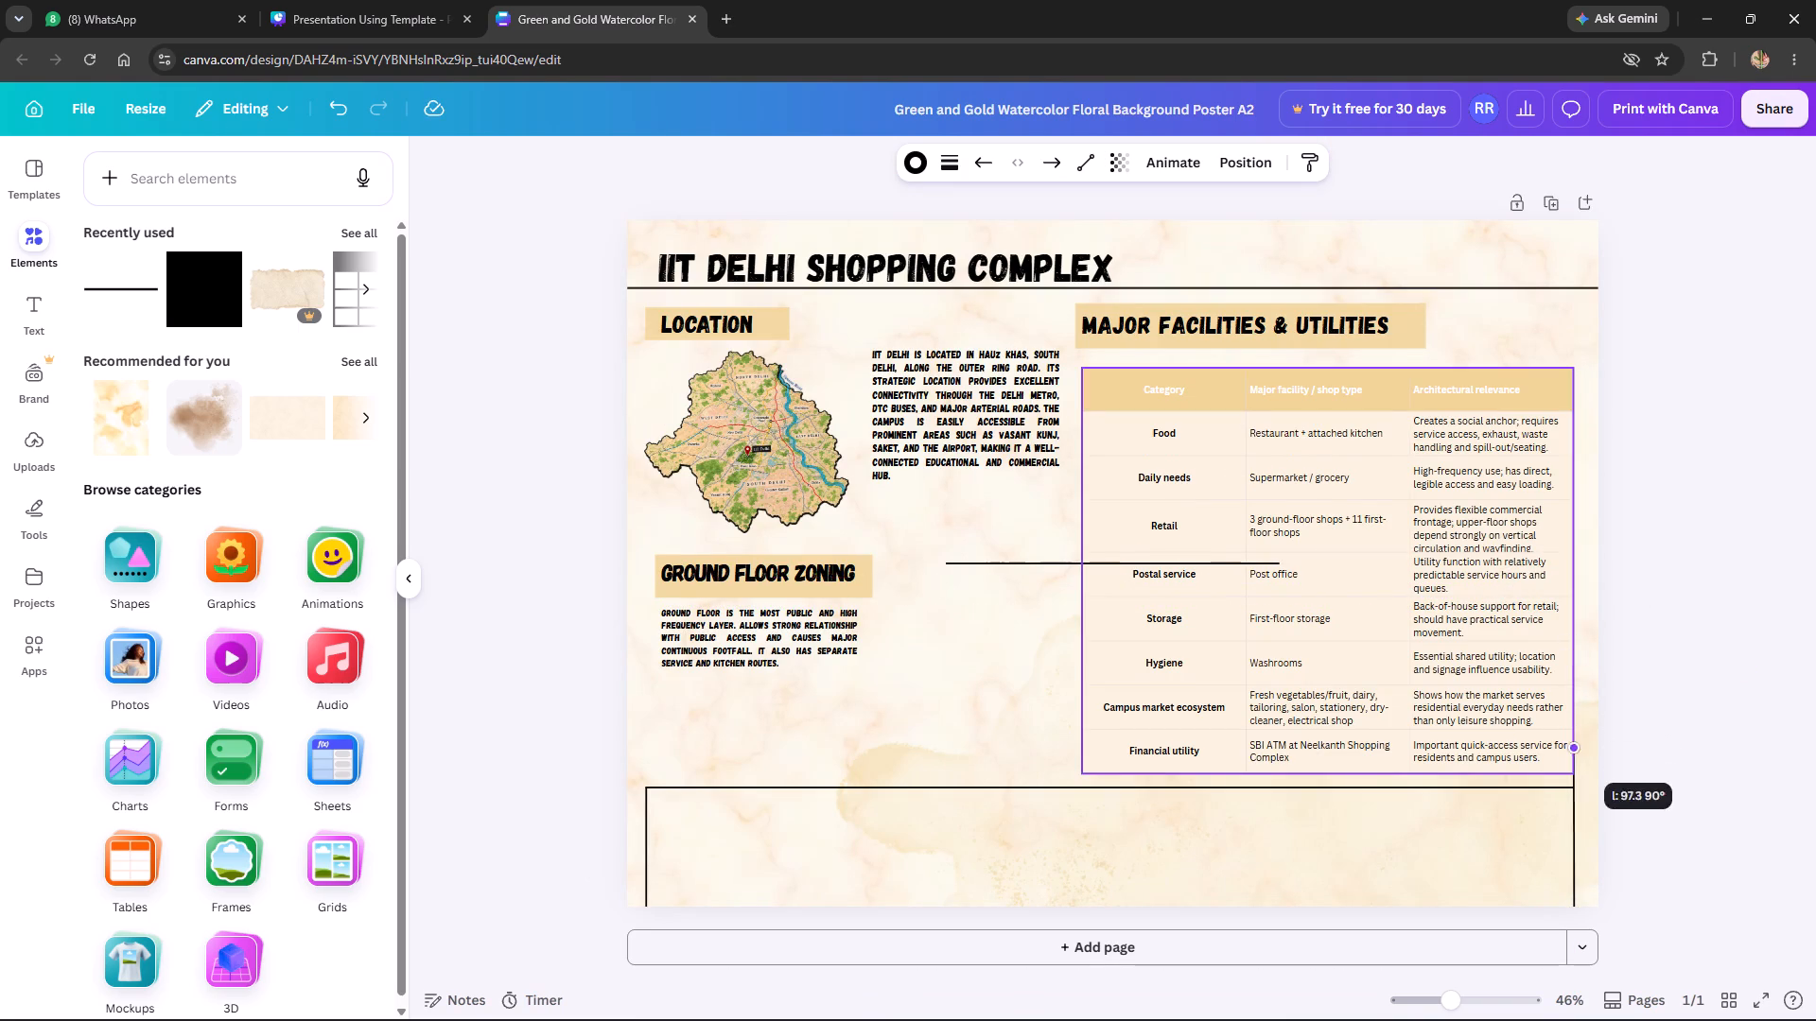
pyautogui.moveTo(1577, 757); pyautogui.dragTo(1580, 787)
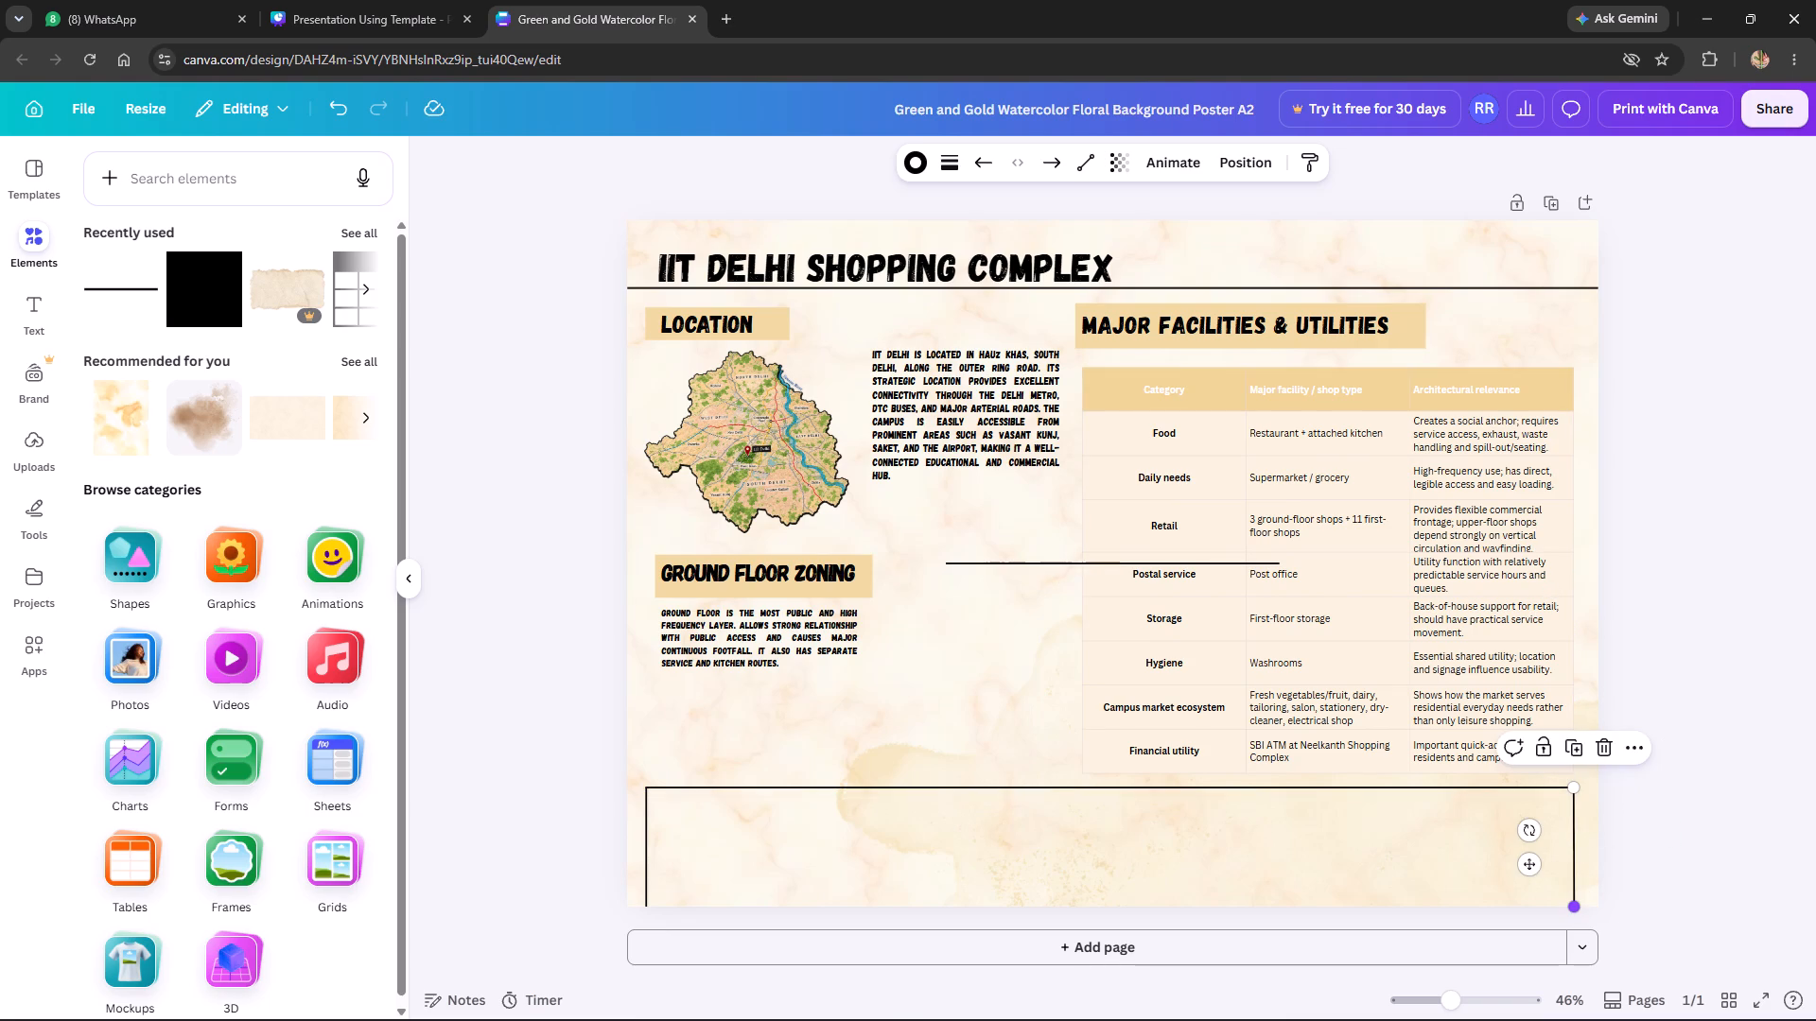
pyautogui.moveTo(1575, 908); pyautogui.dragTo(1575, 889)
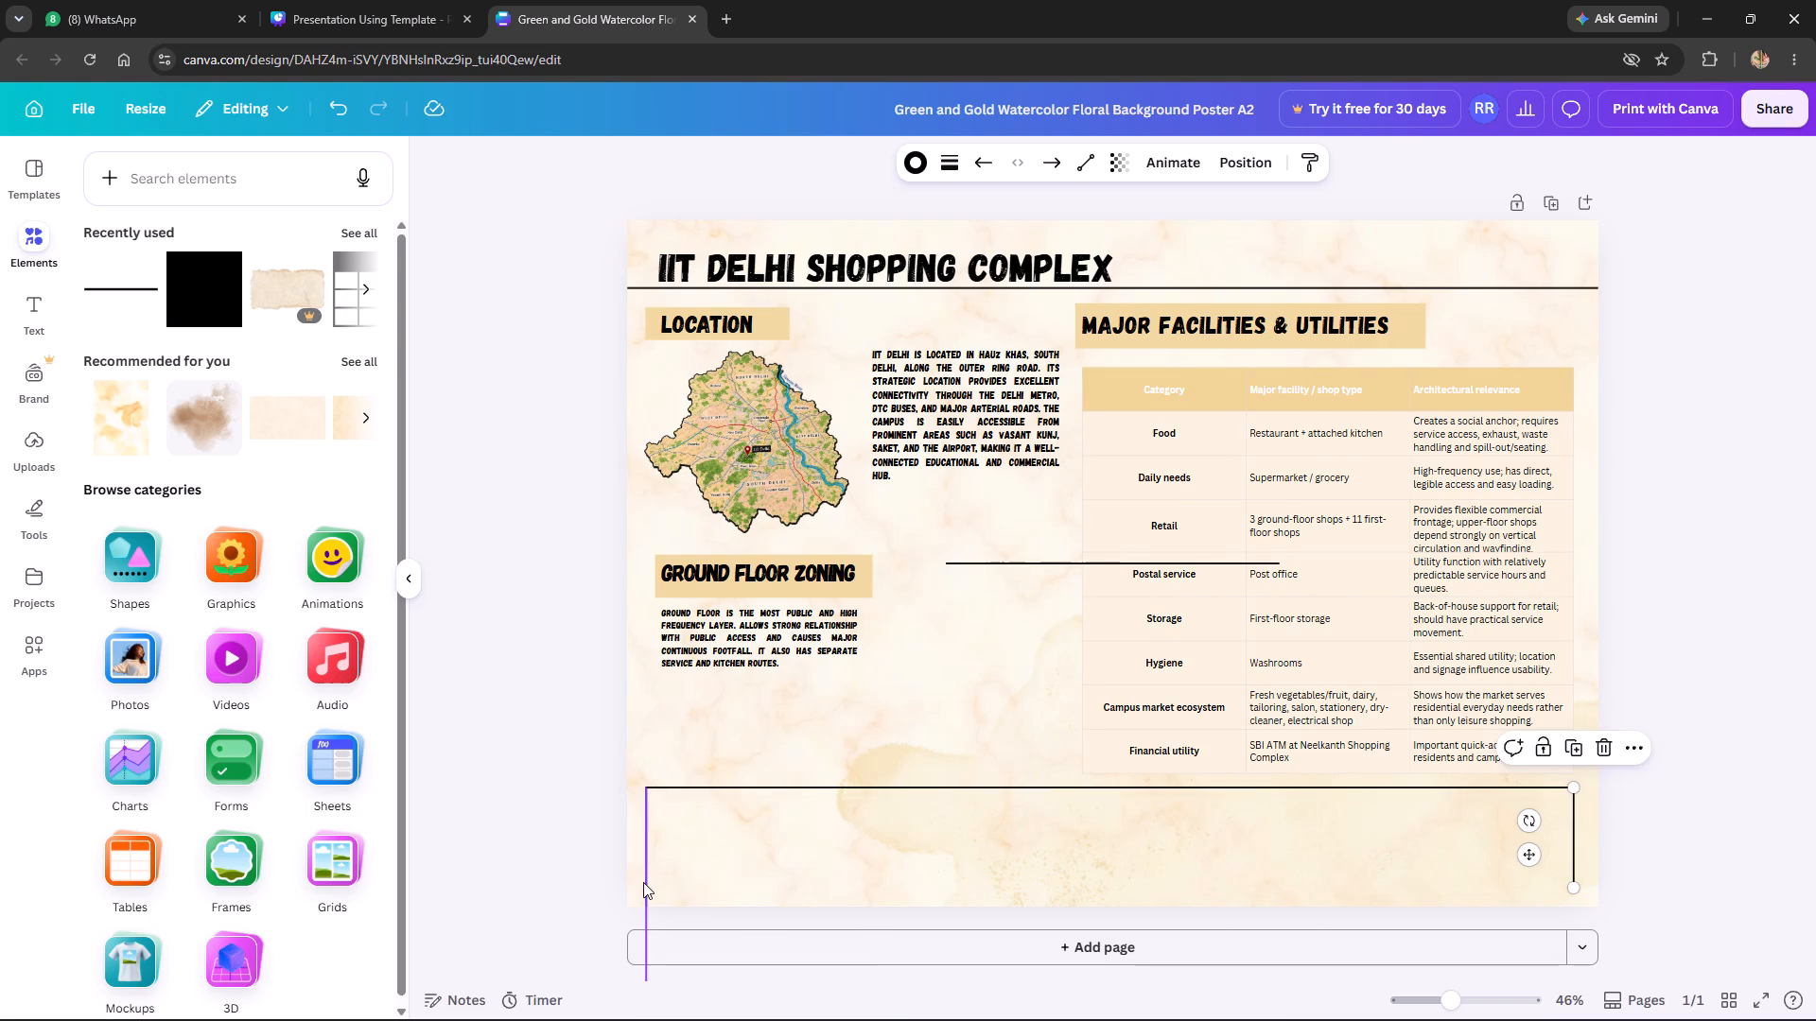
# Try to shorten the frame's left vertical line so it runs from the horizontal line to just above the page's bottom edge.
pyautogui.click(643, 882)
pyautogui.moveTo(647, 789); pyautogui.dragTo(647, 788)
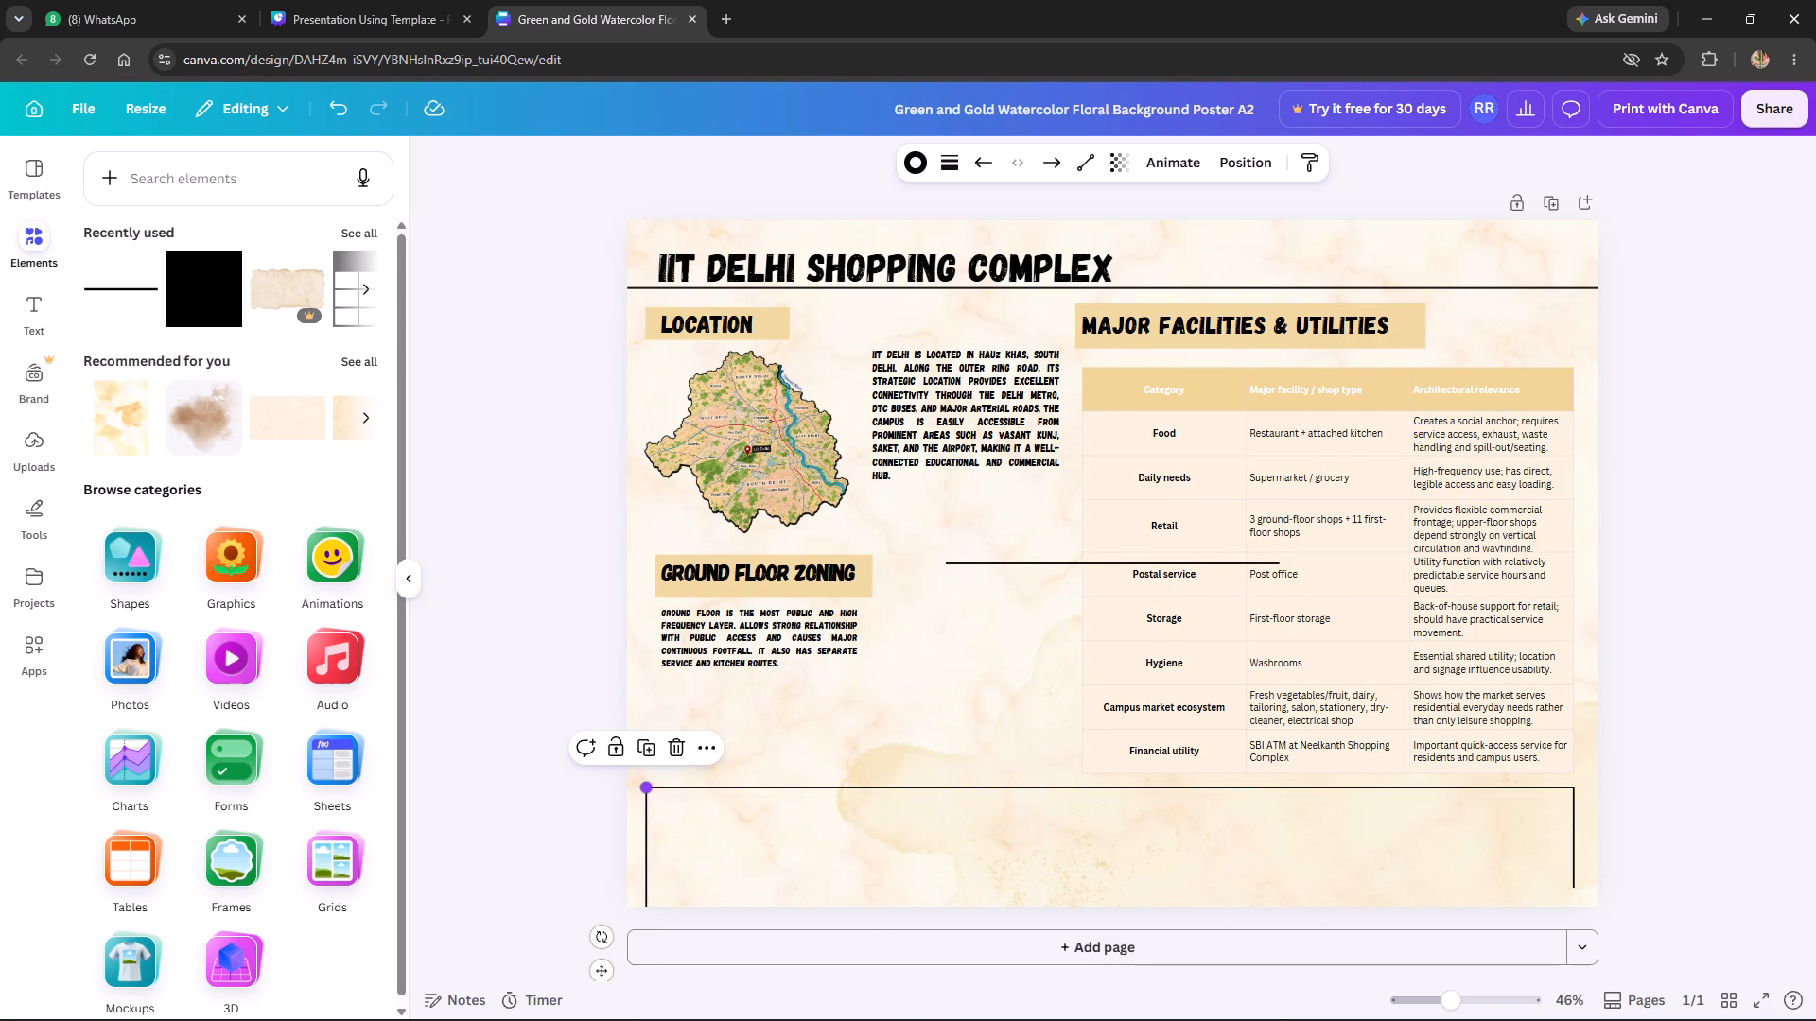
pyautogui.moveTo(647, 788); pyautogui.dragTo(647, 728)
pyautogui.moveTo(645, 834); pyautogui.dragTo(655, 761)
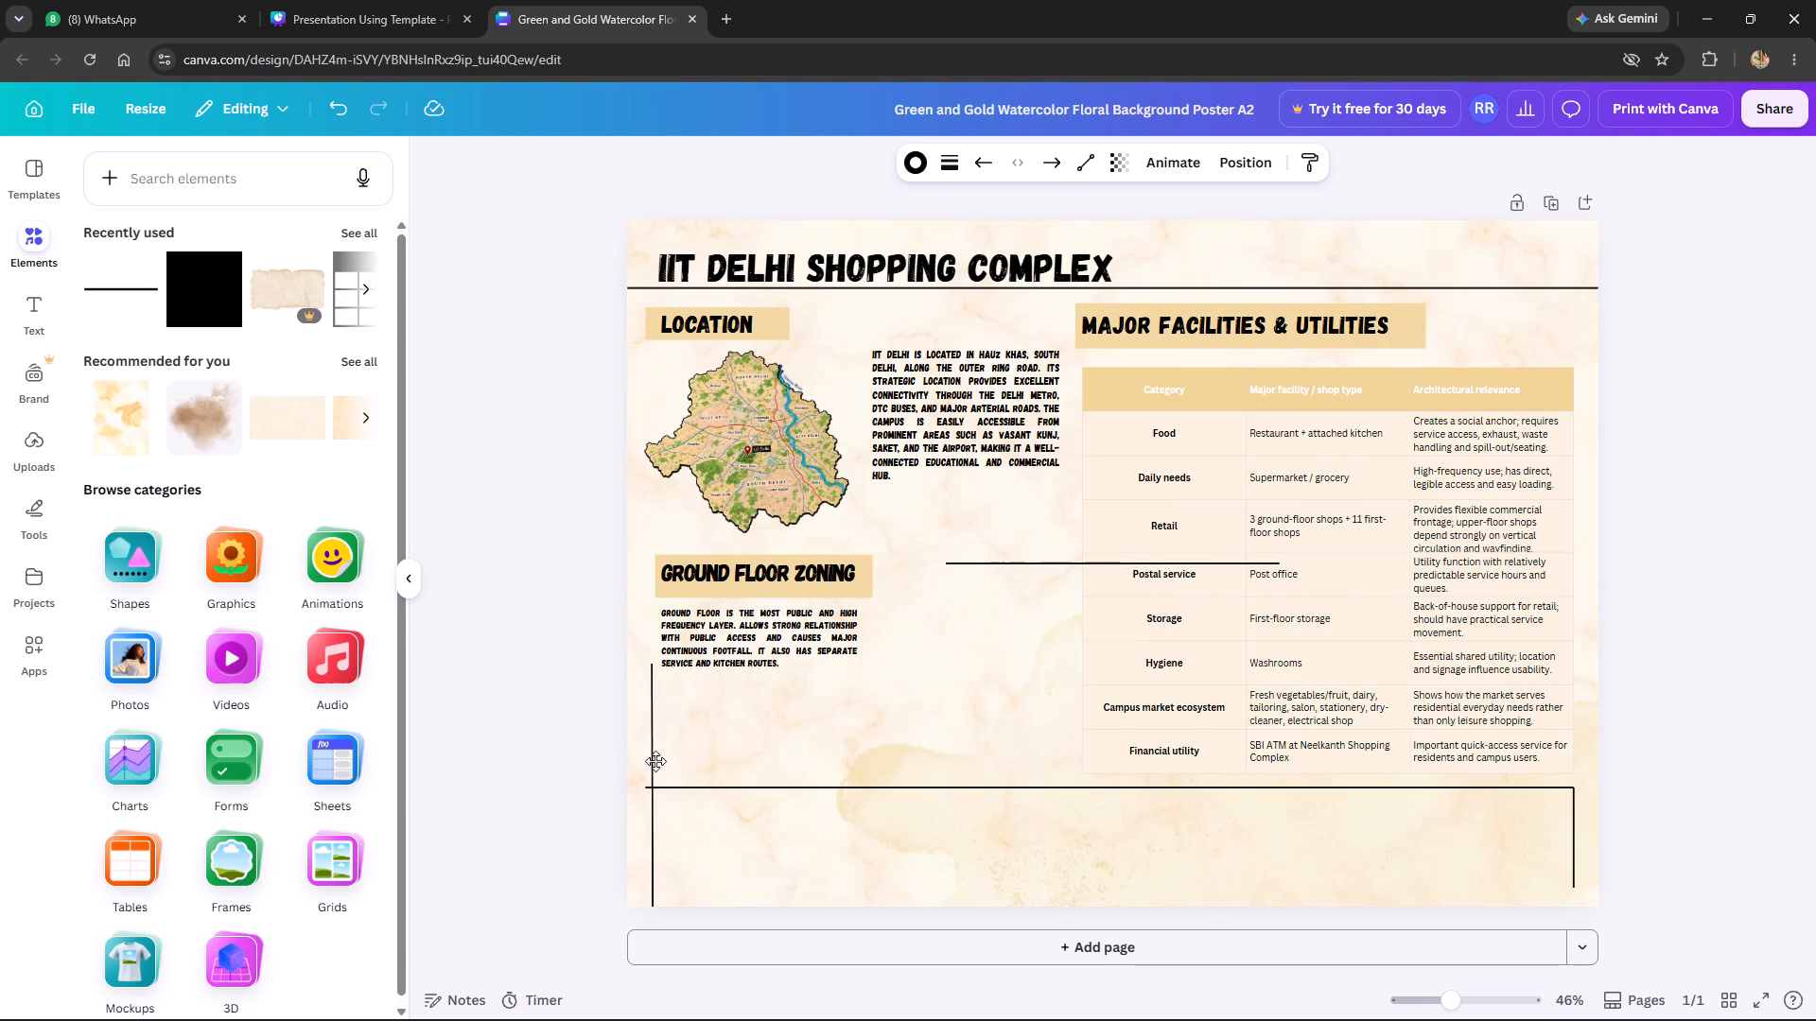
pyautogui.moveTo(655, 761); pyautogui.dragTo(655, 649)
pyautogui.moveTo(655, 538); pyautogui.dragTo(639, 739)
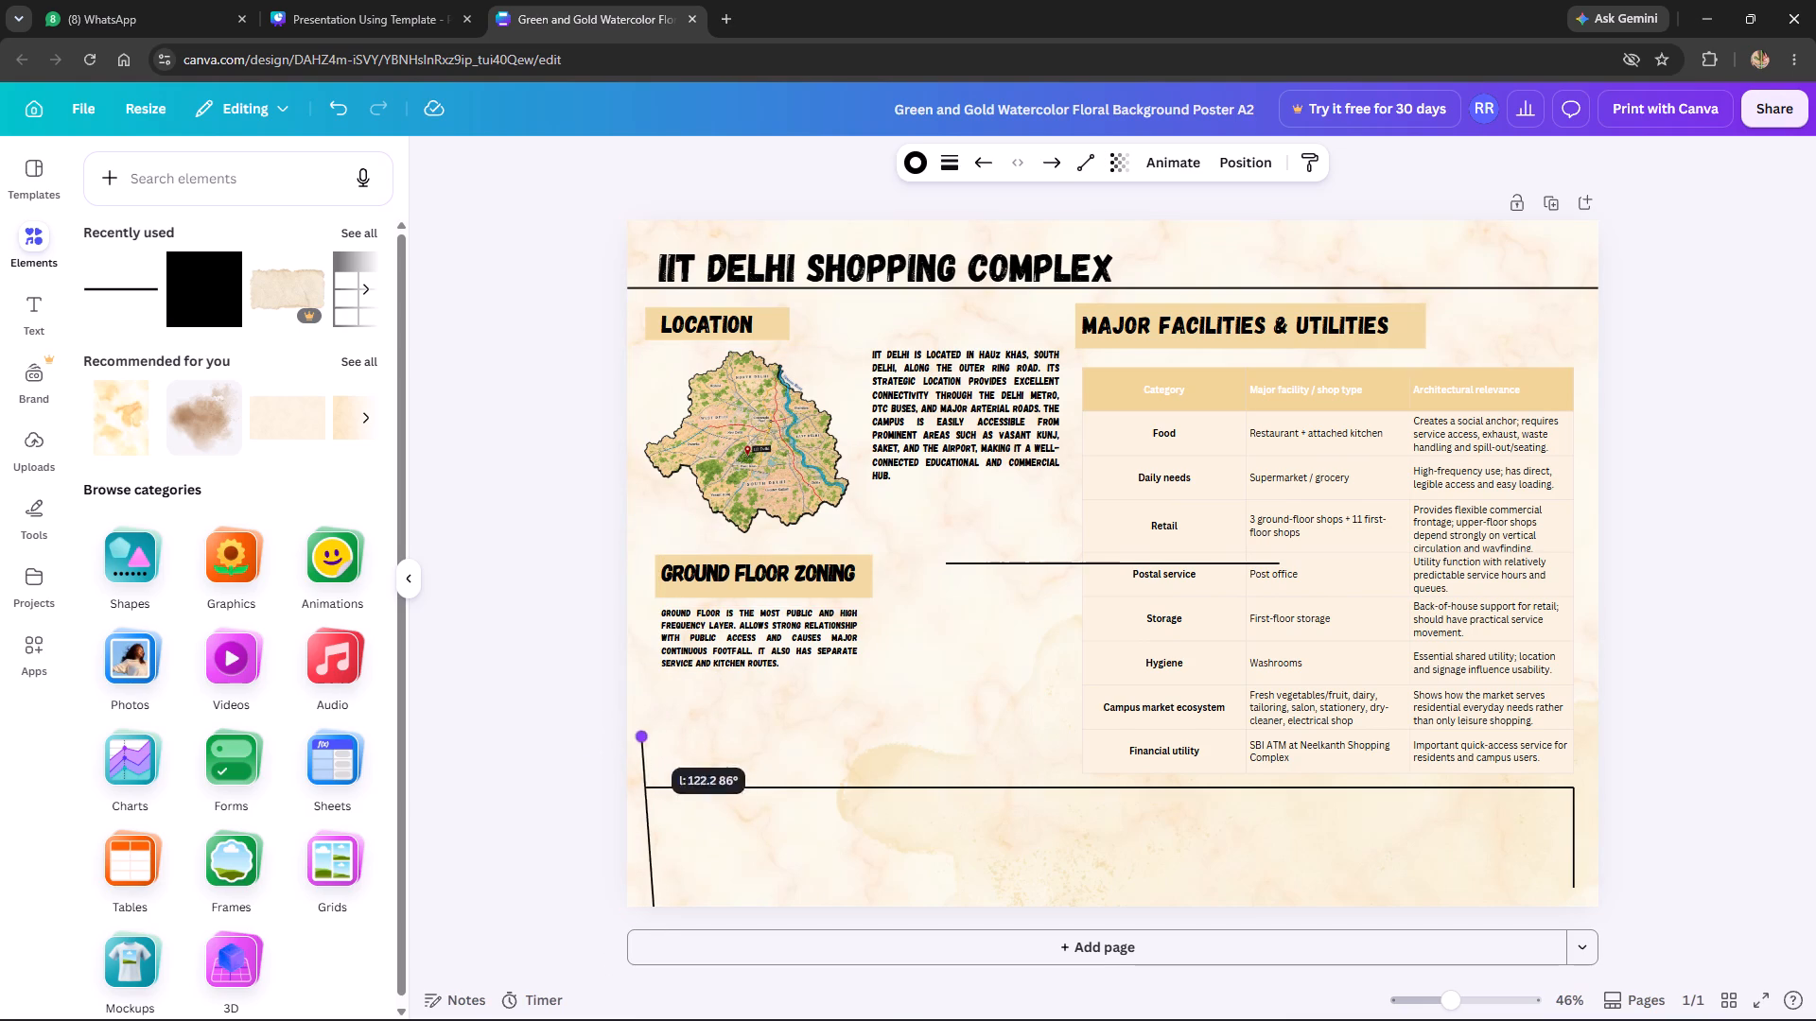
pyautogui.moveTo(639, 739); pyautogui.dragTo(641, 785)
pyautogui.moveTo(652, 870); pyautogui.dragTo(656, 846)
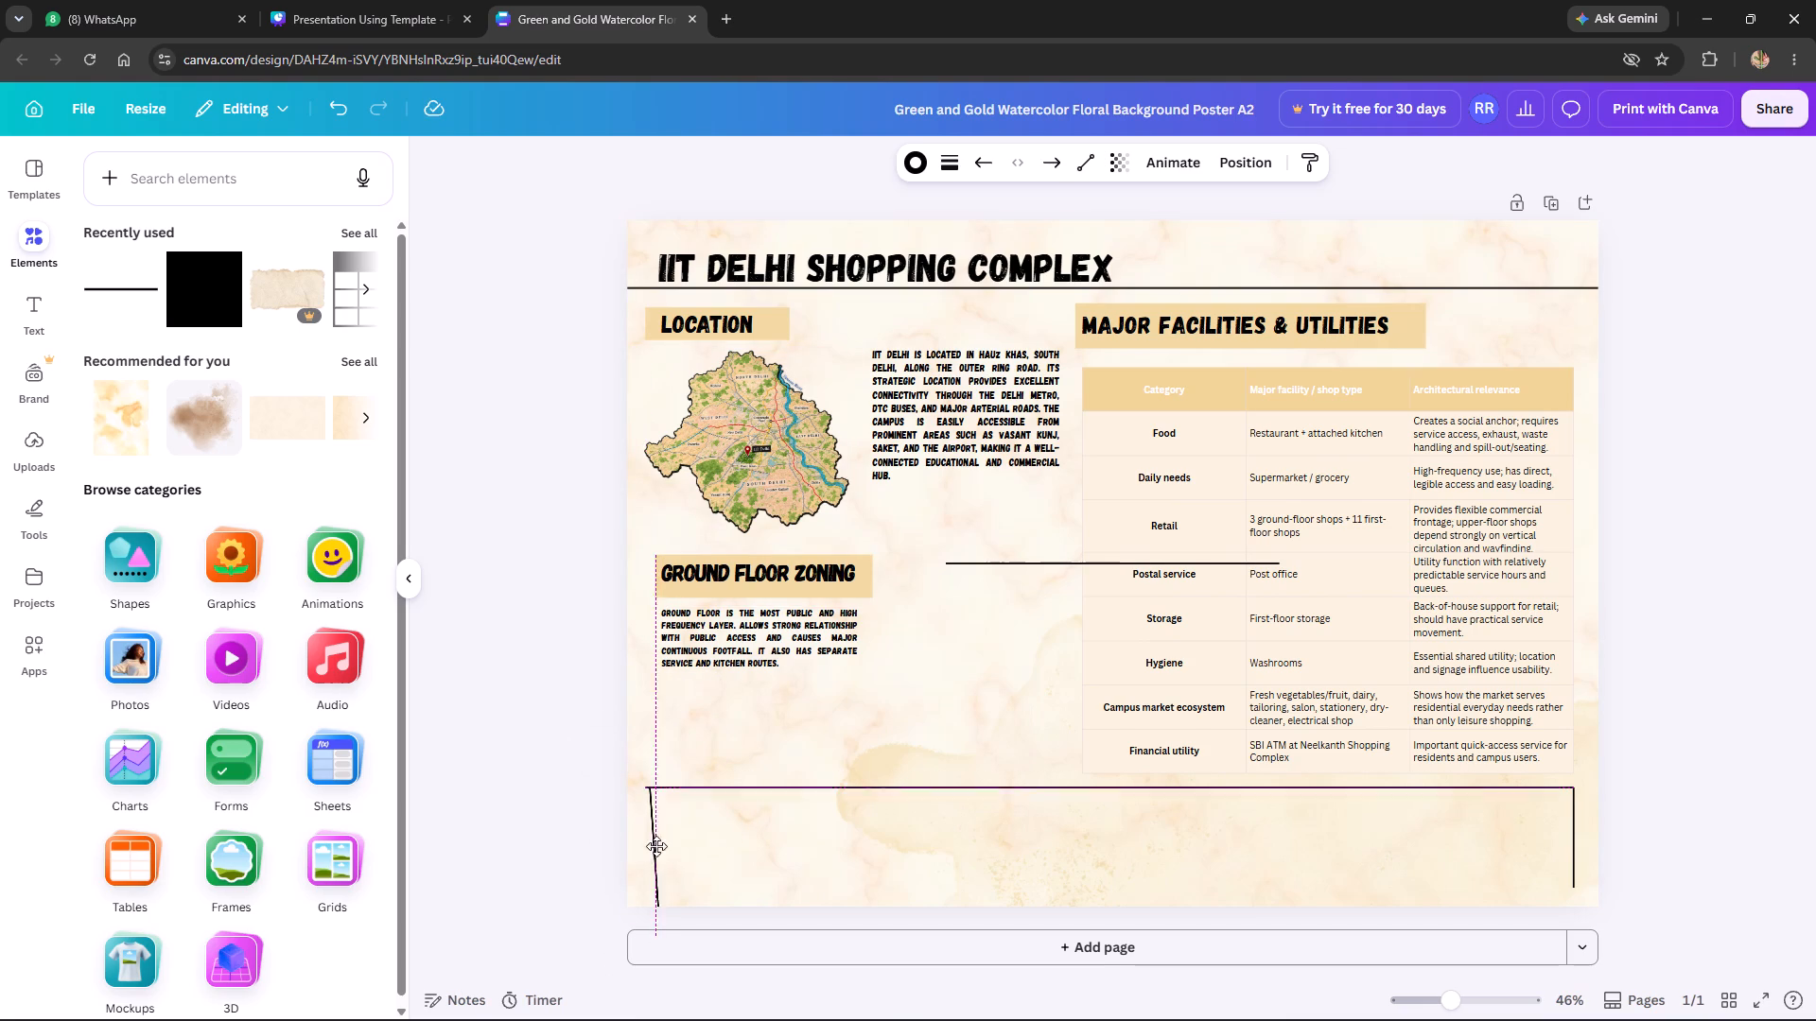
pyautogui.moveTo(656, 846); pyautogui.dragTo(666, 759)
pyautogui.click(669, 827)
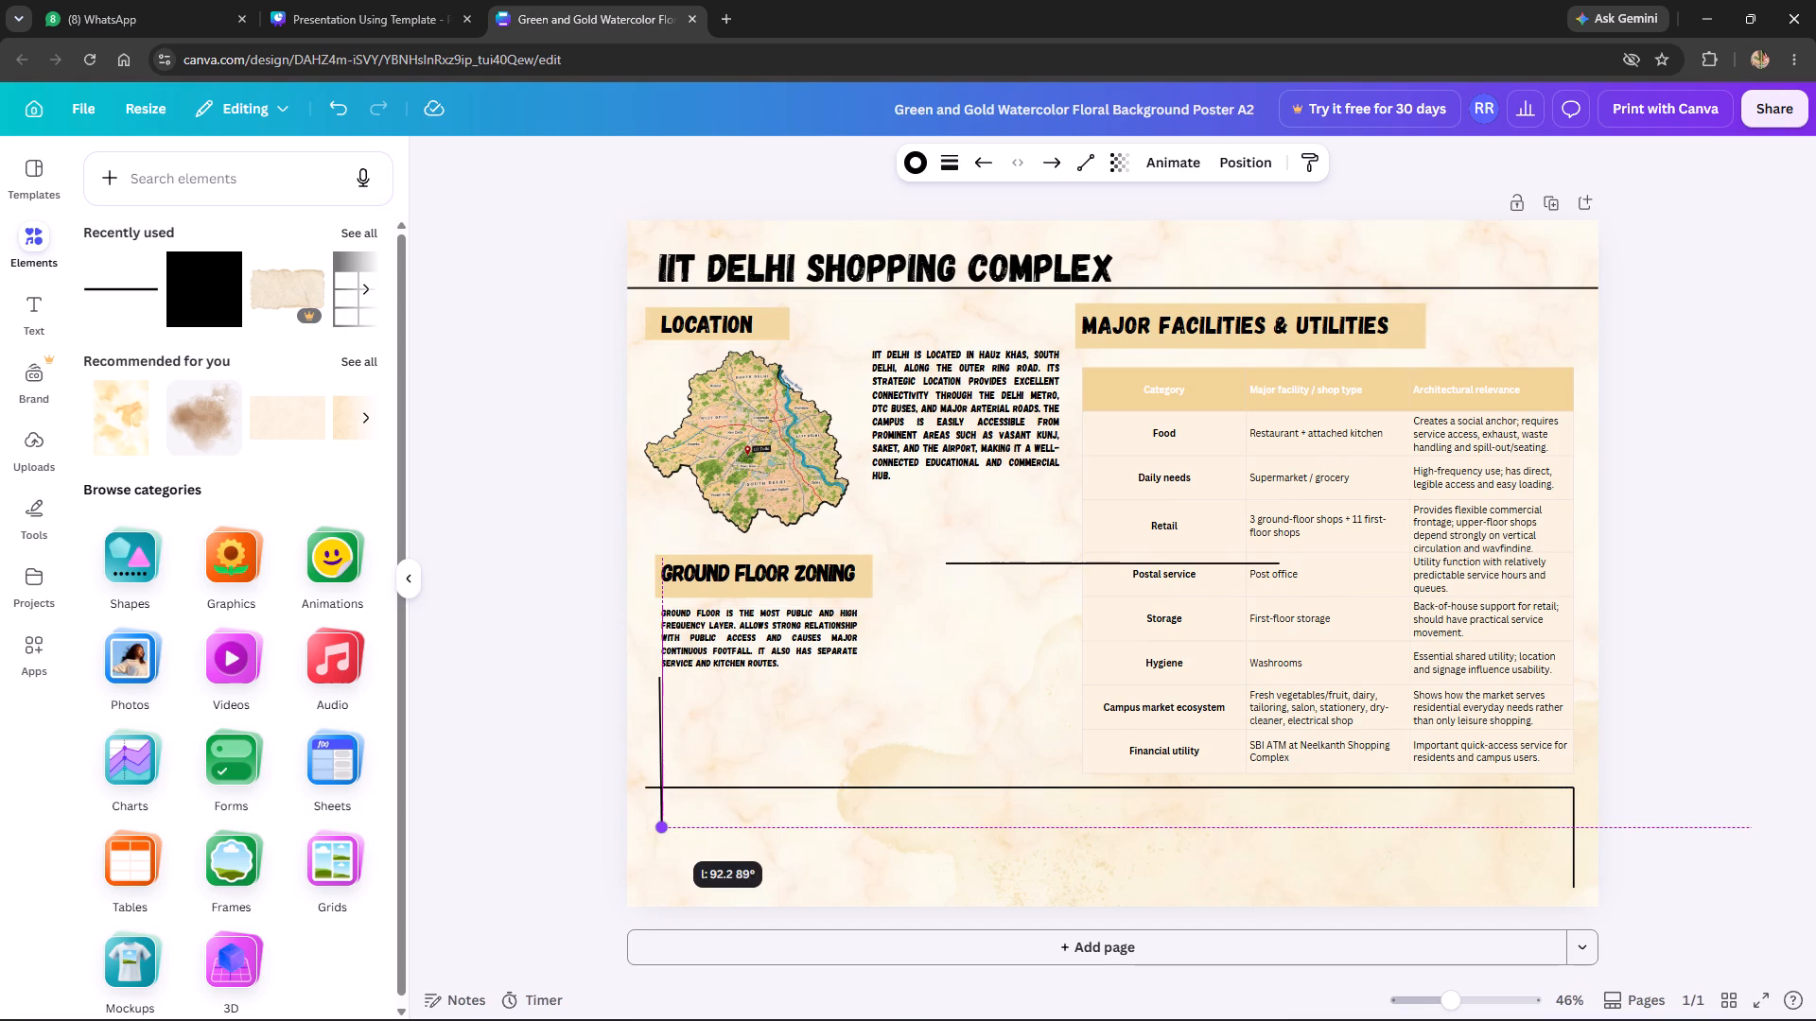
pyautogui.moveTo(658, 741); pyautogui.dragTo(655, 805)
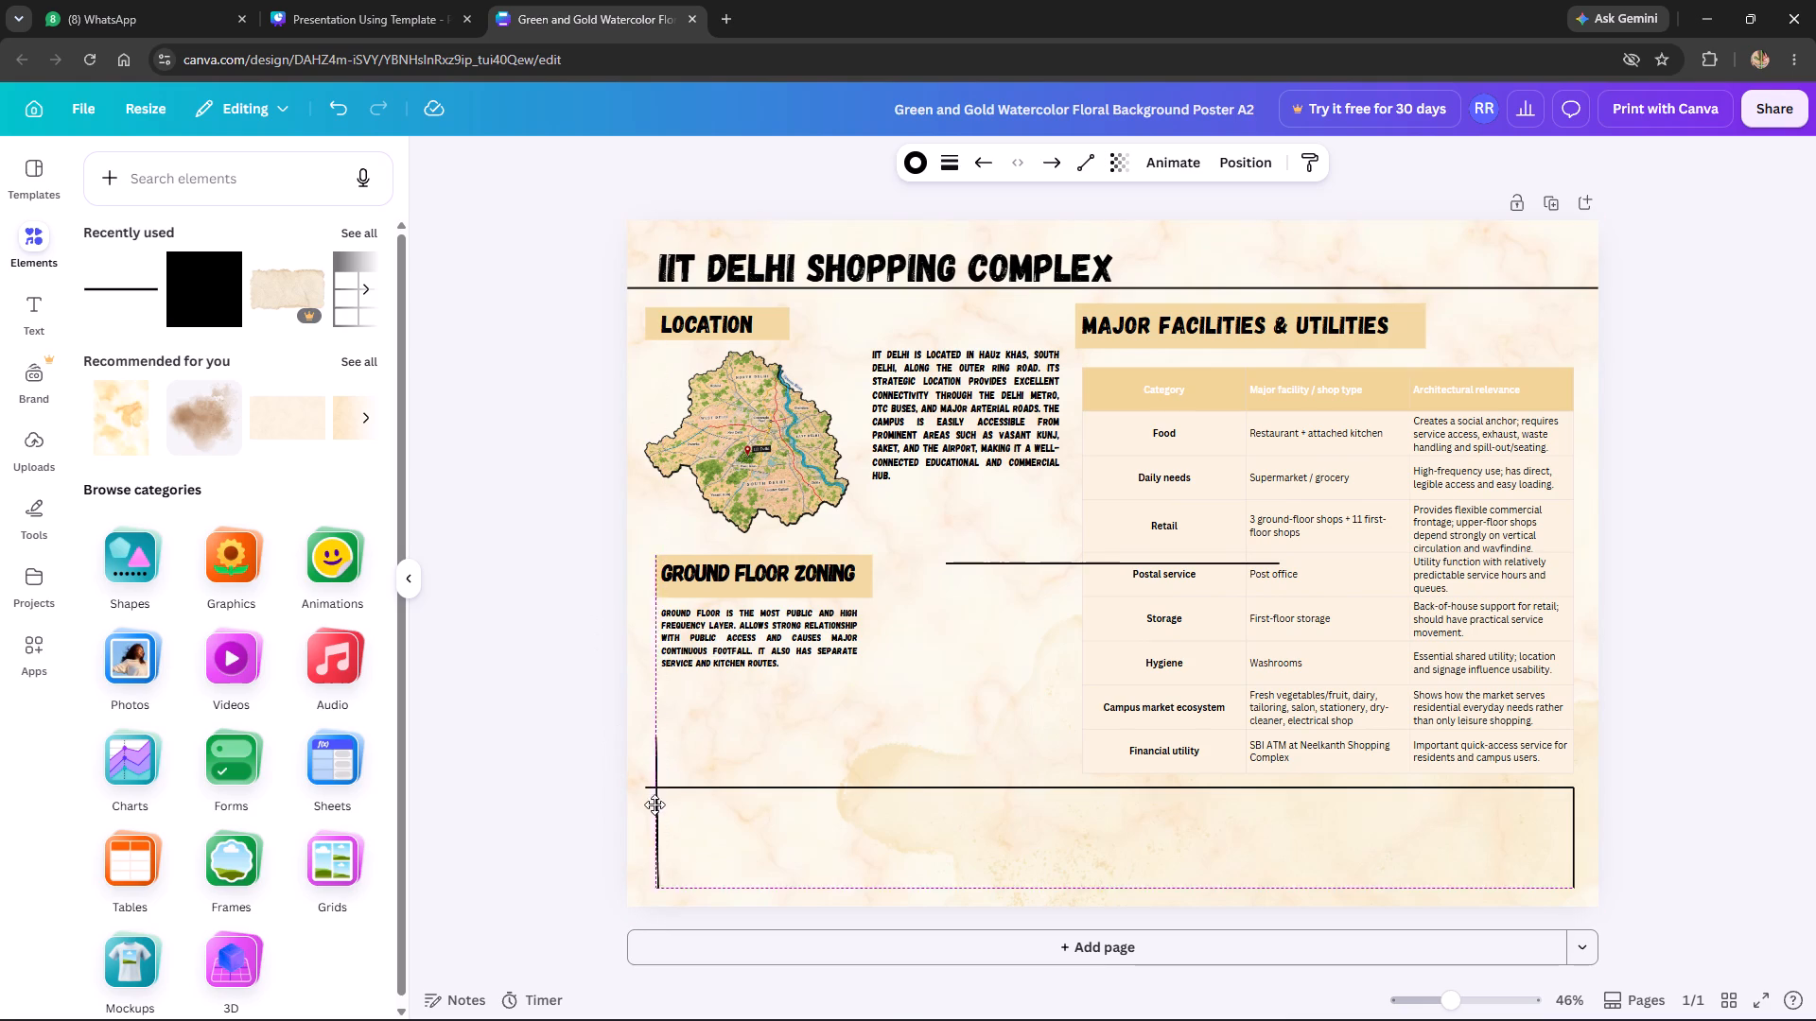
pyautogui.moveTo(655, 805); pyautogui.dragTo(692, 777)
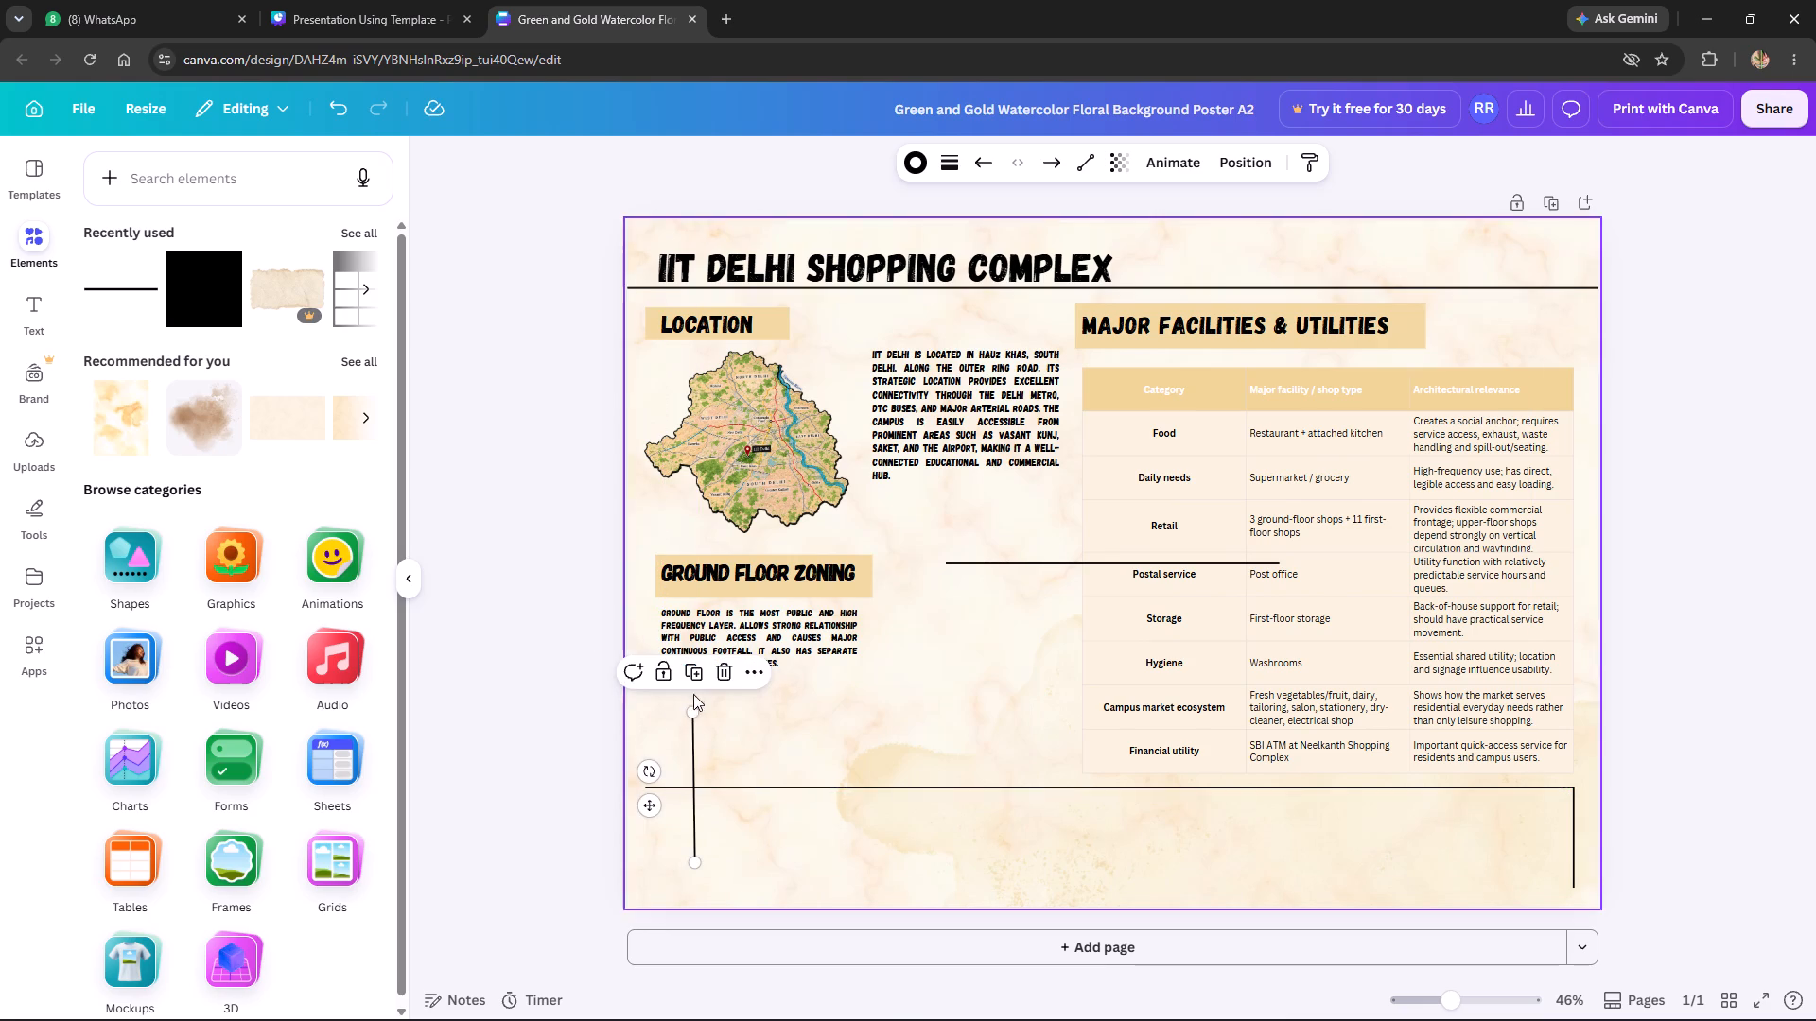
# Replace the slightly tilted left line with a new straight line rotated to vertical.
pyautogui.click(718, 675)
pyautogui.click(135, 294)
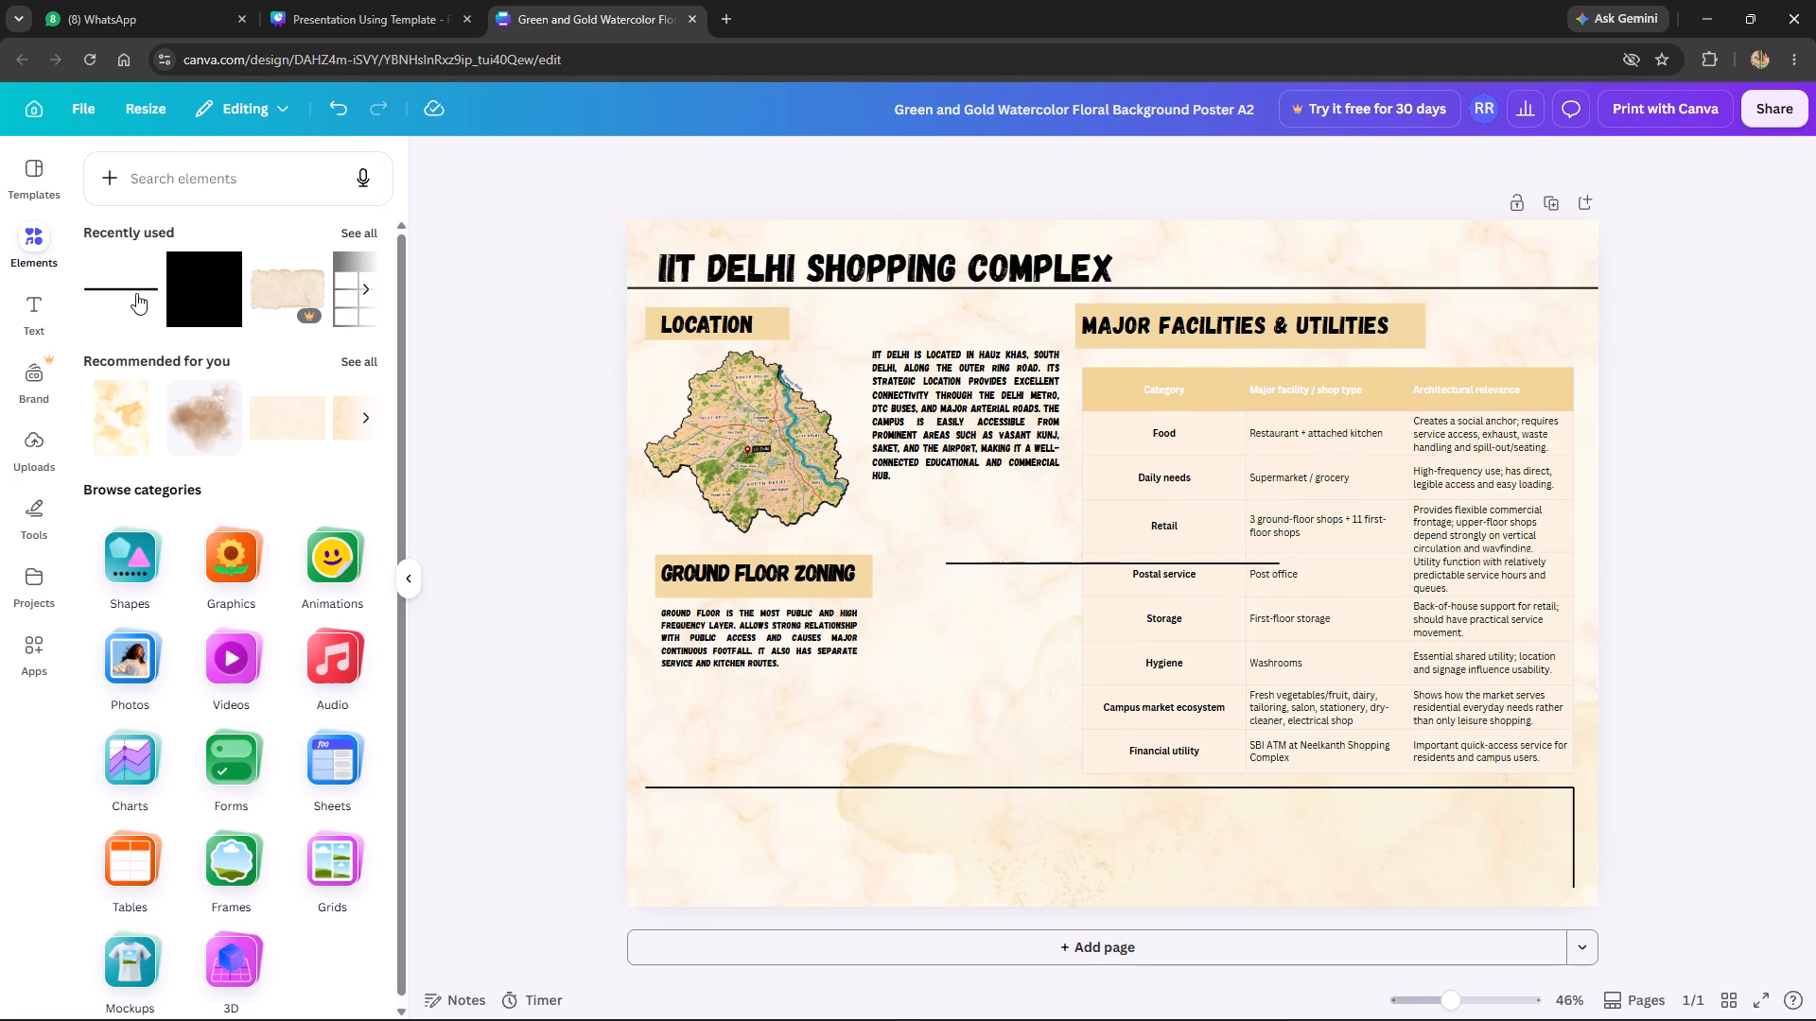
pyautogui.moveTo(985, 566); pyautogui.dragTo(876, 770)
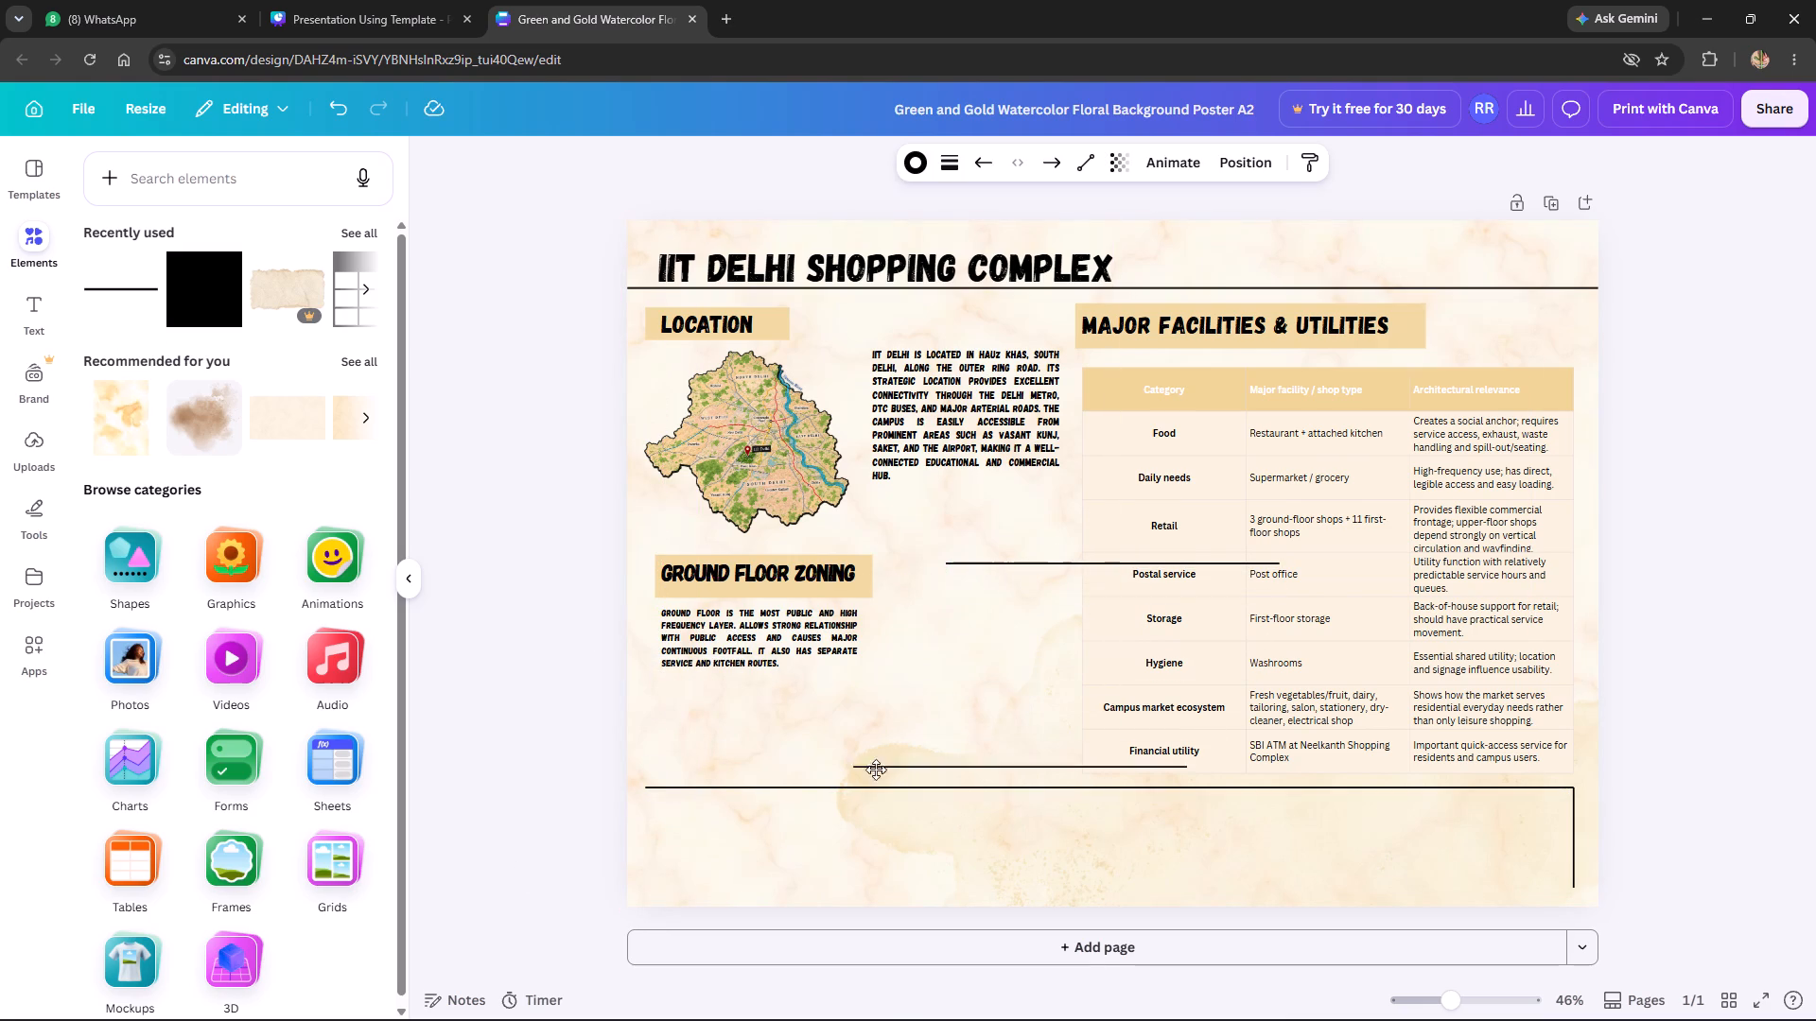
pyautogui.moveTo(876, 770); pyautogui.dragTo(748, 829)
pyautogui.moveTo(899, 876); pyautogui.dragTo(752, 874)
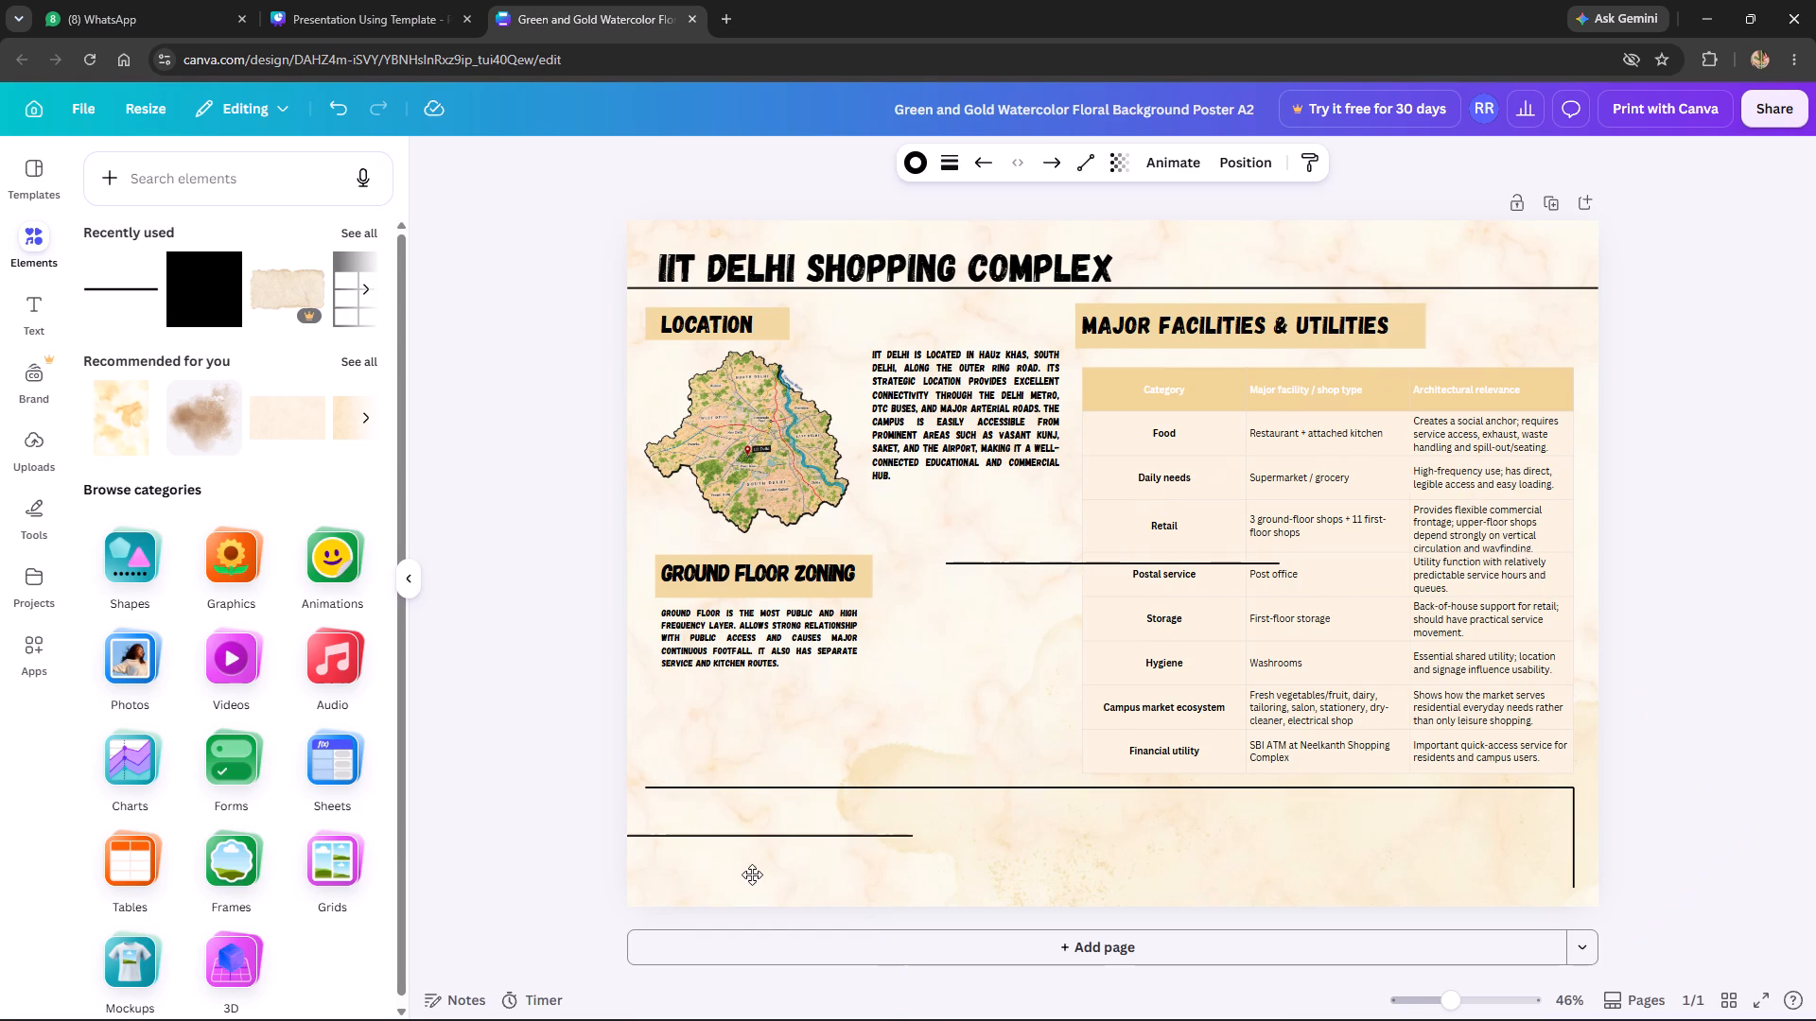
pyautogui.moveTo(752, 874); pyautogui.dragTo(911, 861)
pyautogui.moveTo(878, 867); pyautogui.dragTo(808, 805)
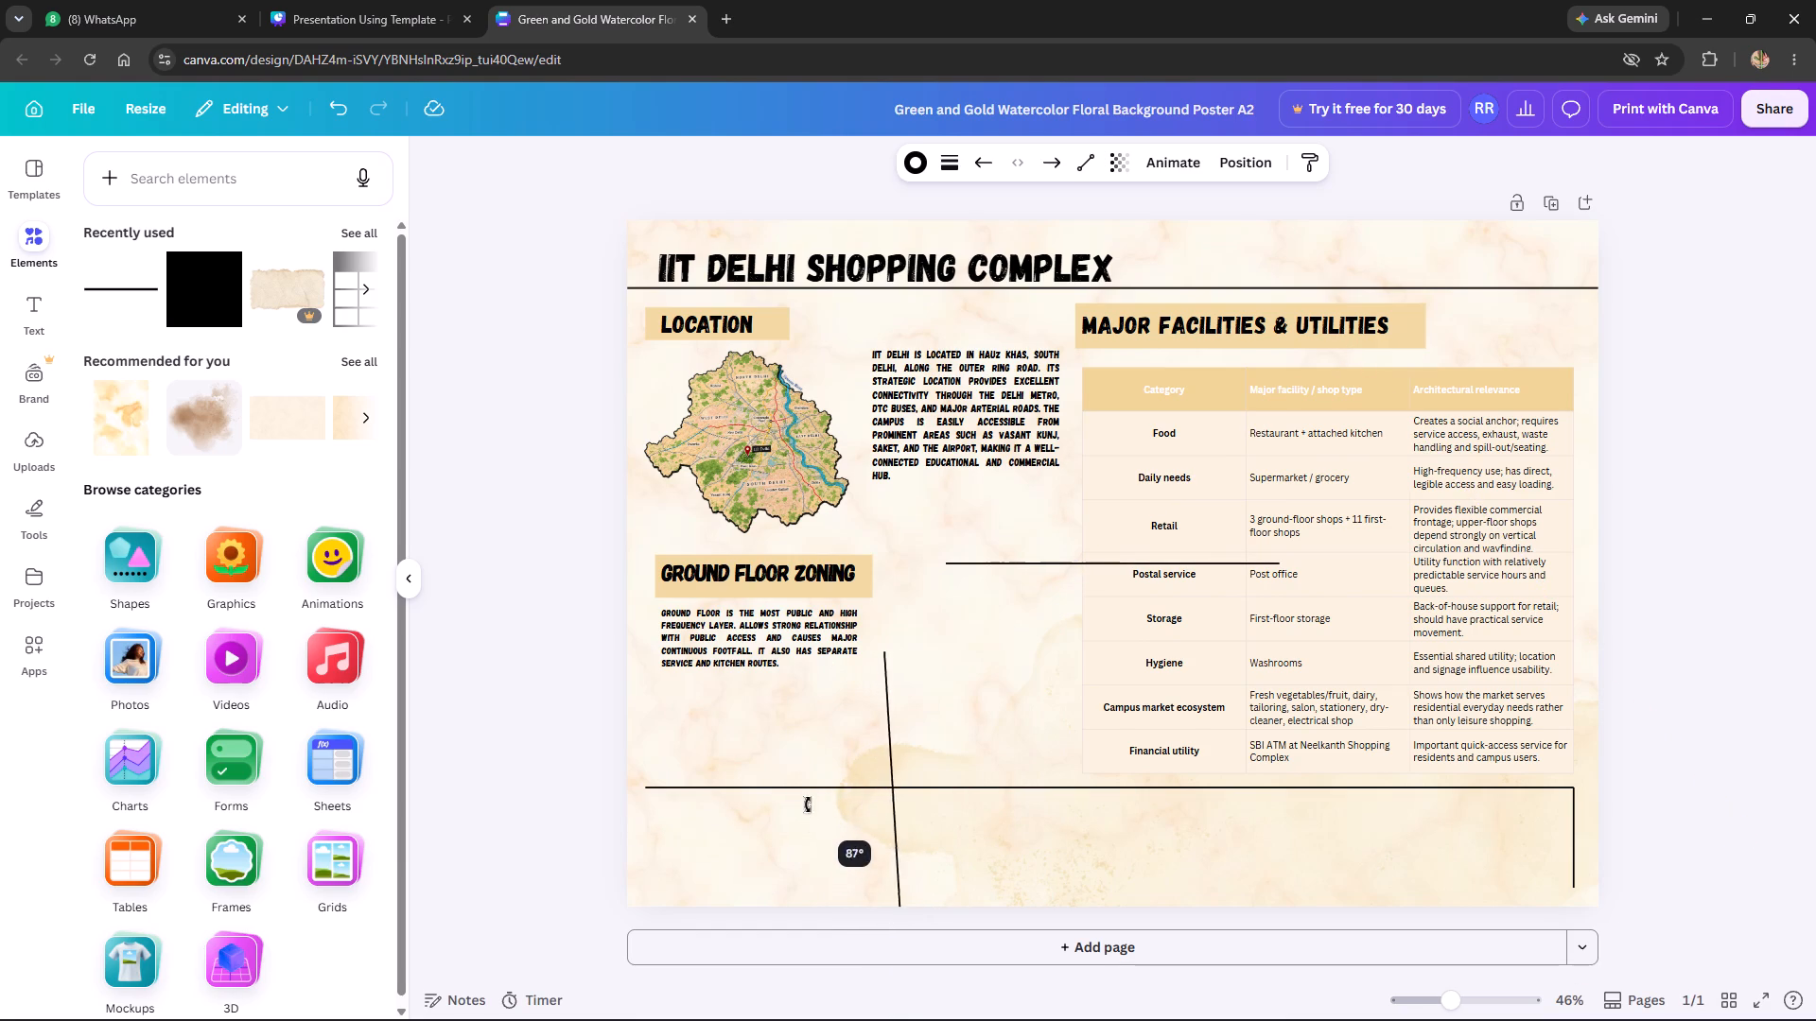
pyautogui.moveTo(808, 805); pyautogui.dragTo(810, 802)
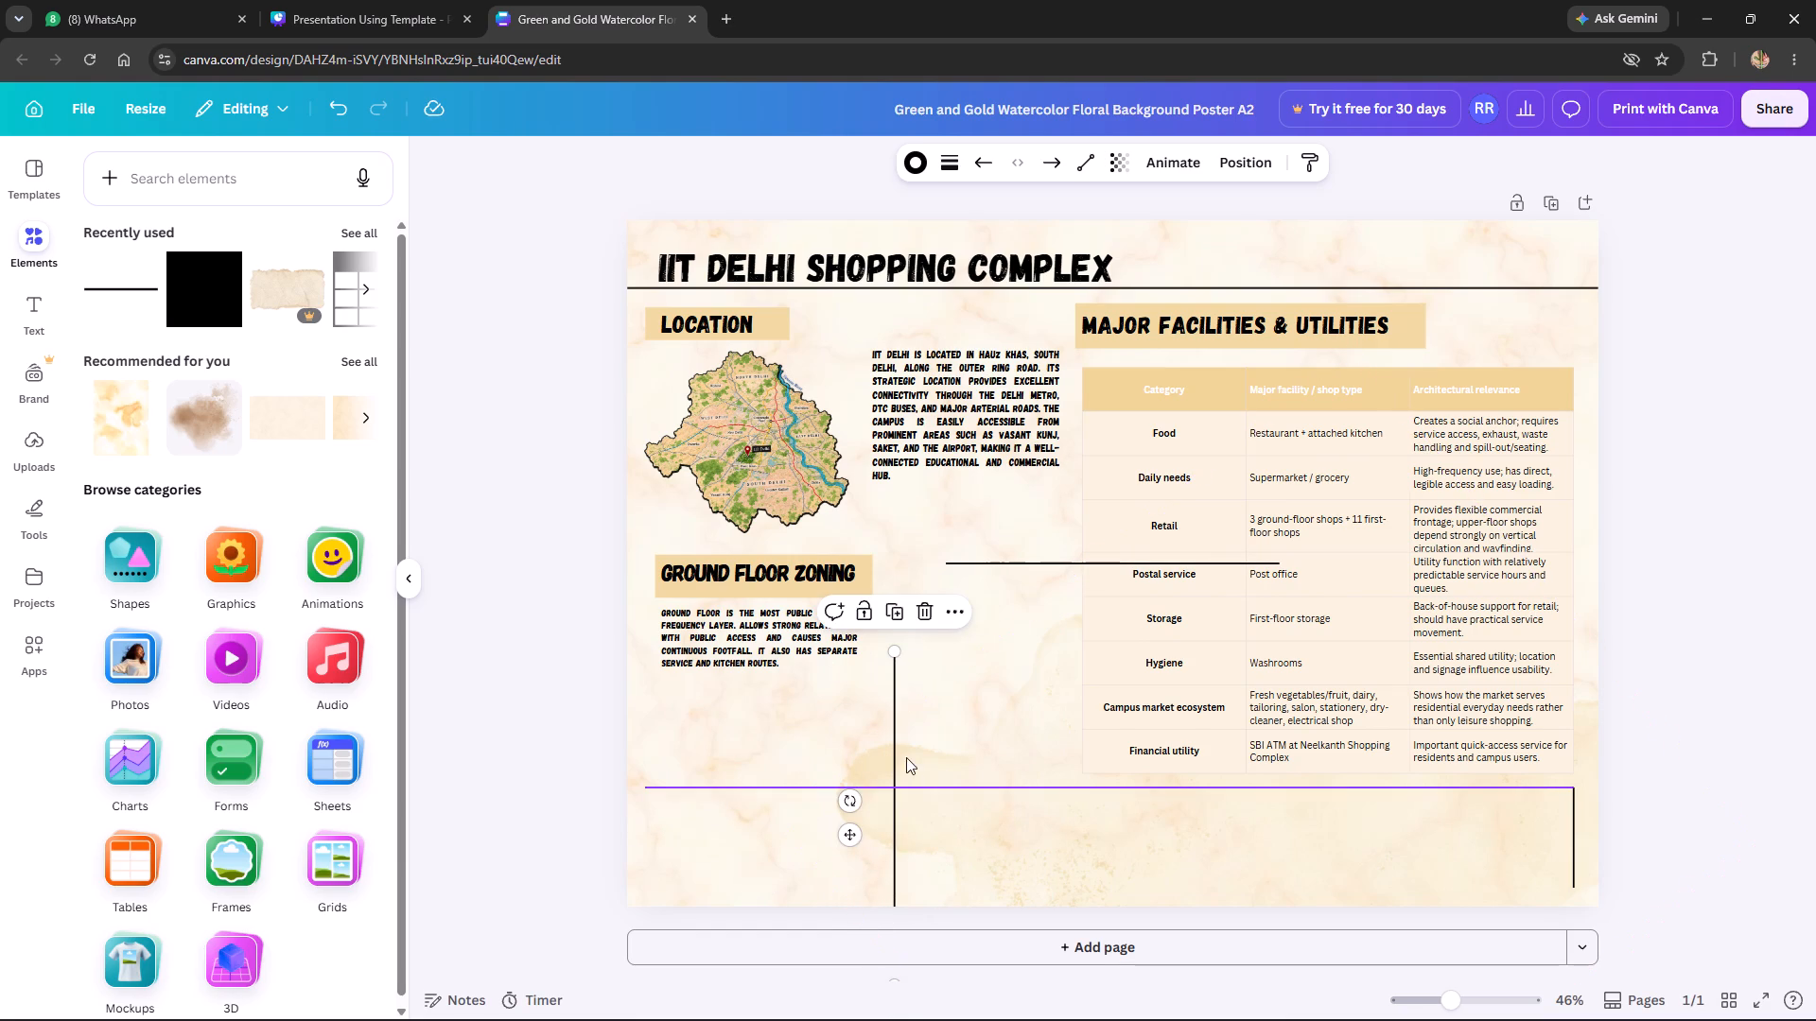
# Move the new vertical line to the horizontal line's left end and shorten it to match the right vertical line.
pyautogui.moveTo(894, 753); pyautogui.dragTo(664, 659)
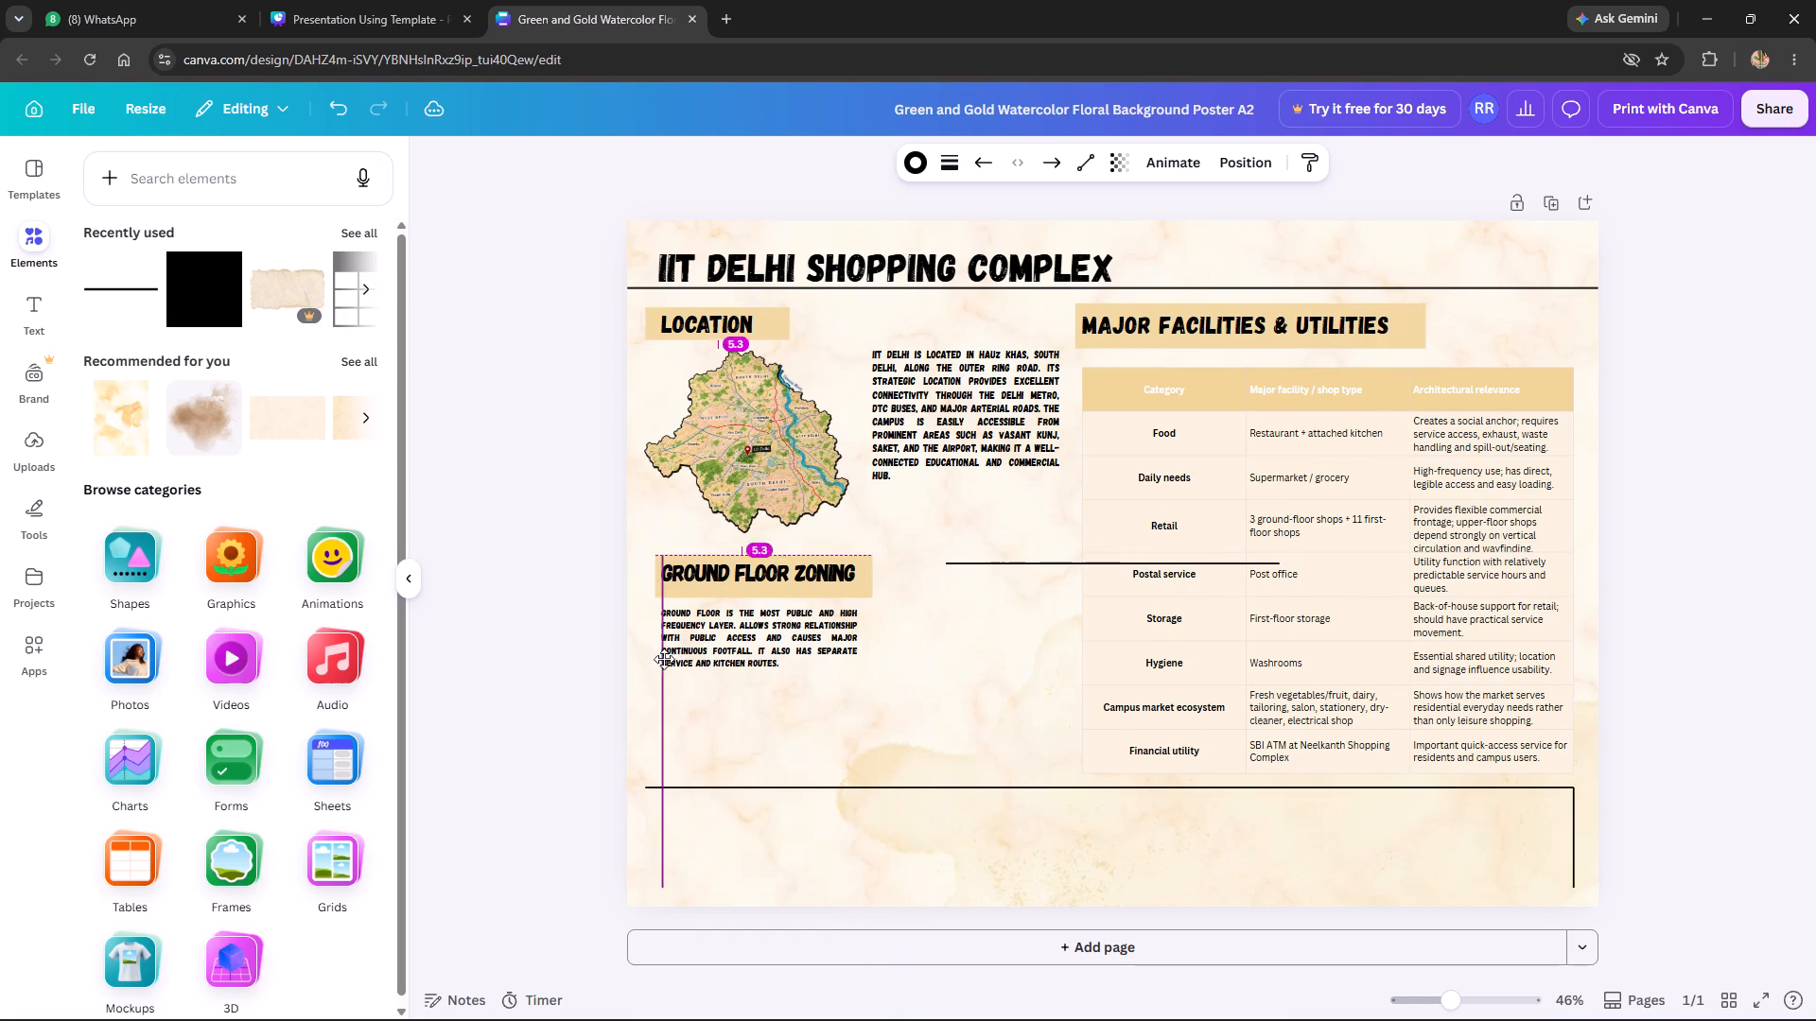
pyautogui.moveTo(664, 659); pyautogui.dragTo(648, 672)
pyautogui.moveTo(645, 572); pyautogui.dragTo(639, 759)
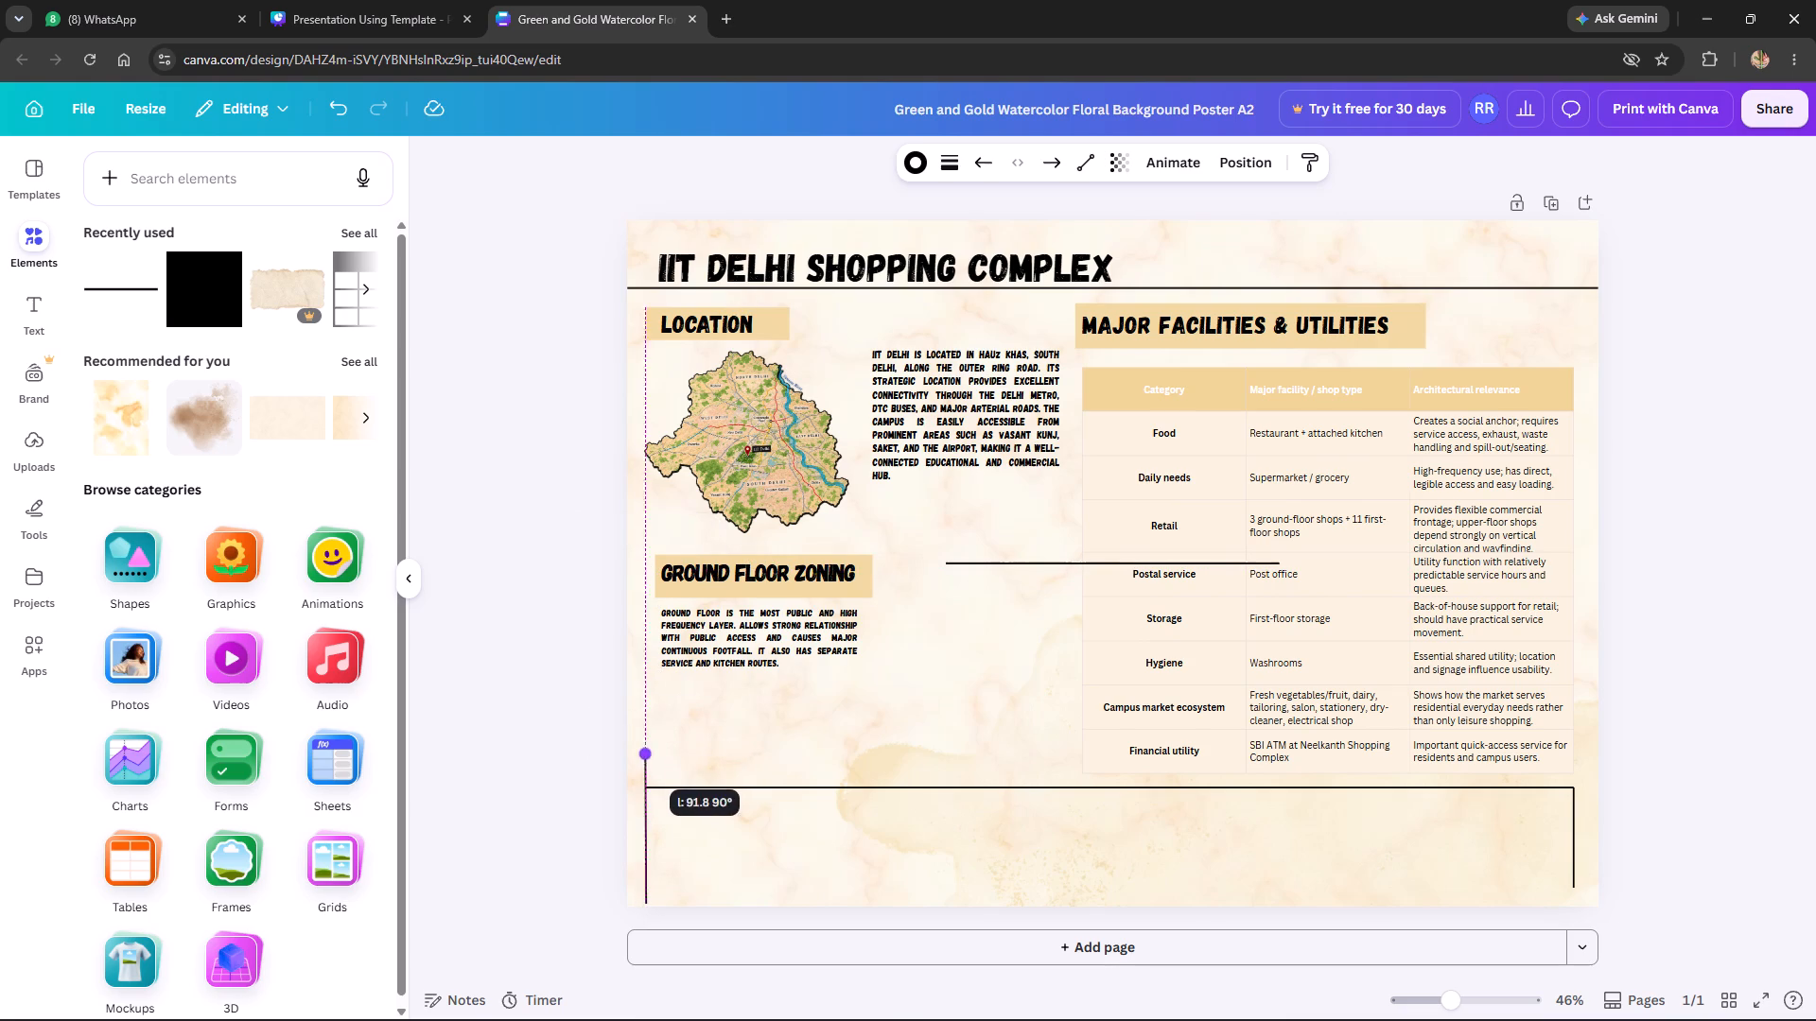
pyautogui.moveTo(639, 759); pyautogui.dragTo(644, 784)
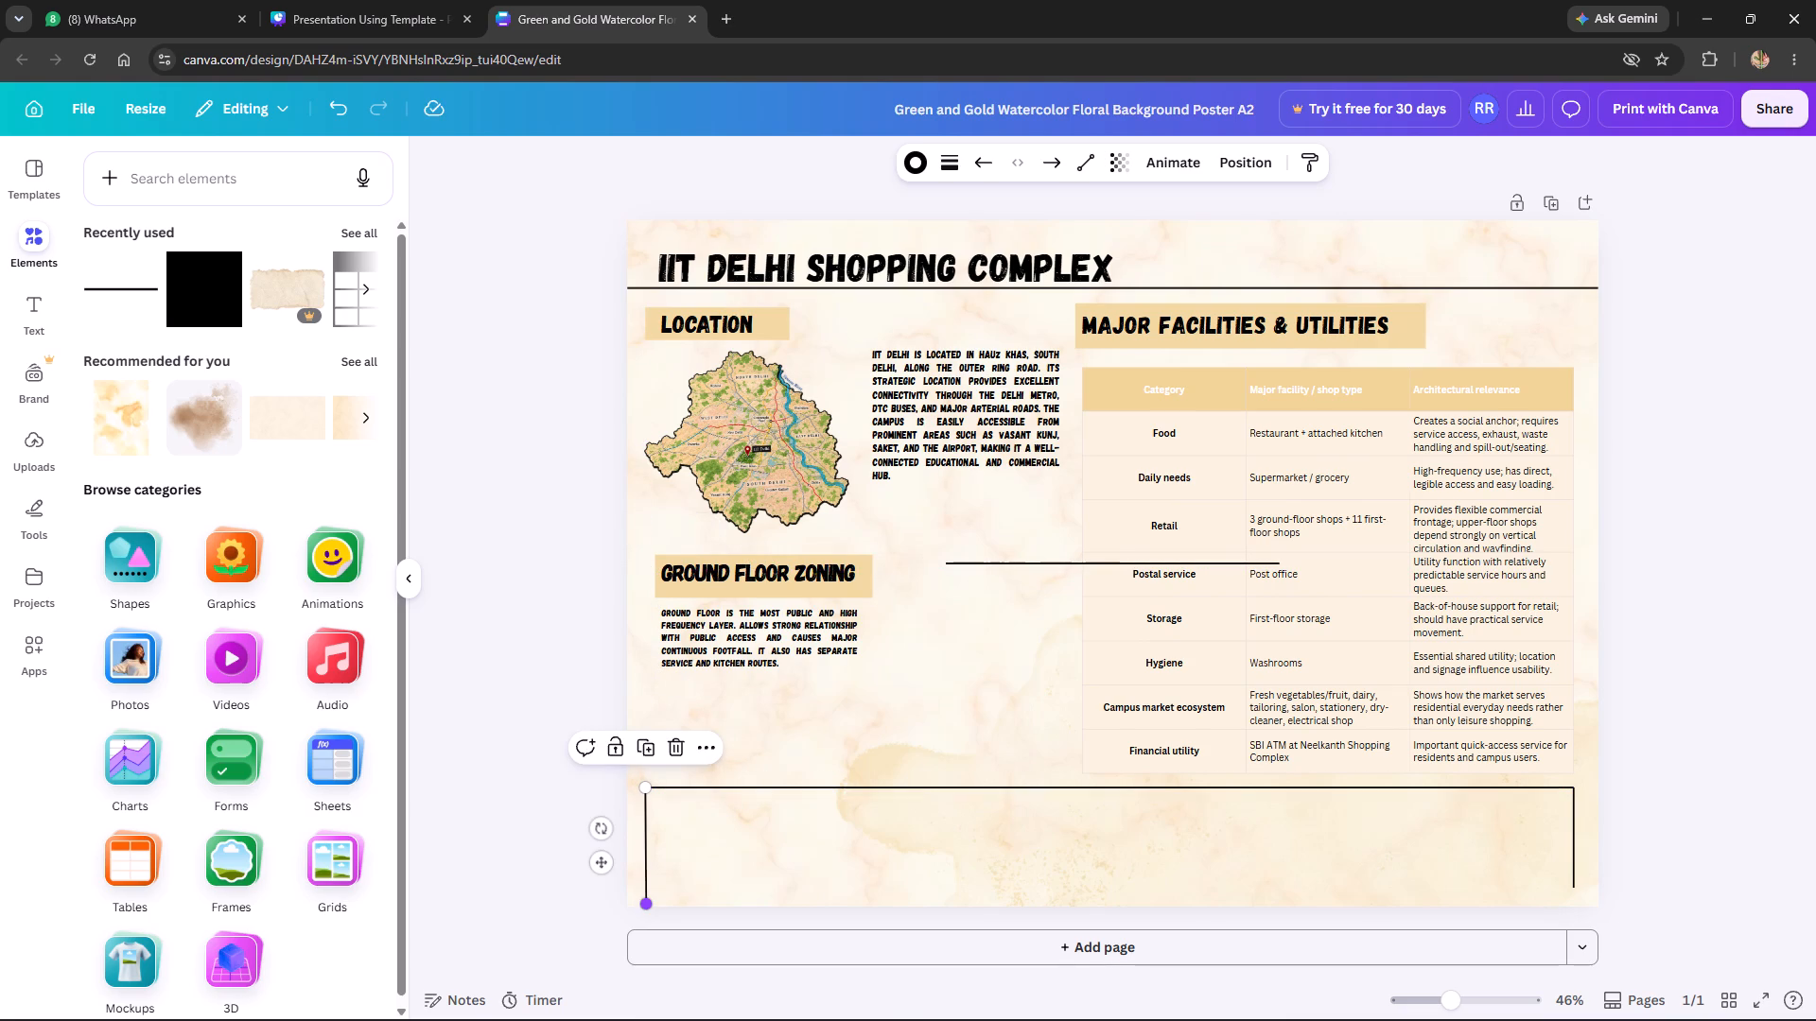
pyautogui.moveTo(646, 901); pyautogui.dragTo(644, 890)
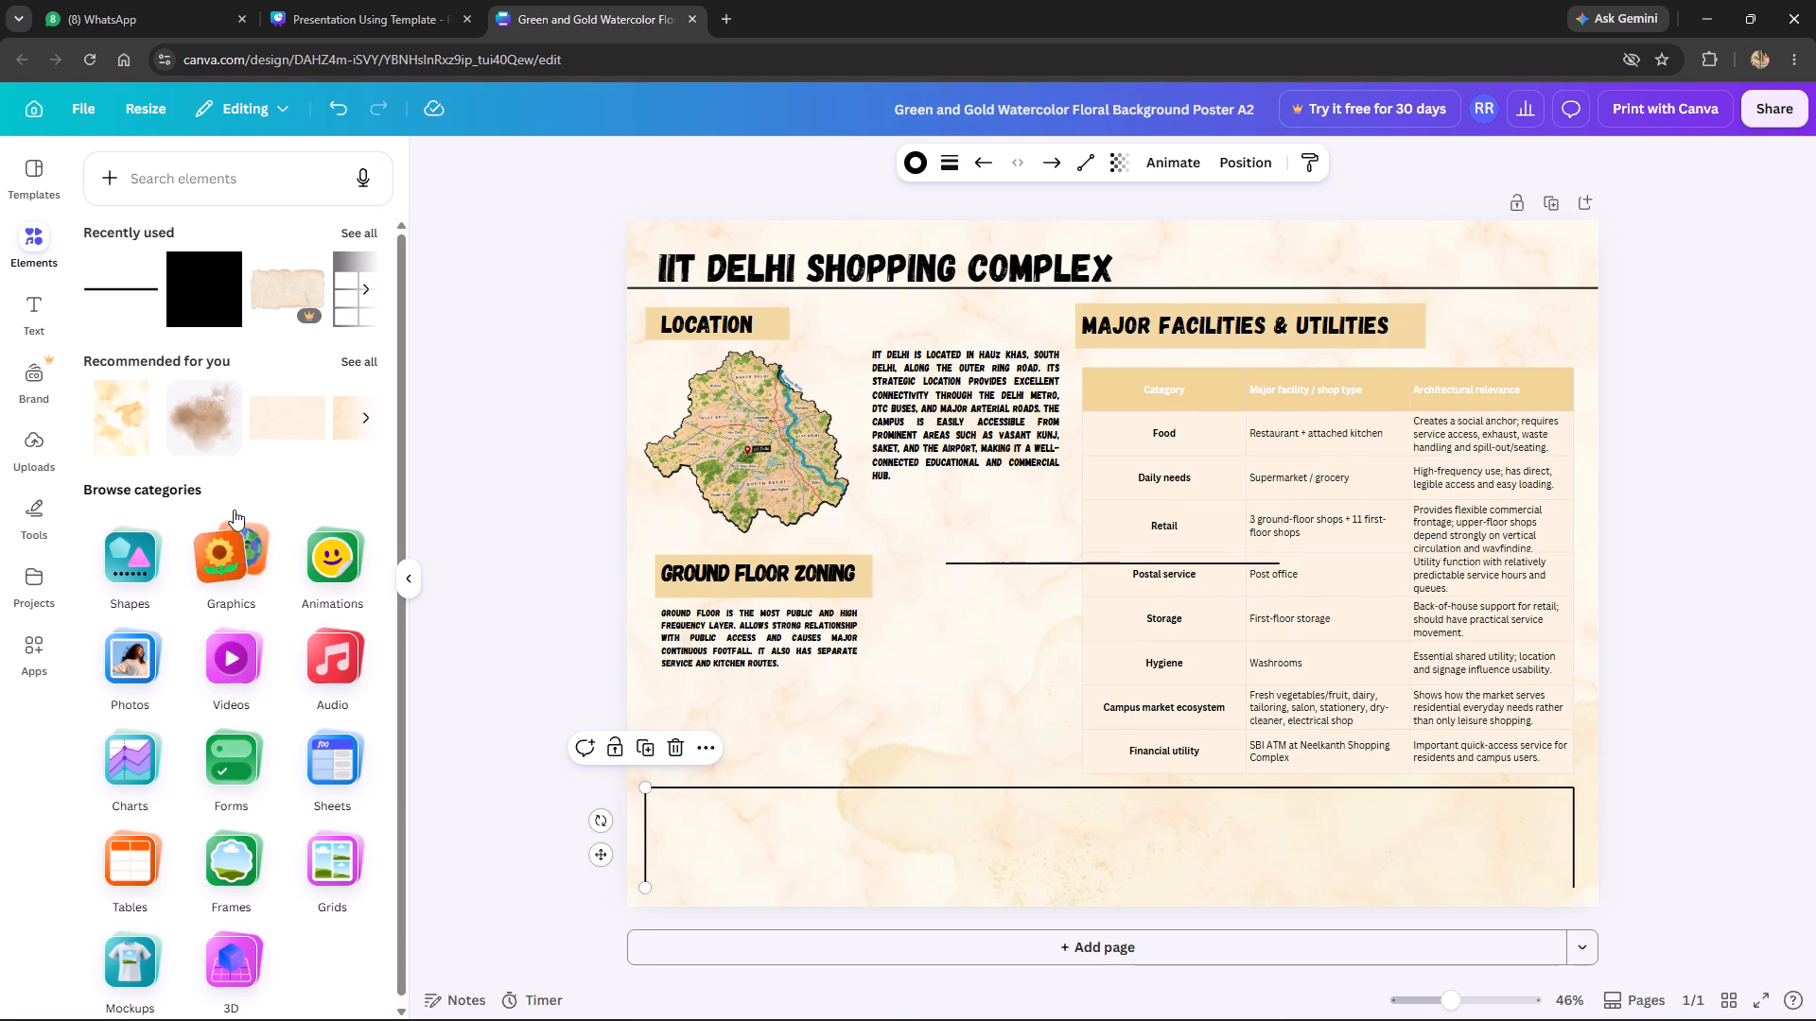
# Move the spare horizontal line from the table to the frame's bottom and extend it to the right vertical line, closing the rectangle.
pyautogui.click(107, 293)
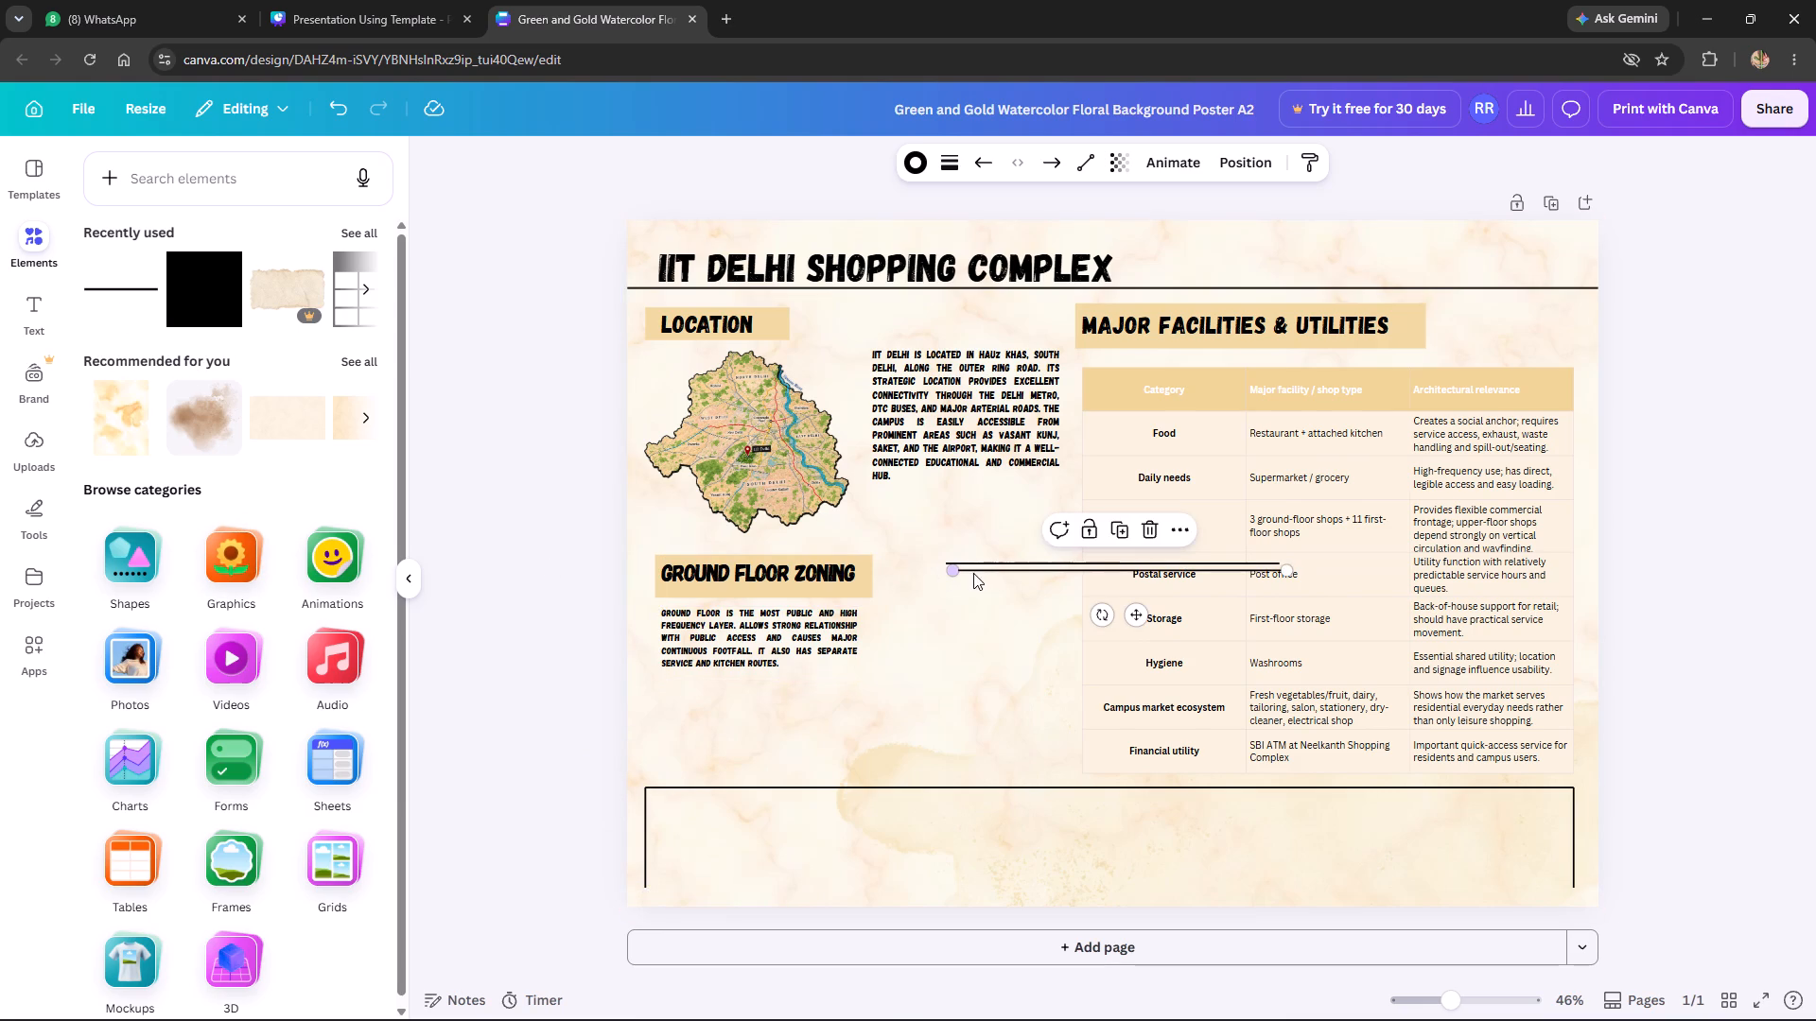
pyautogui.click(1145, 528)
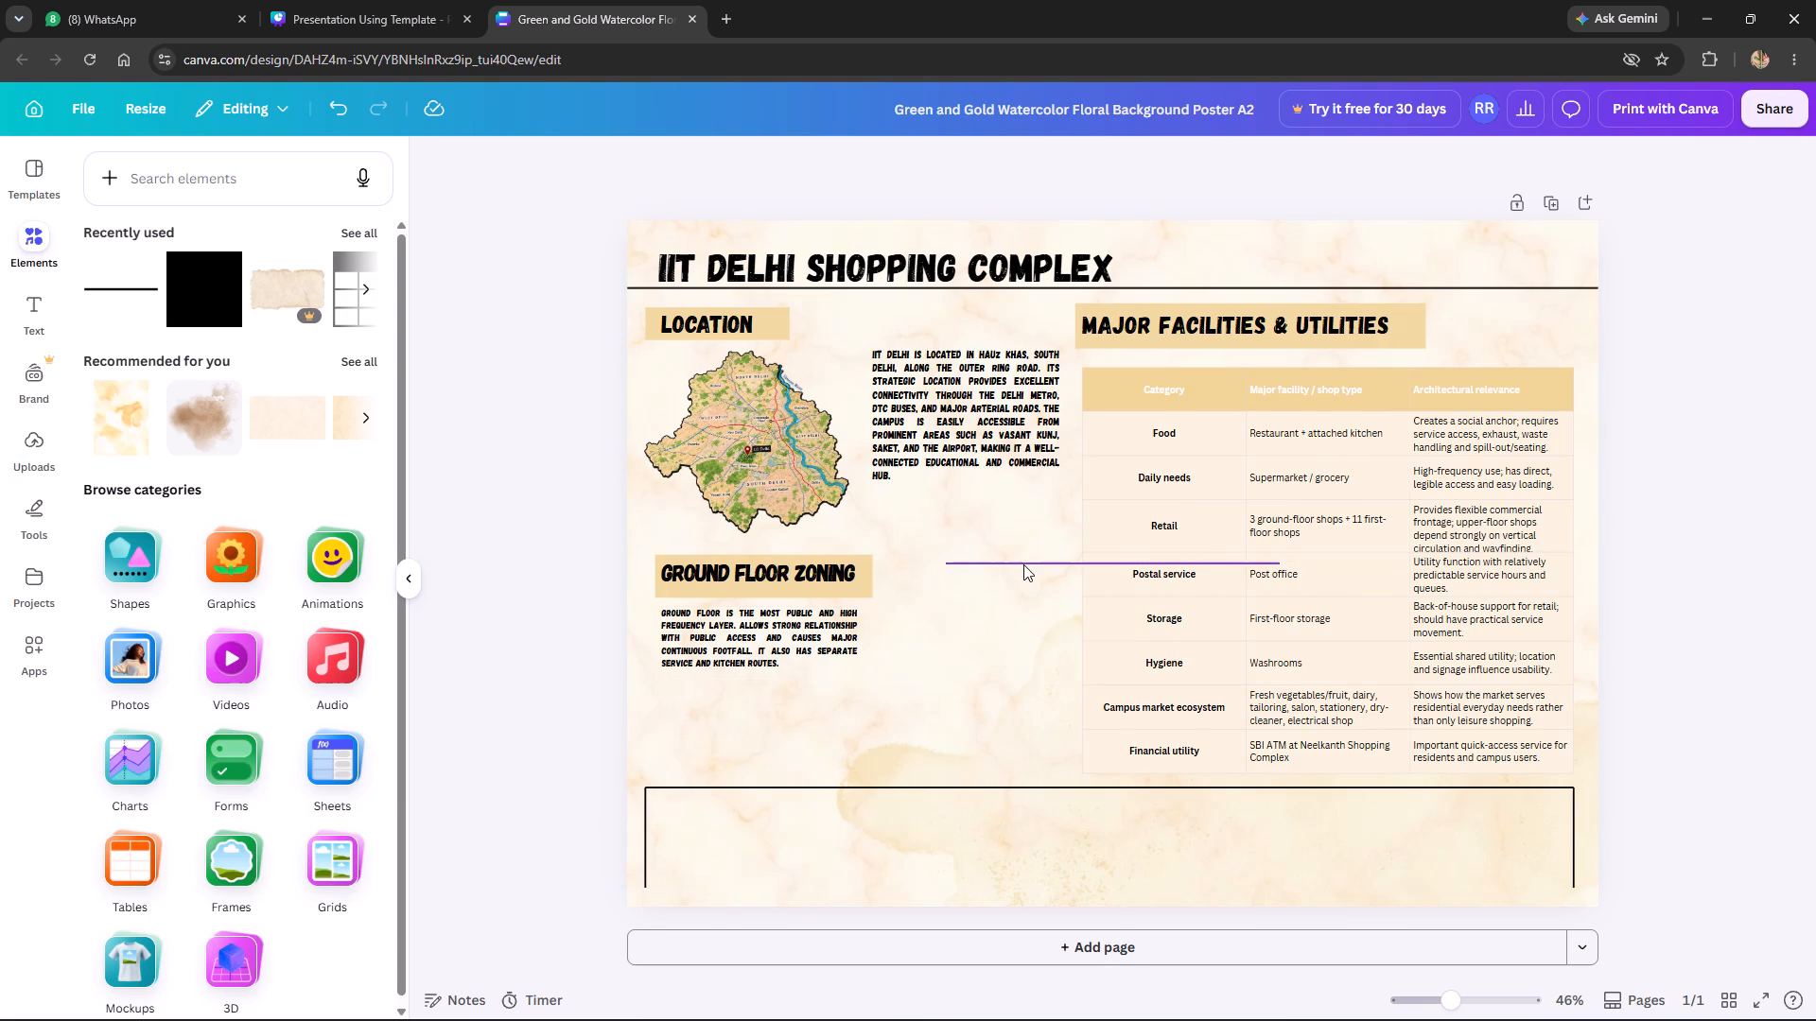
pyautogui.moveTo(1023, 563); pyautogui.dragTo(725, 886)
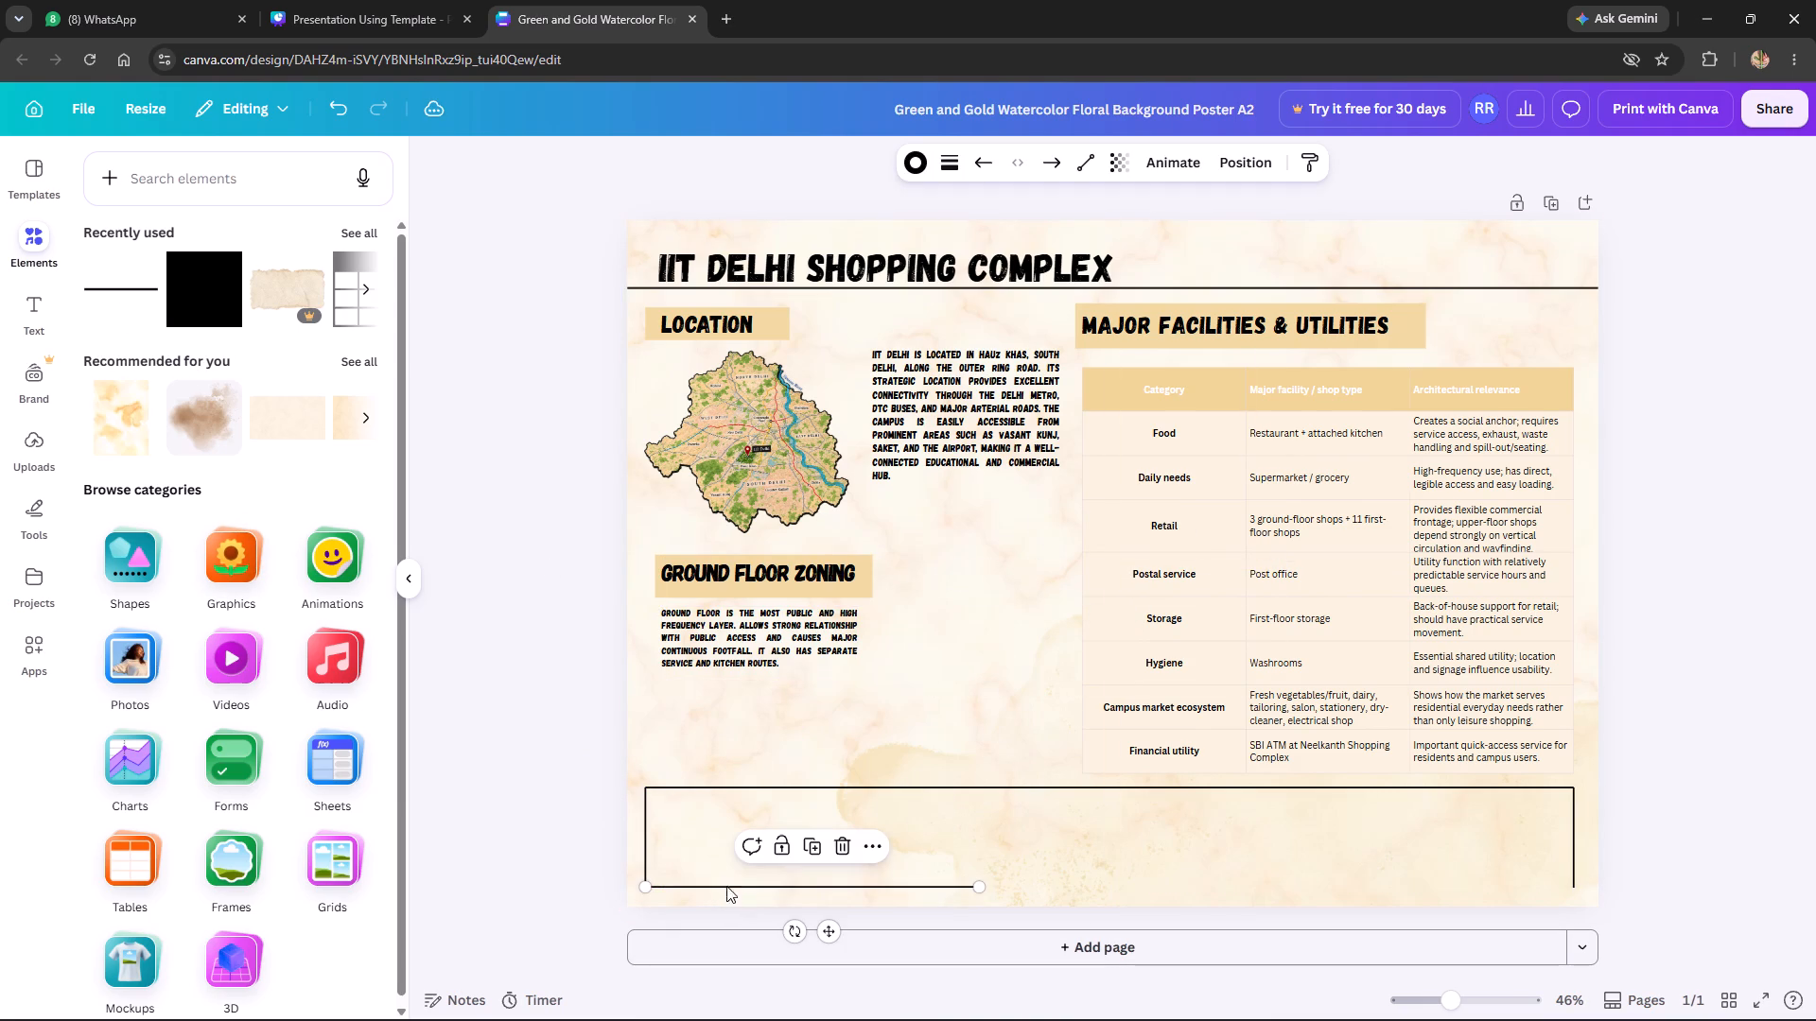
pyautogui.moveTo(979, 888); pyautogui.dragTo(1477, 878)
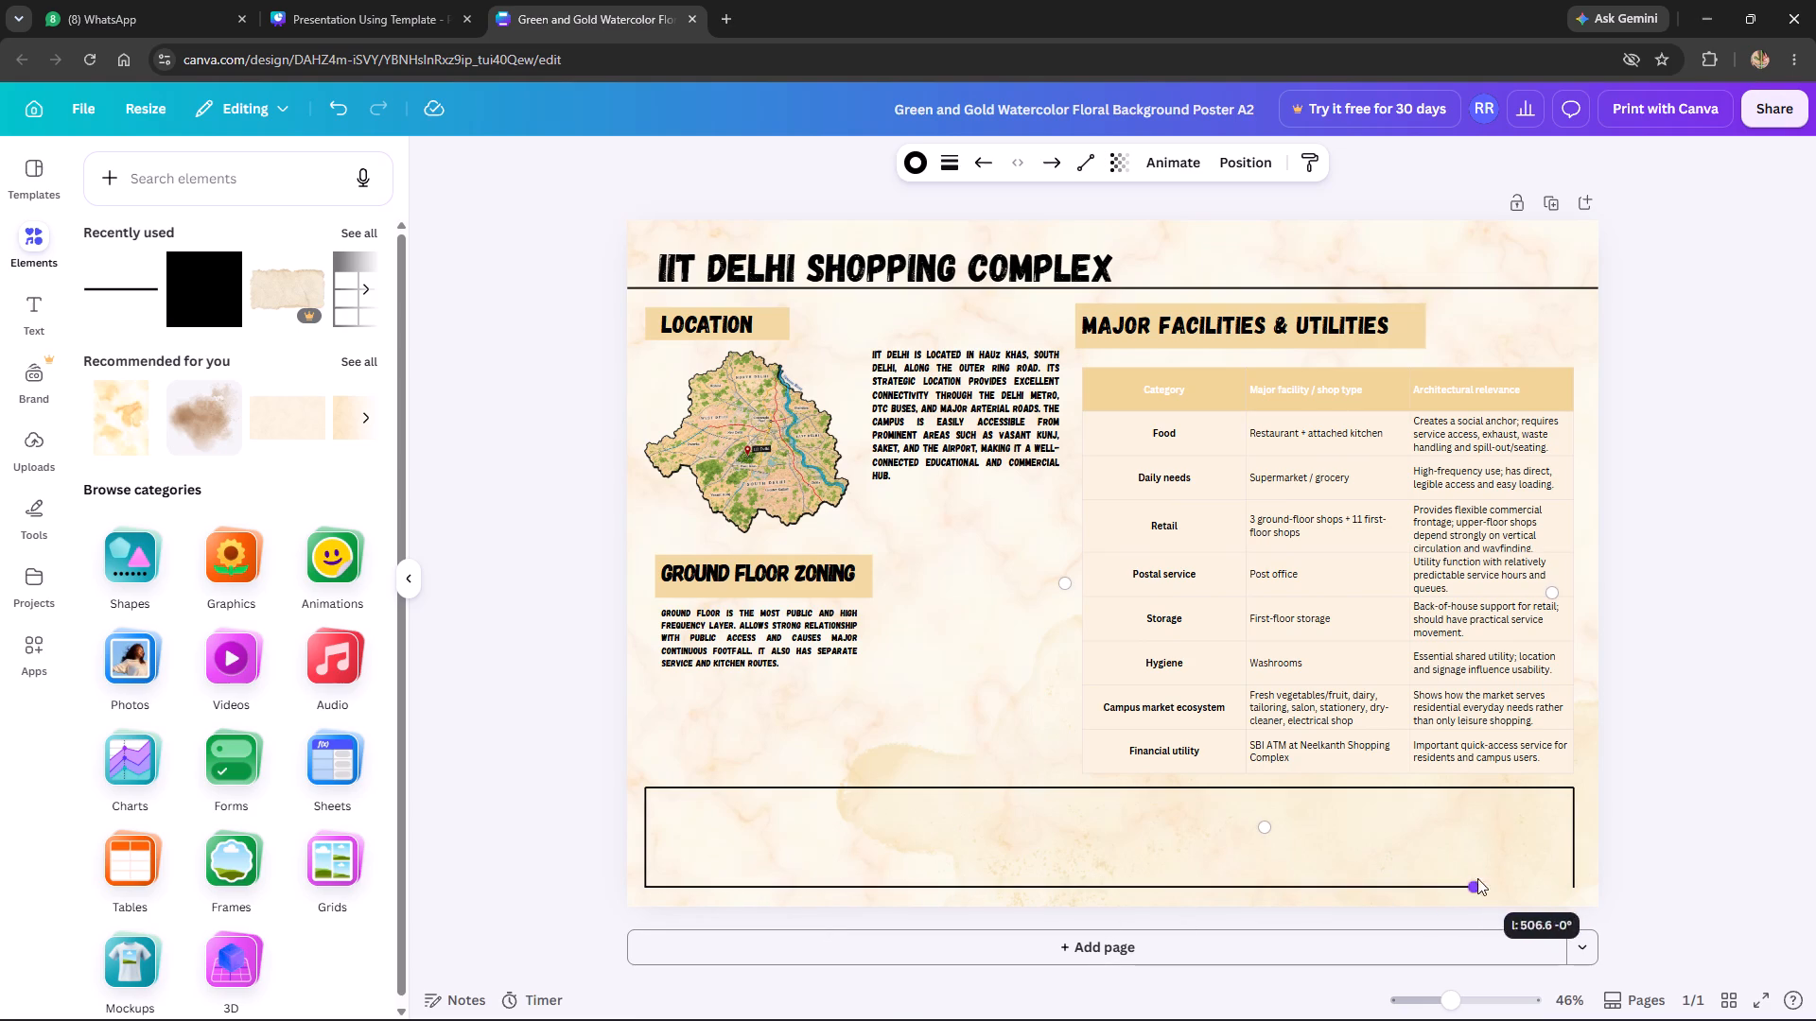
pyautogui.moveTo(1477, 878); pyautogui.dragTo(1574, 888)
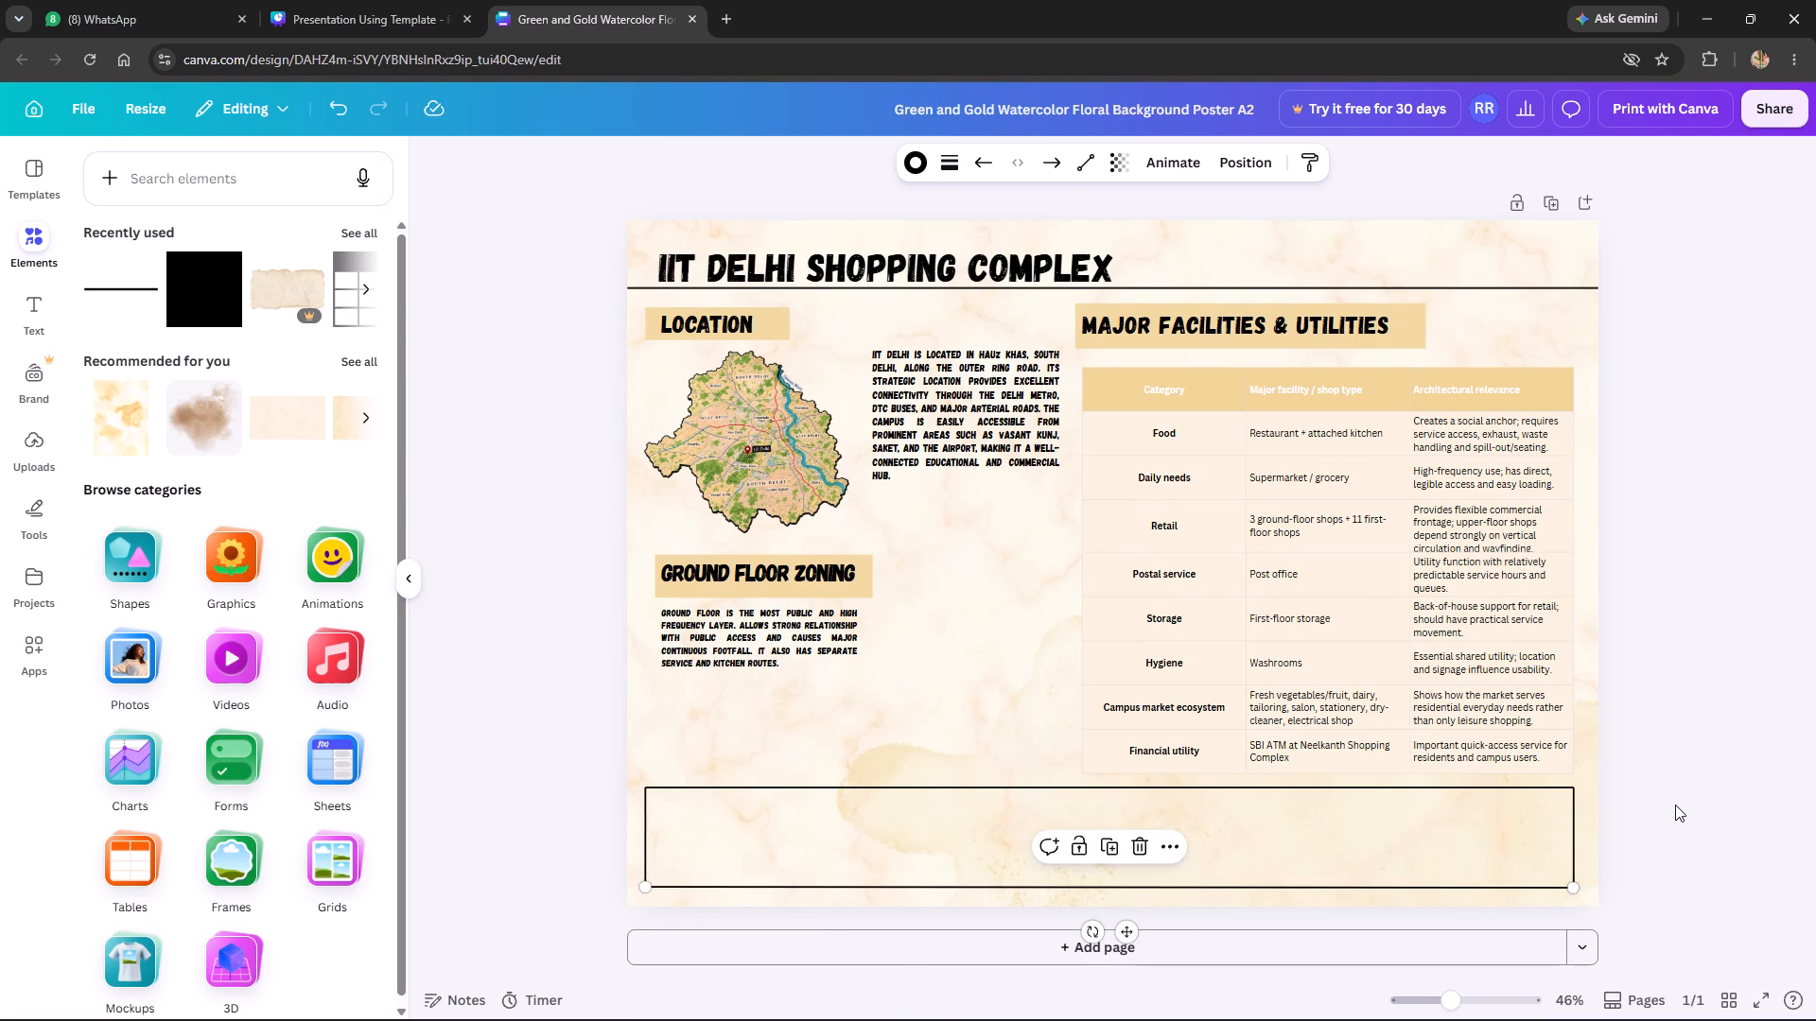
pyautogui.click(1675, 800)
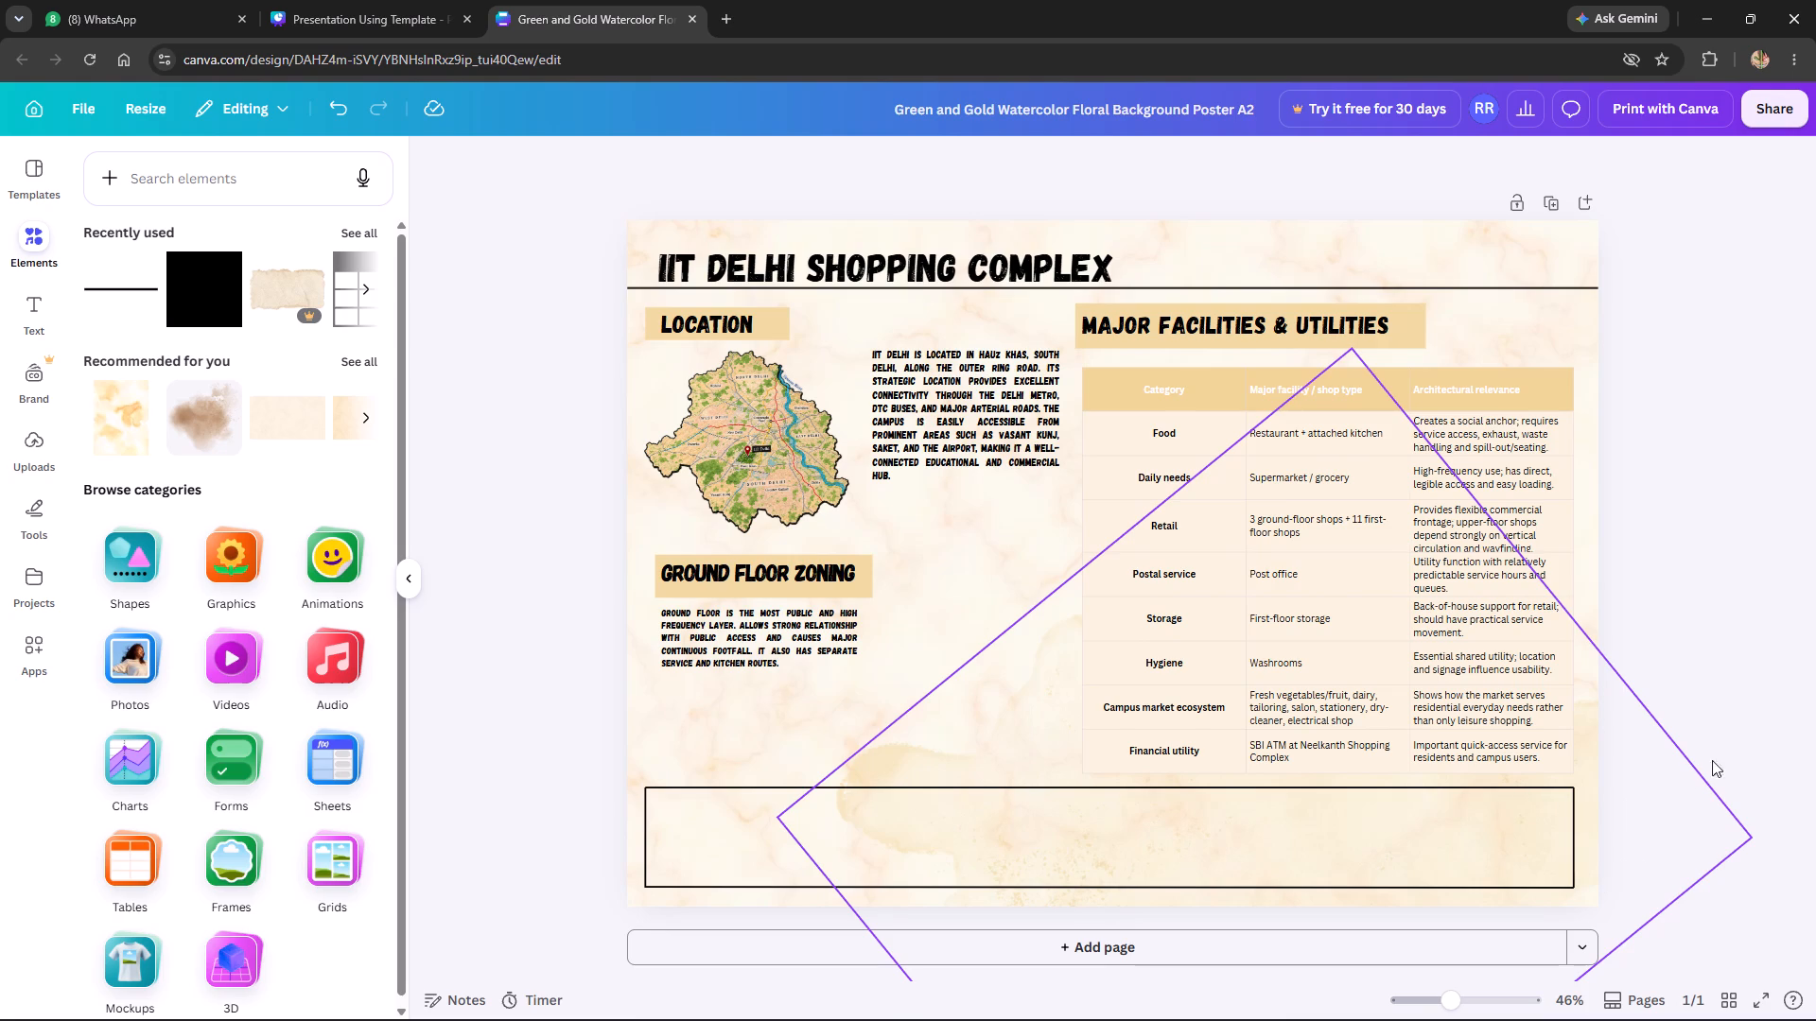
pyautogui.click(1726, 719)
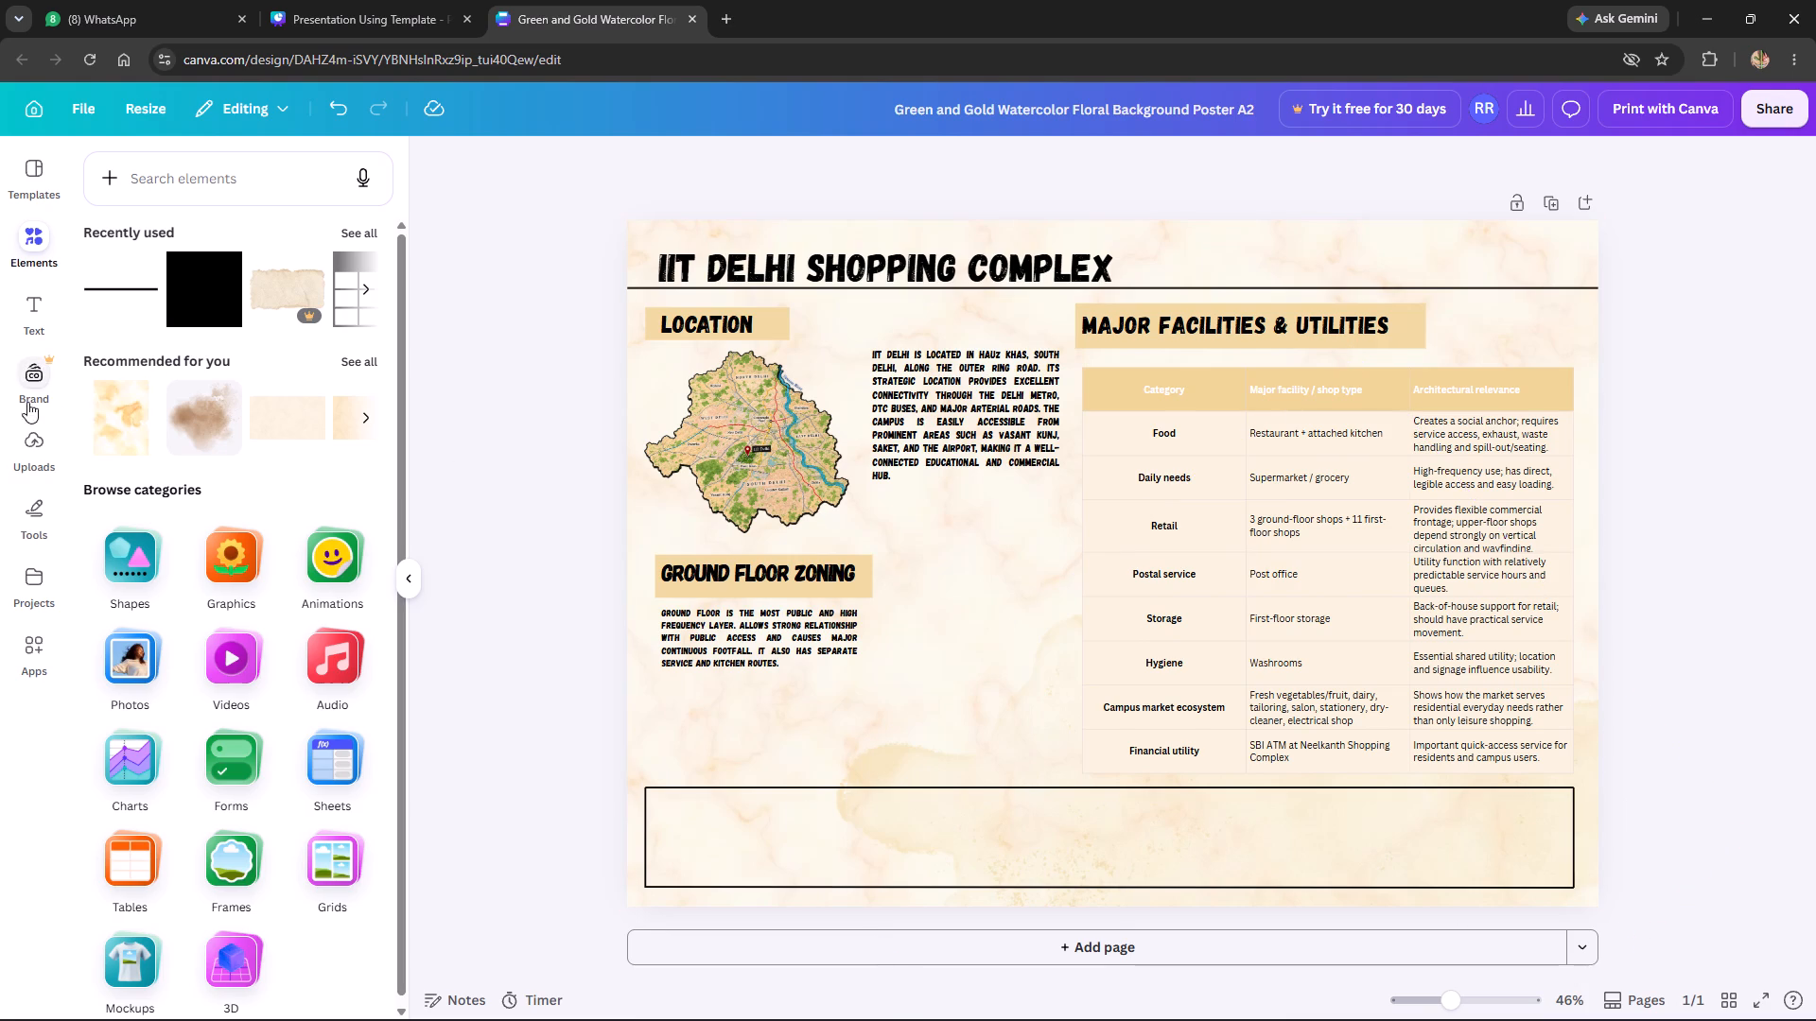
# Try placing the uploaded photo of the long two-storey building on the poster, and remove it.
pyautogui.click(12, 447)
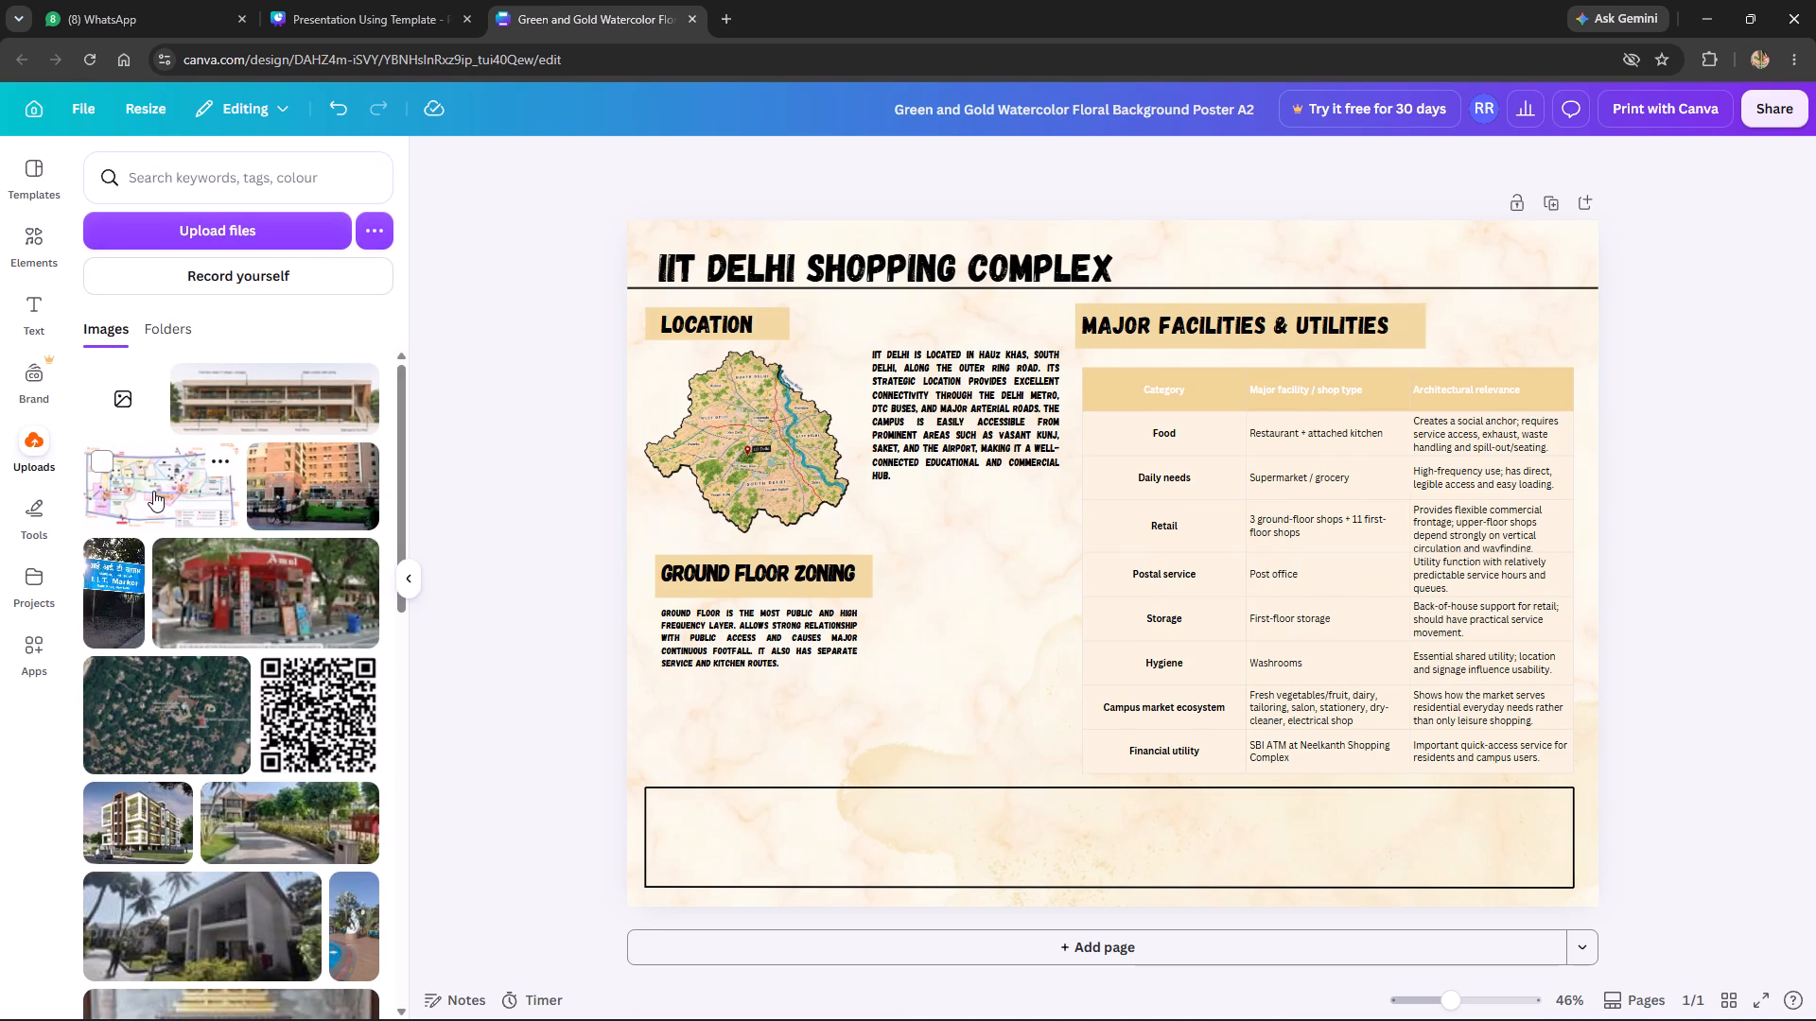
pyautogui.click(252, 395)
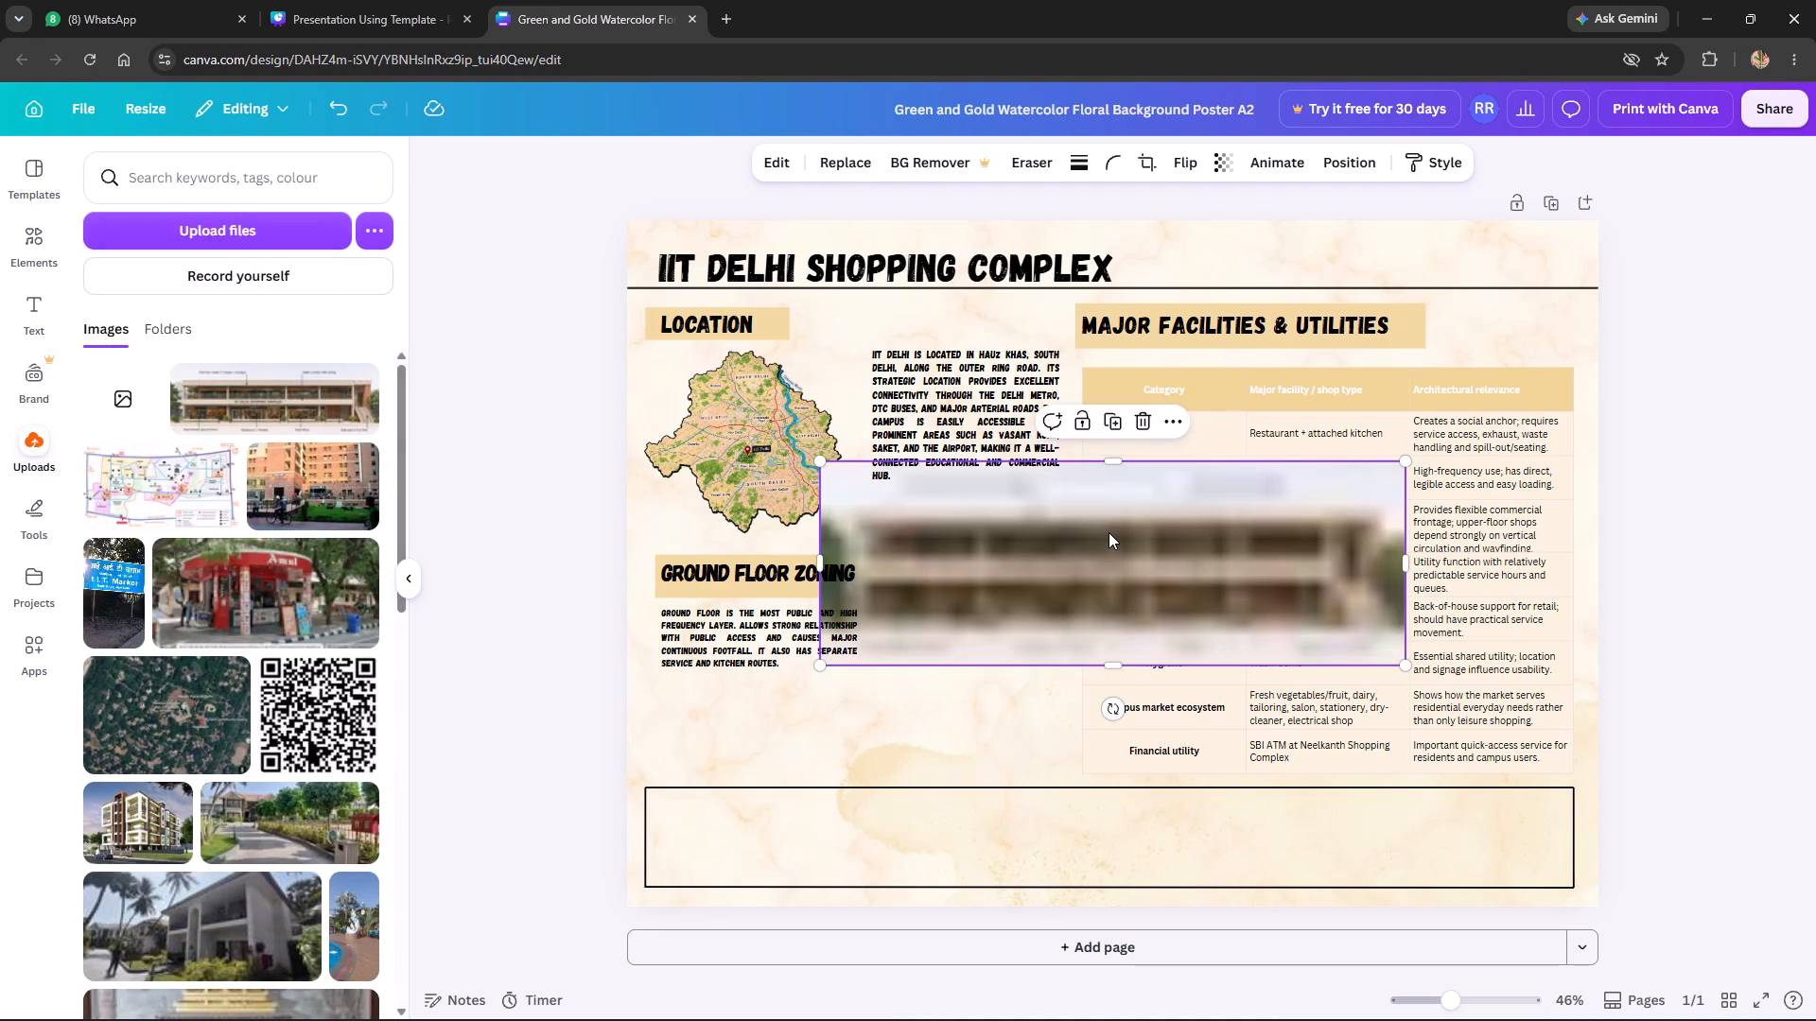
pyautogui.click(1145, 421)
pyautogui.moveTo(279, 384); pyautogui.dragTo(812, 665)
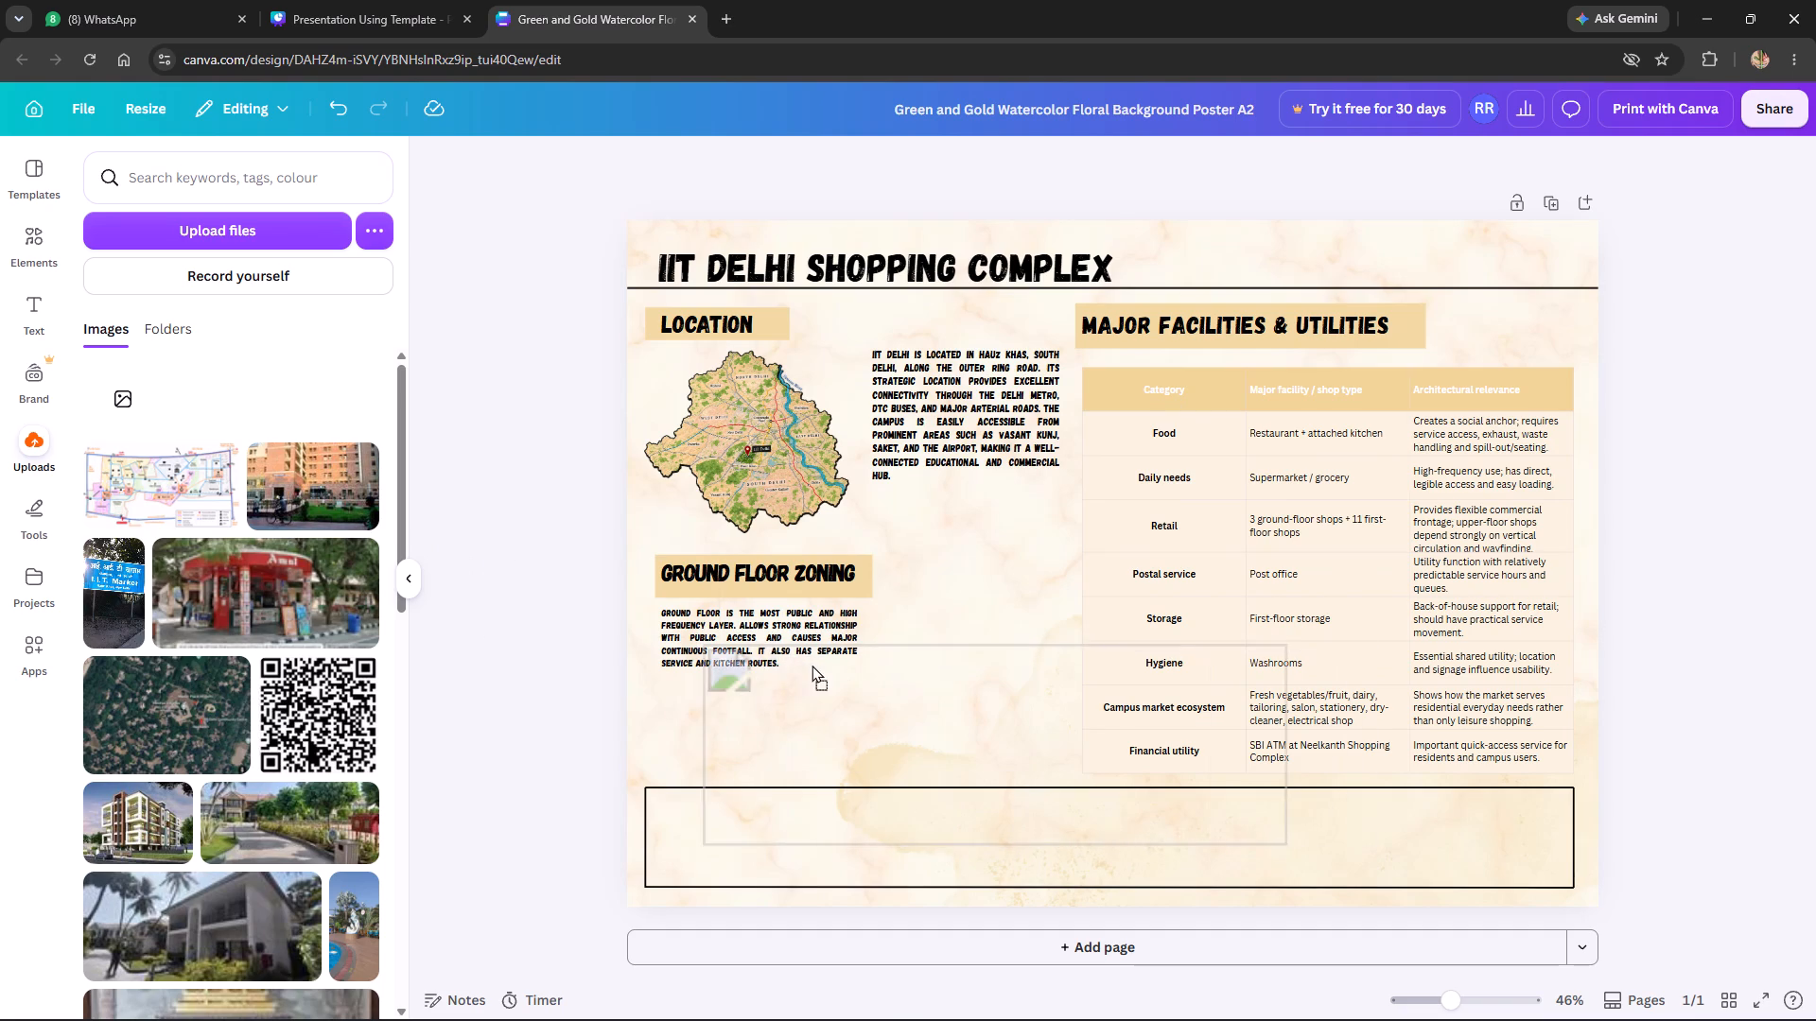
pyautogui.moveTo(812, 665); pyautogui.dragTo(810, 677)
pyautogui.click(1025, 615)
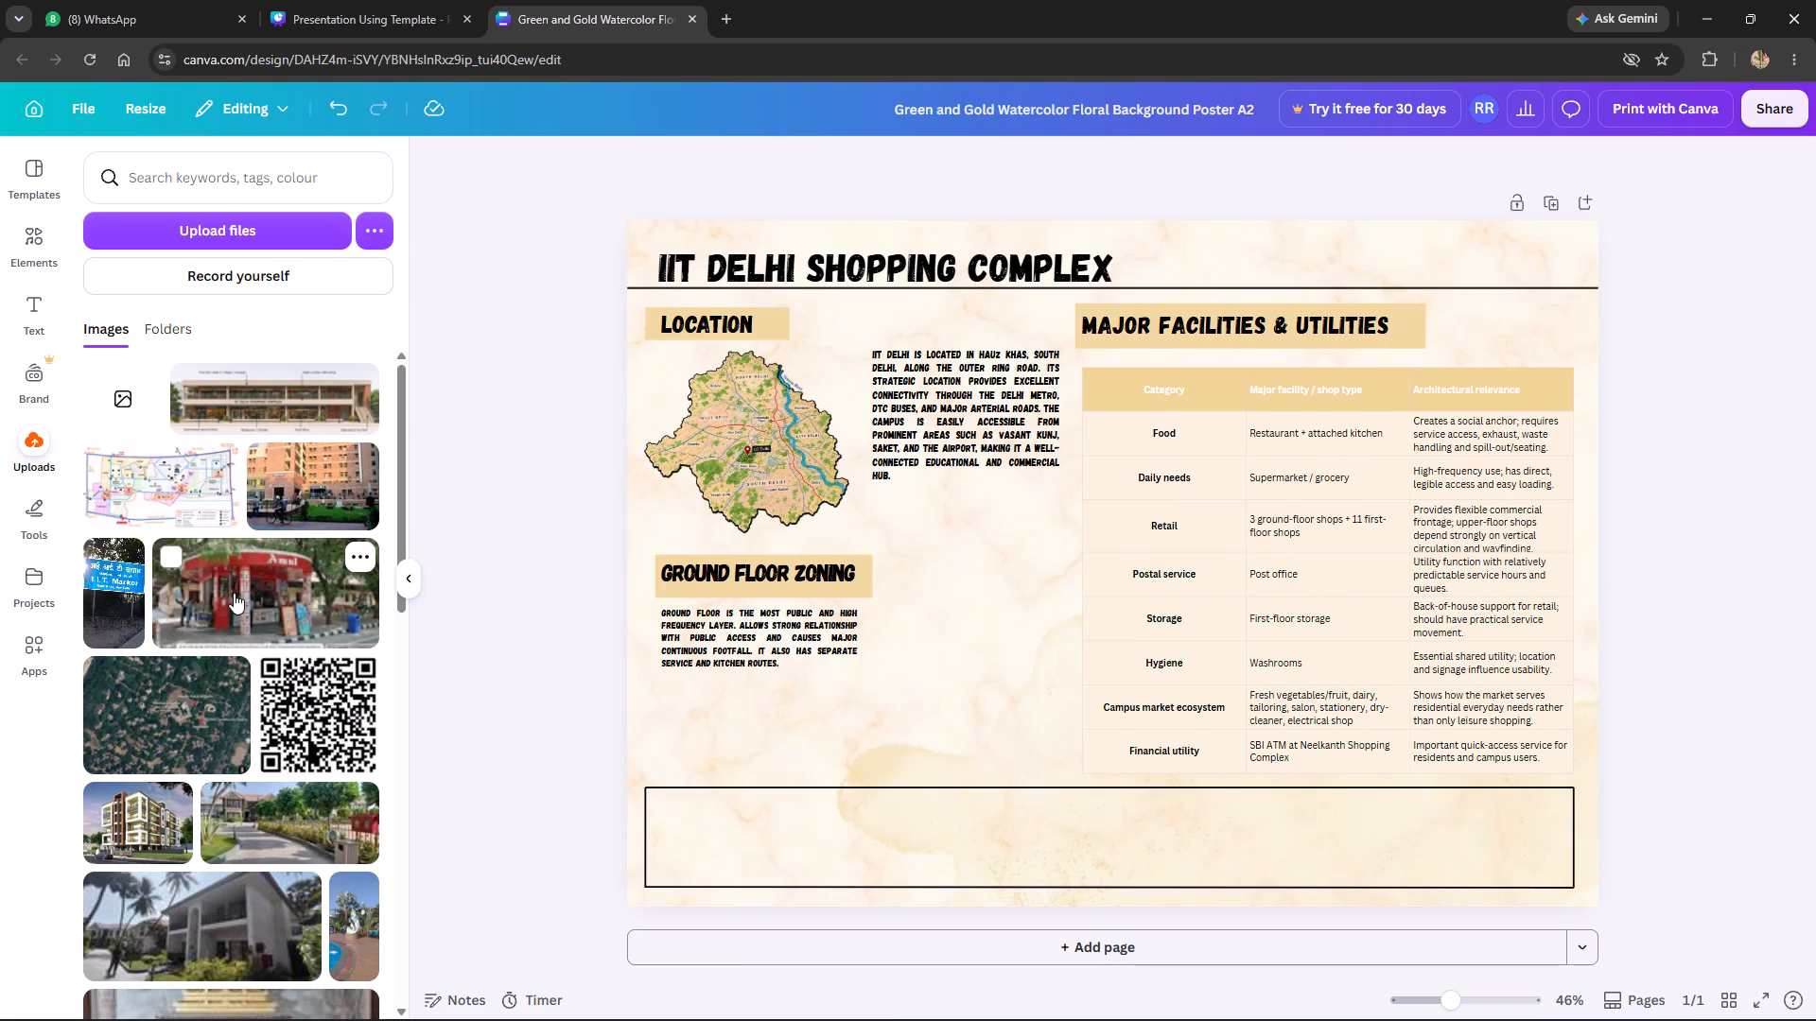
# Place the uploaded Amul kiosk photo on the poster and shrink it beside the Ground Floor Zoning text.
pyautogui.moveTo(234, 593); pyautogui.dragTo(760, 727)
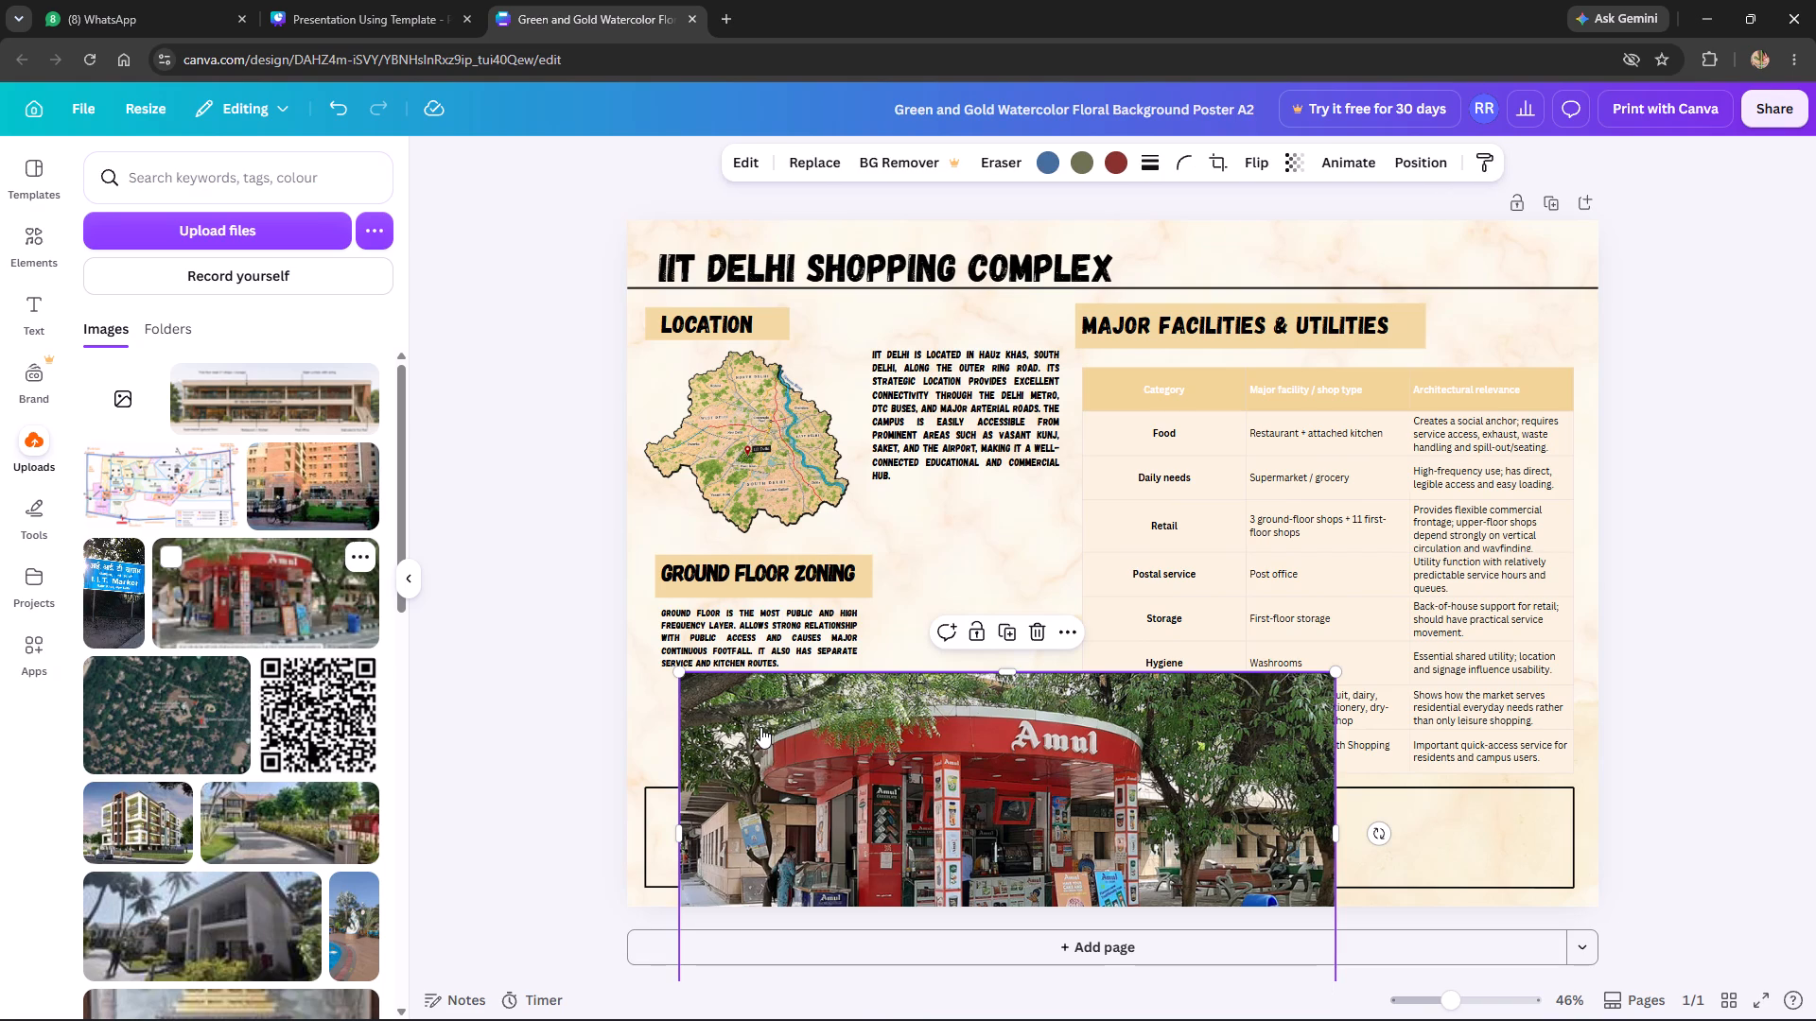
pyautogui.moveTo(685, 674); pyautogui.dragTo(727, 701)
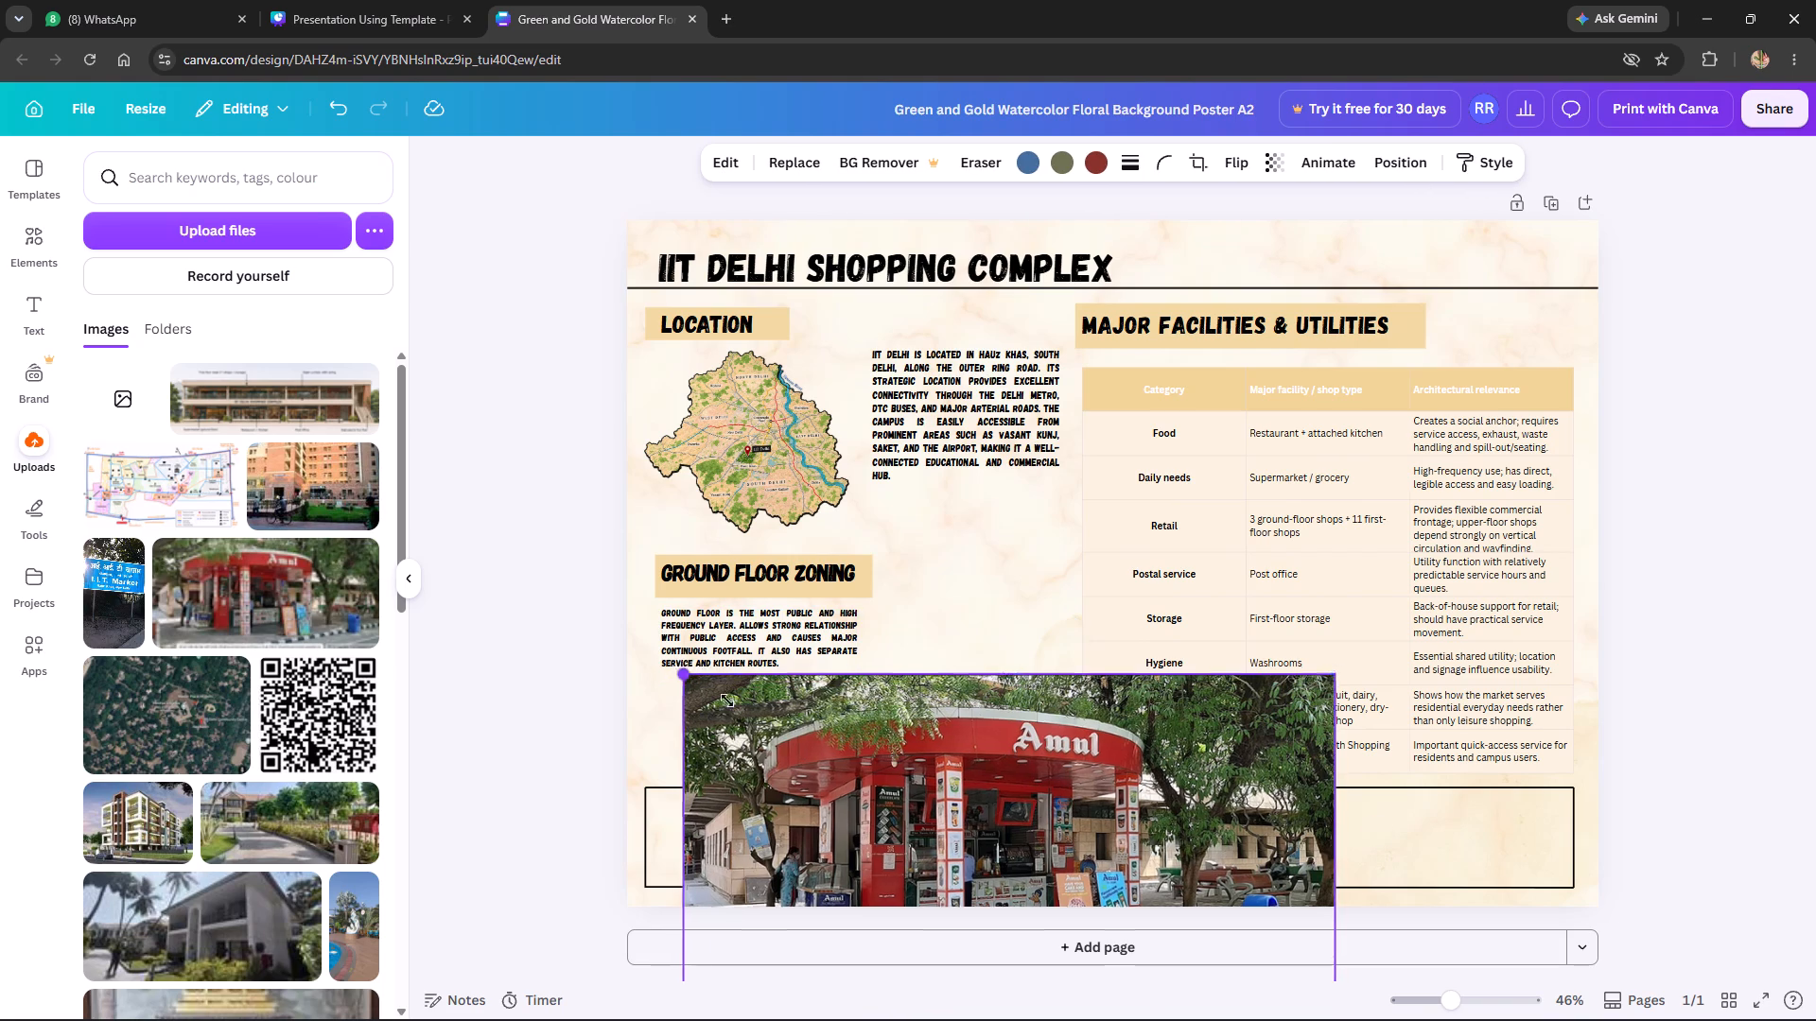
pyautogui.moveTo(727, 701); pyautogui.dragTo(1079, 854)
pyautogui.moveTo(1239, 880); pyautogui.dragTo(984, 570)
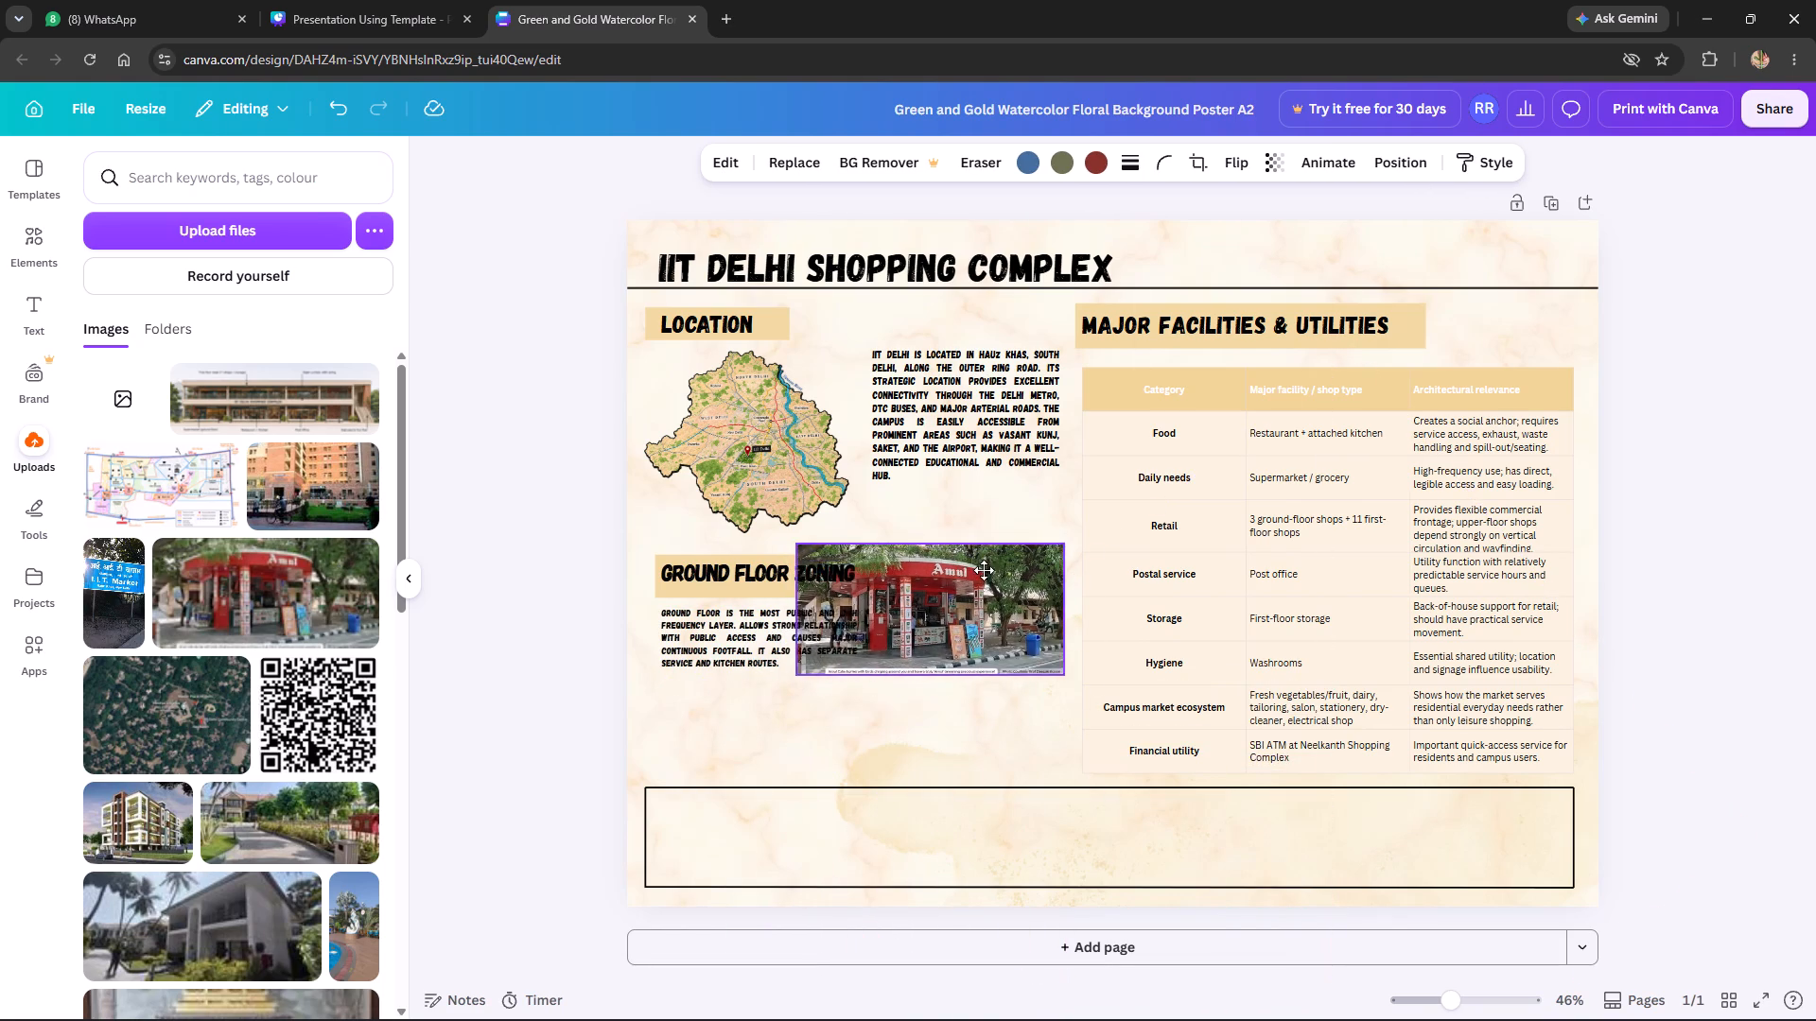
pyautogui.moveTo(984, 570); pyautogui.dragTo(1026, 591)
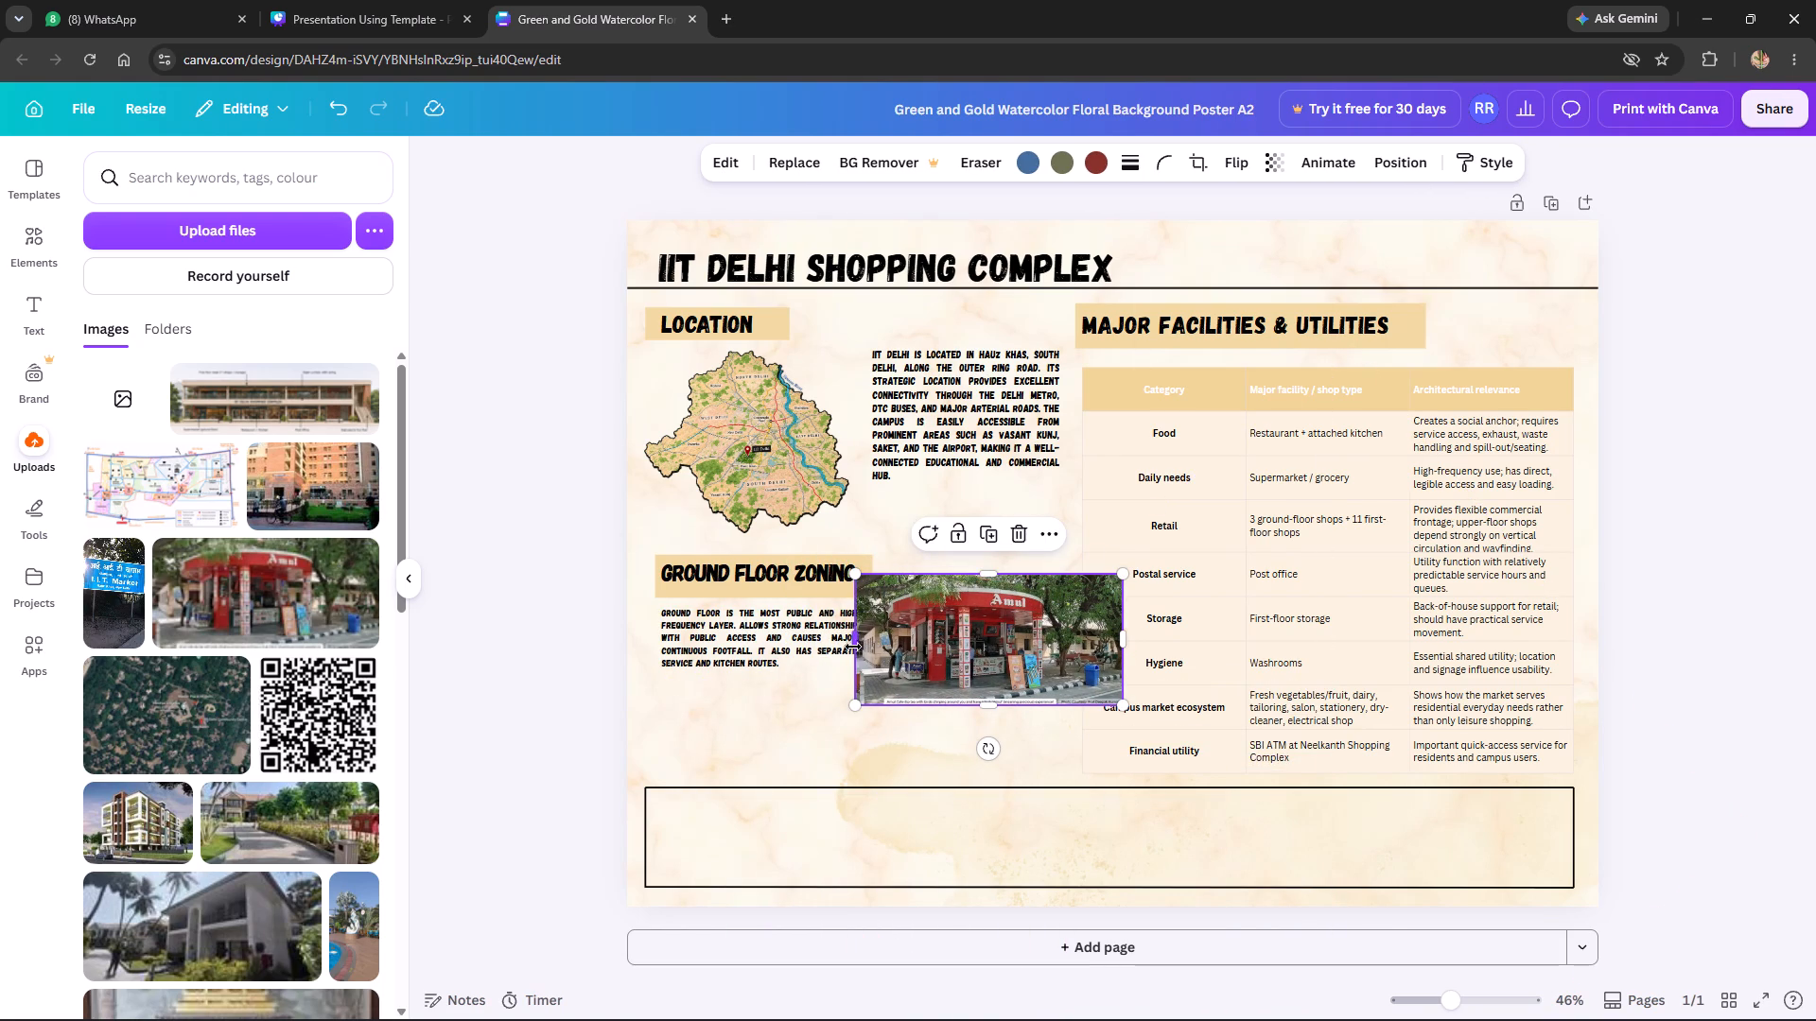
# Crop the Amul photo's left and right sides, scale it down and position it directly below the location paragraph.
pyautogui.moveTo(854, 645); pyautogui.dragTo(879, 645)
pyautogui.moveTo(1122, 637); pyautogui.dragTo(1081, 641)
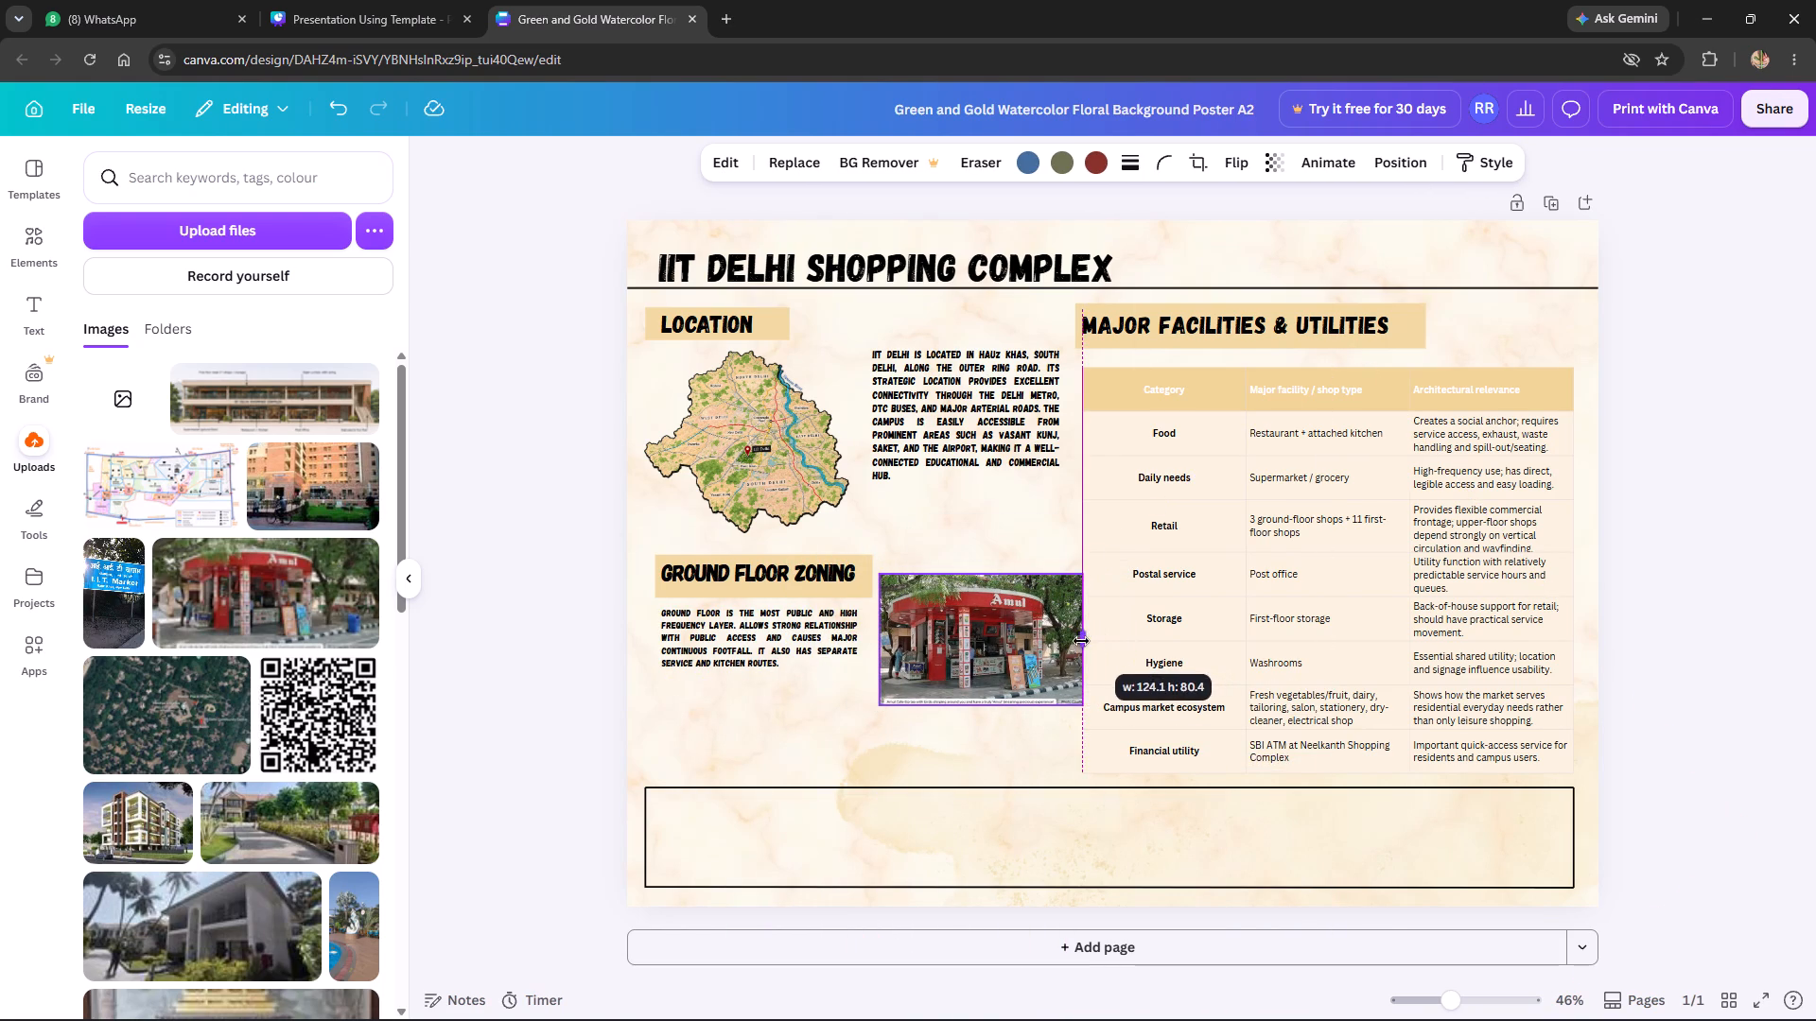
pyautogui.moveTo(1081, 641); pyautogui.dragTo(1077, 642)
pyautogui.moveTo(1001, 644); pyautogui.dragTo(996, 561)
pyautogui.moveTo(871, 493); pyautogui.dragTo(899, 507)
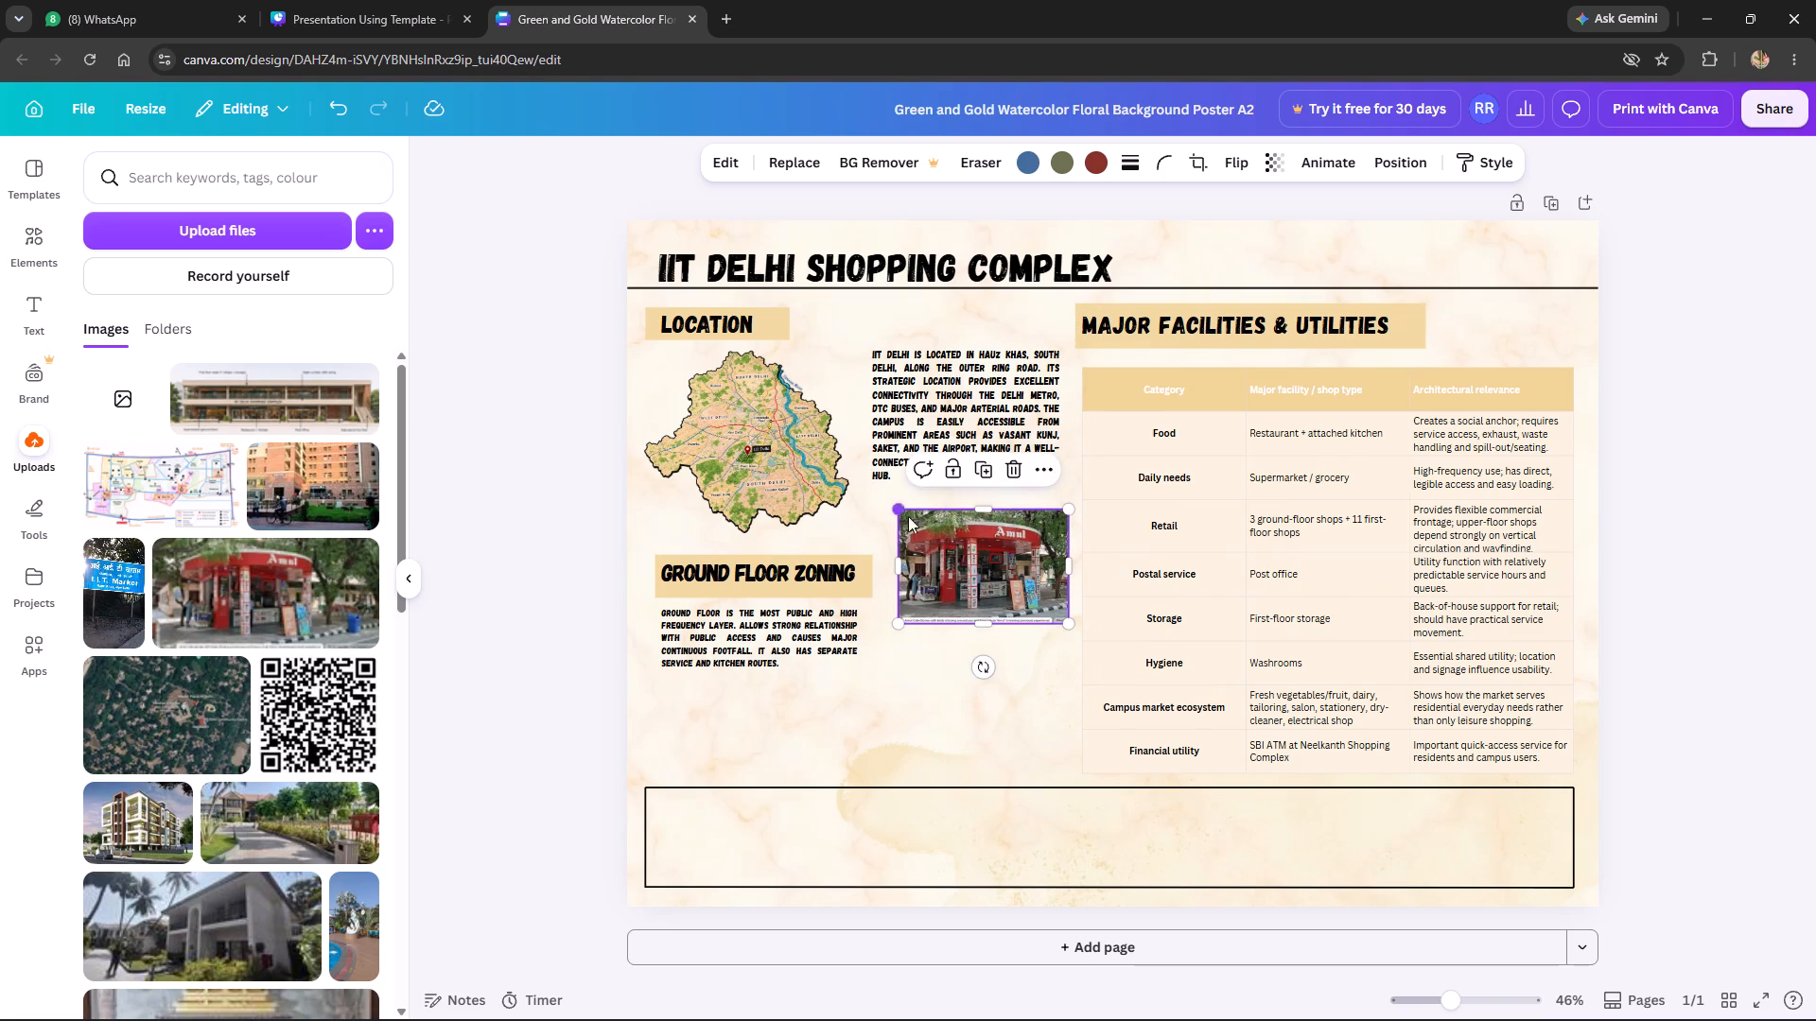
pyautogui.moveTo(960, 546); pyautogui.dragTo(949, 531)
pyautogui.click(485, 648)
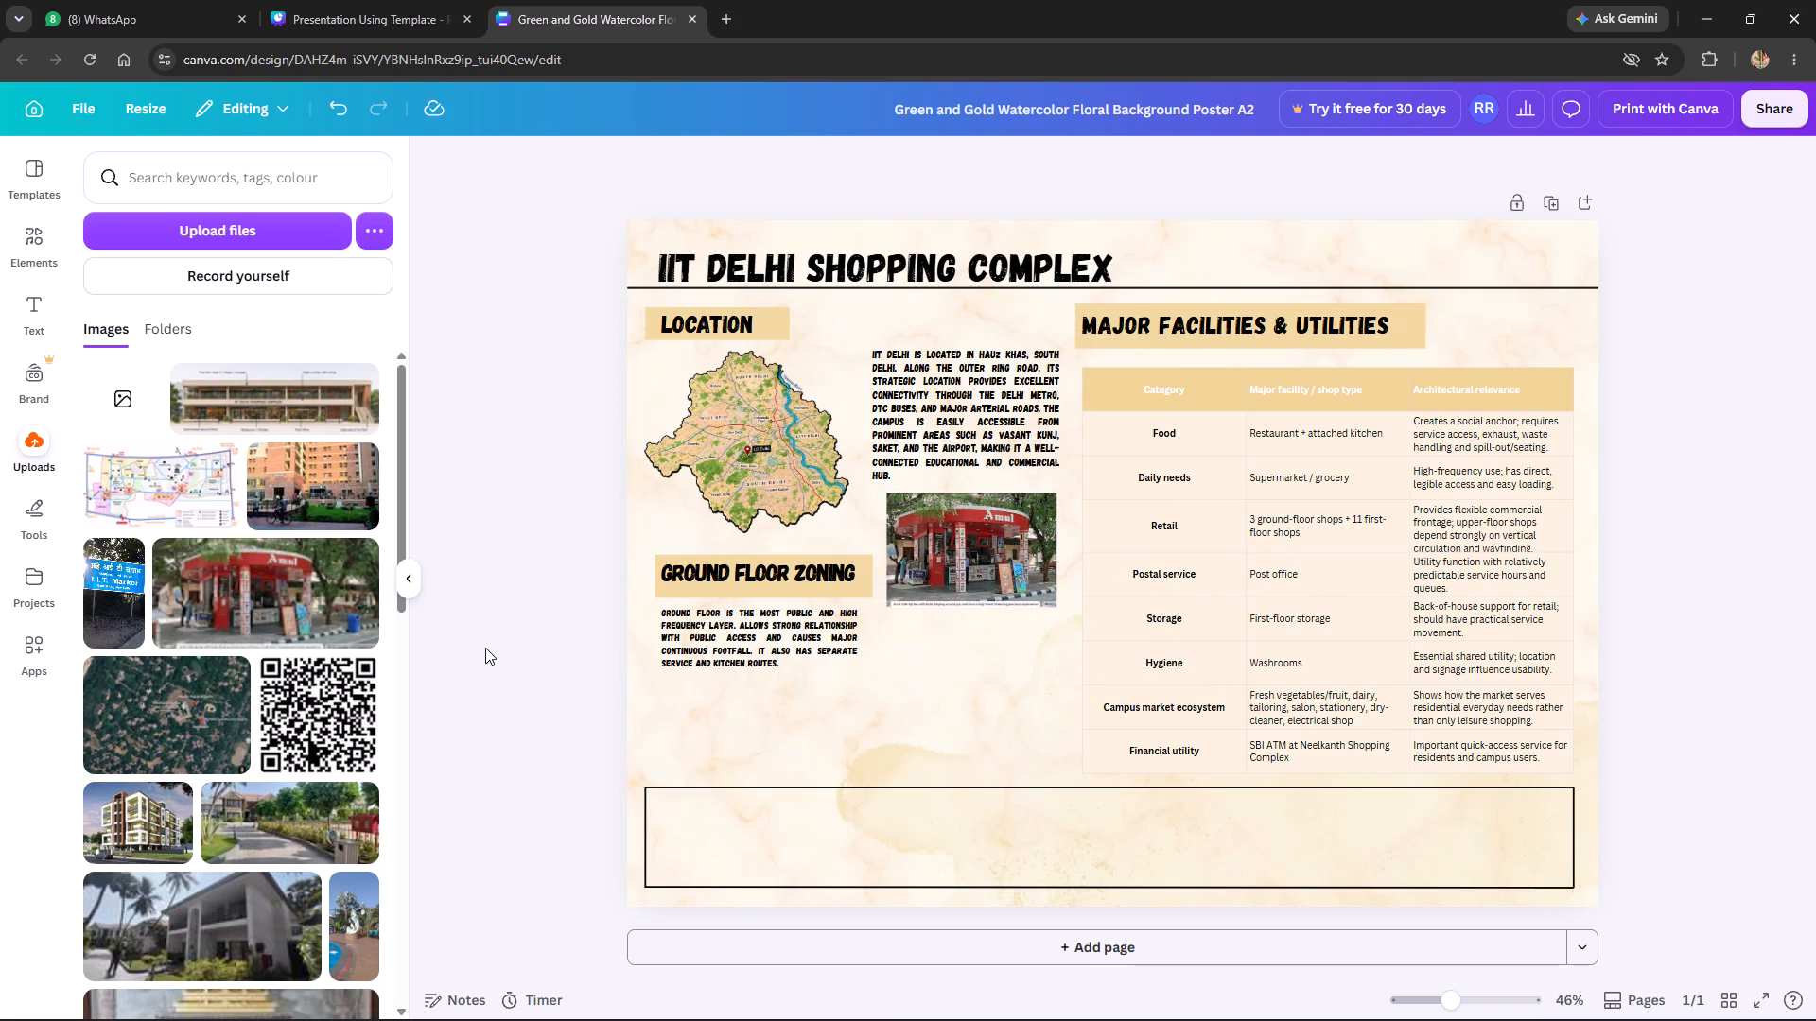
# Move the Ground Floor Zoning heading and its highlight bar up directly beneath the map, and raise its paragraph to follow.
pyautogui.click(766, 587)
pyautogui.moveTo(766, 588); pyautogui.dragTo(766, 578)
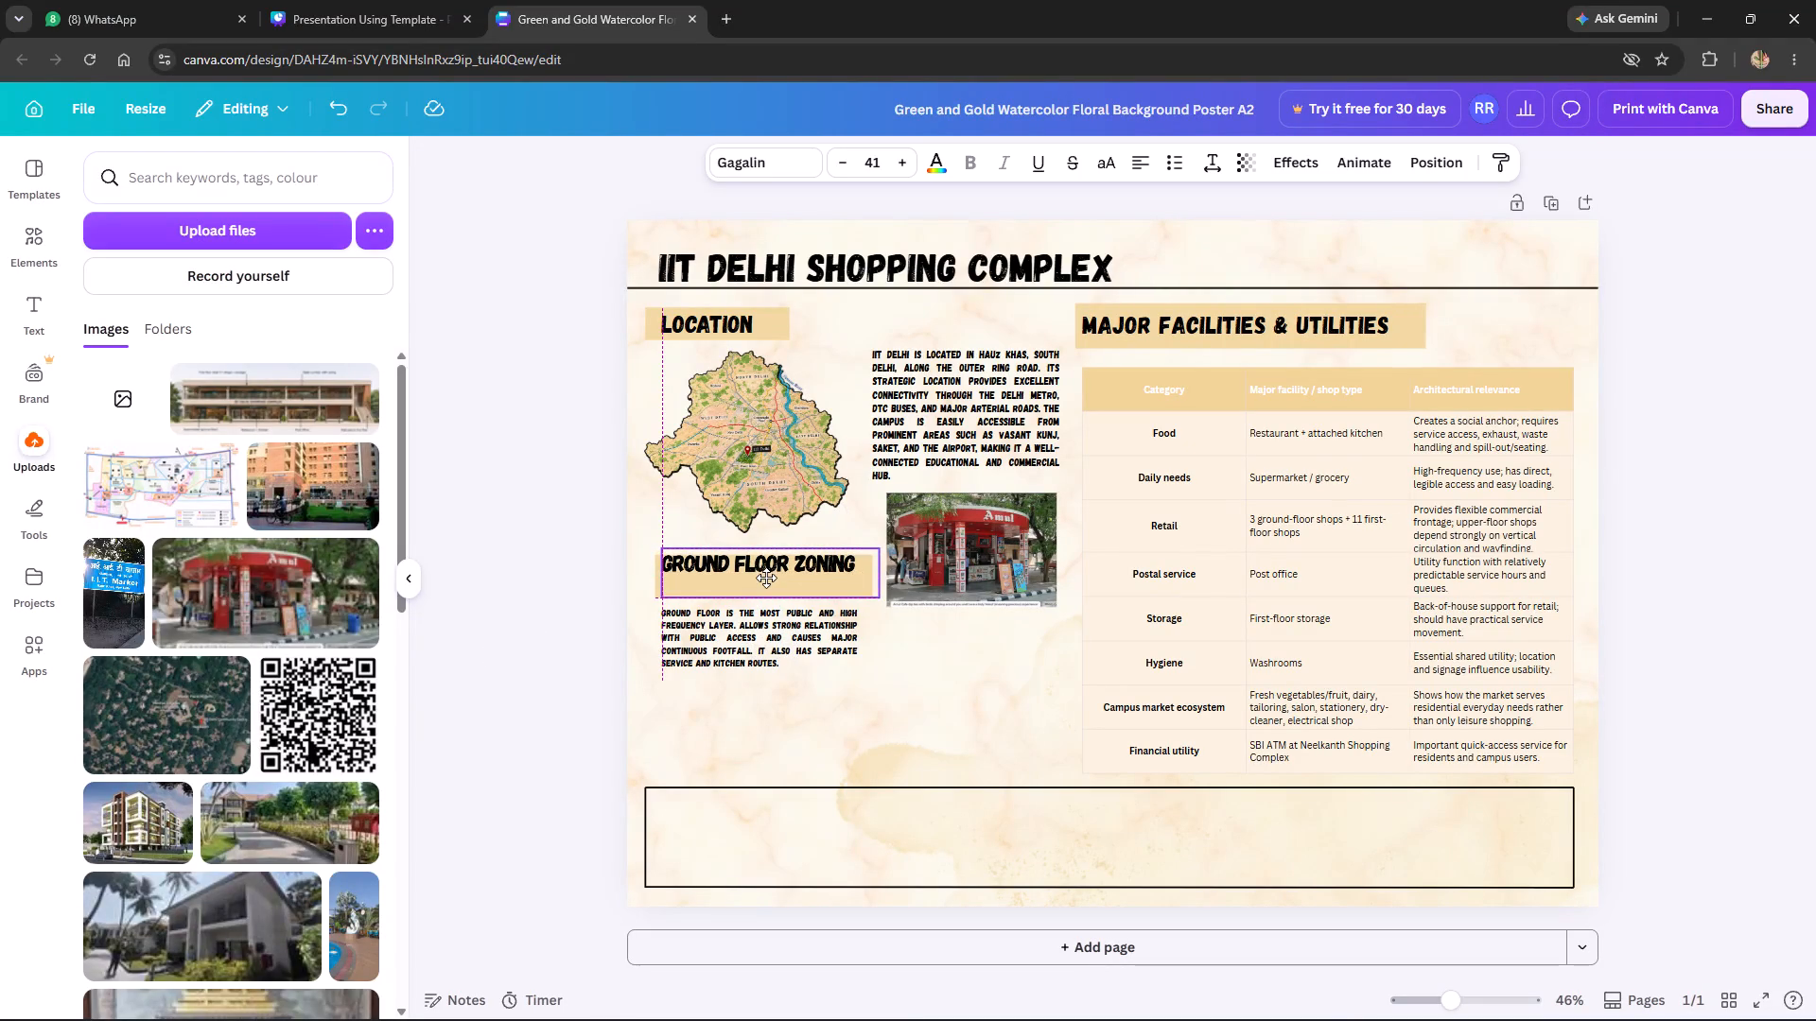
pyautogui.moveTo(766, 578); pyautogui.dragTo(765, 567)
pyautogui.click(768, 593)
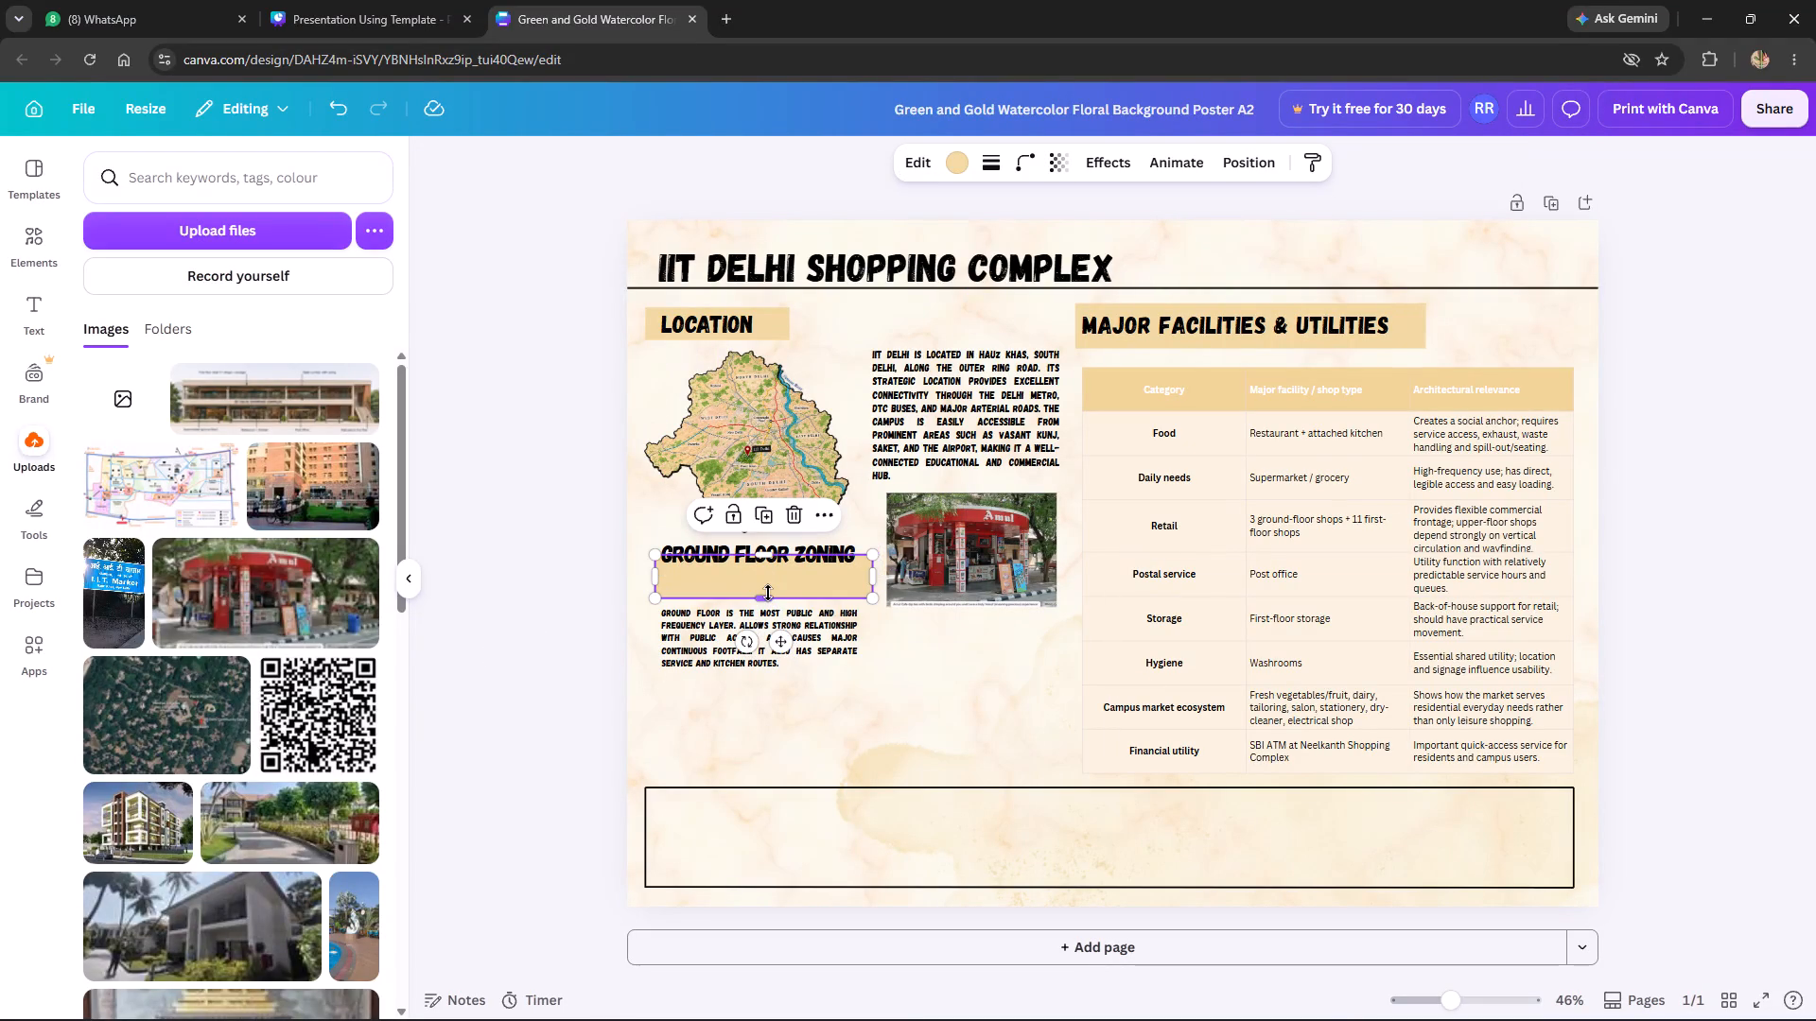
pyautogui.click(807, 592)
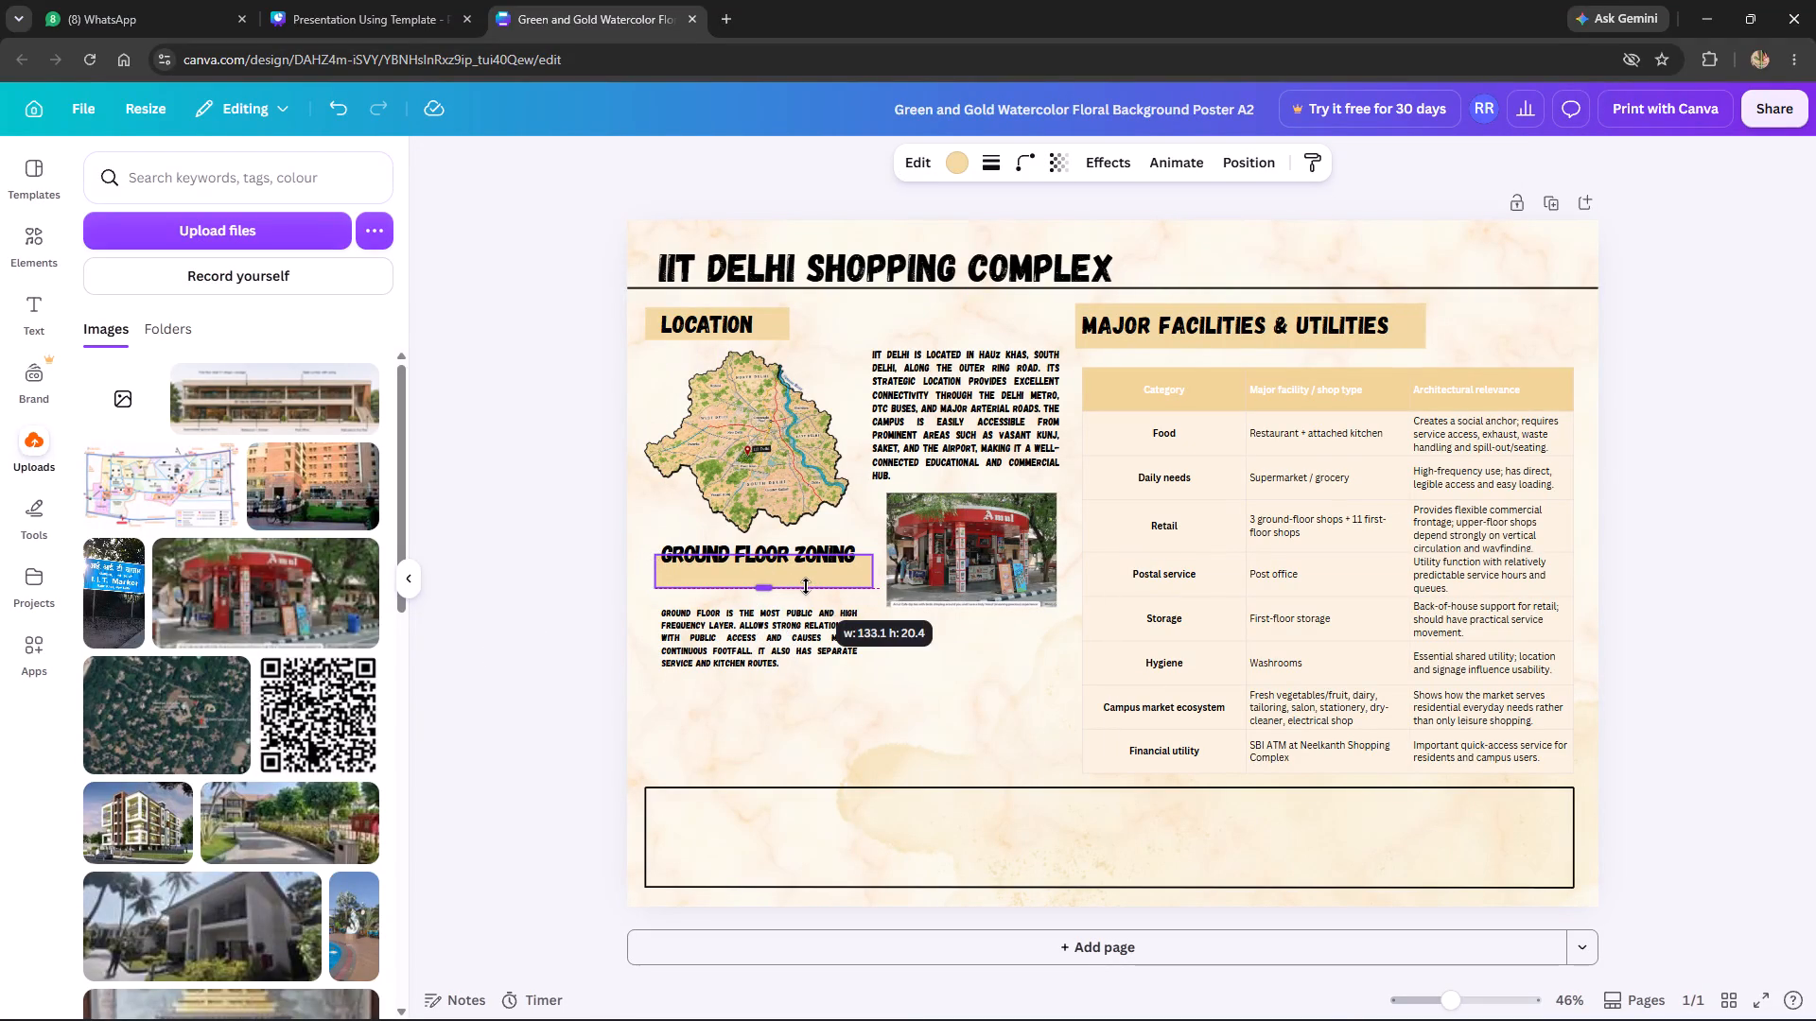
pyautogui.moveTo(785, 630); pyautogui.dragTo(785, 622)
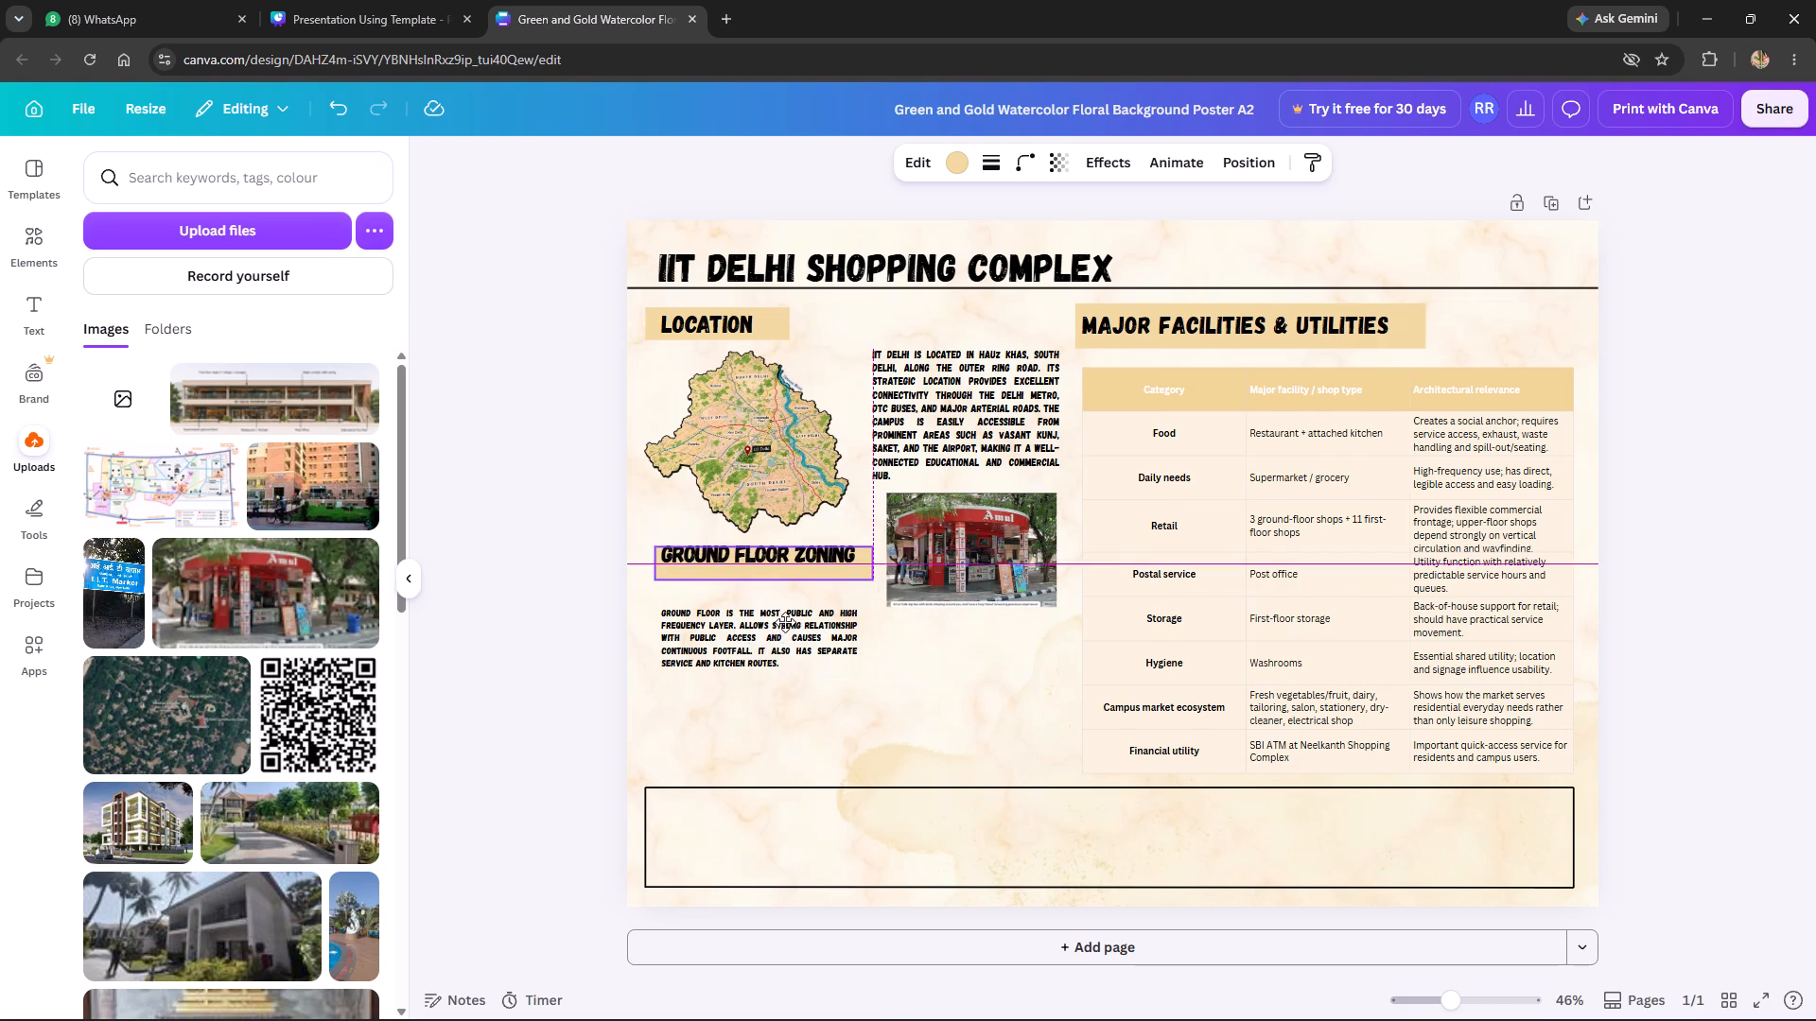
pyautogui.moveTo(785, 622); pyautogui.dragTo(785, 614)
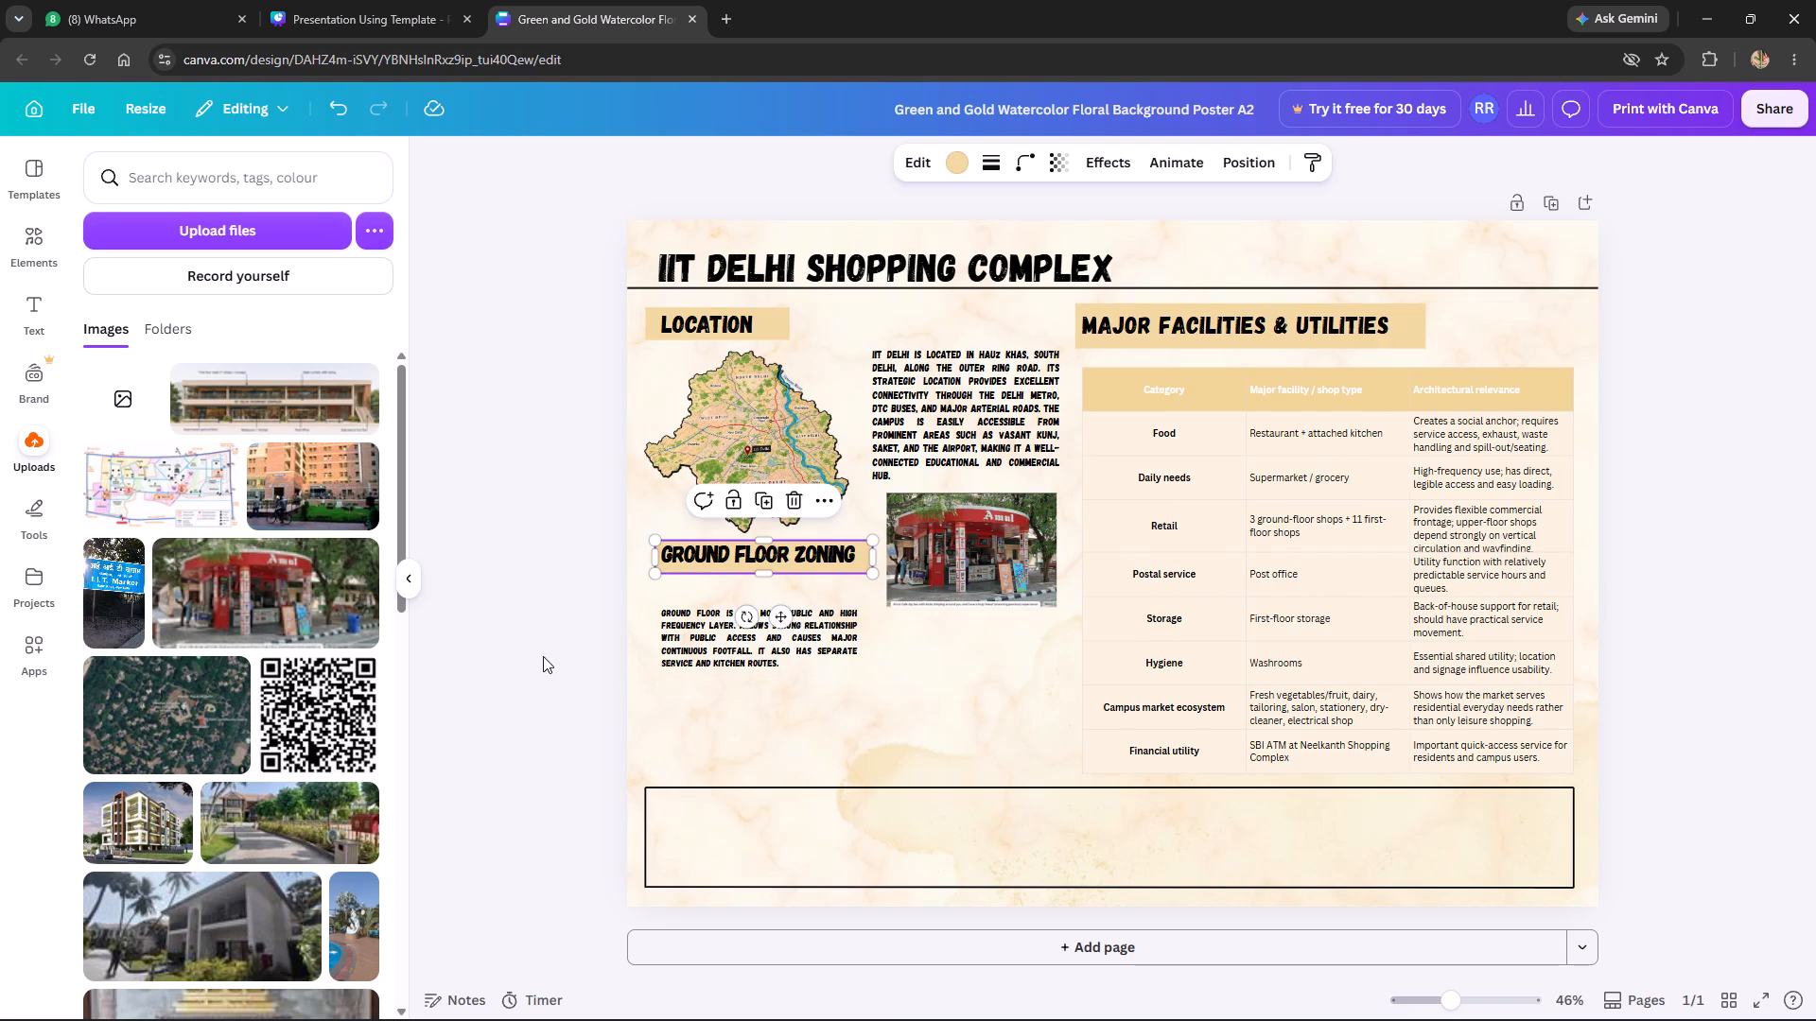
pyautogui.click(521, 648)
pyautogui.click(742, 648)
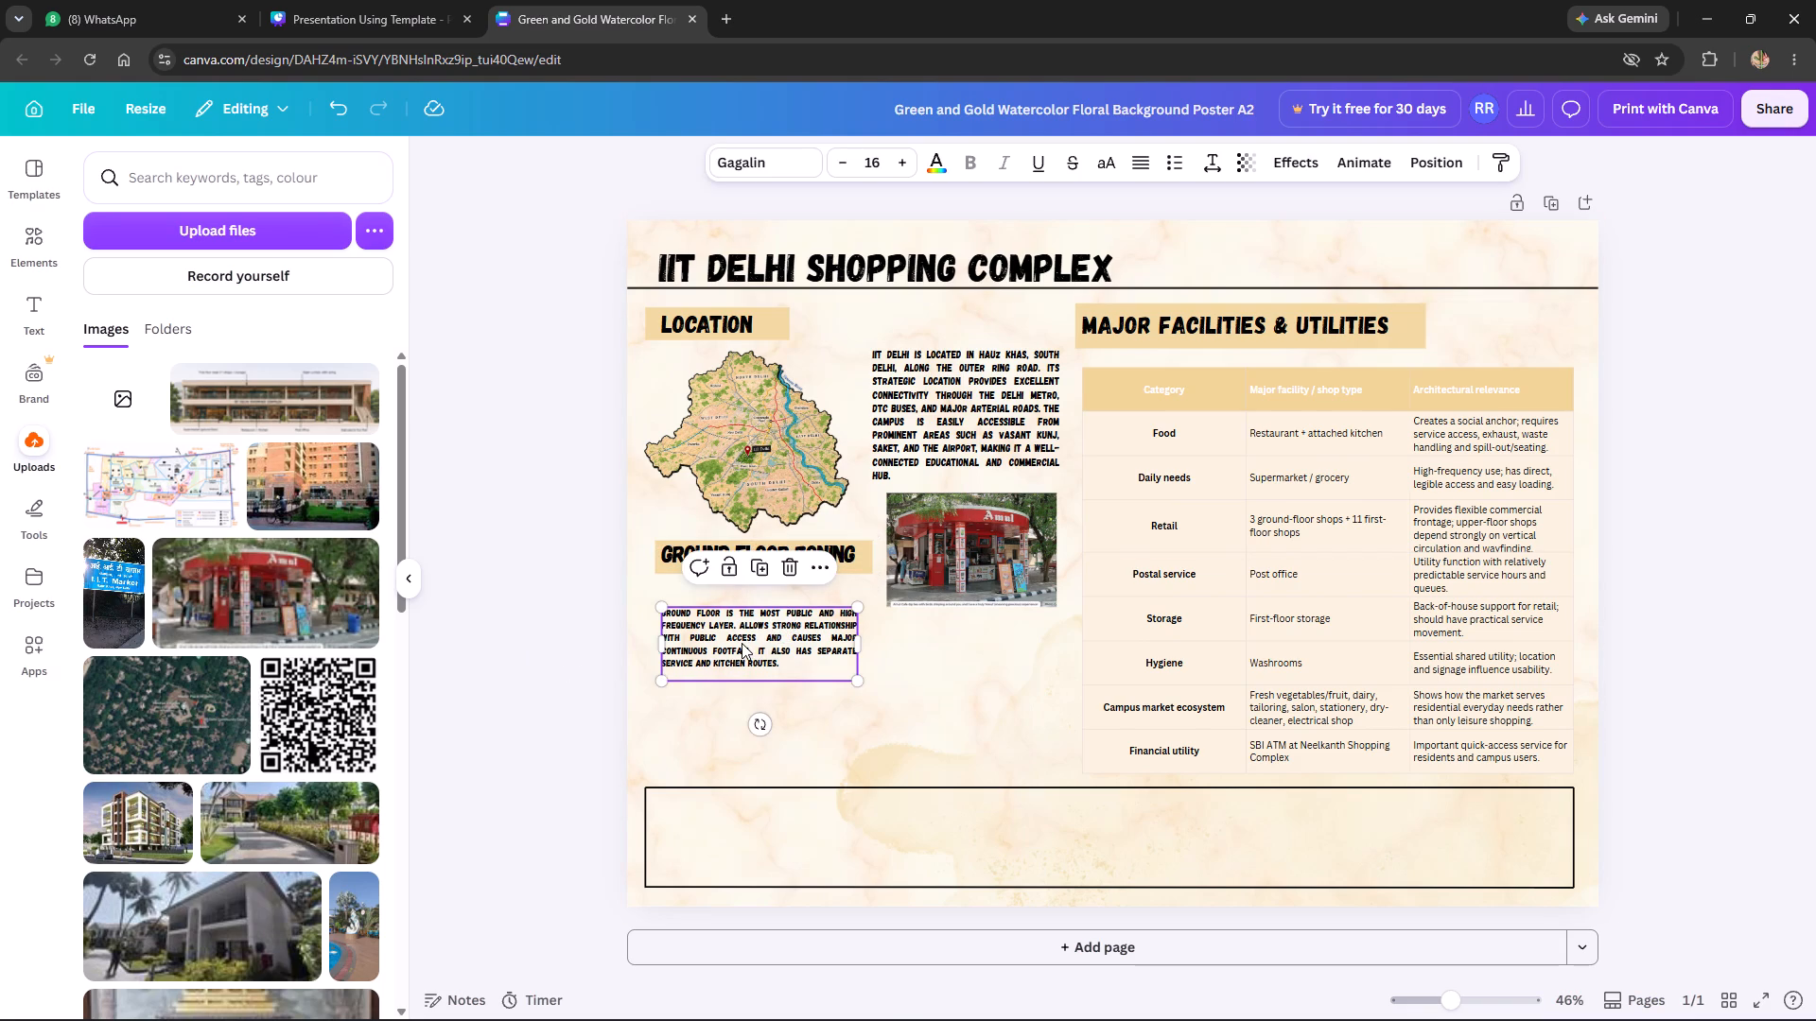
pyautogui.moveTo(742, 643); pyautogui.dragTo(742, 625)
pyautogui.click(473, 621)
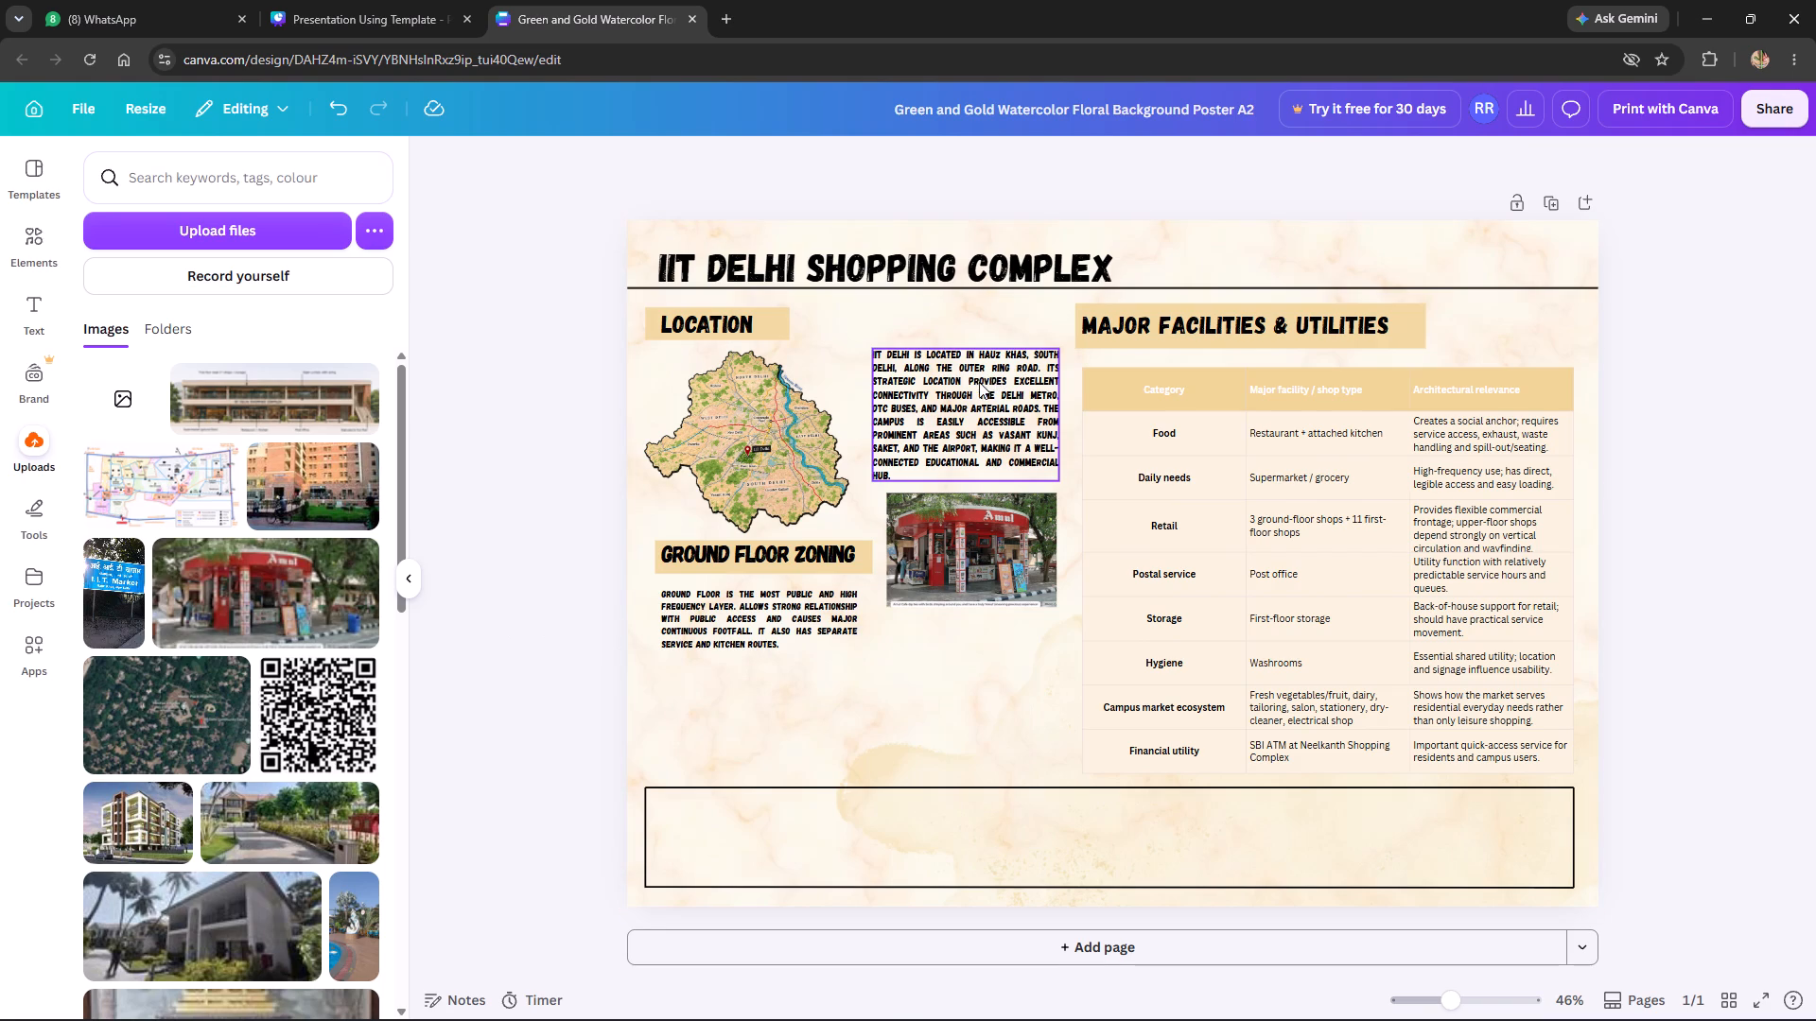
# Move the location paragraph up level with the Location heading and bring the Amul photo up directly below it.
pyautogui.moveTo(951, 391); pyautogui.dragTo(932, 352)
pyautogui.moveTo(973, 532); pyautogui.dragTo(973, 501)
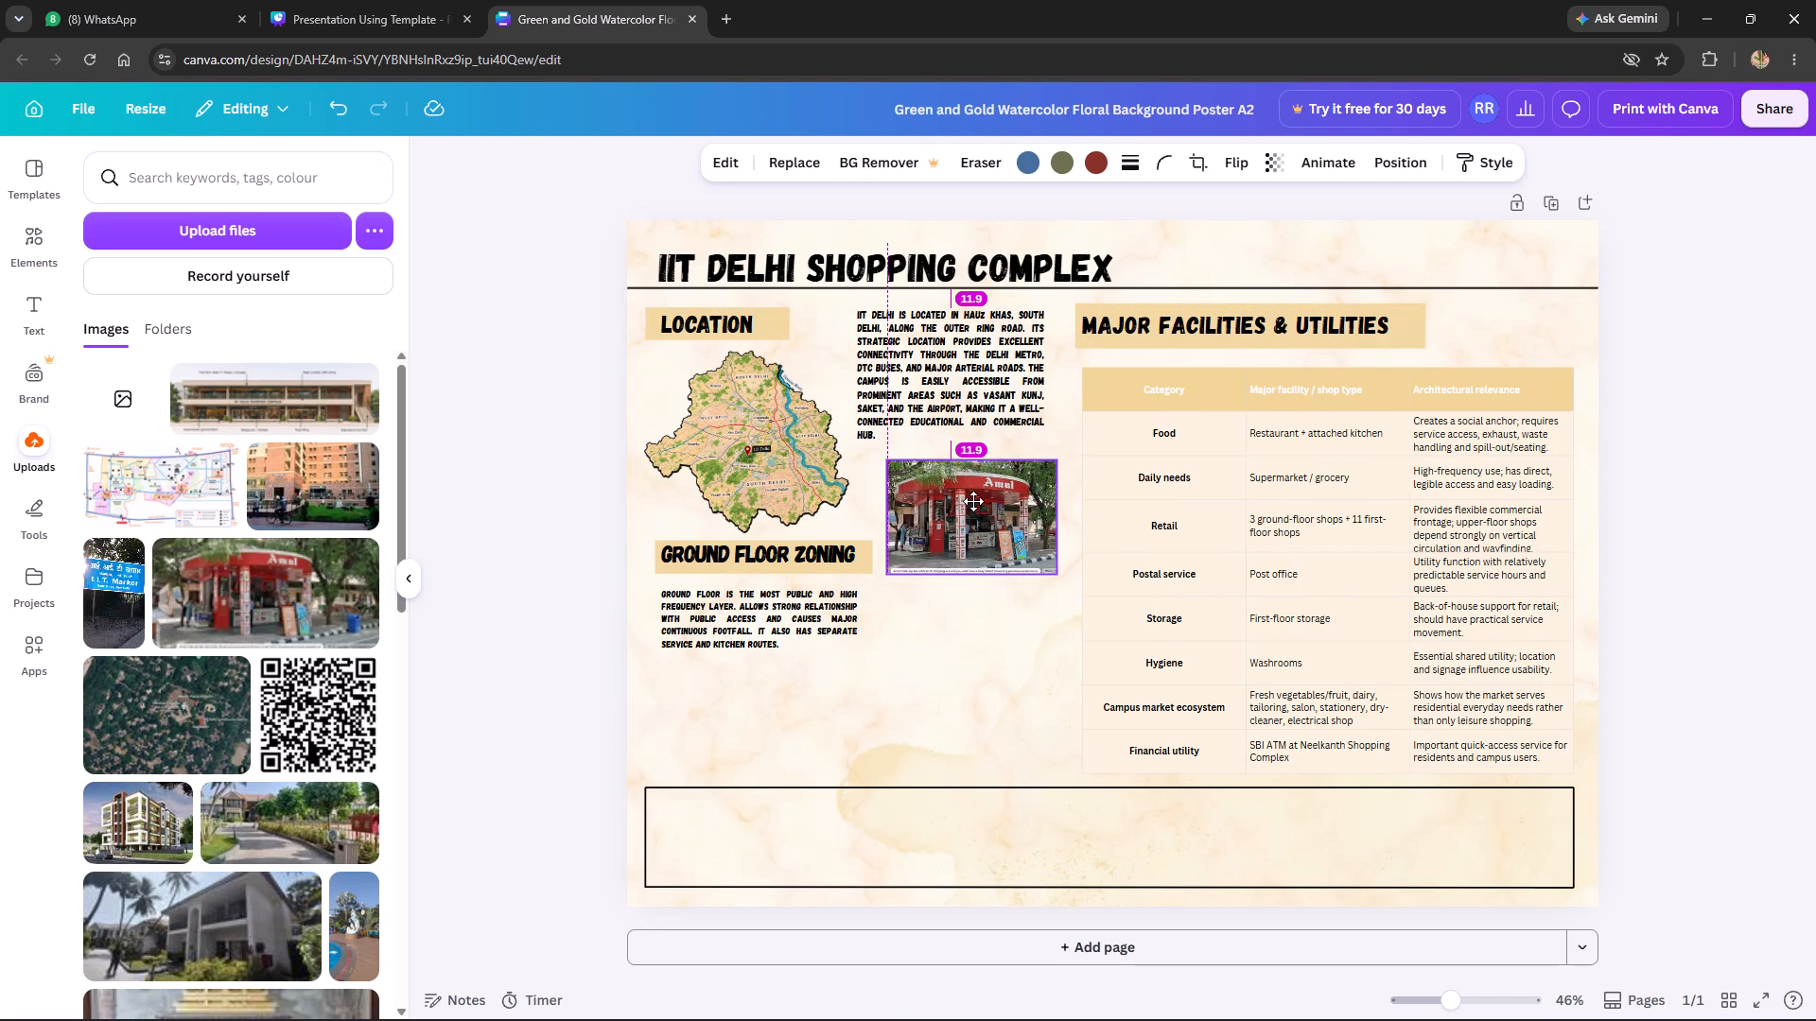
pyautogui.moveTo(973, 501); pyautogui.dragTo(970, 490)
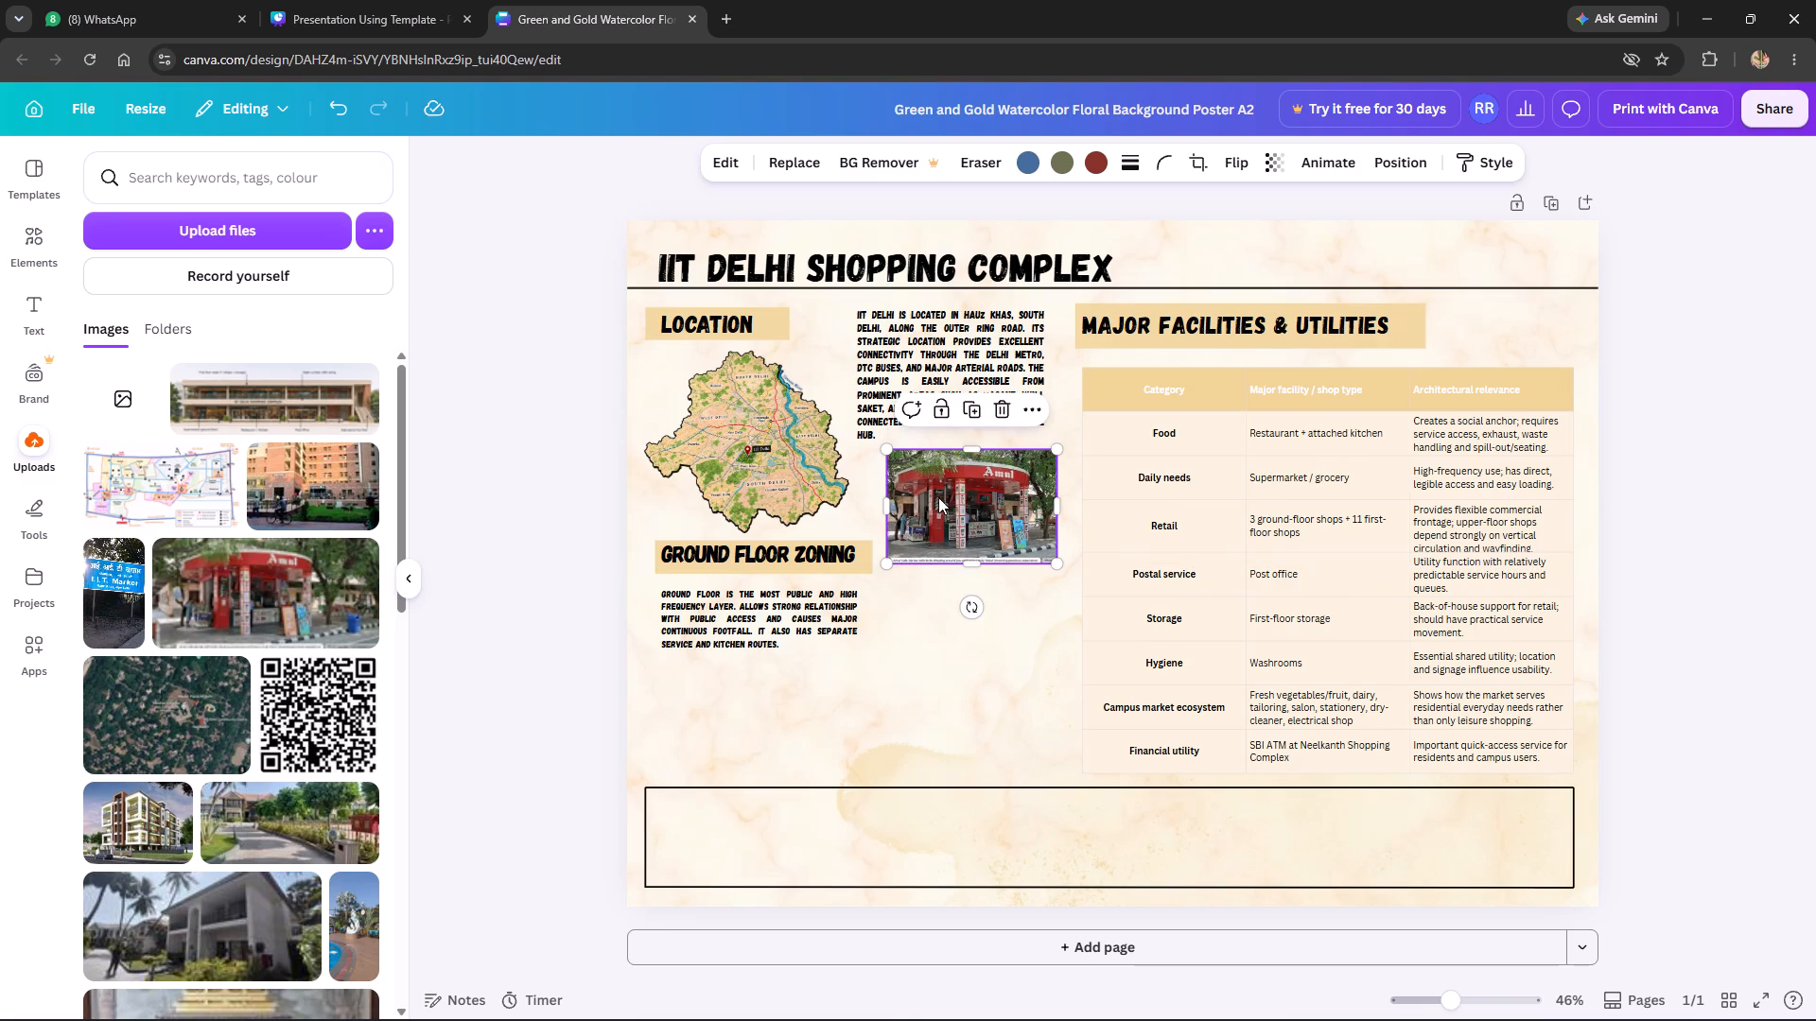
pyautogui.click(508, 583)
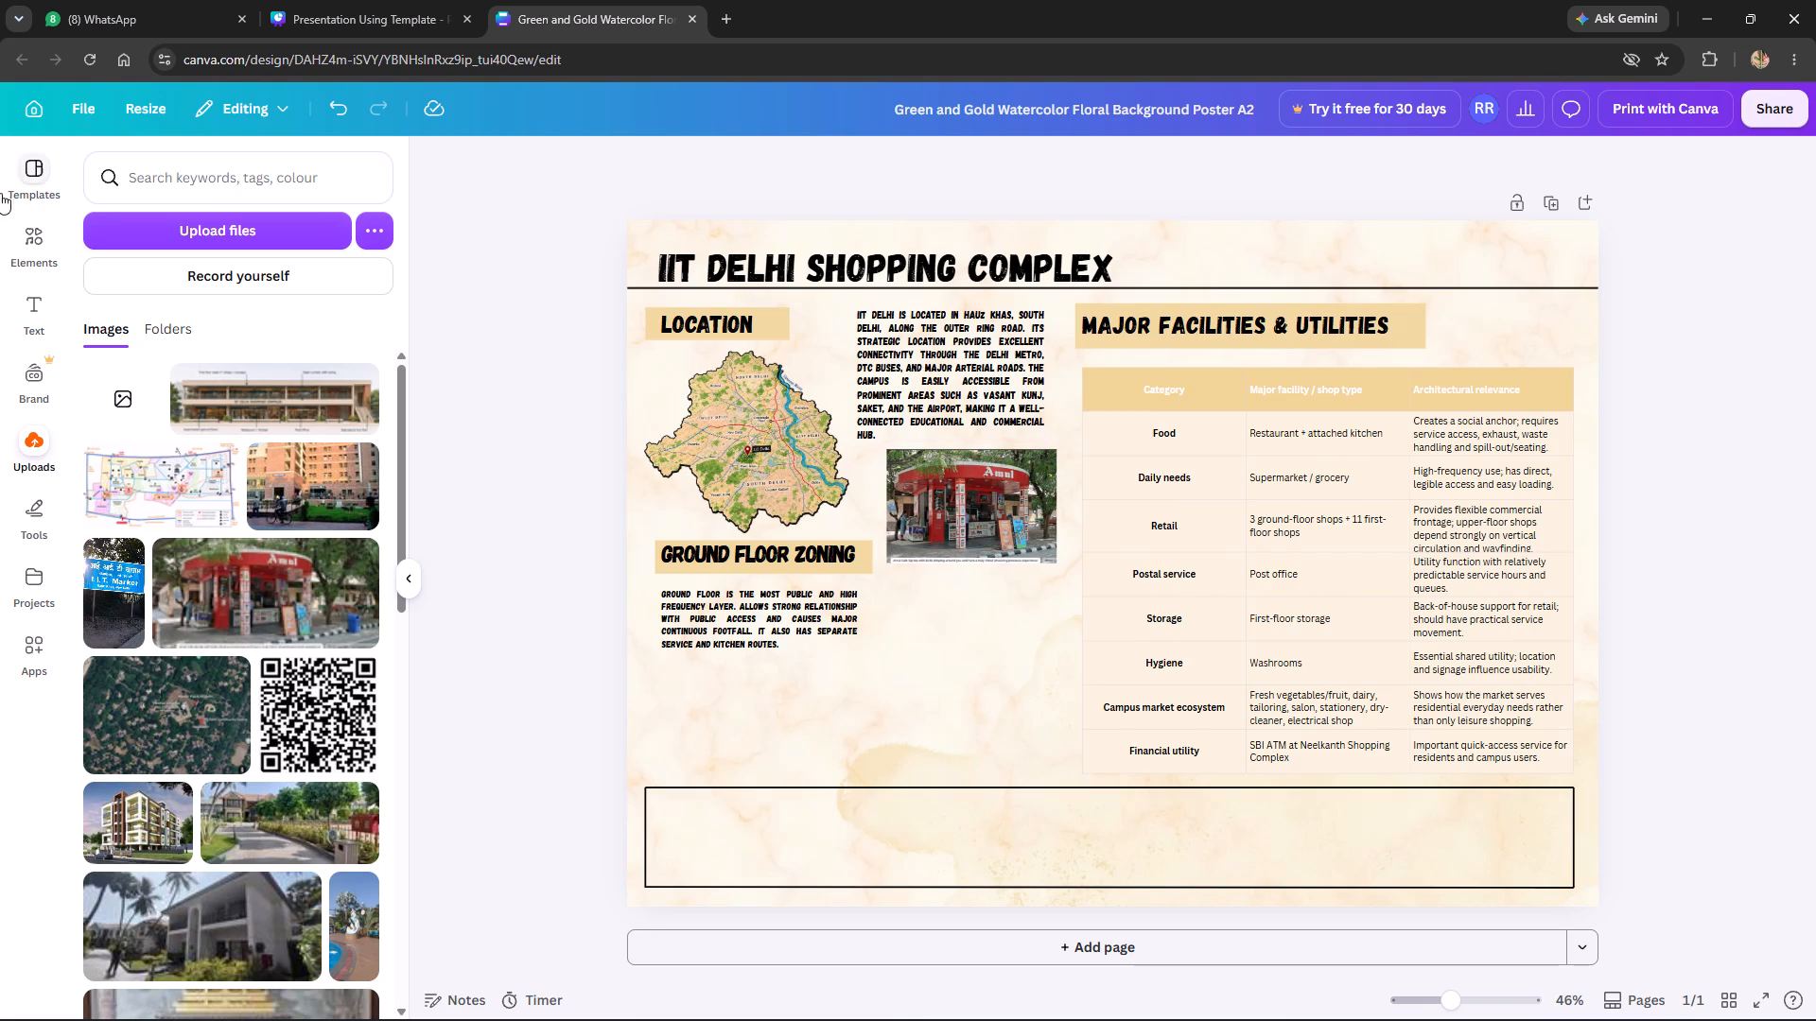
# Add a horizontal line across the full width of the bottom frame, just below its top edge.
pyautogui.click(37, 182)
pyautogui.click(34, 243)
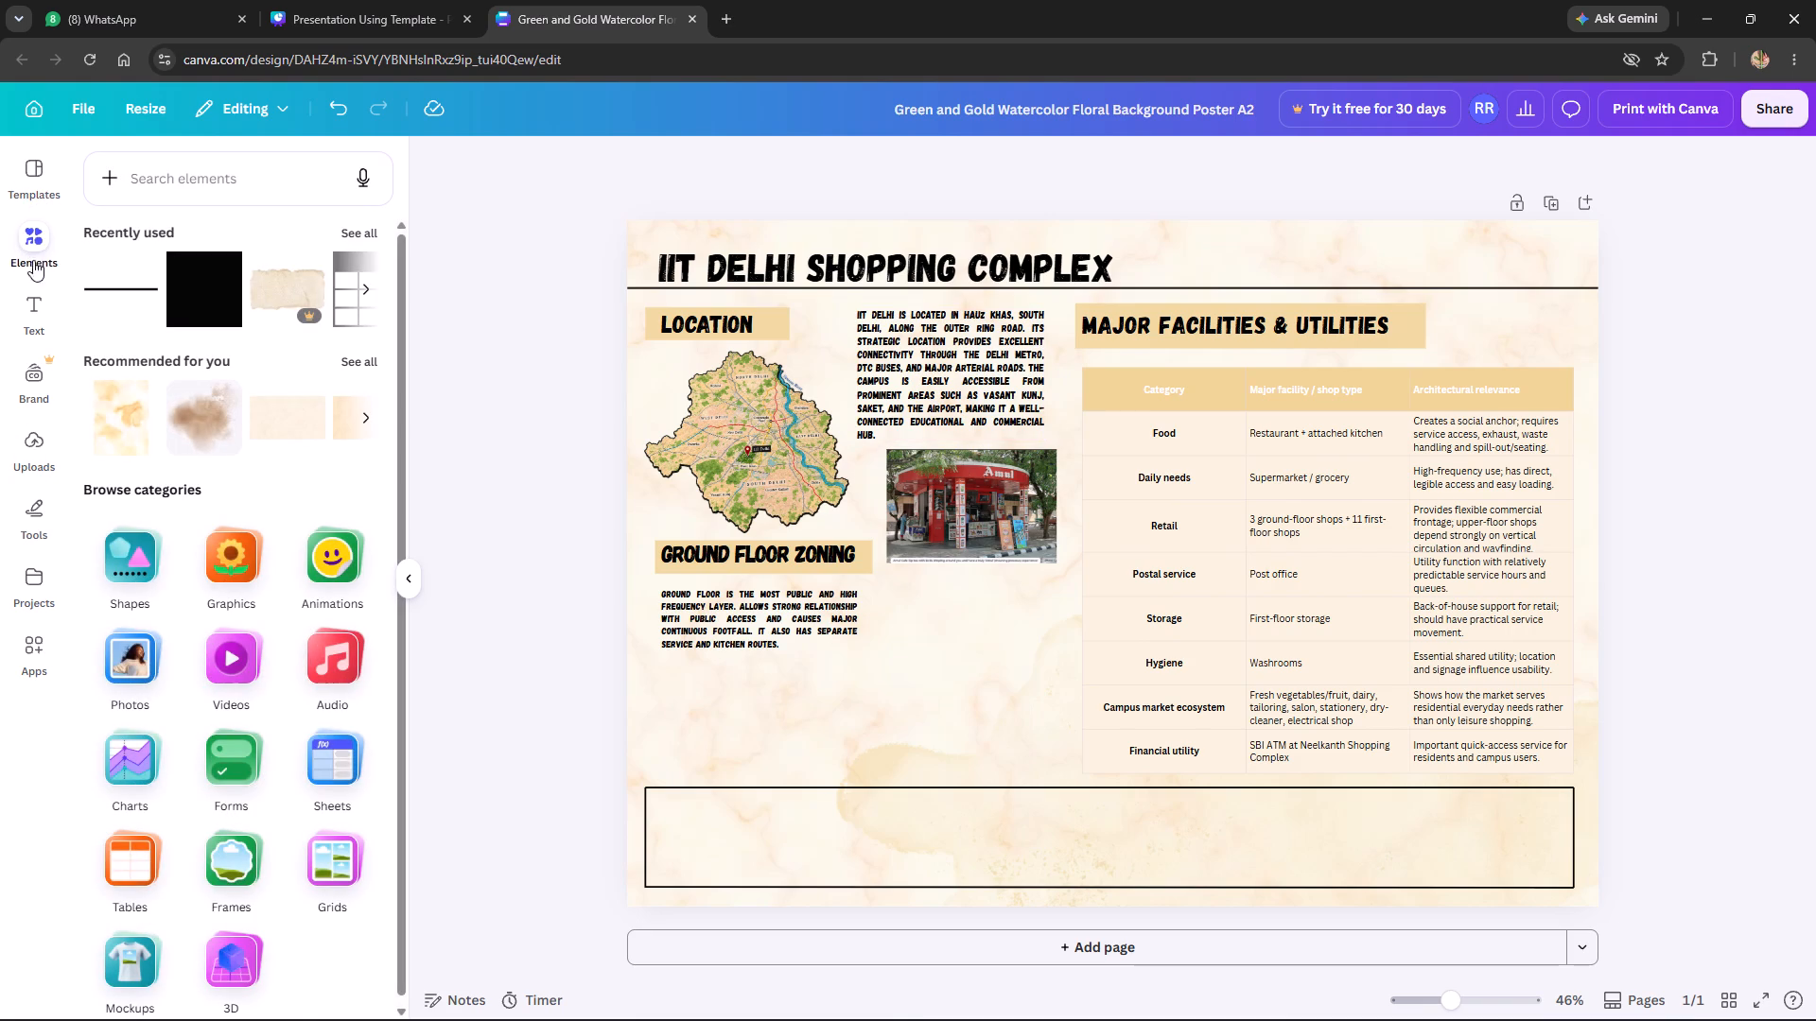
pyautogui.click(103, 286)
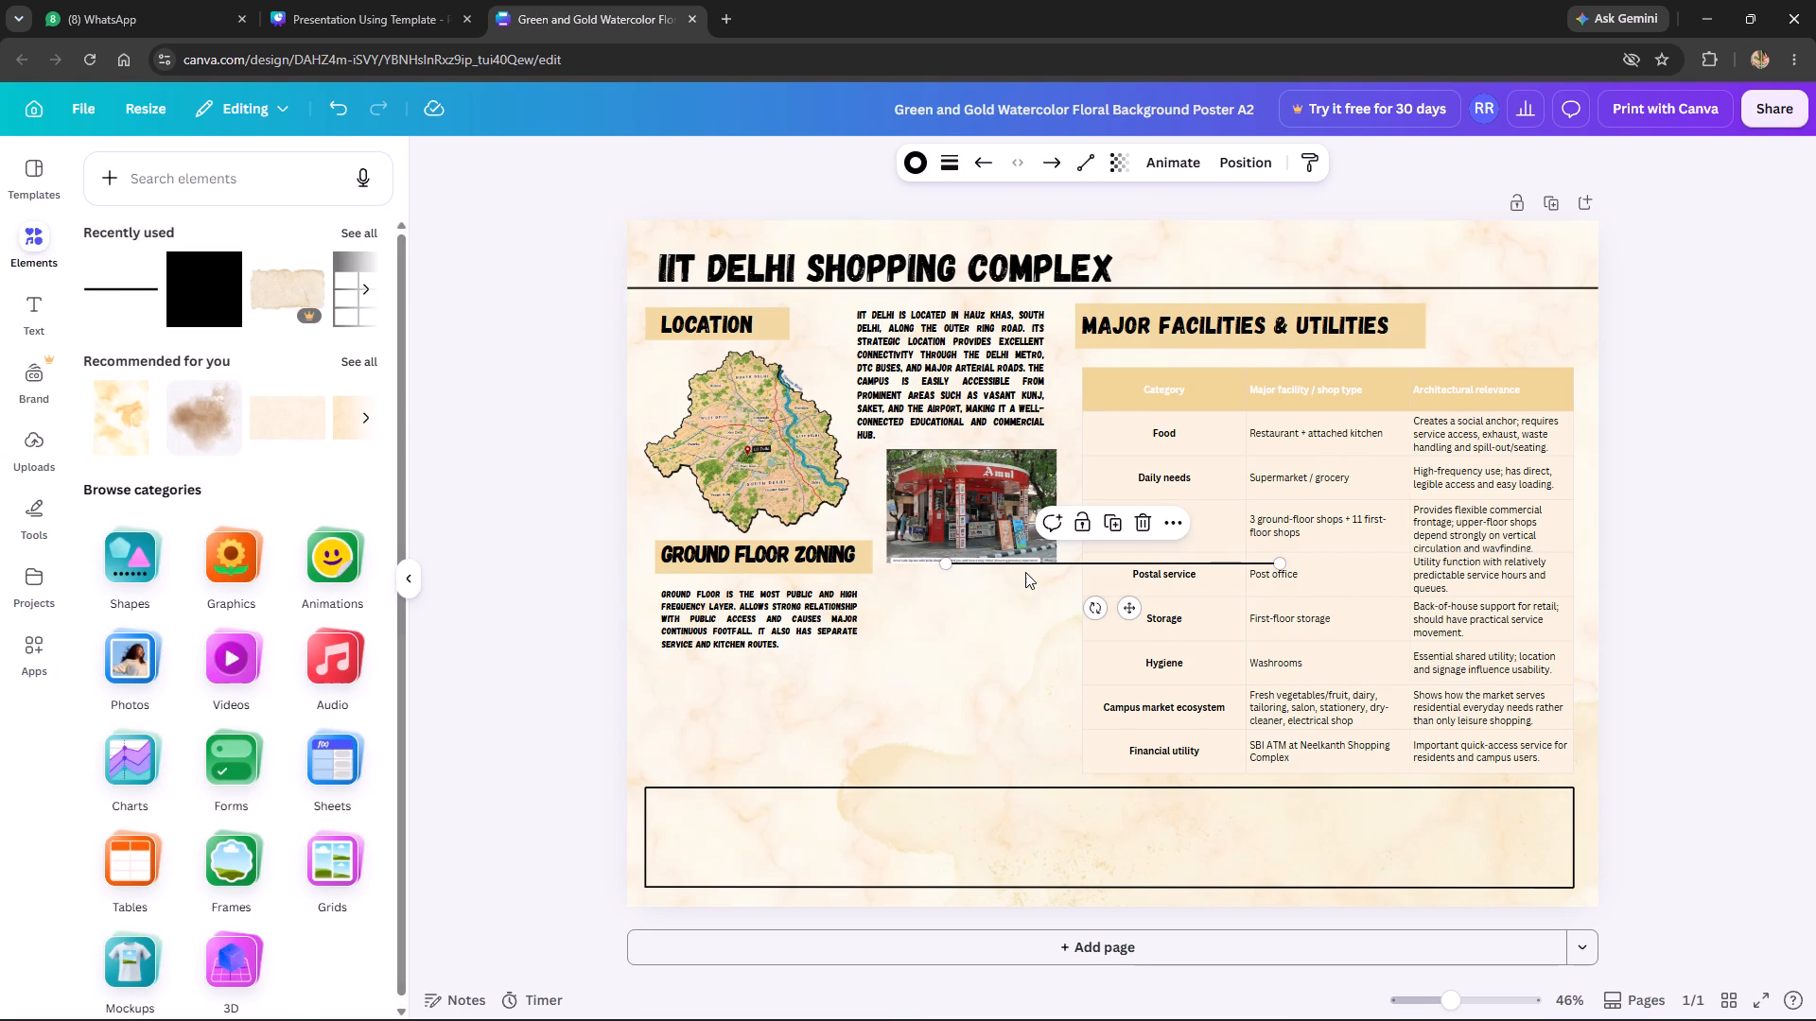
pyautogui.moveTo(1024, 563); pyautogui.dragTo(754, 803)
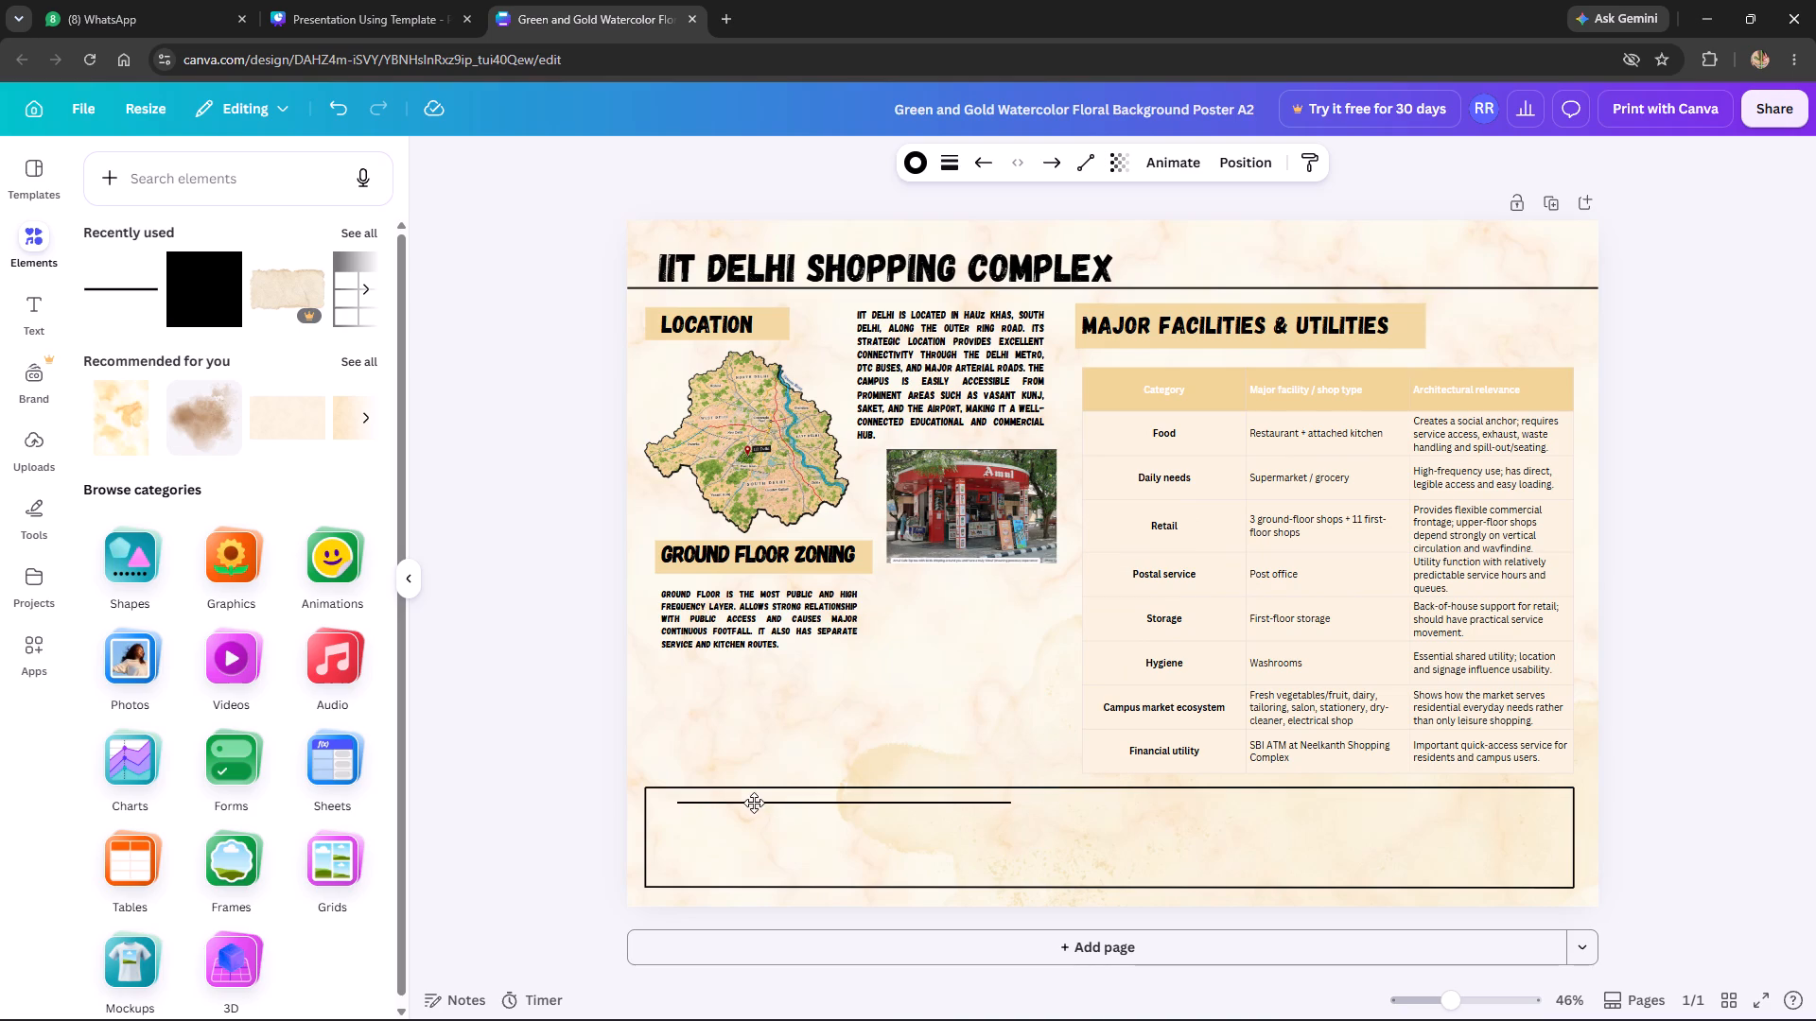
pyautogui.moveTo(754, 803); pyautogui.dragTo(725, 807)
pyautogui.moveTo(979, 810); pyautogui.dragTo(1456, 814)
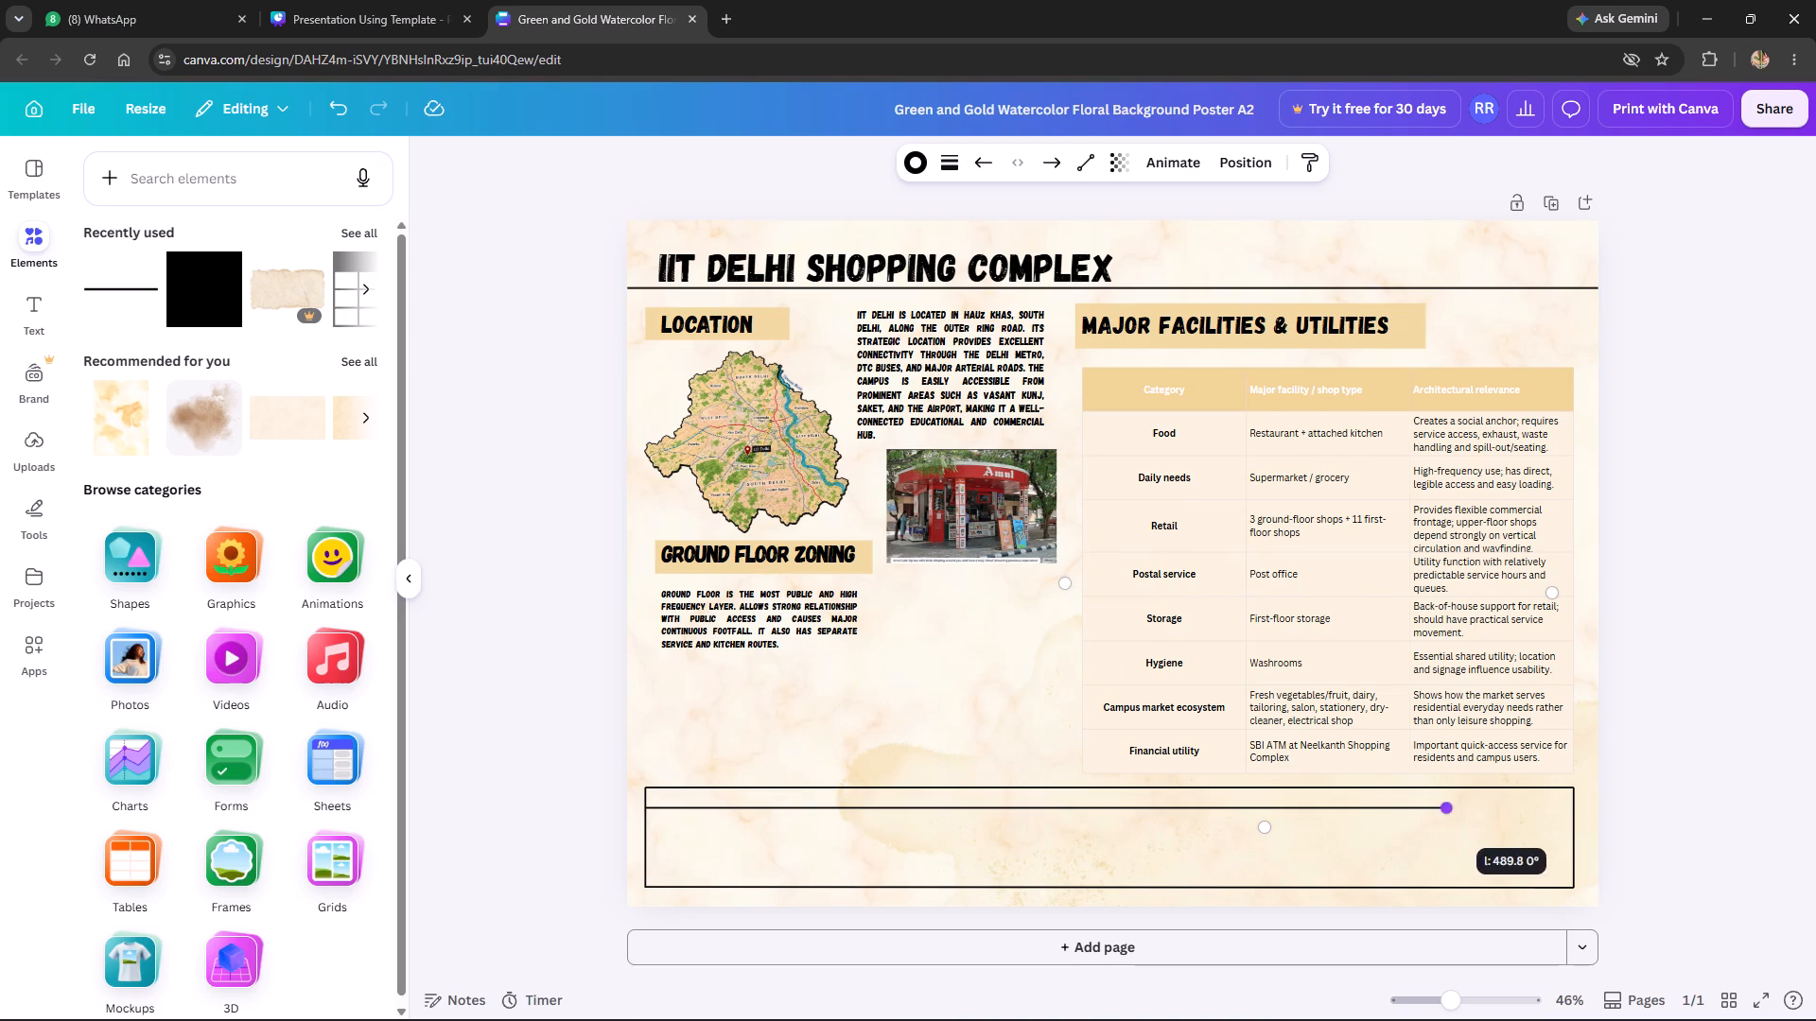
pyautogui.moveTo(1456, 814); pyautogui.dragTo(1570, 811)
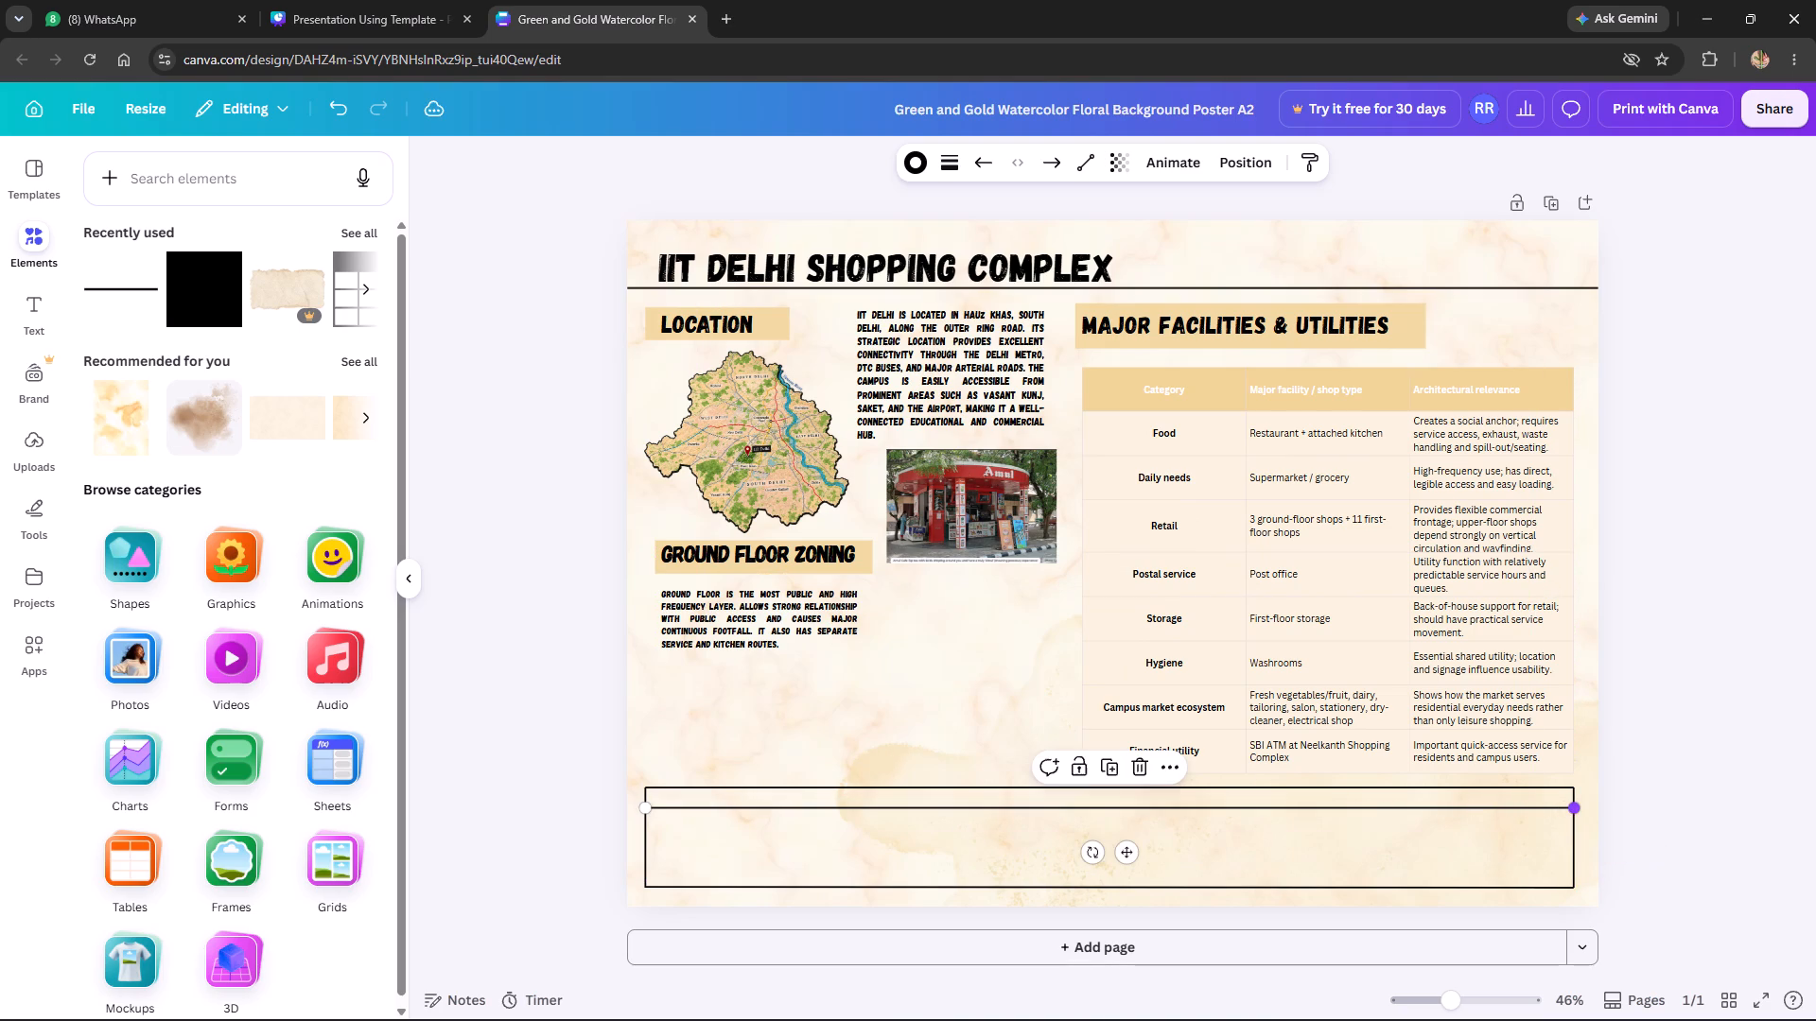
pyautogui.click(1721, 660)
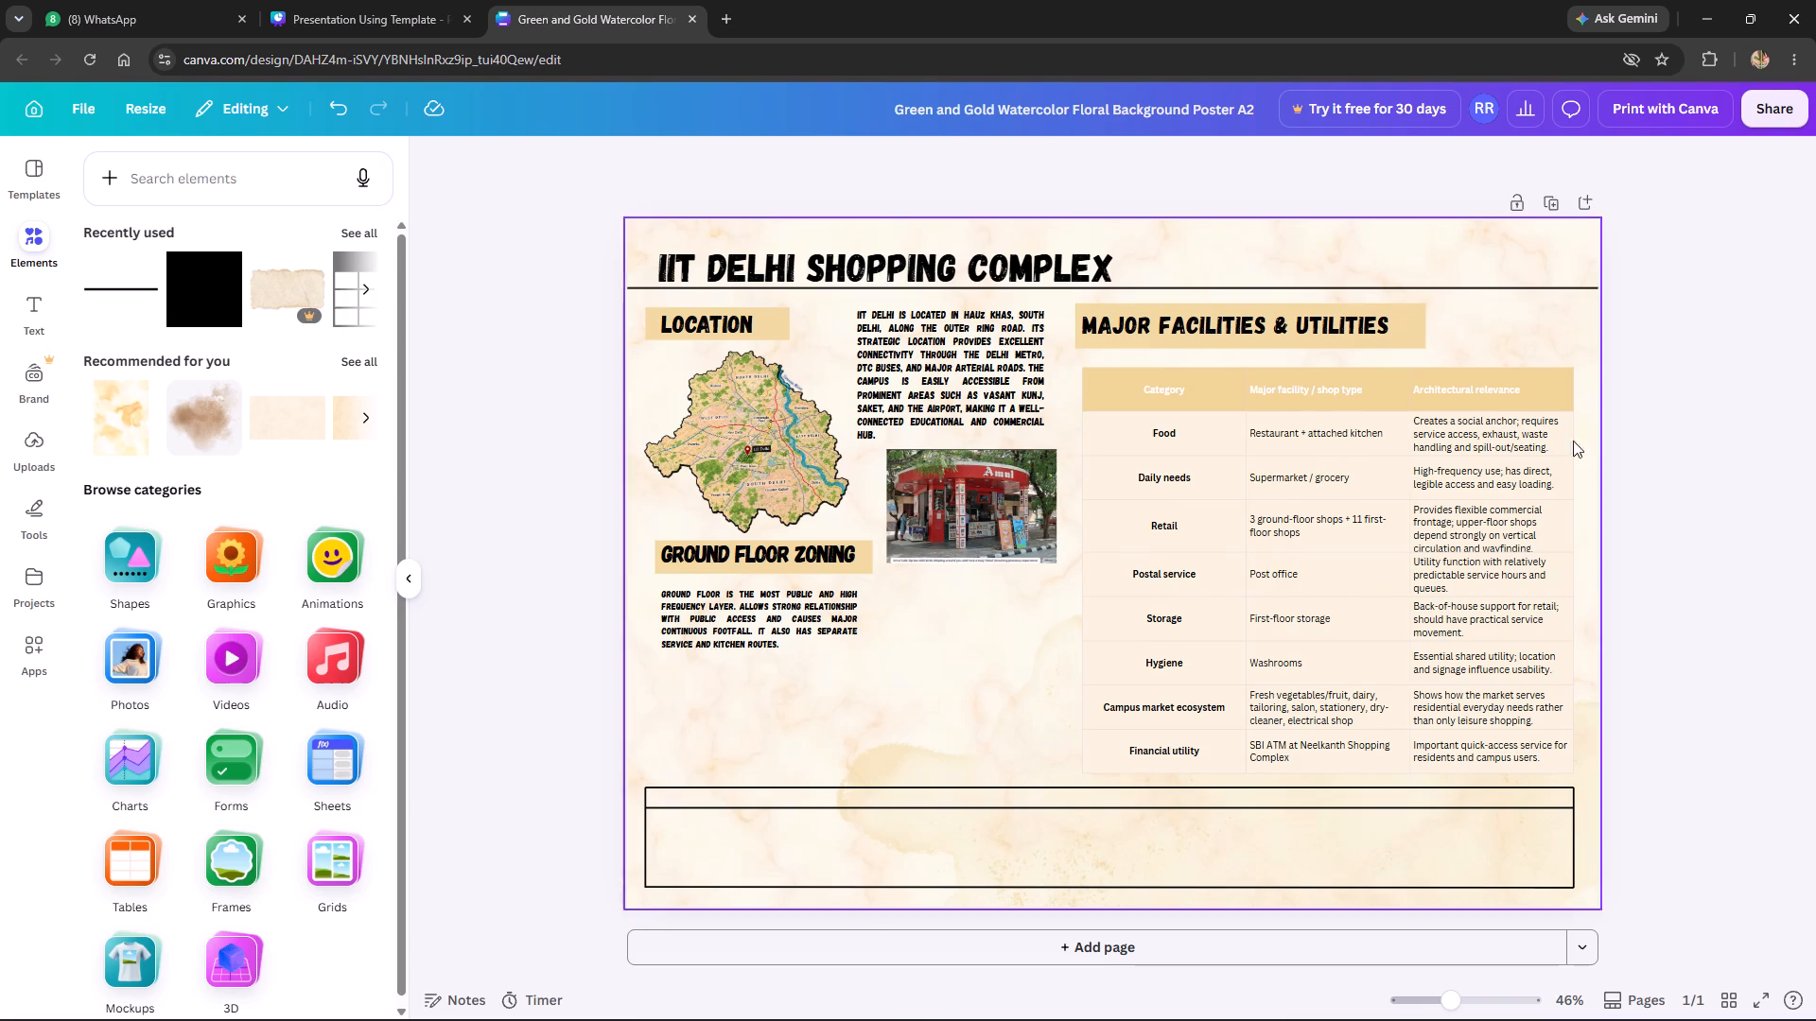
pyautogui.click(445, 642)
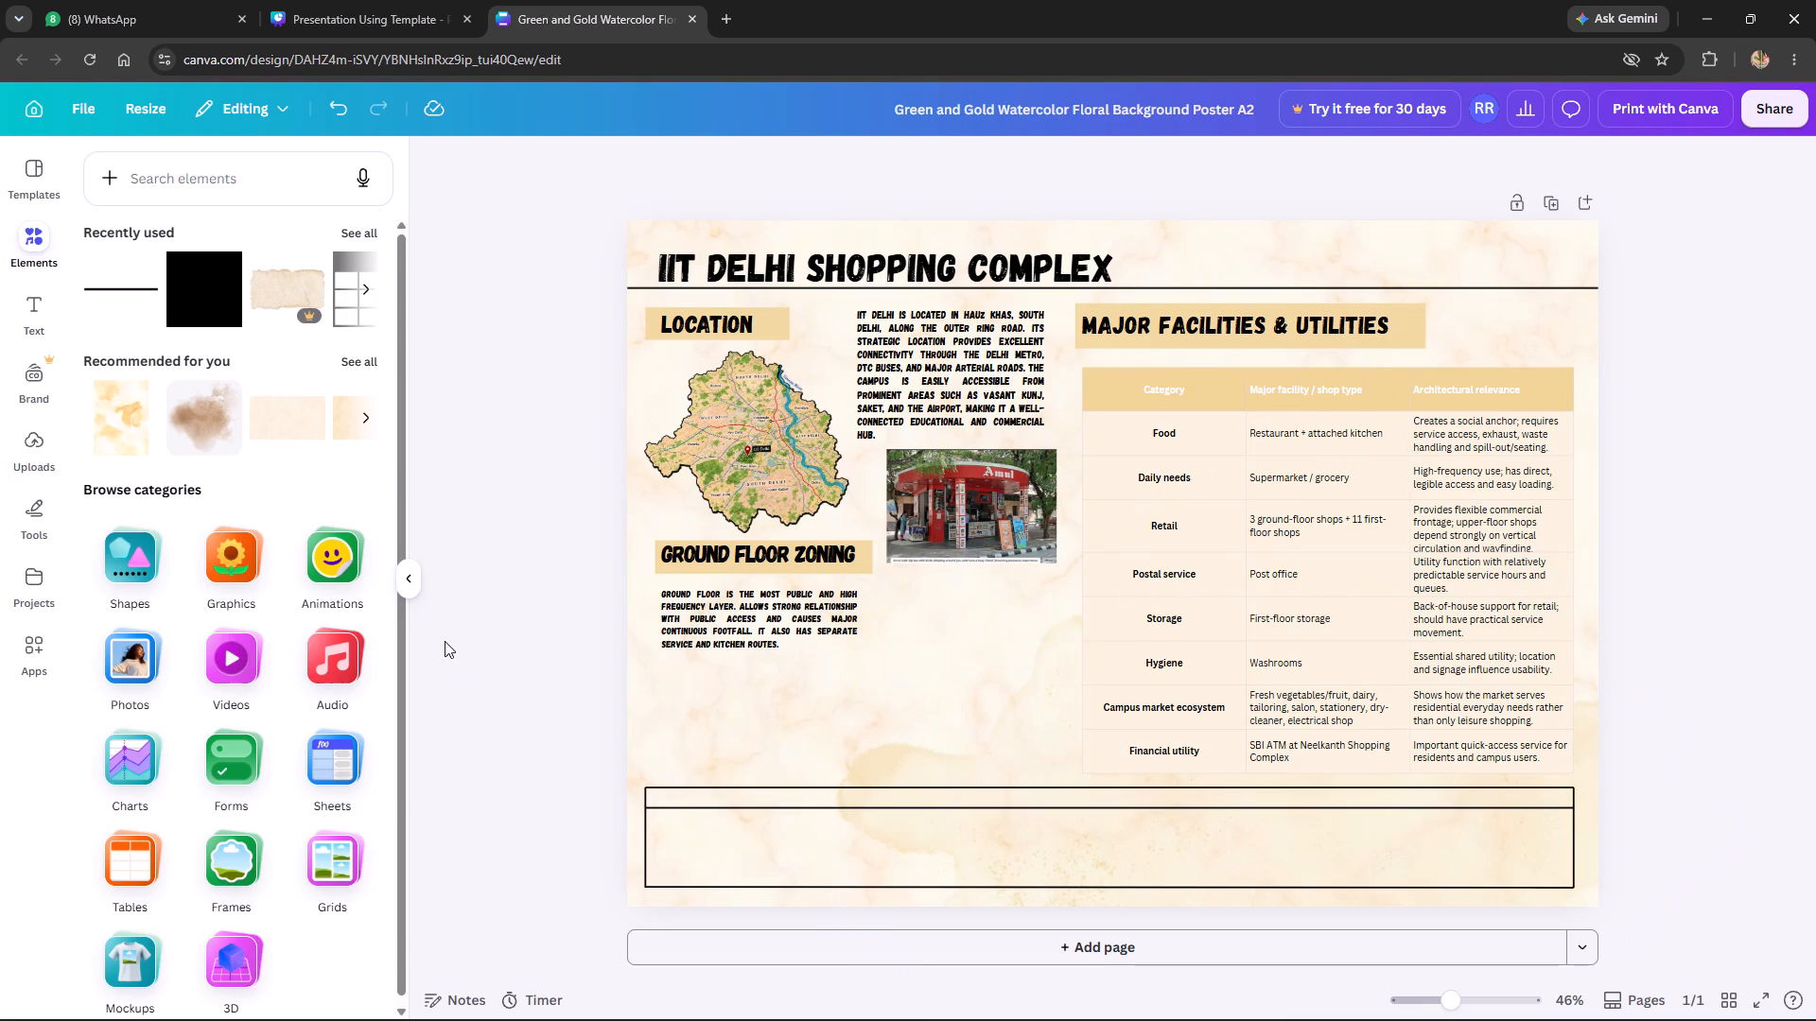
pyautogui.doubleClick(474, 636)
# Switch to the presentation design and copy the two-bullet text block from the About The Complex slide.
pyautogui.click(363, 0)
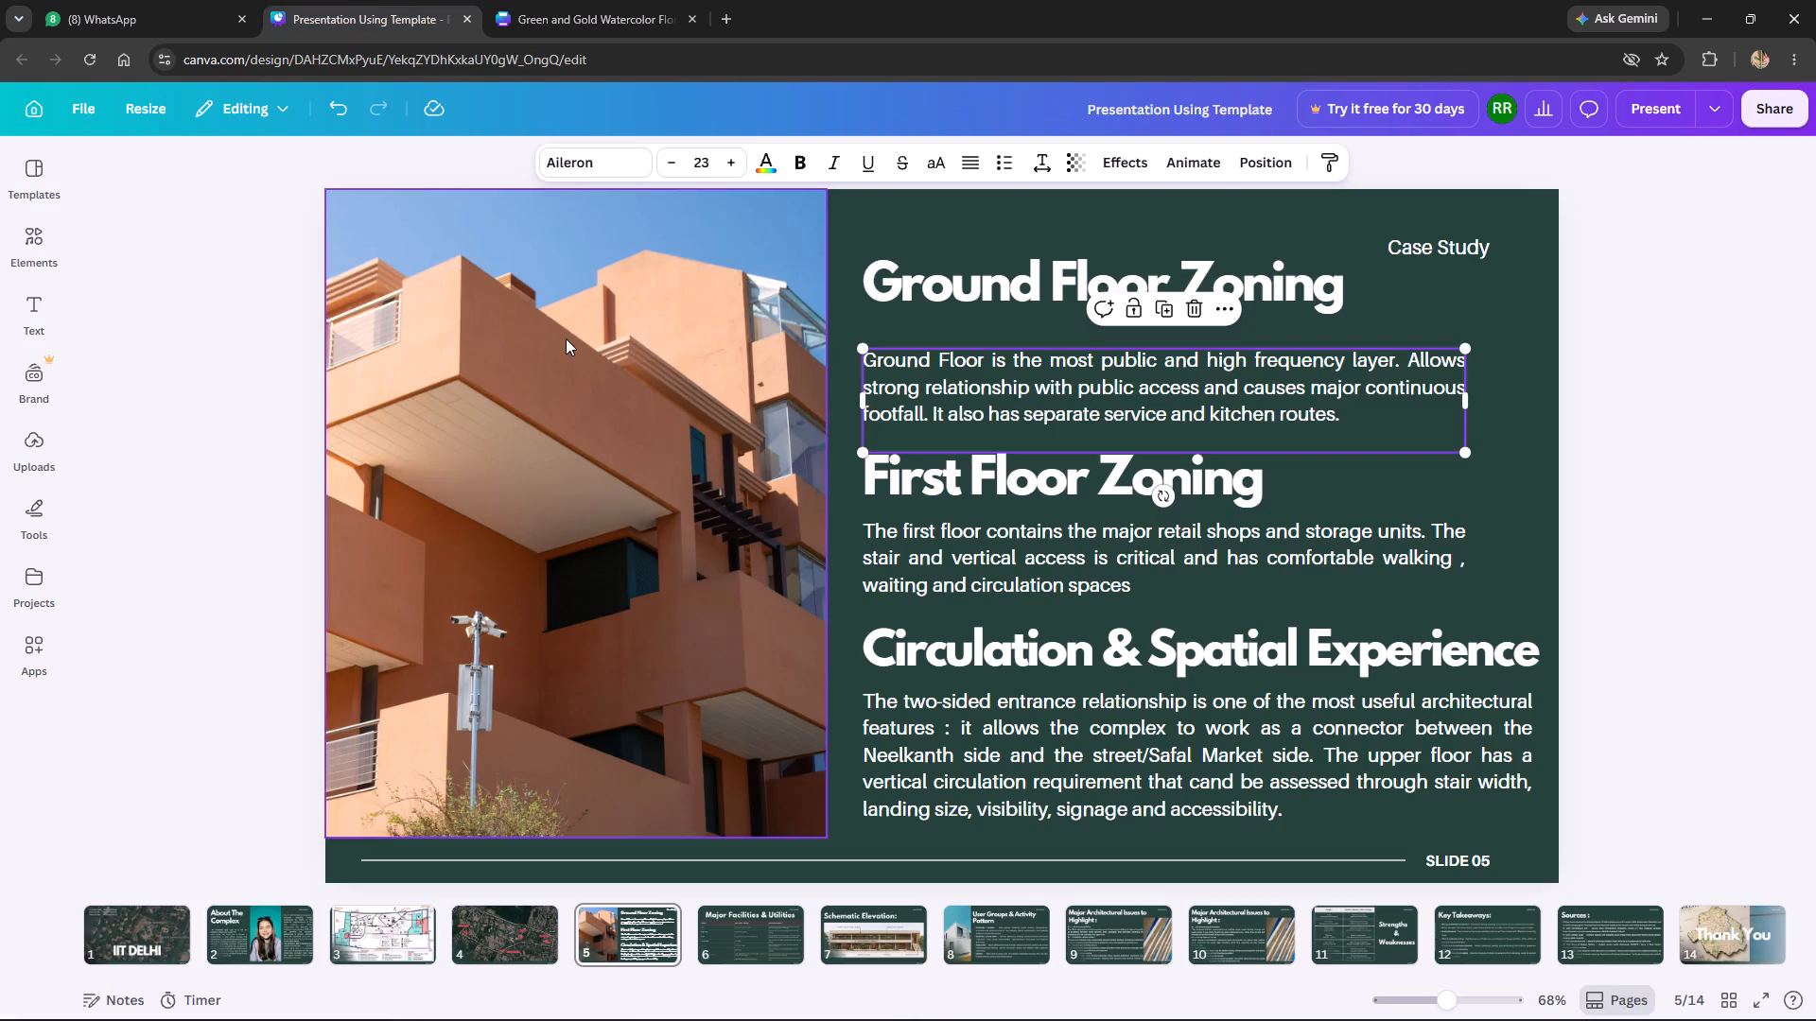
pyautogui.click(955, 490)
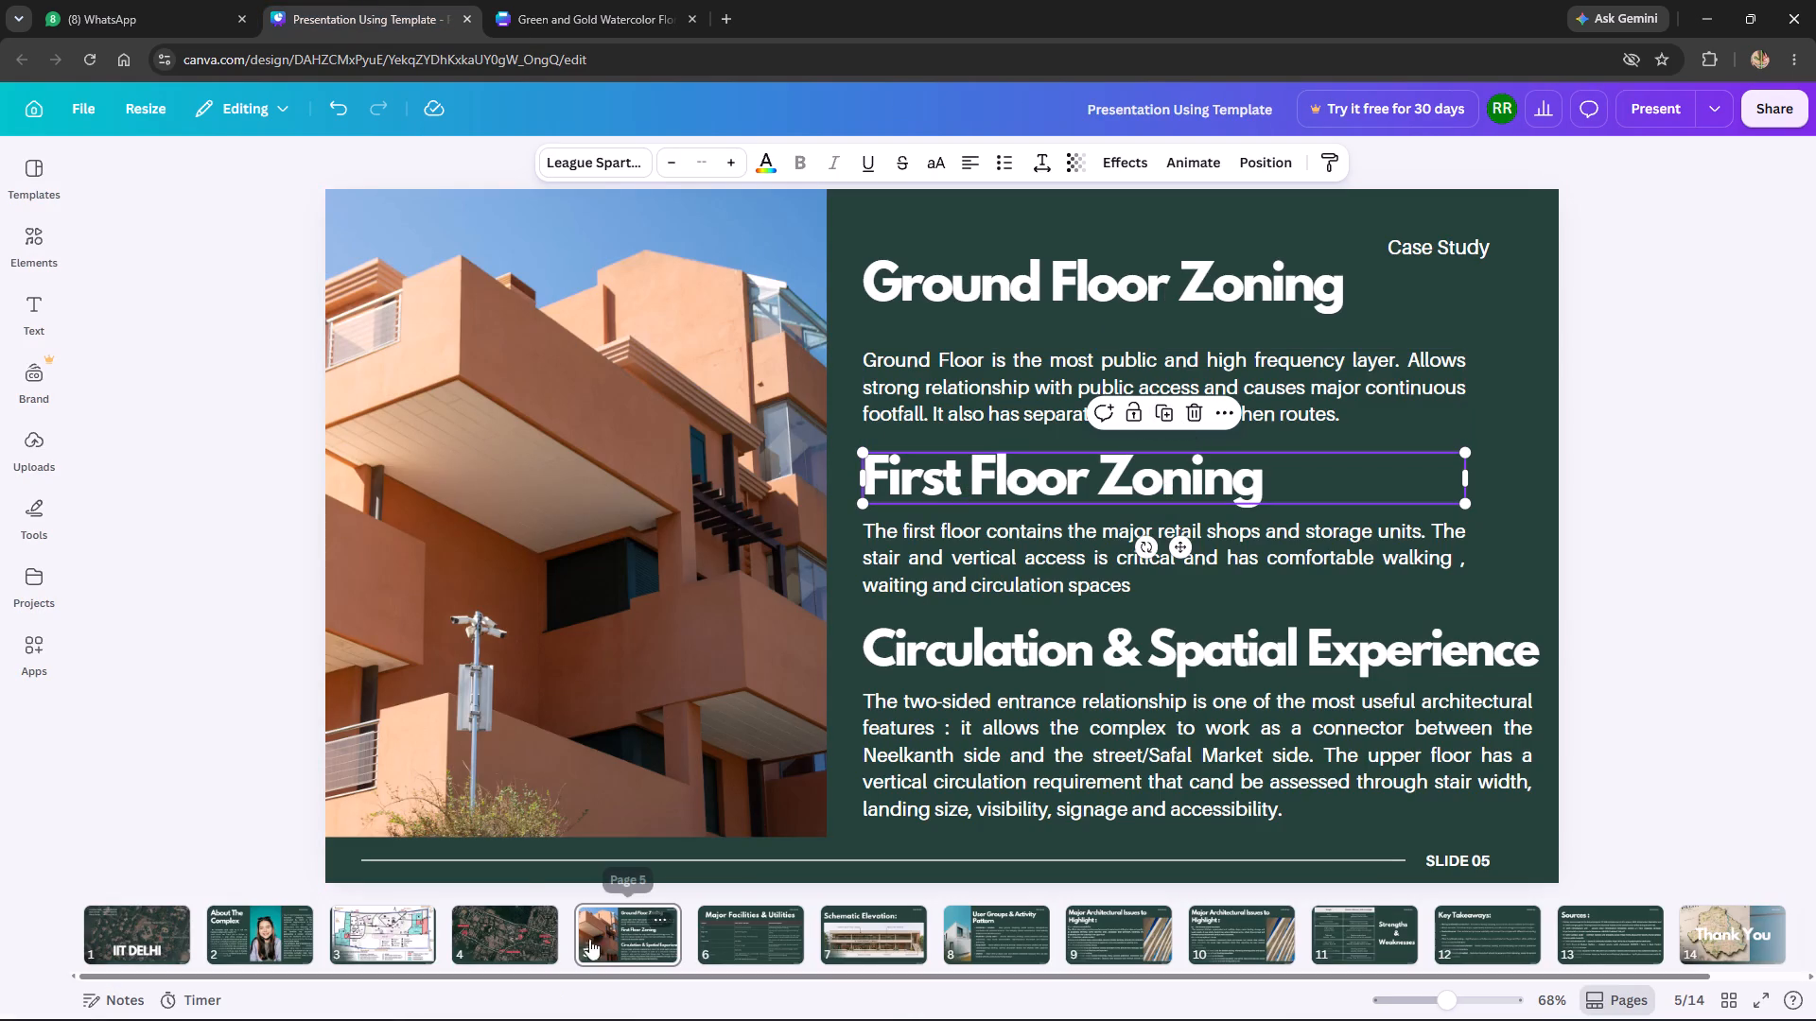
pyautogui.click(253, 927)
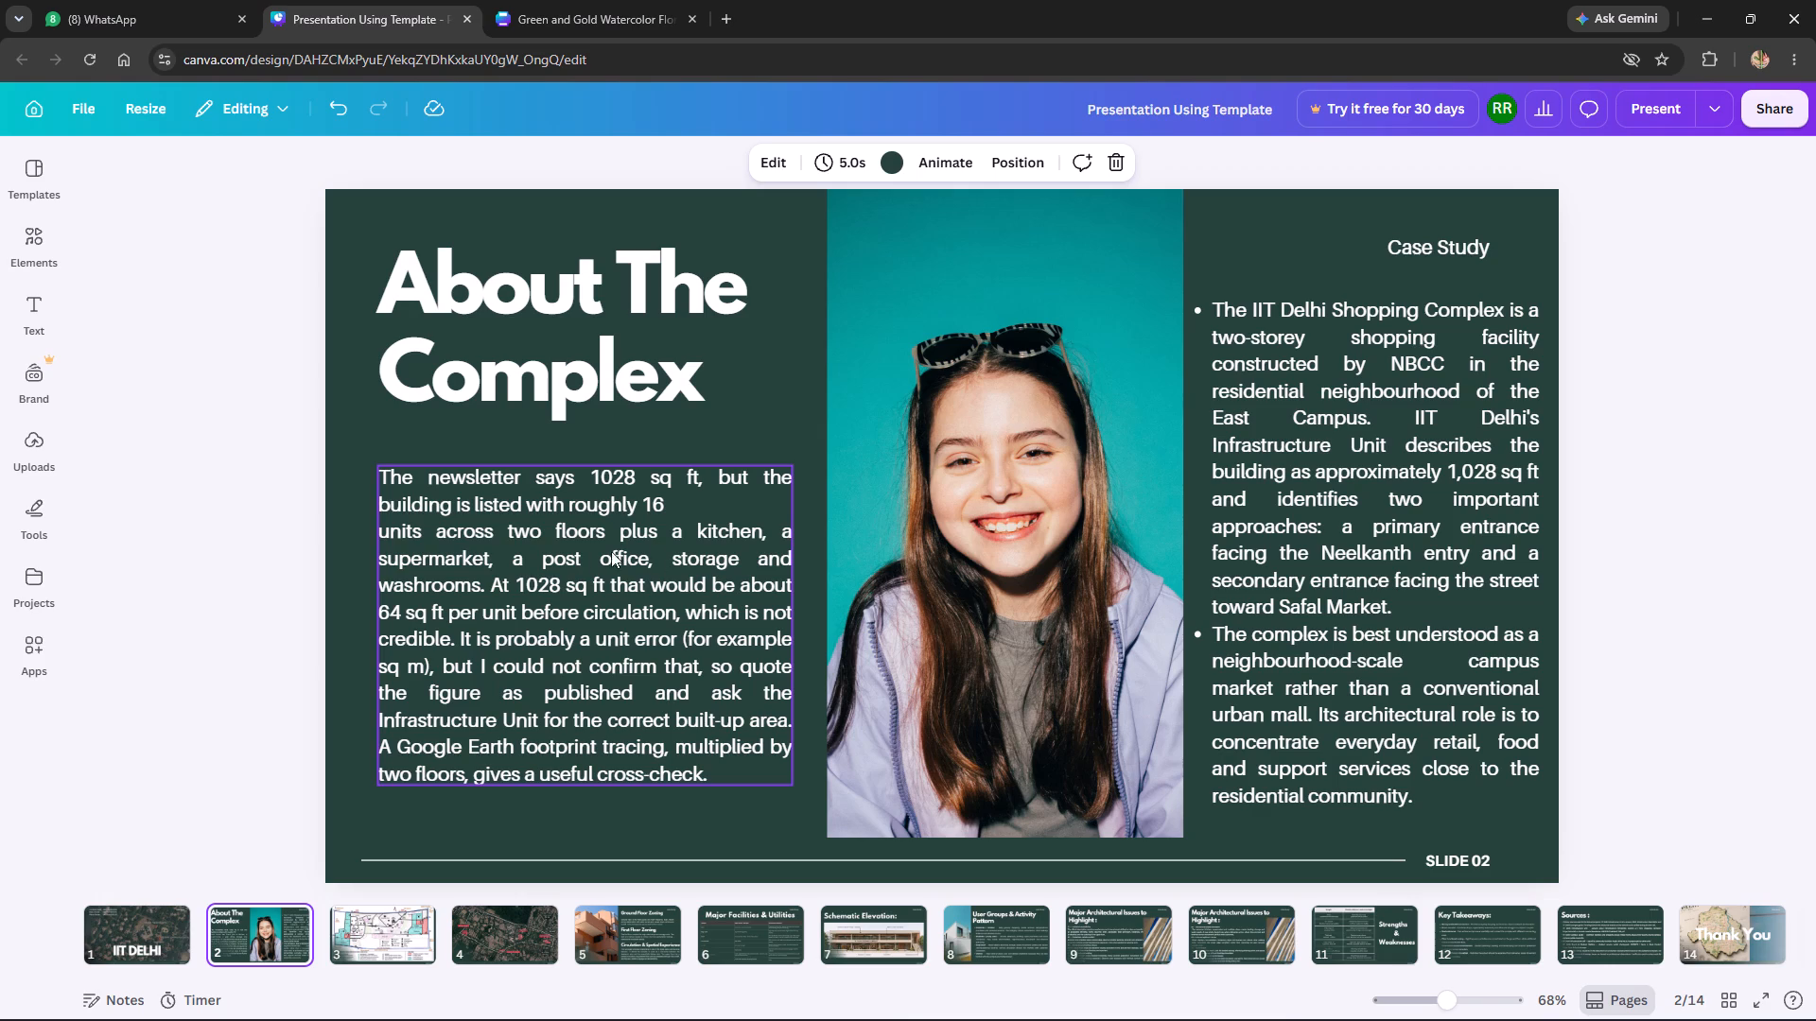
pyautogui.click(1313, 482)
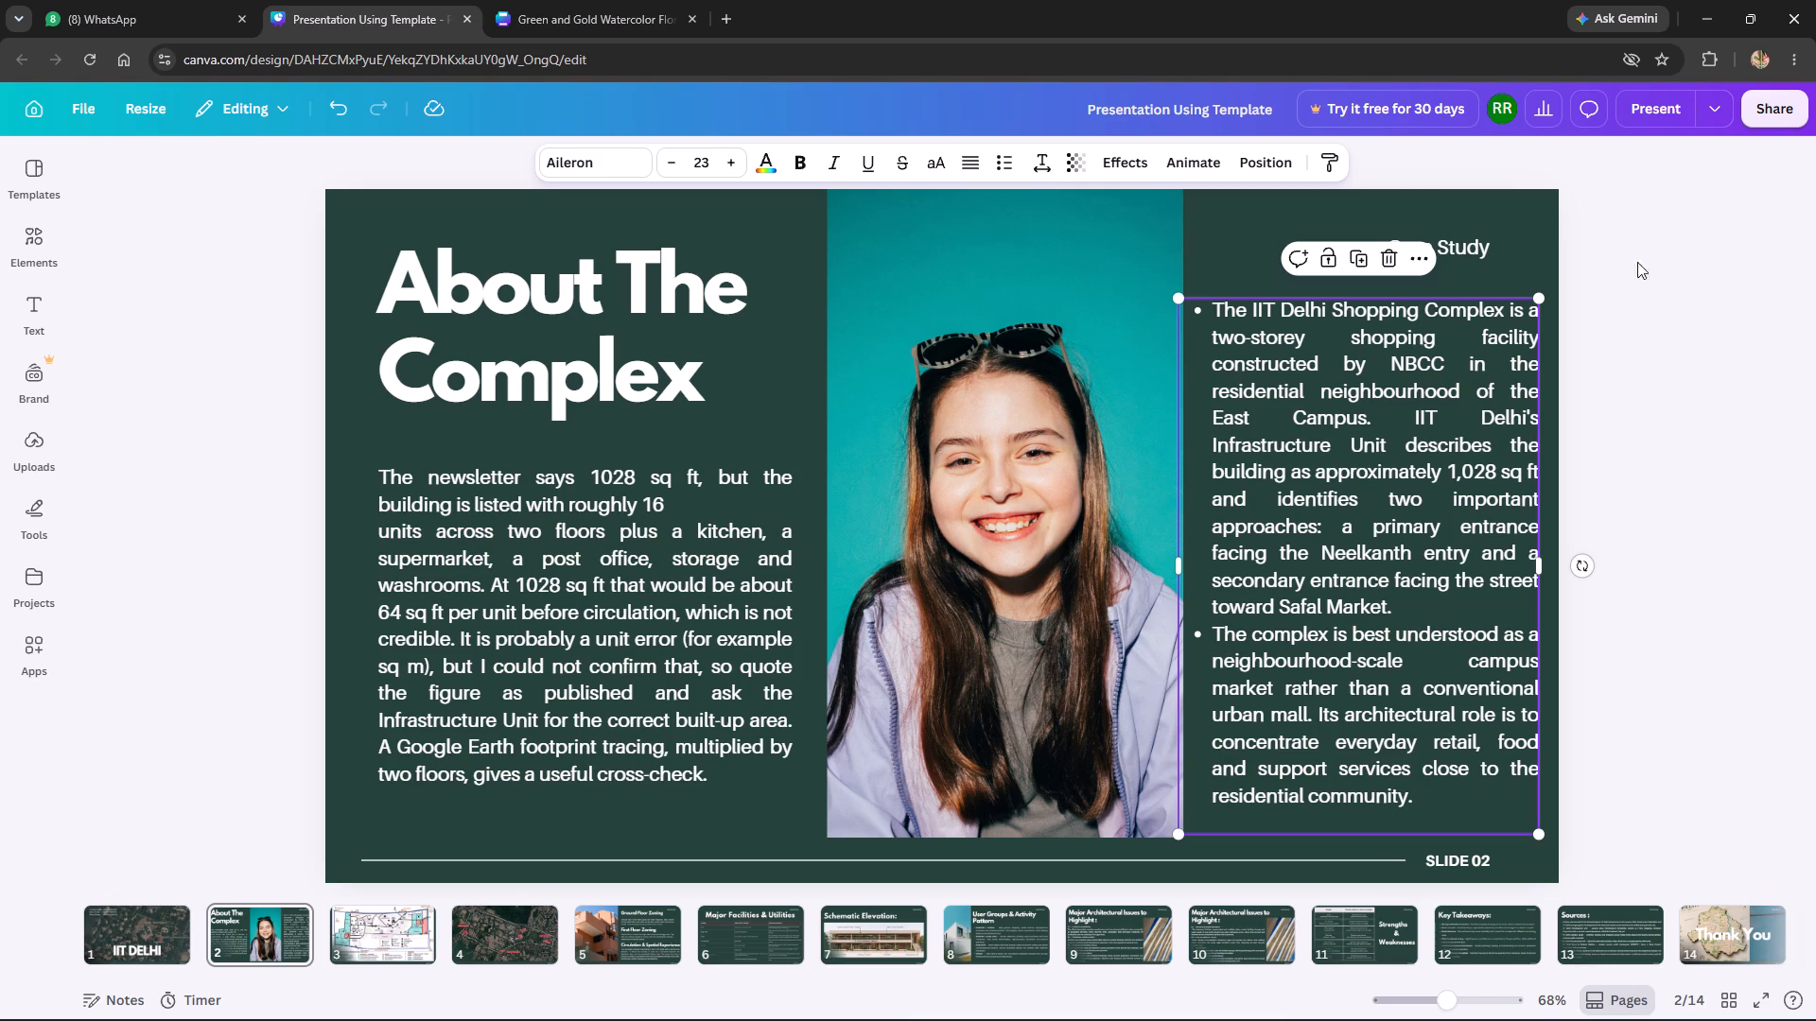
pyautogui.hotkey('ctrl', 'c')
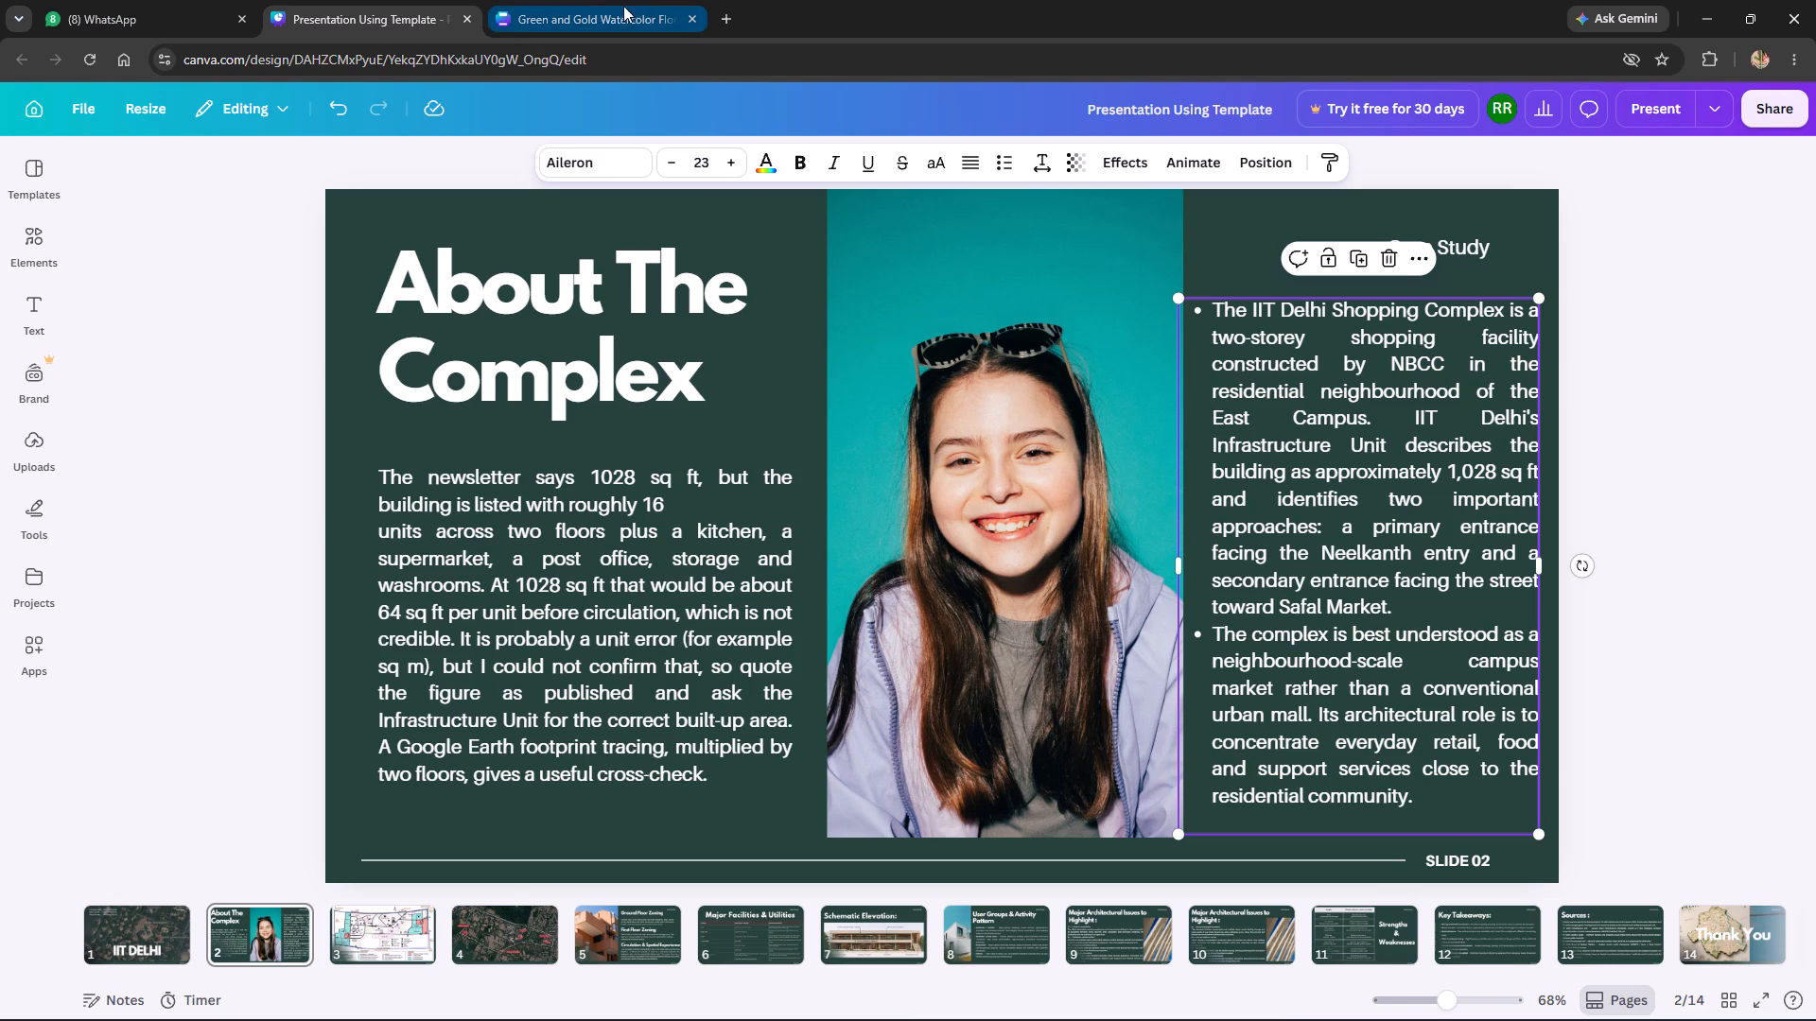
# Return to the poster design and delete the location paragraph, the map, the Location heading with its highlight bar, and the Amul photo.
pyautogui.click(610, 7)
pyautogui.click(931, 372)
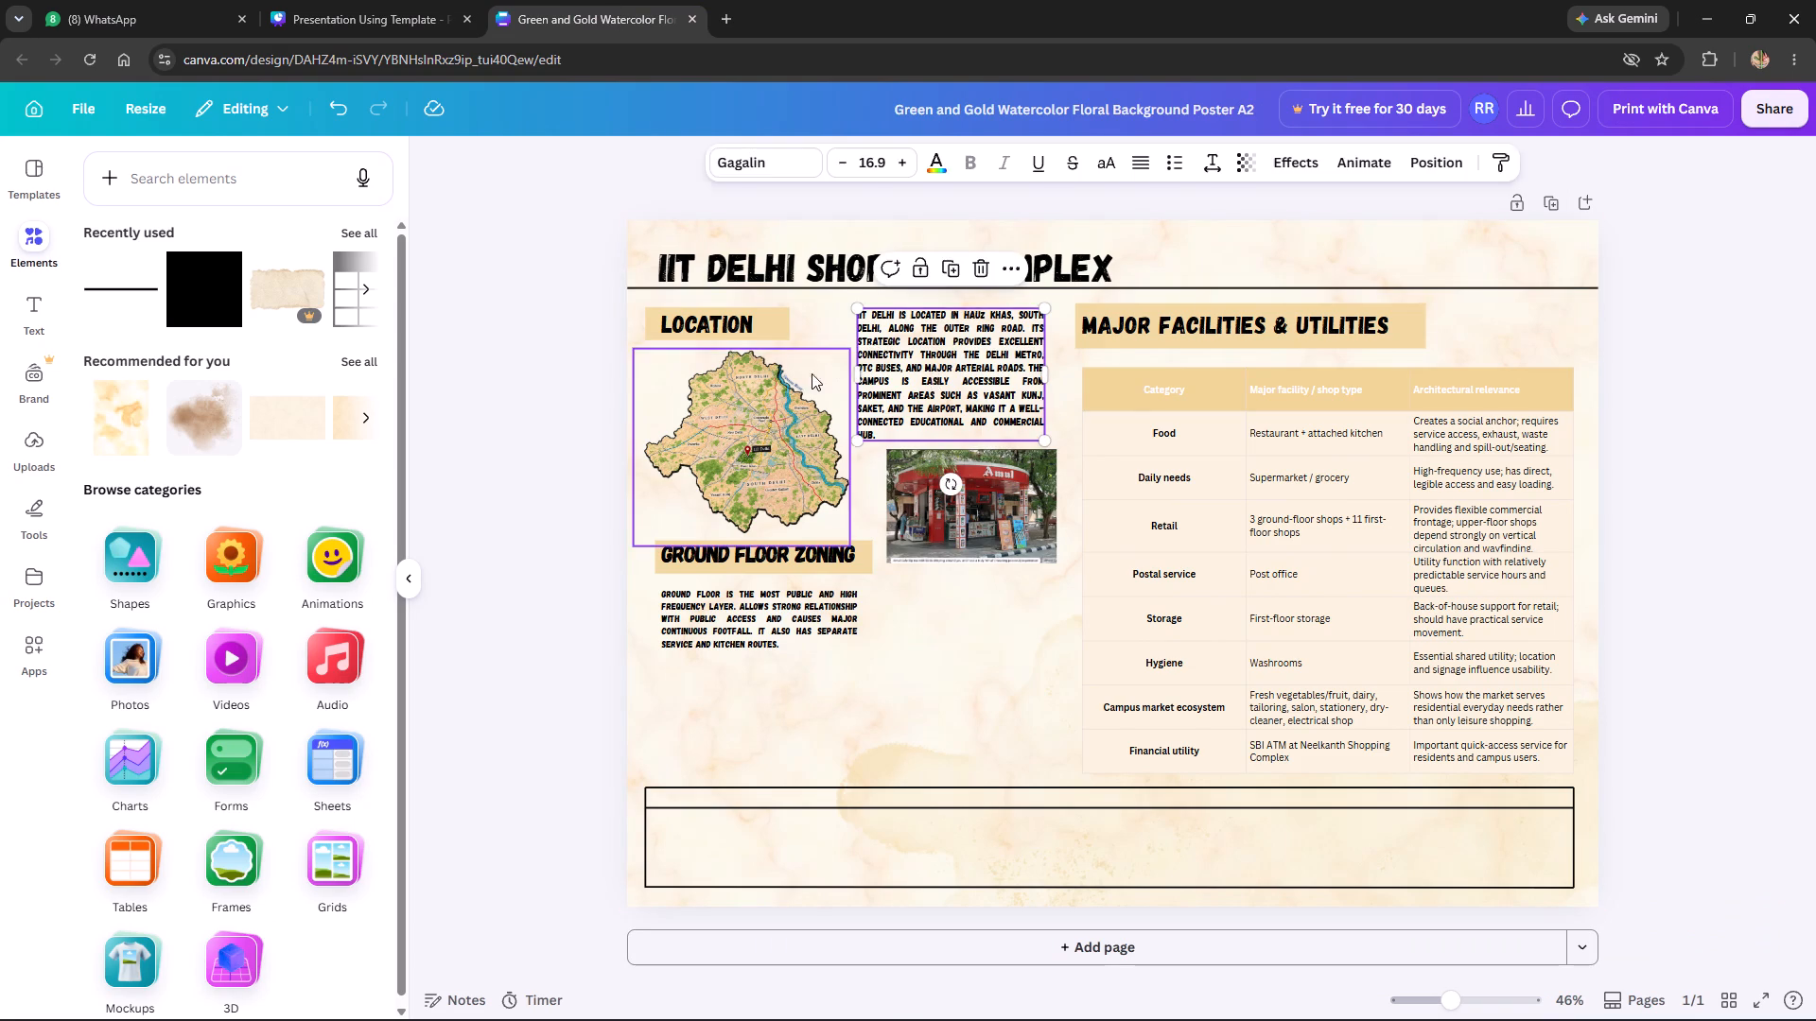
pyautogui.press('Delete')
pyautogui.click(736, 406)
pyautogui.press('Delete')
pyautogui.click(729, 337)
pyautogui.press('Delete')
pyautogui.click(760, 328)
pyautogui.press('Delete')
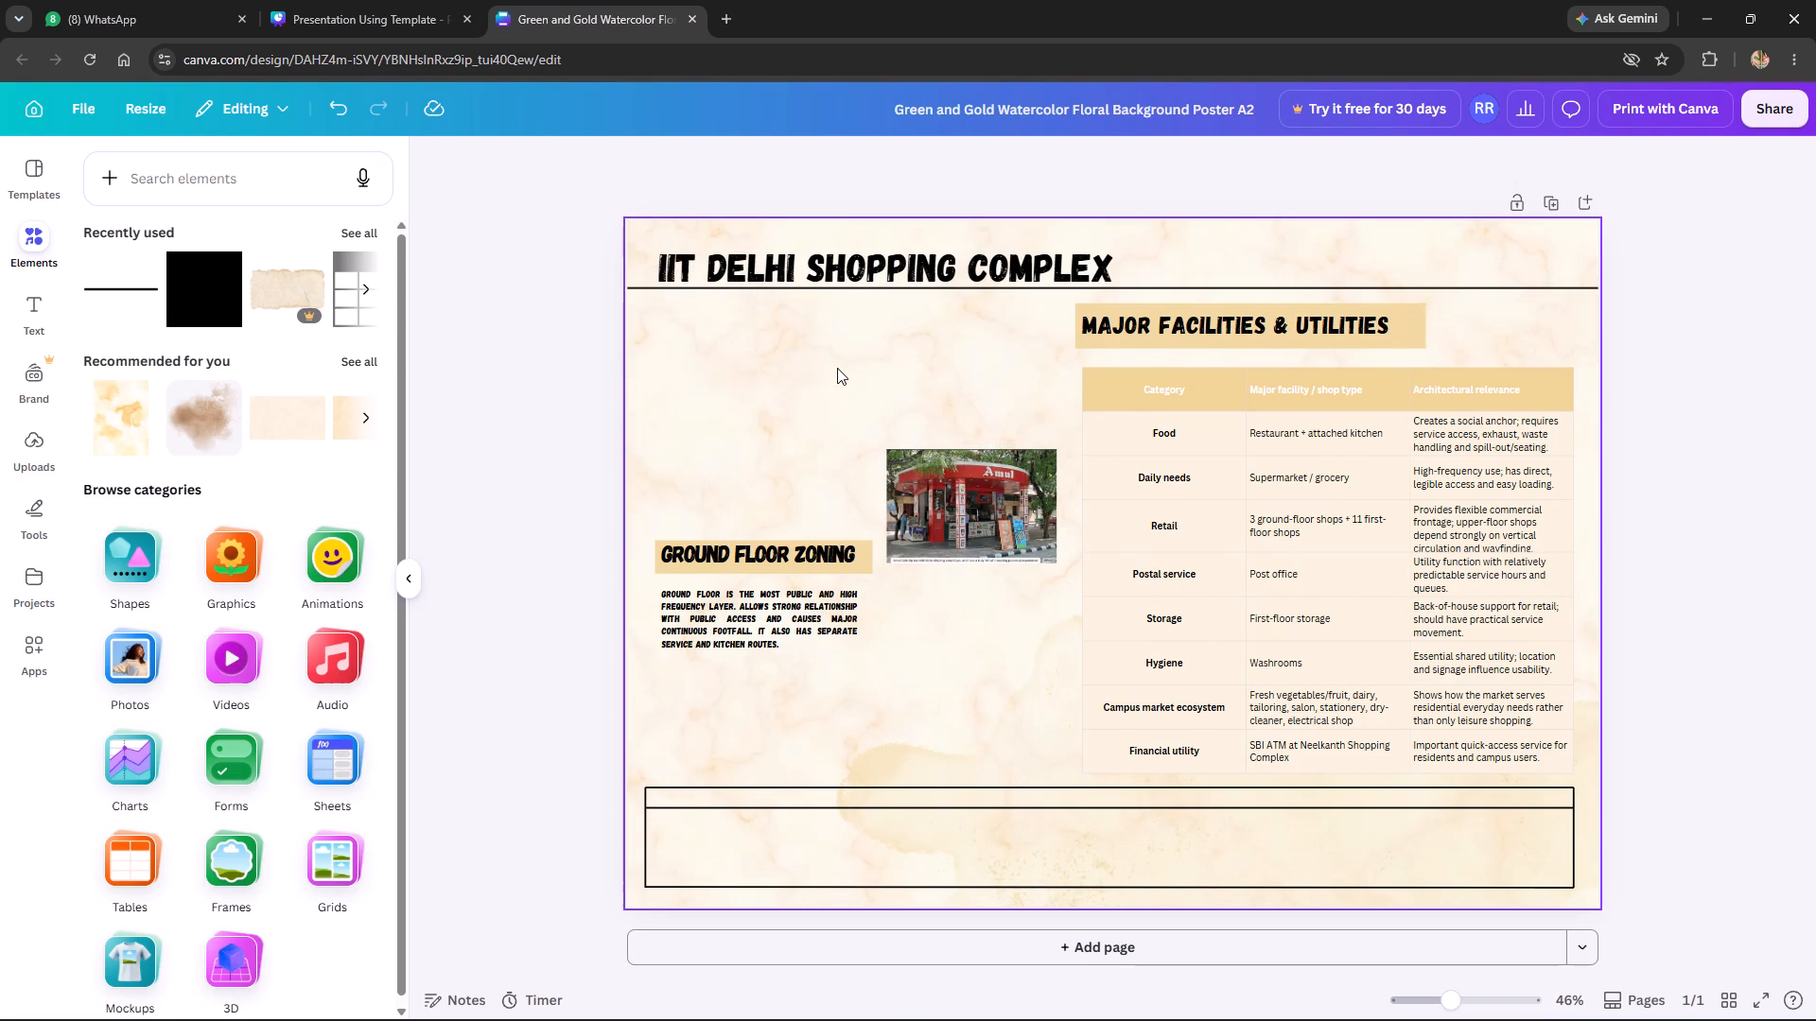
pyautogui.click(938, 483)
pyautogui.press('Delete')
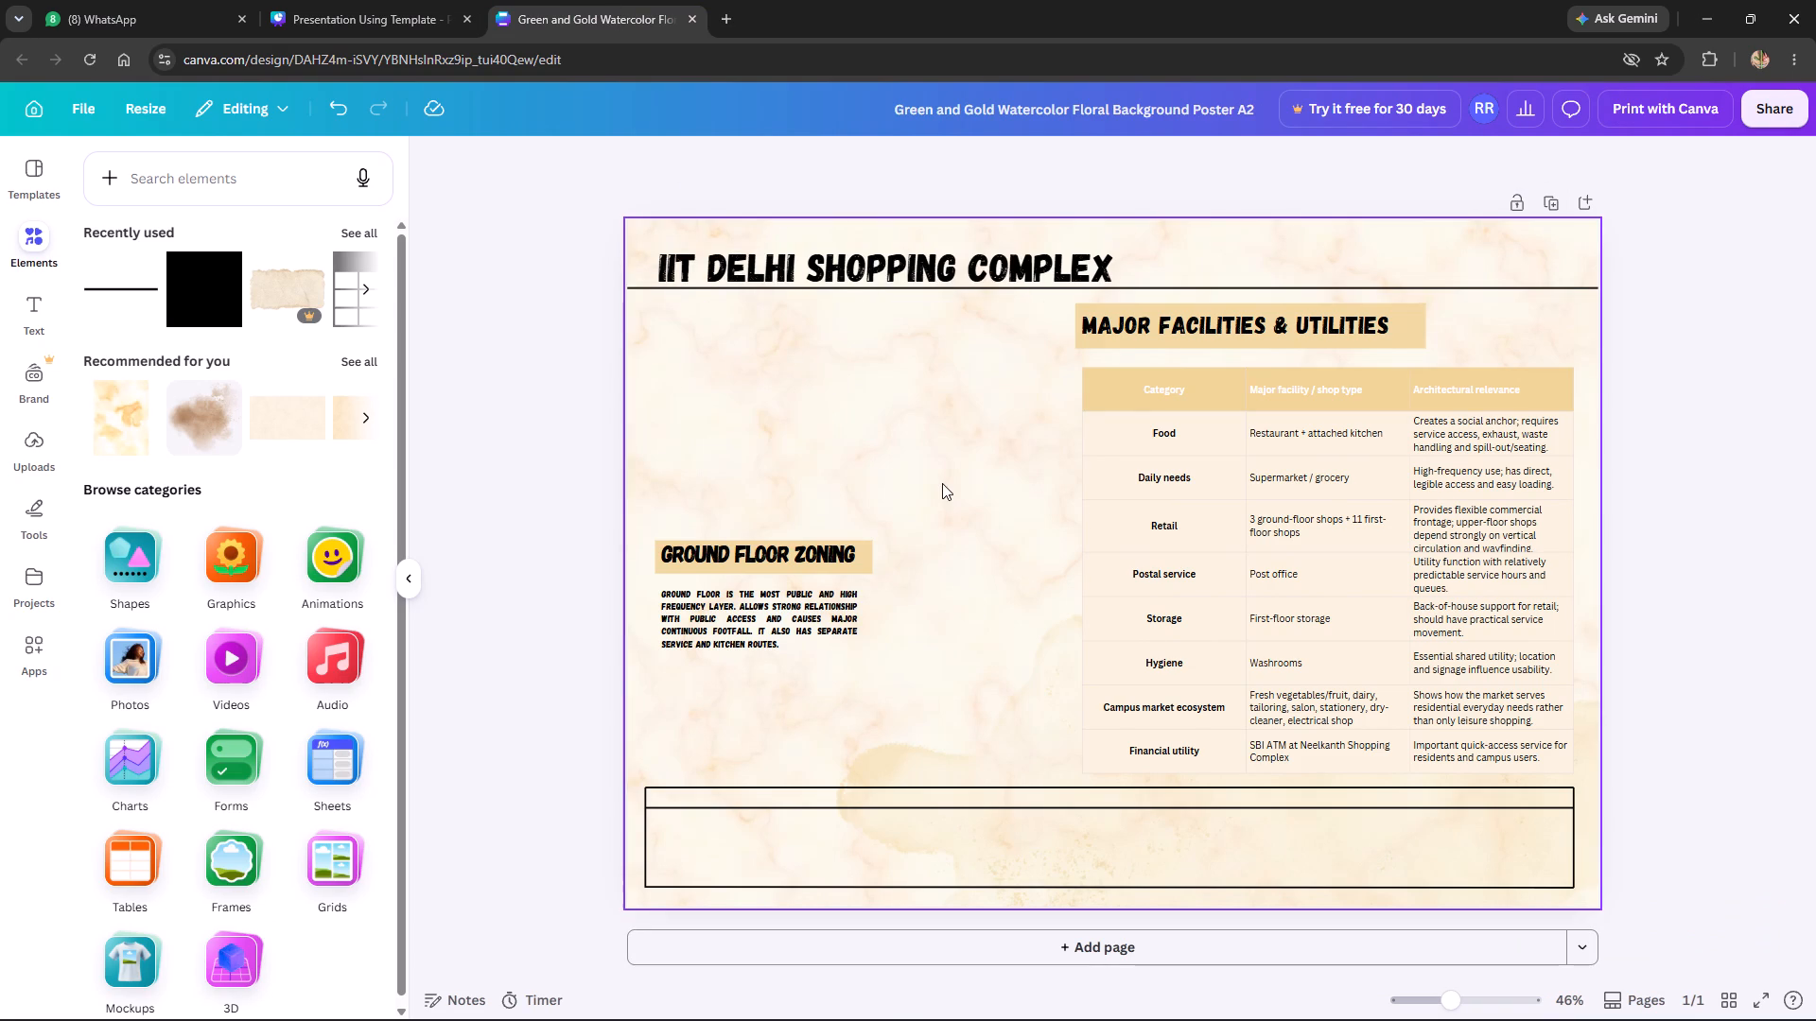
# Paste the copied bullet text onto the poster, move it into the emptied area beside the facilities table, and colour it black.
pyautogui.hotkey('ctrl', 'v')
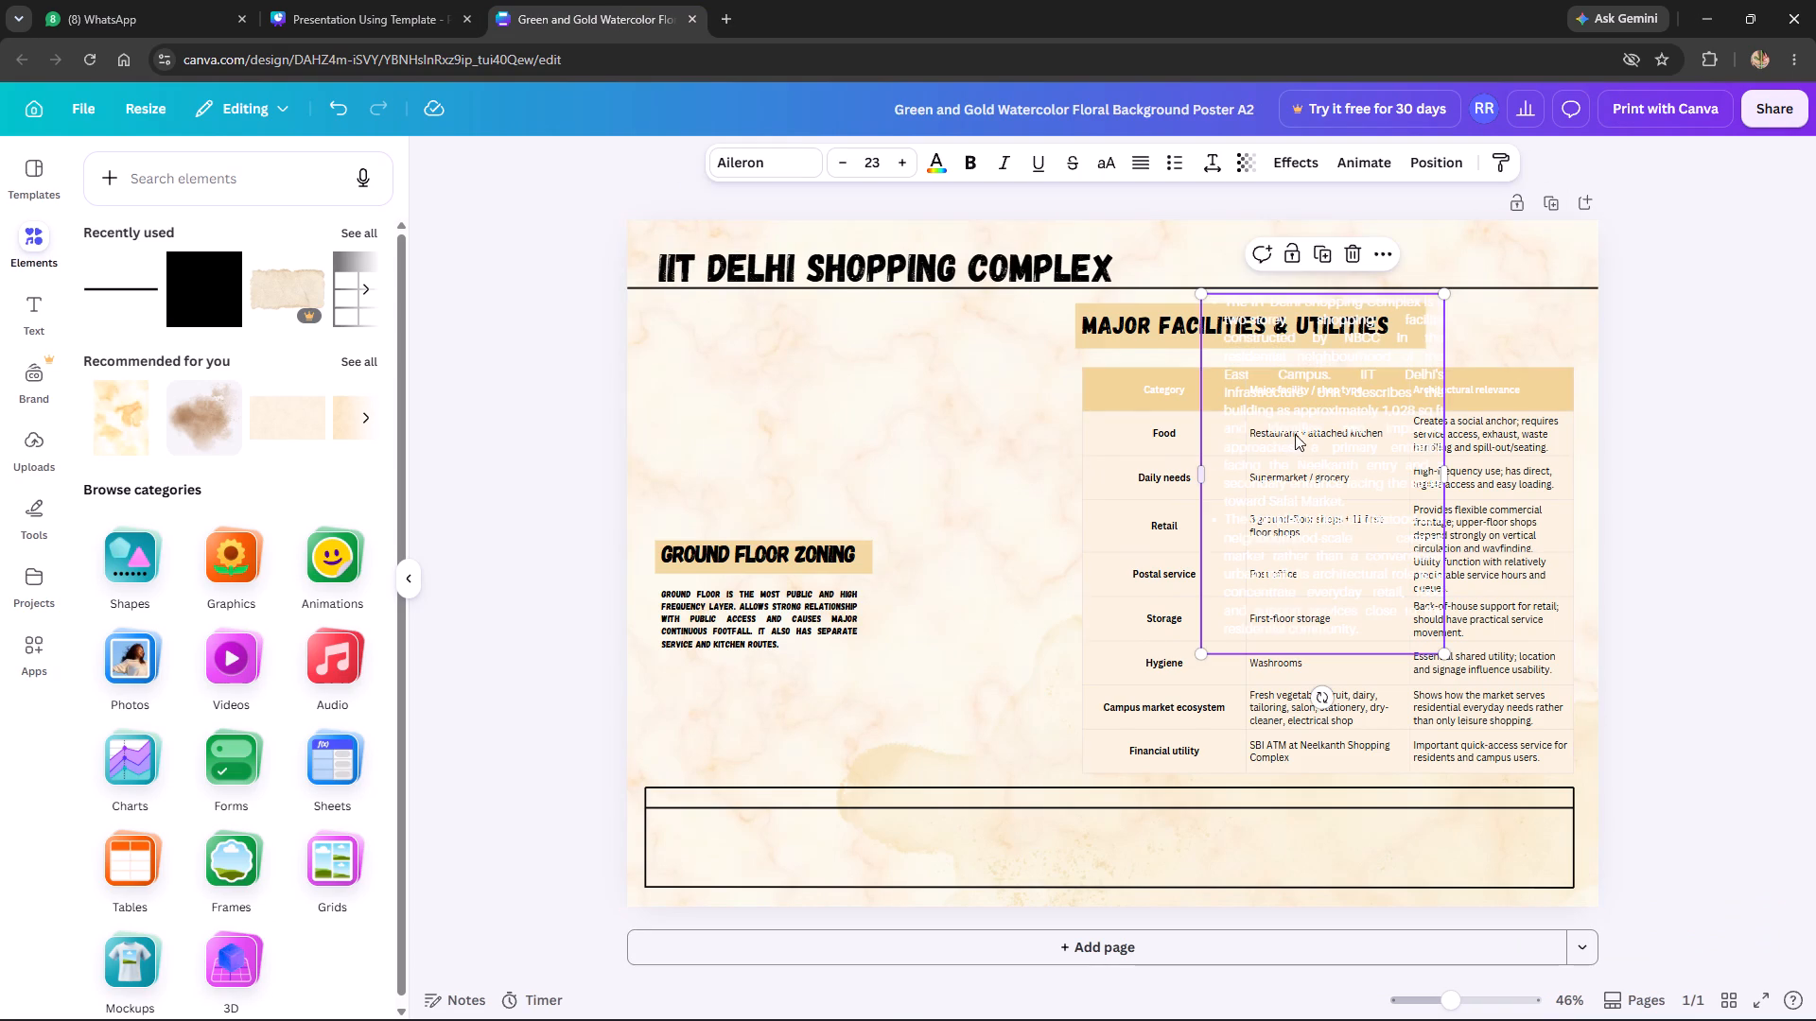
pyautogui.moveTo(1295, 435); pyautogui.dragTo(854, 429)
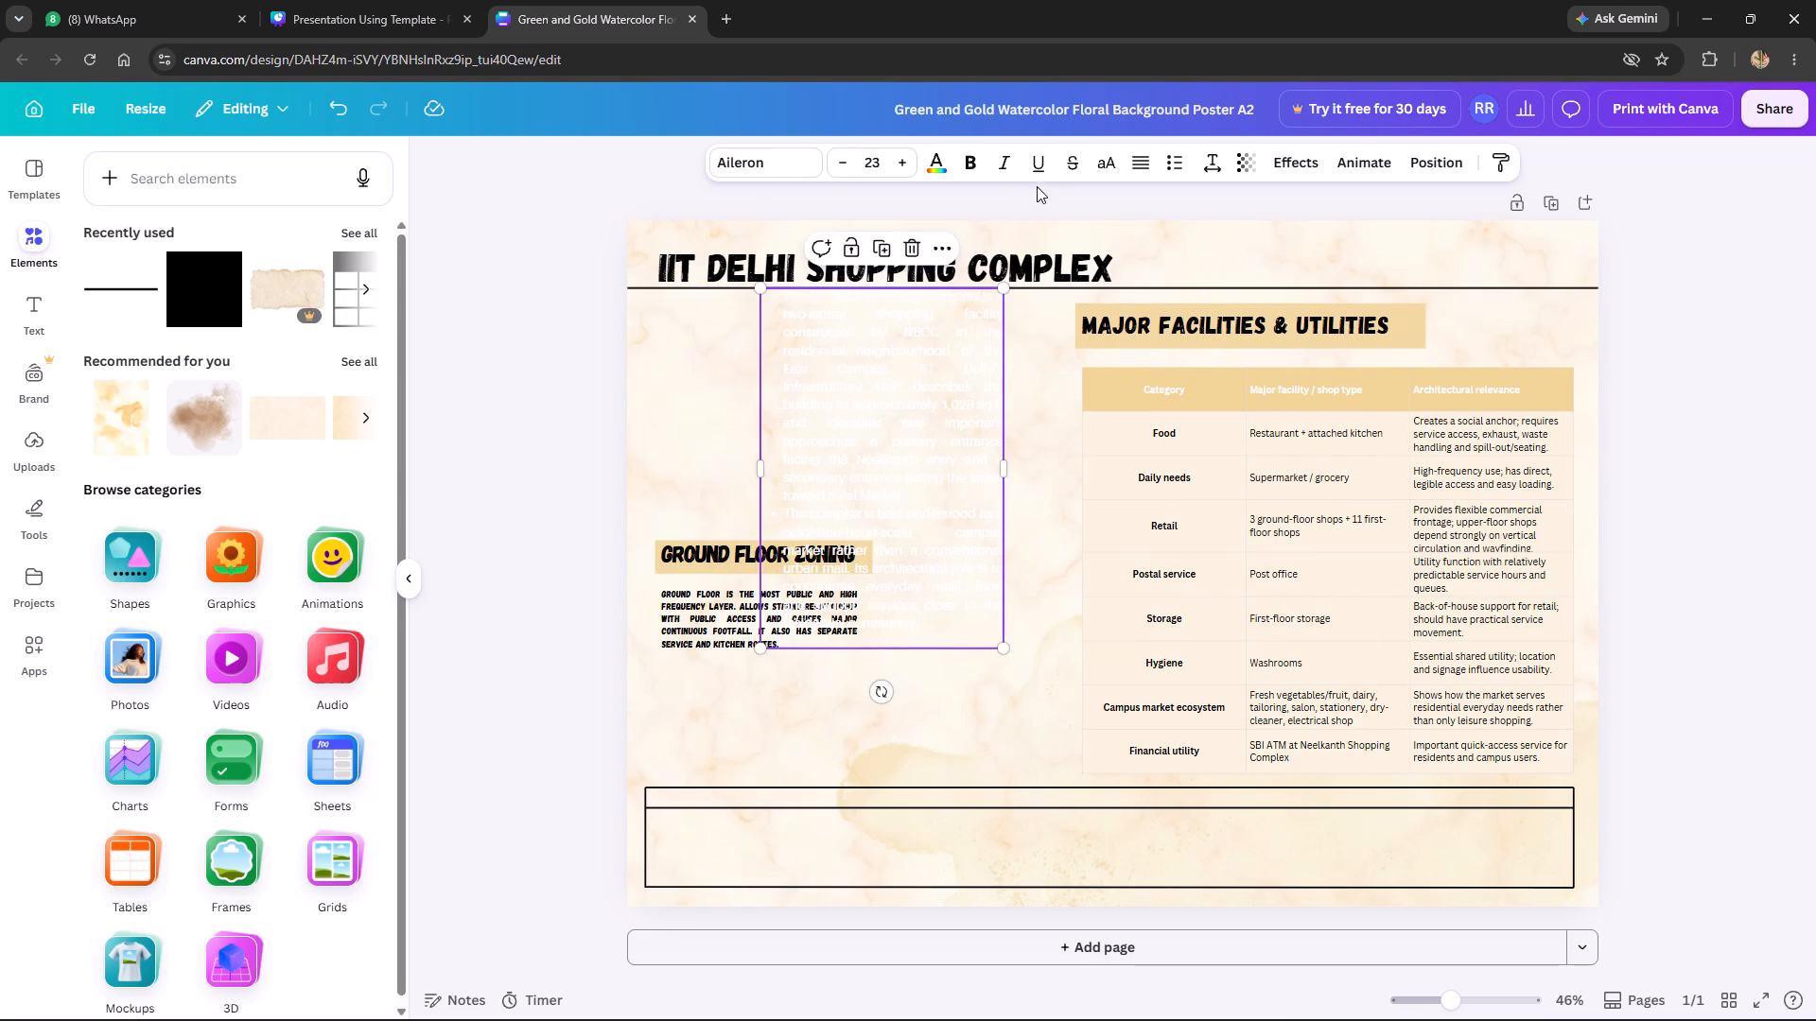
pyautogui.click(939, 165)
pyautogui.click(244, 291)
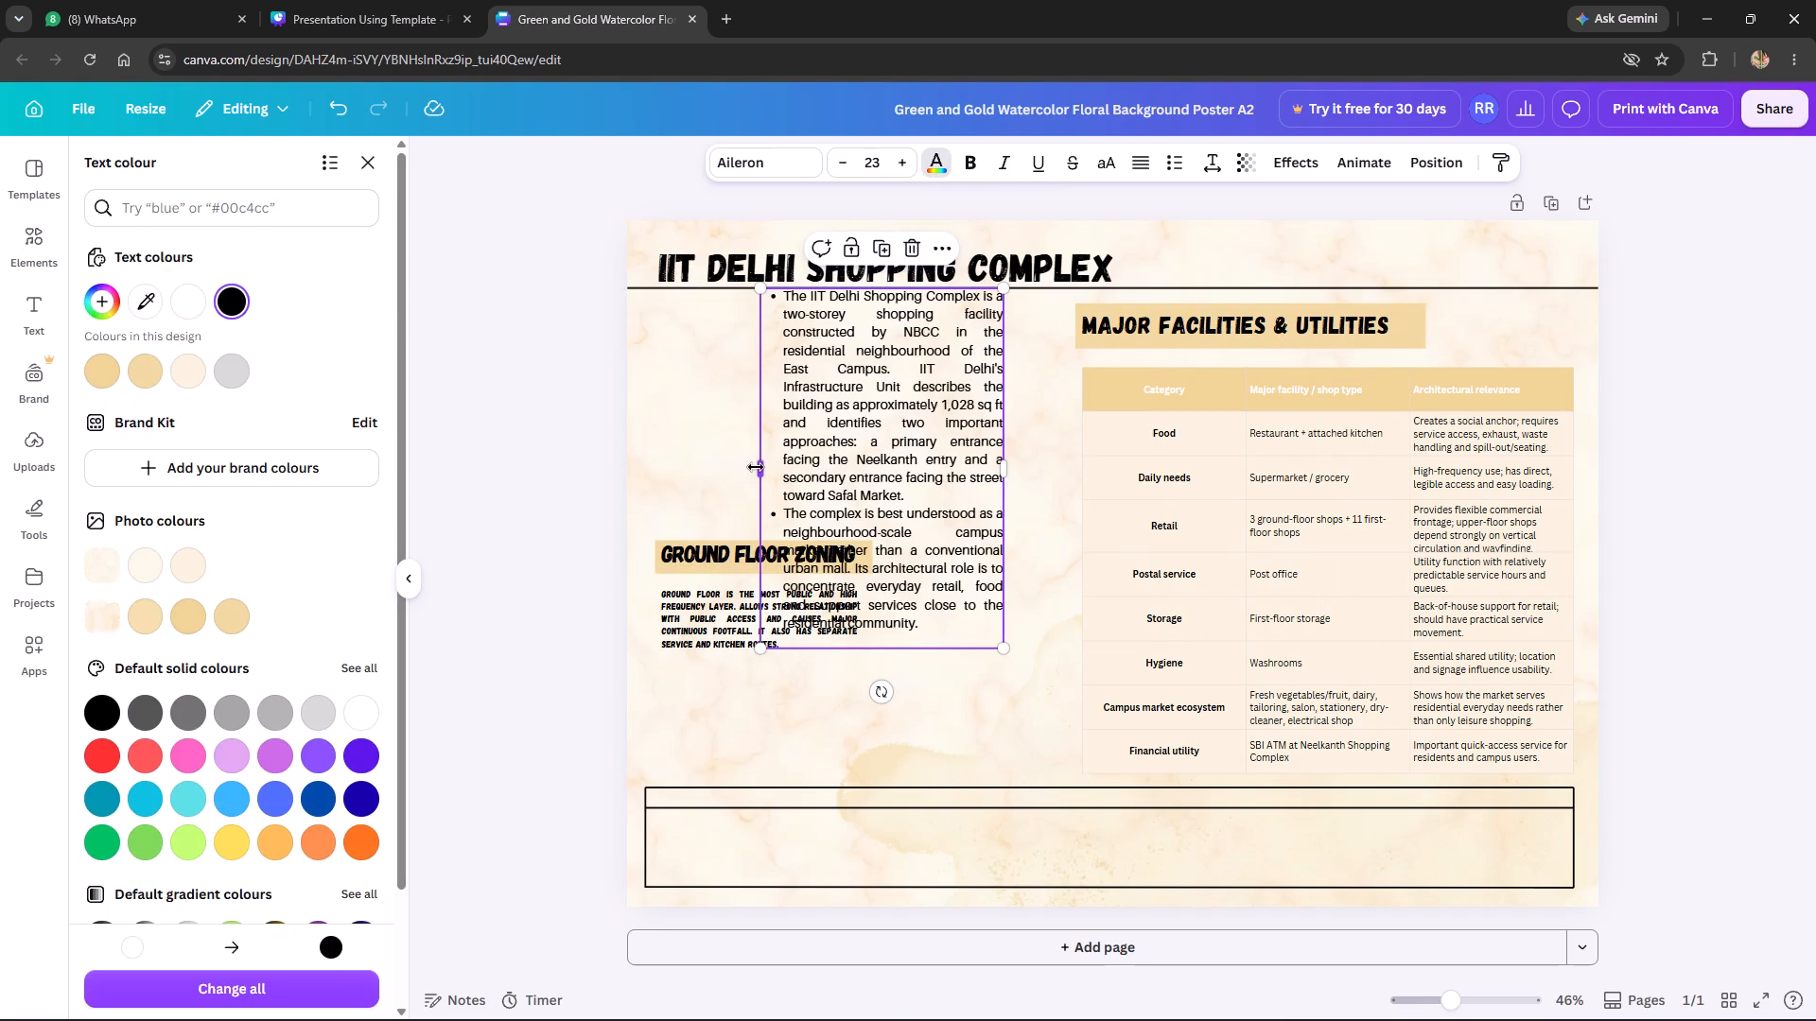
# Set the pasted bullet text to font size 16 and change its font to Gagalin.
pyautogui.click(924, 477)
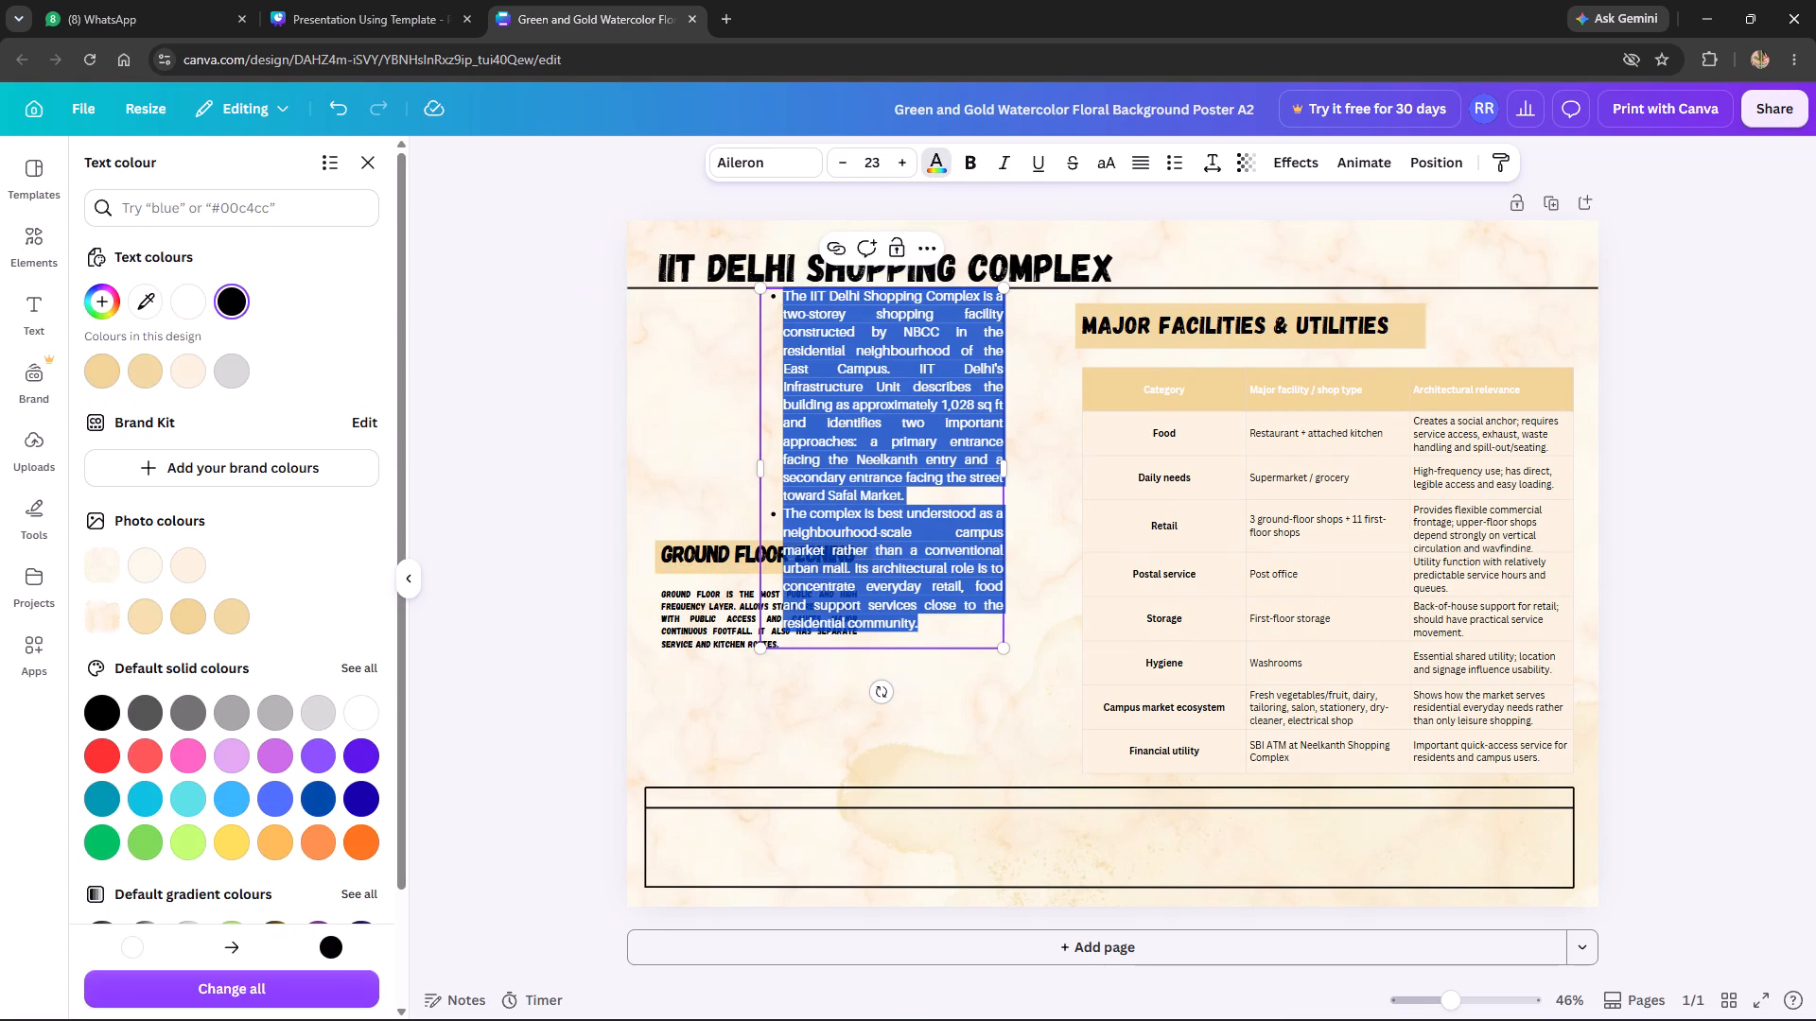
pyautogui.tripleClick(838, 163)
pyautogui.click(838, 163)
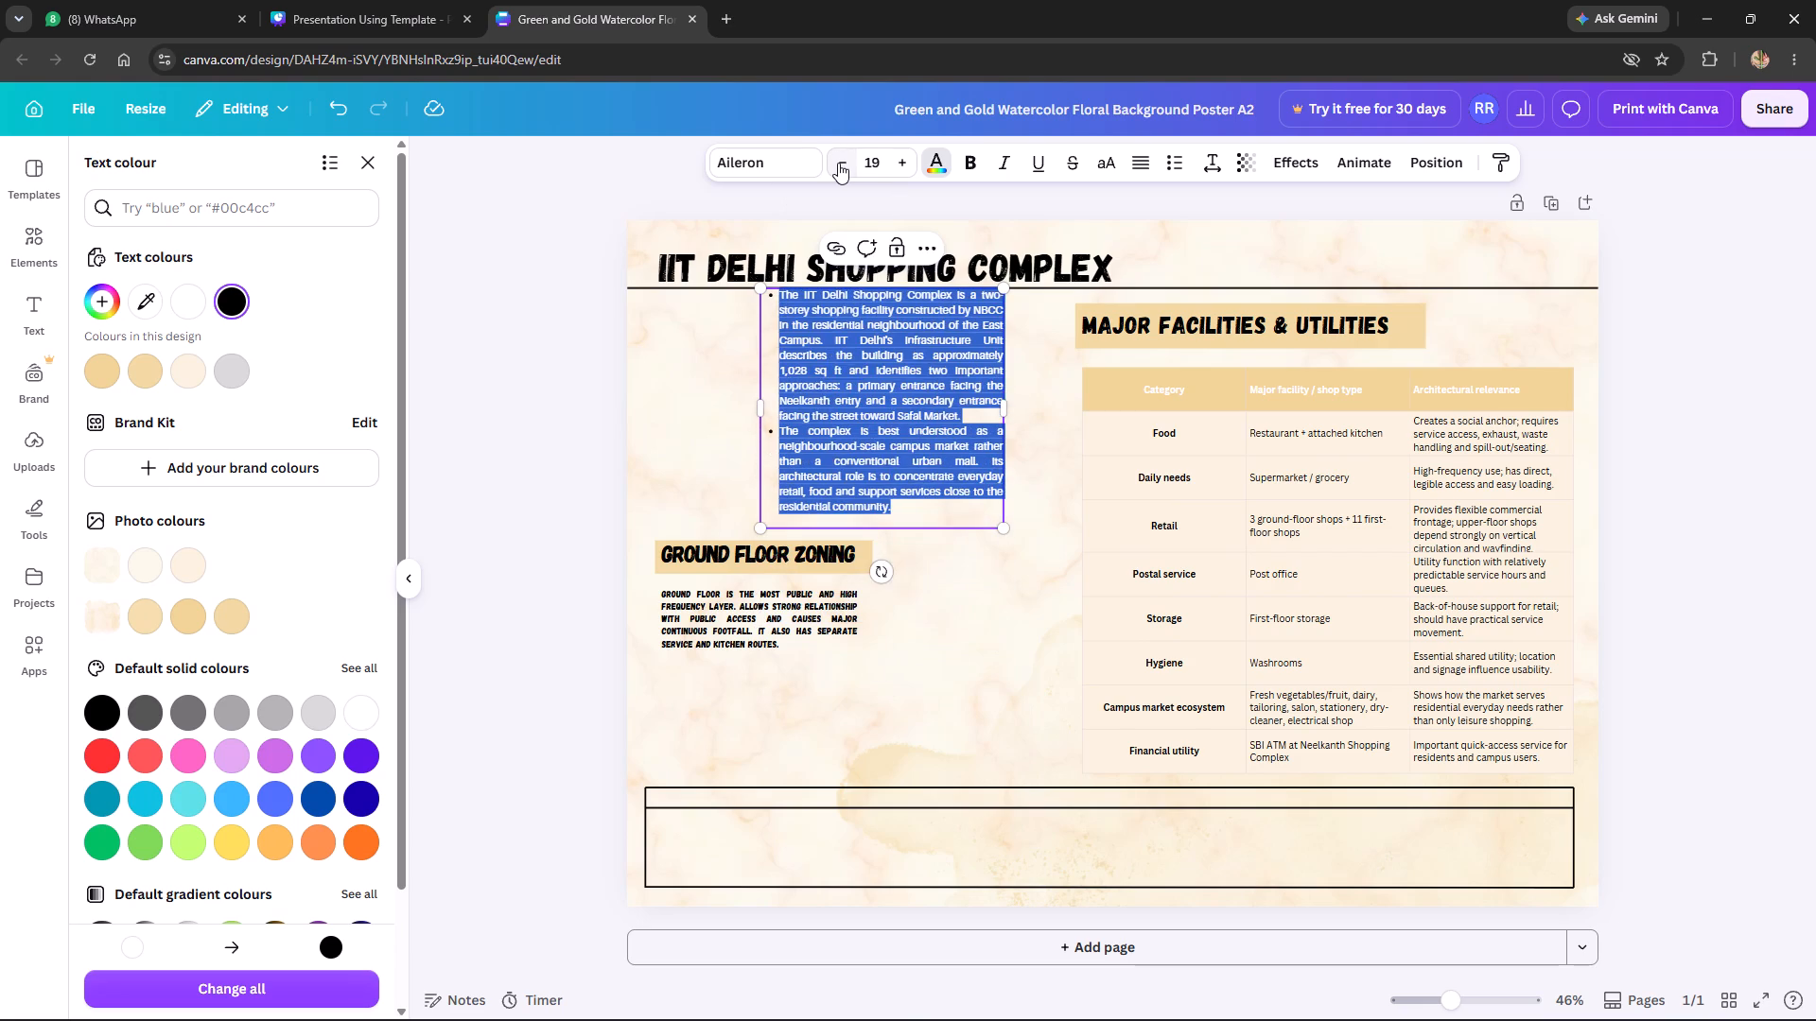
pyautogui.click(838, 163)
pyautogui.click(838, 163)
pyautogui.click(838, 163)
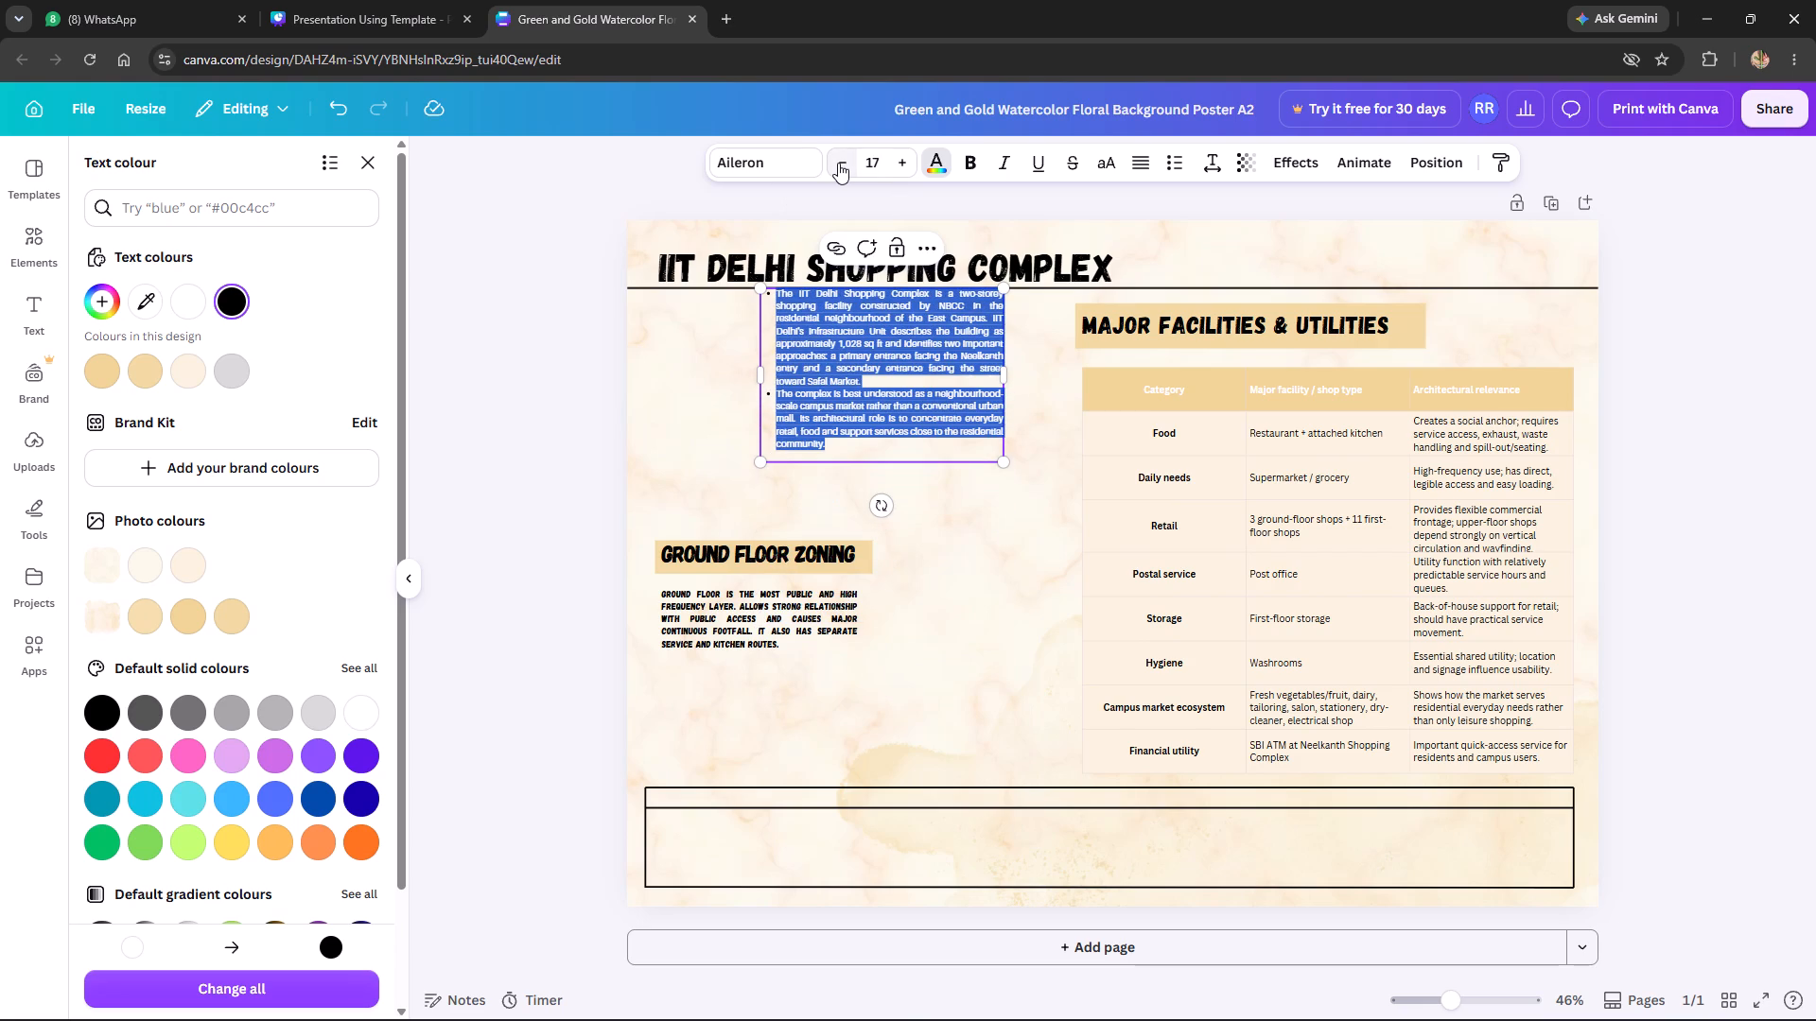
pyautogui.click(776, 159)
pyautogui.click(178, 458)
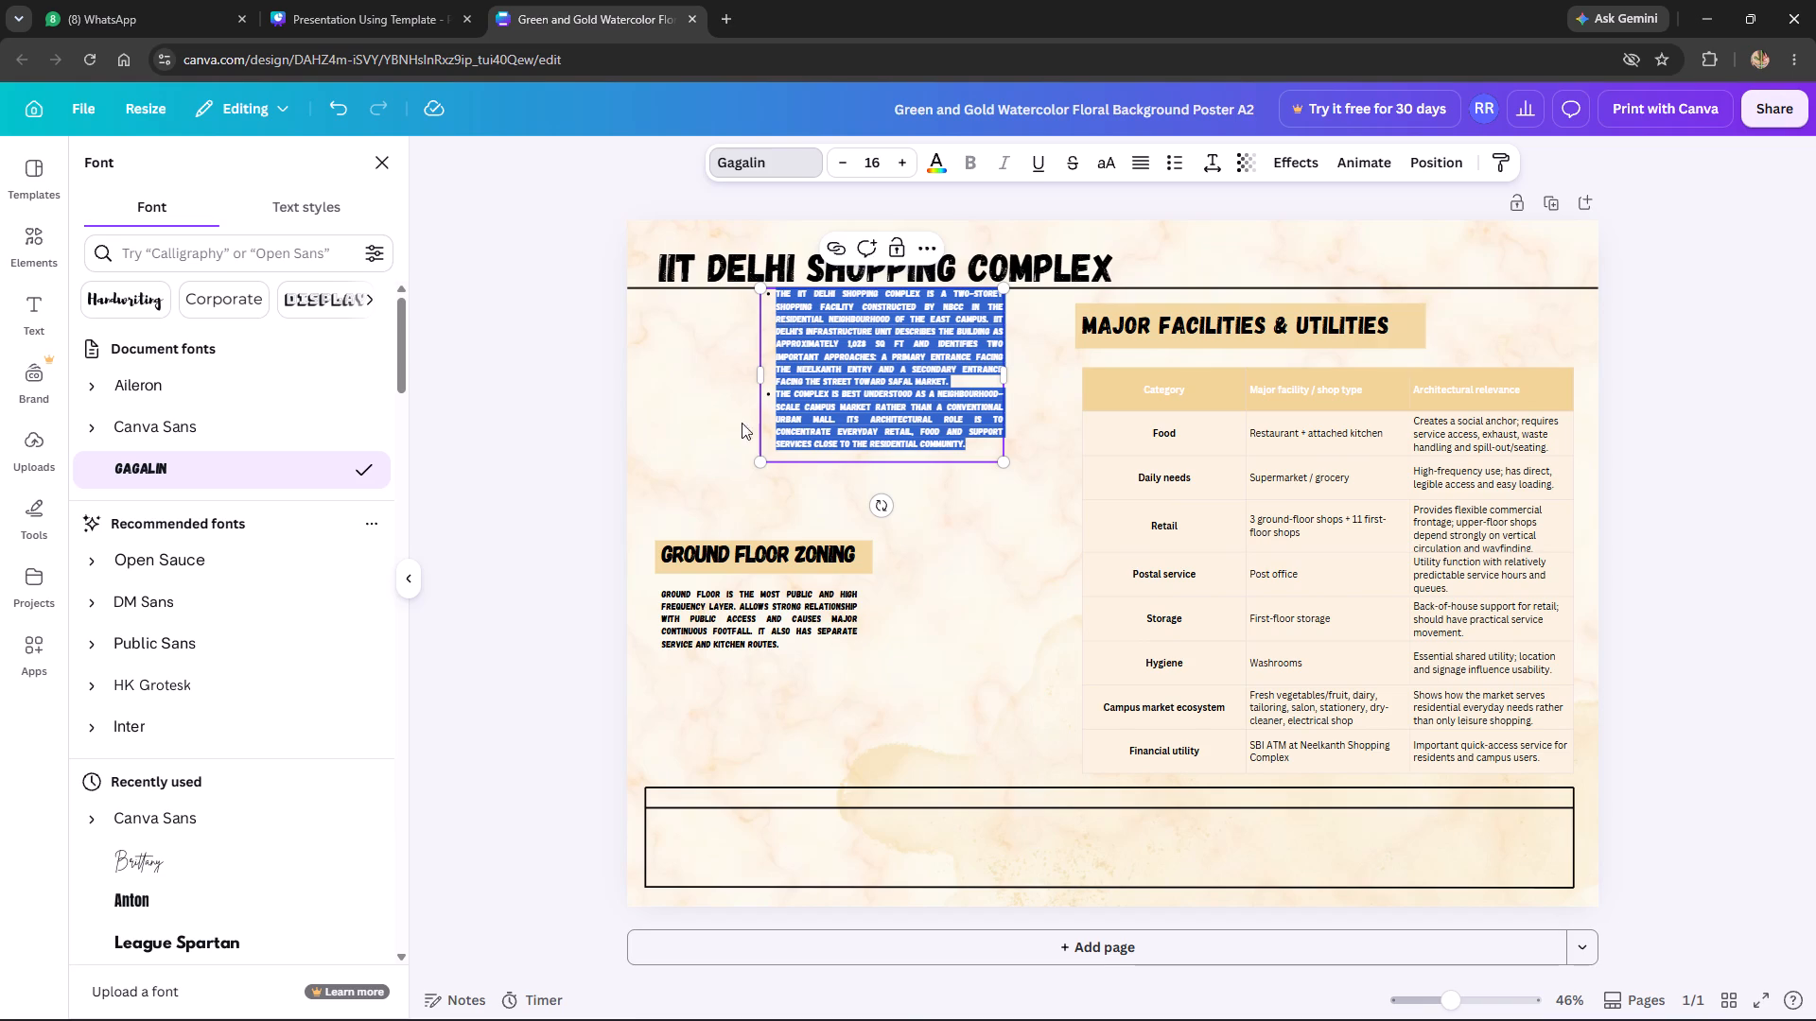
pyautogui.click(407, 375)
pyautogui.doubleClick(510, 394)
# Move the bullet text block into the space above Ground Floor Zoning and widen it to nearly reach the facilities table.
pyautogui.moveTo(858, 359); pyautogui.dragTo(859, 362)
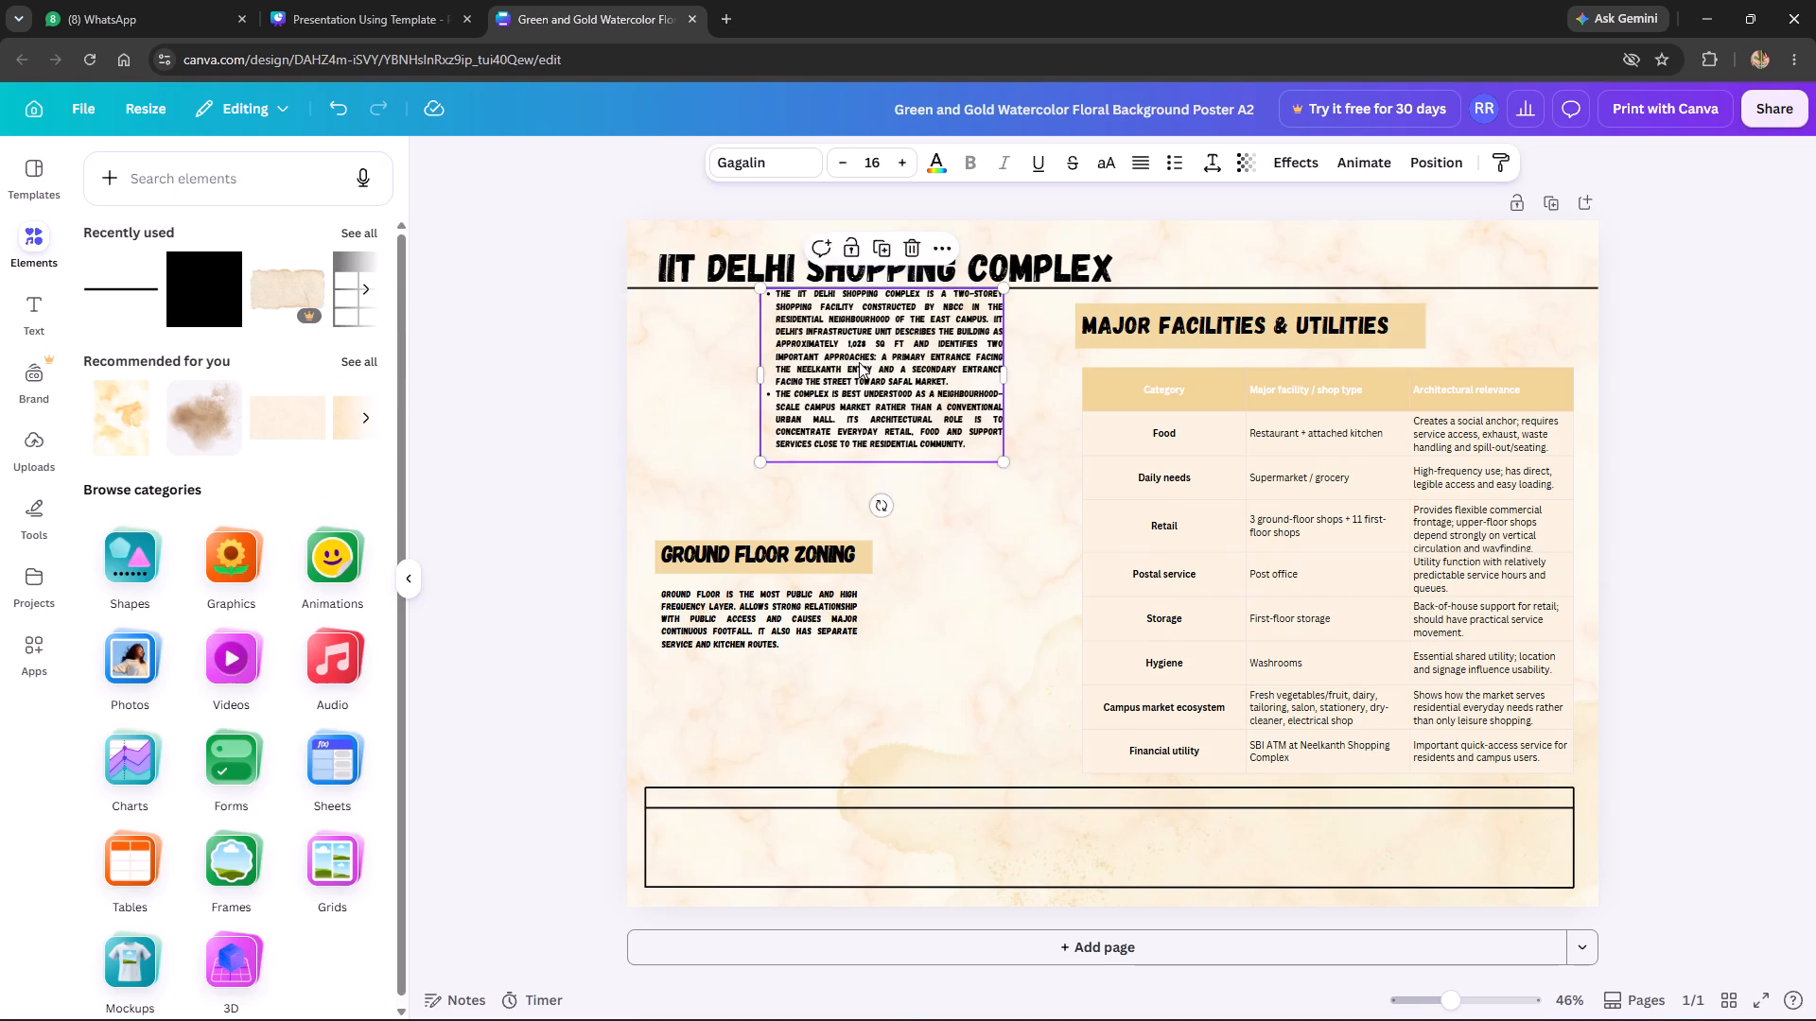
pyautogui.moveTo(859, 362); pyautogui.dragTo(882, 402)
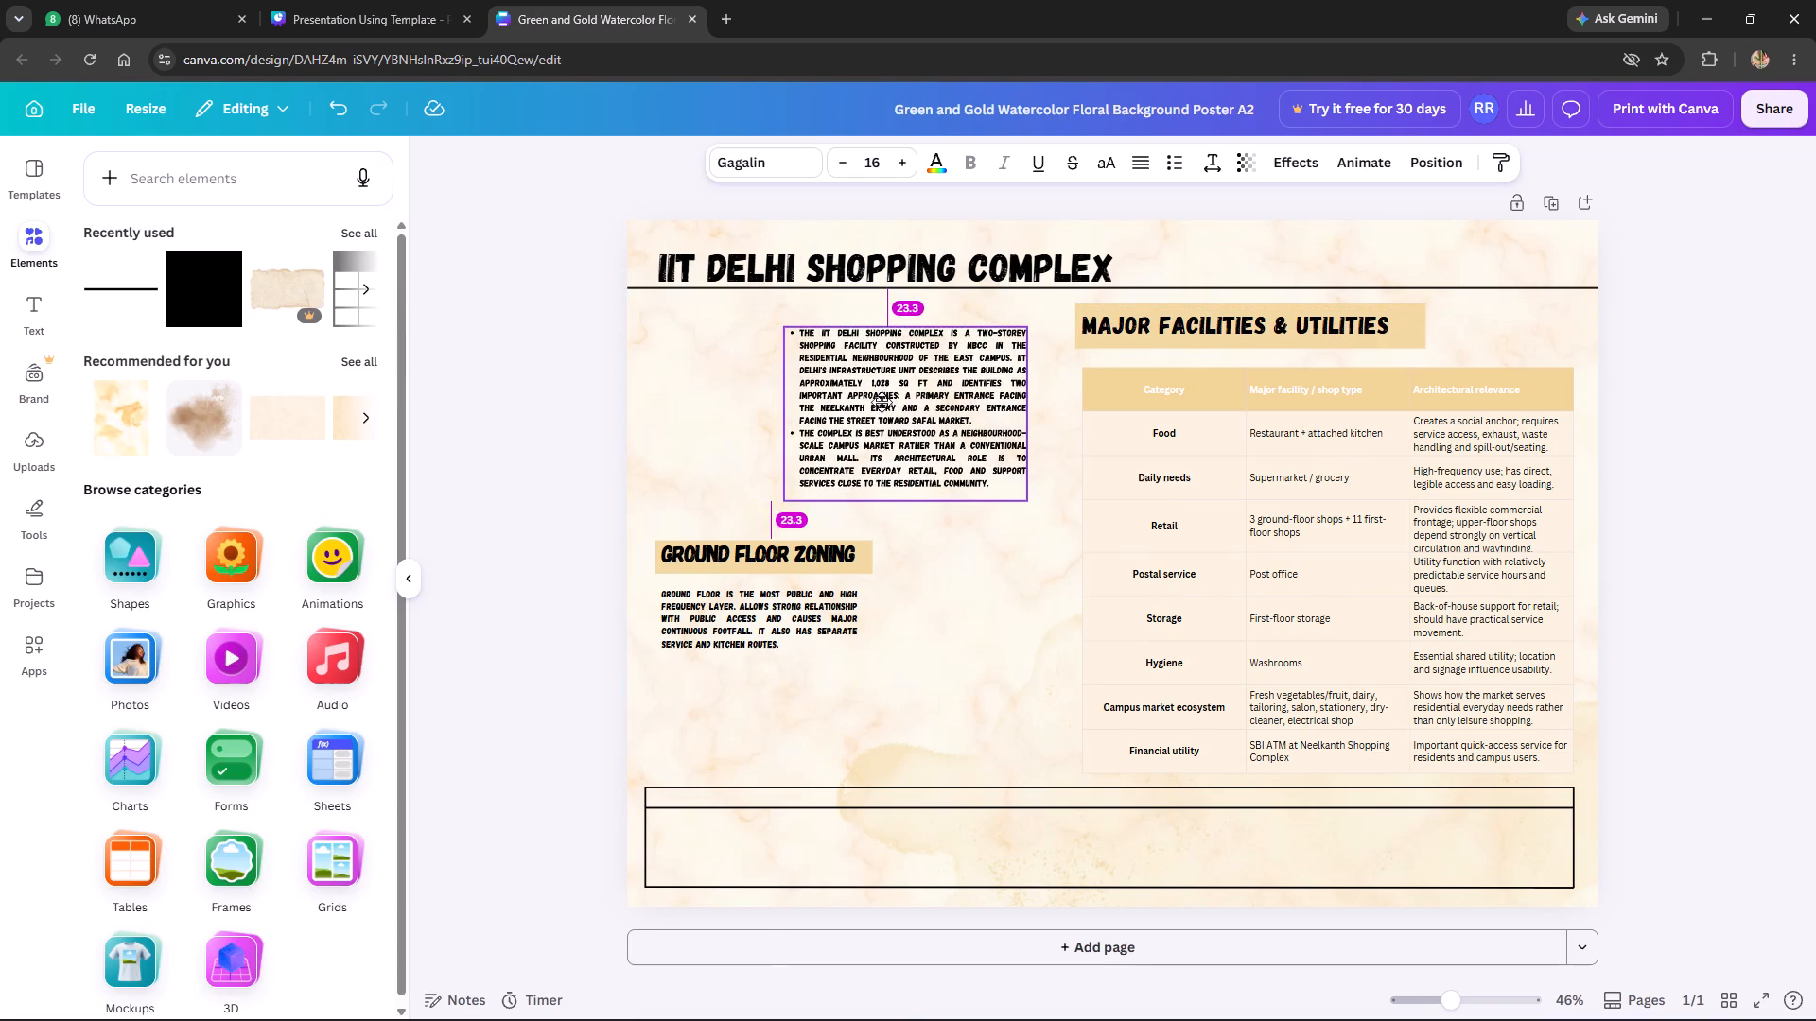
pyautogui.moveTo(882, 402); pyautogui.dragTo(891, 419)
pyautogui.moveTo(790, 435); pyautogui.dragTo(645, 439)
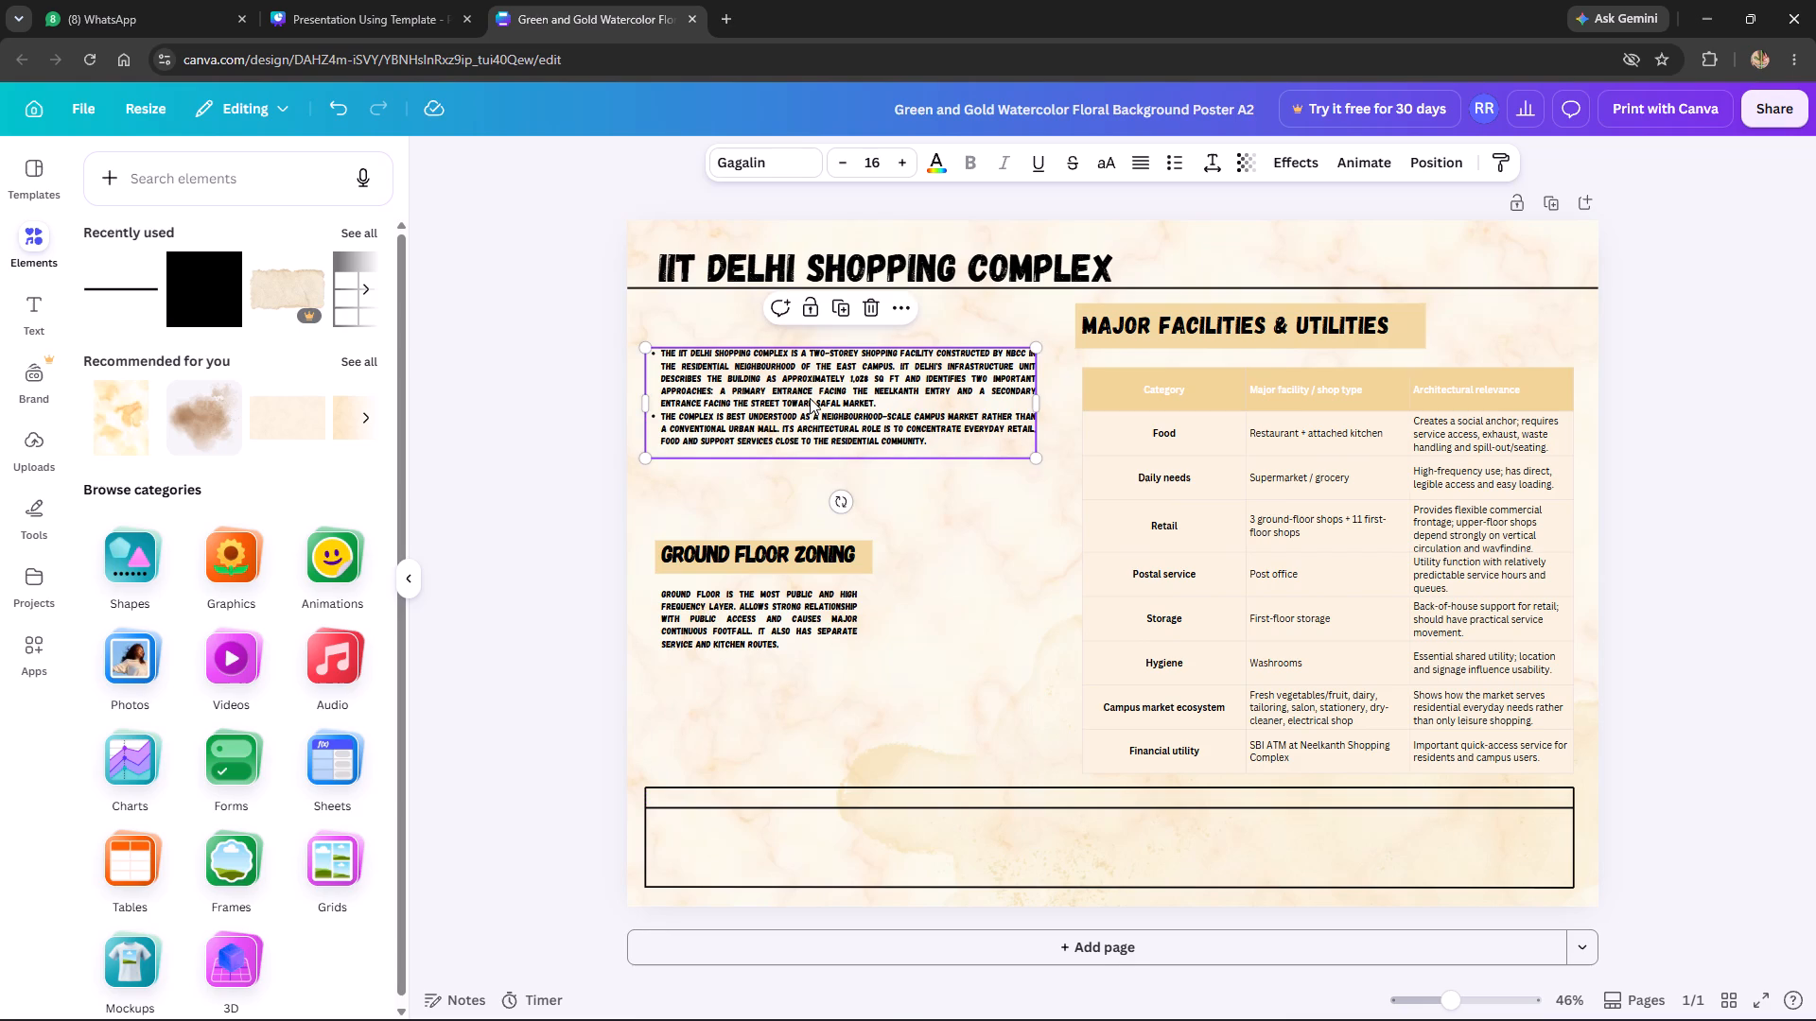
pyautogui.moveTo(810, 398); pyautogui.dragTo(810, 419)
pyautogui.click(520, 410)
# Duplicate the Major Facilities & Utilities heading text and place the copy above the bullet text, under the poster title.
pyautogui.click(1170, 334)
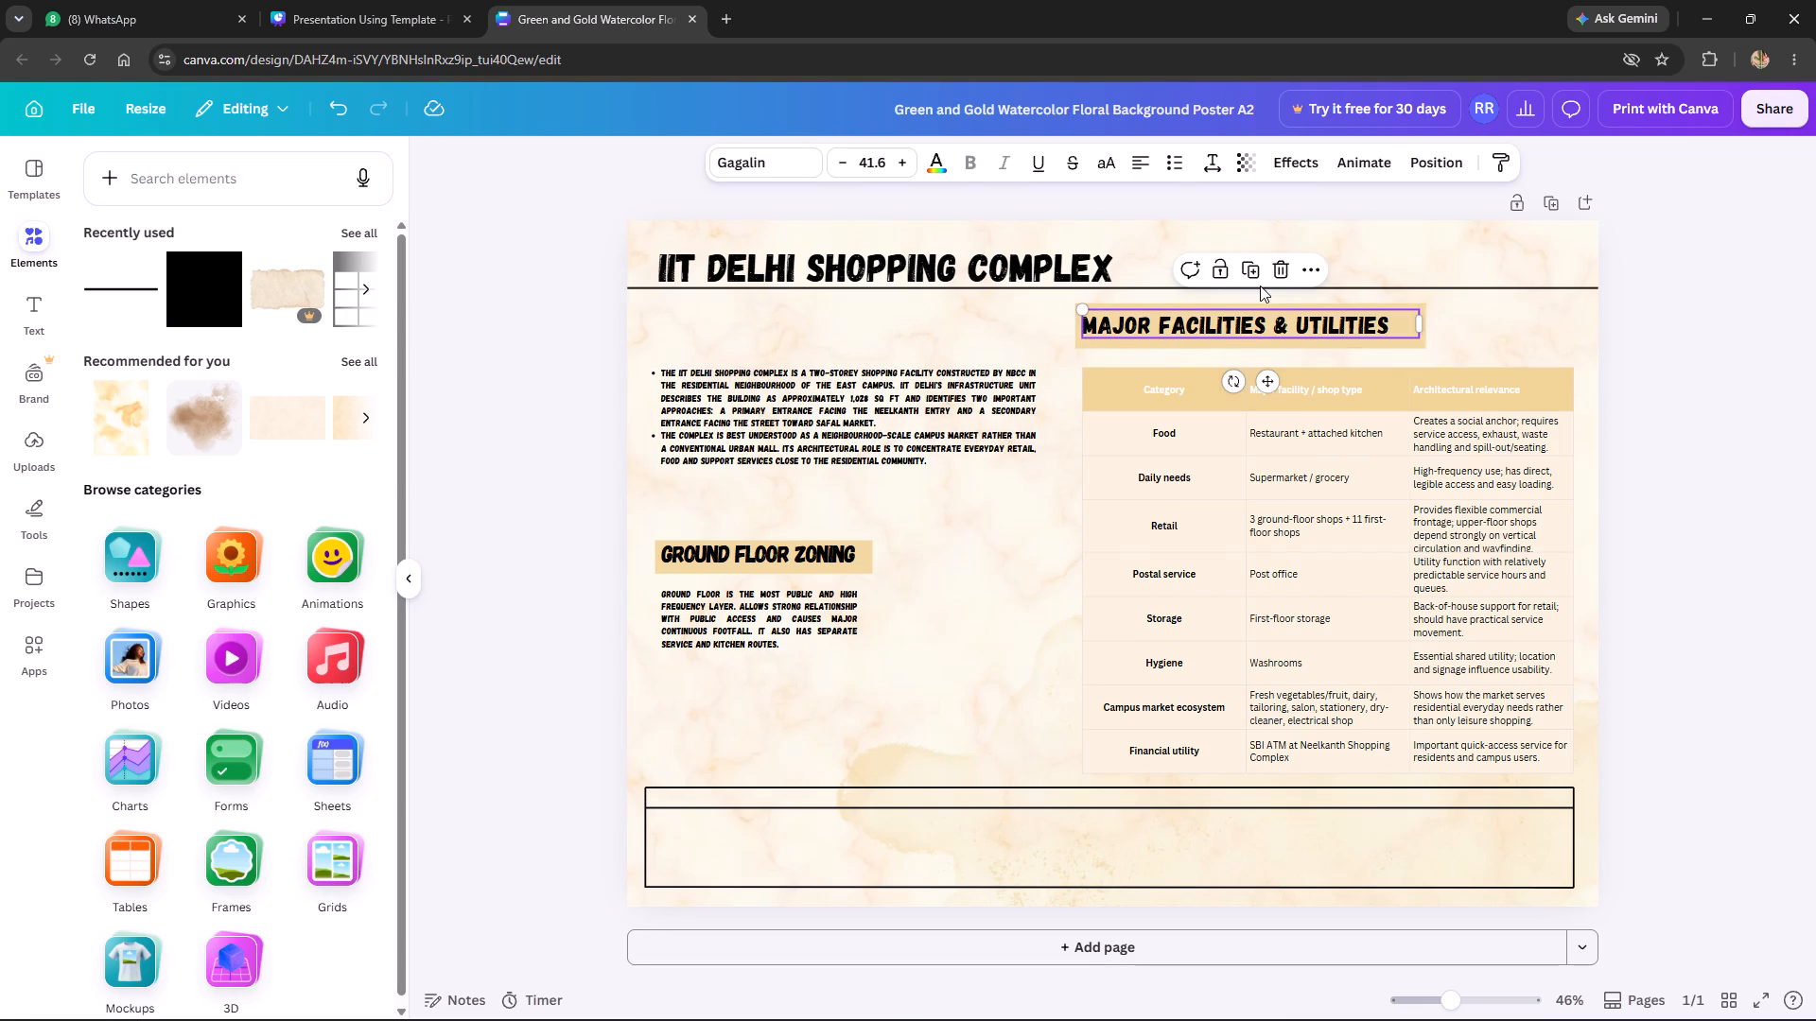
pyautogui.click(1254, 271)
pyautogui.moveTo(1214, 336); pyautogui.dragTo(849, 328)
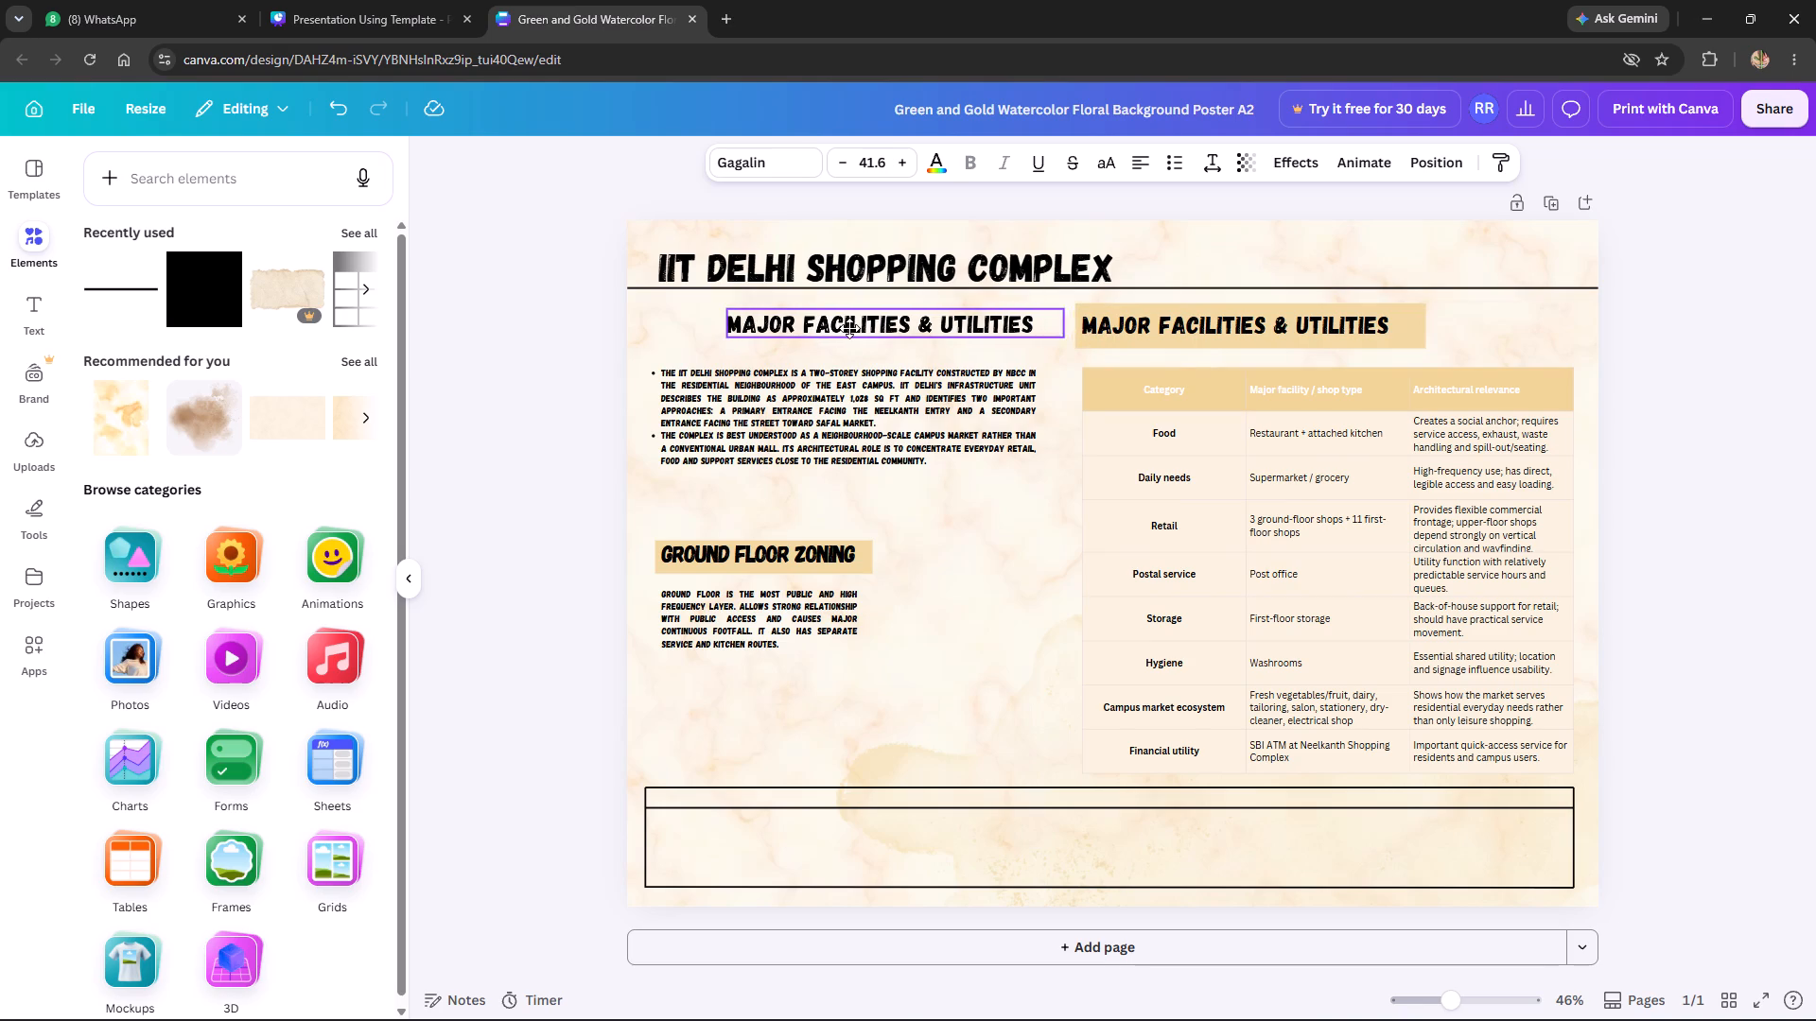
pyautogui.moveTo(849, 328); pyautogui.dragTo(774, 326)
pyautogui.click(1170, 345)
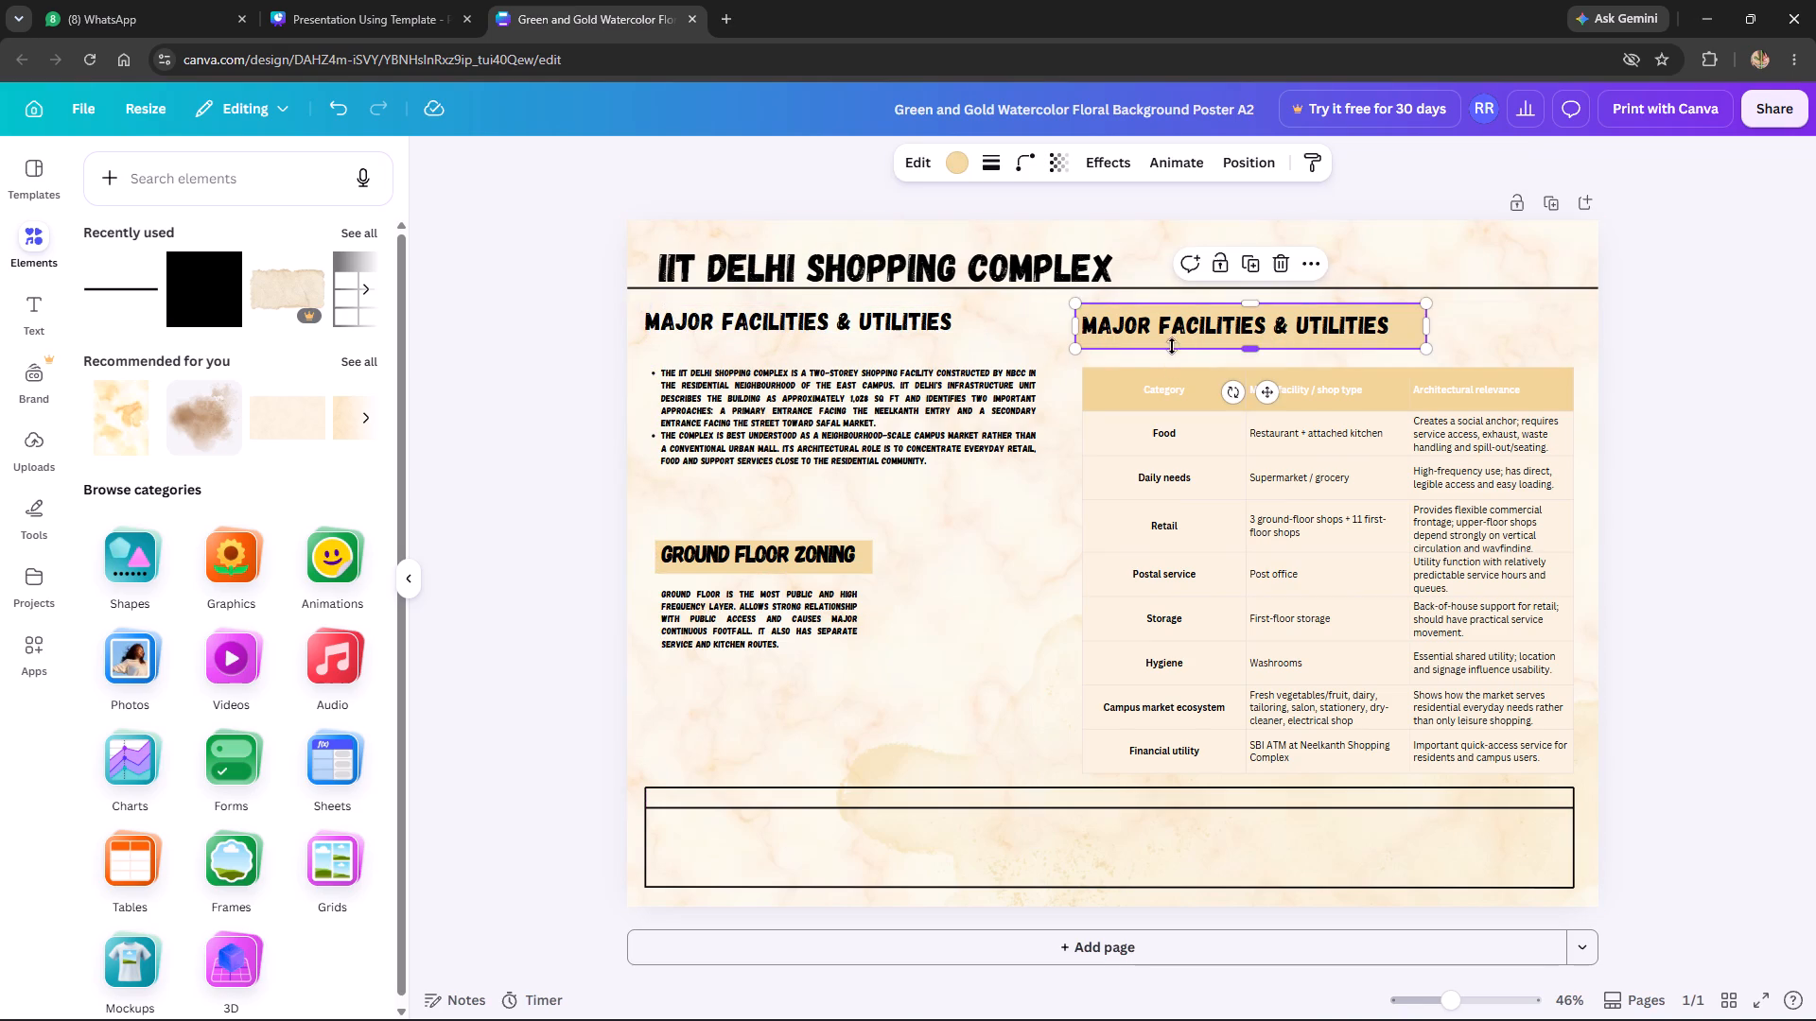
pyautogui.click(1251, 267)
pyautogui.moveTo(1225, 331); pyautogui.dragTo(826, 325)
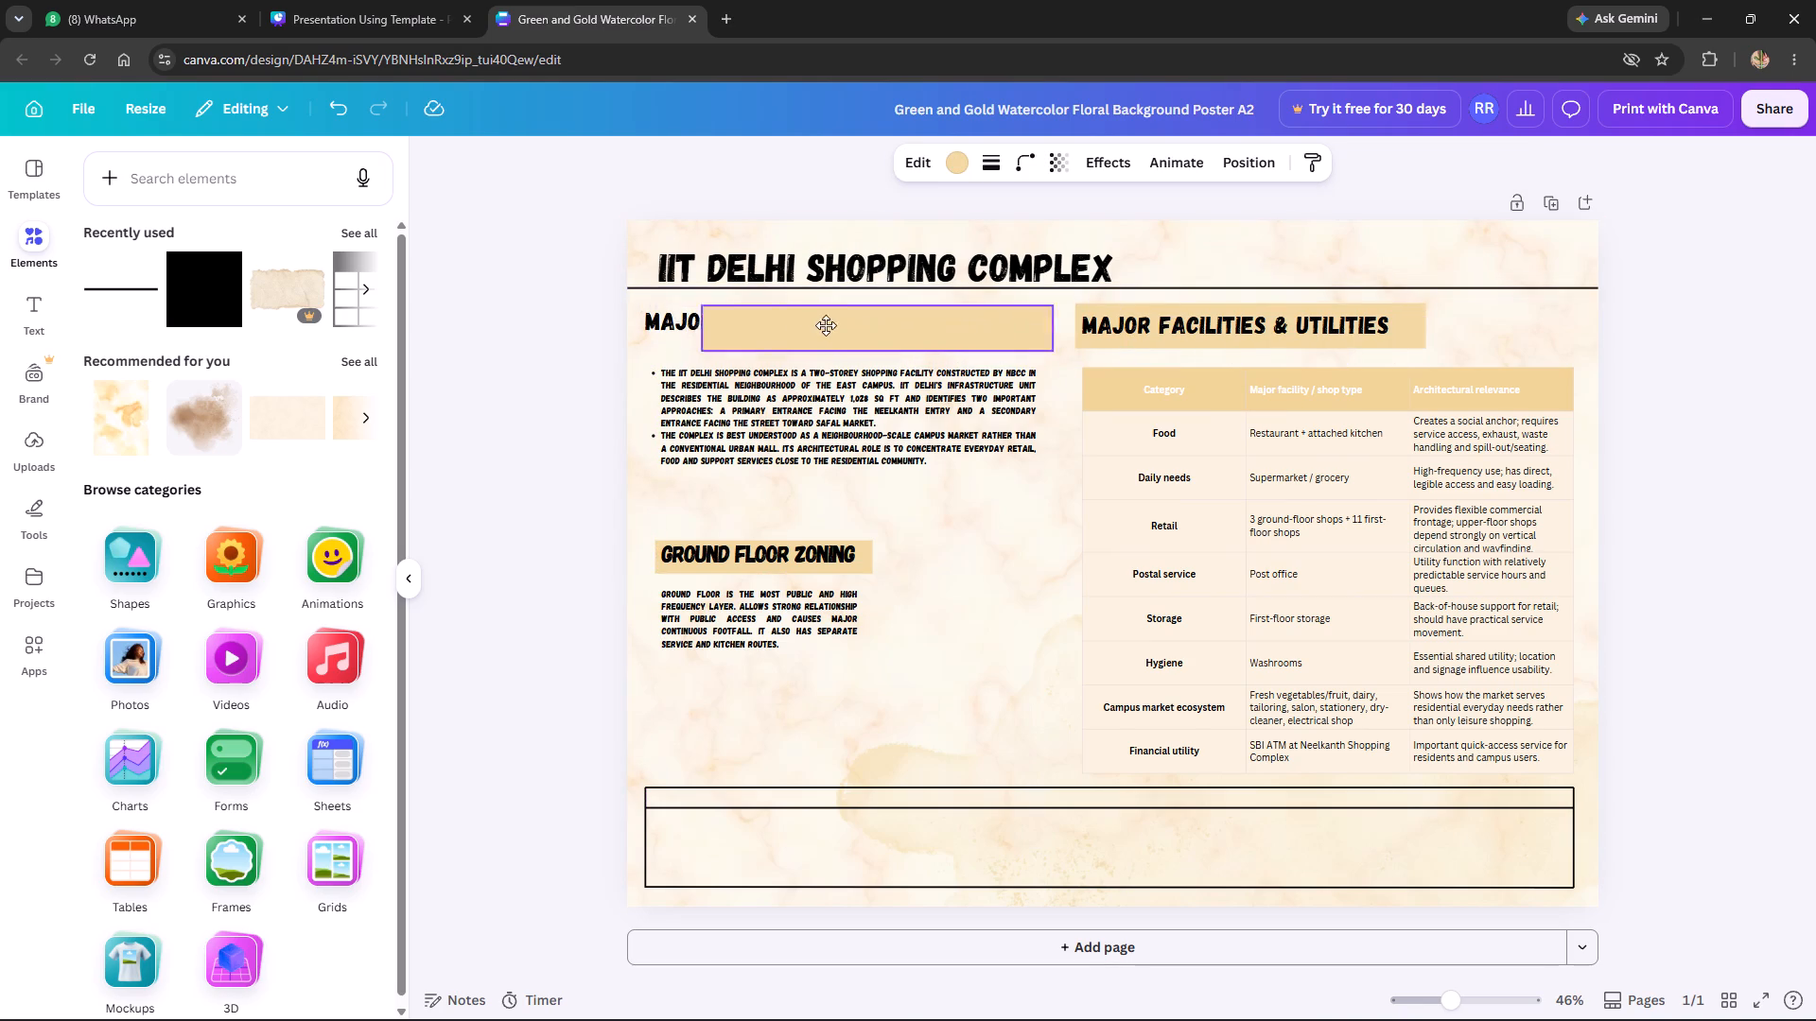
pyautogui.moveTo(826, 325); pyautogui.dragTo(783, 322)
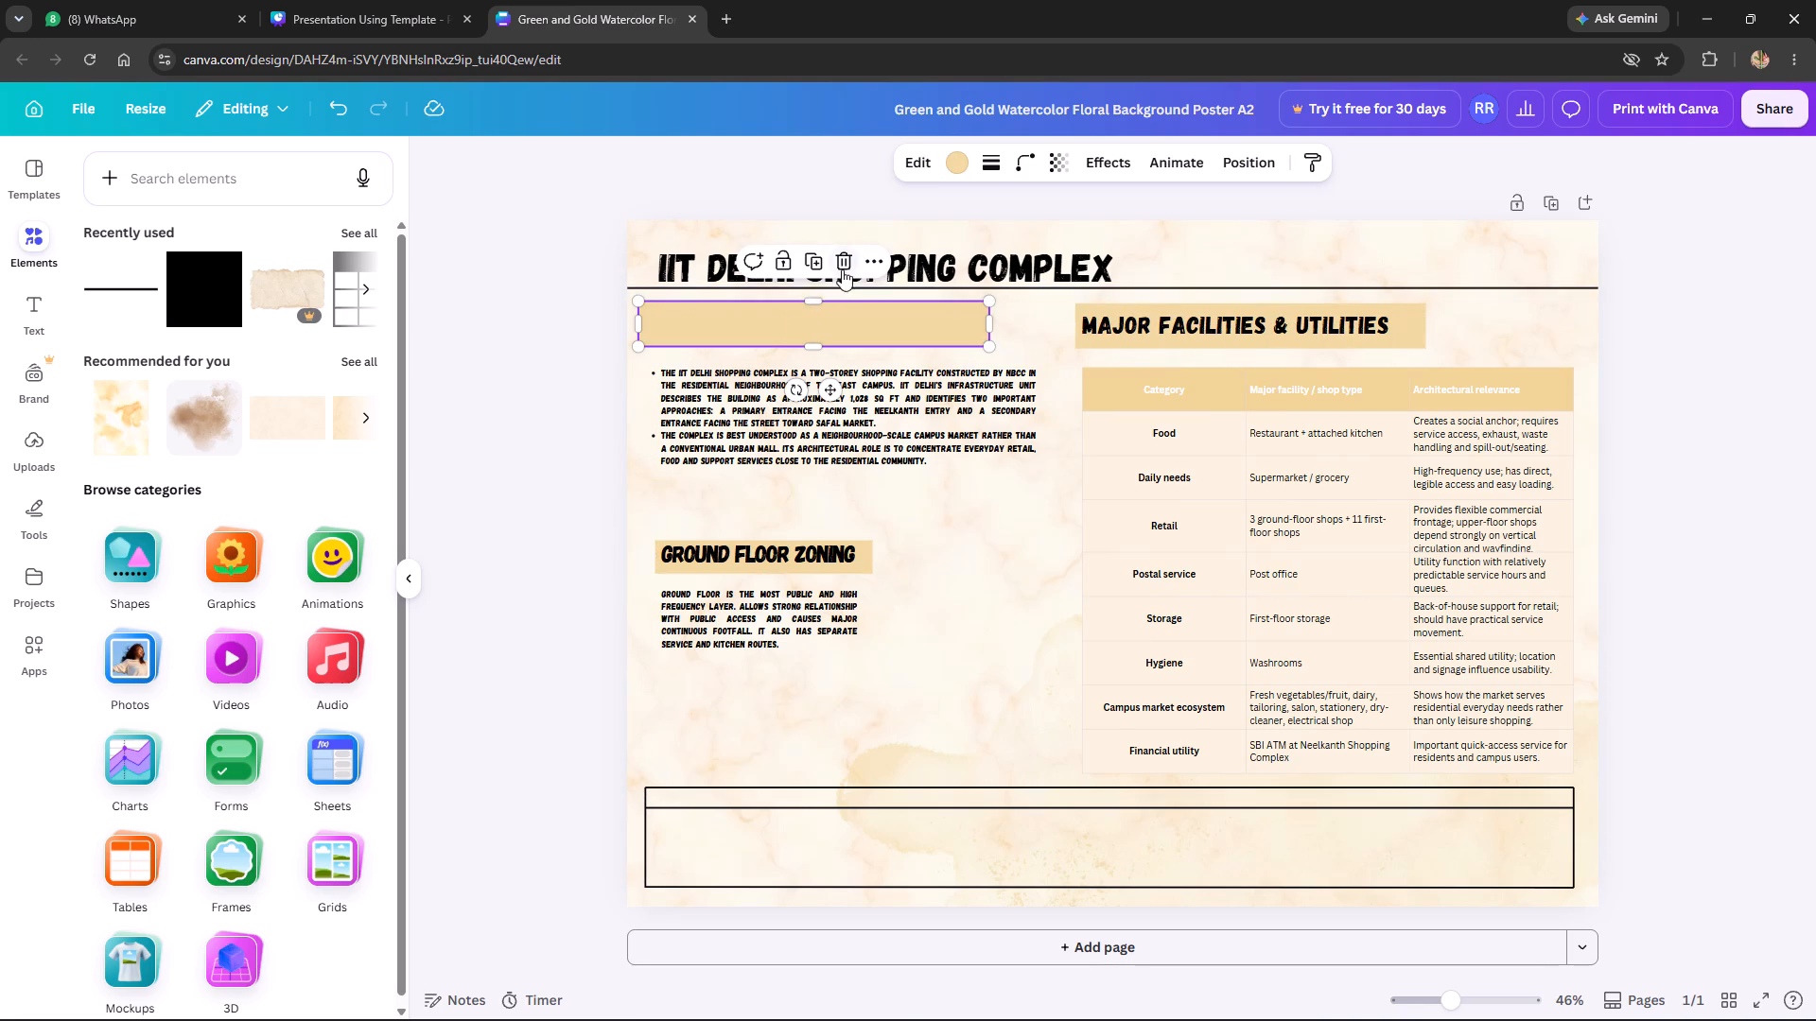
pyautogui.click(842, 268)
# Insert a square, colour it the same tan as the heading highlights, and reshape it into a bar about 152 by 24.
pyautogui.click(203, 278)
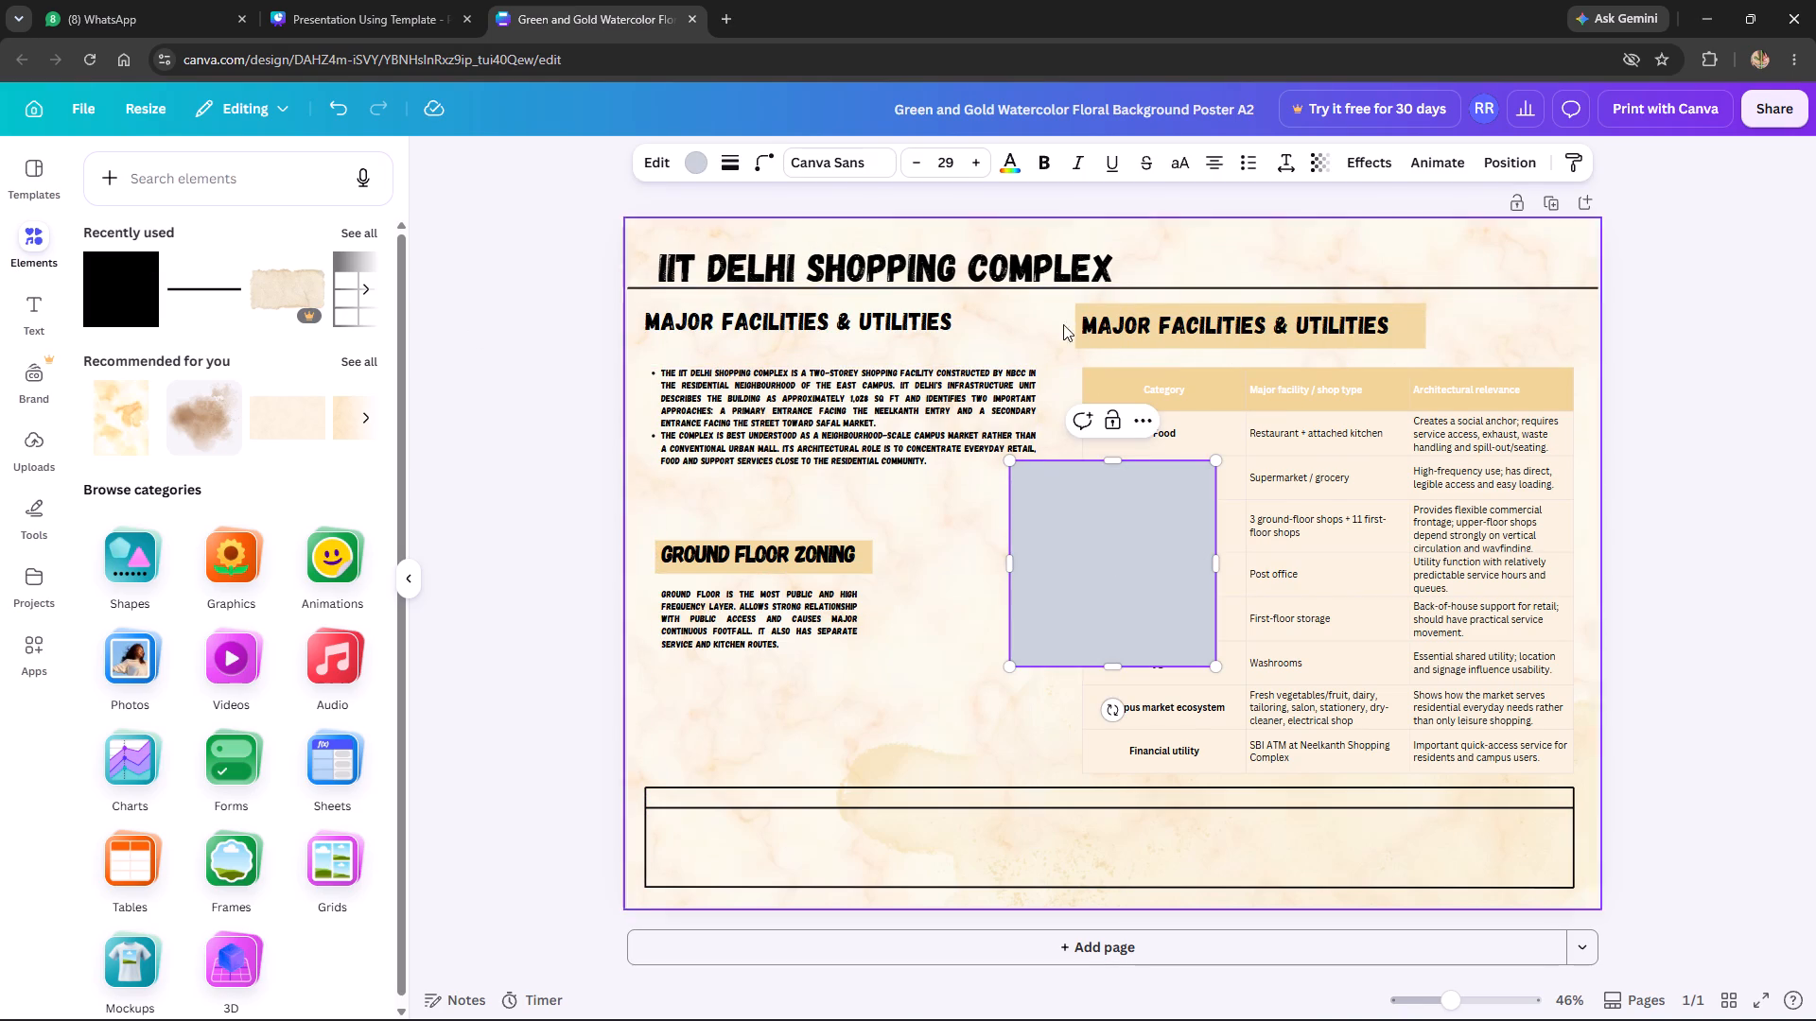
pyautogui.click(694, 160)
pyautogui.click(238, 290)
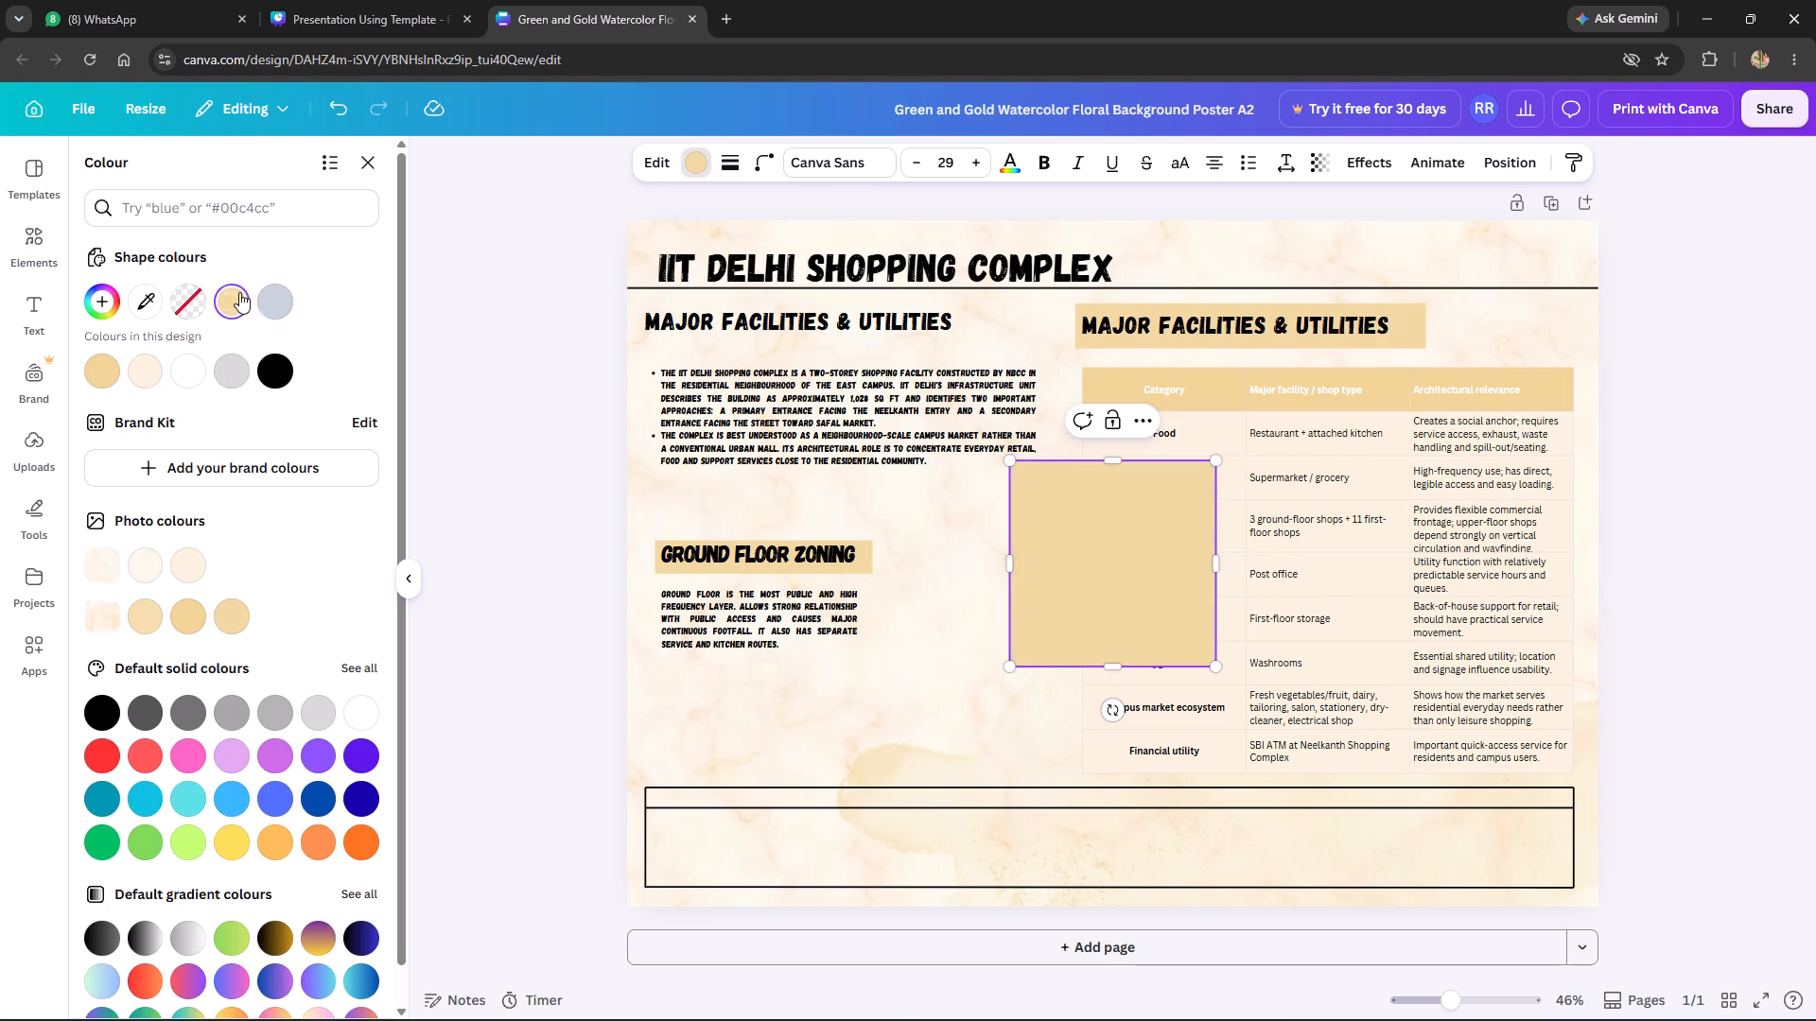
pyautogui.moveTo(1007, 666); pyautogui.dragTo(1082, 517)
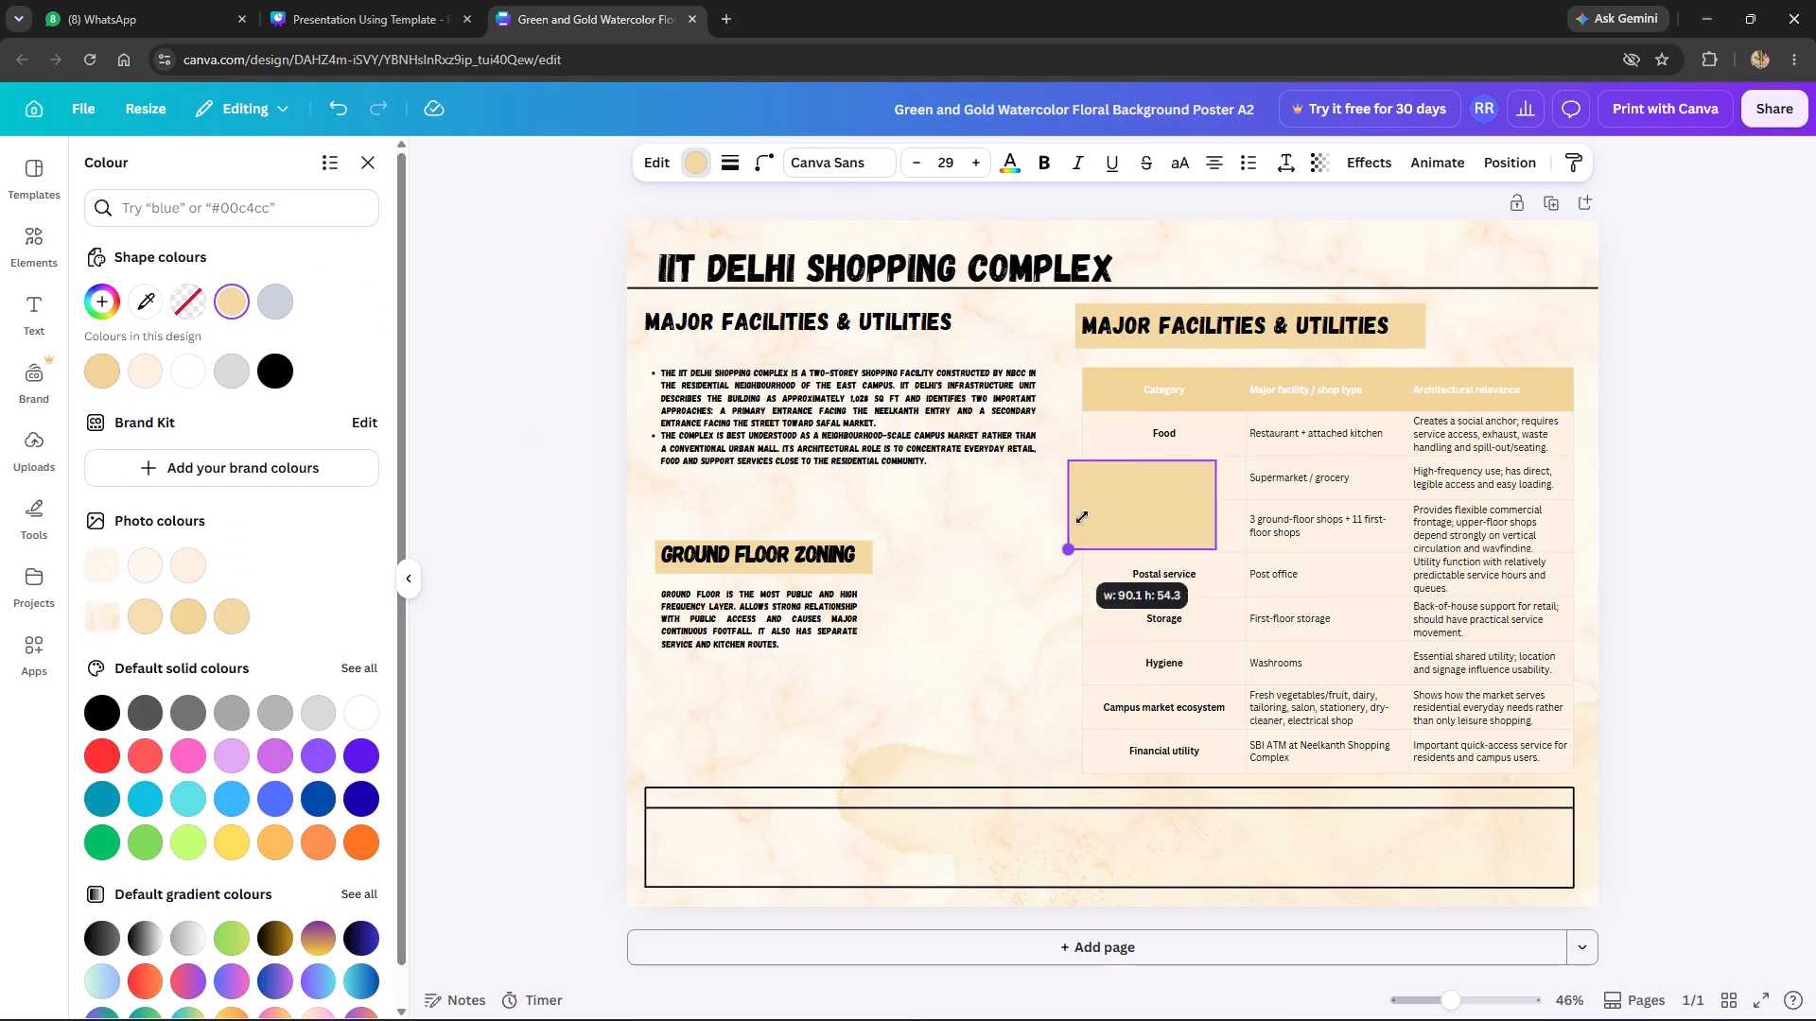
pyautogui.moveTo(1082, 517); pyautogui.dragTo(965, 498)
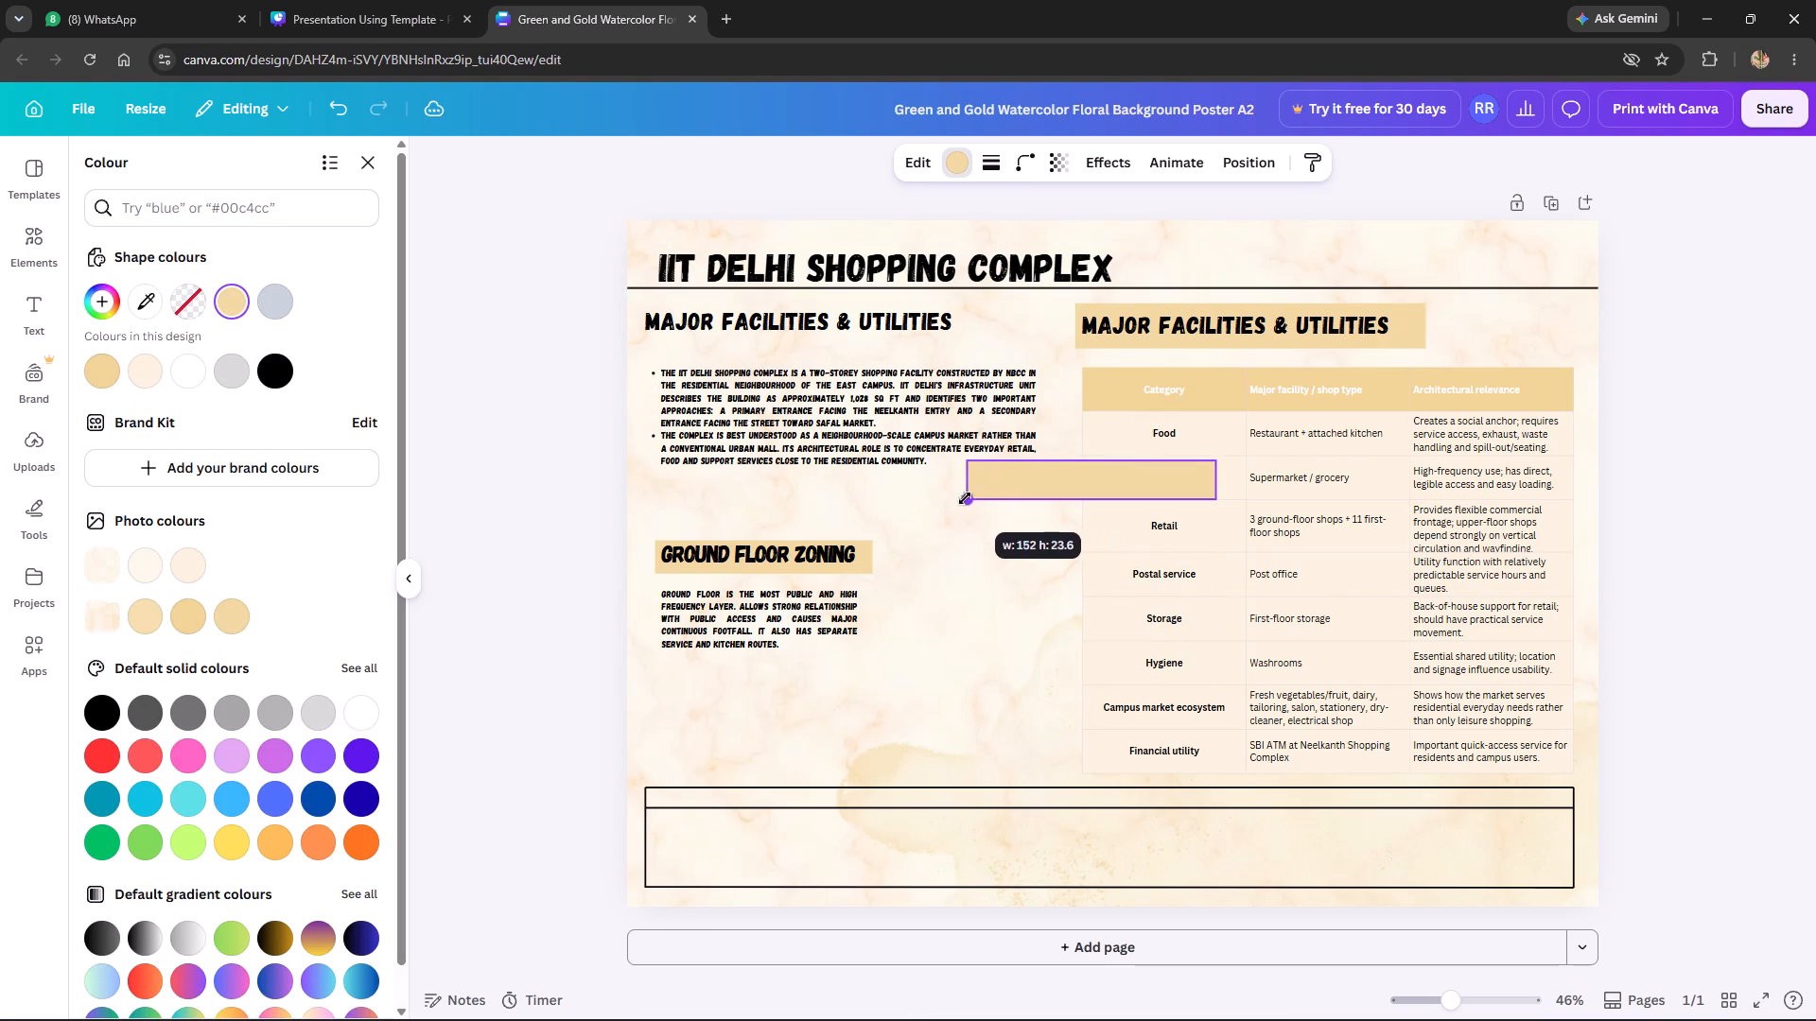
pyautogui.moveTo(965, 498); pyautogui.dragTo(959, 498)
# Place the tan bar behind the copied heading above the bullet text and widen it to about 198.
pyautogui.moveTo(1086, 473); pyautogui.dragTo(769, 317)
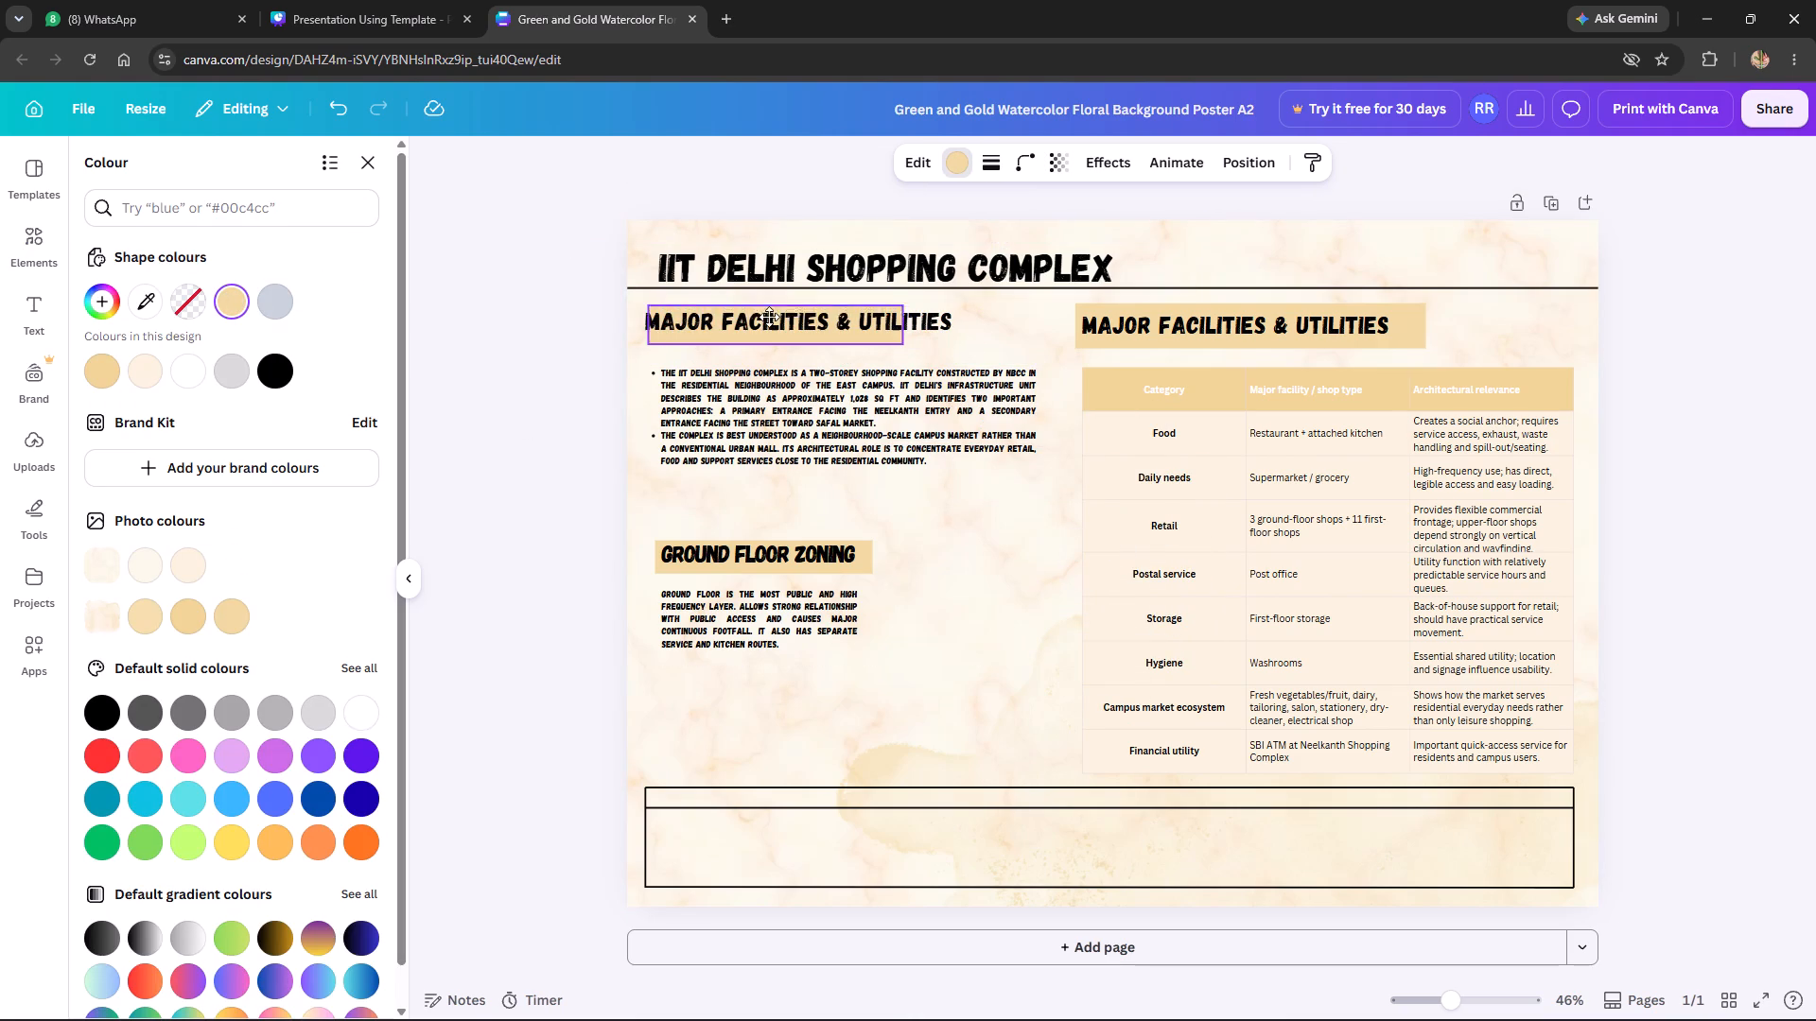
pyautogui.moveTo(769, 317); pyautogui.dragTo(761, 316)
pyautogui.moveTo(891, 323); pyautogui.dragTo(931, 322)
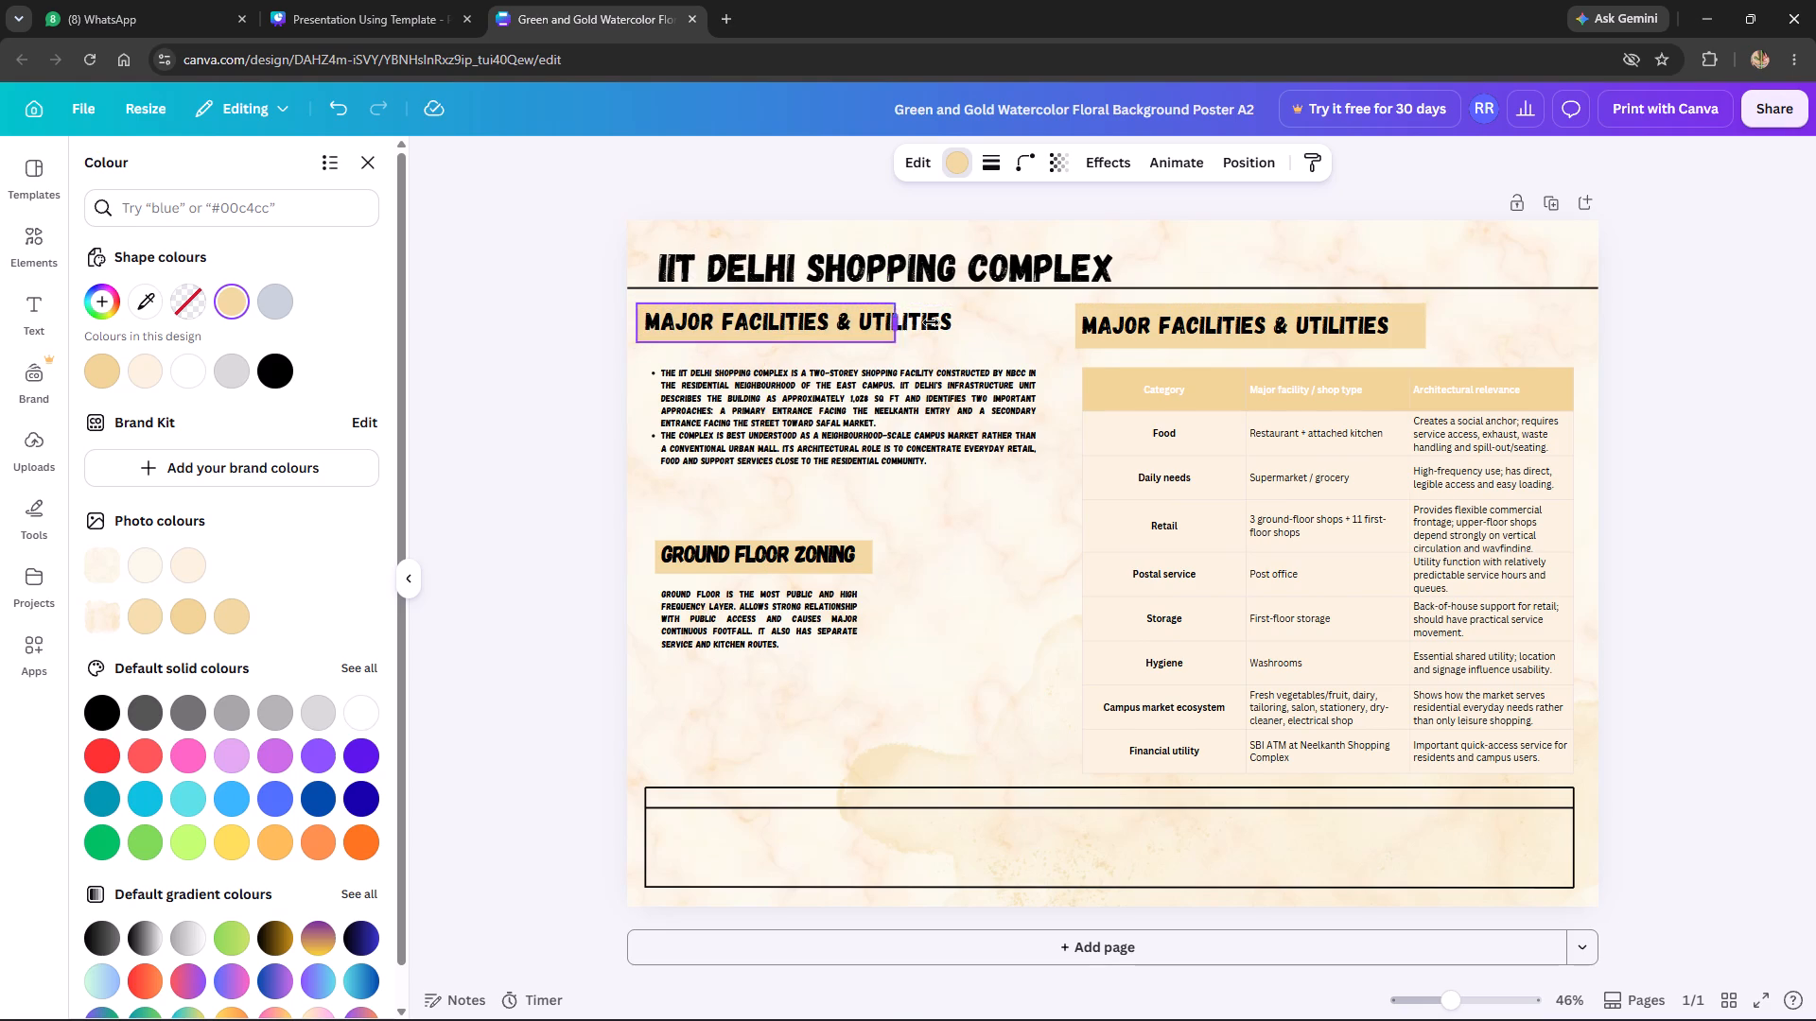
pyautogui.moveTo(931, 322); pyautogui.dragTo(961, 324)
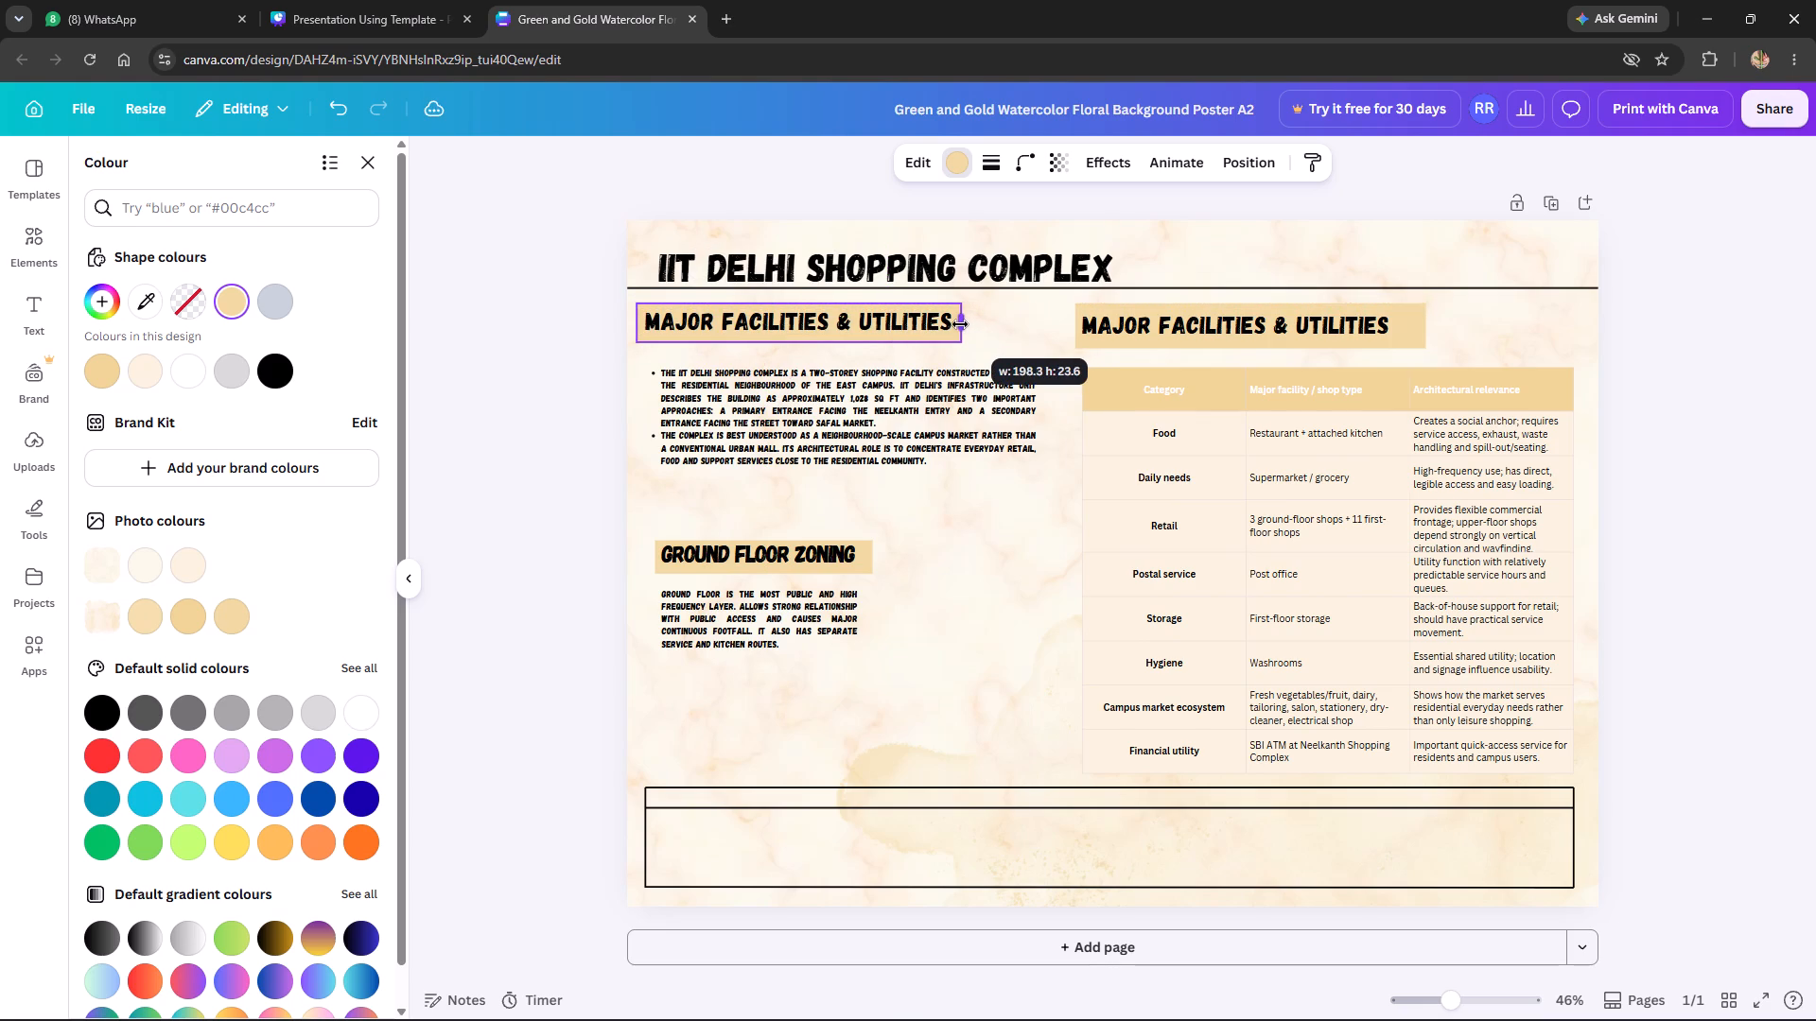
# Change the copied heading above the bullet text to OVERVIEW and shorten its tan bar to fit the word.
pyautogui.doubleClick(940, 320)
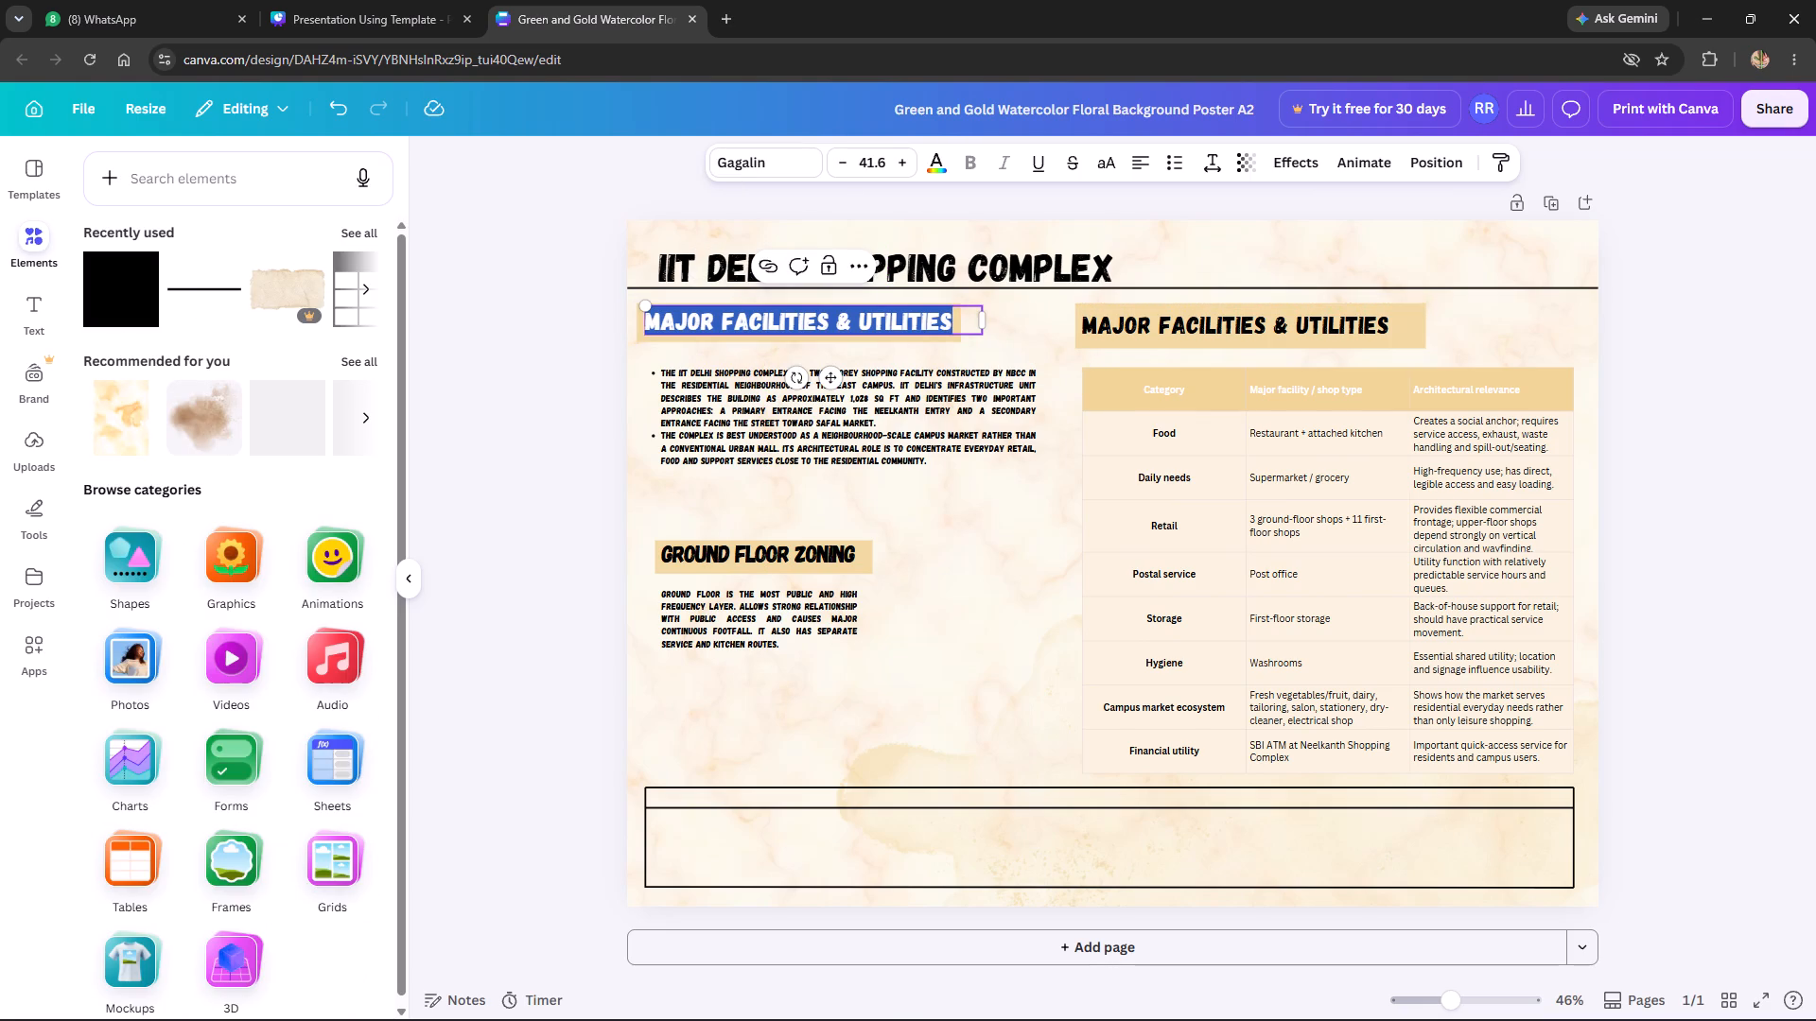
pyautogui.write('OVERVIEW')
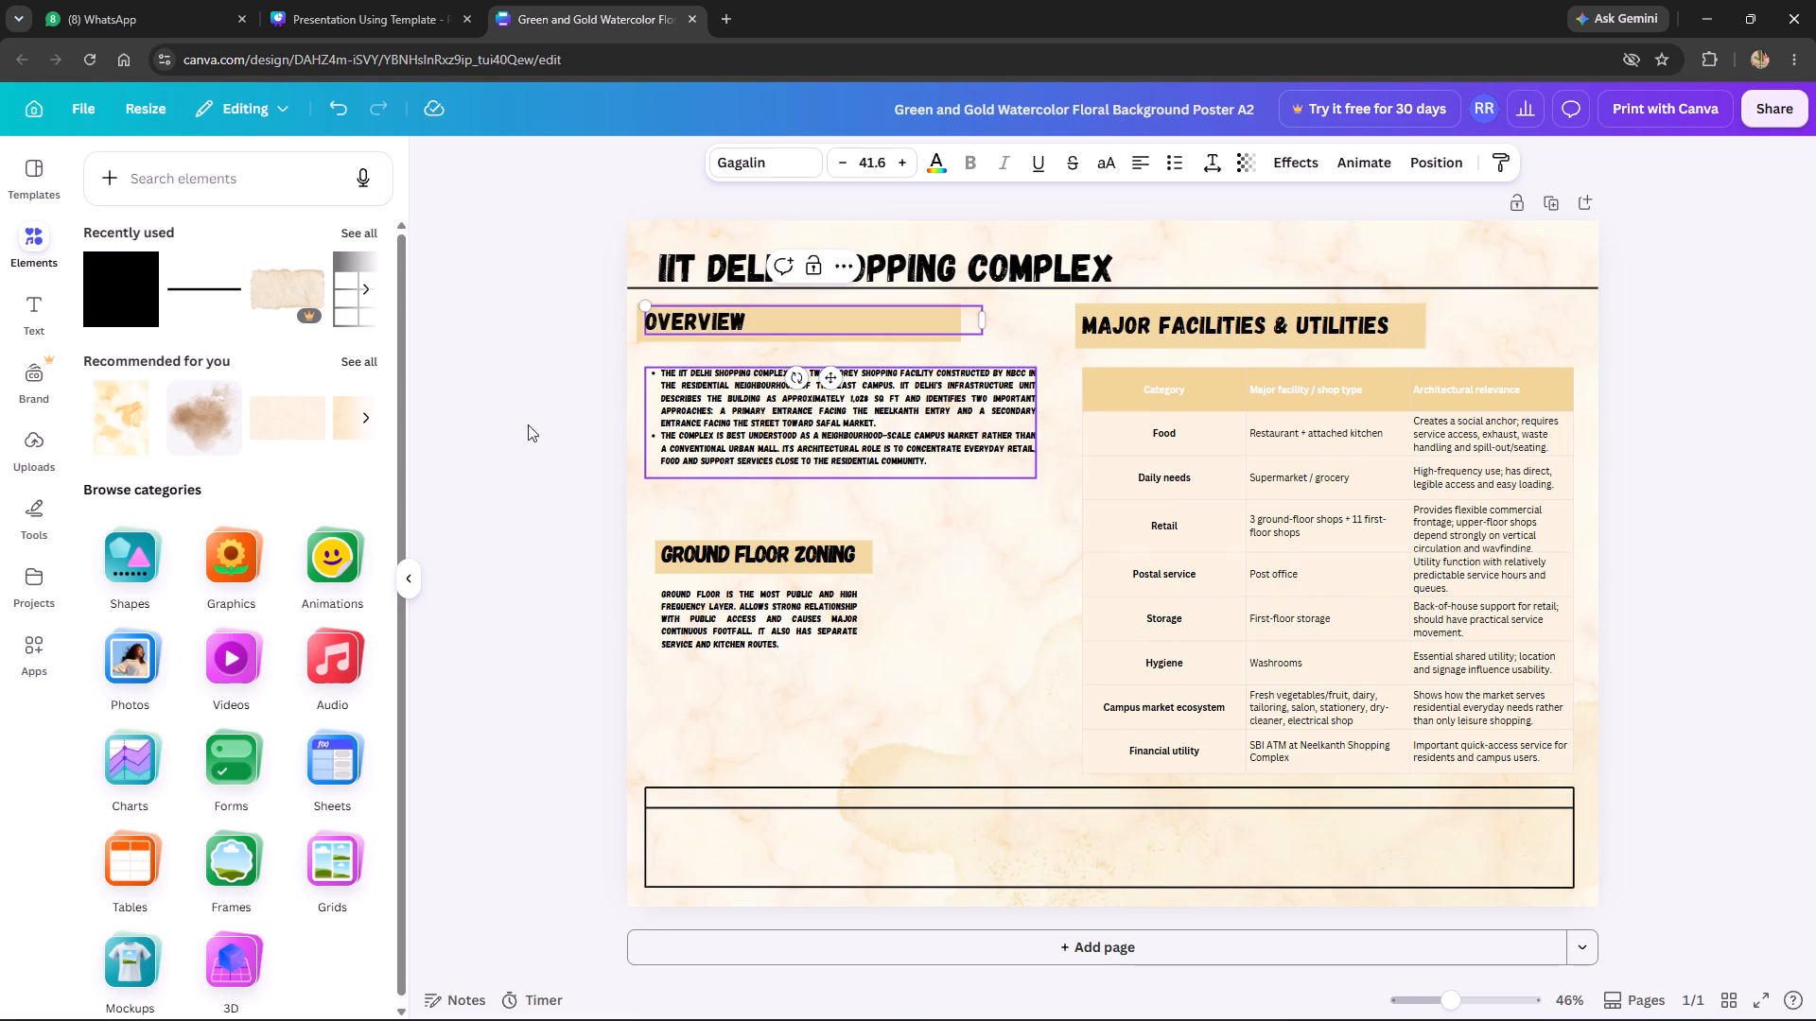
pyautogui.click(513, 426)
pyautogui.click(921, 337)
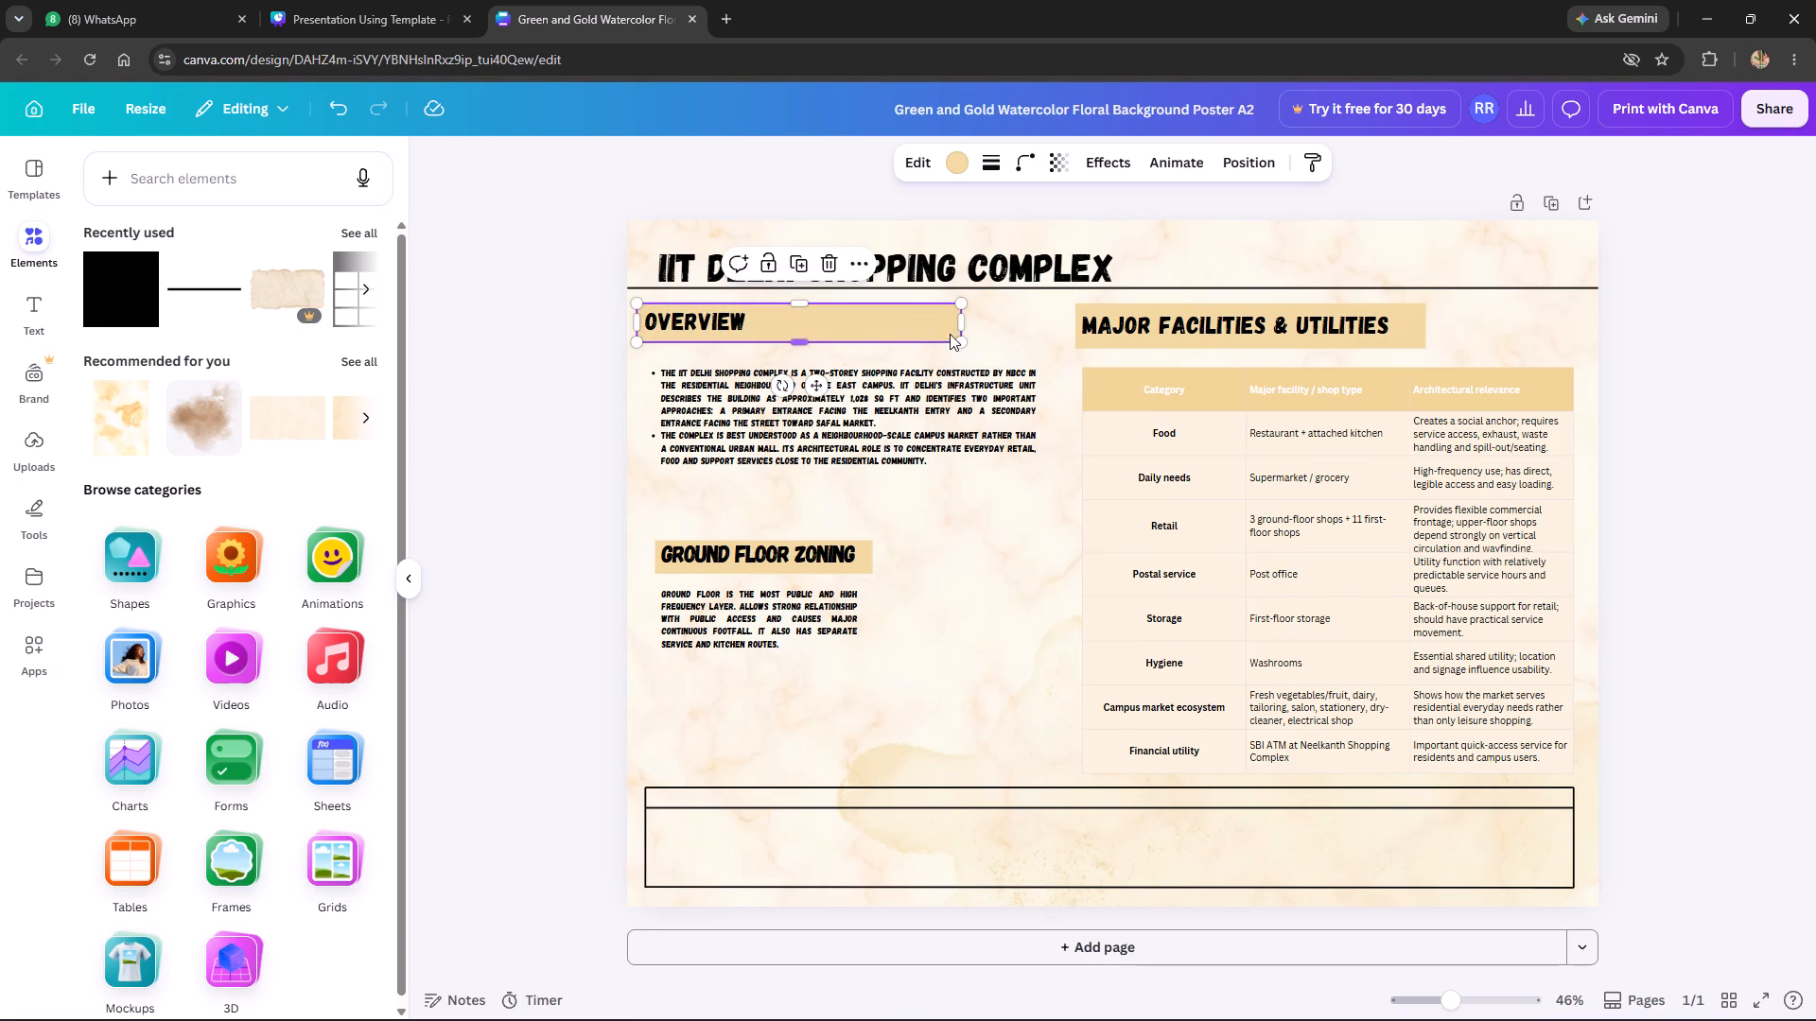
pyautogui.moveTo(961, 325); pyautogui.dragTo(763, 320)
pyautogui.click(582, 390)
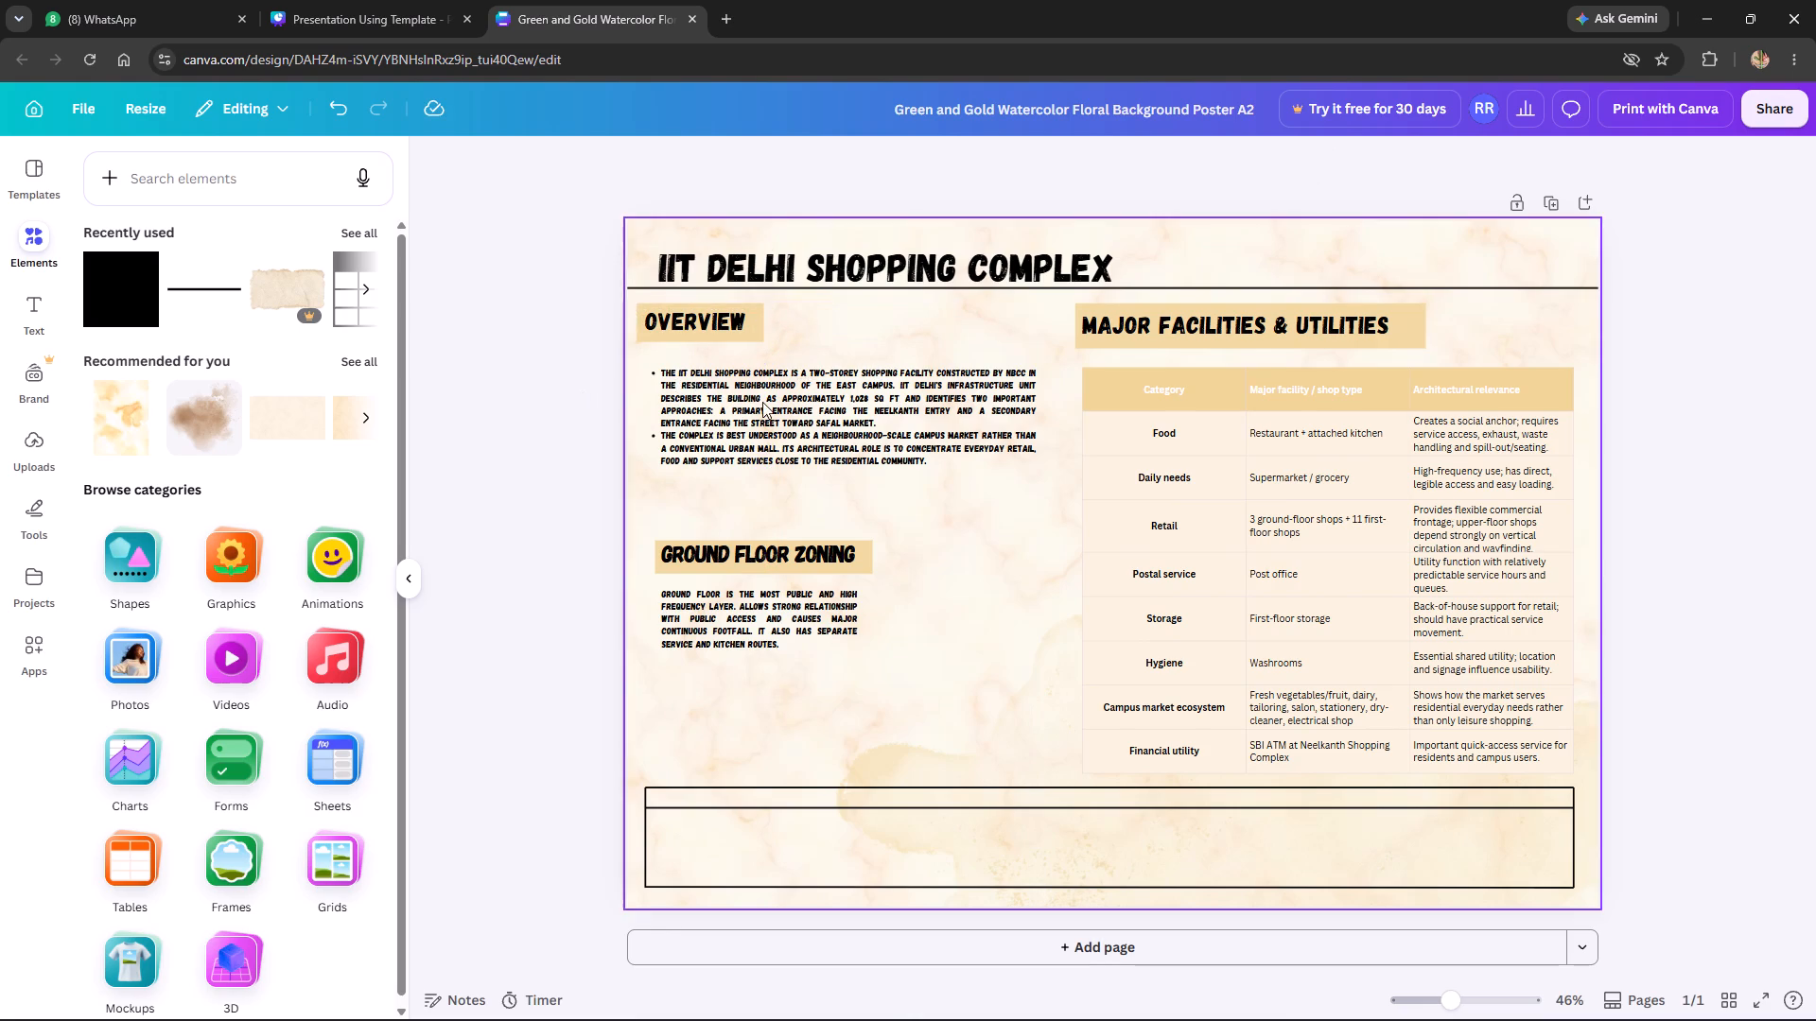
# Narrow the overview bullet text box into a column slightly wider than the Ground Floor Zoning heading bar.
pyautogui.click(762, 402)
pyautogui.moveTo(1038, 423); pyautogui.dragTo(899, 414)
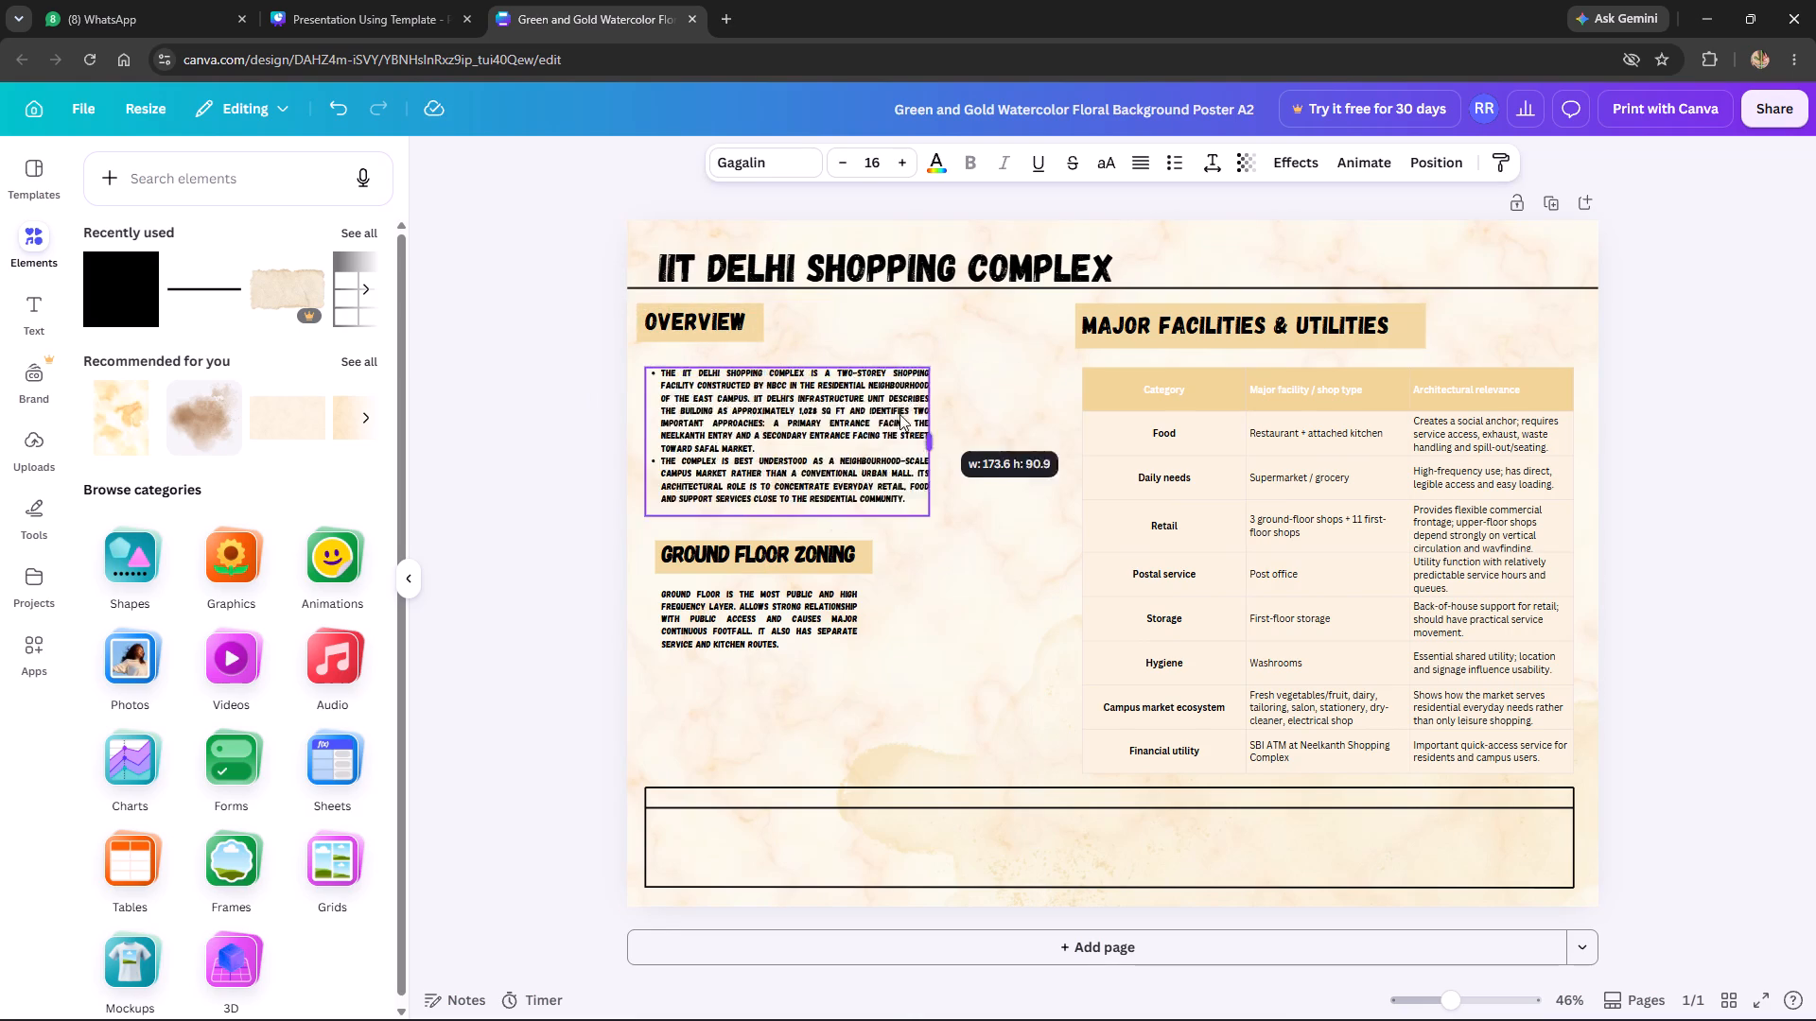
pyautogui.moveTo(899, 414); pyautogui.dragTo(854, 406)
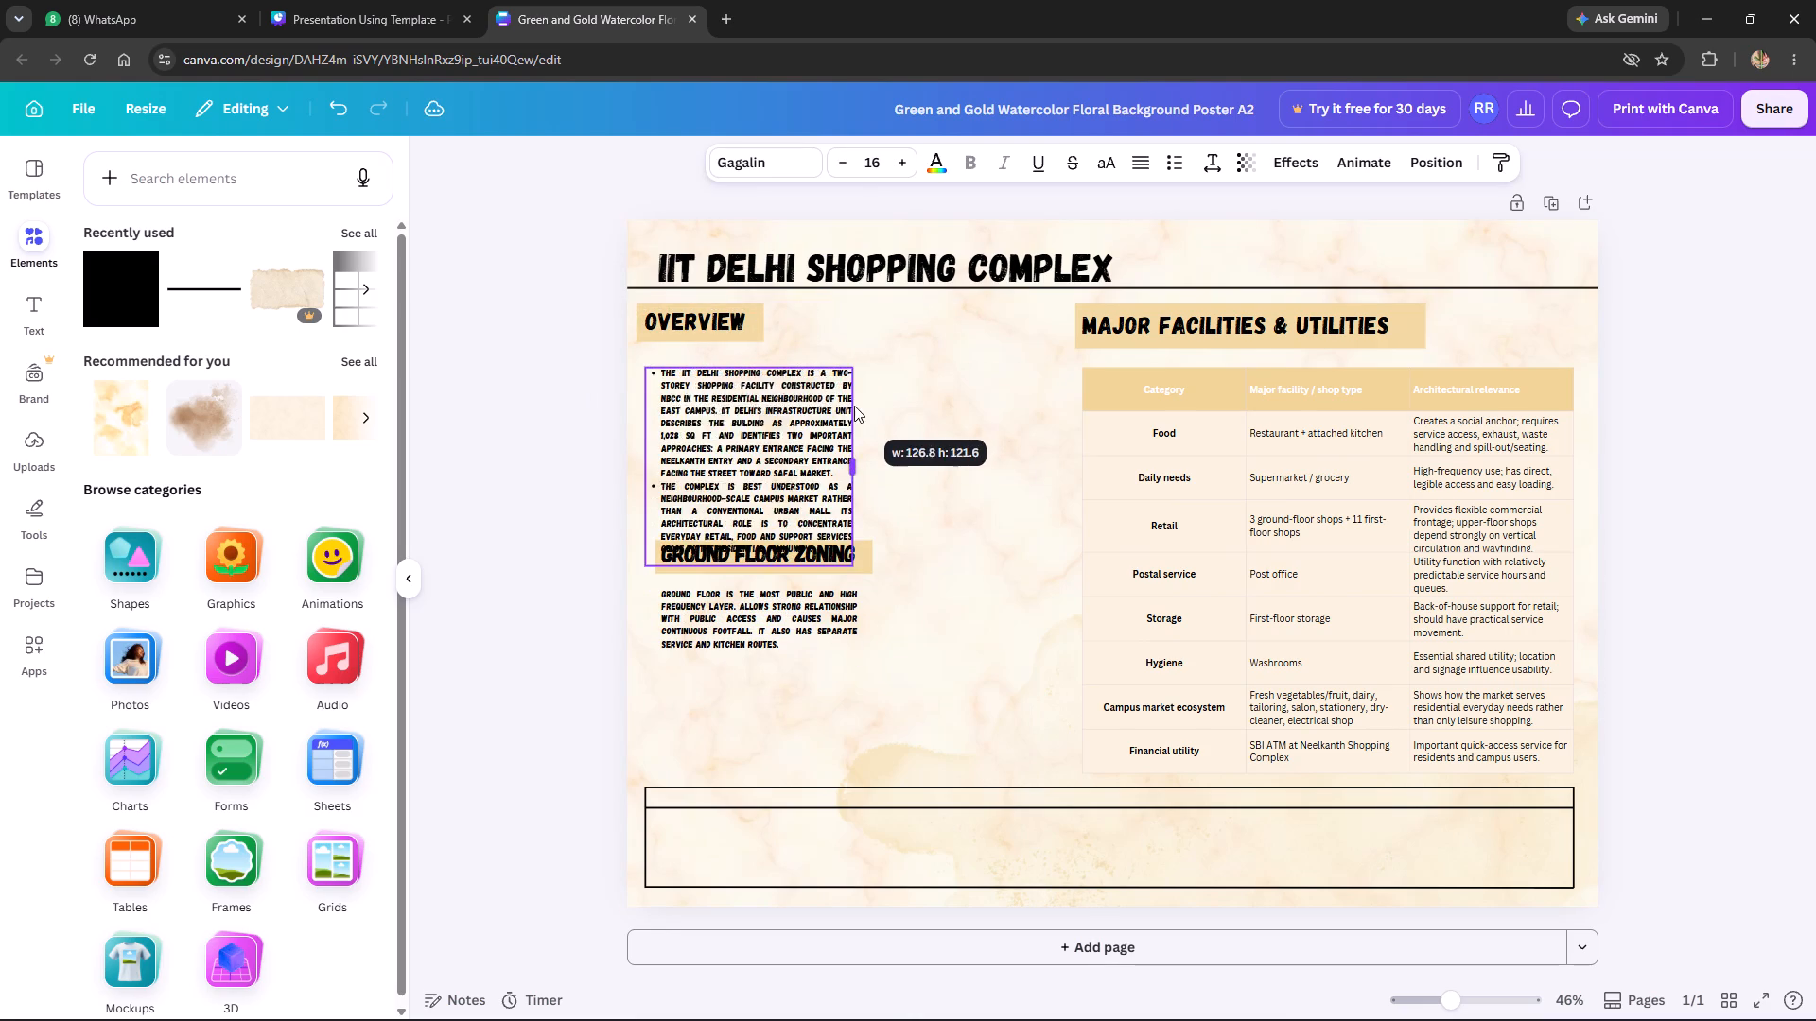
pyautogui.moveTo(854, 406); pyautogui.dragTo(890, 401)
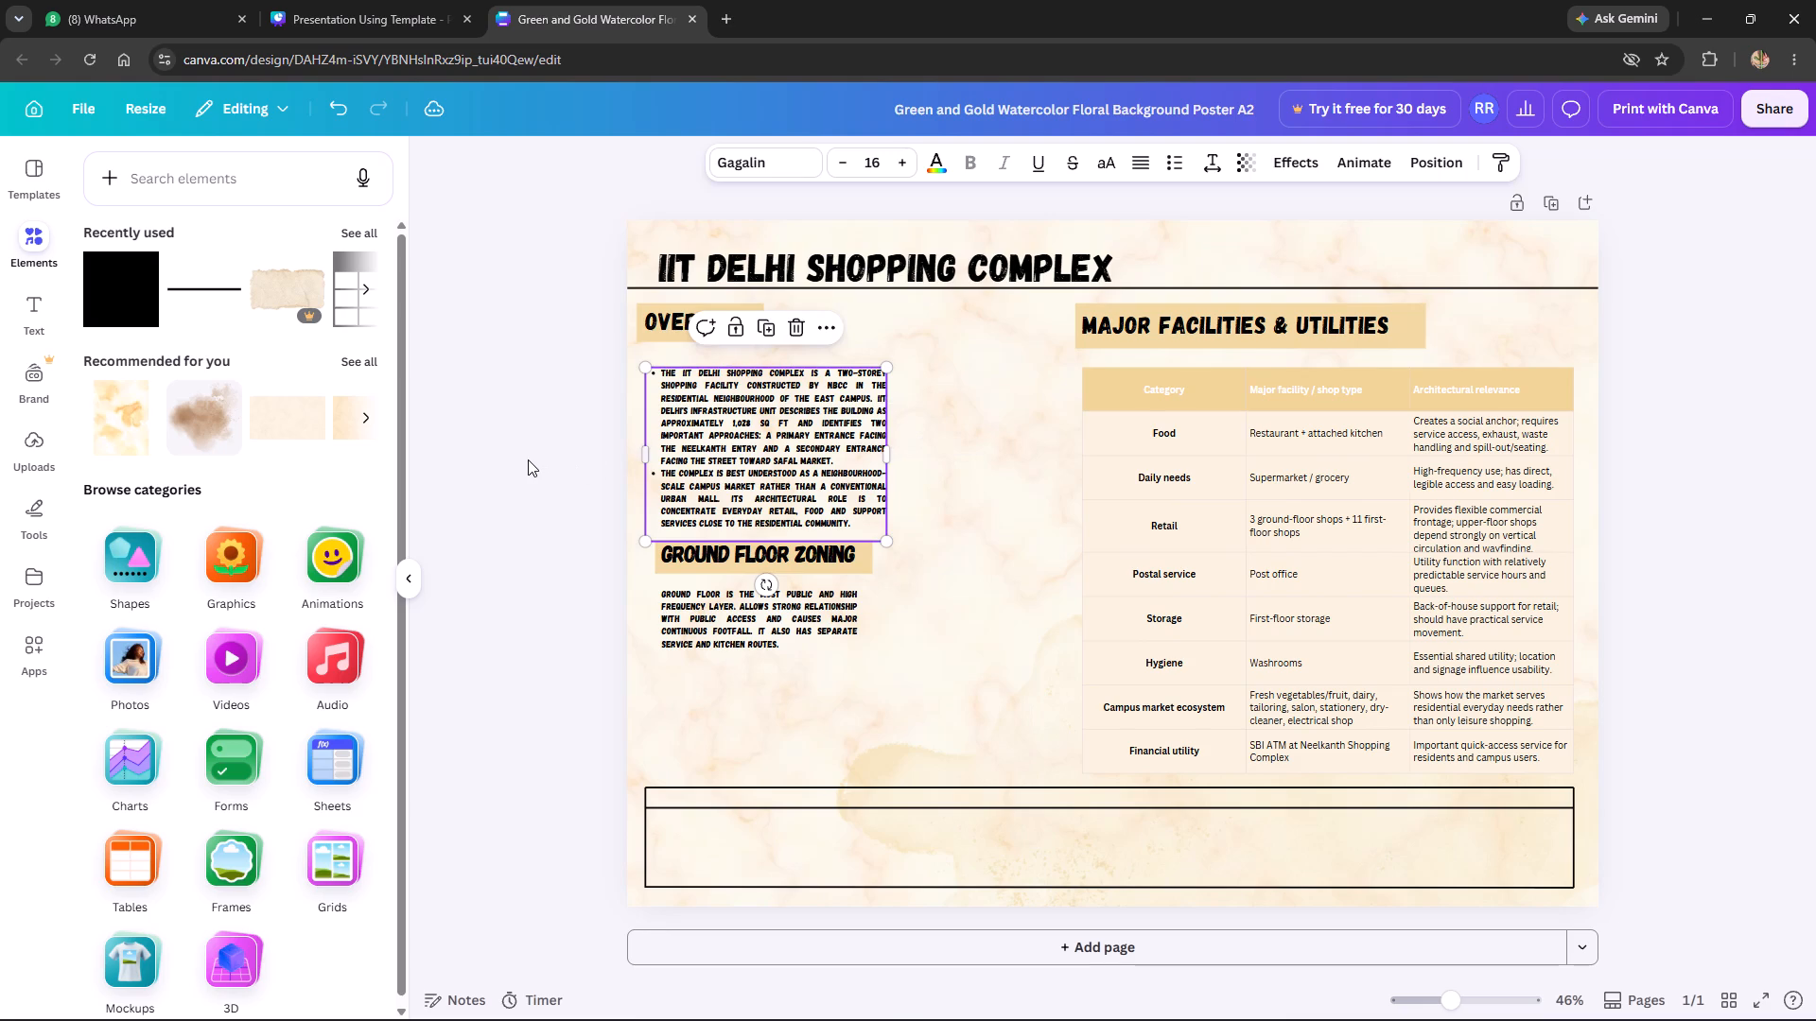
pyautogui.click(528, 459)
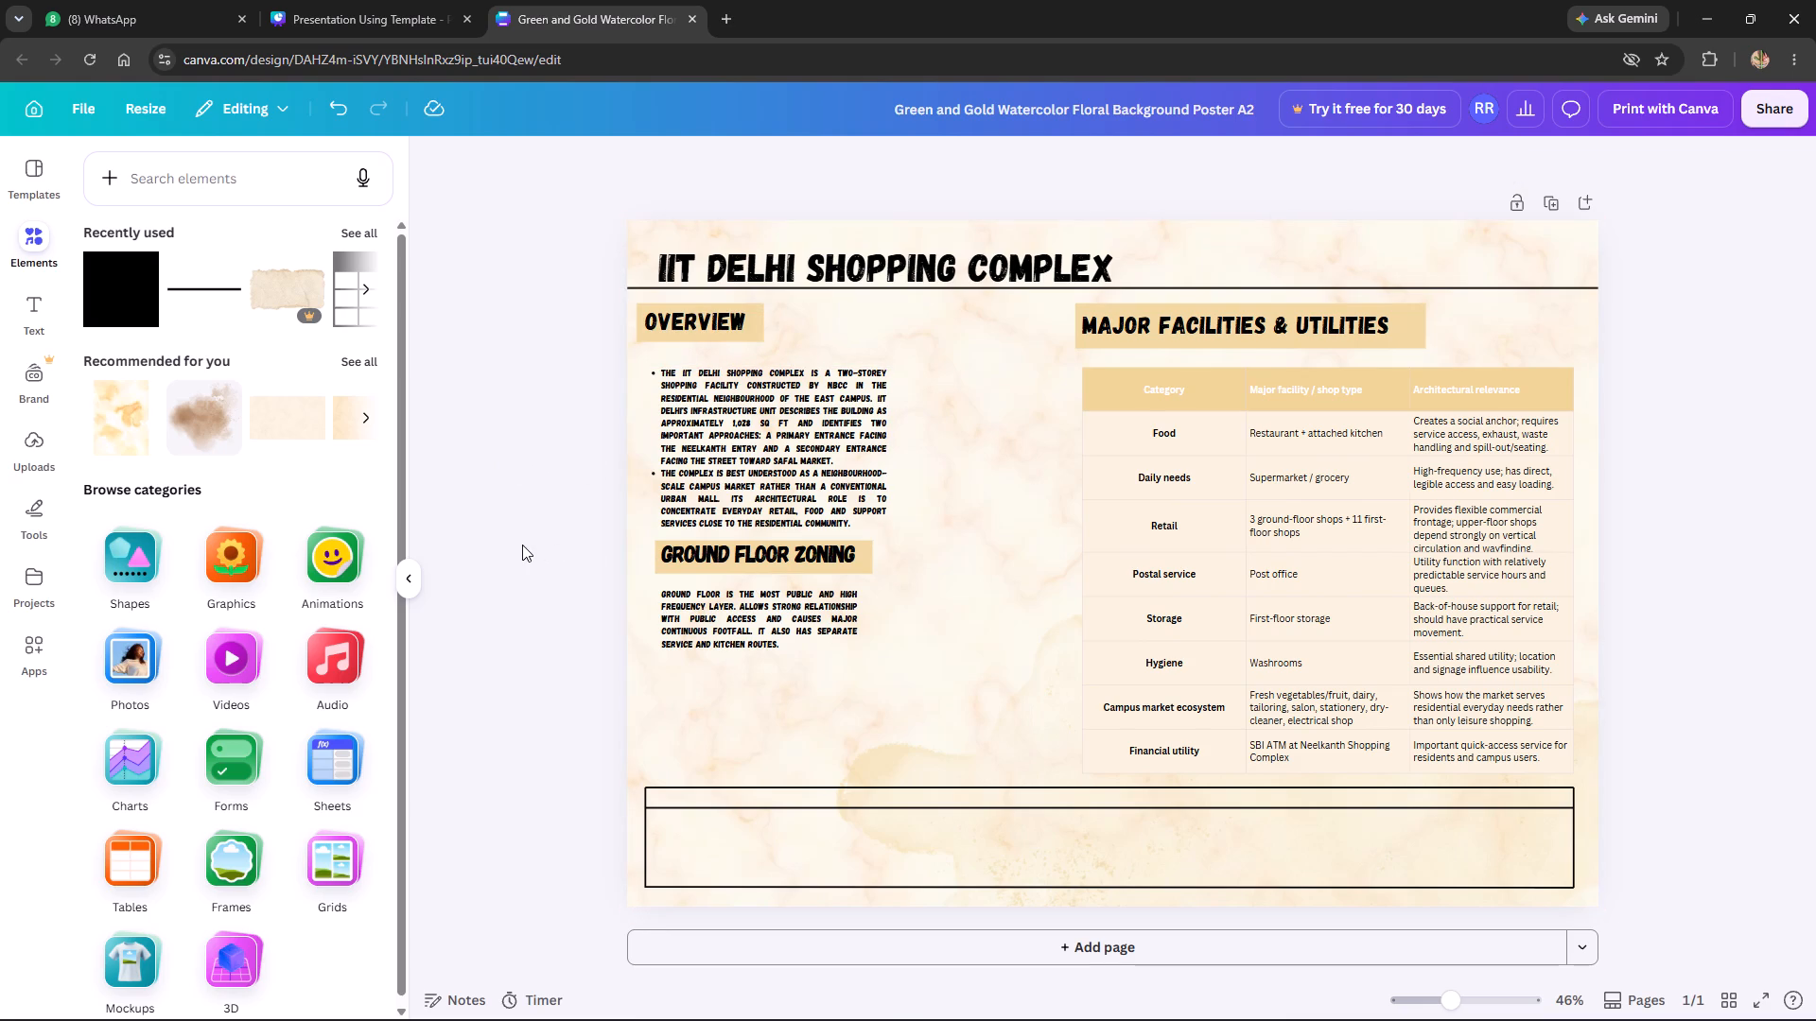
# Shift the OVERVIEW heading and its tan bar to line up with the text column below, keeping the word centred on the bar.
pyautogui.moveTo(726, 319); pyautogui.dragTo(737, 319)
pyautogui.moveTo(755, 338); pyautogui.dragTo(762, 338)
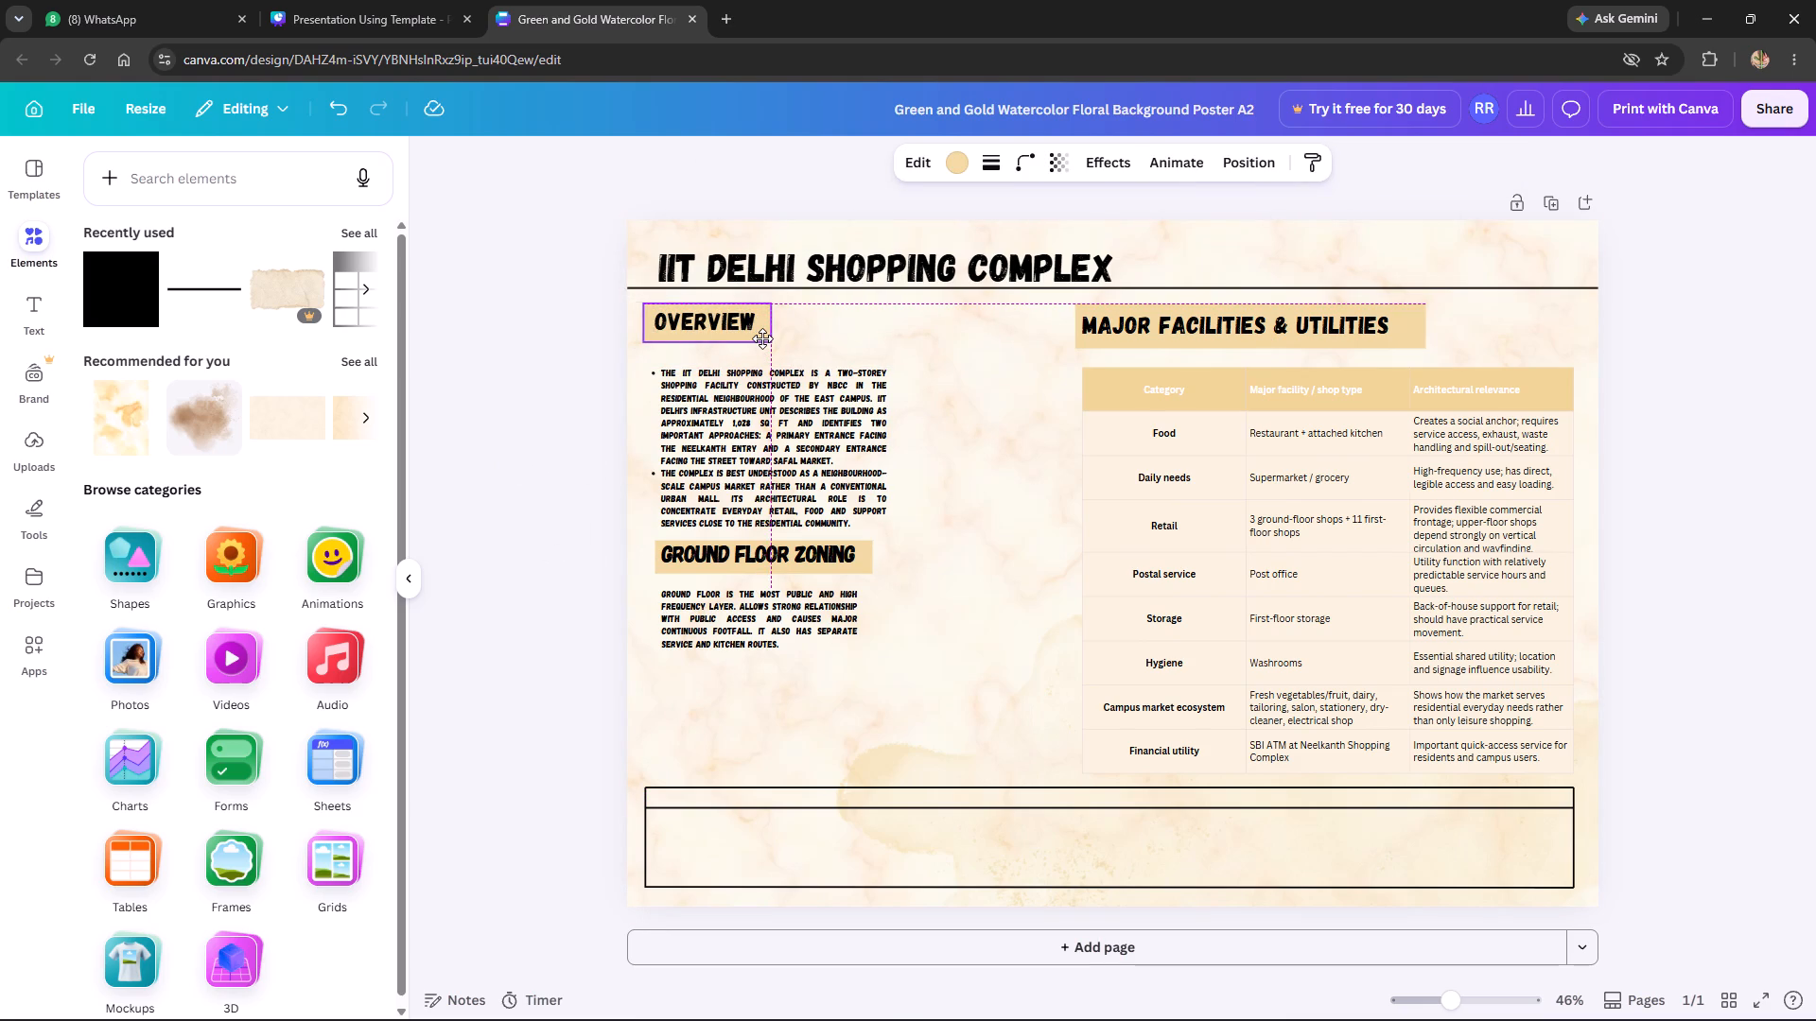
pyautogui.moveTo(762, 338); pyautogui.dragTo(771, 338)
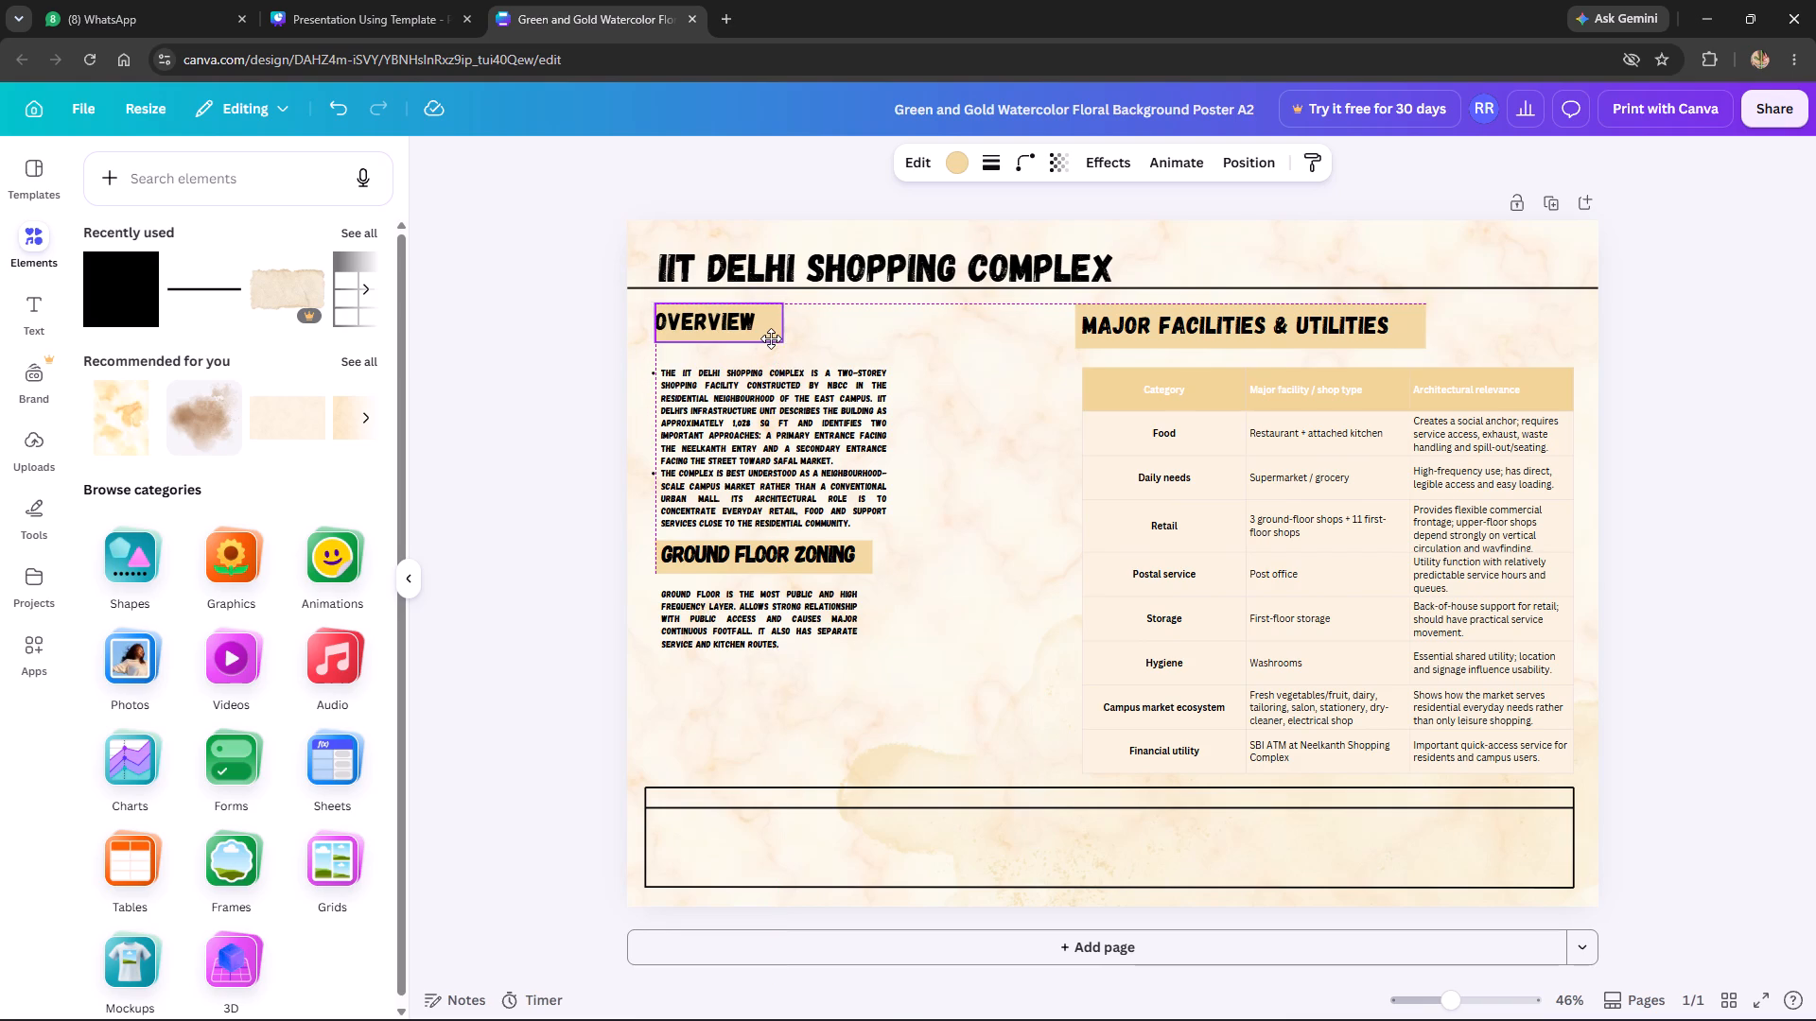
pyautogui.moveTo(771, 338); pyautogui.dragTo(772, 338)
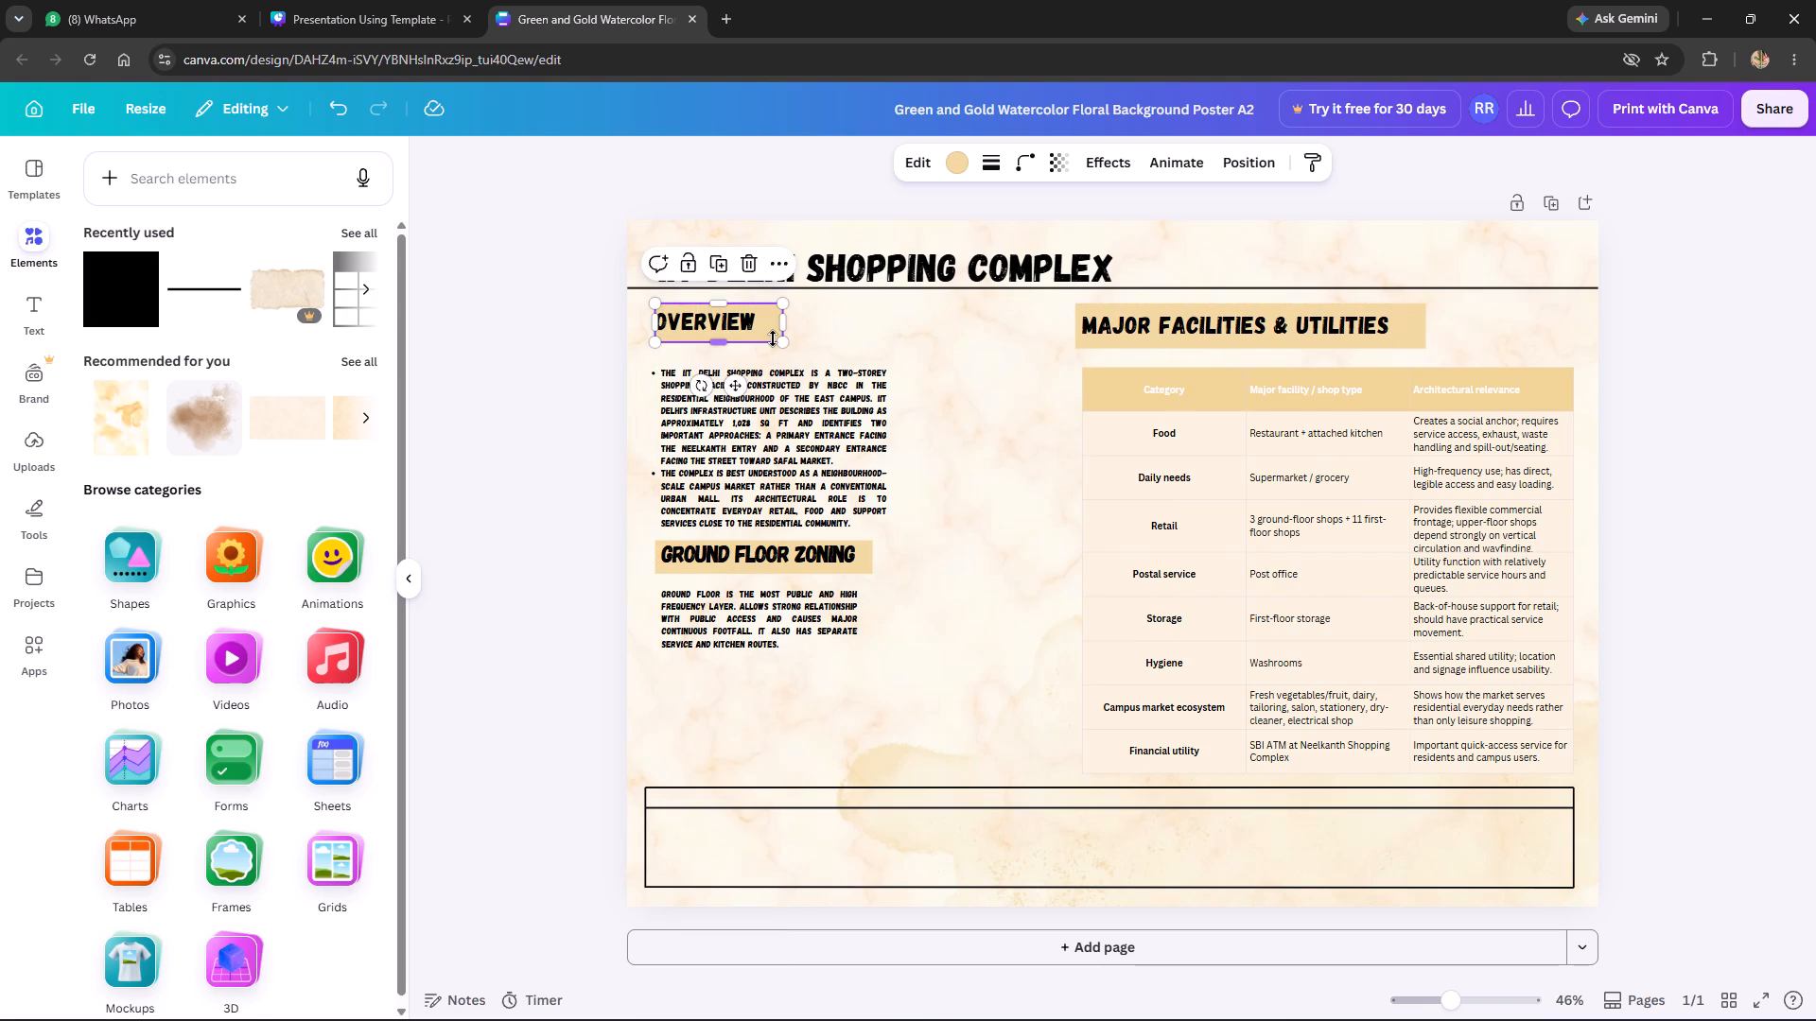
pyautogui.click(701, 319)
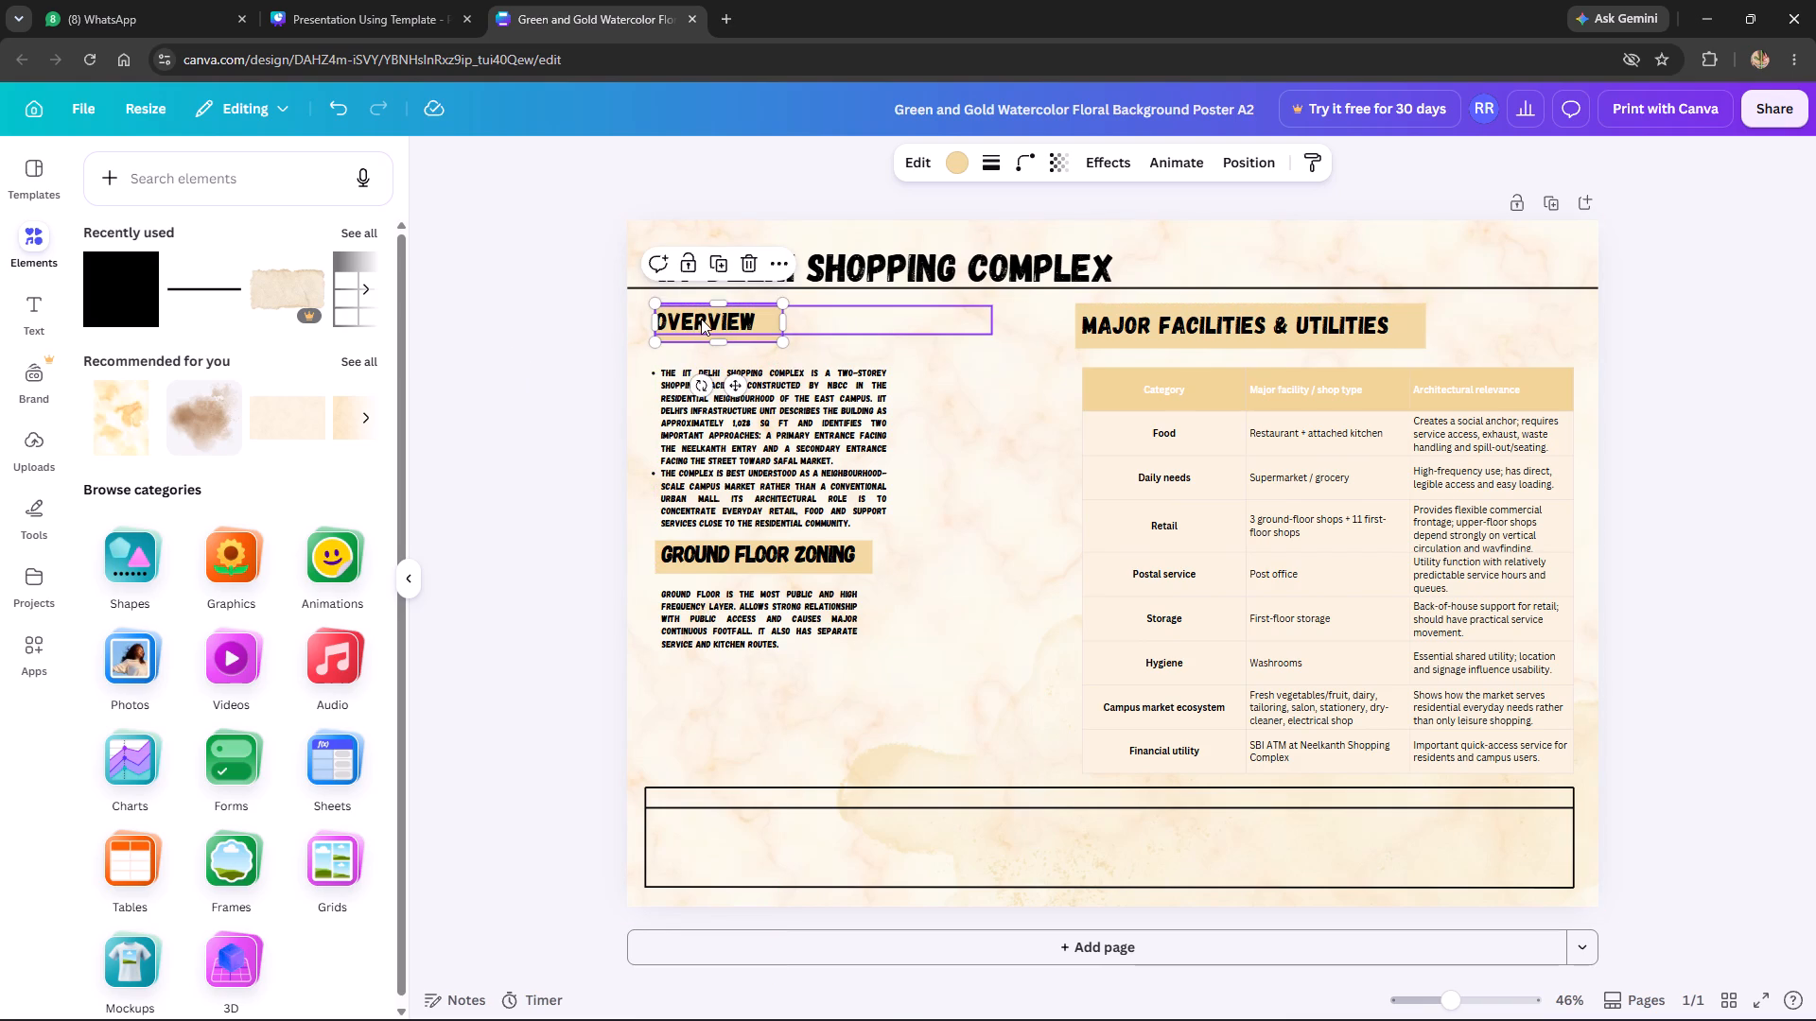
pyautogui.moveTo(705, 319); pyautogui.dragTo(693, 318)
pyautogui.click(693, 318)
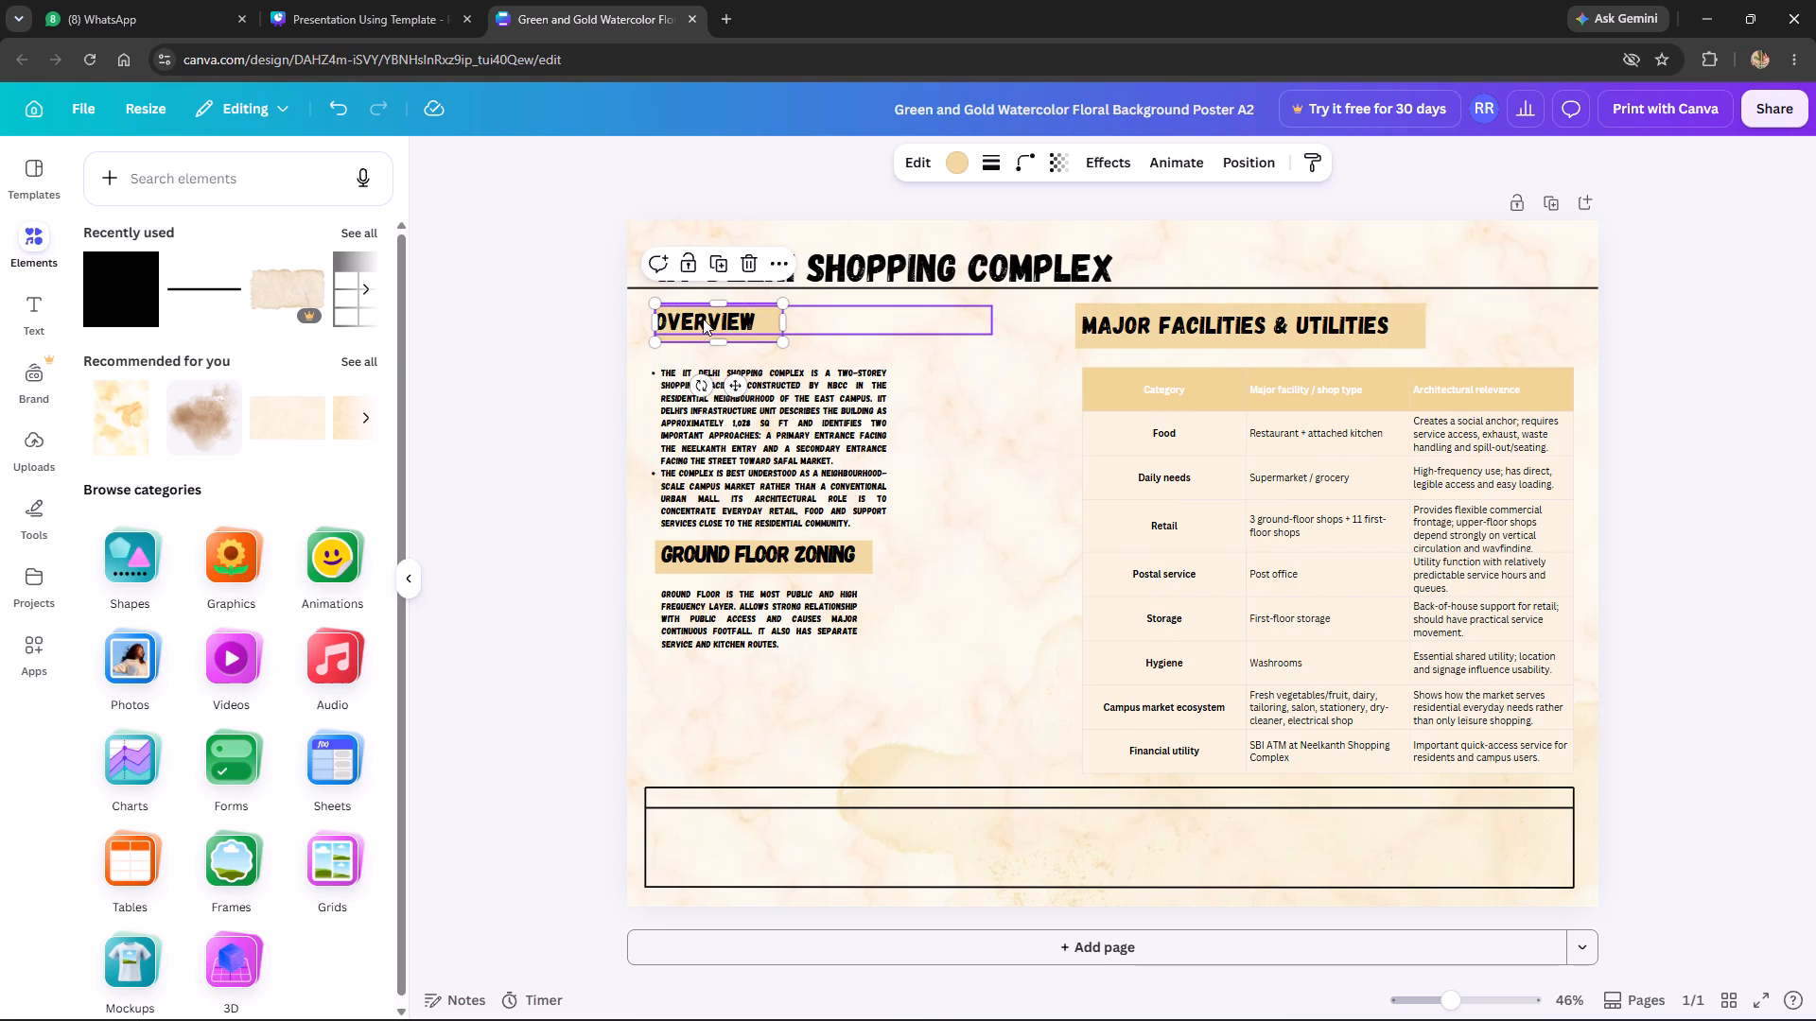
pyautogui.click(710, 320)
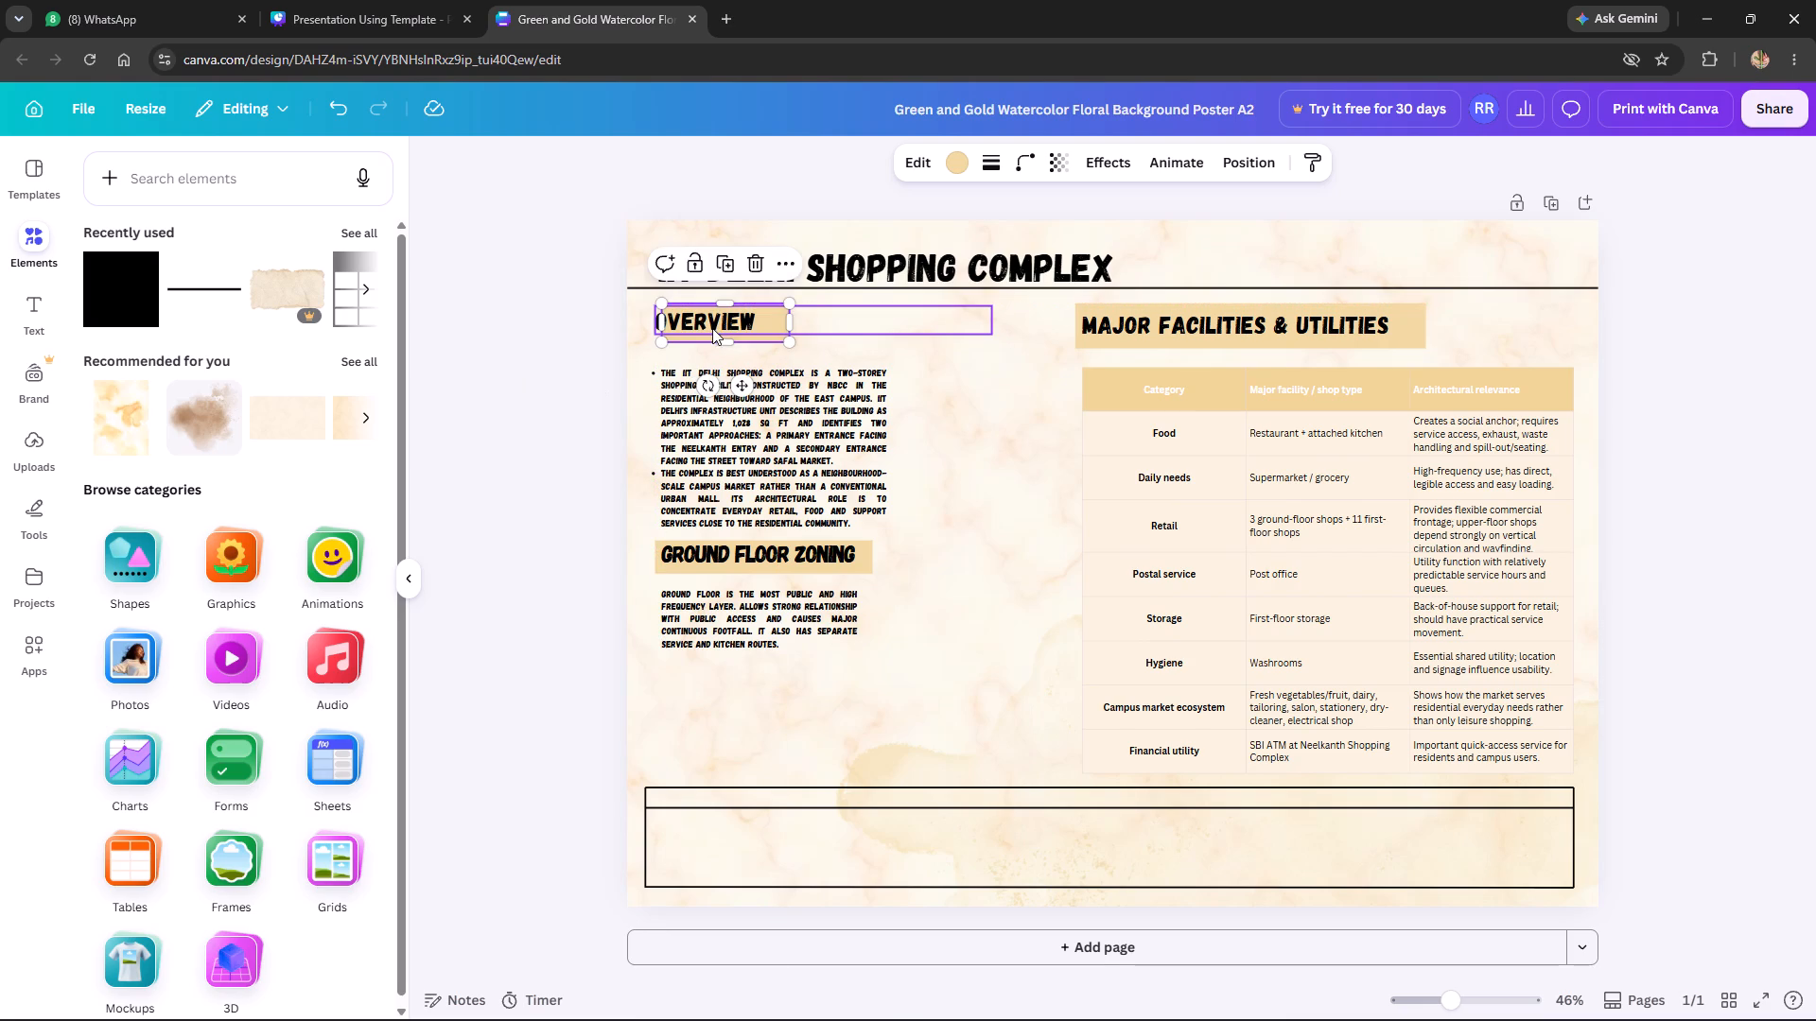
pyautogui.click(710, 322)
pyautogui.moveTo(724, 320); pyautogui.dragTo(737, 320)
pyautogui.click(549, 362)
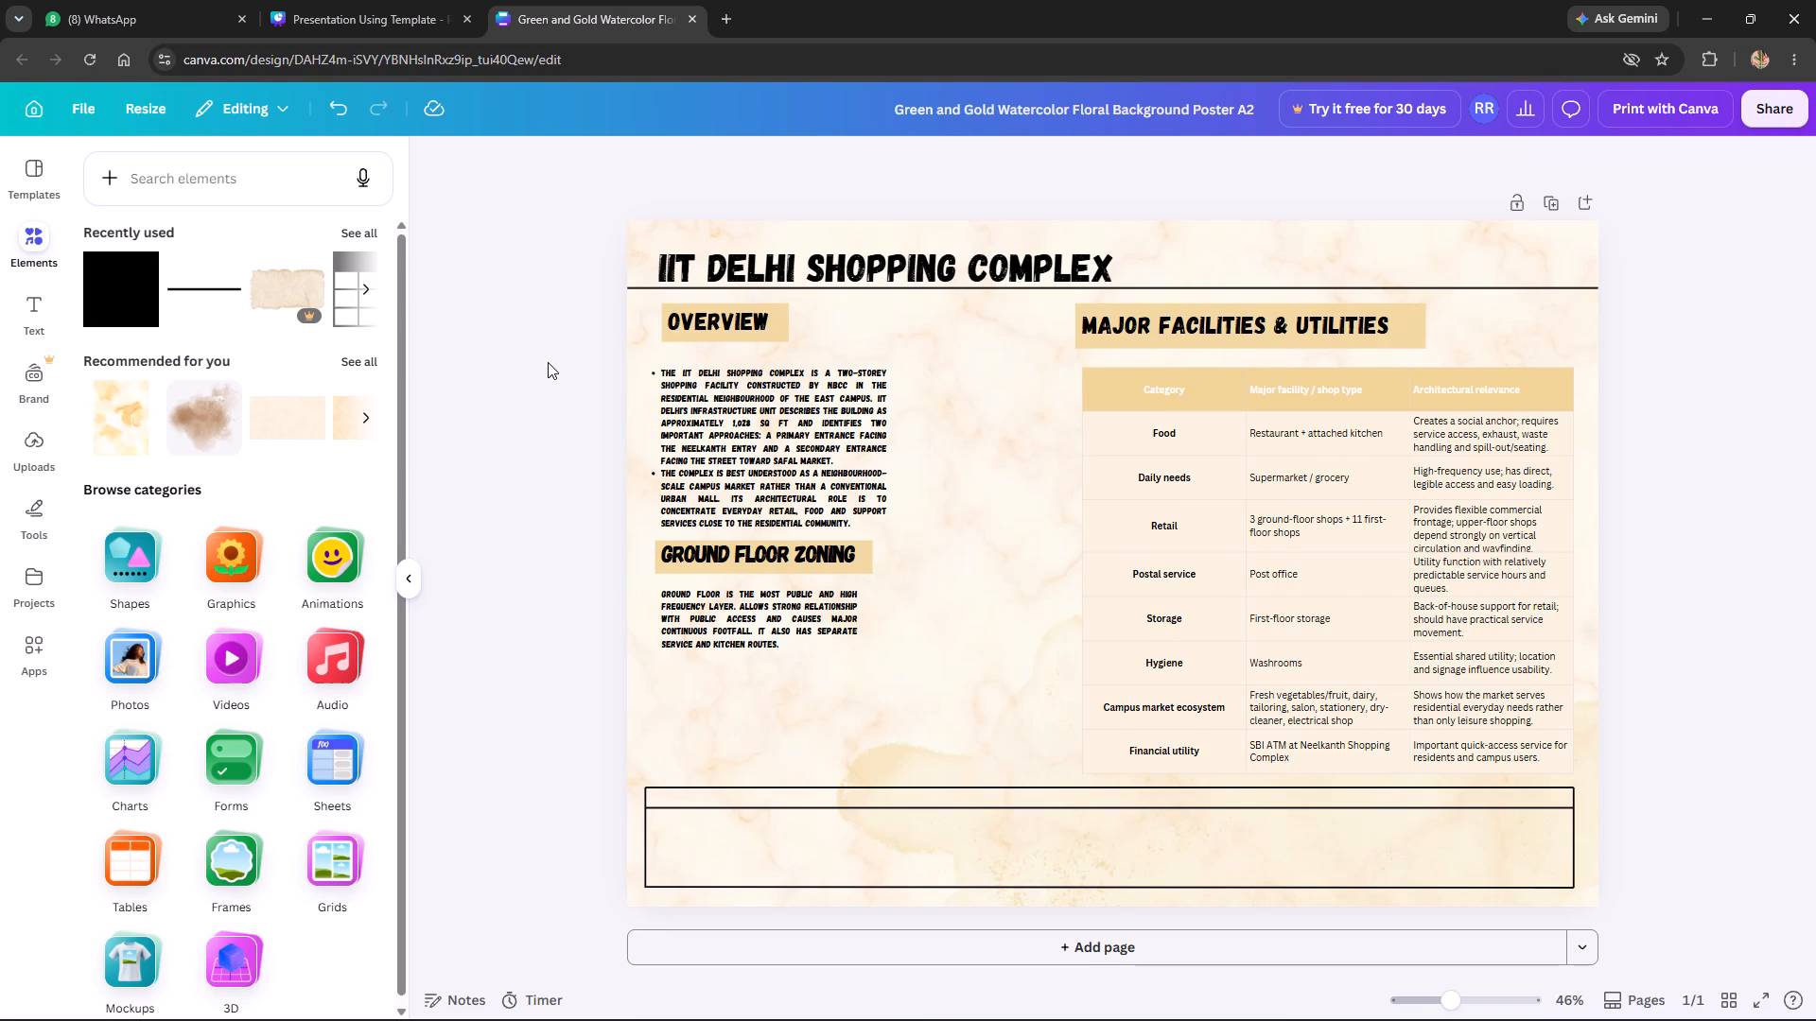
# Widen the Ground Floor Zoning paragraph to match the width of the overview bullet text.
pyautogui.click(779, 617)
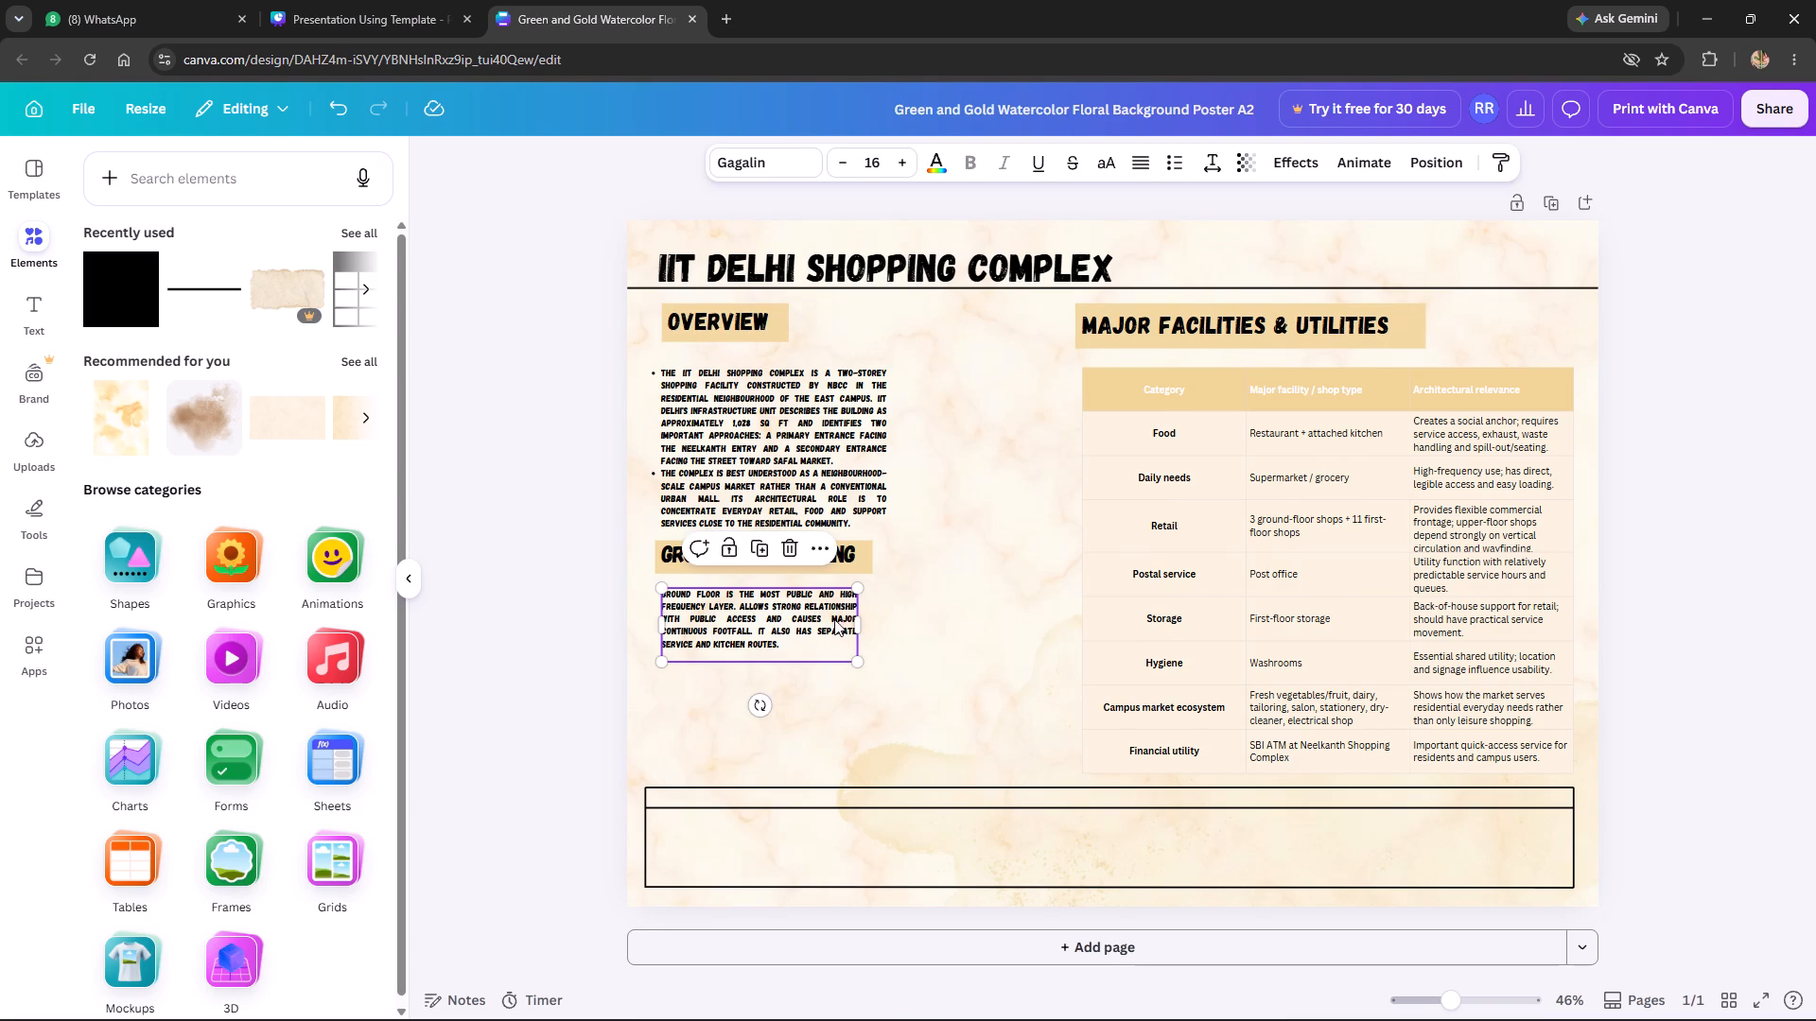
pyautogui.moveTo(858, 621); pyautogui.dragTo(870, 623)
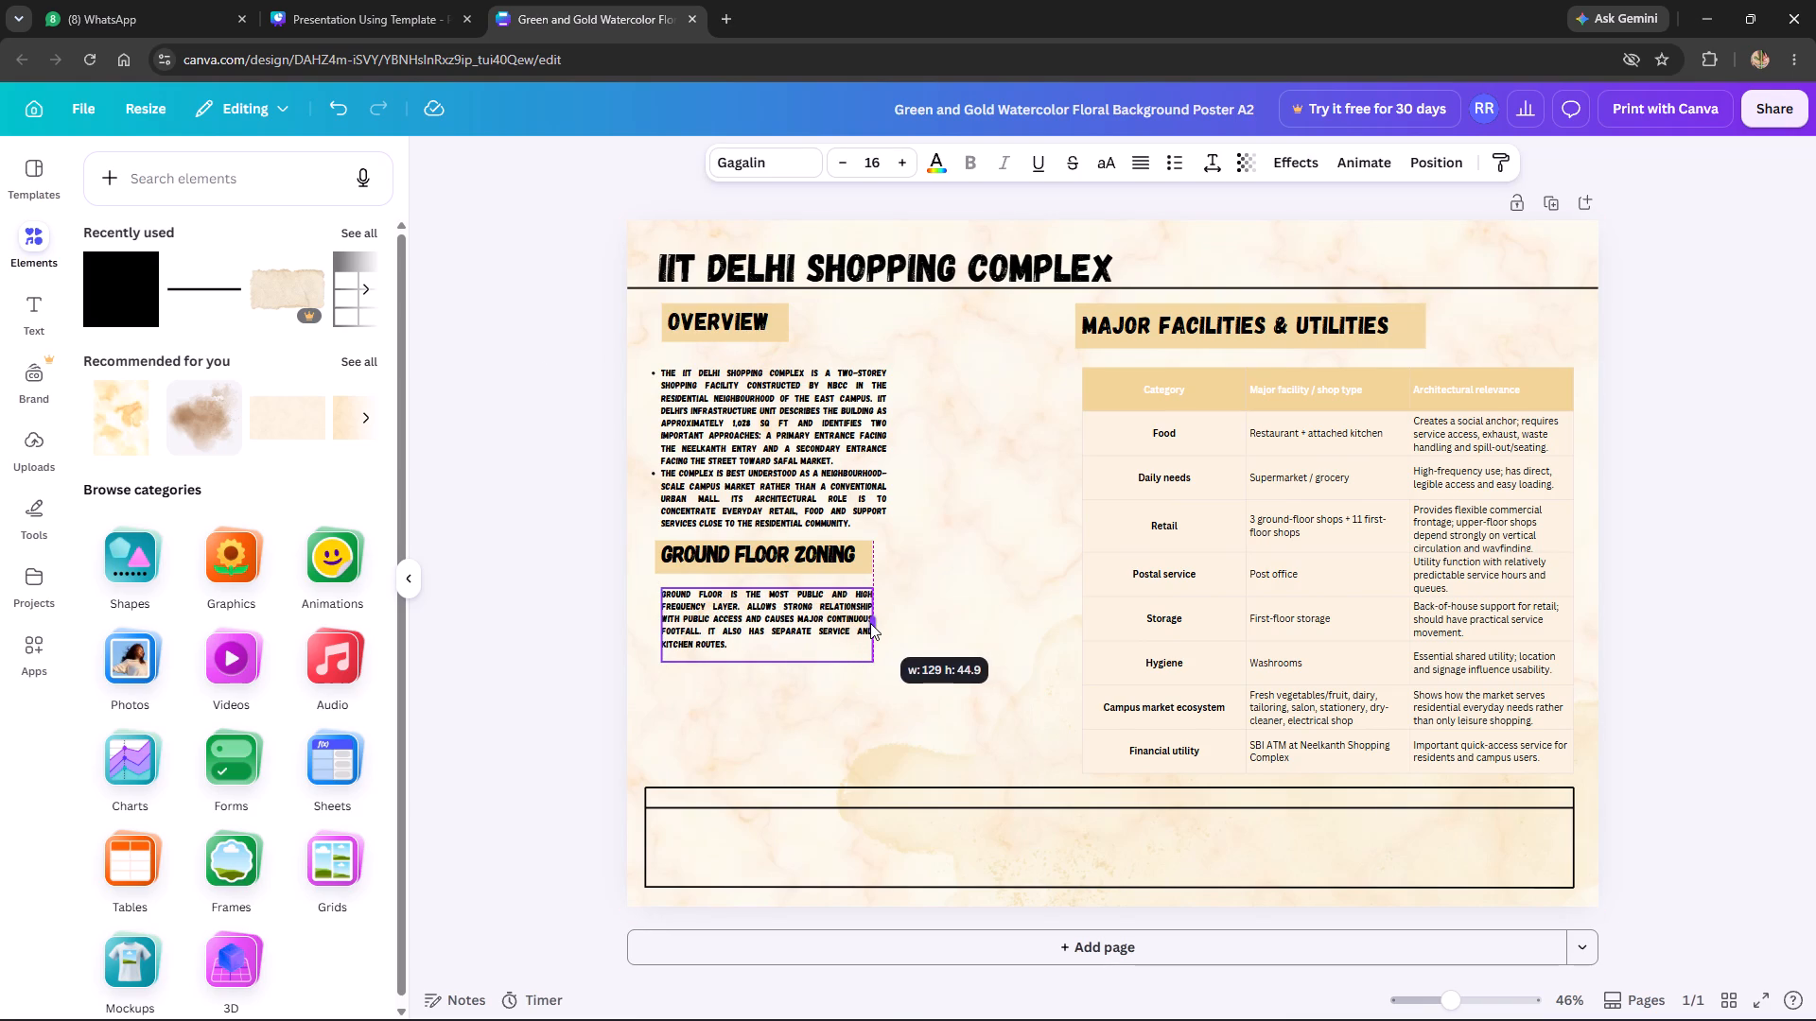
pyautogui.moveTo(870, 623); pyautogui.dragTo(883, 625)
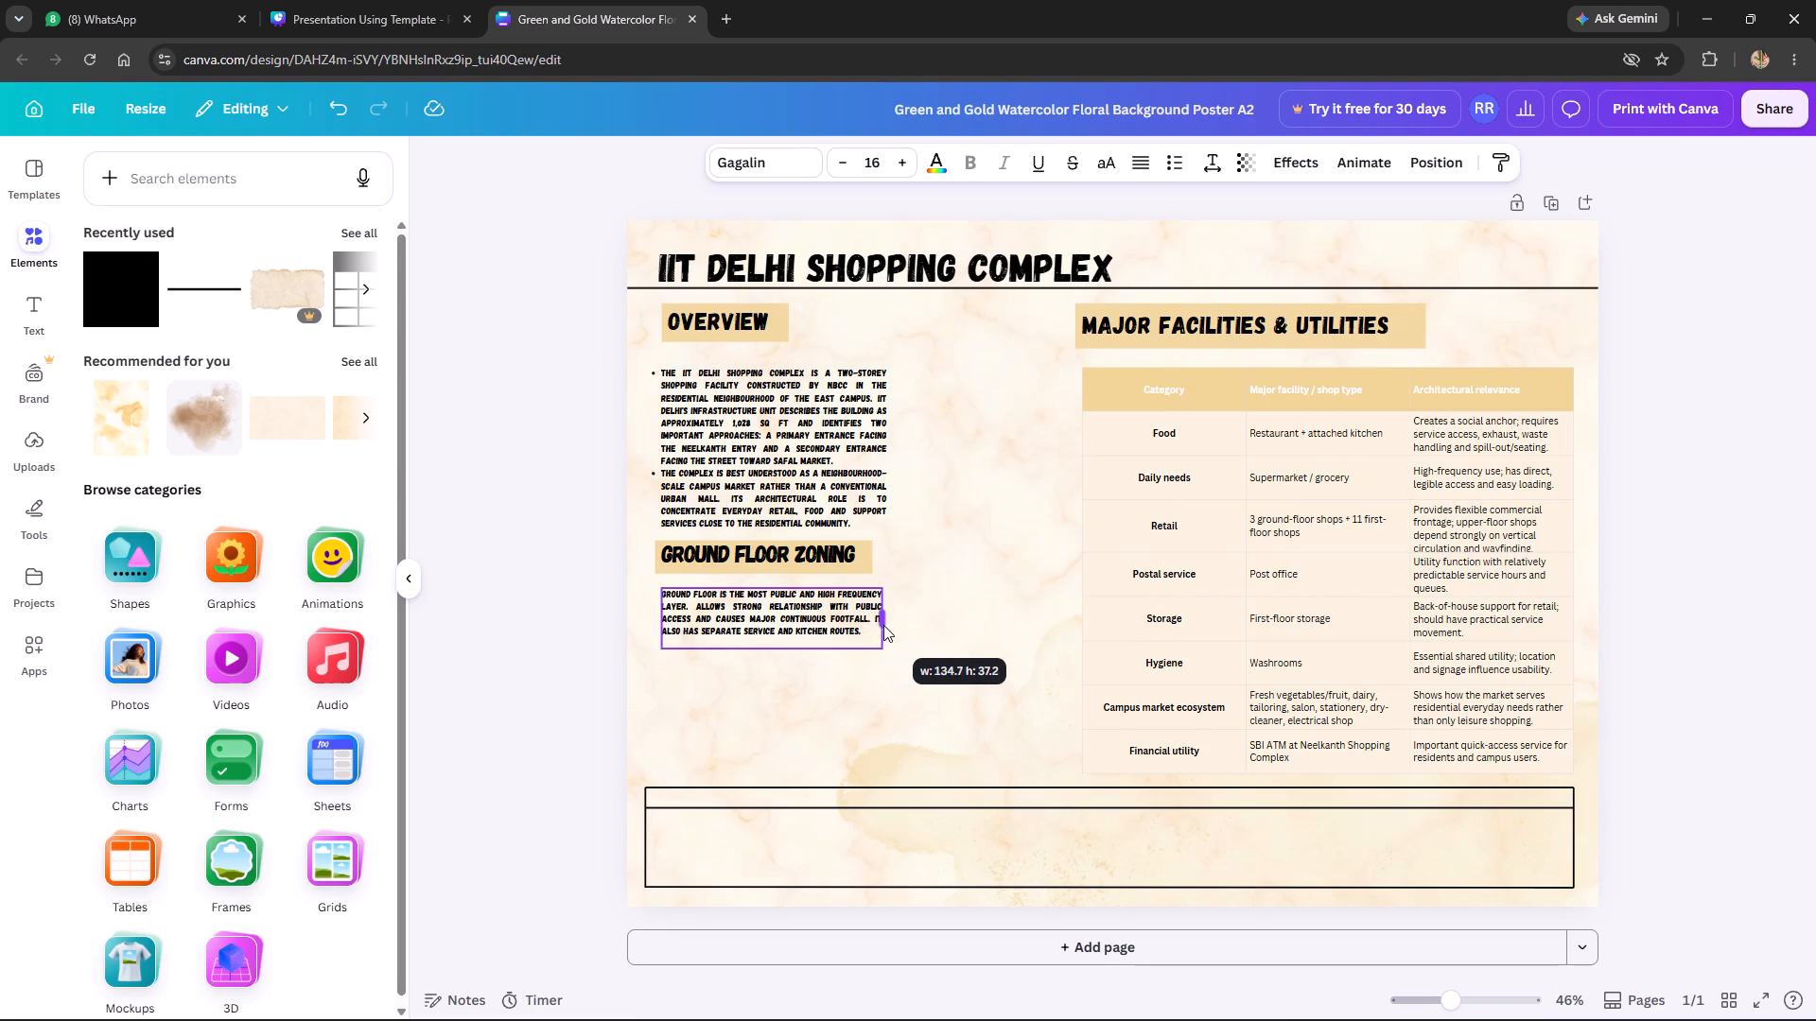
pyautogui.moveTo(883, 625); pyautogui.dragTo(884, 625)
pyautogui.click(509, 690)
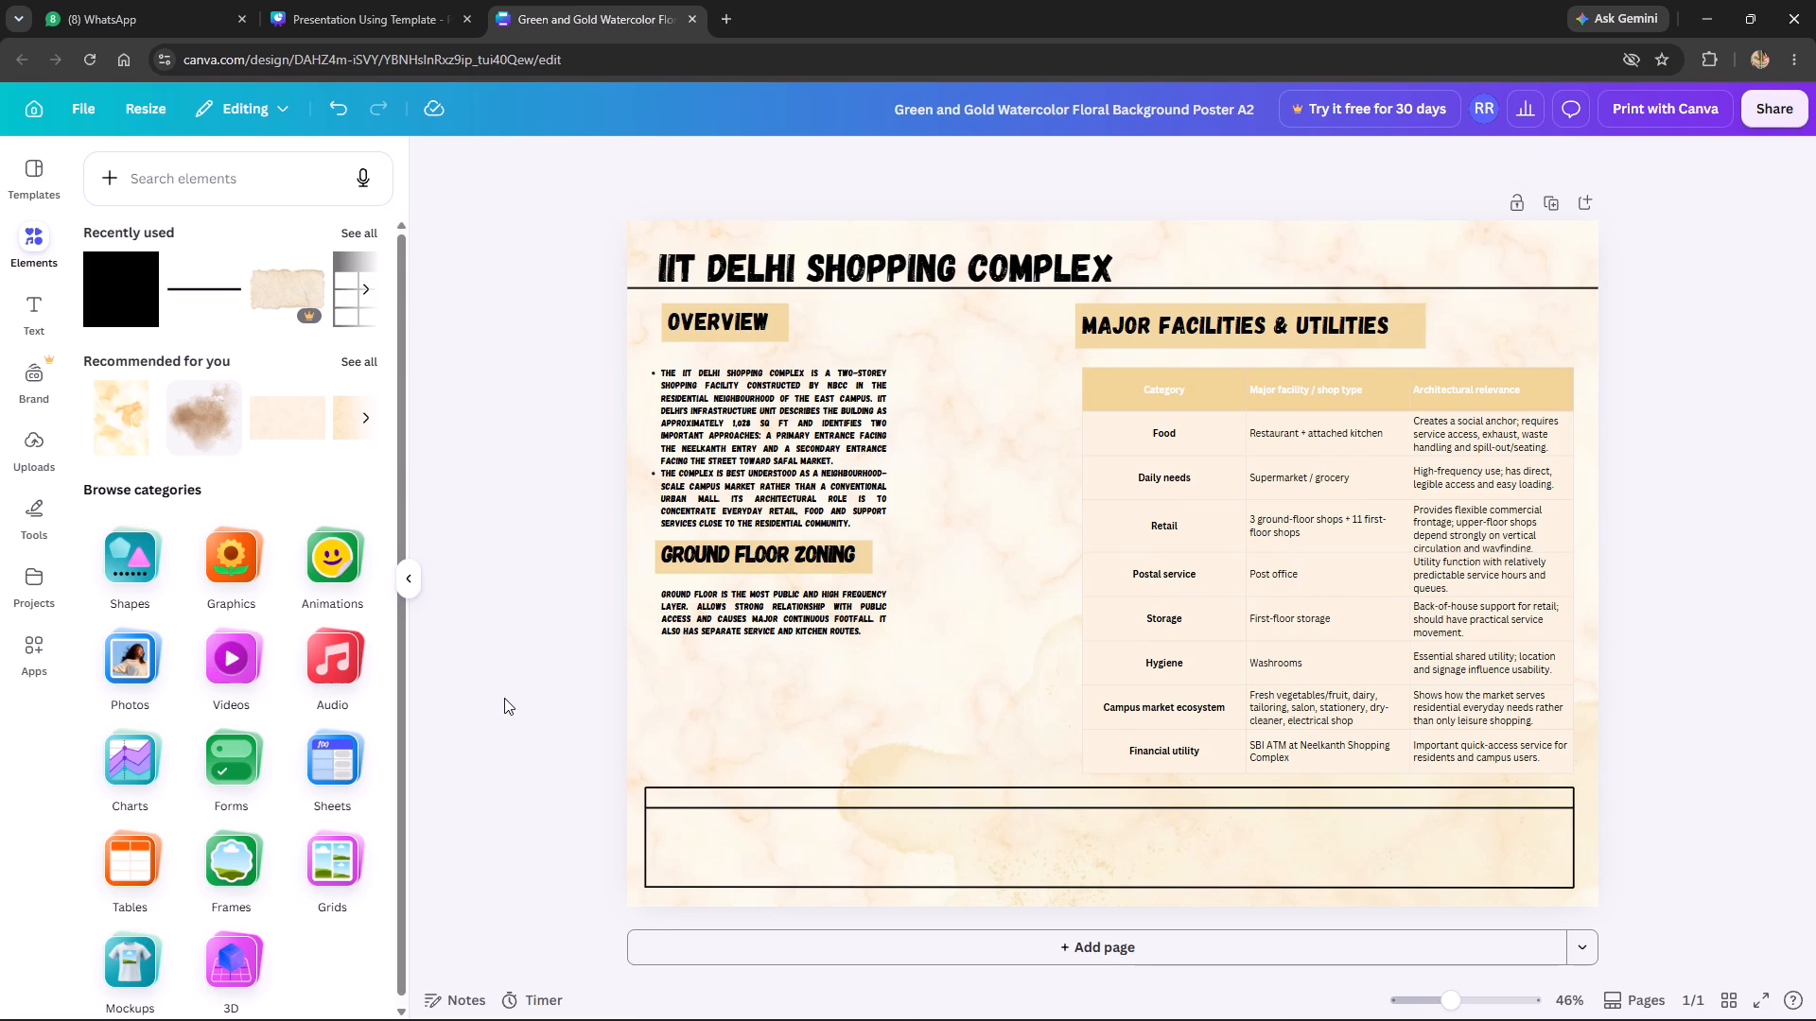
# Move the overview bullet text up closer beneath the OVERVIEW heading.
pyautogui.moveTo(716, 459); pyautogui.dragTo(719, 444)
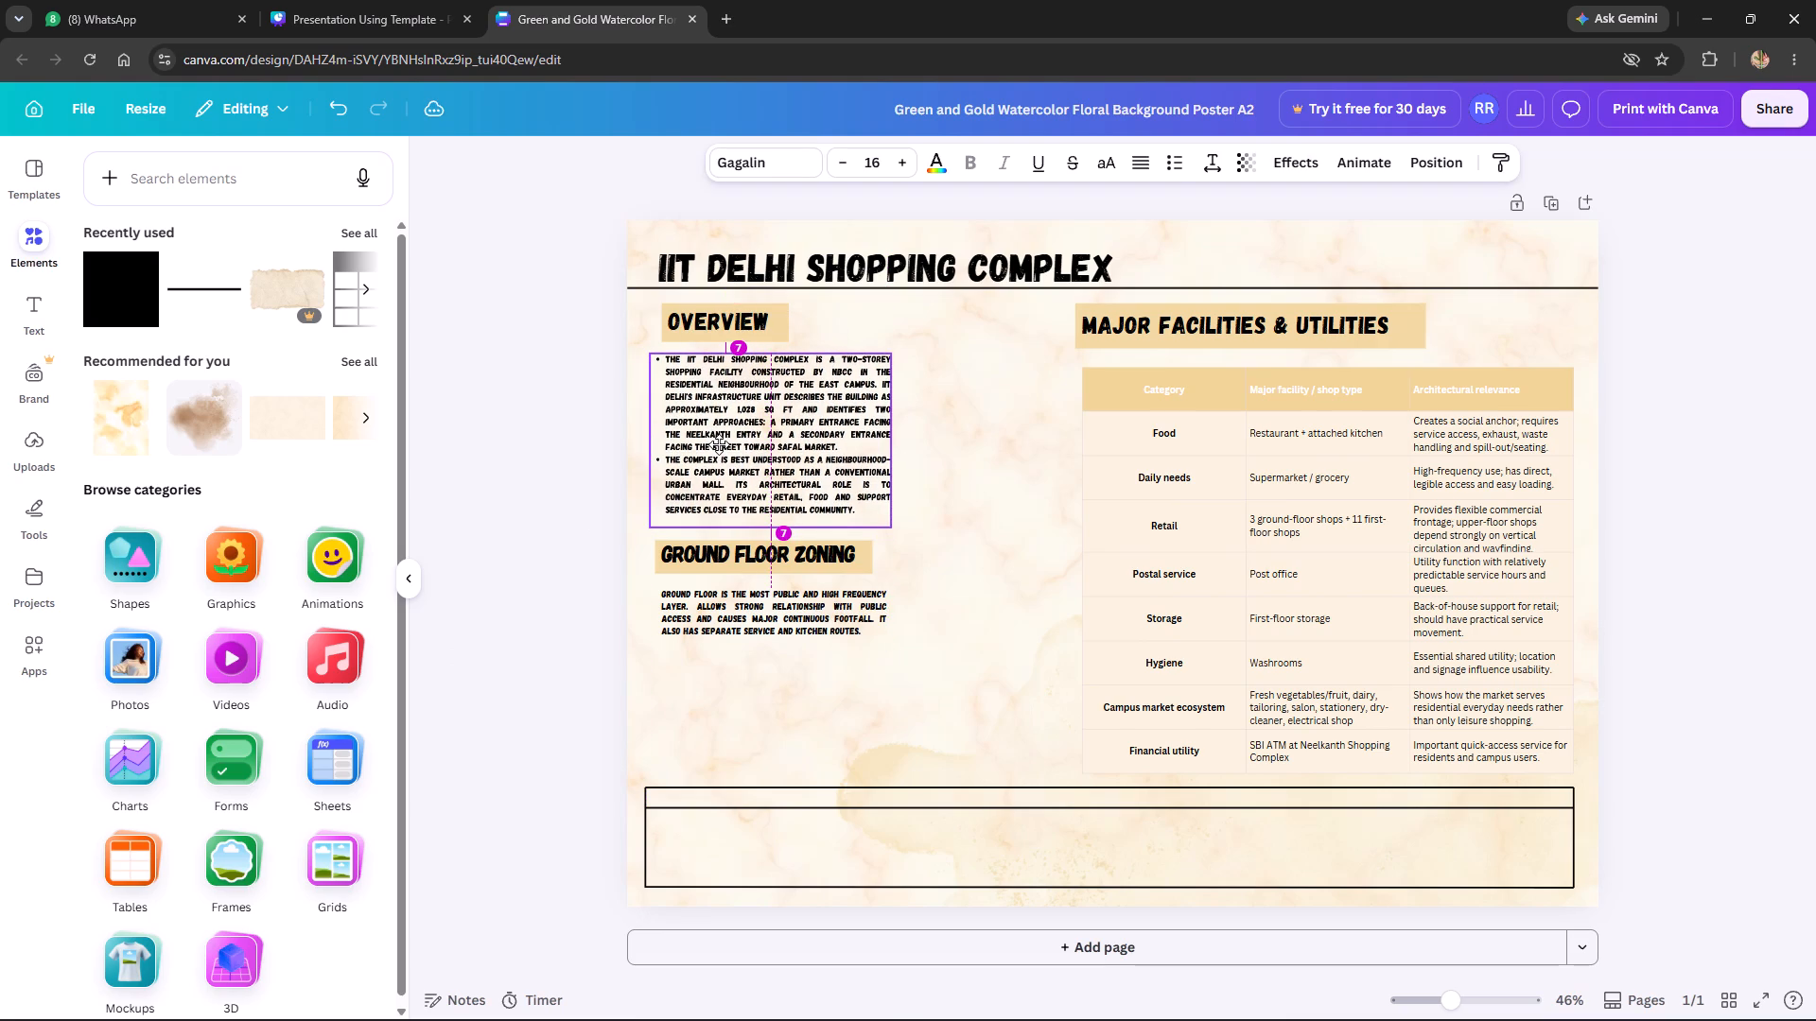
pyautogui.moveTo(719, 444); pyautogui.dragTo(719, 443)
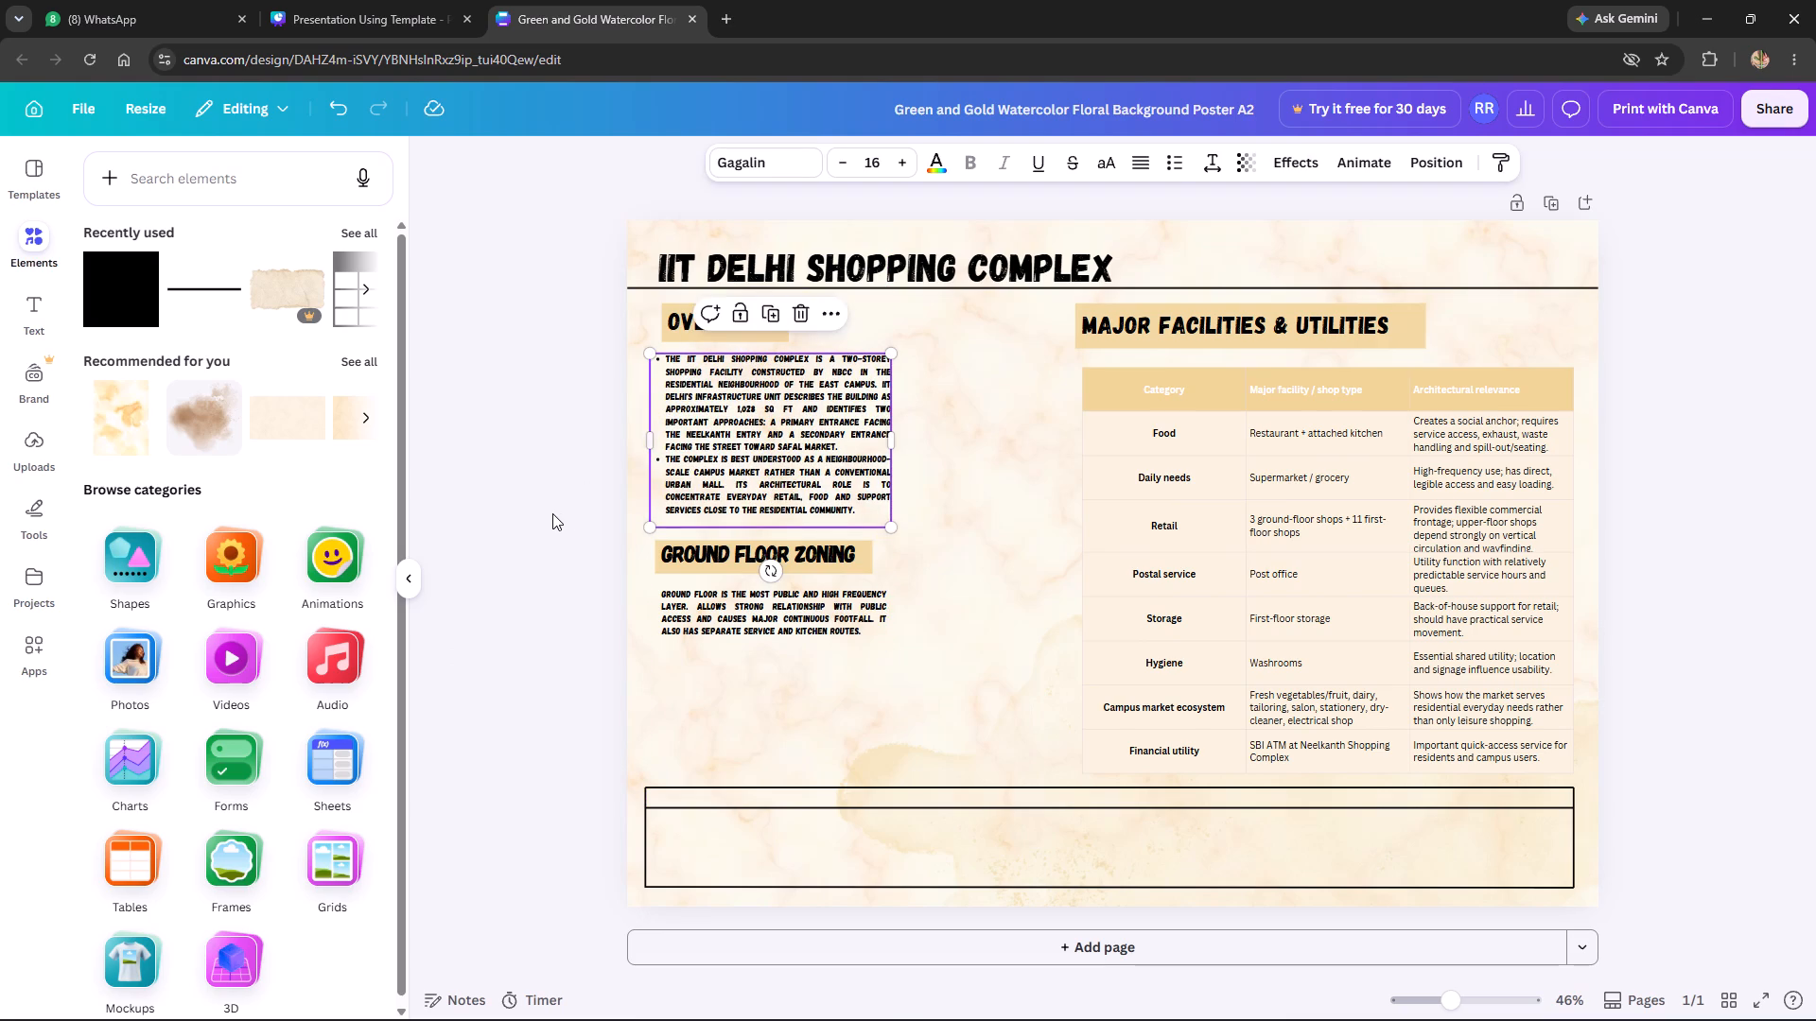
pyautogui.click(552, 513)
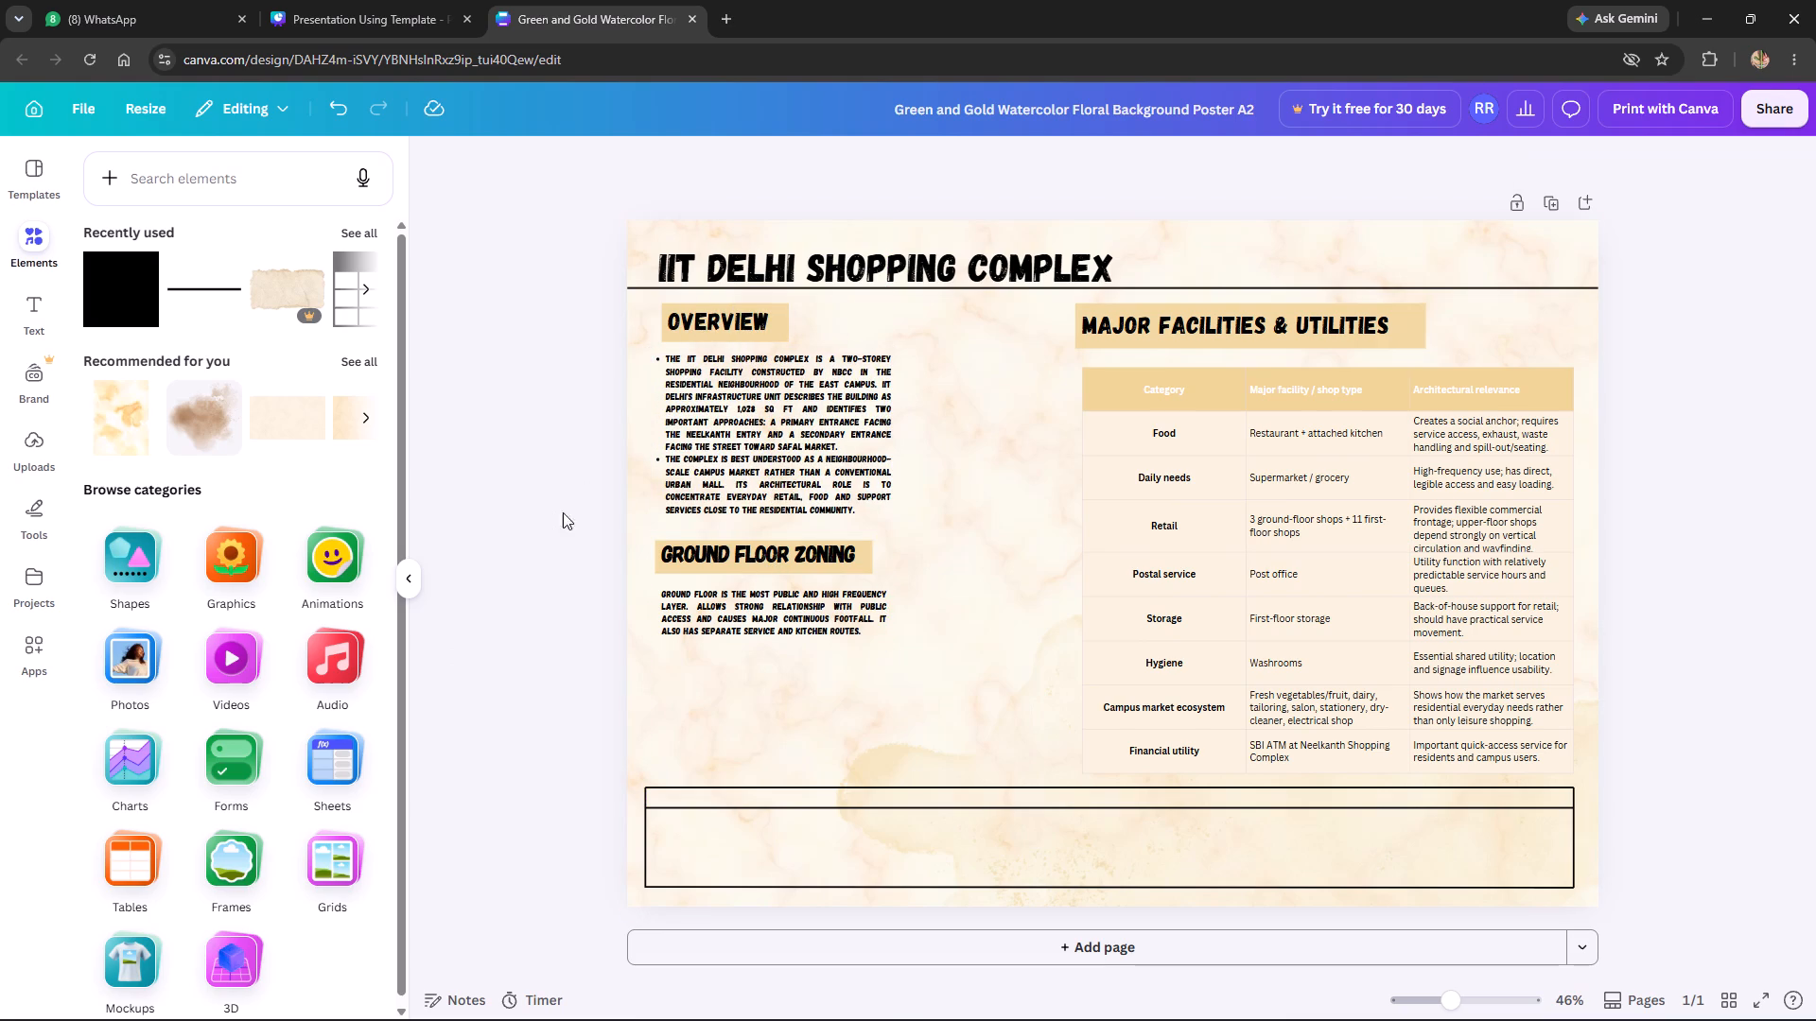
# Raise the GROUND FLOOR ZONING heading and its tan bar to just below the overview bullets, with the words over the bar.
pyautogui.moveTo(733, 554); pyautogui.dragTo(735, 545)
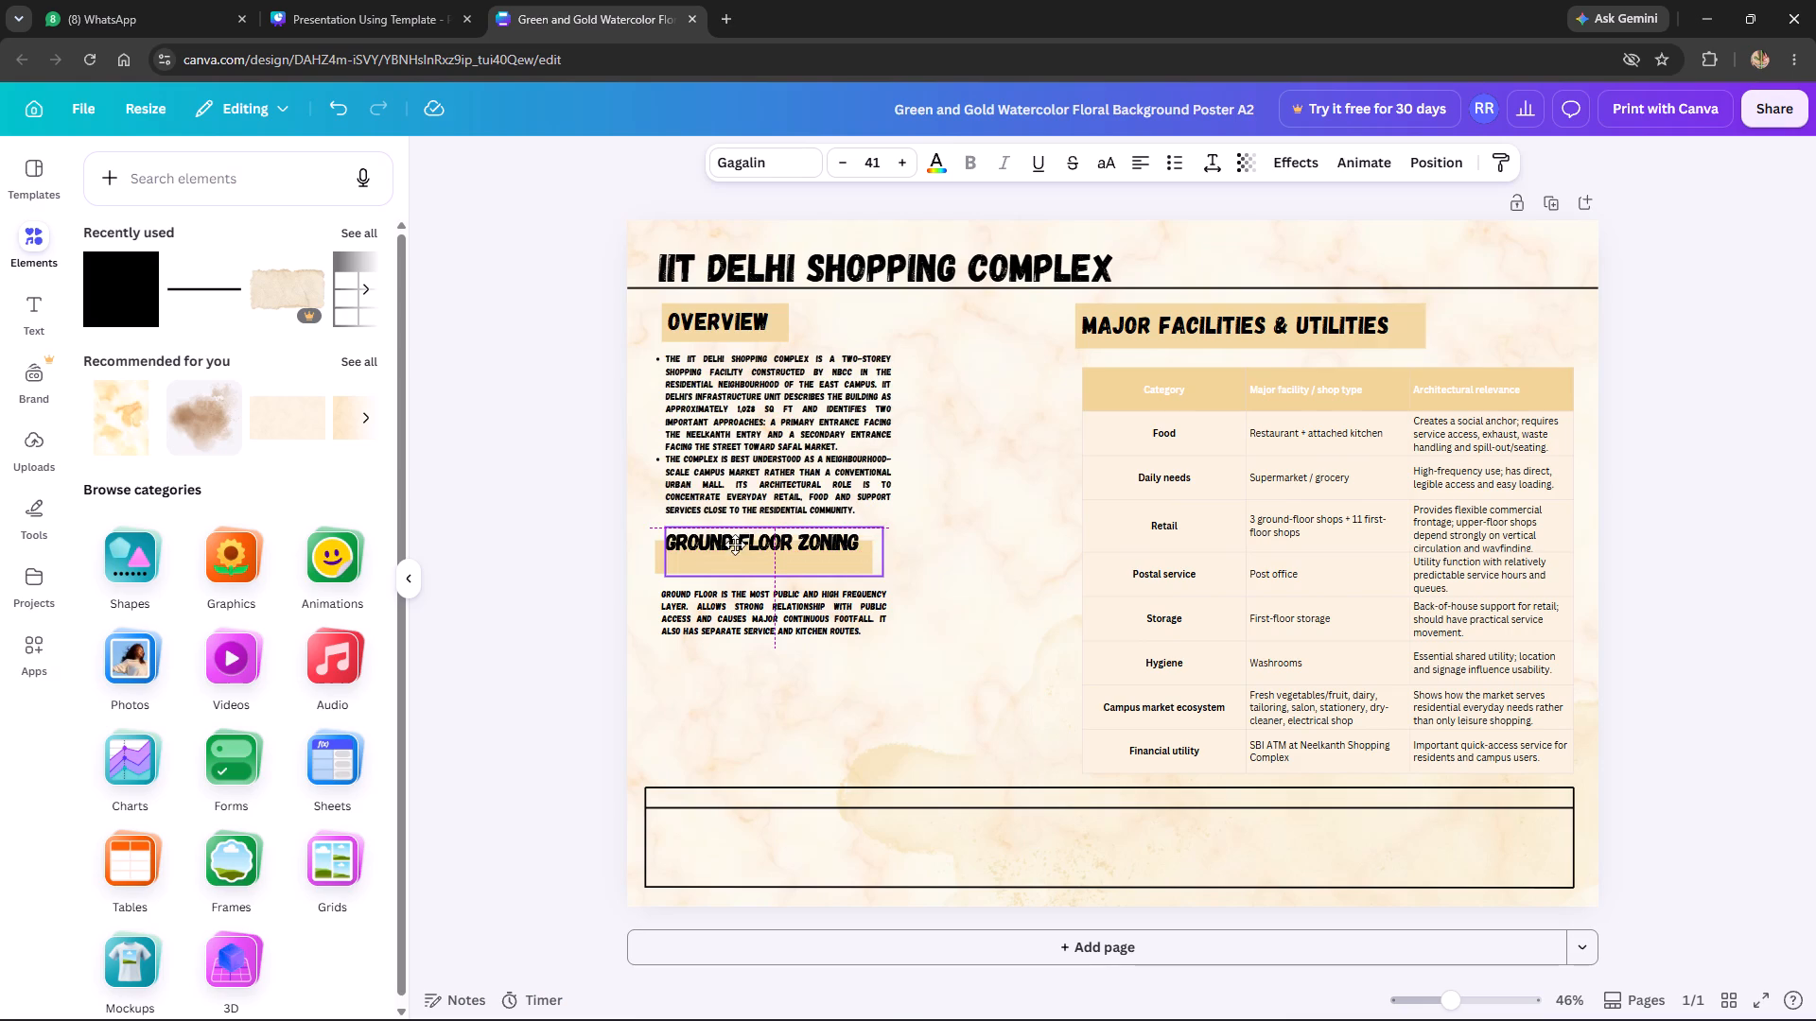
pyautogui.moveTo(735, 545); pyautogui.dragTo(735, 542)
pyautogui.click(737, 559)
pyautogui.click(559, 568)
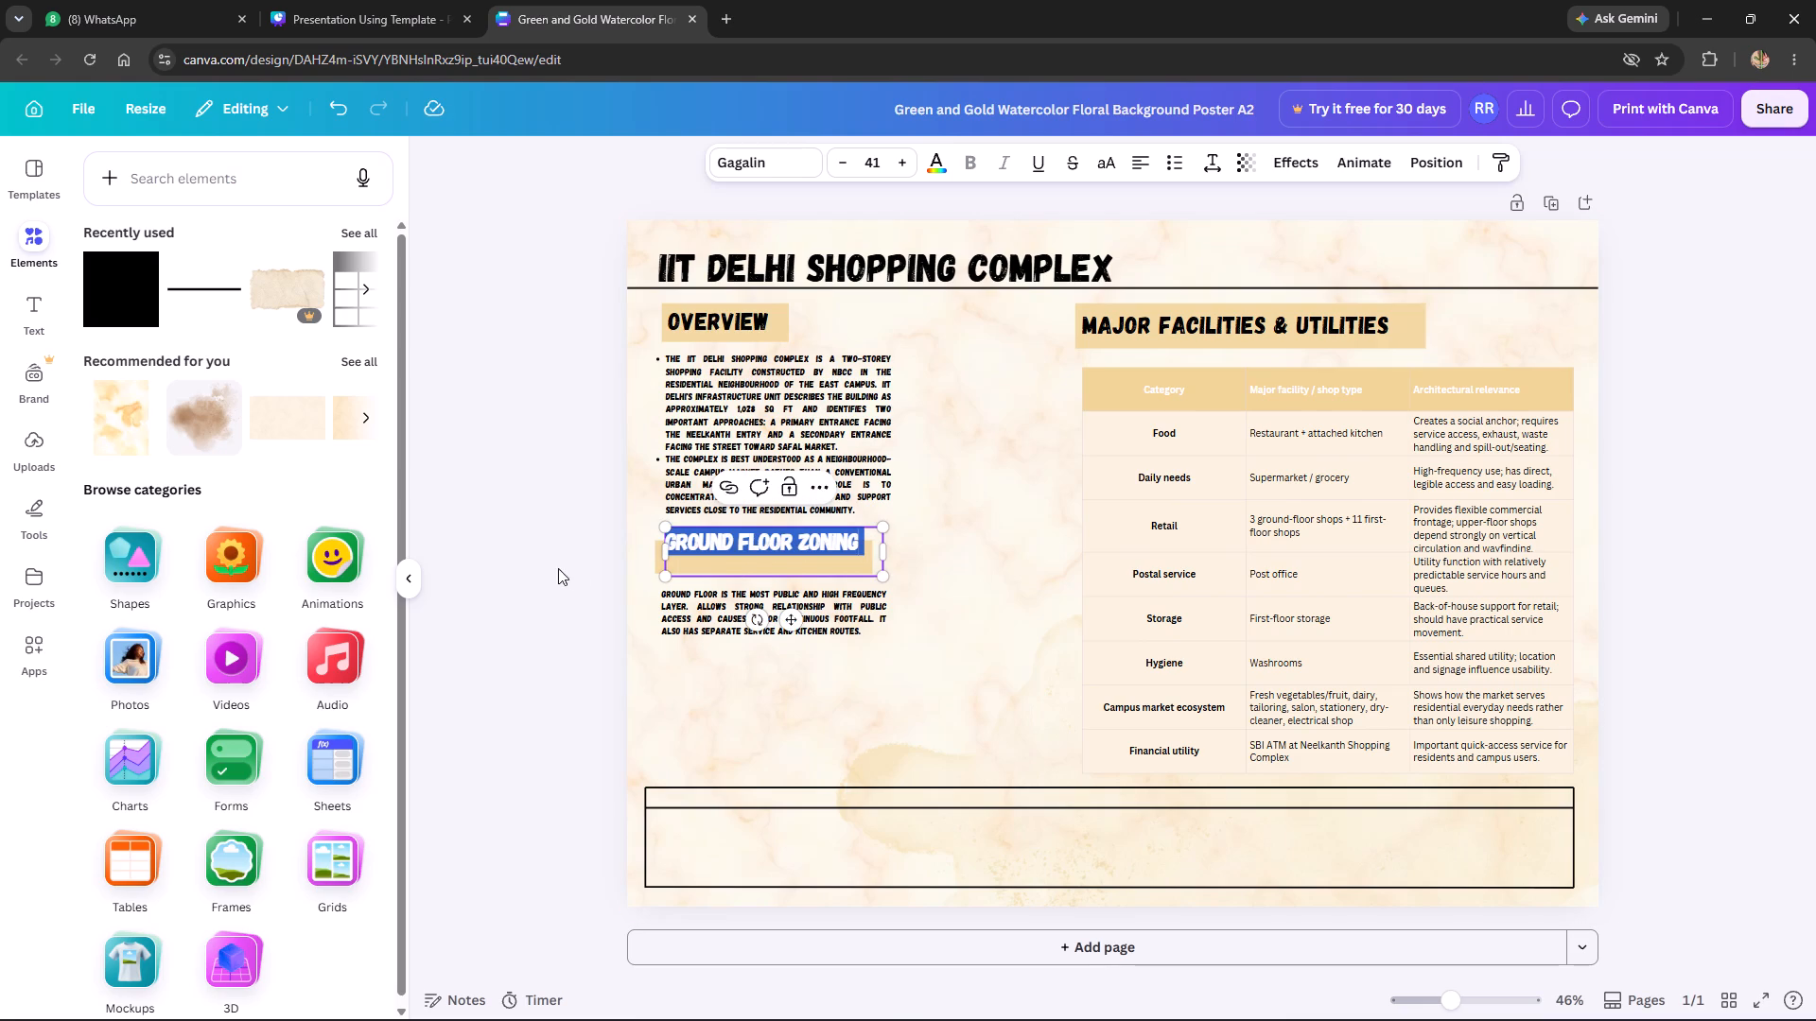
pyautogui.click(671, 565)
pyautogui.click(601, 560)
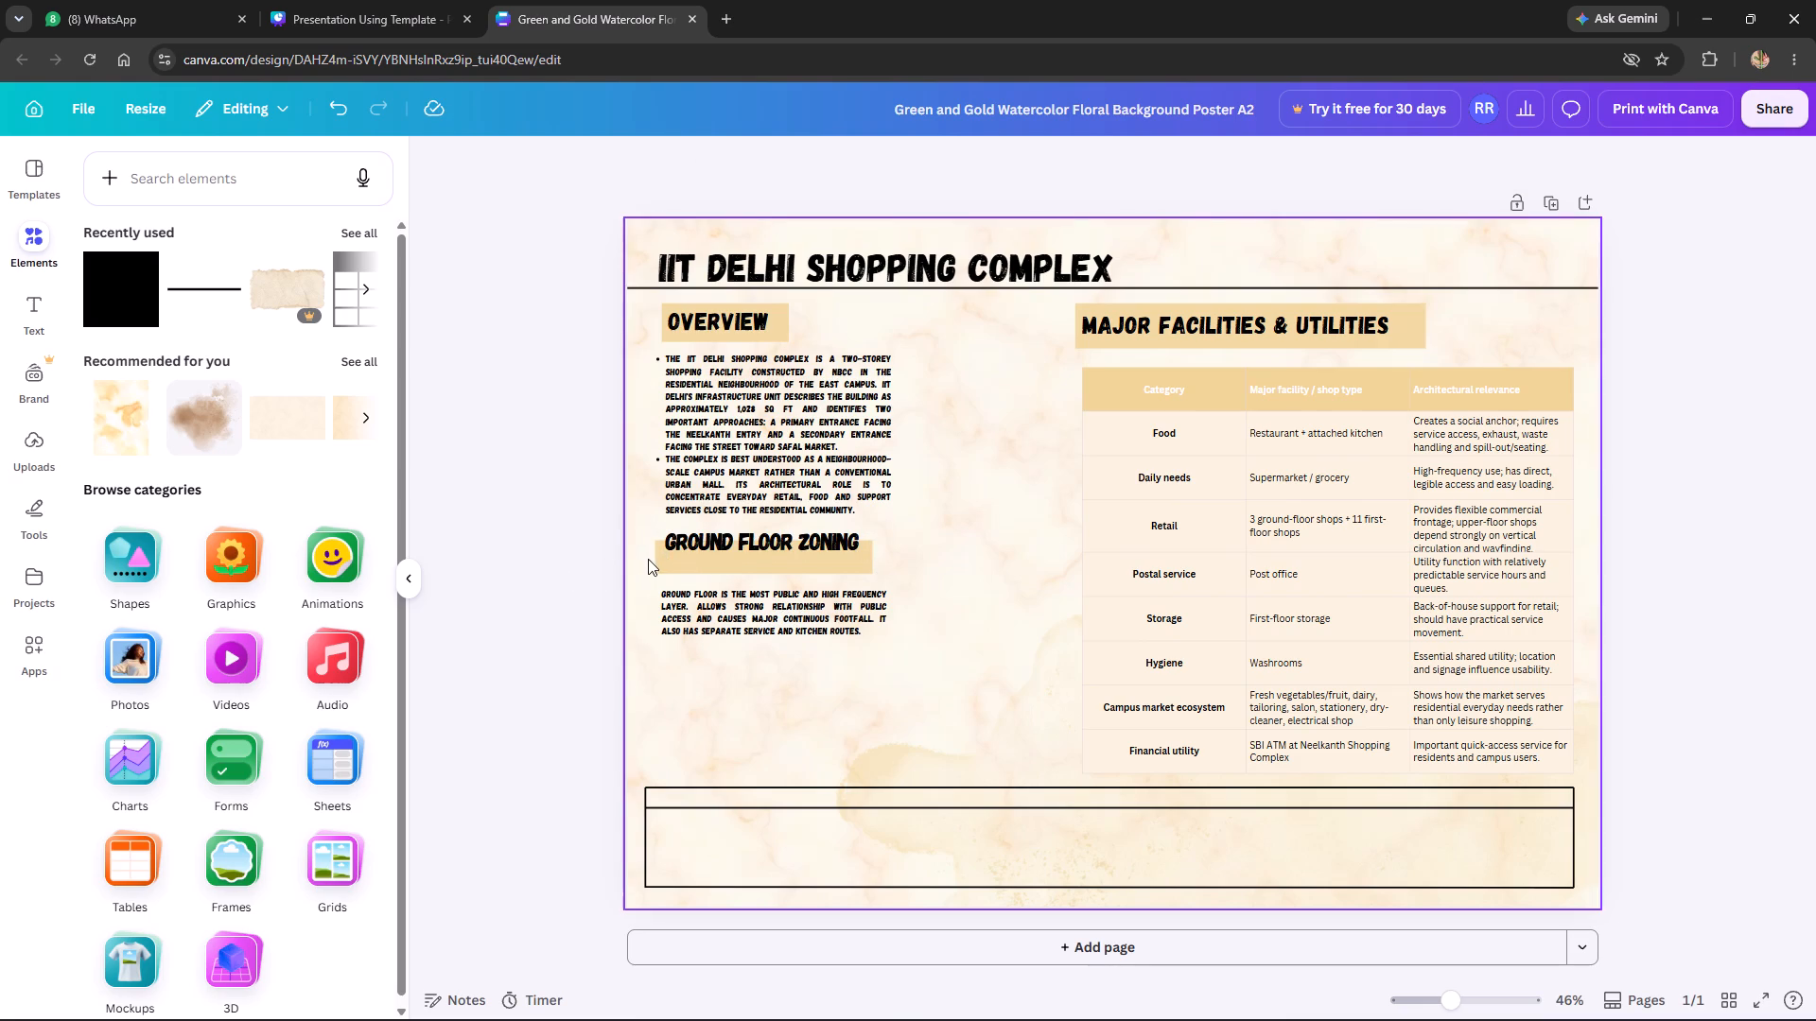
pyautogui.click(656, 559)
pyautogui.moveTo(707, 560); pyautogui.dragTo(708, 554)
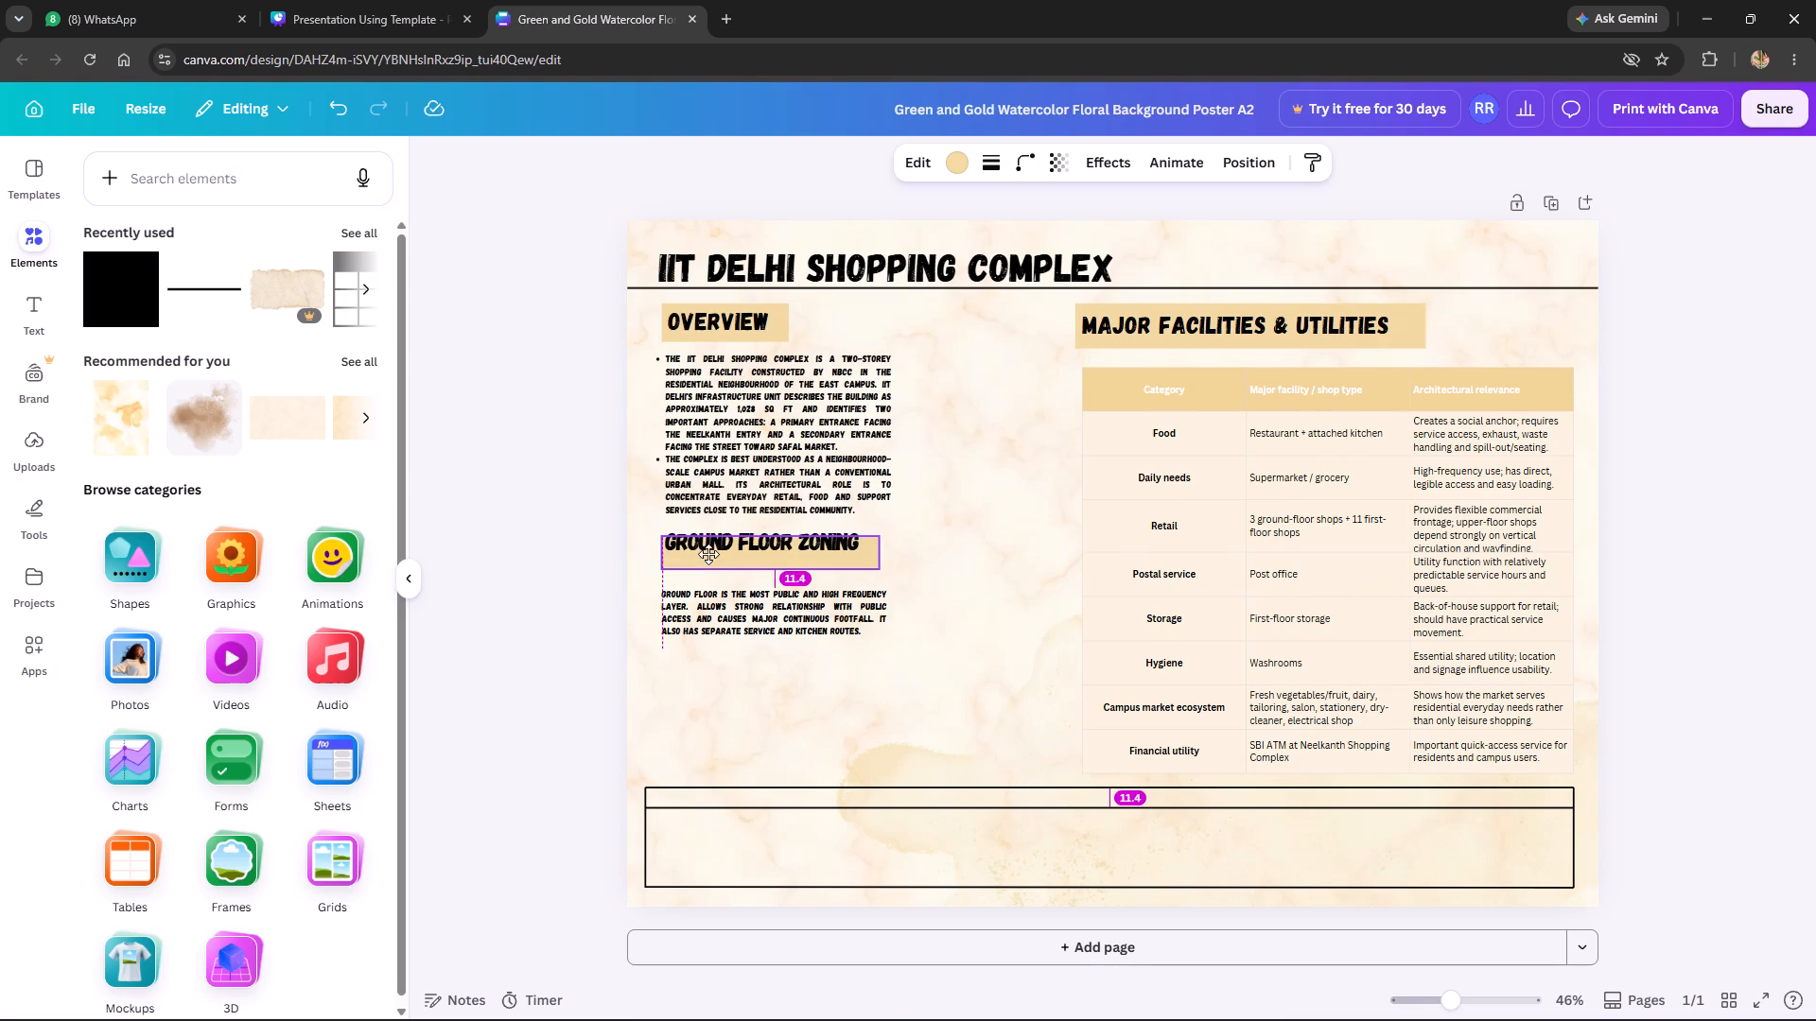
pyautogui.moveTo(708, 554); pyautogui.dragTo(709, 547)
pyautogui.click(505, 573)
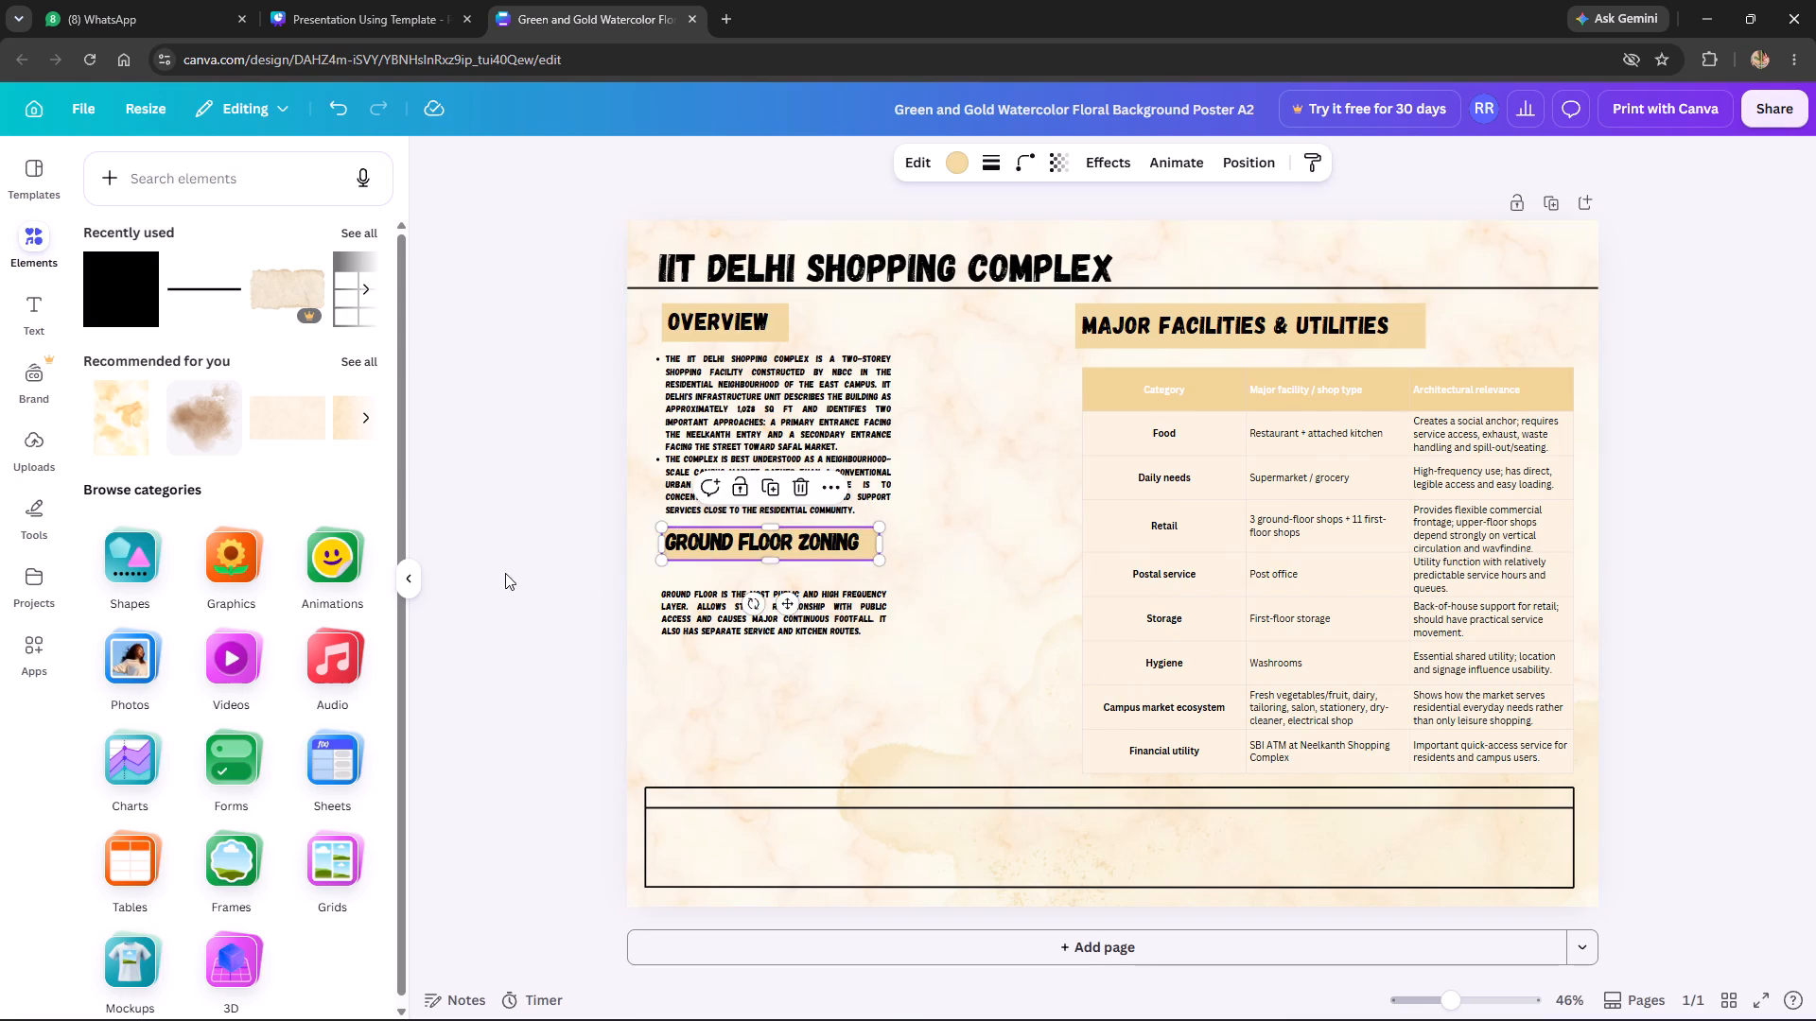
# Move the Ground Floor Zoning paragraph up close beneath its heading bar.
pyautogui.click(710, 614)
pyautogui.moveTo(729, 614); pyautogui.dragTo(728, 597)
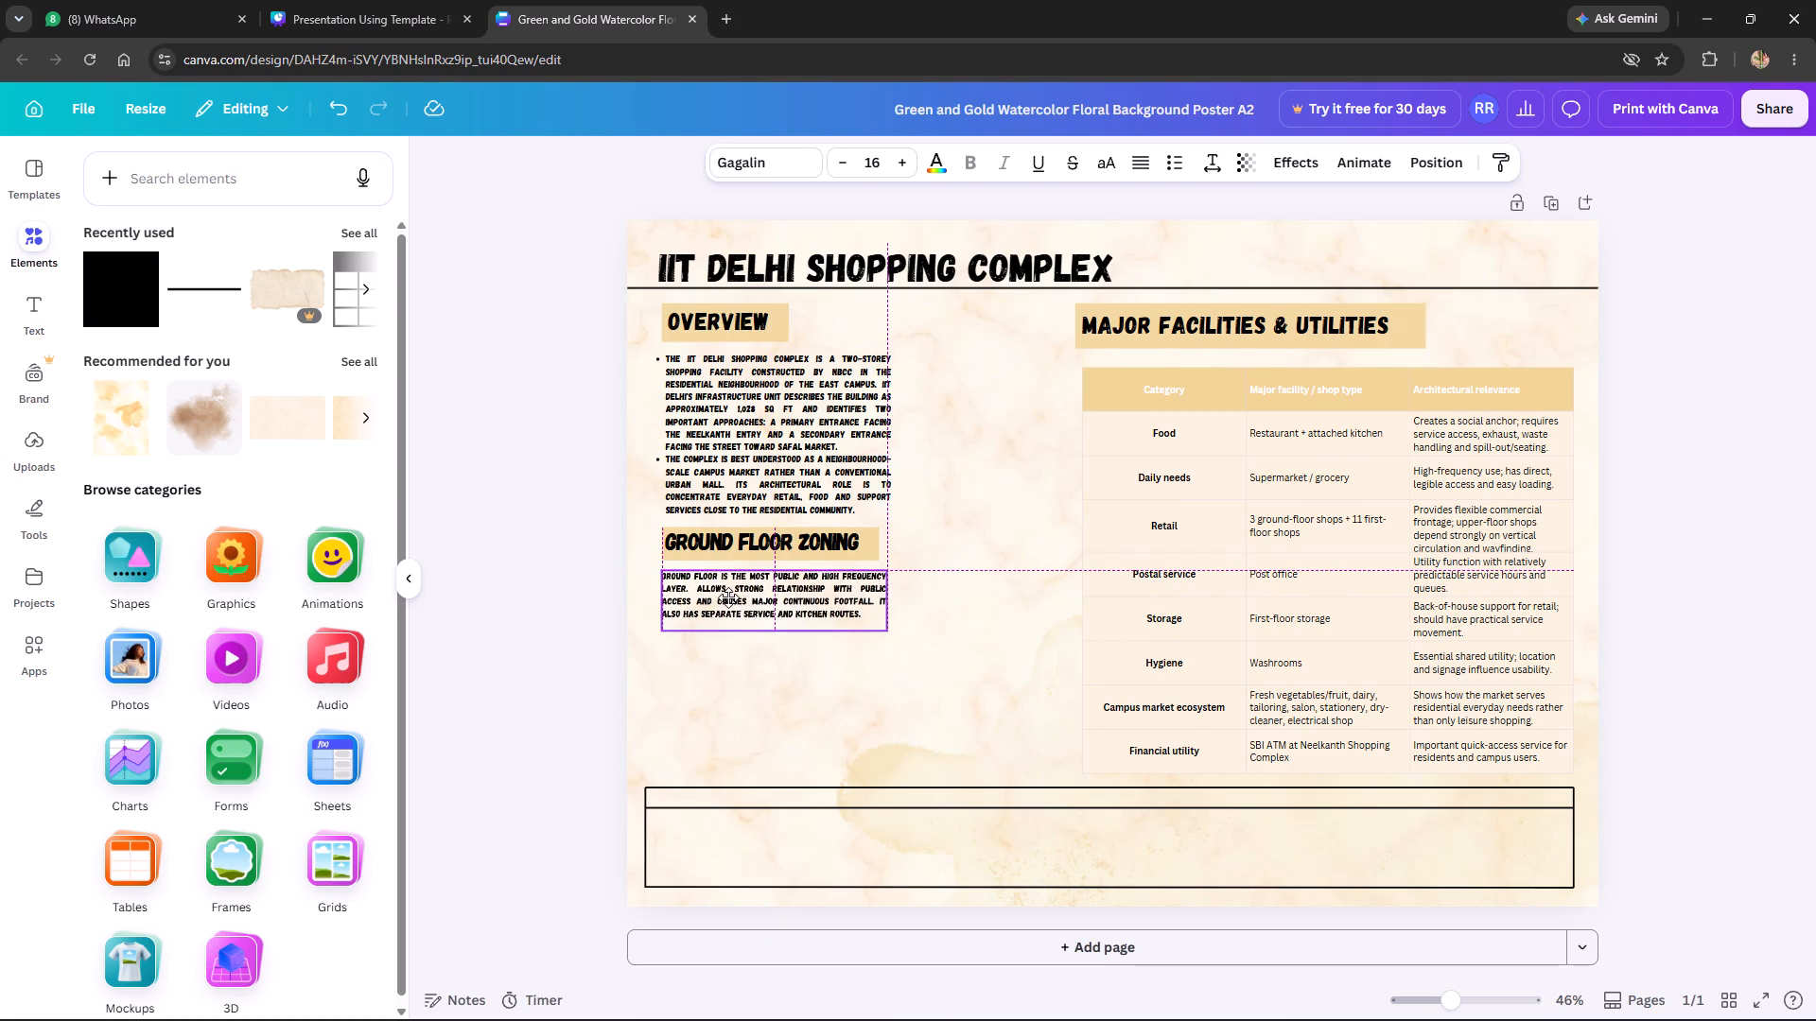
pyautogui.moveTo(728, 597); pyautogui.dragTo(729, 597)
pyautogui.click(455, 612)
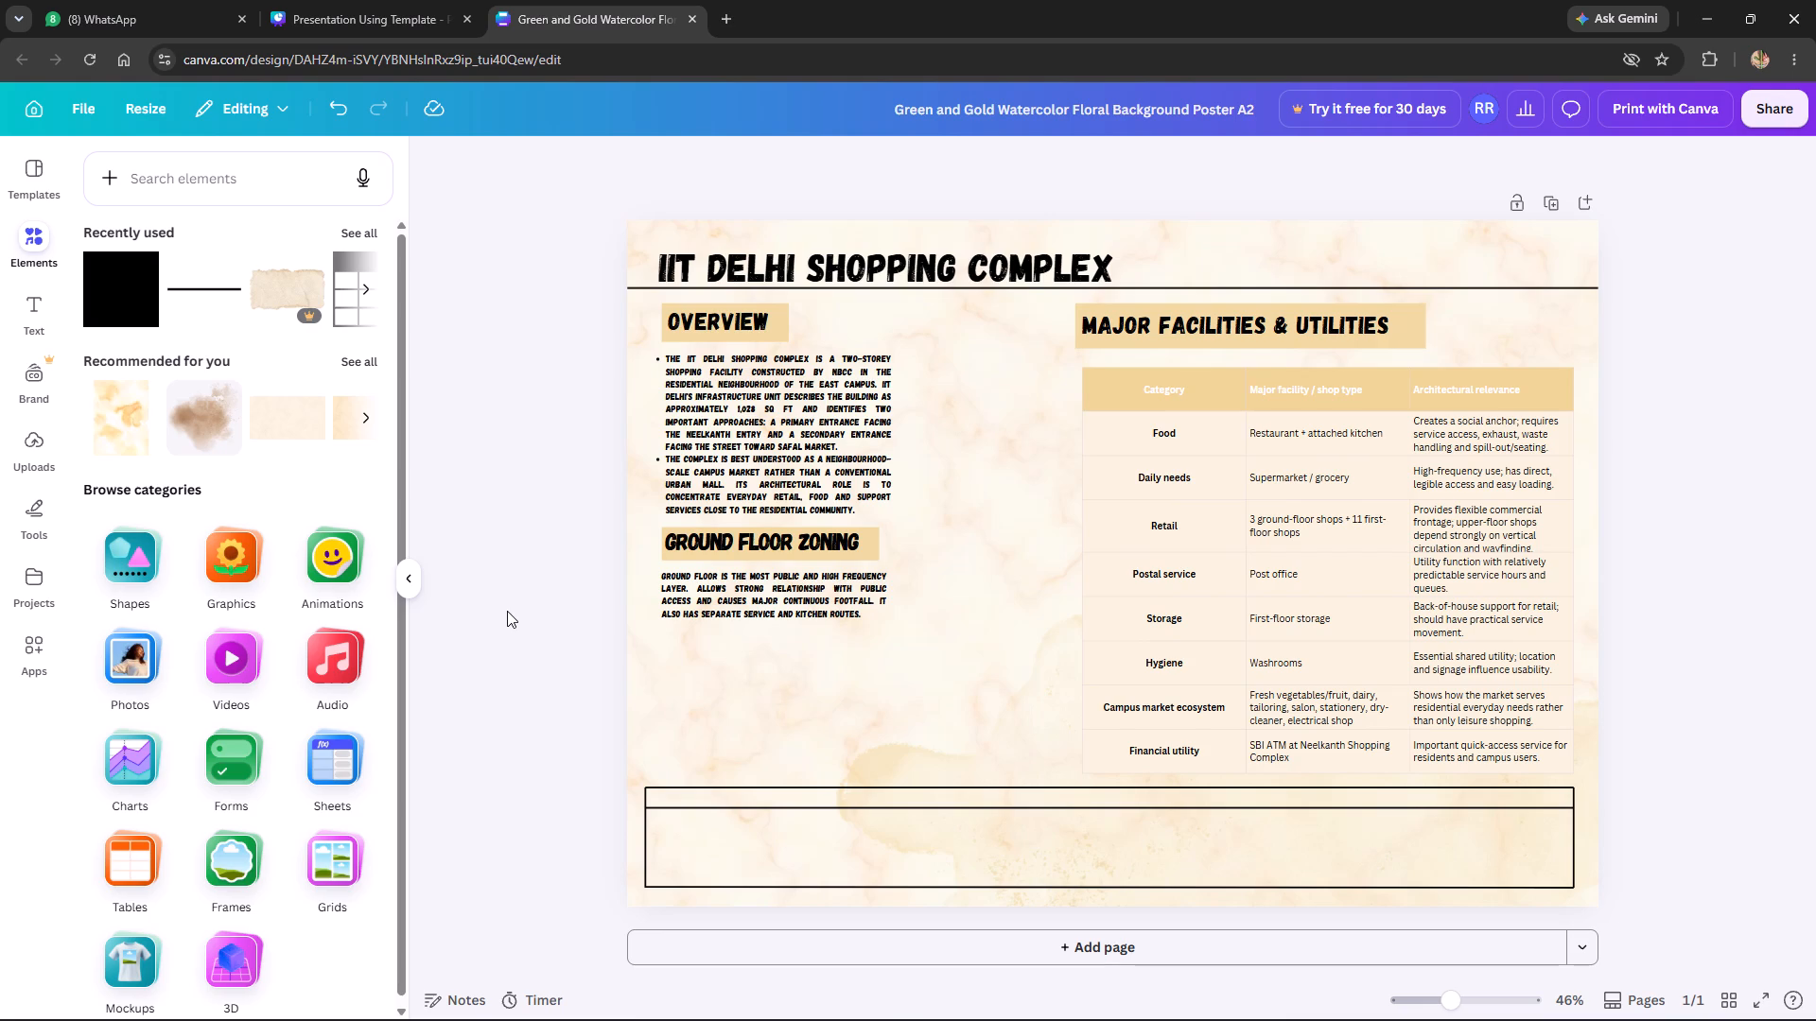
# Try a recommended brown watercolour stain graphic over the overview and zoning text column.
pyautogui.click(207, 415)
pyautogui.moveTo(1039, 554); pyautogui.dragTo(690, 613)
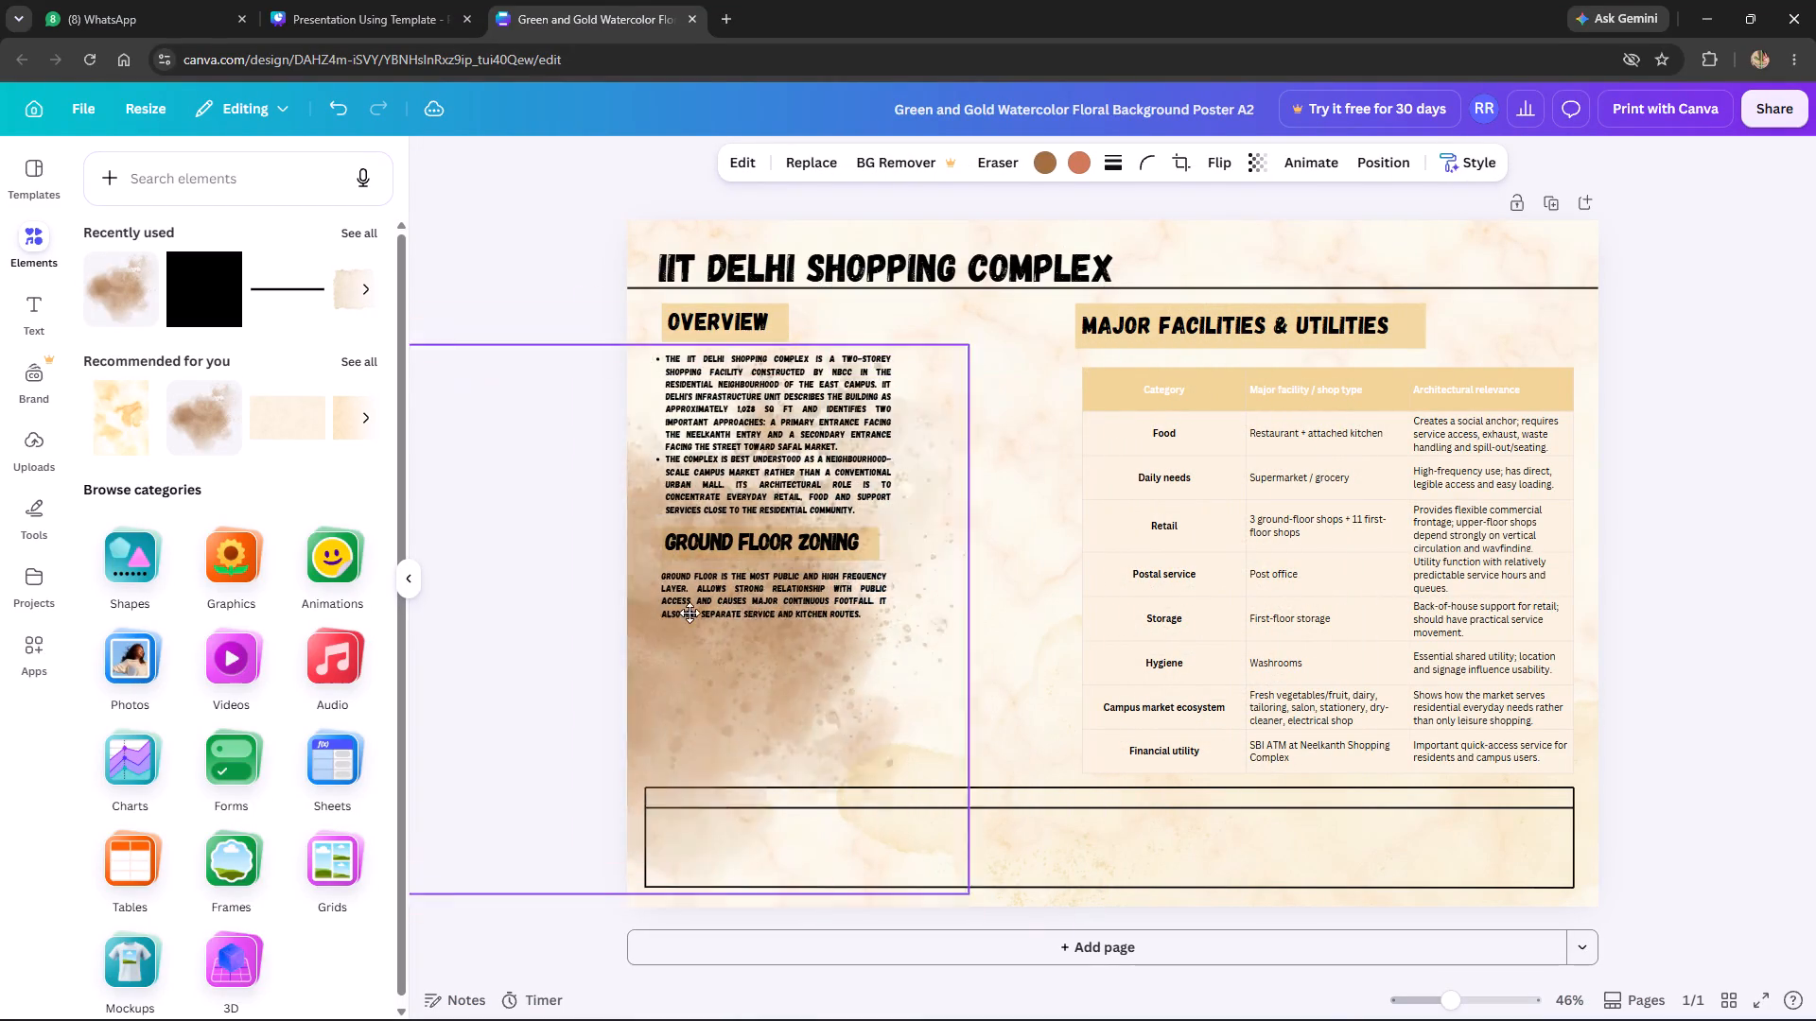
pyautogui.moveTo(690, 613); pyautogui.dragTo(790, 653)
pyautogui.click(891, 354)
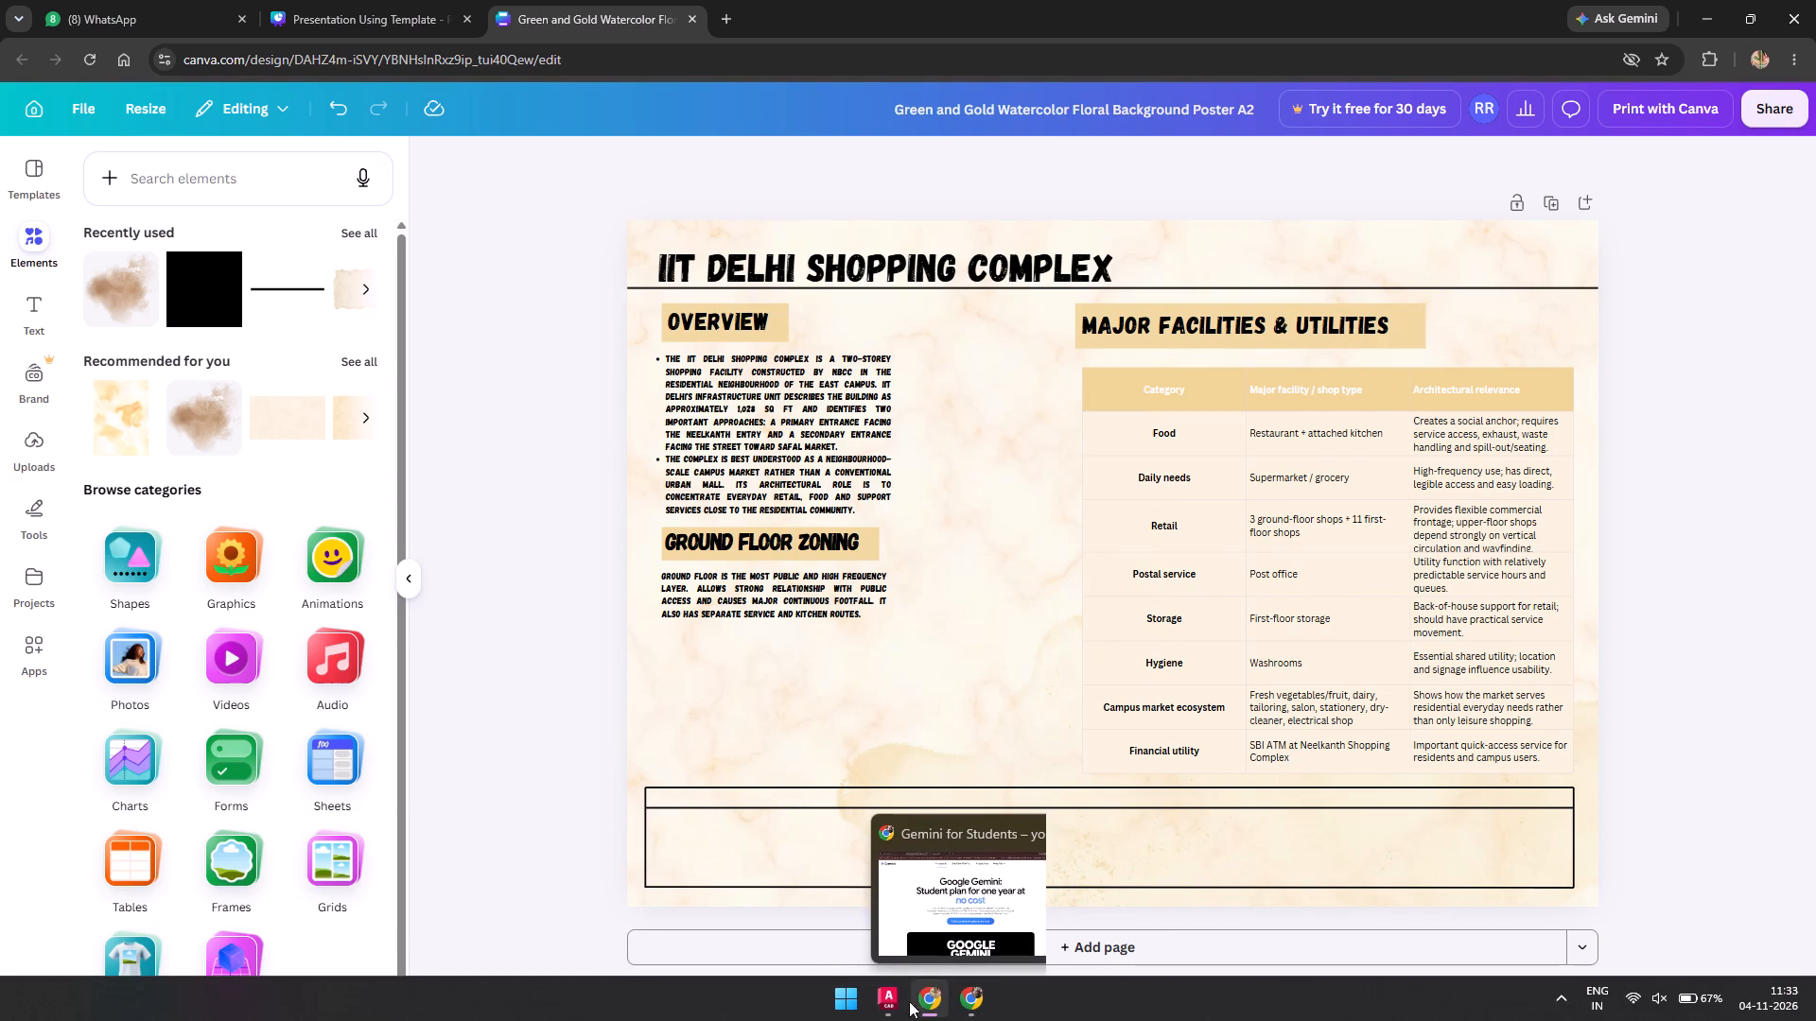
# Copy the First Floor Zoning heading from slide 5 of the presentation, place it below the poster's Ground Floor Zoning paragraph and narrow its text box.
pyautogui.click(345, 0)
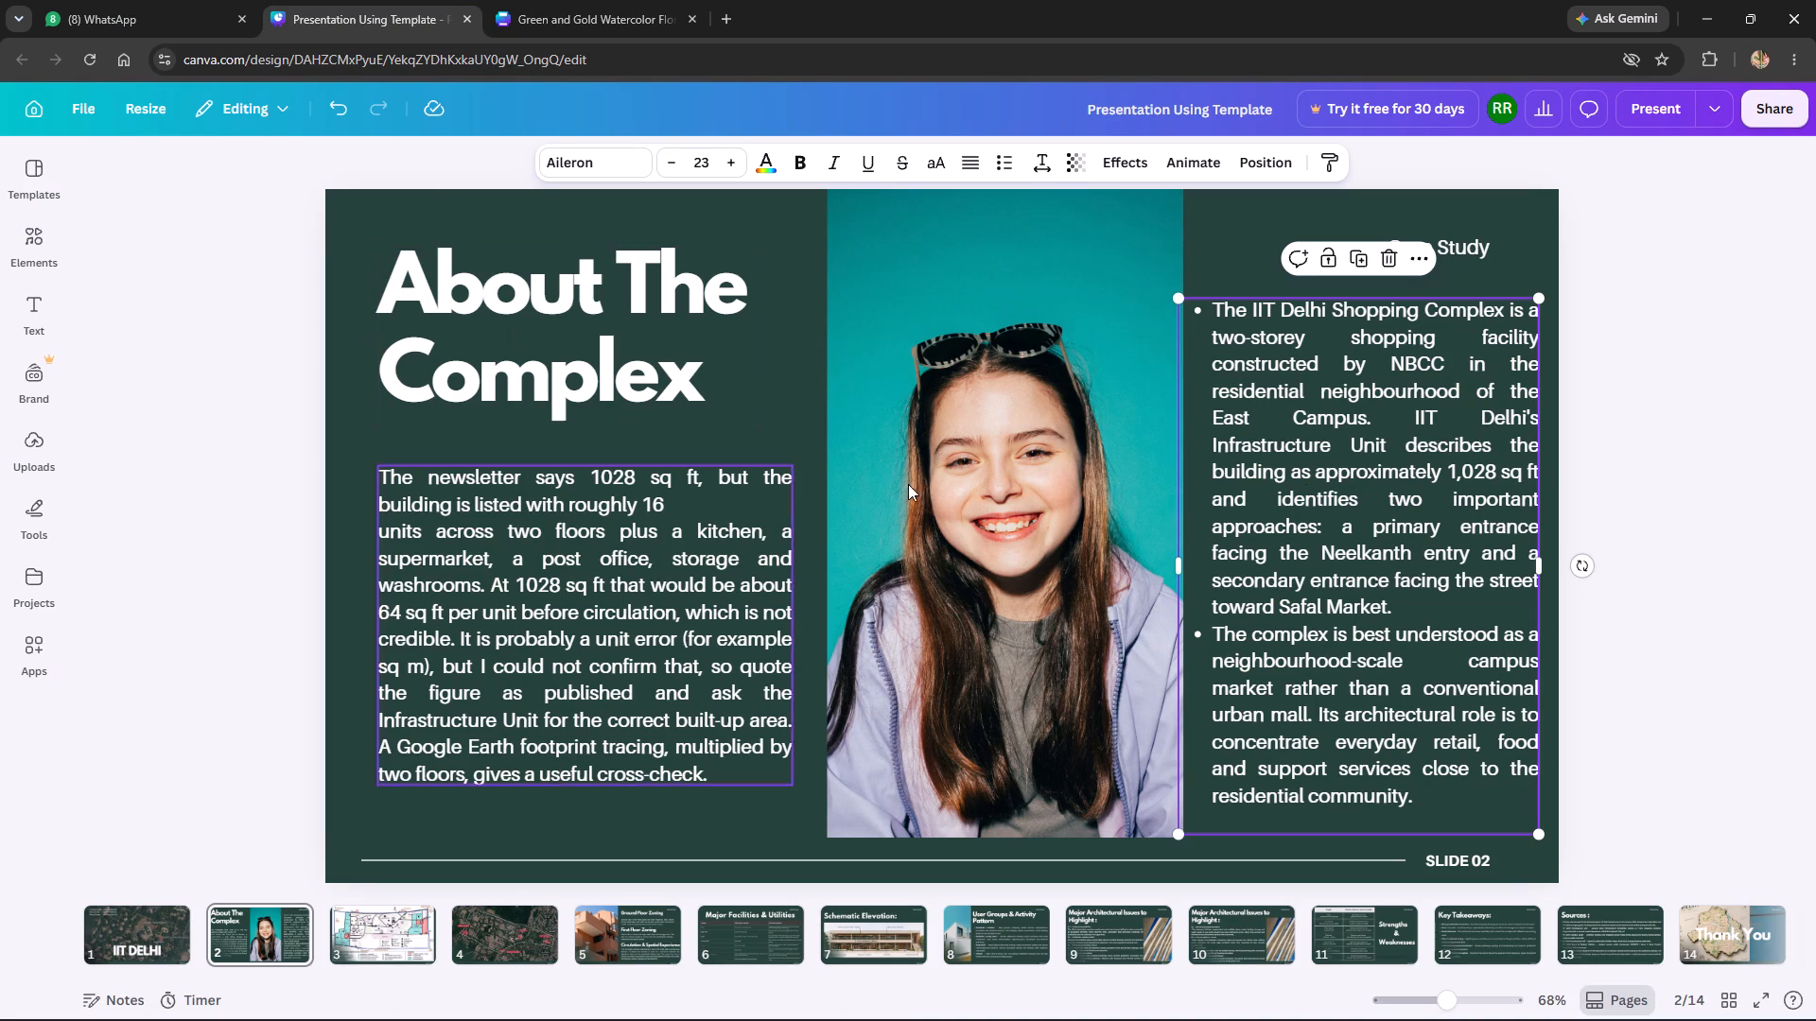
pyautogui.click(613, 930)
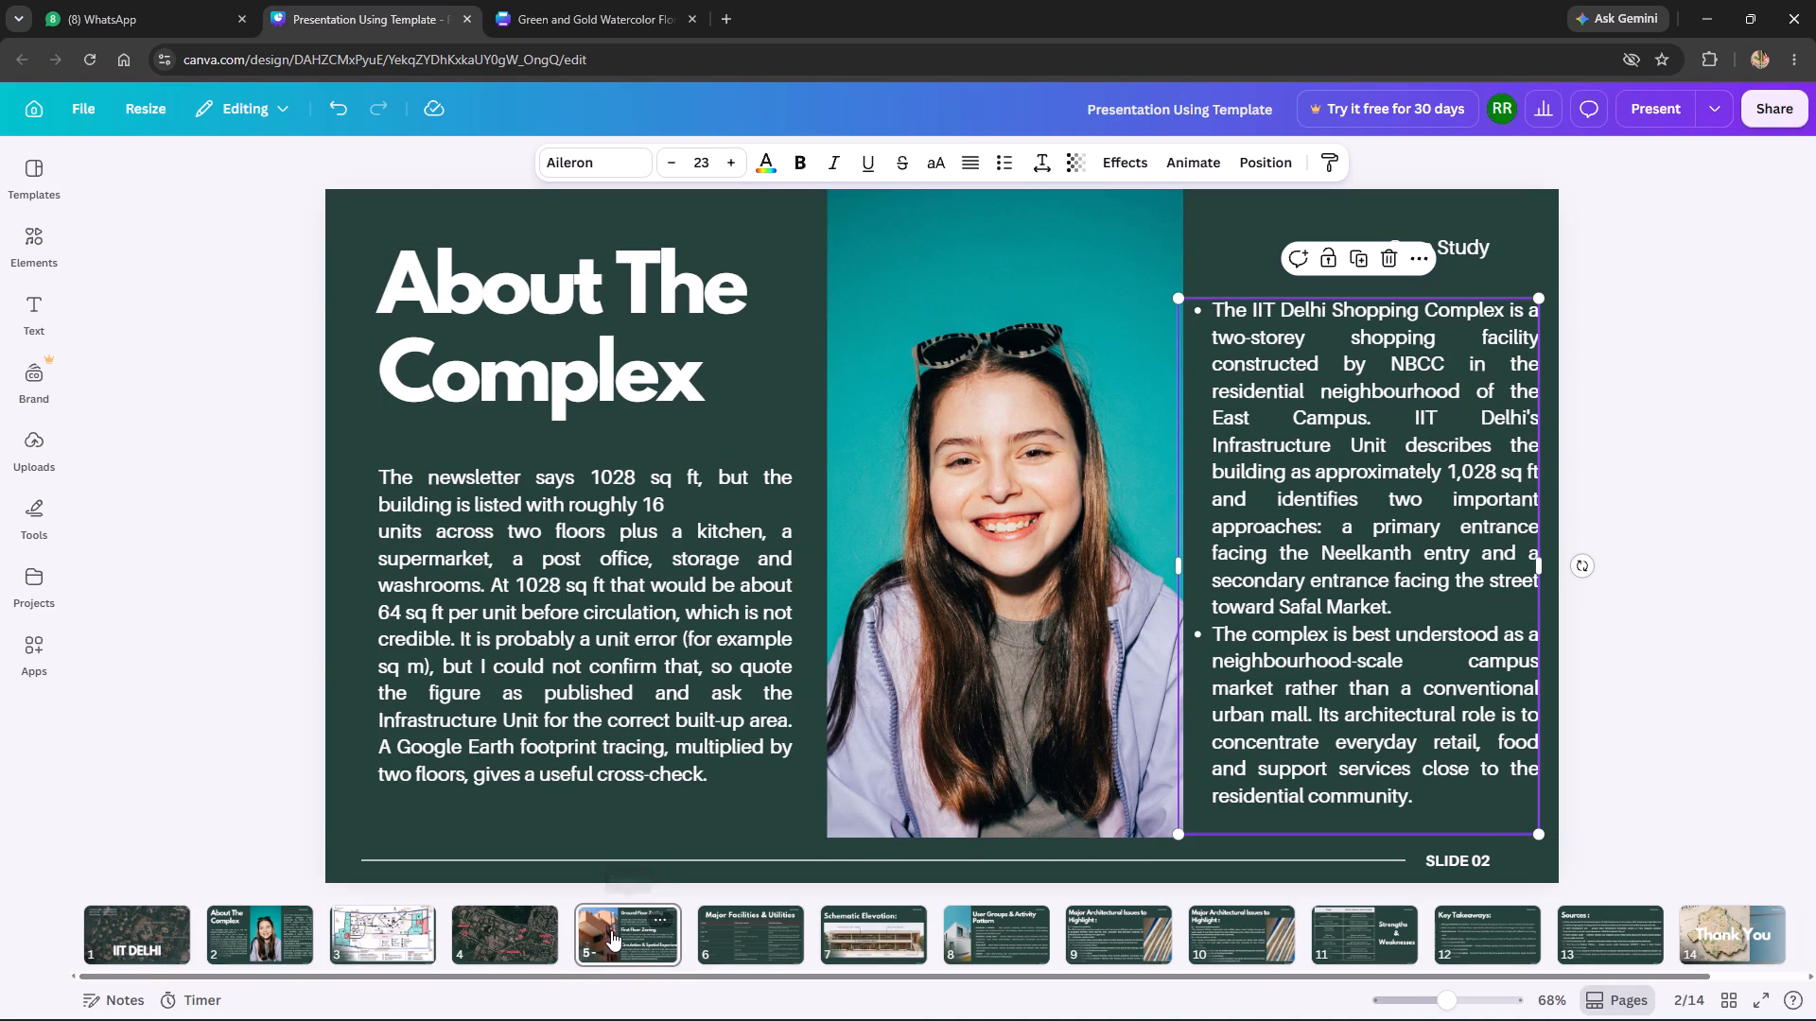
pyautogui.click(1015, 924)
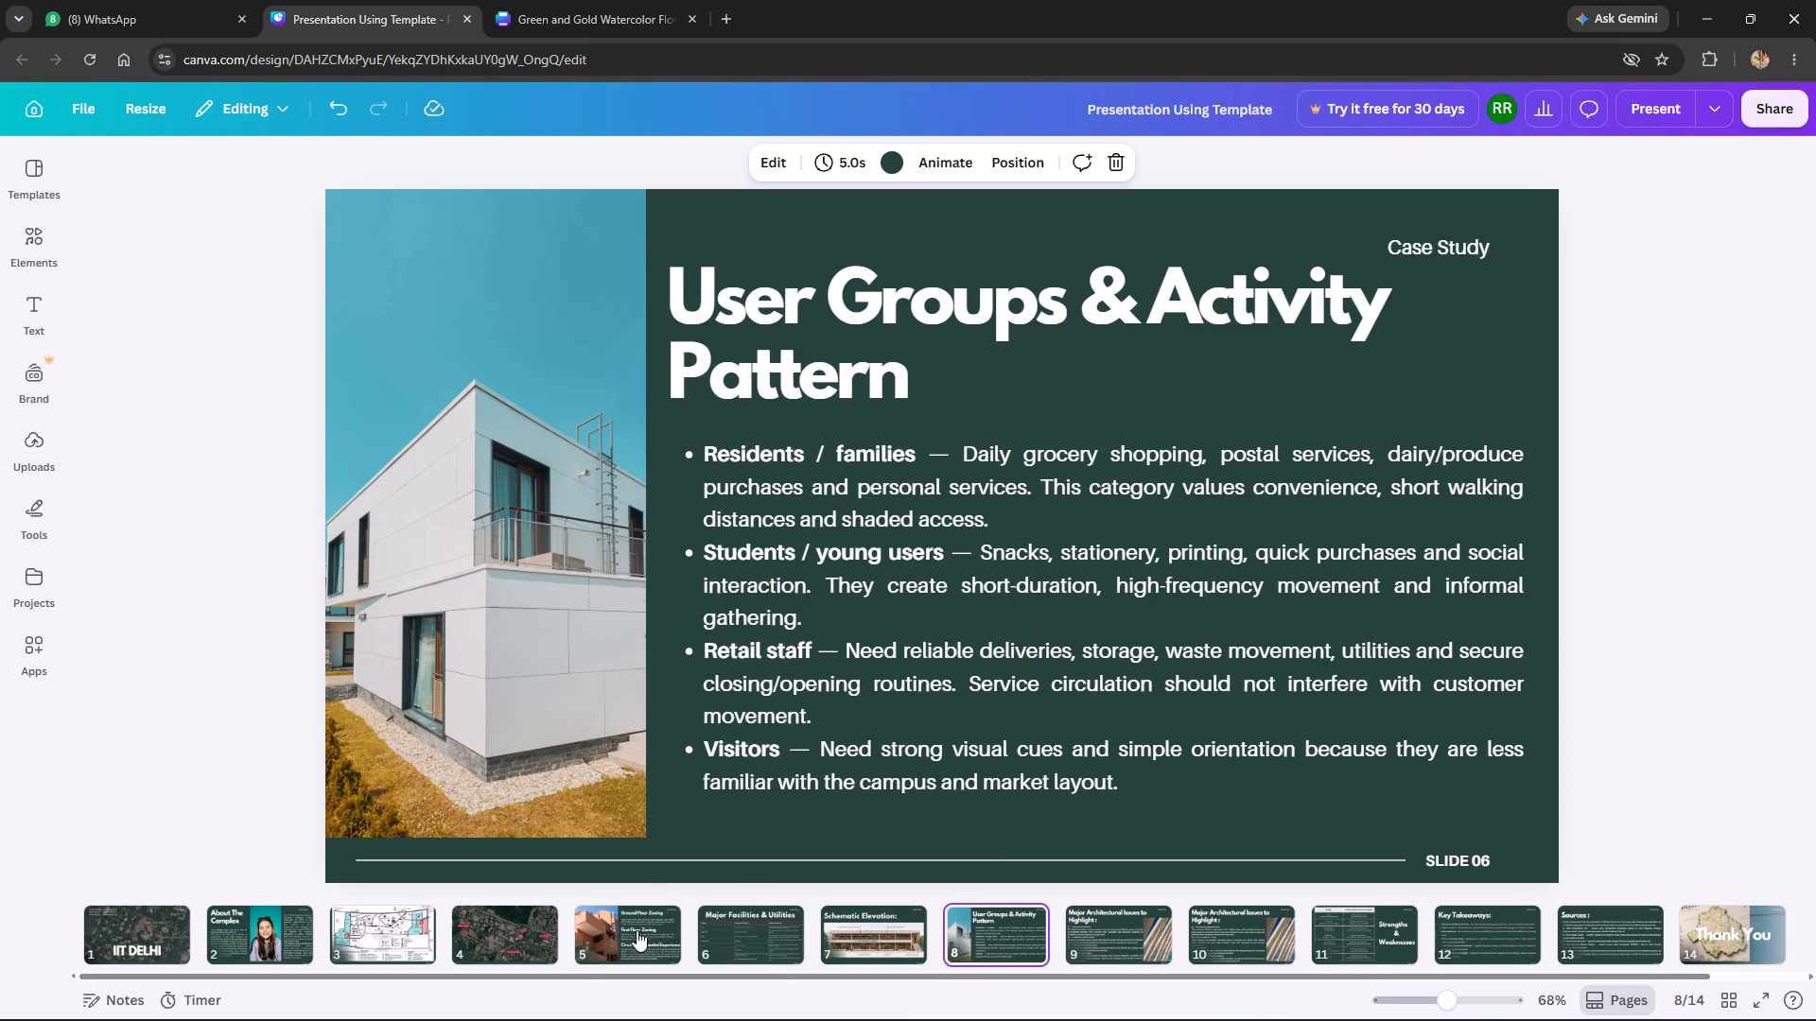
pyautogui.click(613, 928)
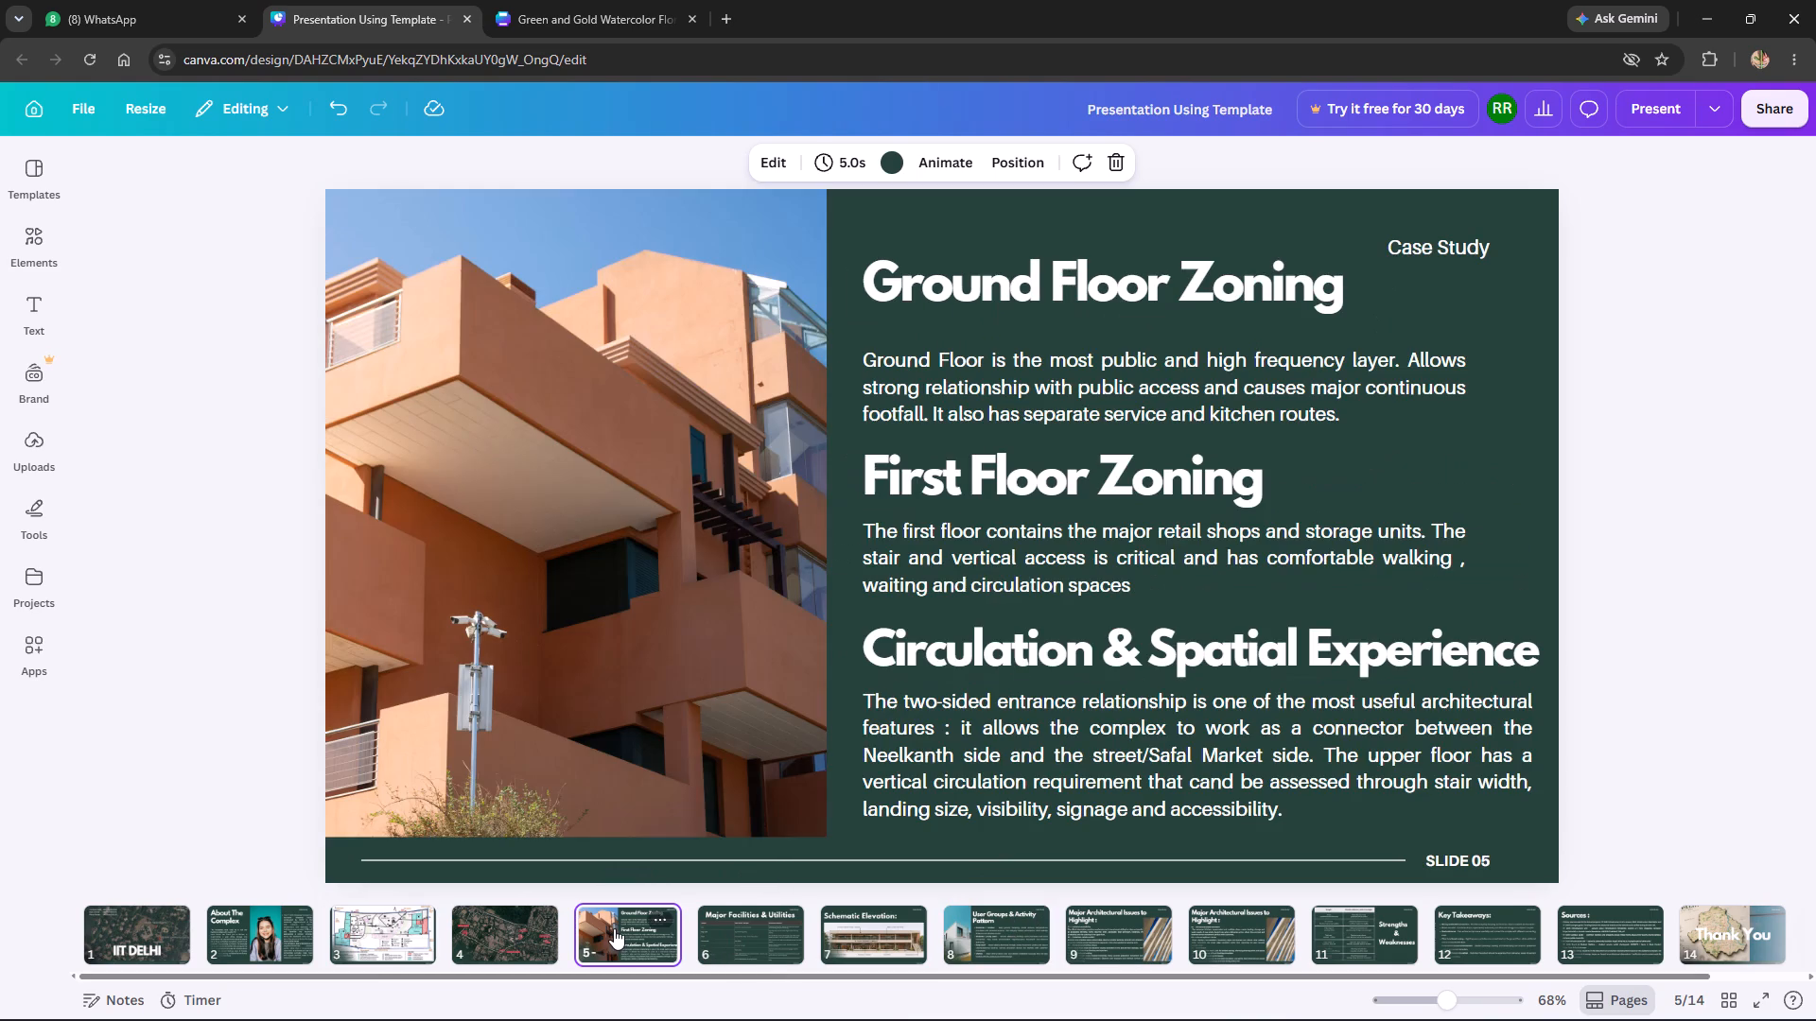
pyautogui.click(905, 465)
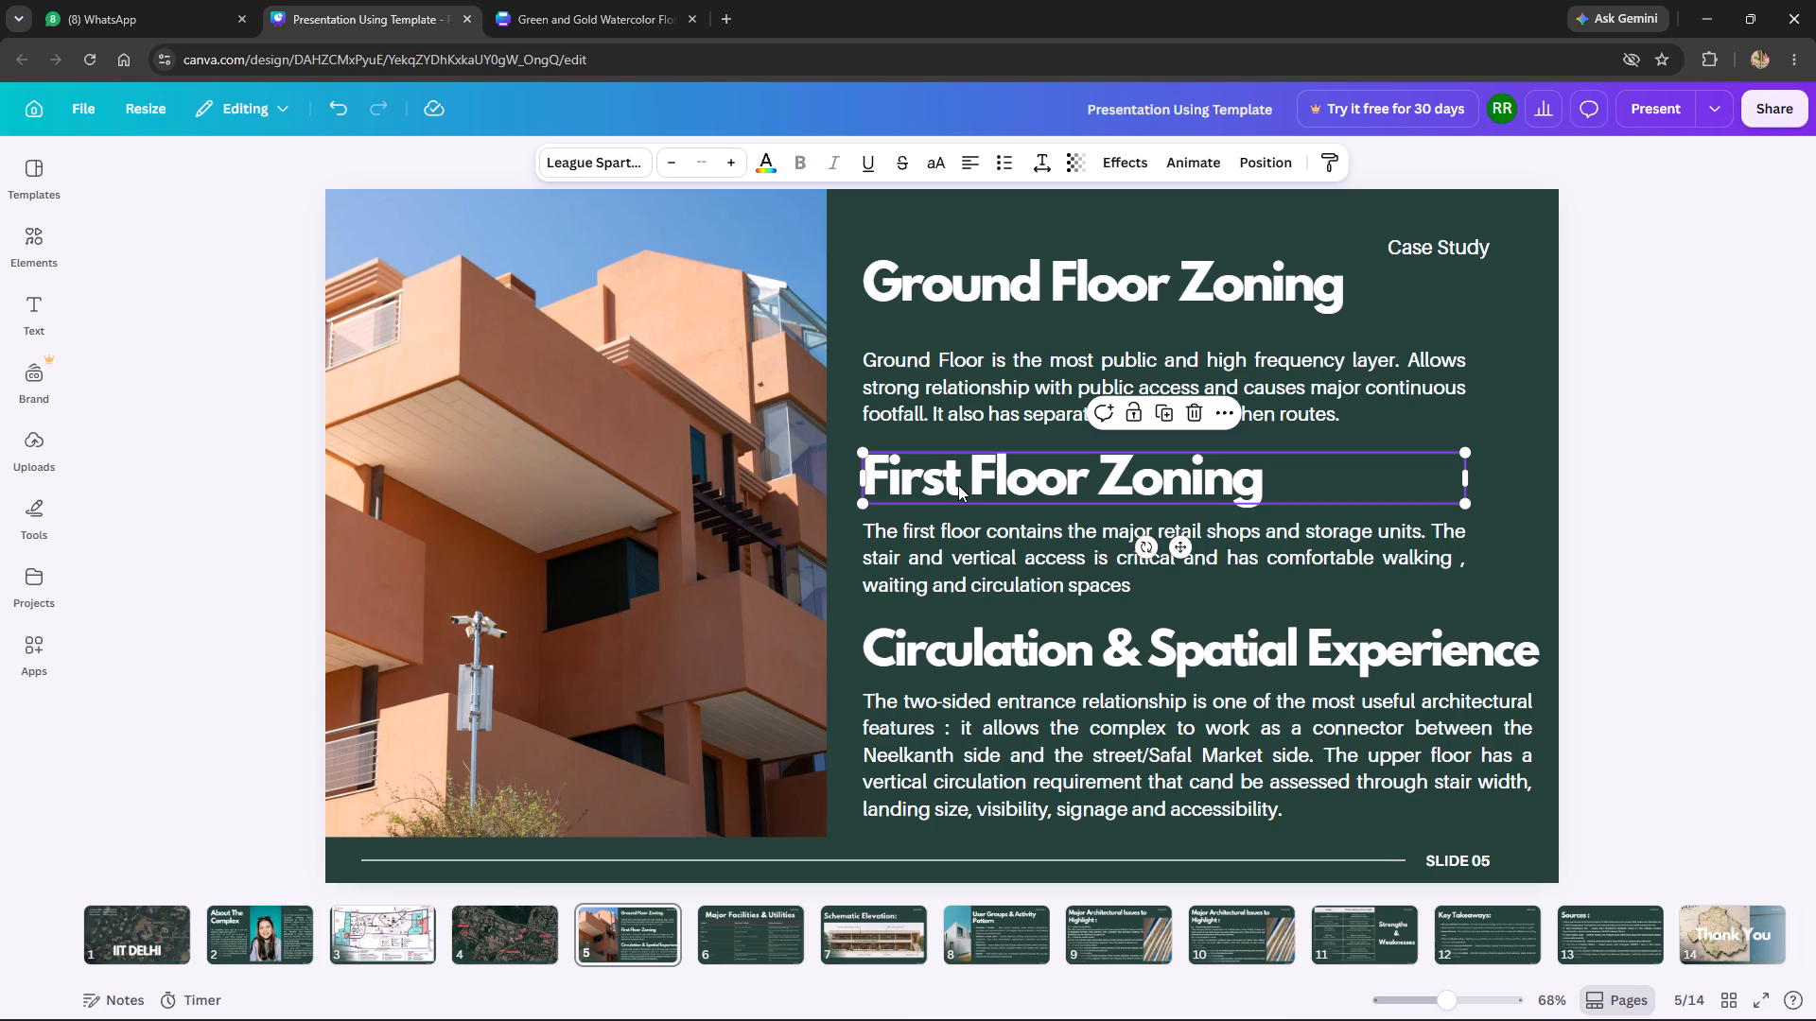
pyautogui.hotkey('ctrl', 'c')
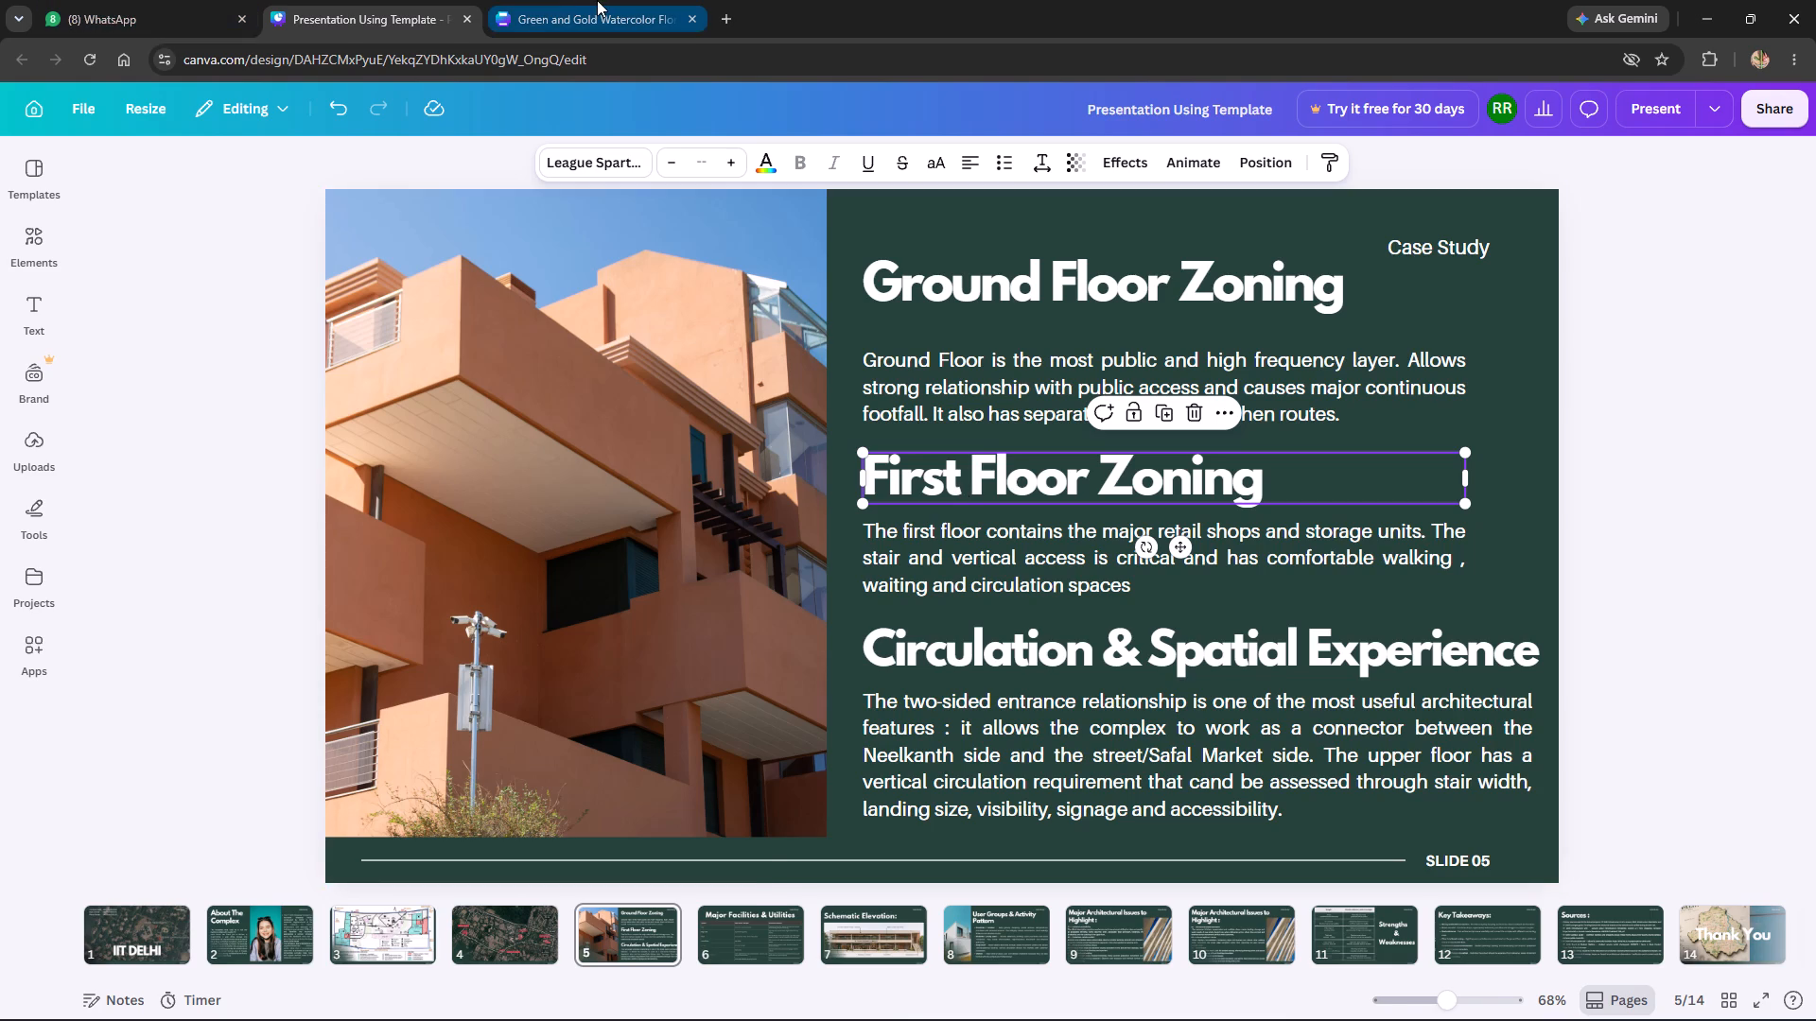
pyautogui.click(597, 0)
pyautogui.hotkey('ctrl', 'v')
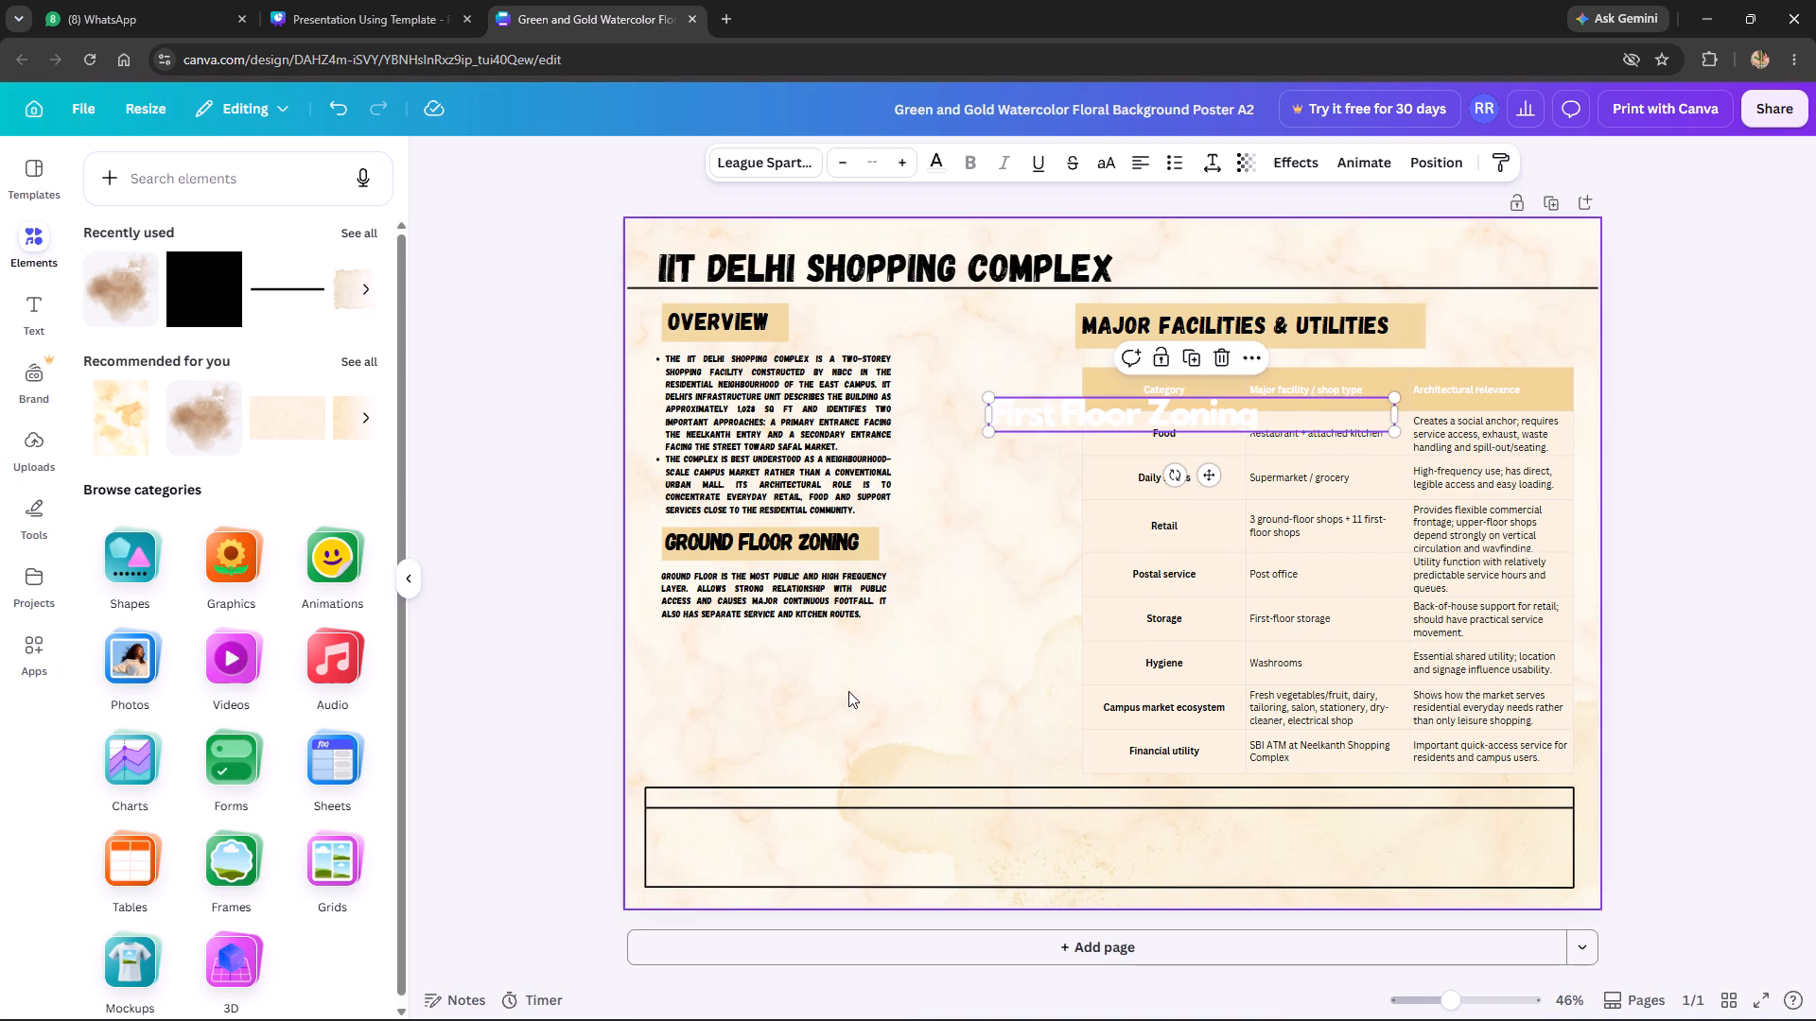
pyautogui.moveTo(1051, 421); pyautogui.dragTo(718, 658)
pyautogui.moveTo(1063, 649); pyautogui.dragTo(953, 653)
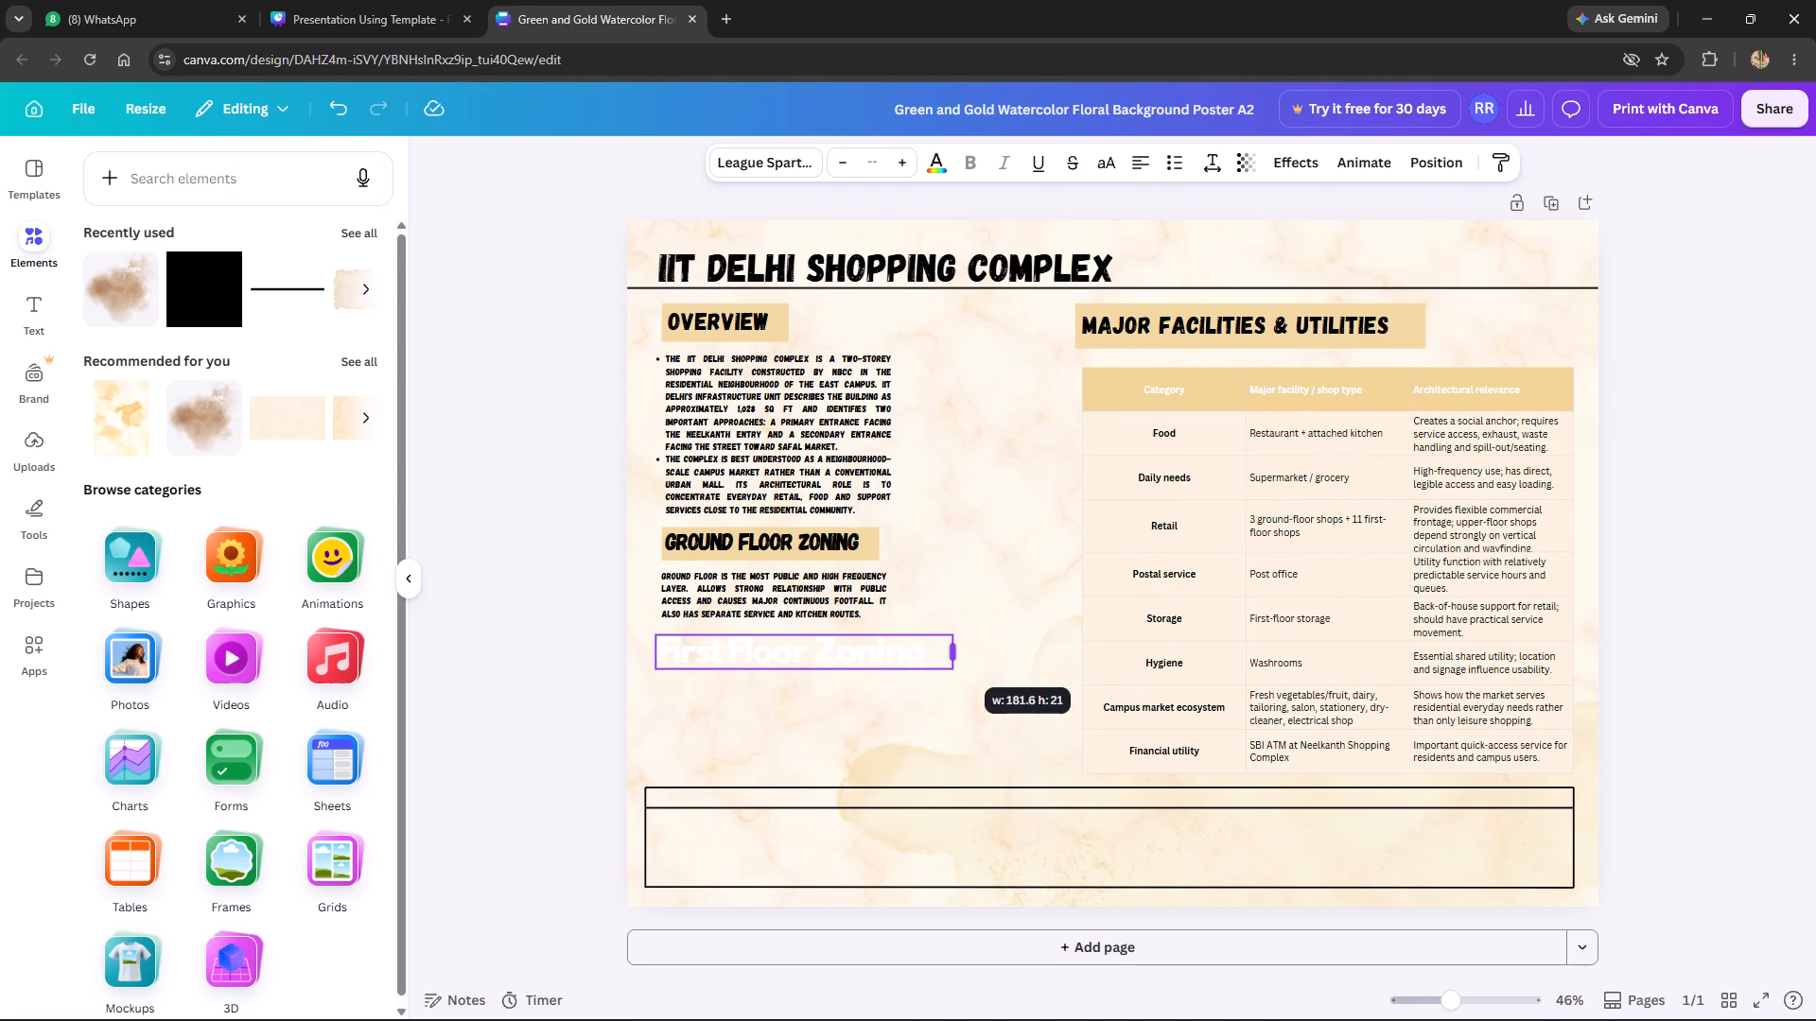
pyautogui.moveTo(953, 653); pyautogui.dragTo(942, 653)
# Set the First Floor Zoning heading to Gagalin at size 41 and narrow its text box to fit the words.
pyautogui.click(787, 653)
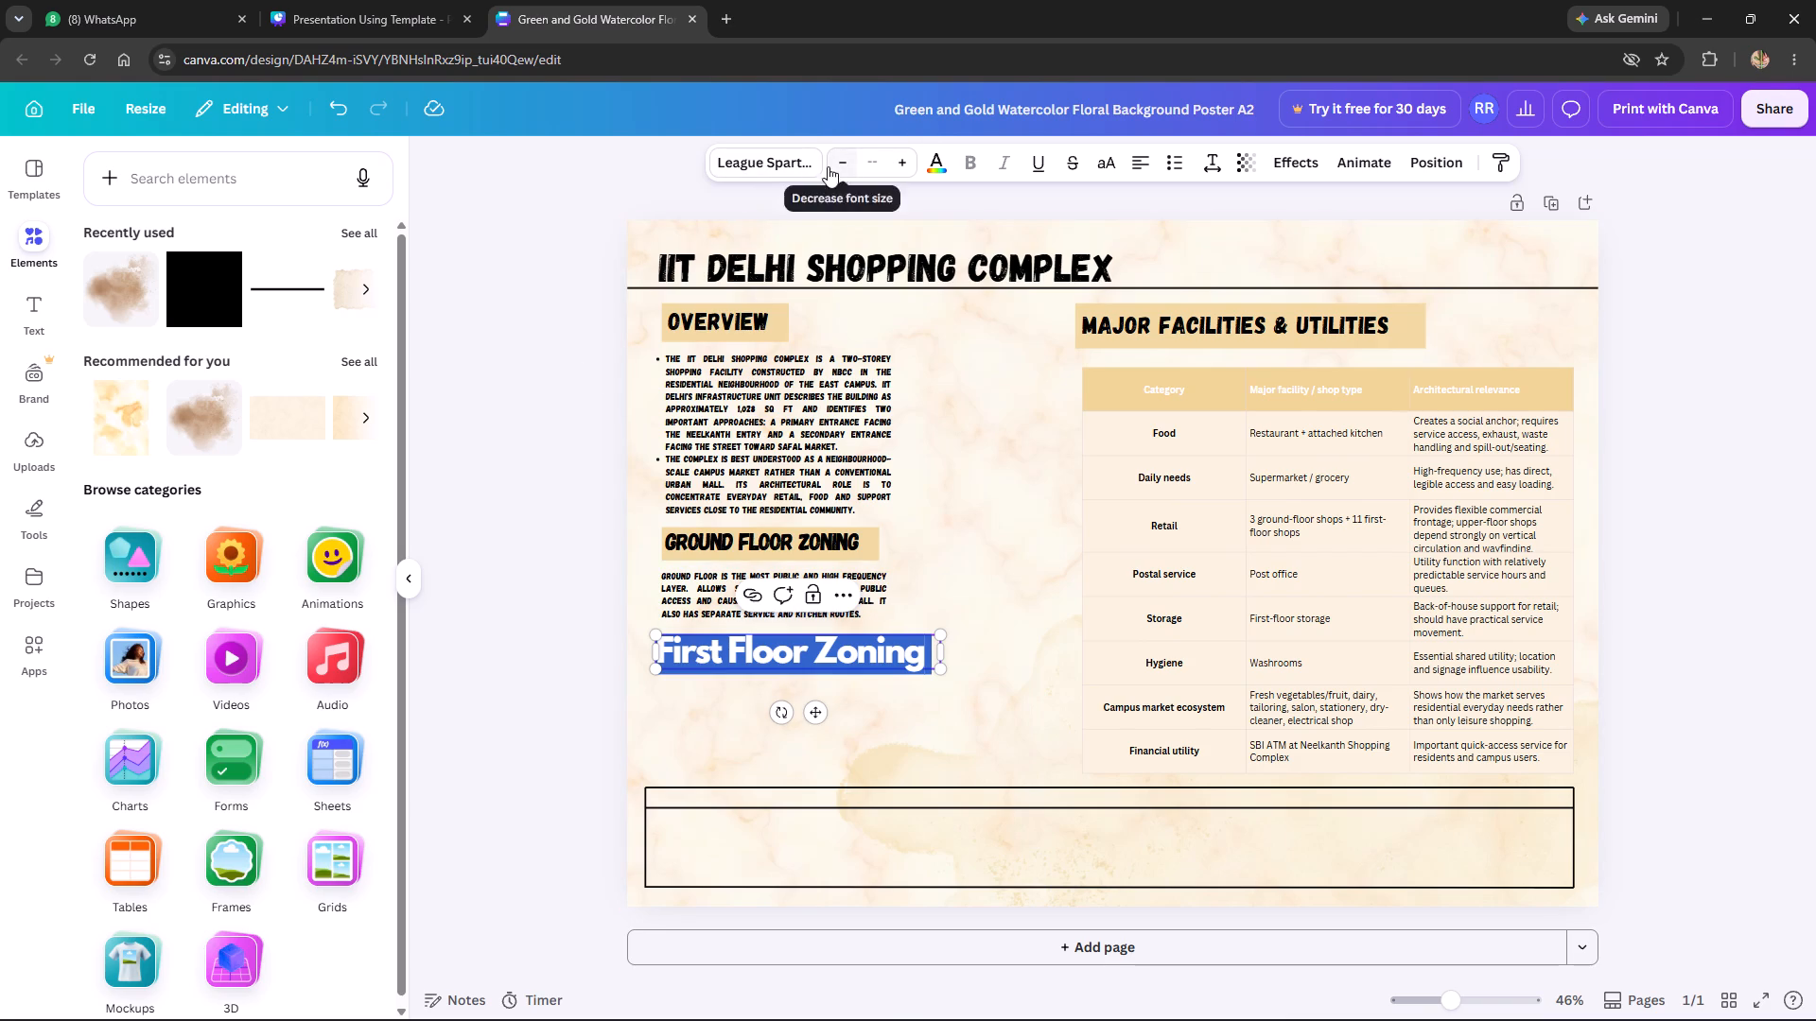
pyautogui.click(773, 162)
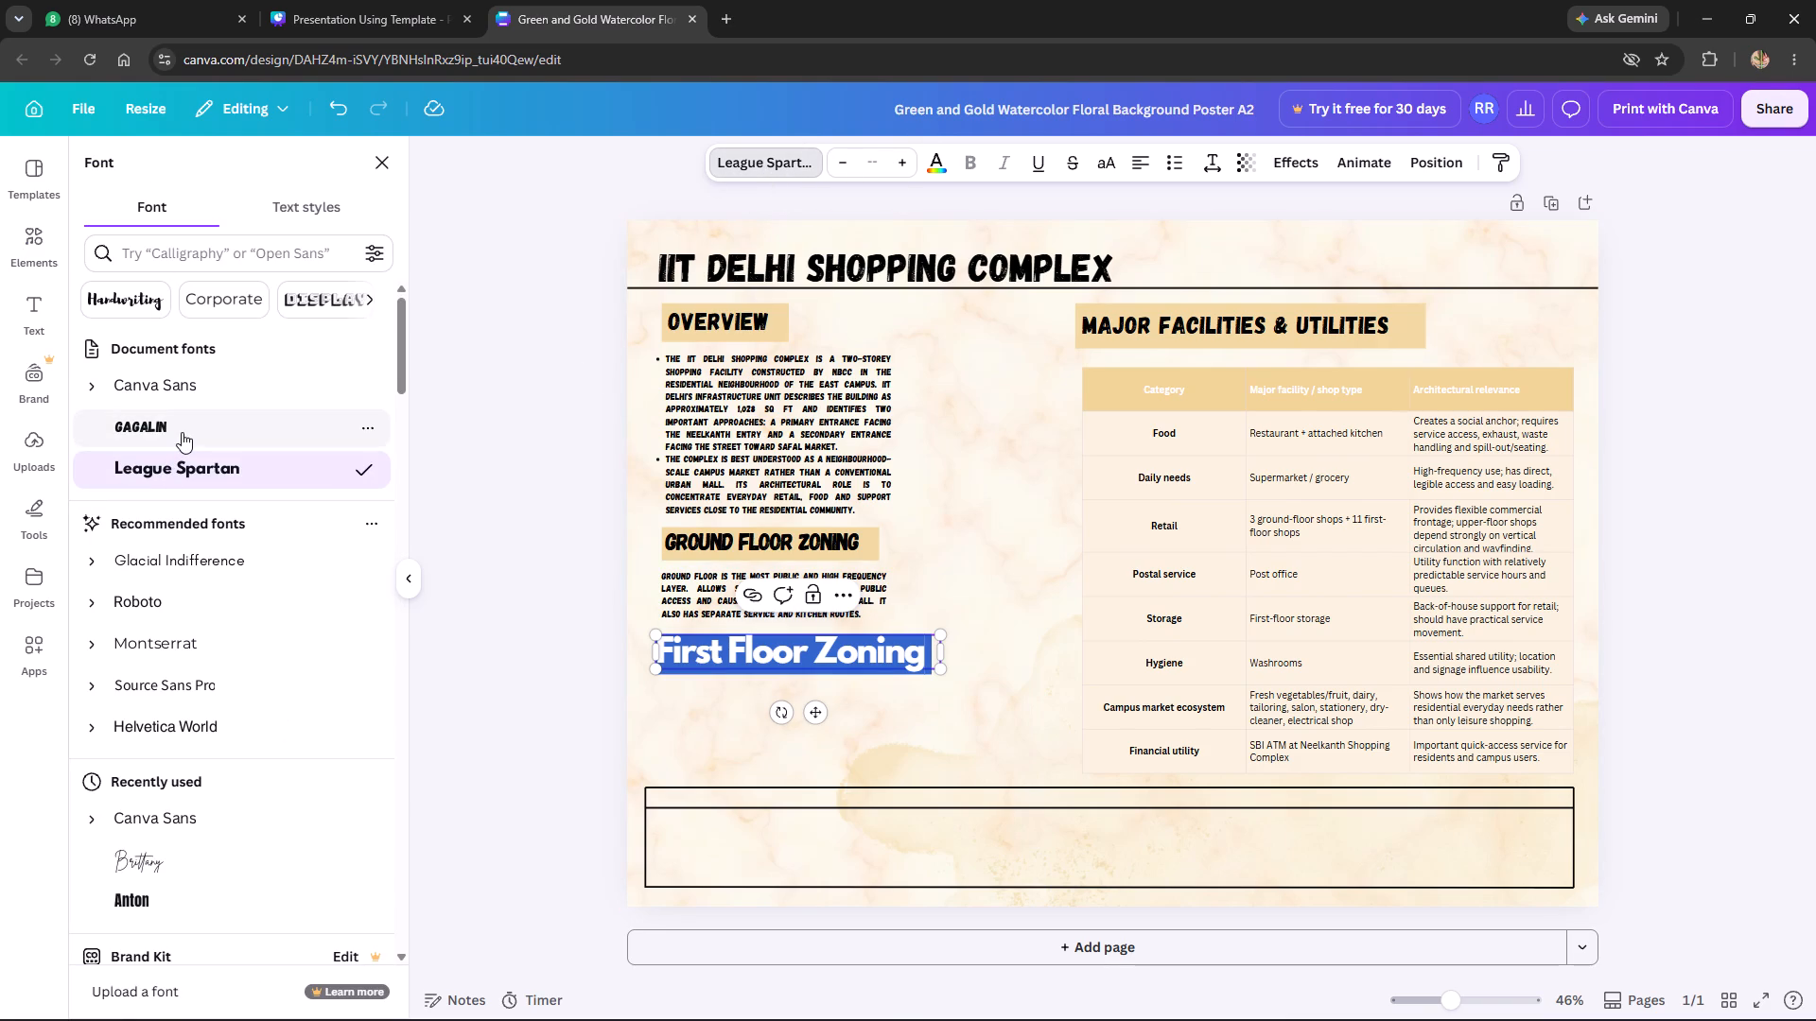
pyautogui.click(182, 430)
pyautogui.click(874, 164)
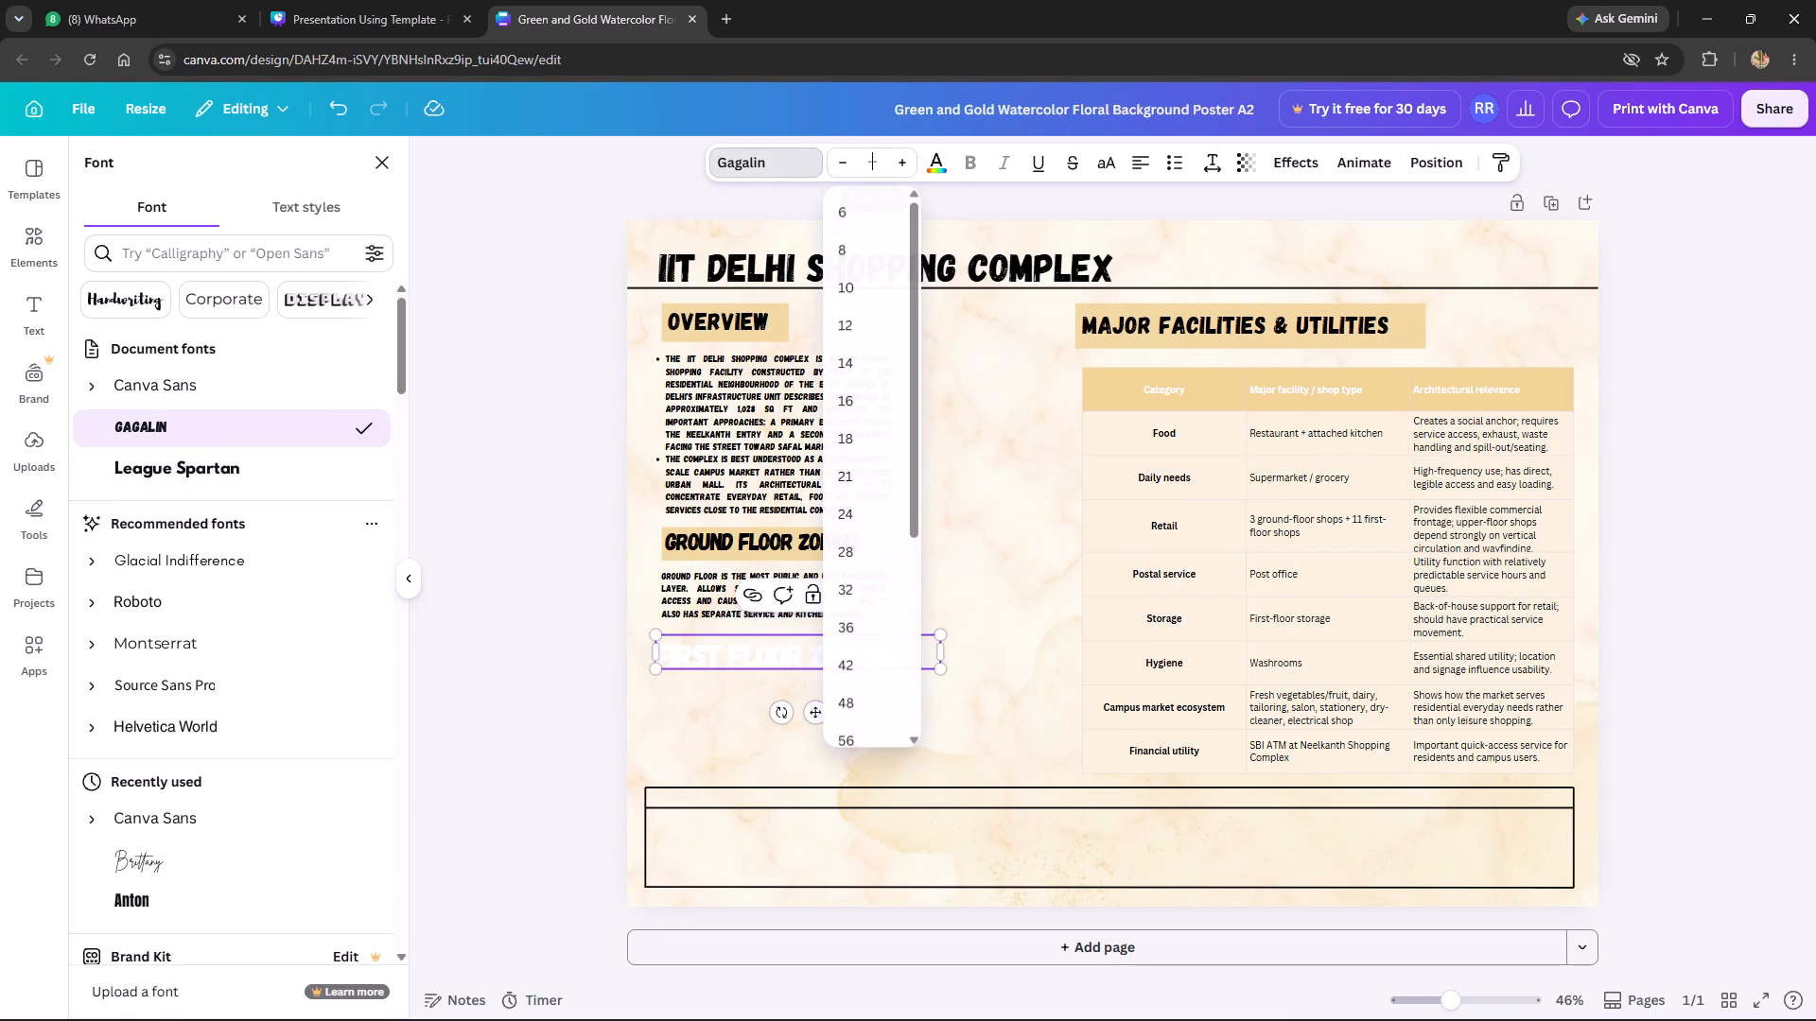
pyautogui.click(878, 163)
pyautogui.write('41')
pyautogui.click(534, 331)
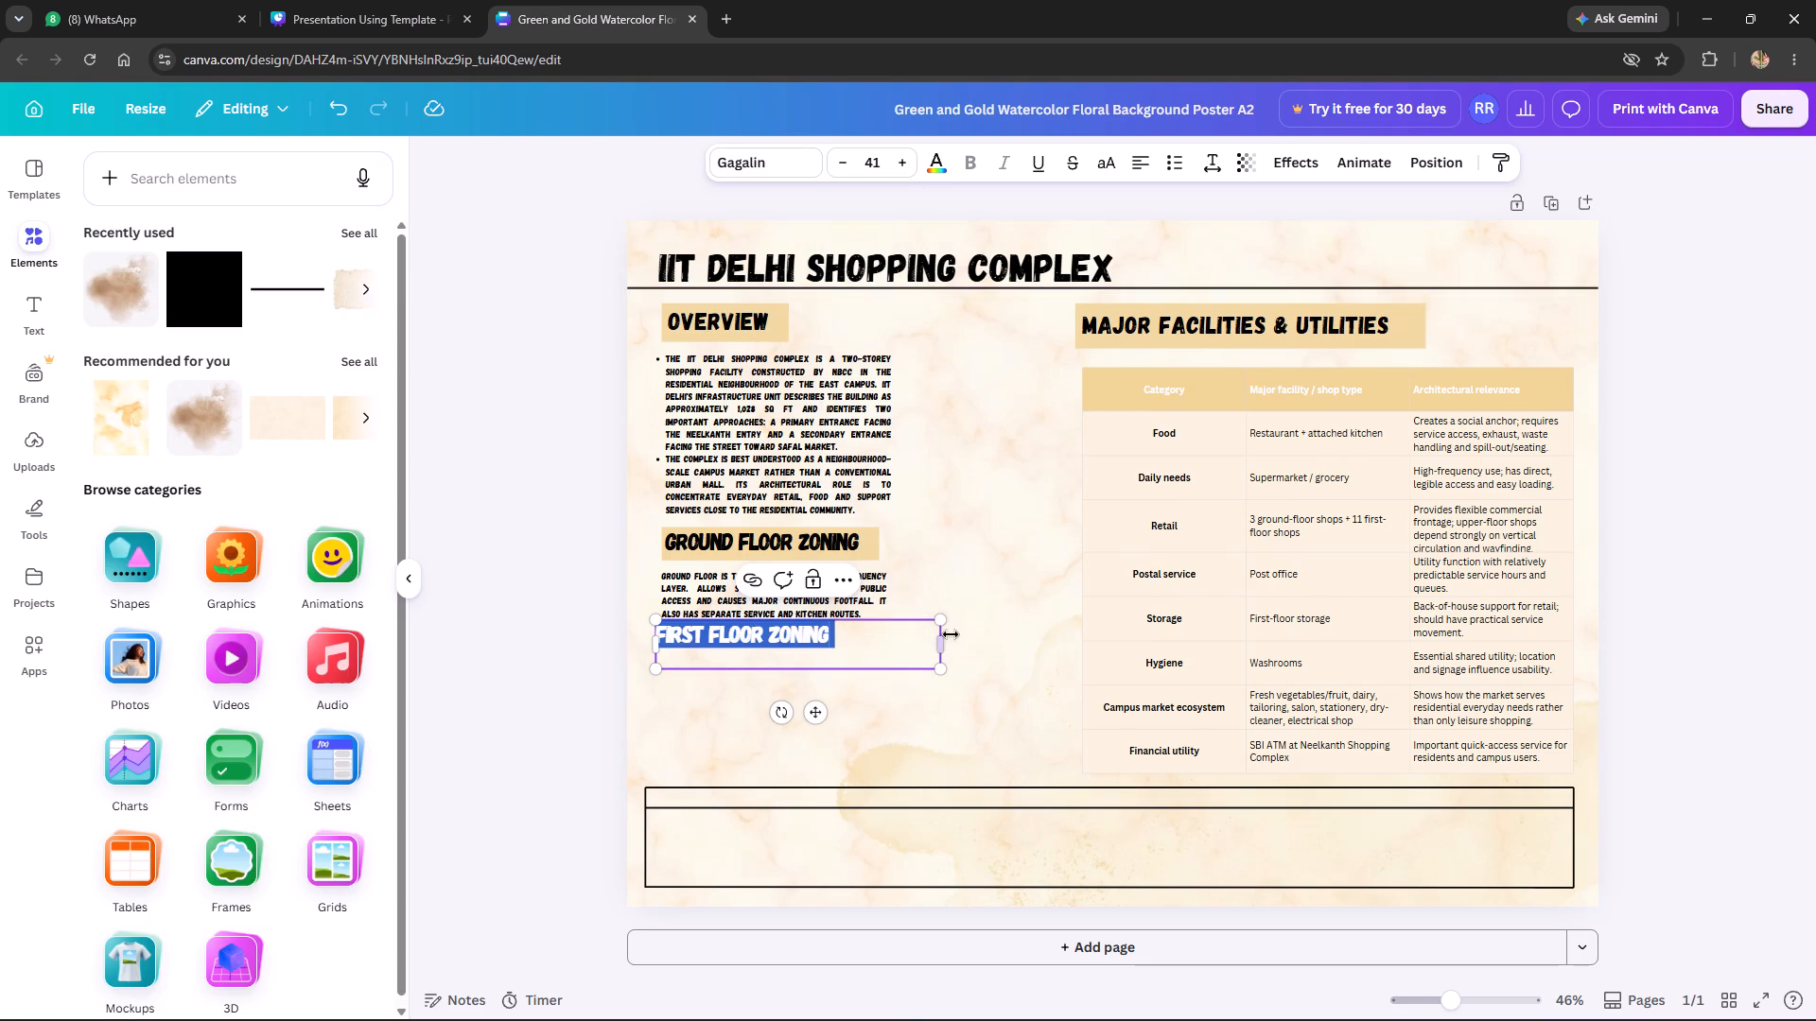
pyautogui.moveTo(942, 642); pyautogui.dragTo(844, 642)
pyautogui.click(502, 631)
# Change the First Floor Zoning heading's text colour to black.
pyautogui.click(748, 634)
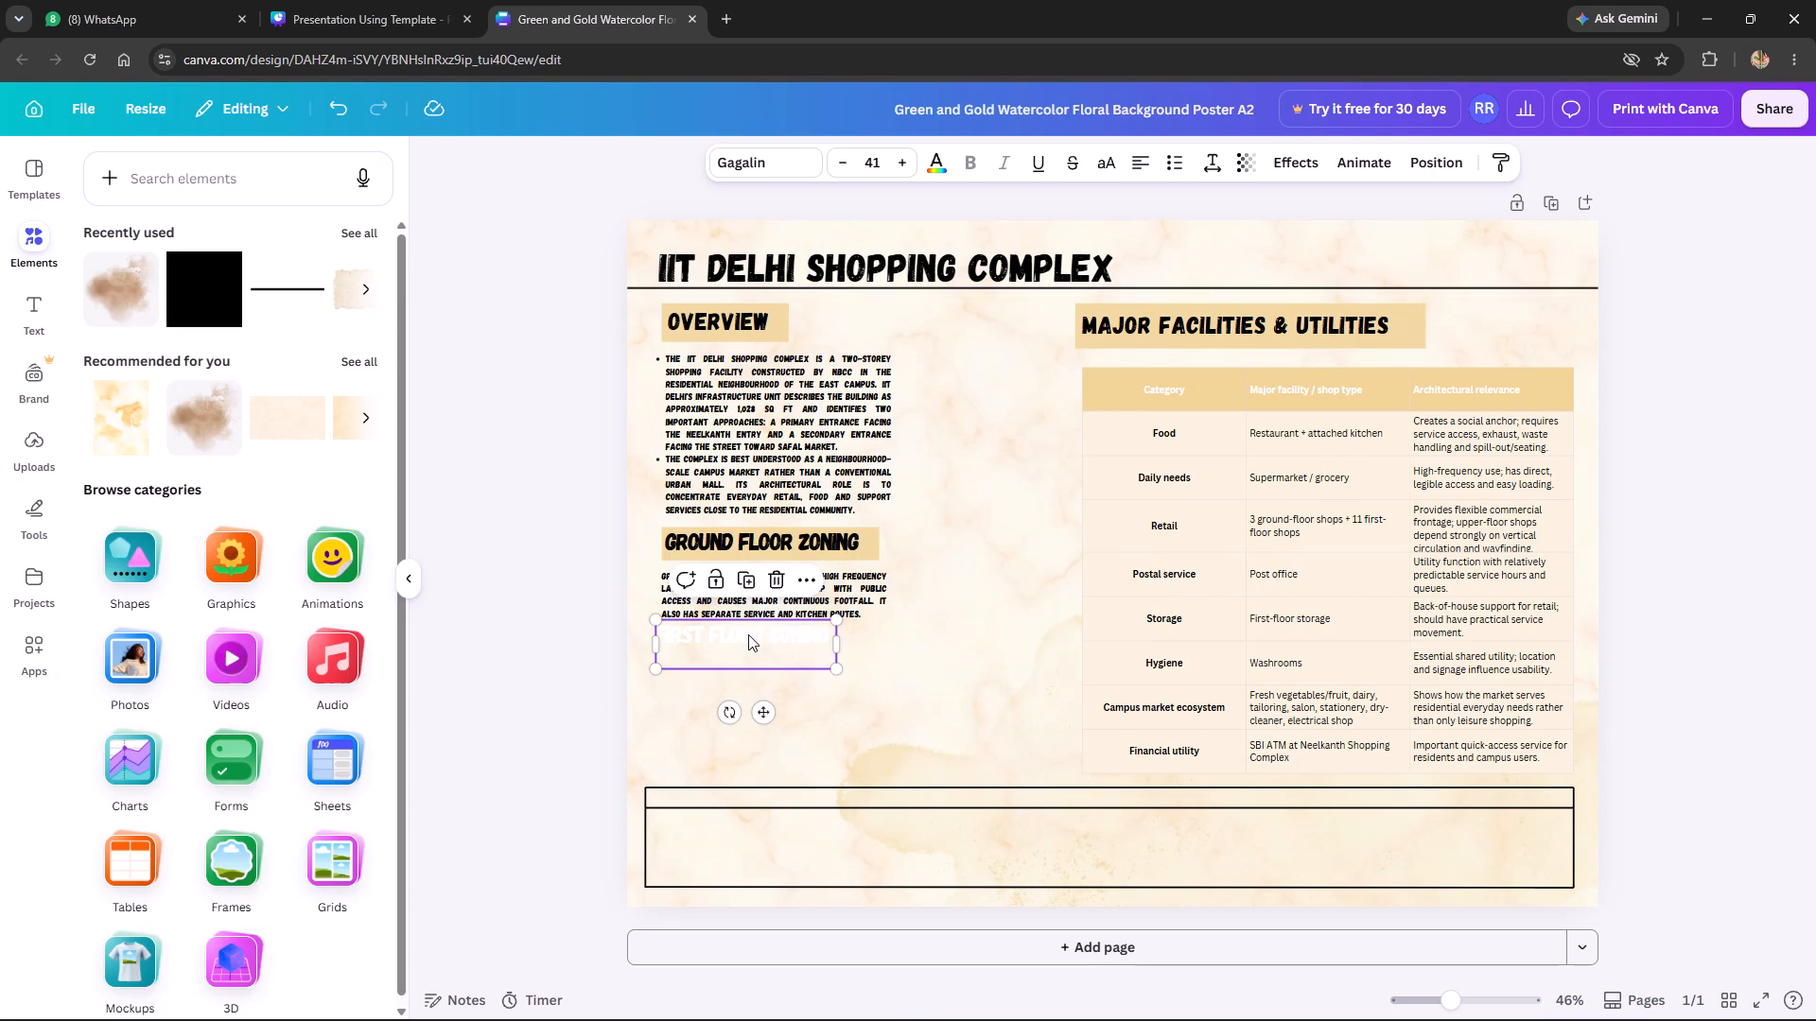
pyautogui.click(939, 167)
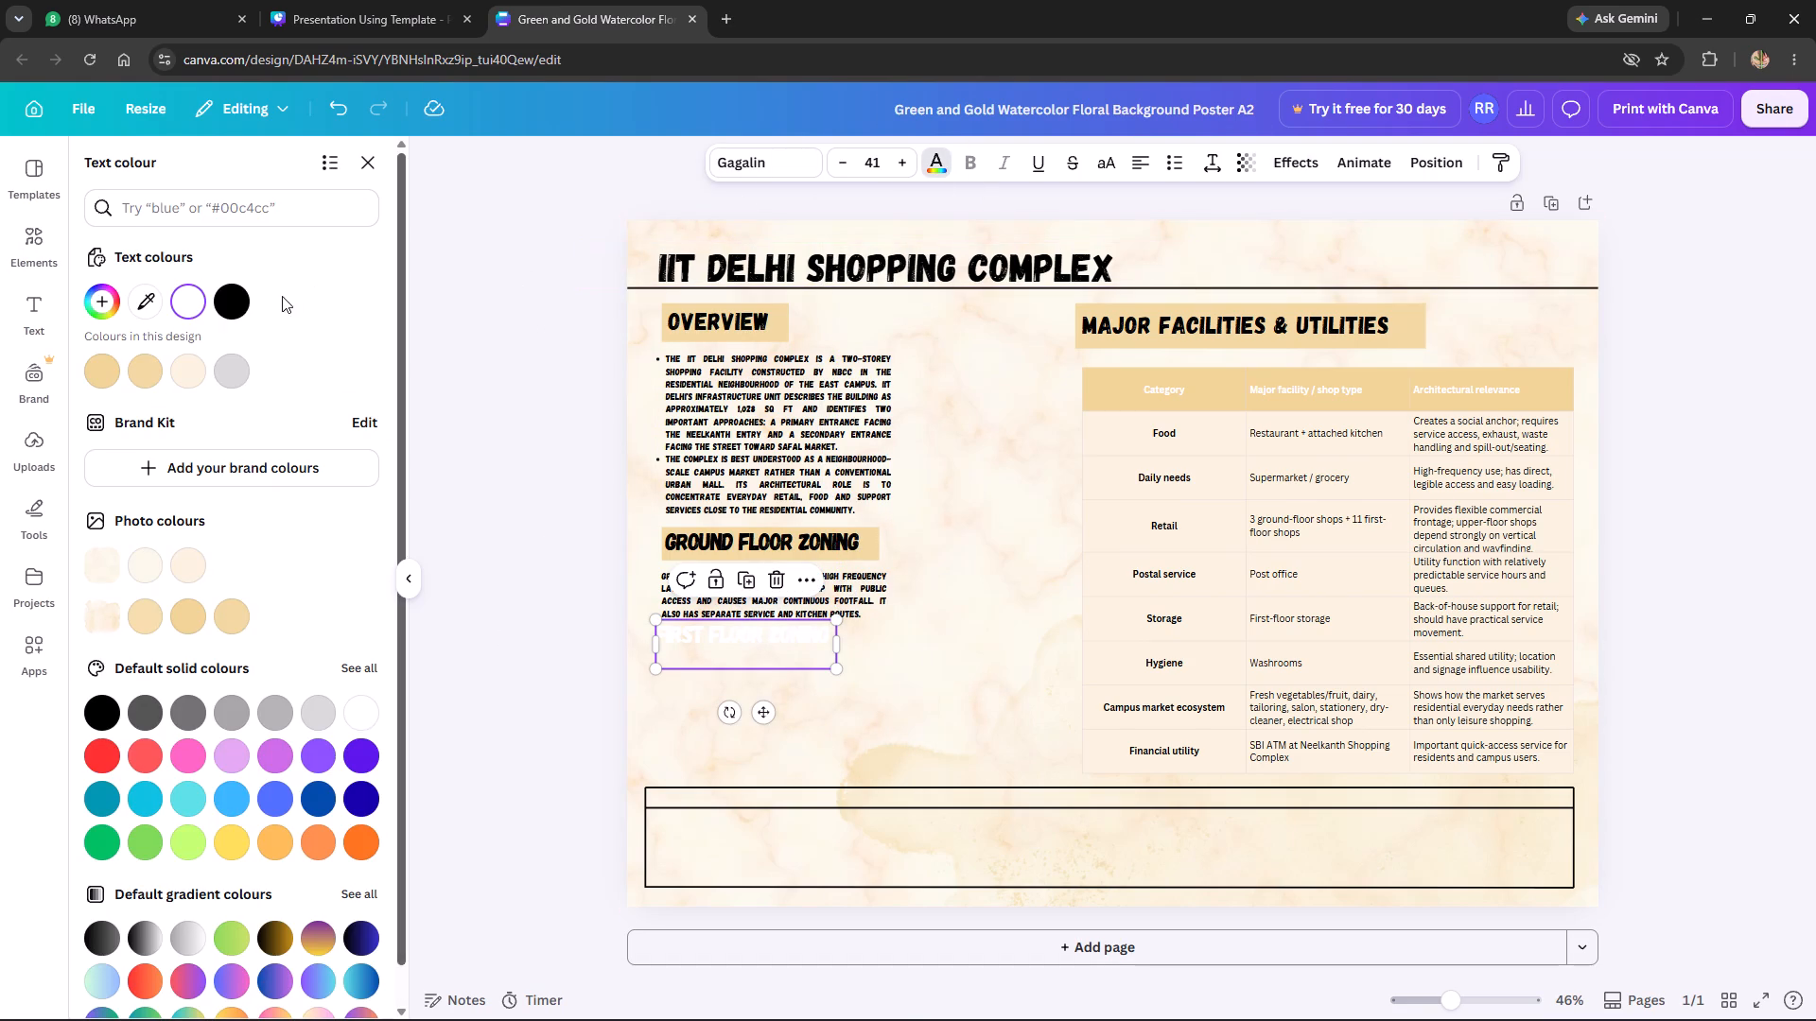
pyautogui.click(240, 293)
pyautogui.click(490, 298)
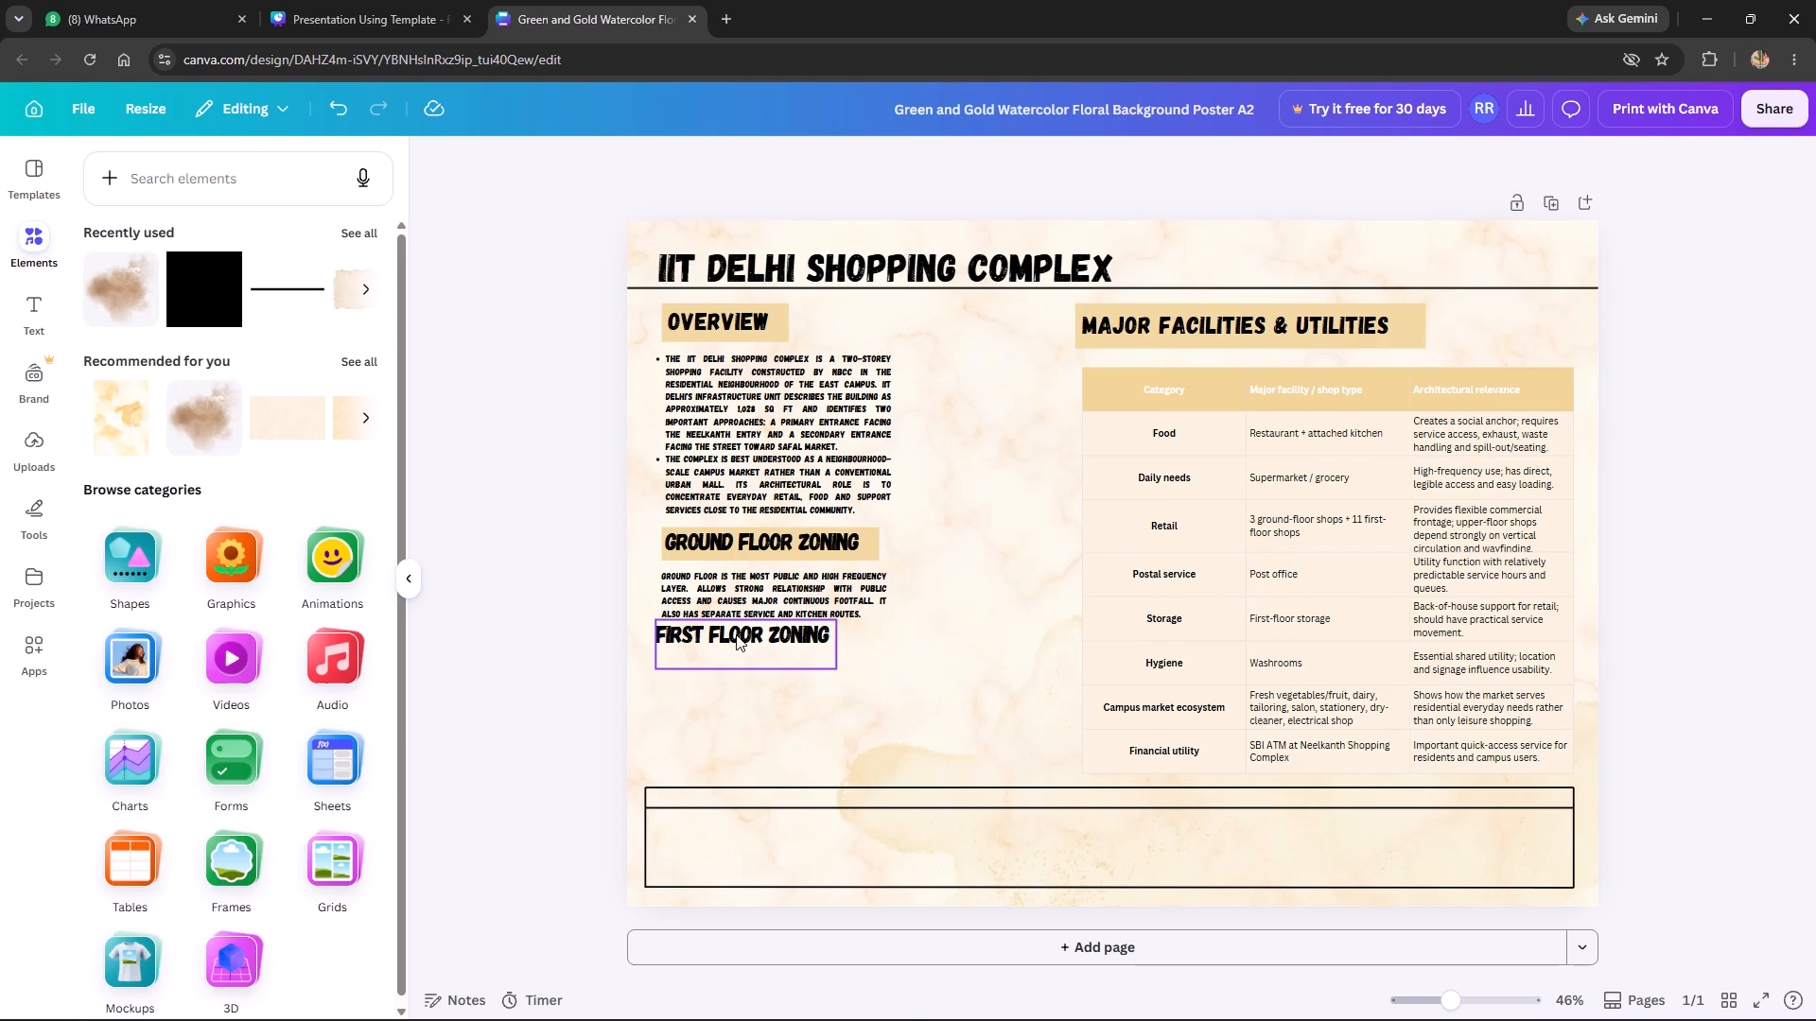
# Shift the FIRST FLOOR ZONING heading to line up with the OVERVIEW heading text, leaving a gap below the Ground Floor Zoning paragraph.
pyautogui.moveTo(739, 637); pyautogui.dragTo(751, 649)
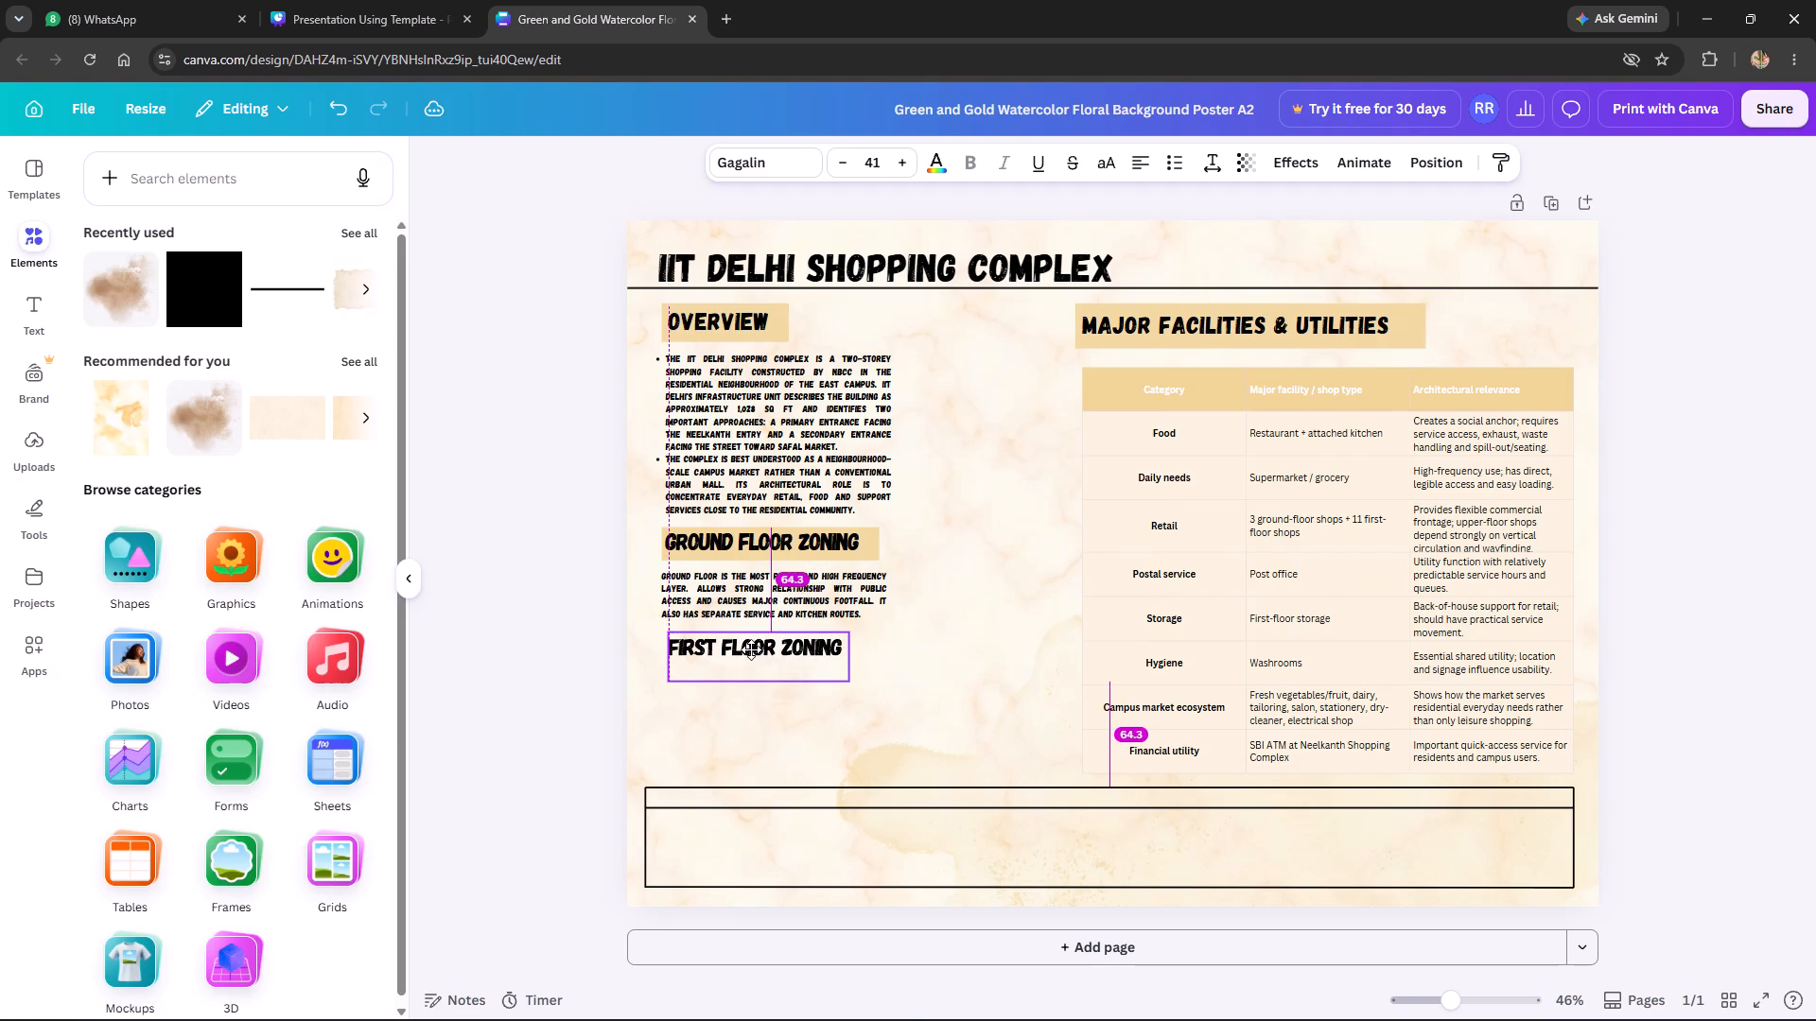
pyautogui.moveTo(751, 649); pyautogui.dragTo(751, 651)
pyautogui.click(552, 570)
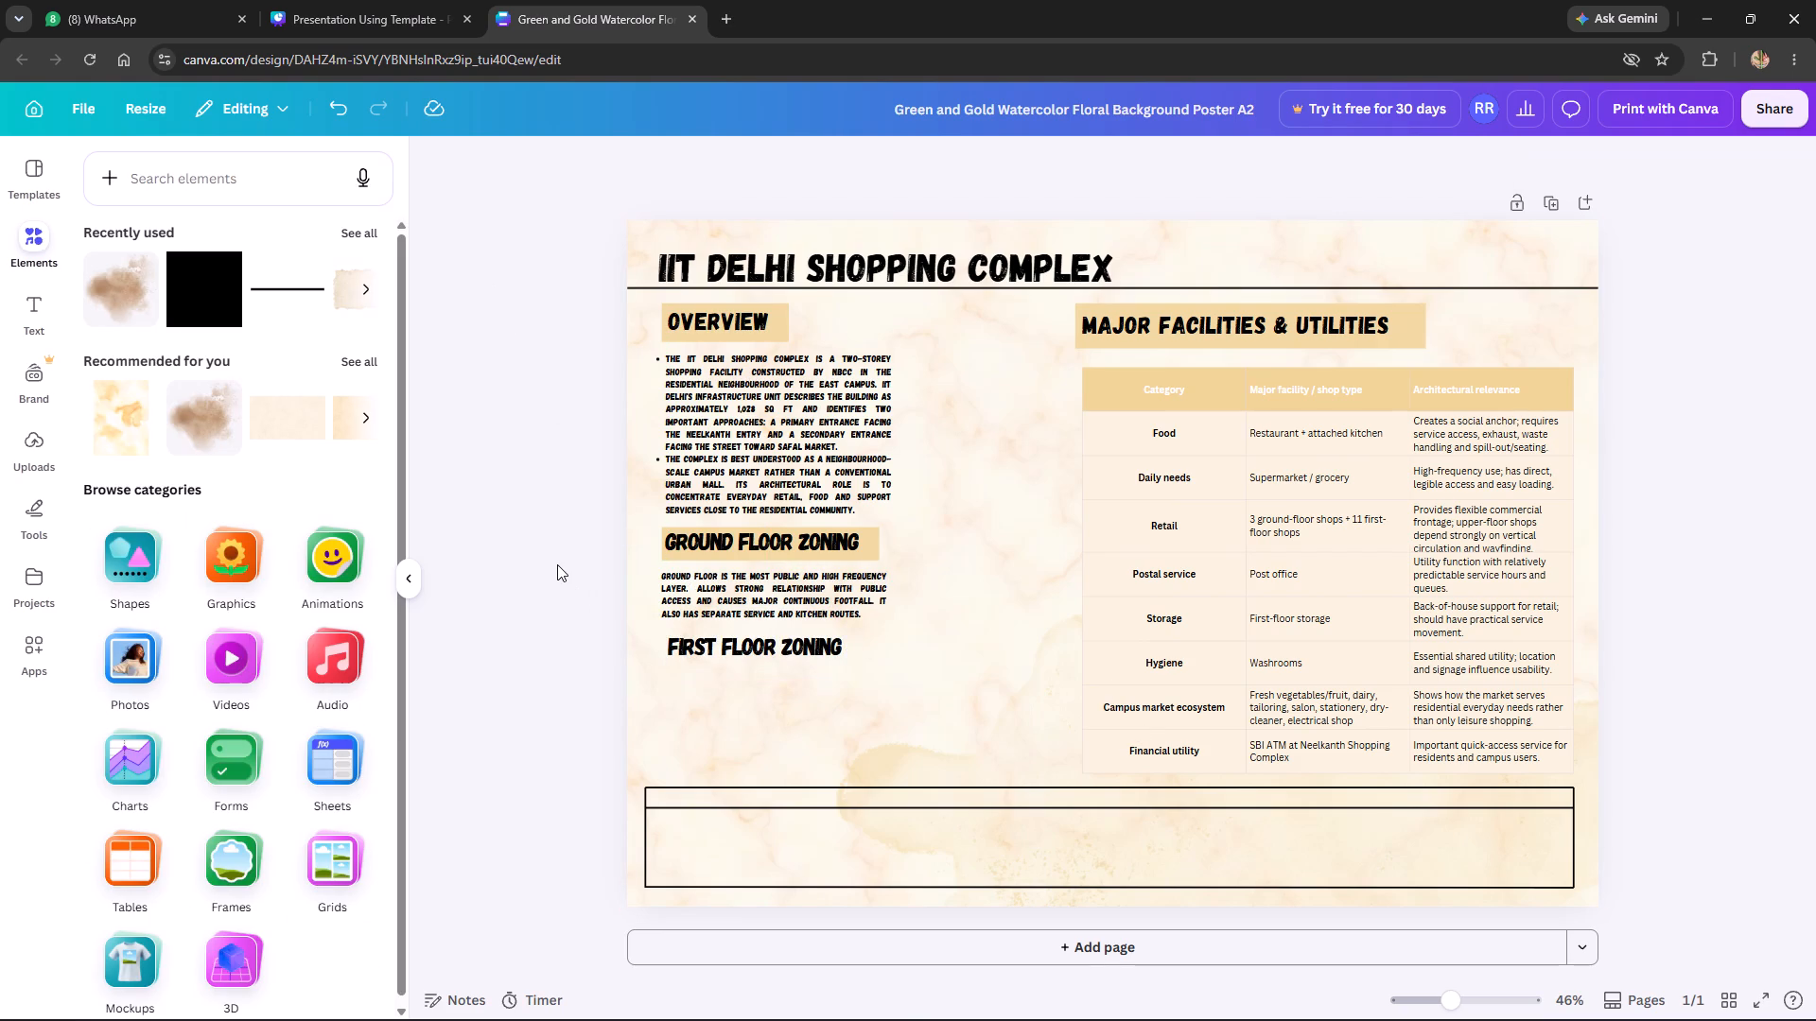
# Add a square shape, flatten it into a heading-sized strip and fill it with the tan of the existing heading banners.
pyautogui.click(212, 306)
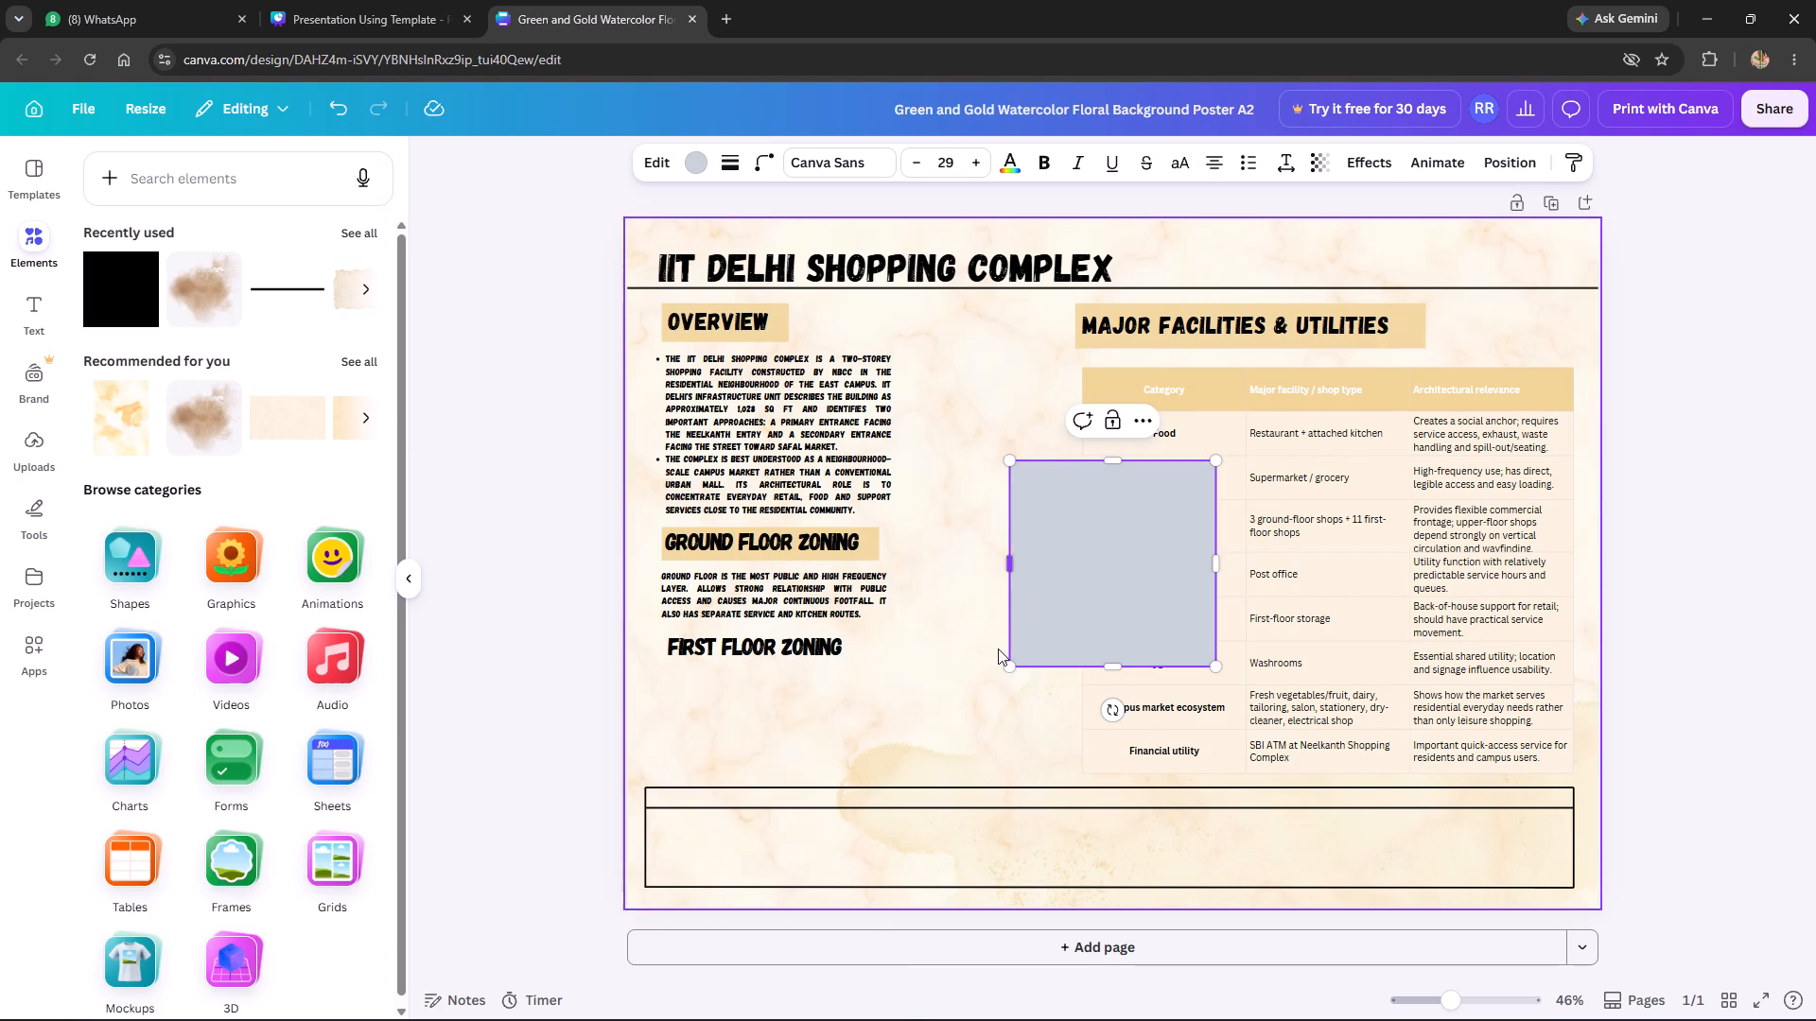
pyautogui.moveTo(1008, 670); pyautogui.dragTo(962, 508)
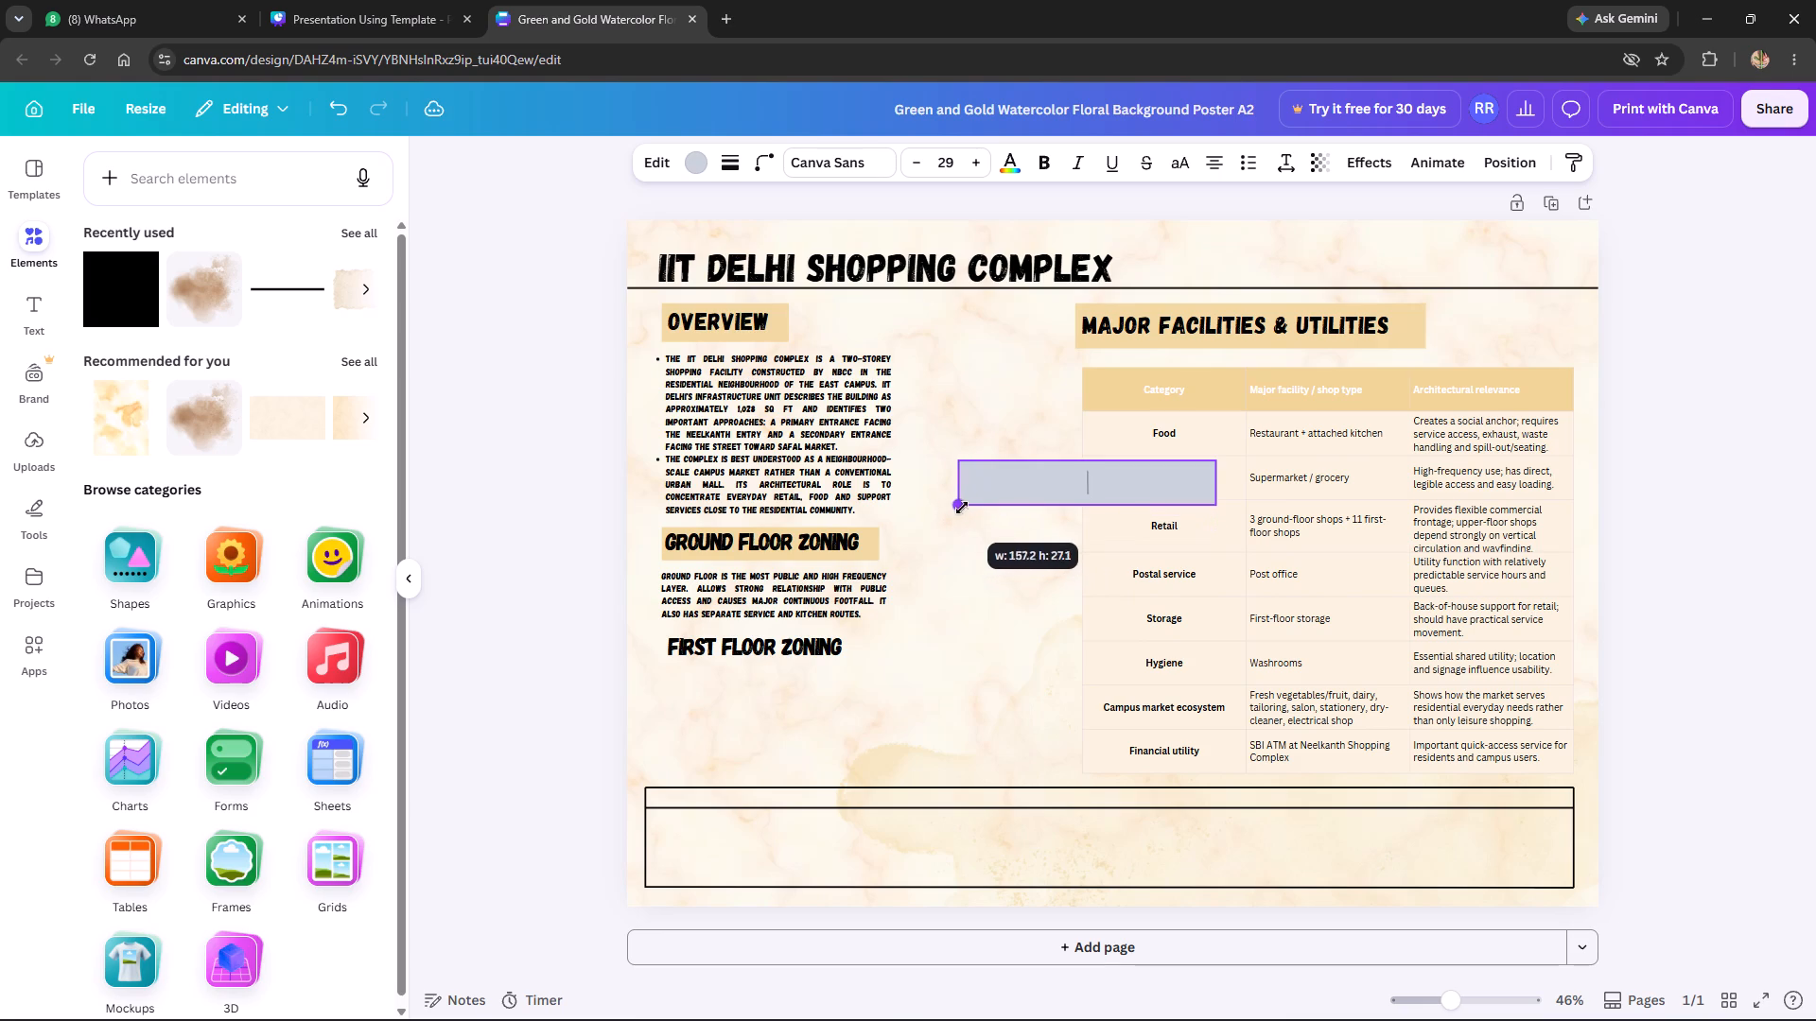
pyautogui.moveTo(962, 508); pyautogui.dragTo(1004, 503)
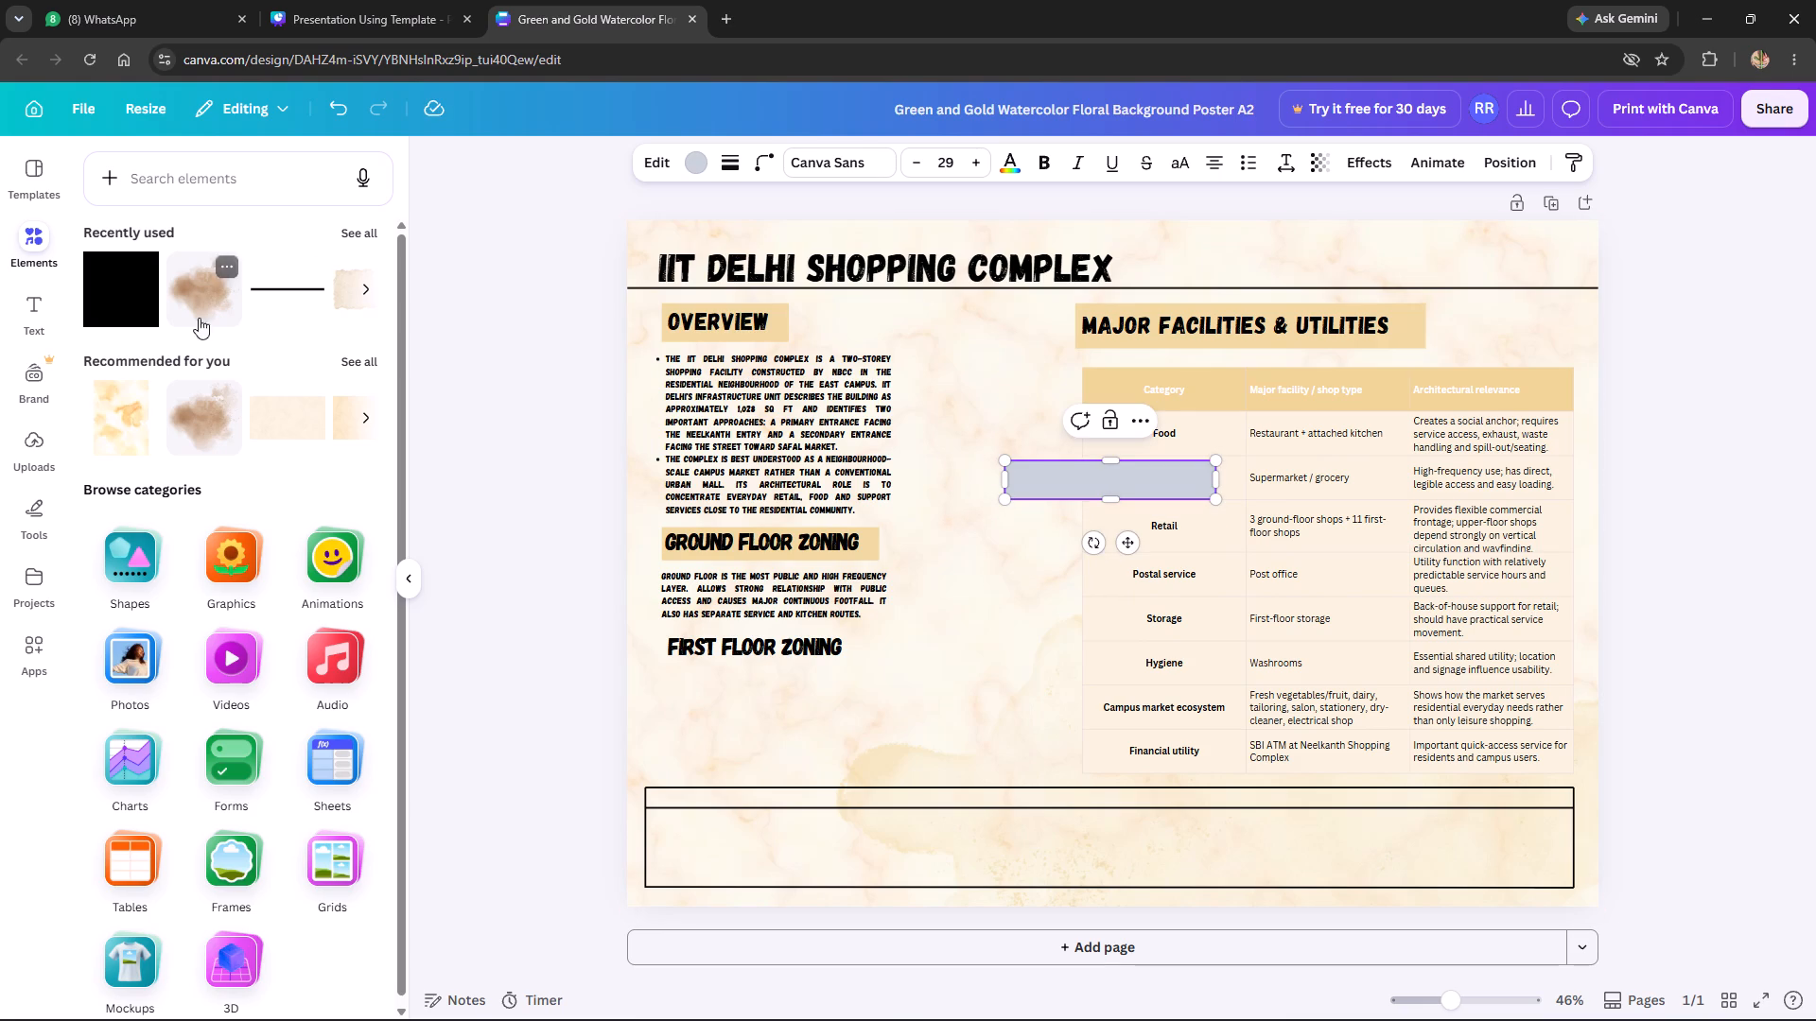
pyautogui.click(700, 162)
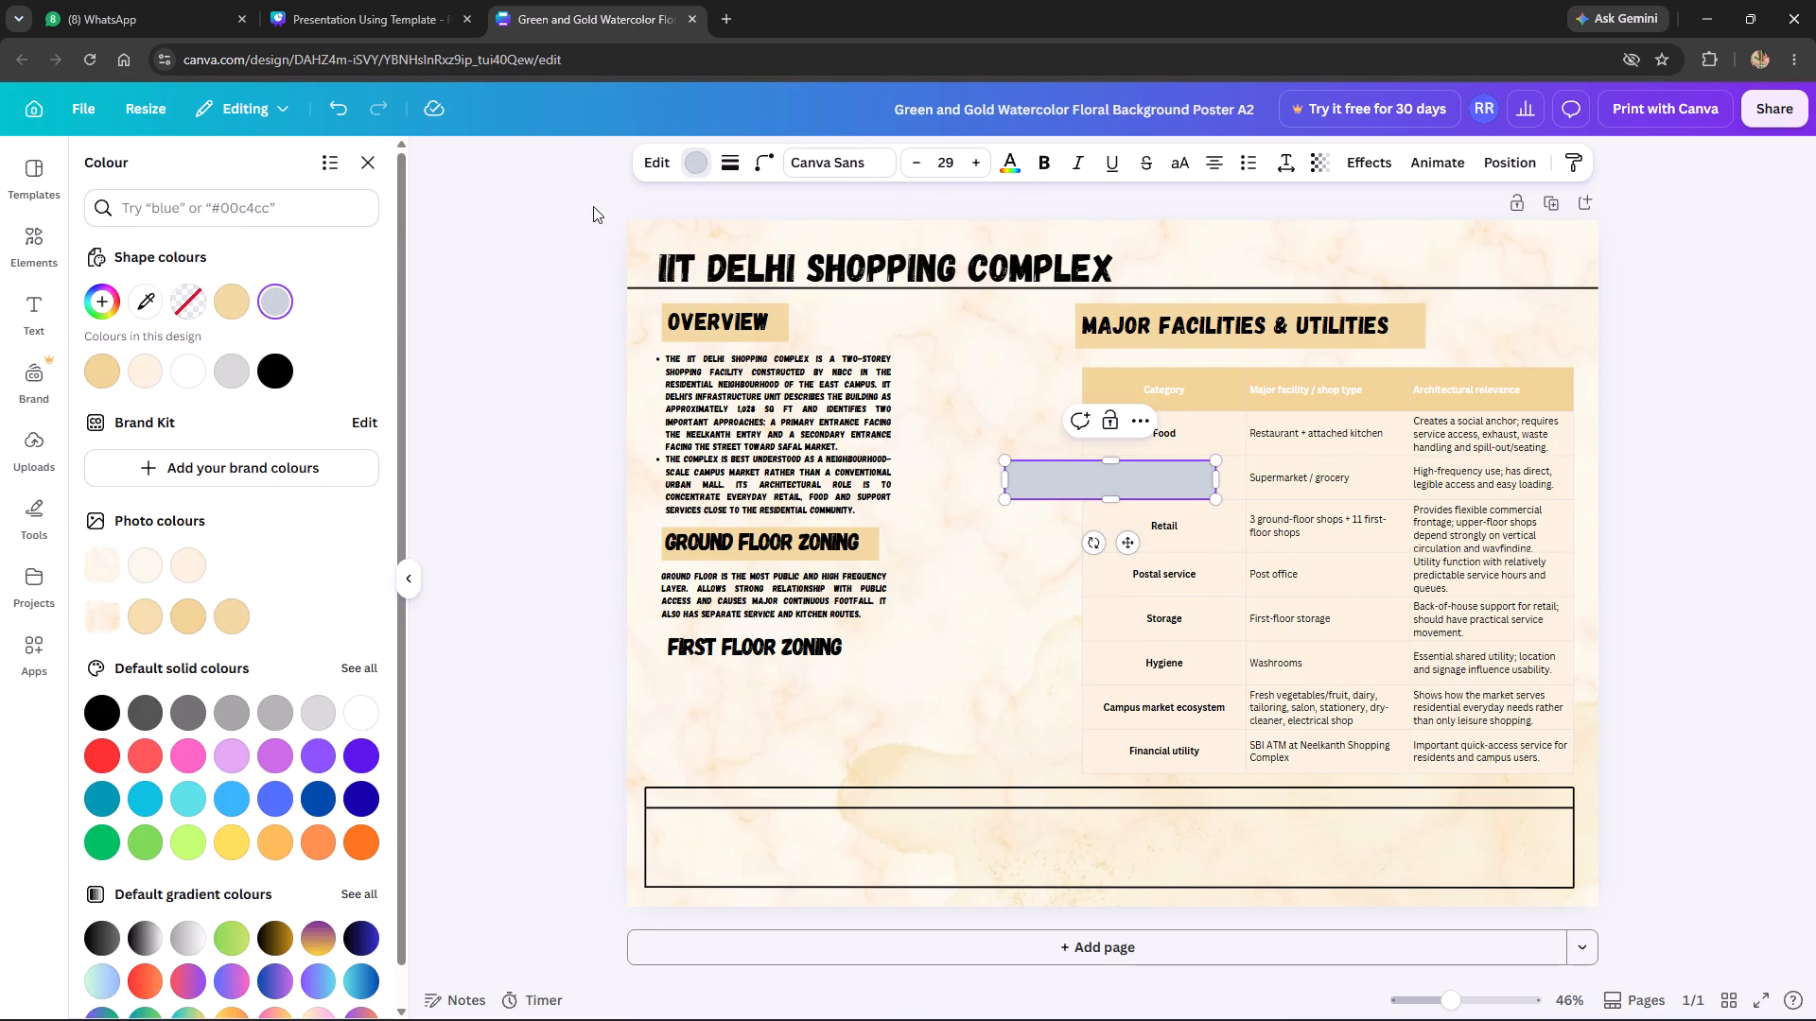
pyautogui.click(221, 298)
# Place the tan strip behind the FIRST FLOOR ZONING heading, aligned with the banners above, and shorten it to just past the words.
pyautogui.moveTo(1068, 488); pyautogui.dragTo(1040, 526)
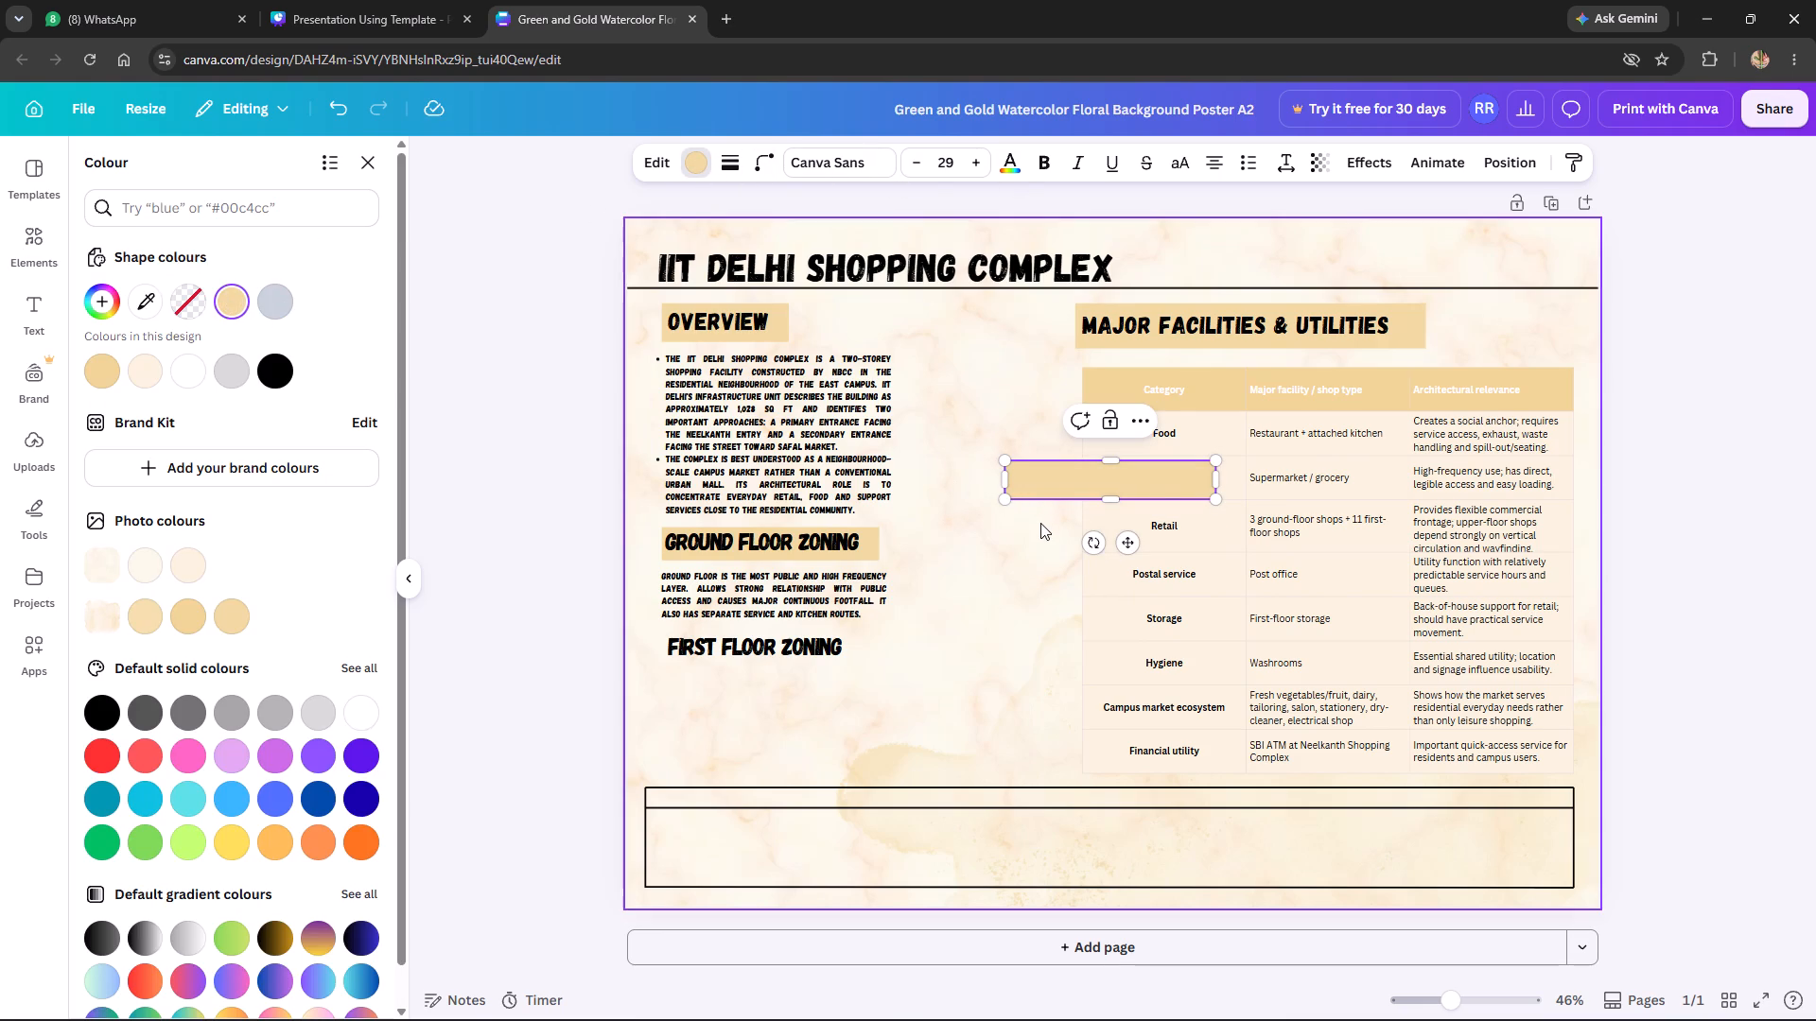
pyautogui.moveTo(1127, 544); pyautogui.dragTo(806, 709)
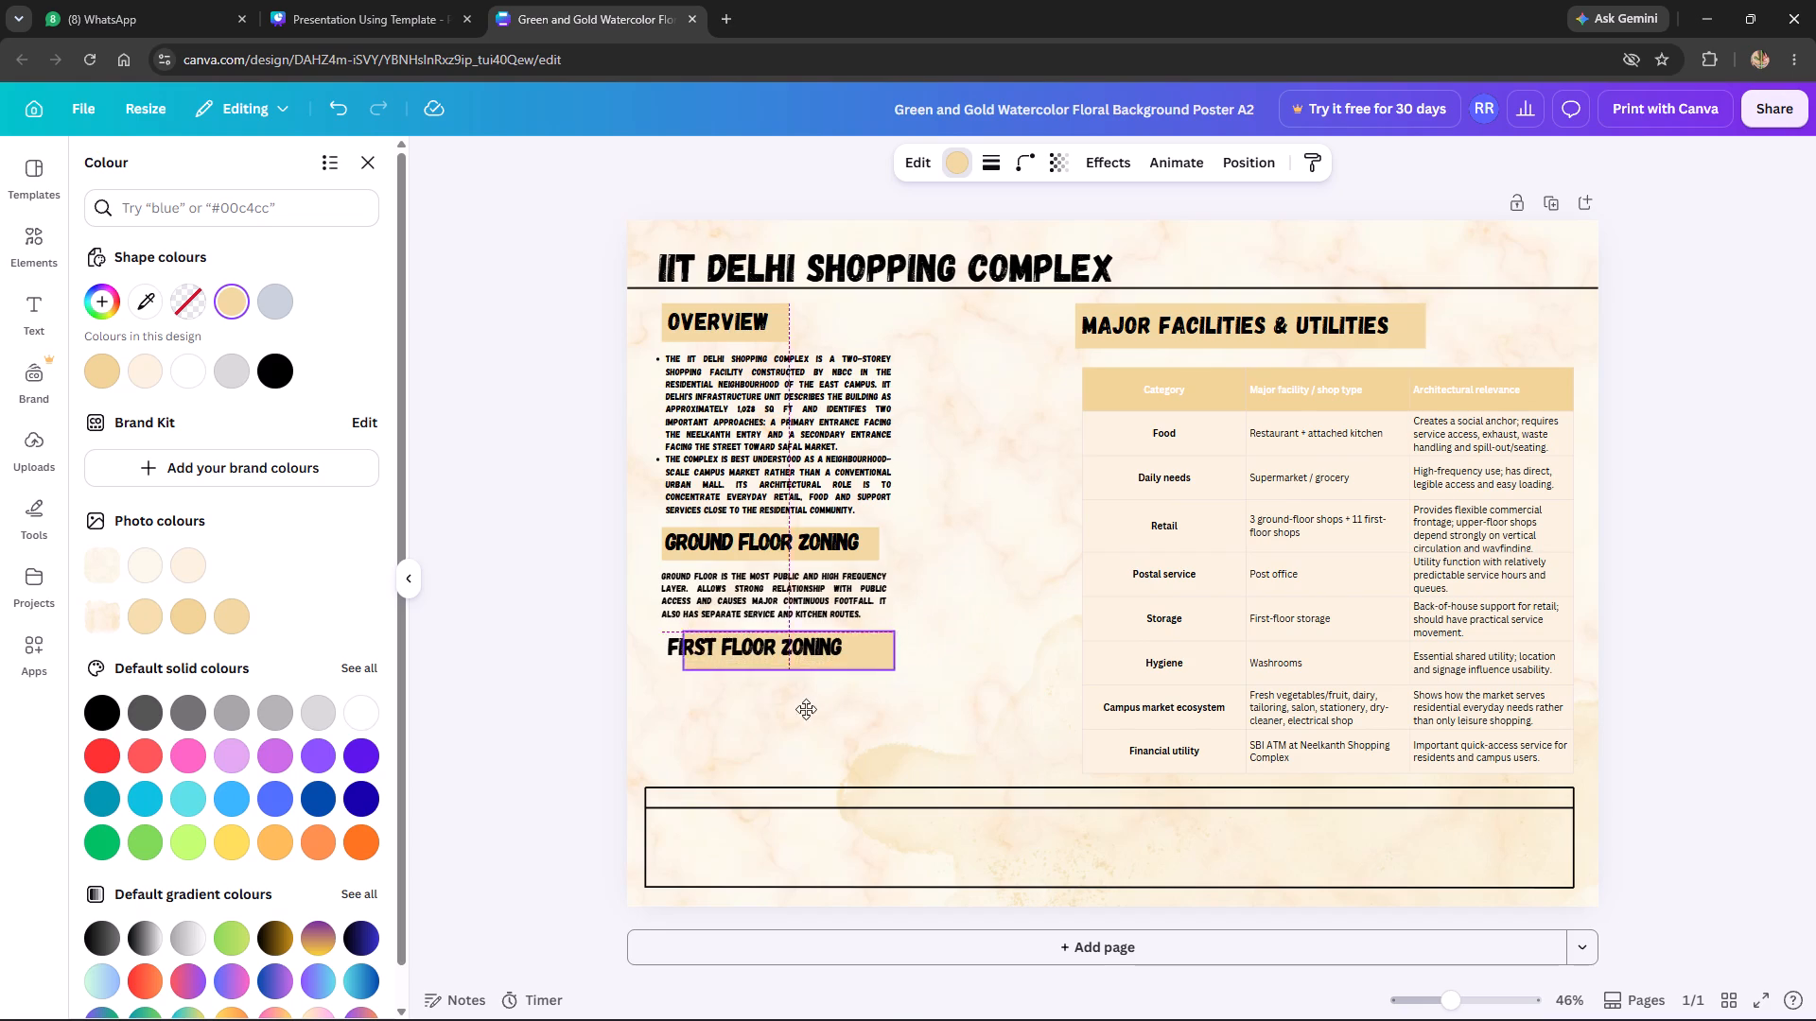
pyautogui.moveTo(806, 709); pyautogui.dragTo(784, 707)
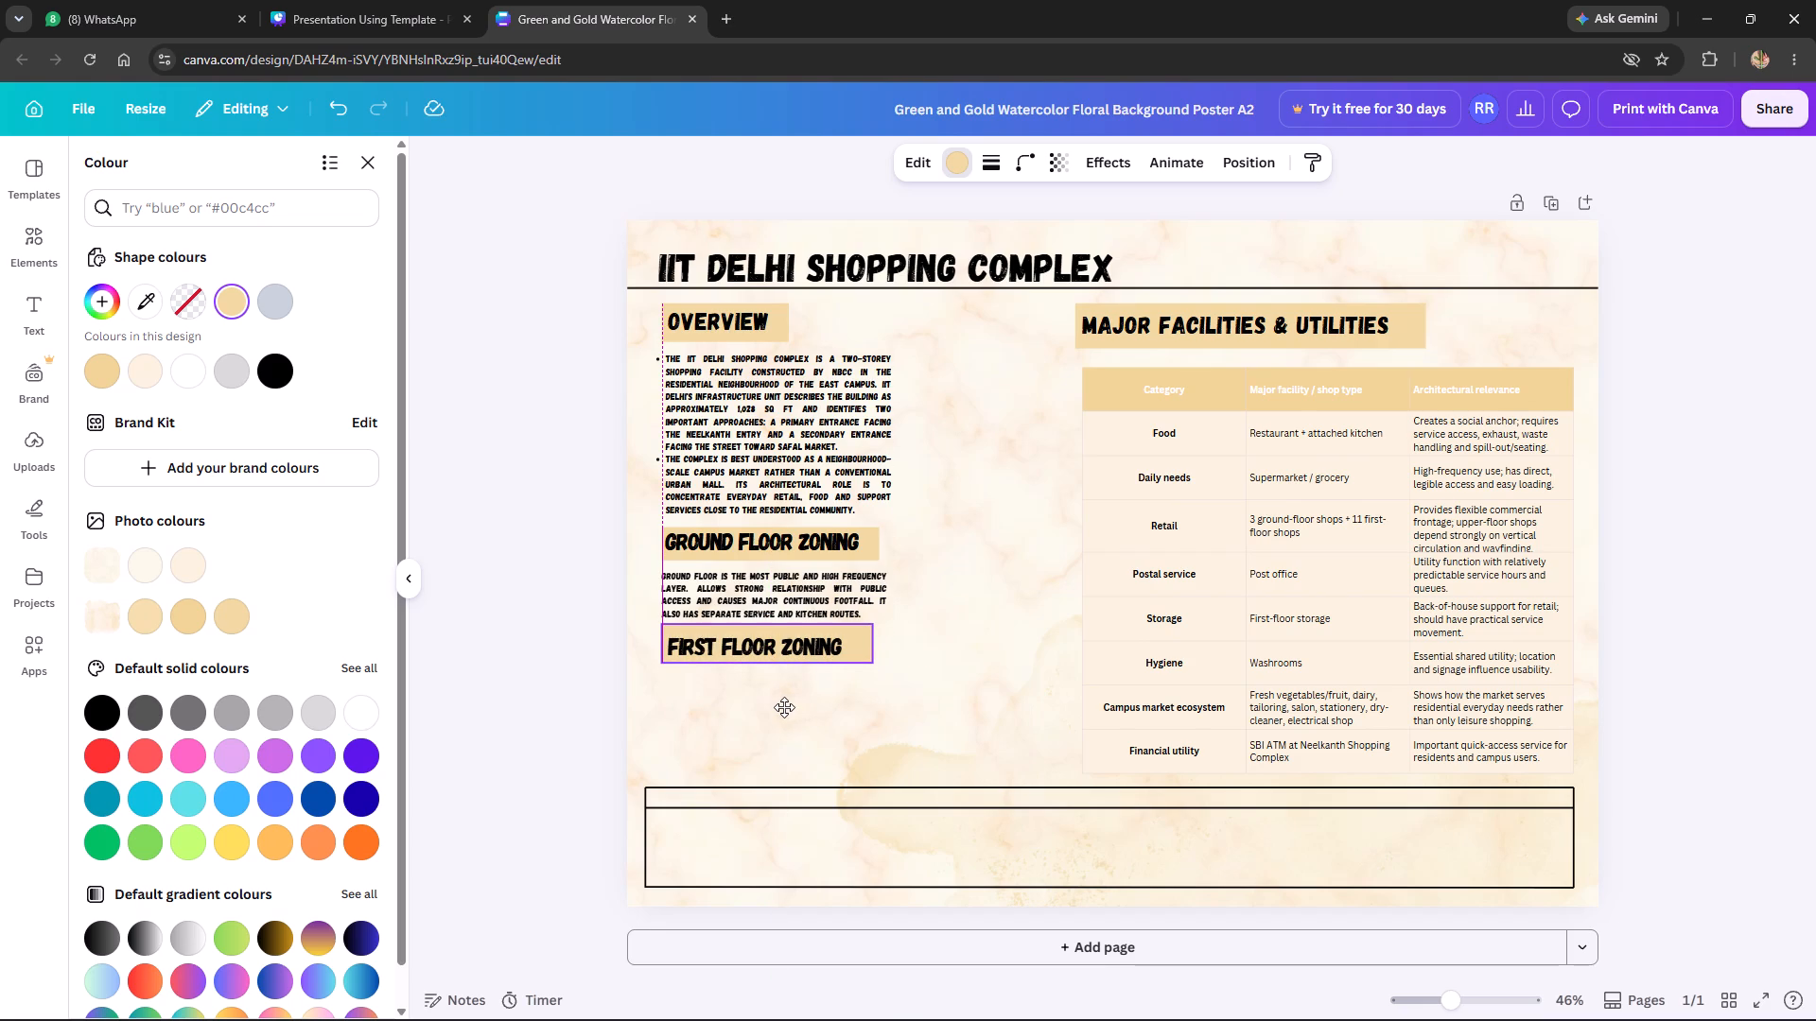
pyautogui.moveTo(784, 707); pyautogui.dragTo(785, 708)
pyautogui.moveTo(875, 668); pyautogui.dragTo(870, 667)
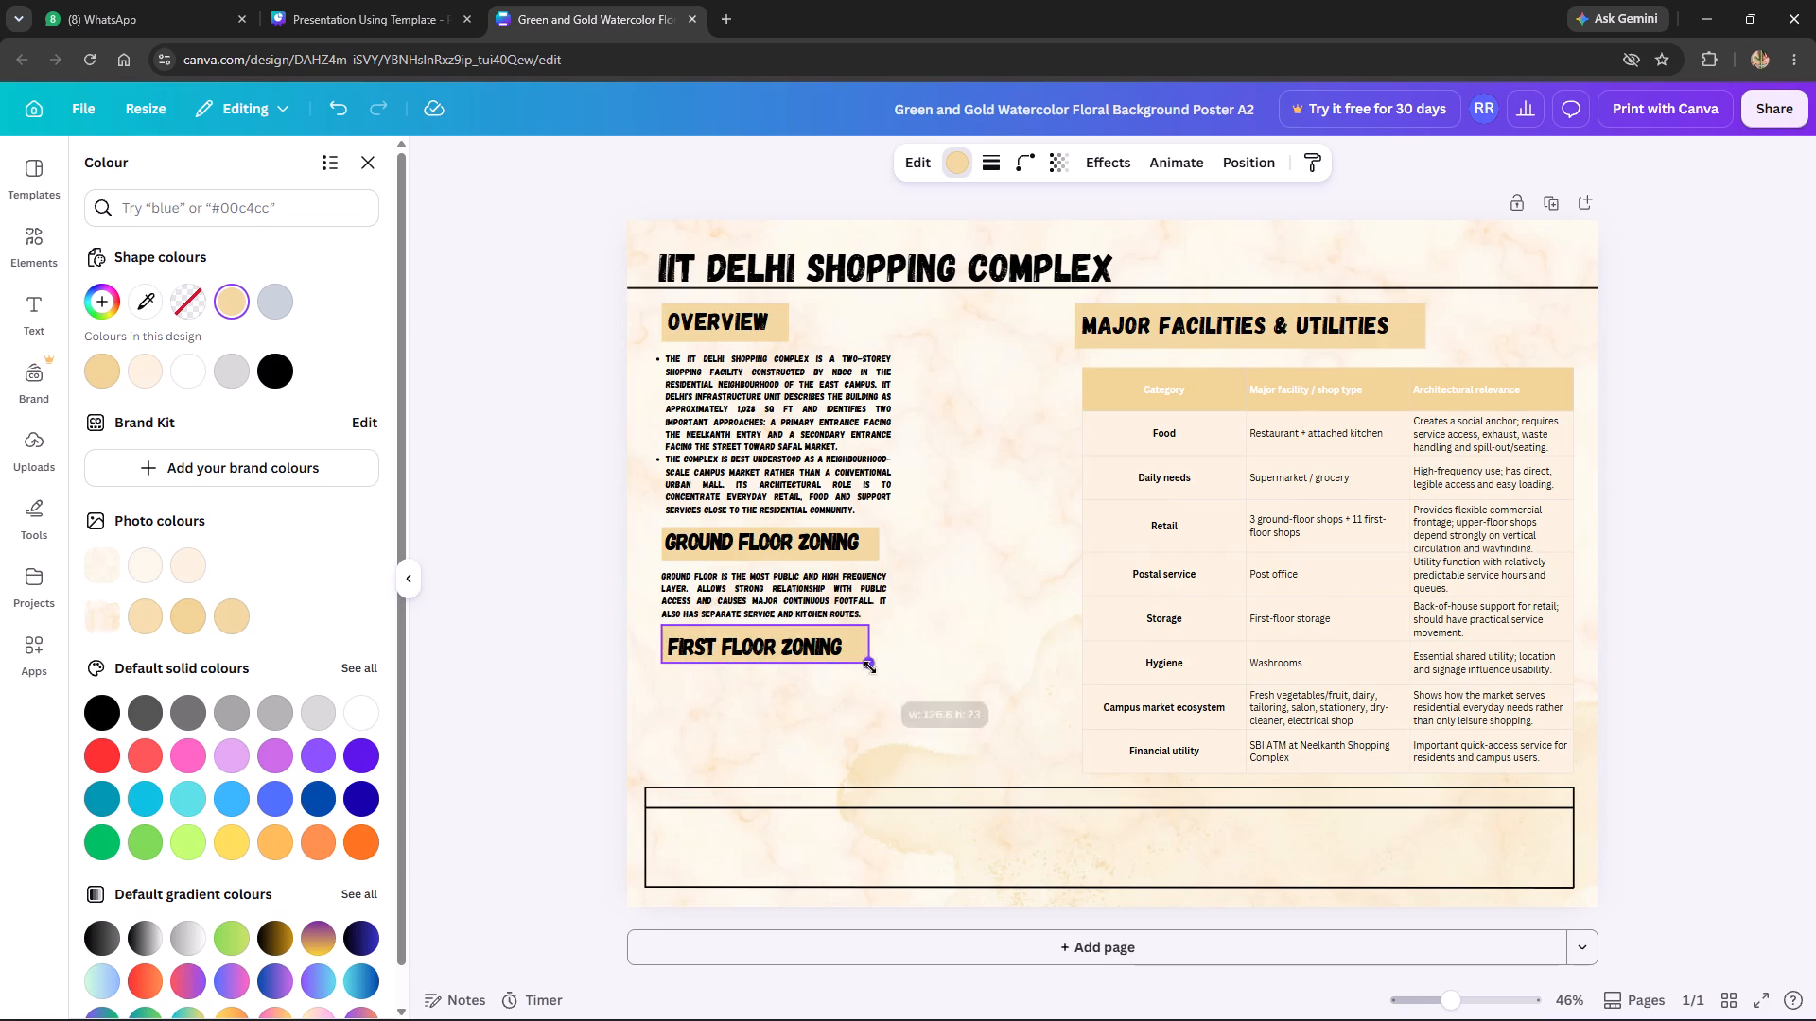
pyautogui.moveTo(870, 667); pyautogui.dragTo(861, 666)
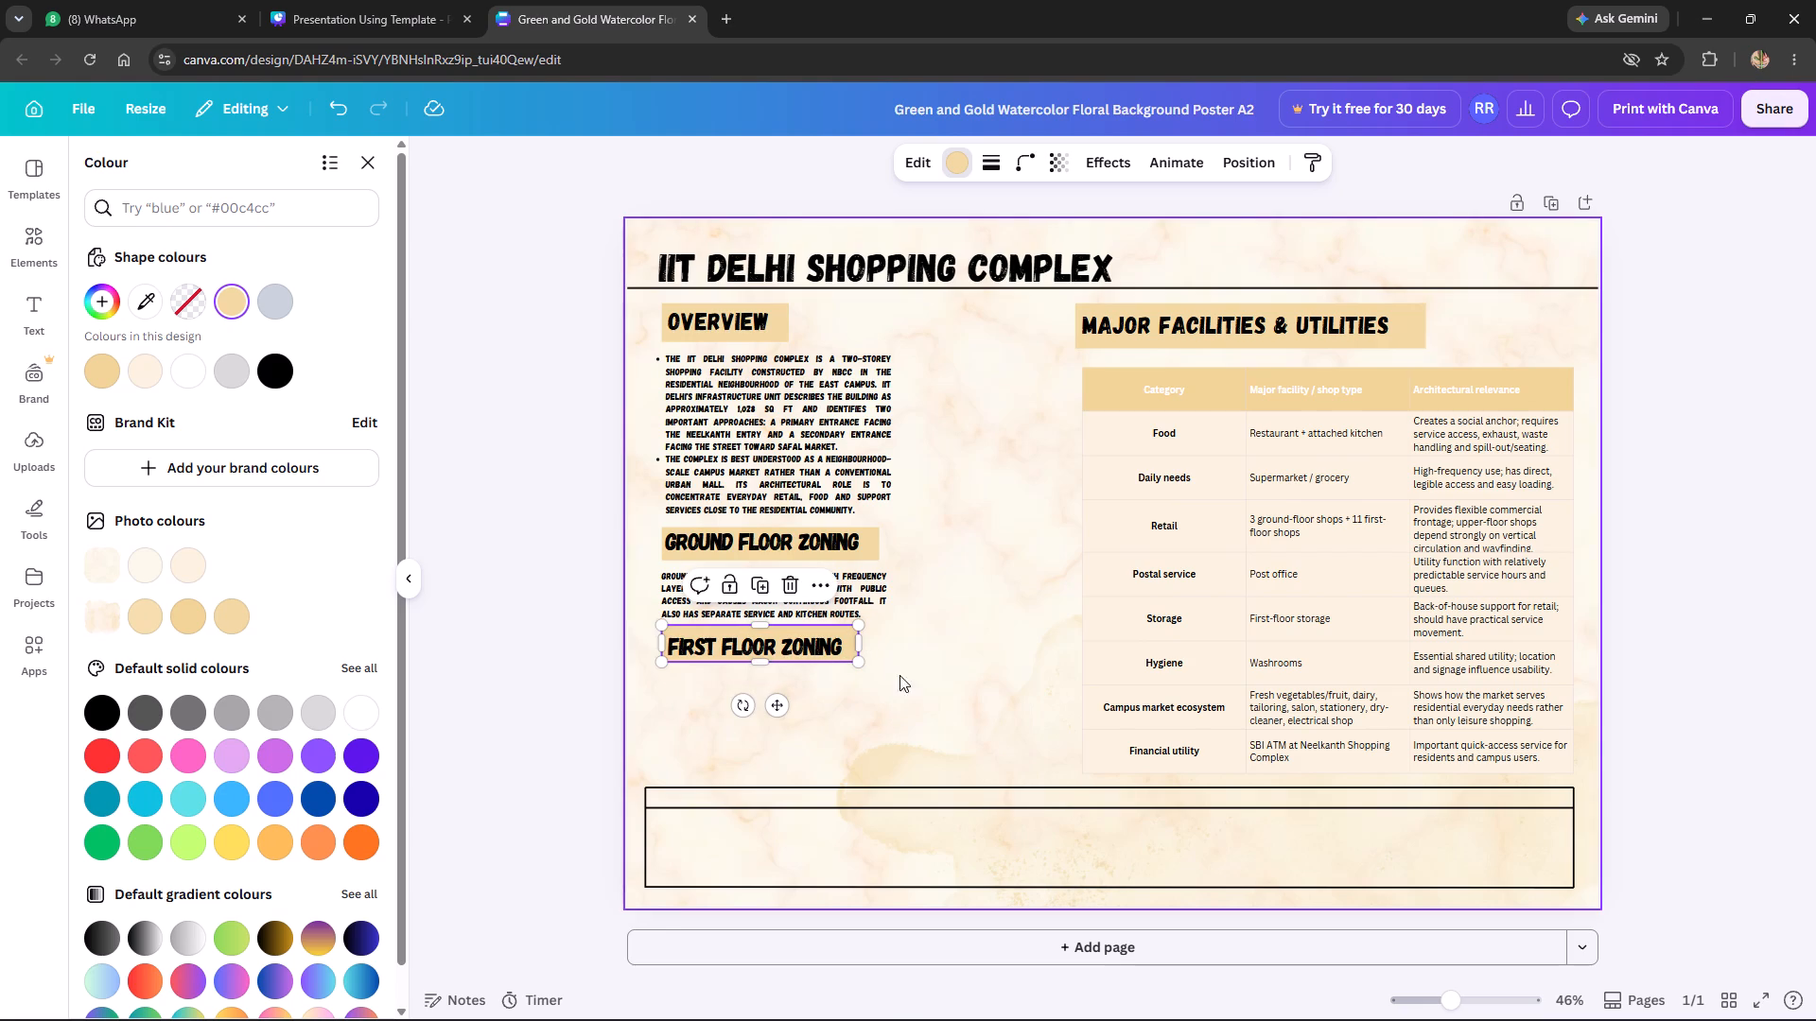
pyautogui.click(776, 704)
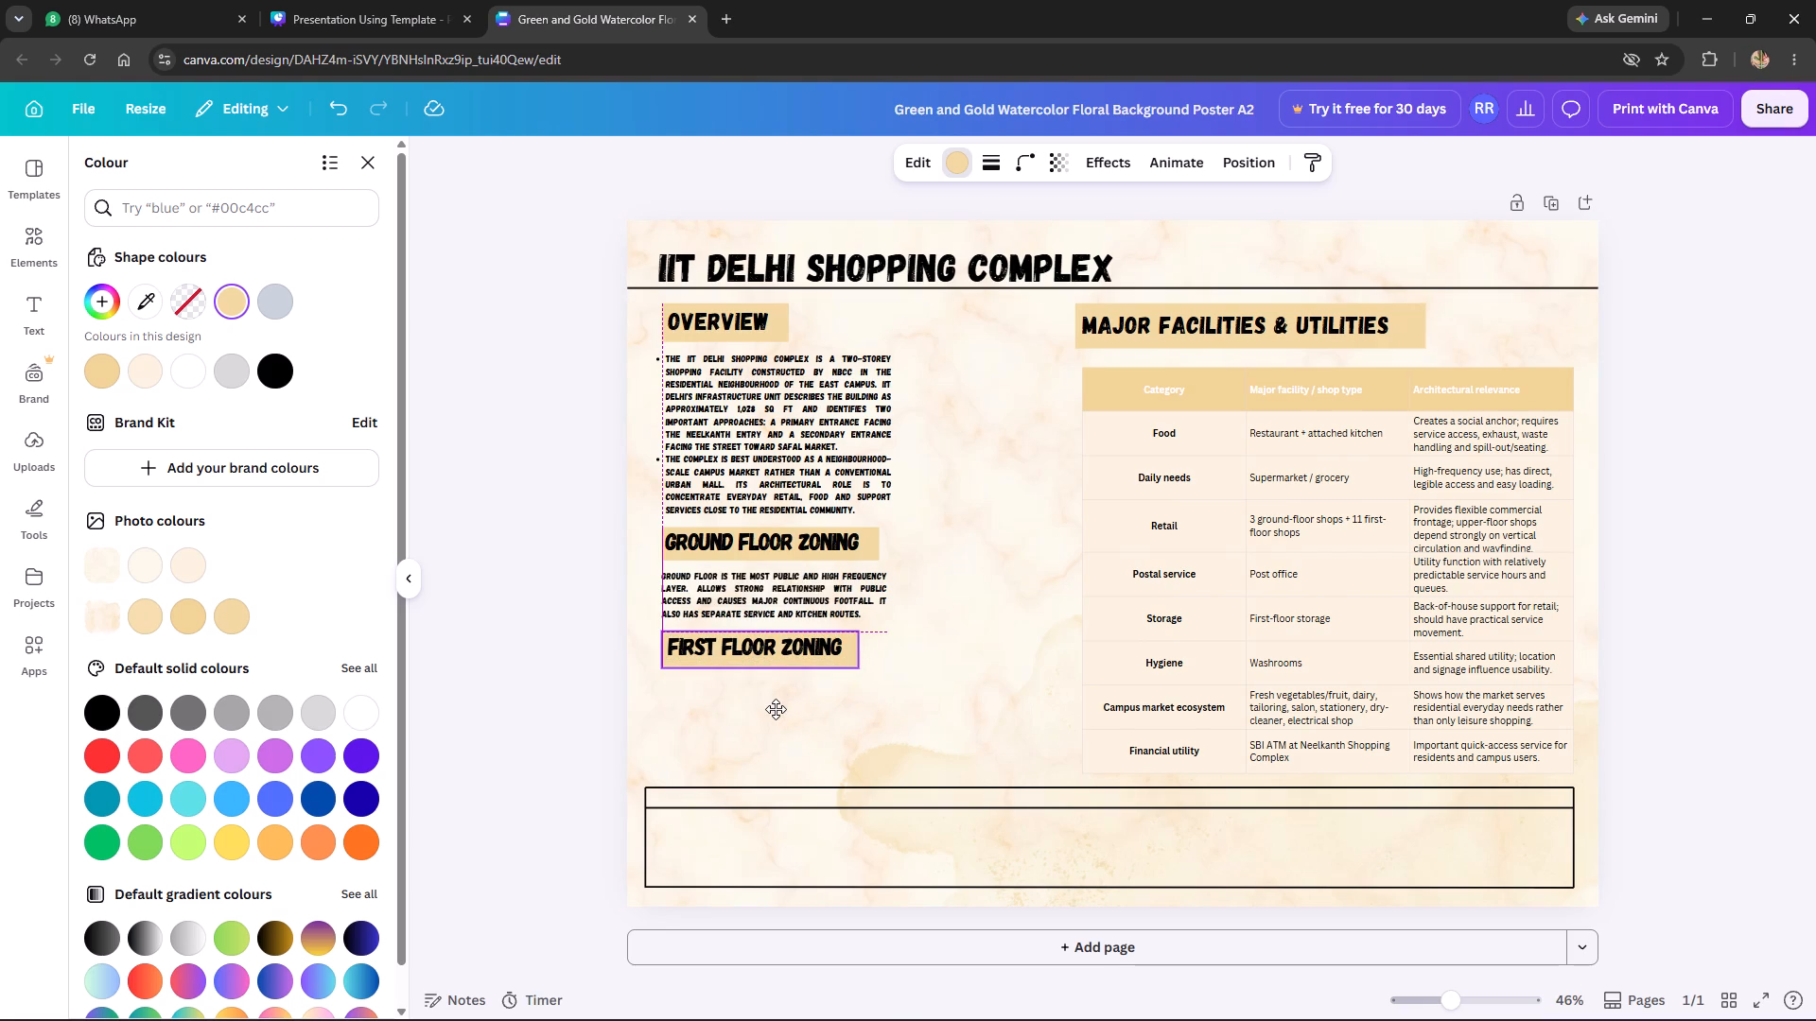
pyautogui.click(537, 676)
pyautogui.doubleClick(534, 581)
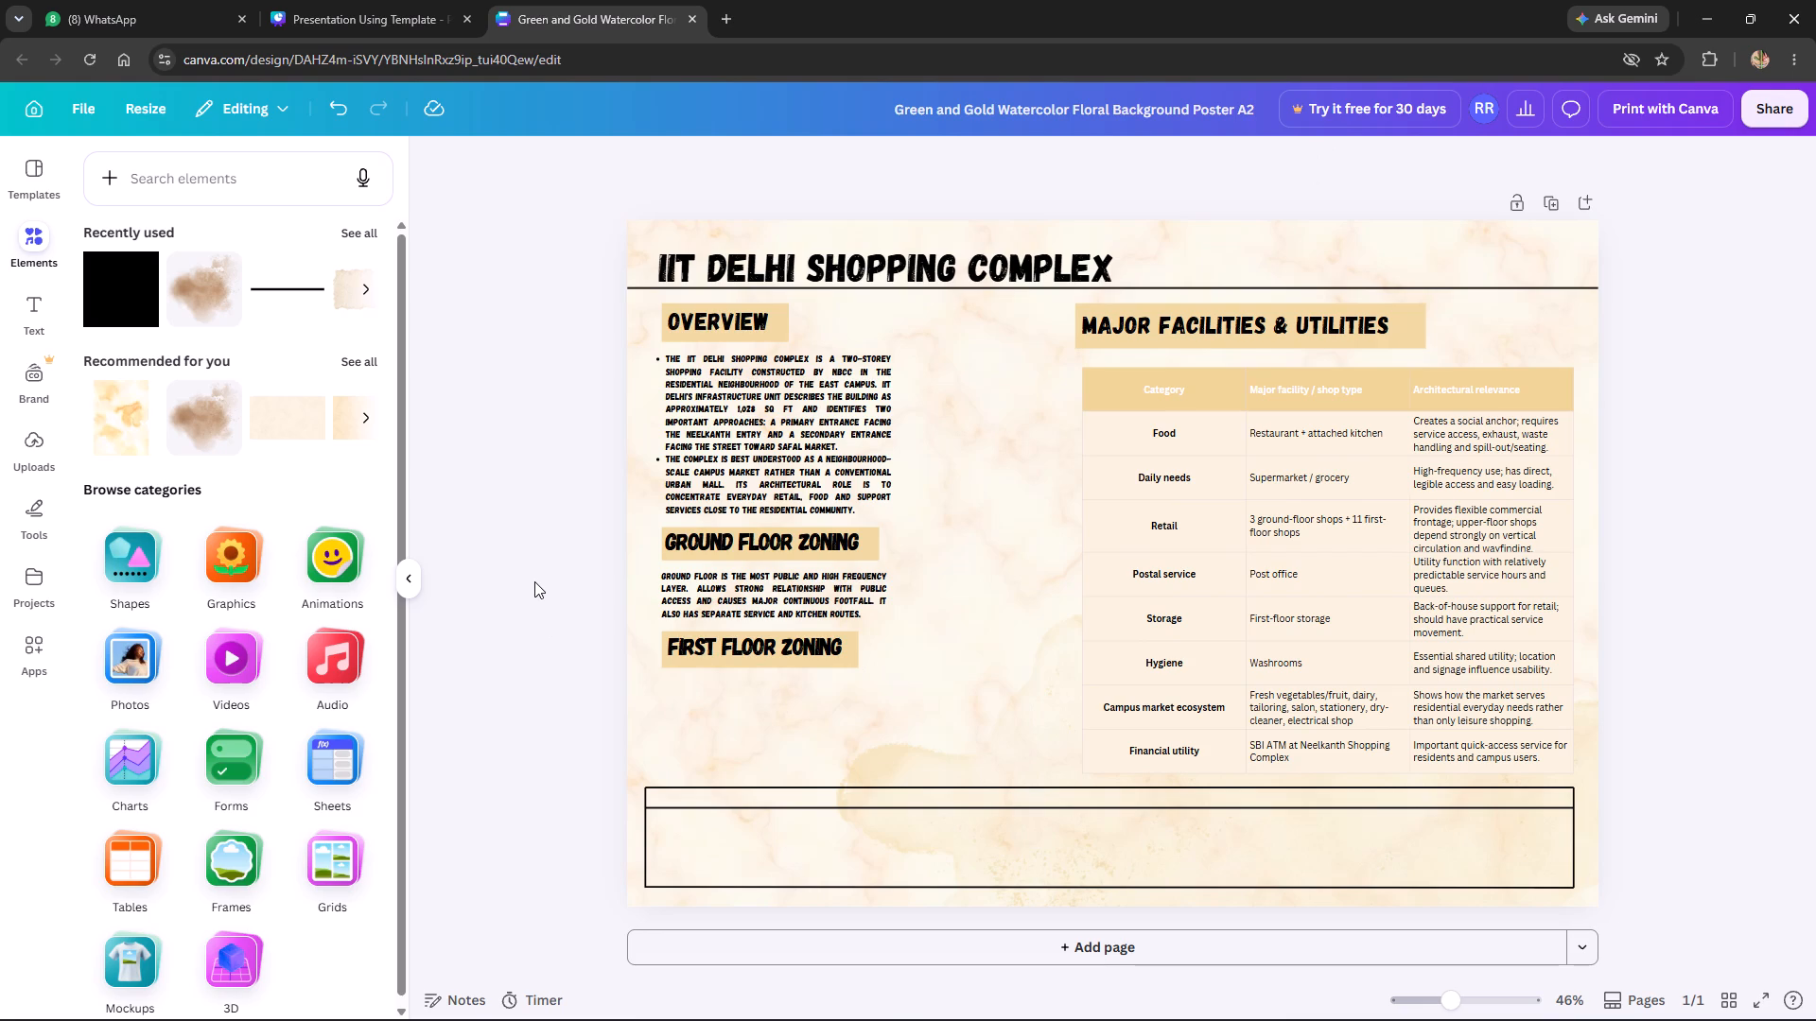
# Move the FIRST FLOOR ZONING heading beside the GROUND FLOOR ZONING heading, in the gap before the facilities table.
pyautogui.moveTo(751, 644); pyautogui.dragTo(815, 654)
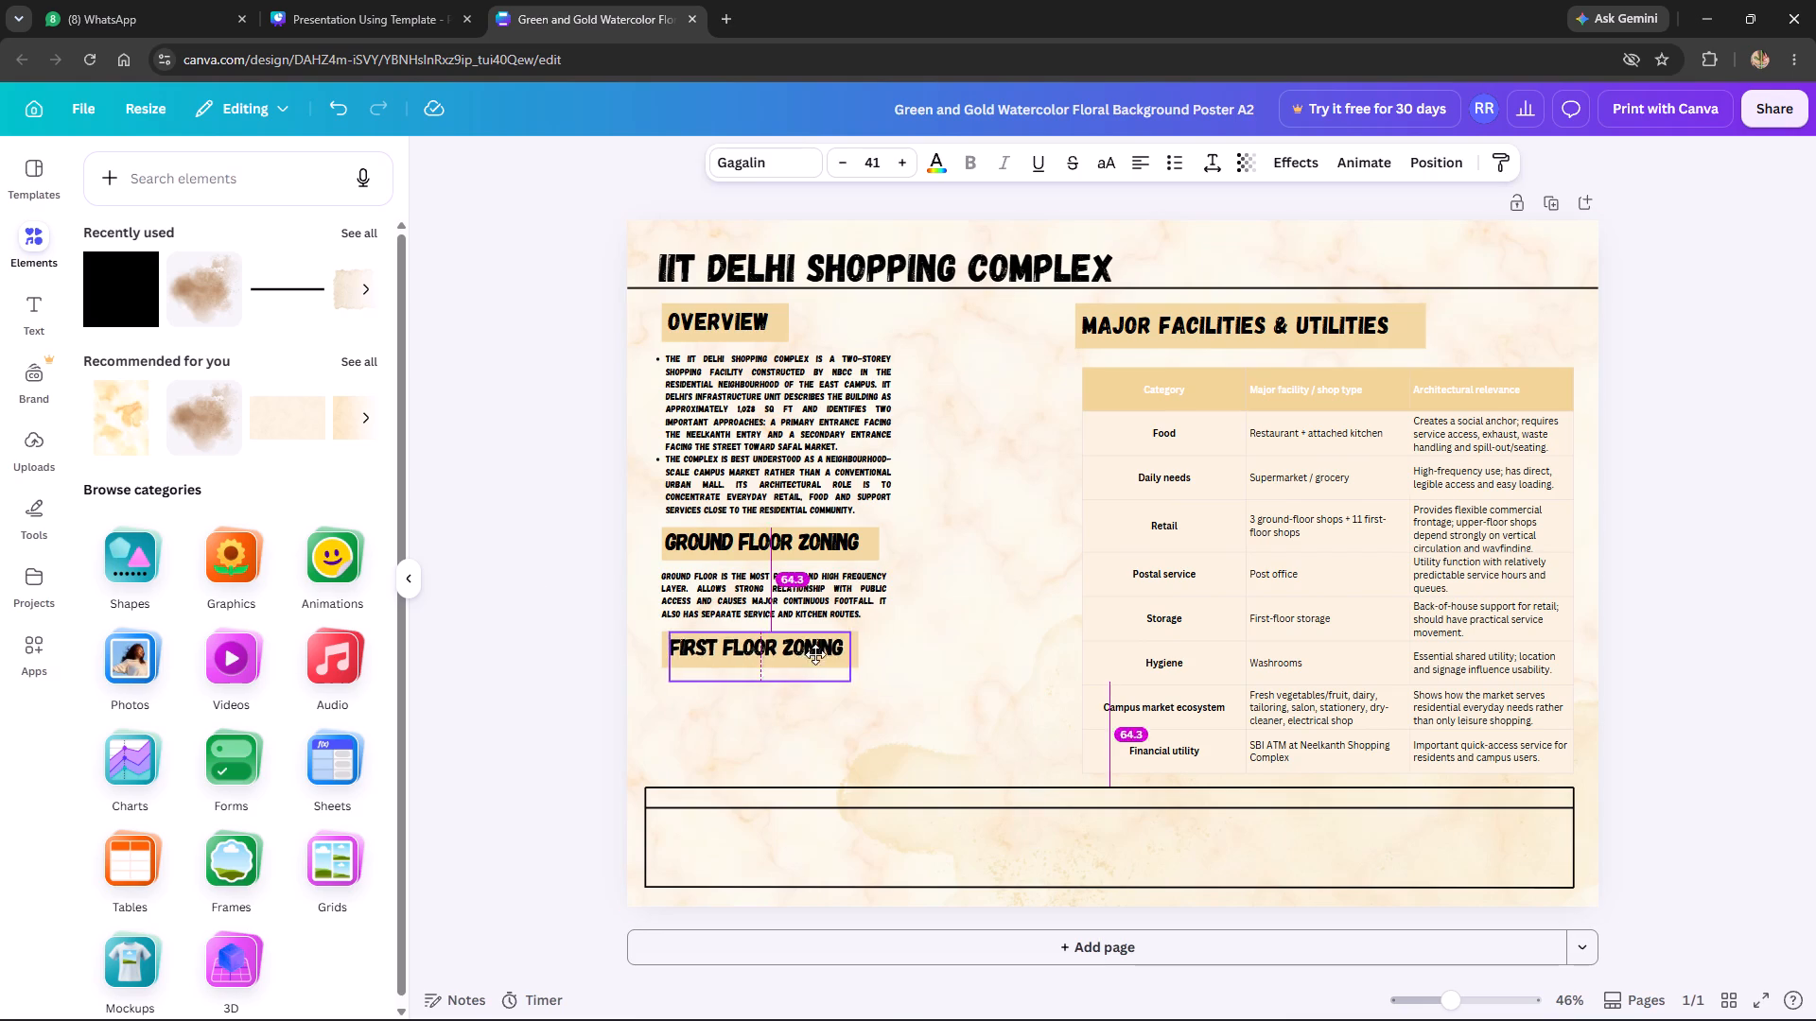
pyautogui.moveTo(815, 654); pyautogui.dragTo(976, 534)
# Narrow the Ground Floor Zoning paragraph's text box to slightly less than the width of its heading banner.
pyautogui.click(836, 598)
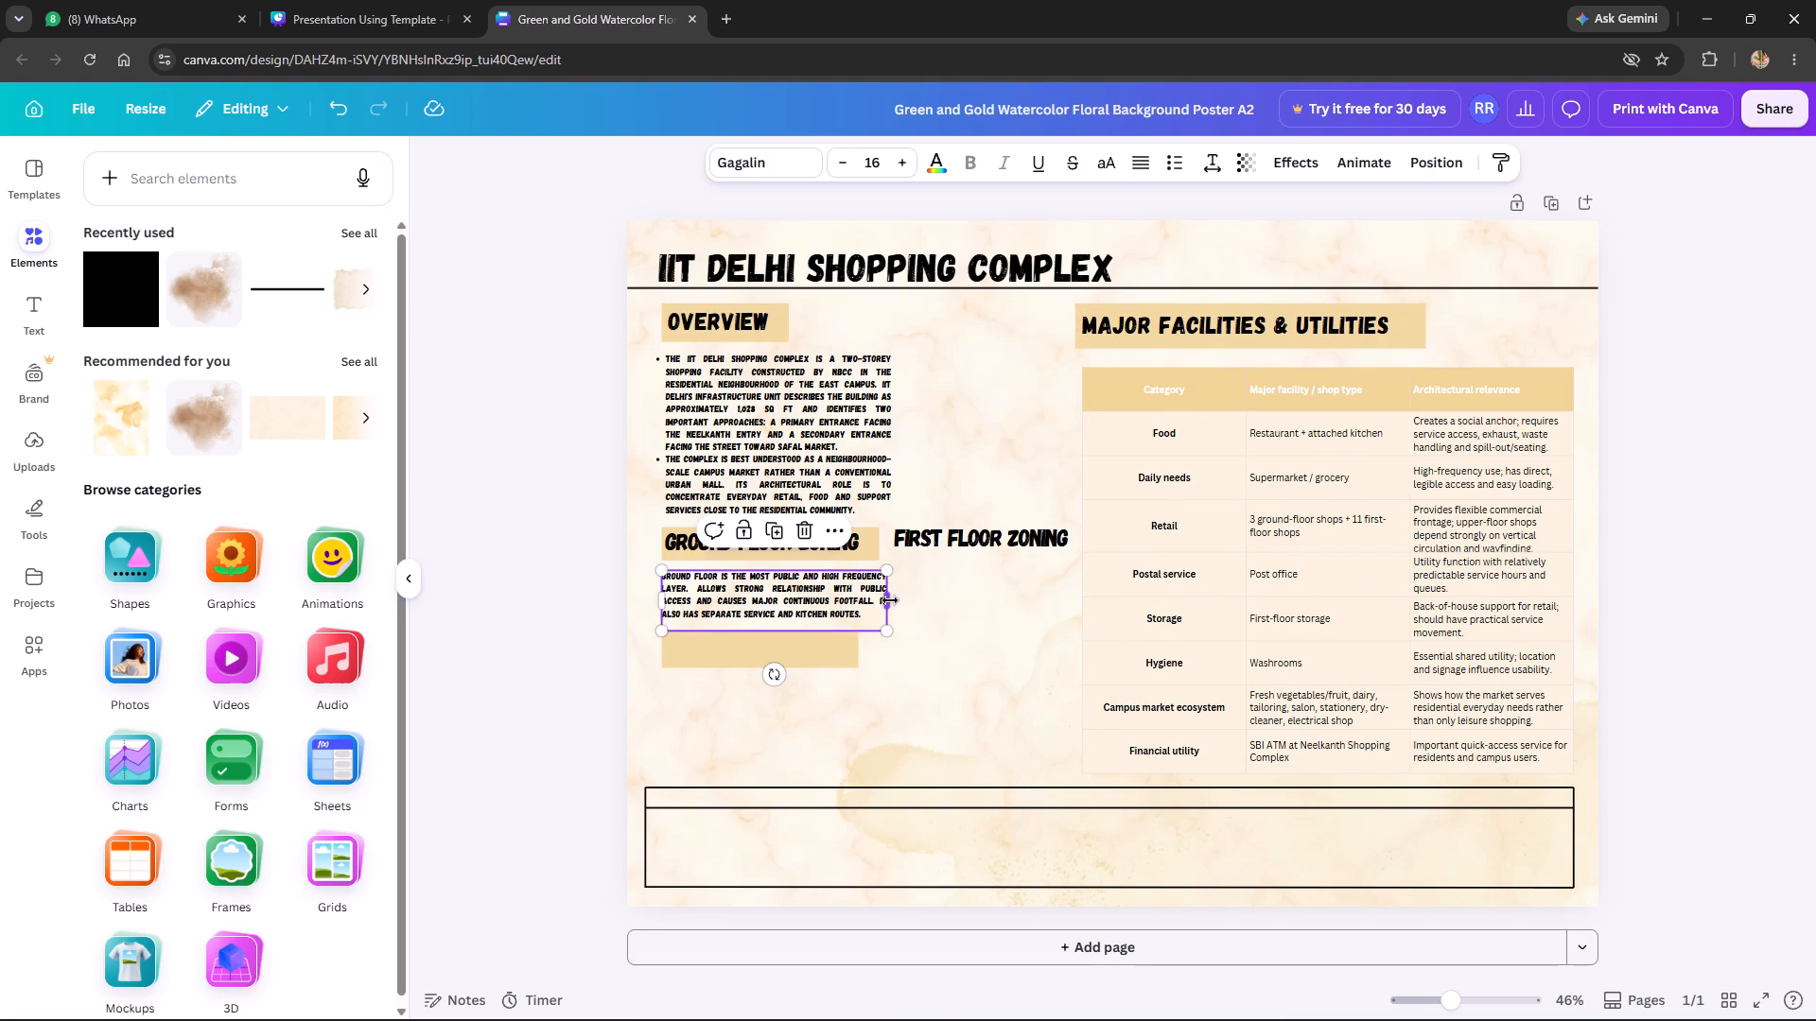
pyautogui.moveTo(890, 600); pyautogui.dragTo(873, 600)
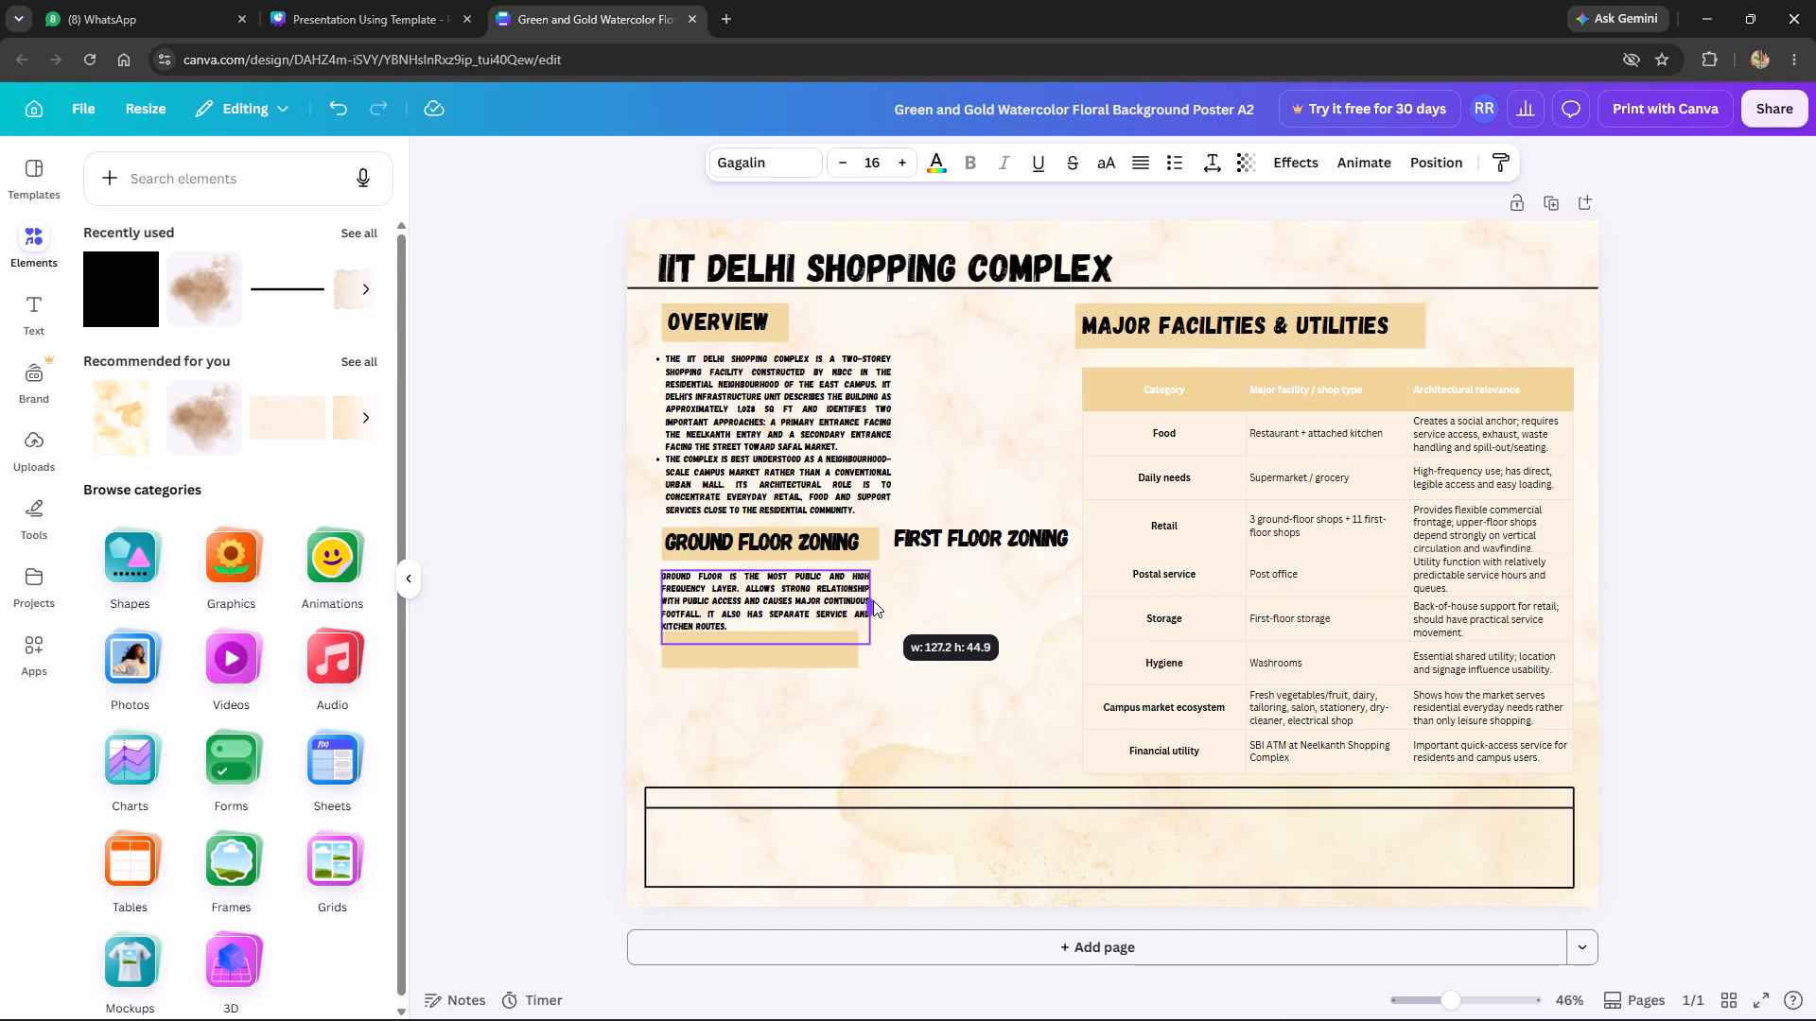
pyautogui.moveTo(873, 600); pyautogui.dragTo(868, 600)
# Move the spare tan banner behind the FIRST FLOOR ZONING heading, adjoining the Ground Floor banner, and trim its height to match.
pyautogui.moveTo(795, 658); pyautogui.dragTo(1018, 567)
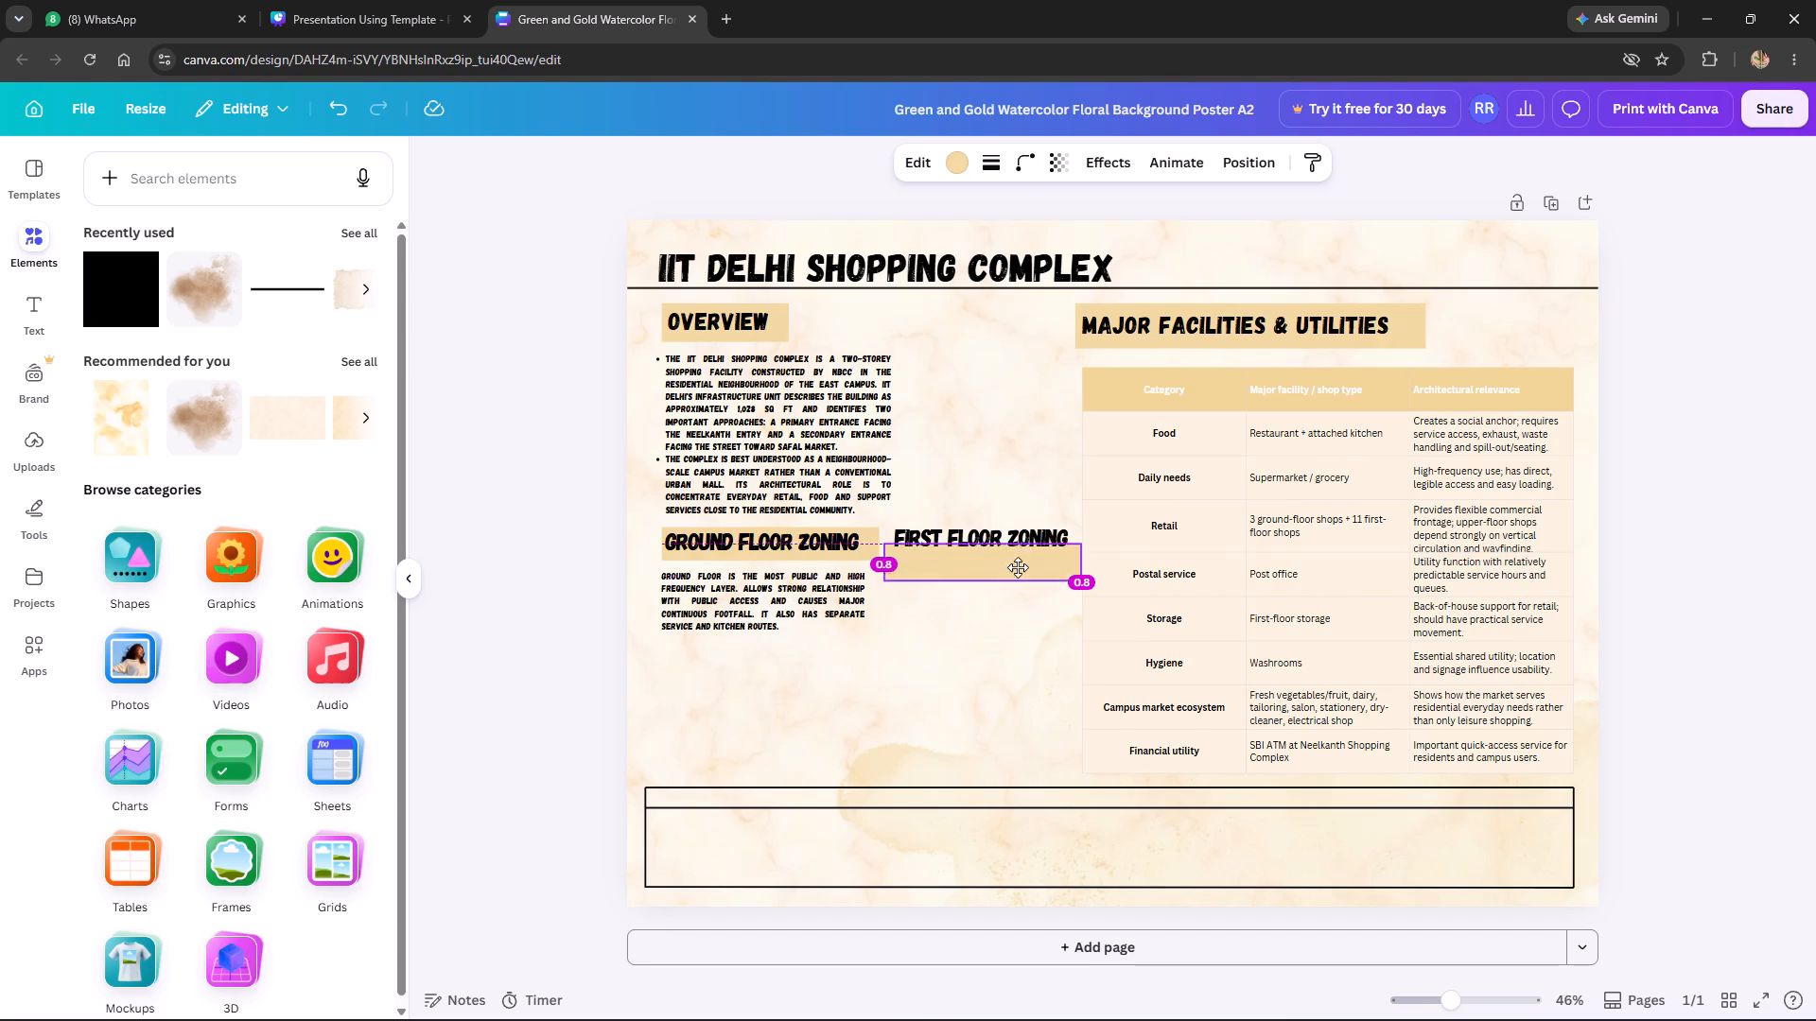
pyautogui.moveTo(1018, 567); pyautogui.dragTo(1012, 554)
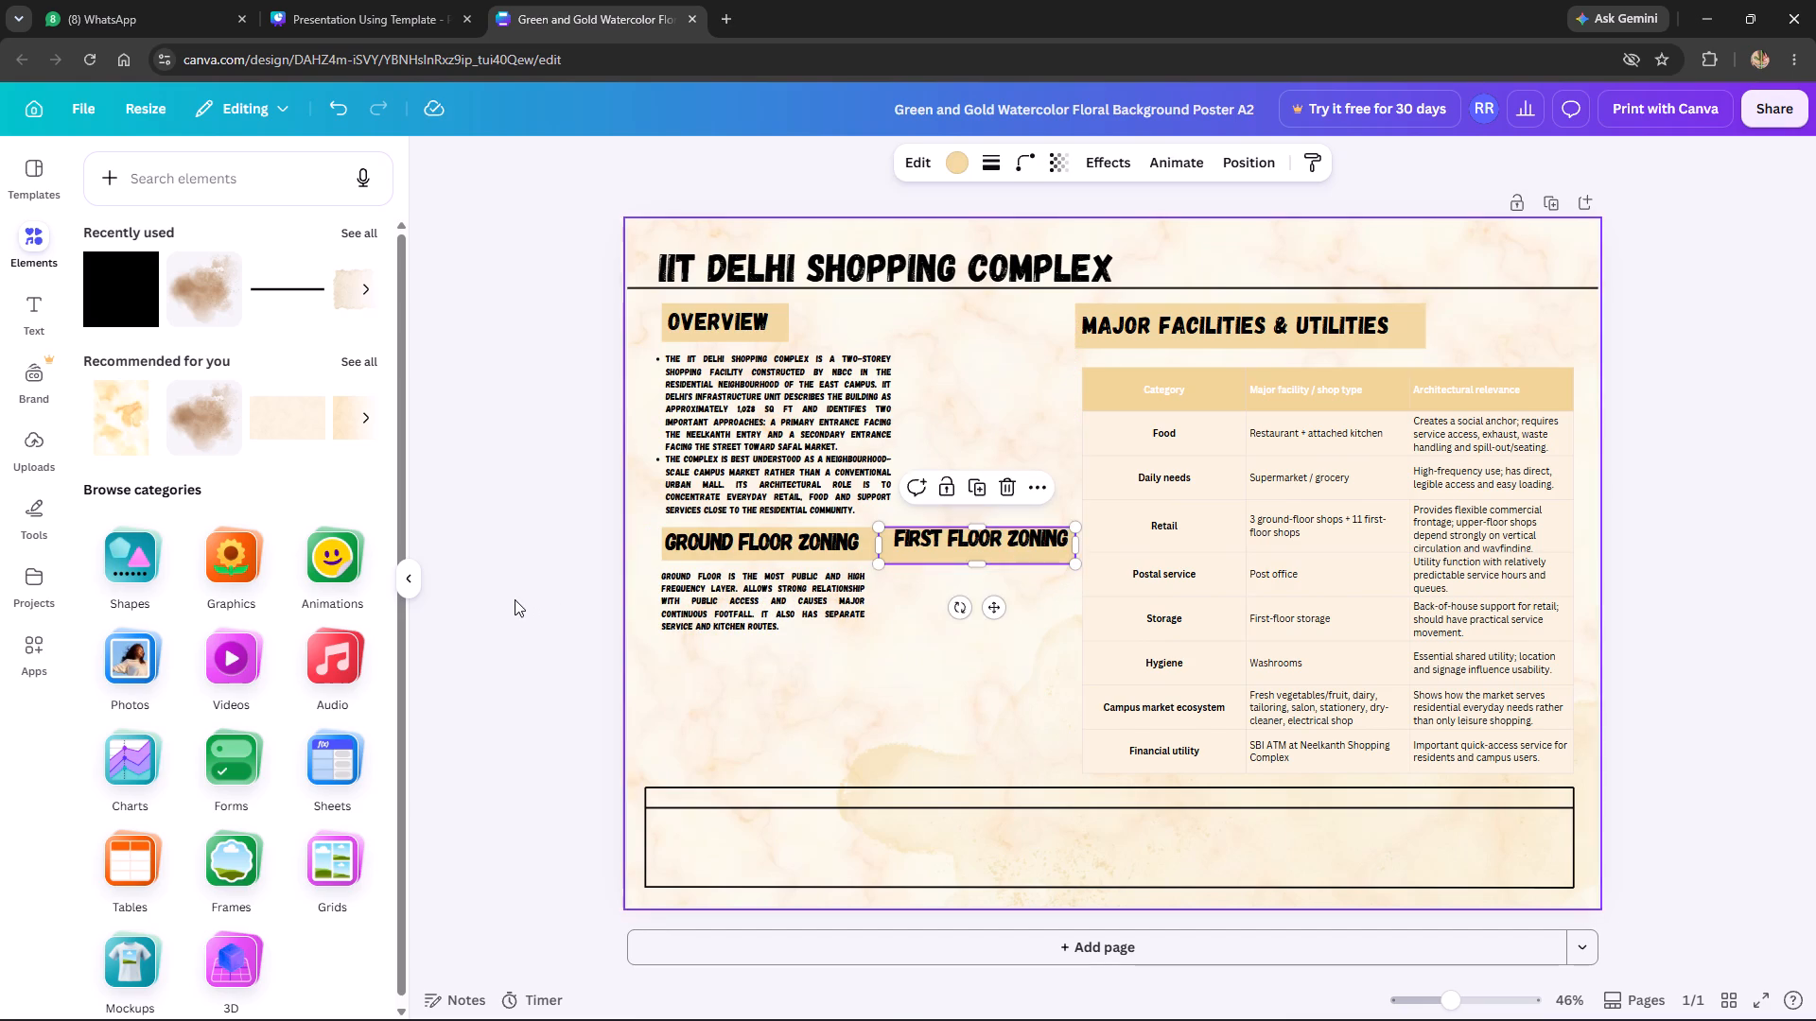
pyautogui.click(509, 599)
pyautogui.click(897, 559)
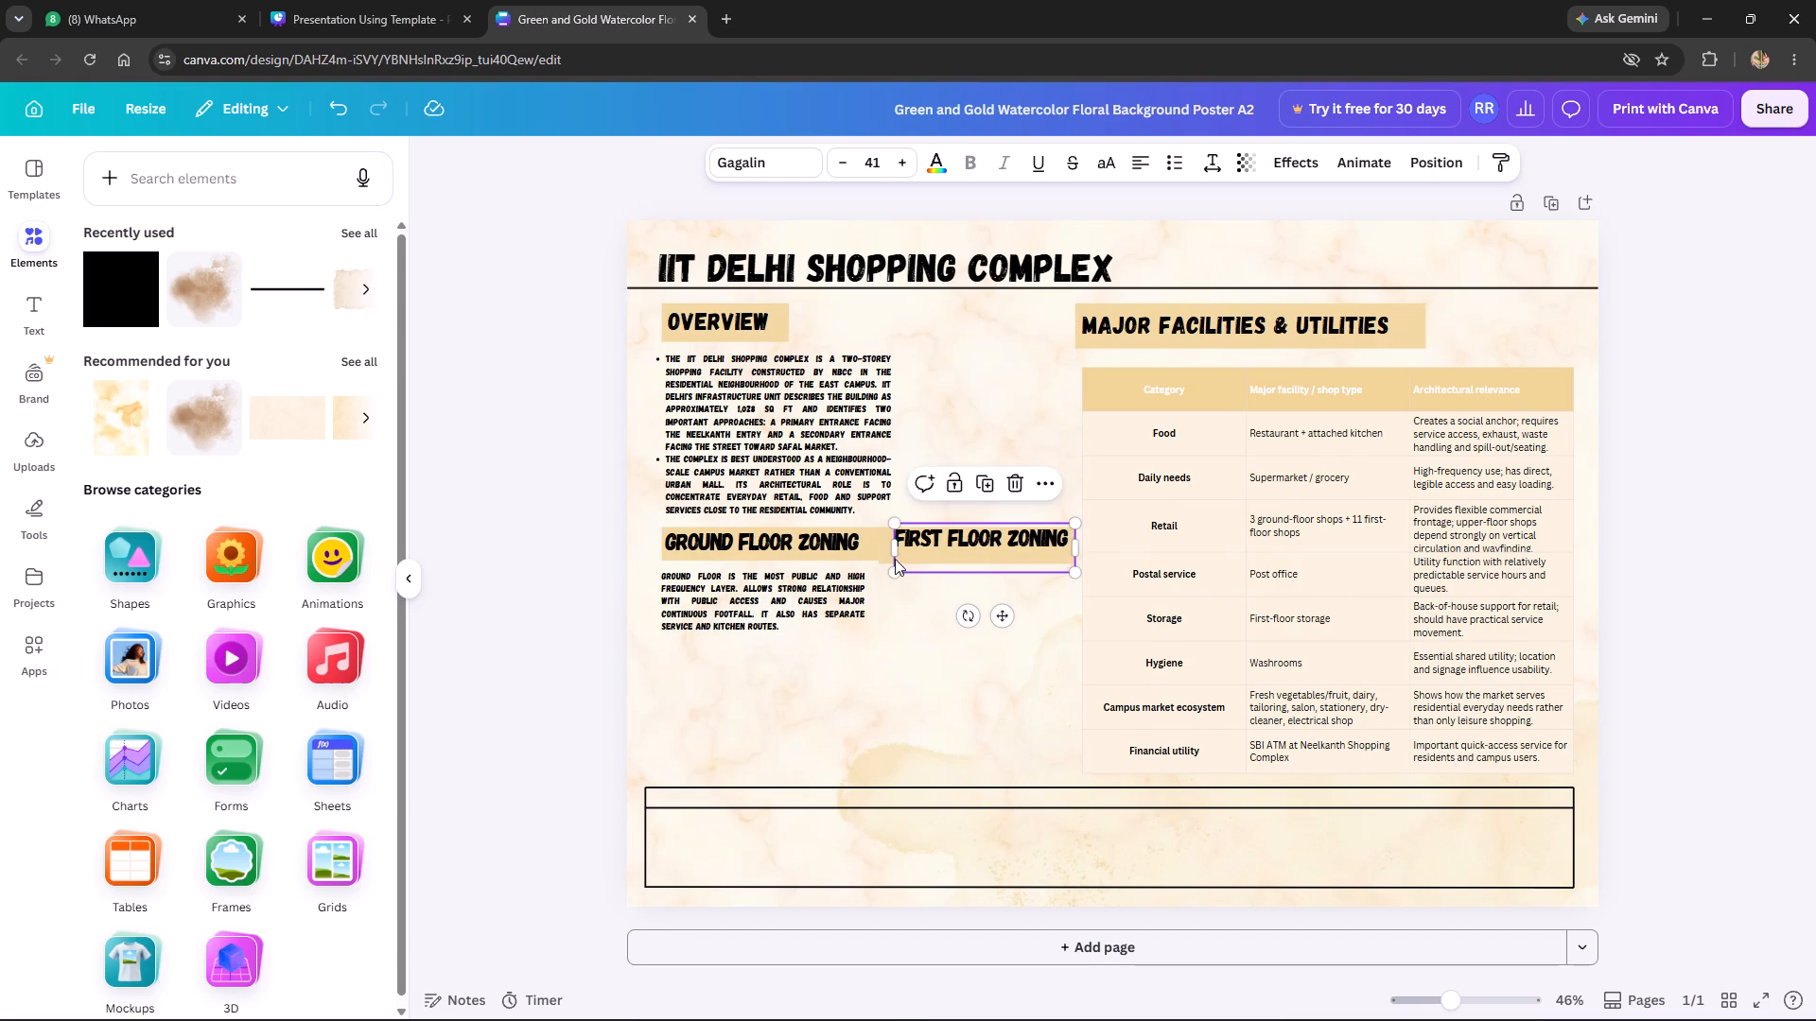
pyautogui.click(934, 557)
pyautogui.click(909, 643)
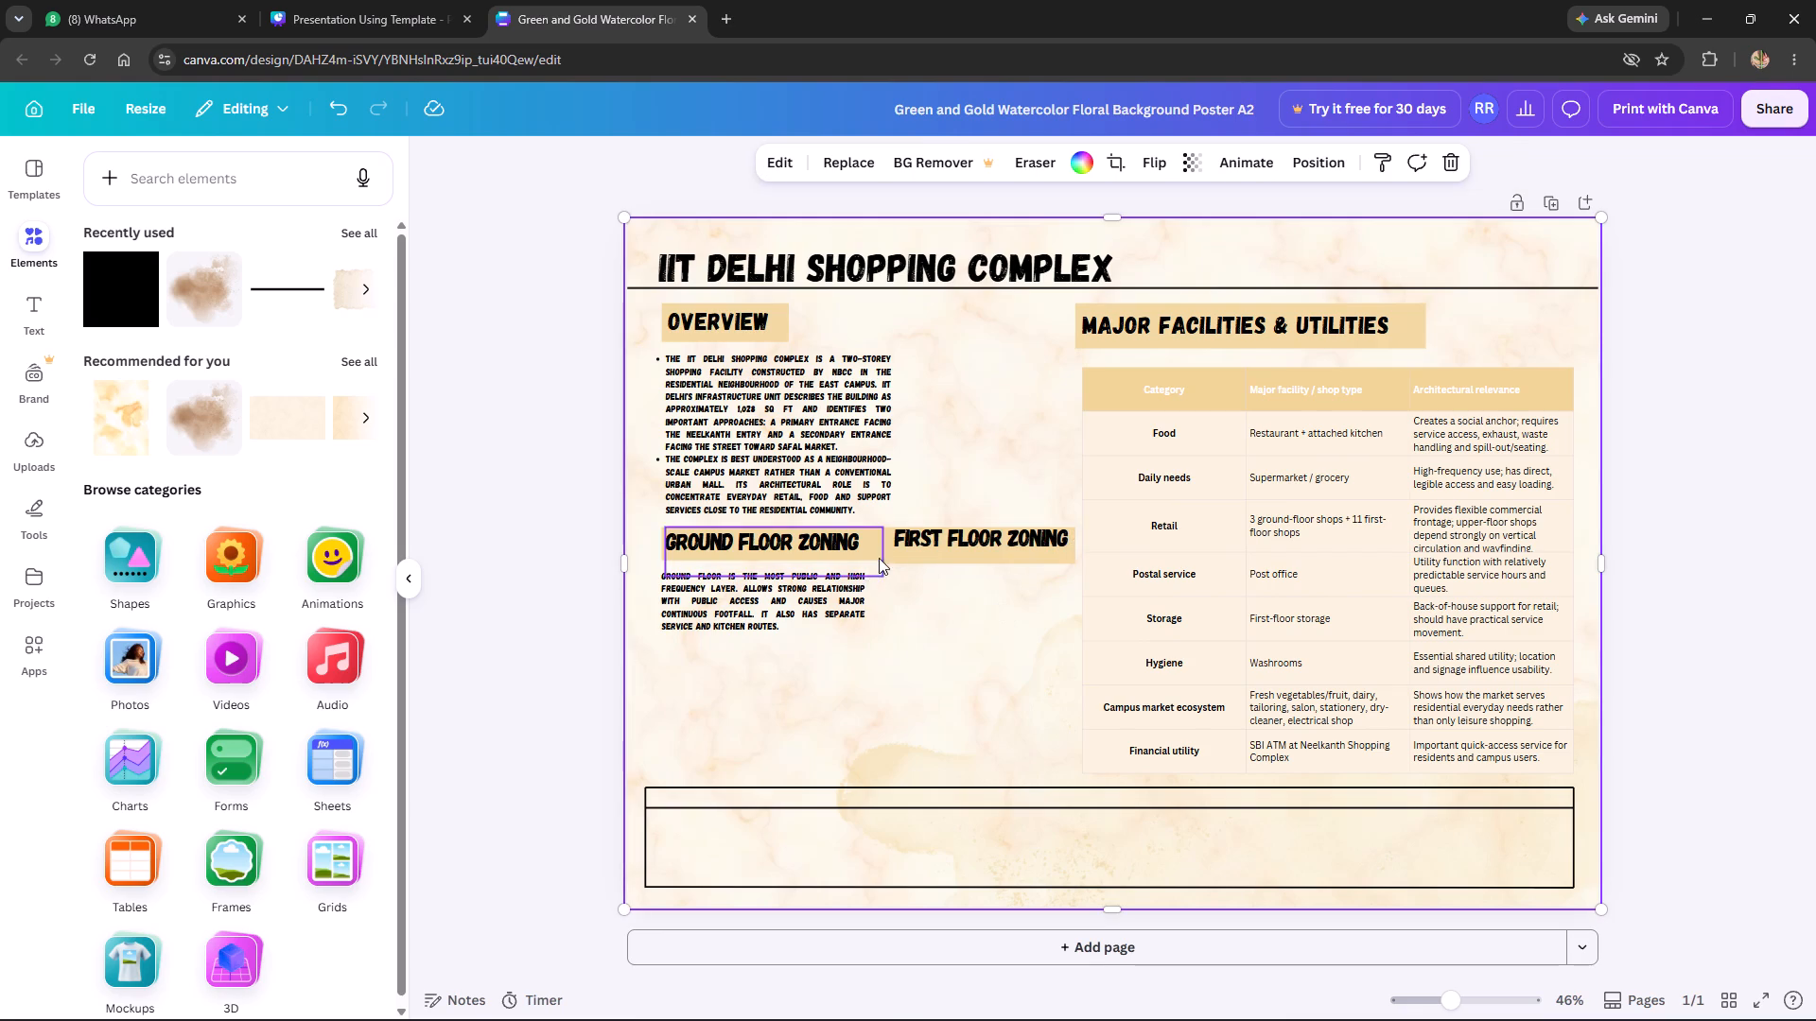
pyautogui.click(887, 562)
pyautogui.click(980, 565)
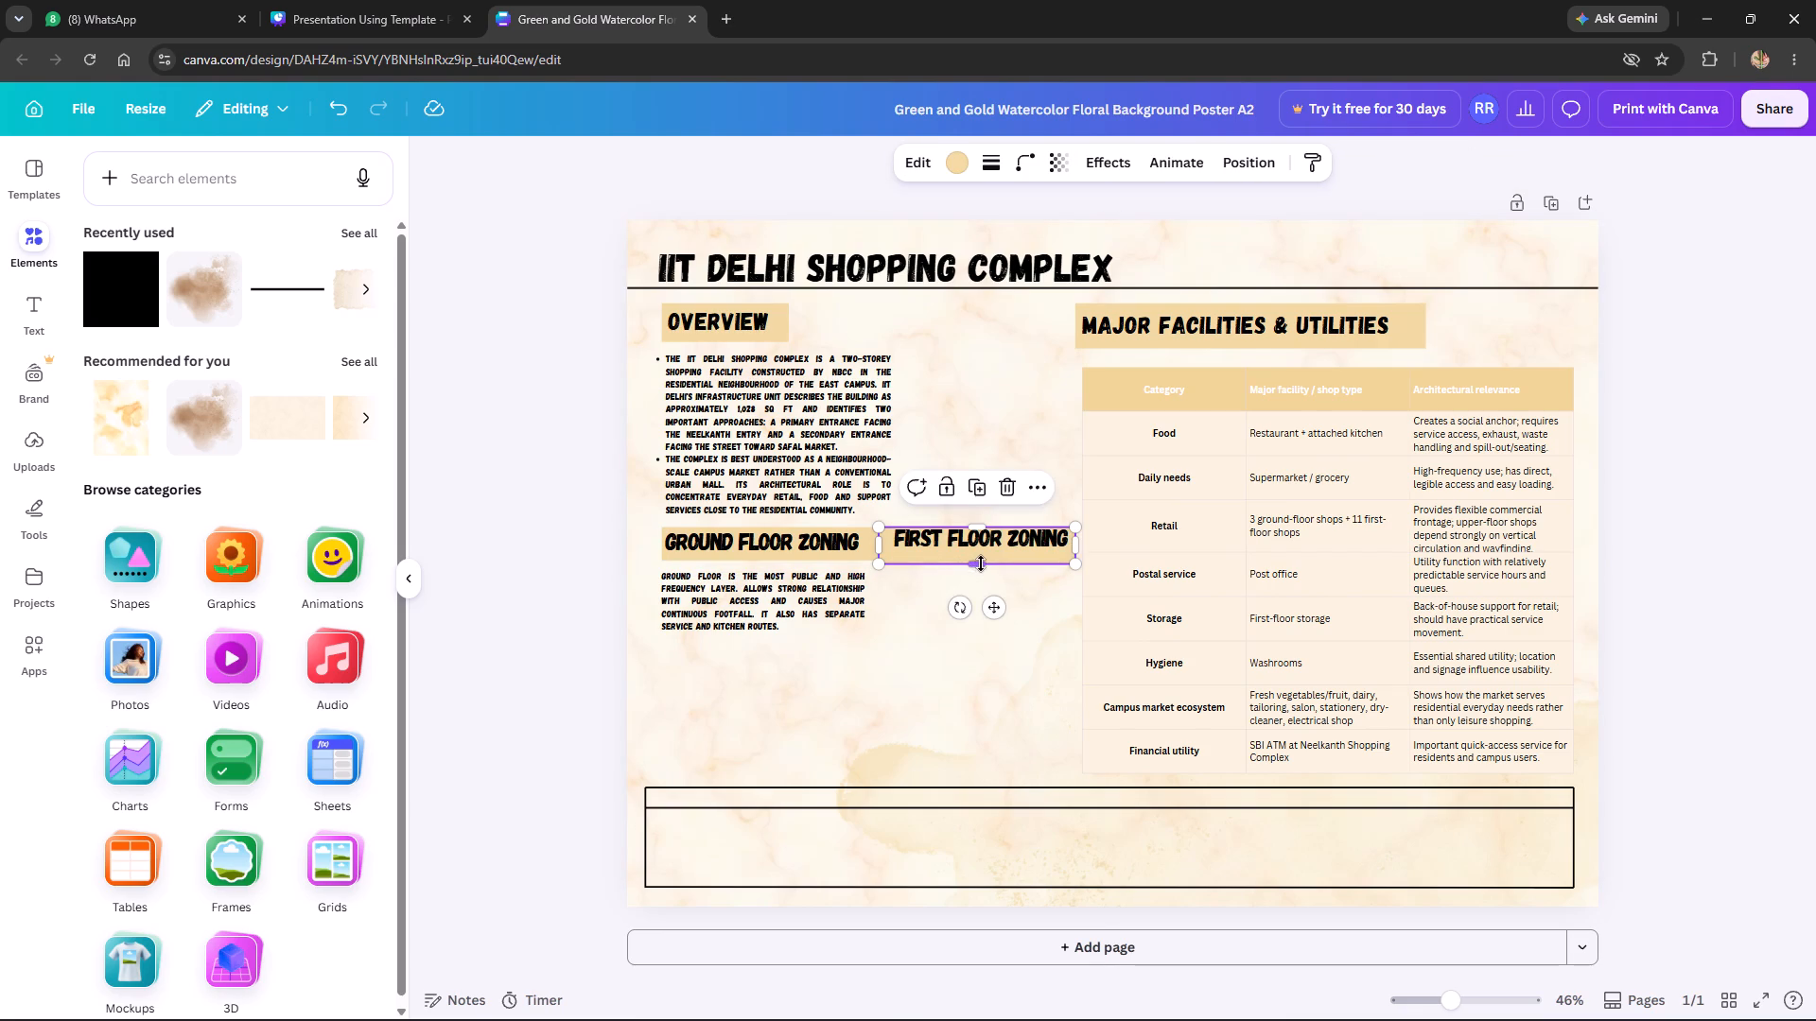
pyautogui.click(545, 633)
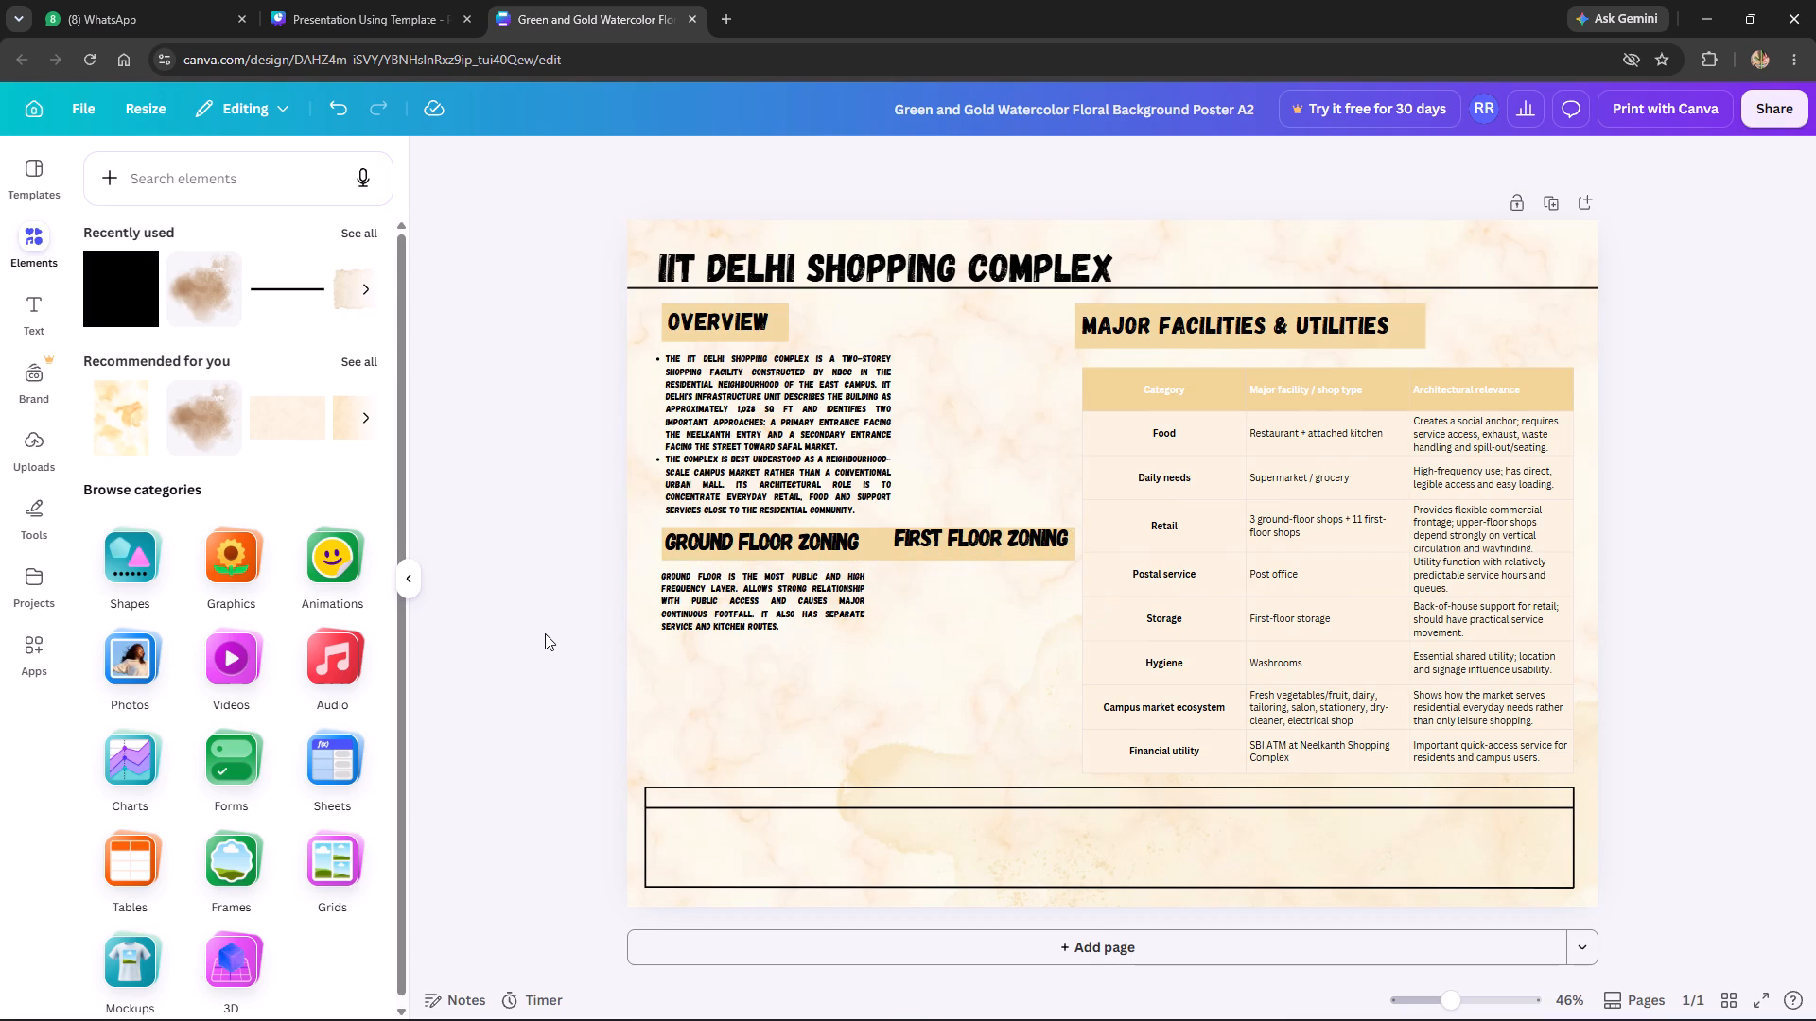
# Shift the FIRST FLOOR ZONING heading onto its banner, level with the GROUND FLOOR ZONING heading.
pyautogui.doubleClick(982, 537)
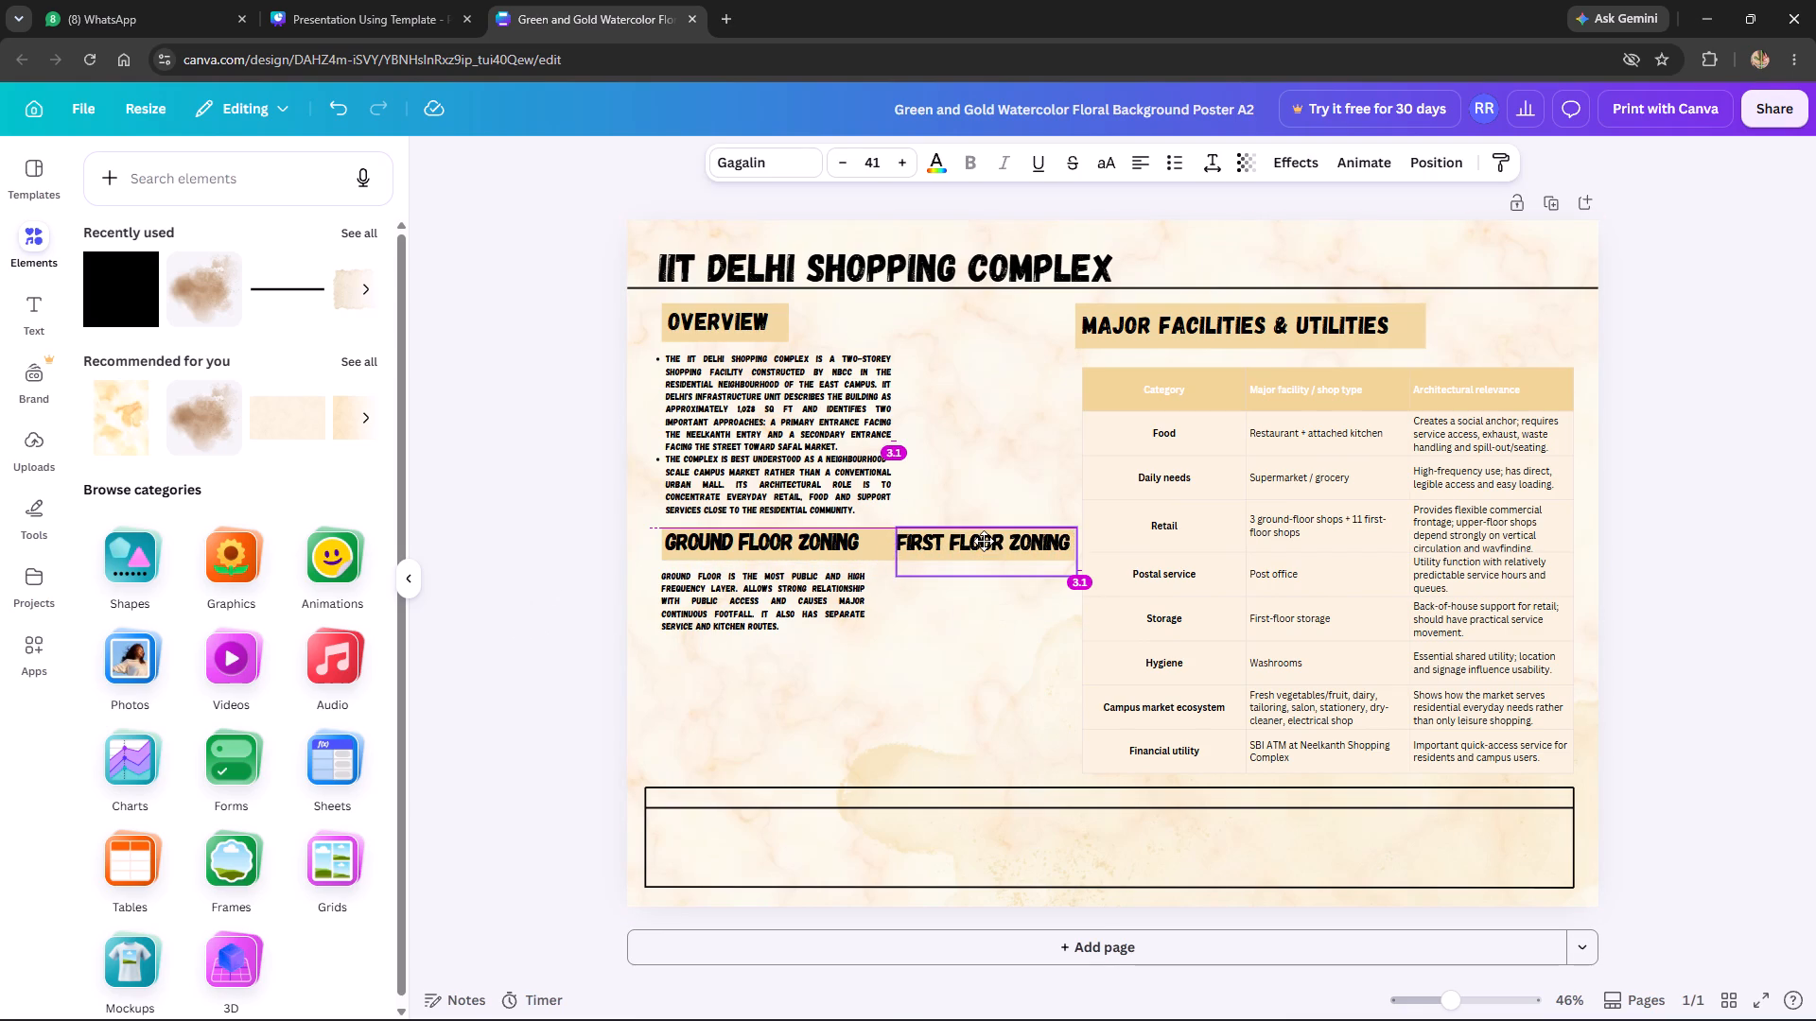
pyautogui.click(554, 578)
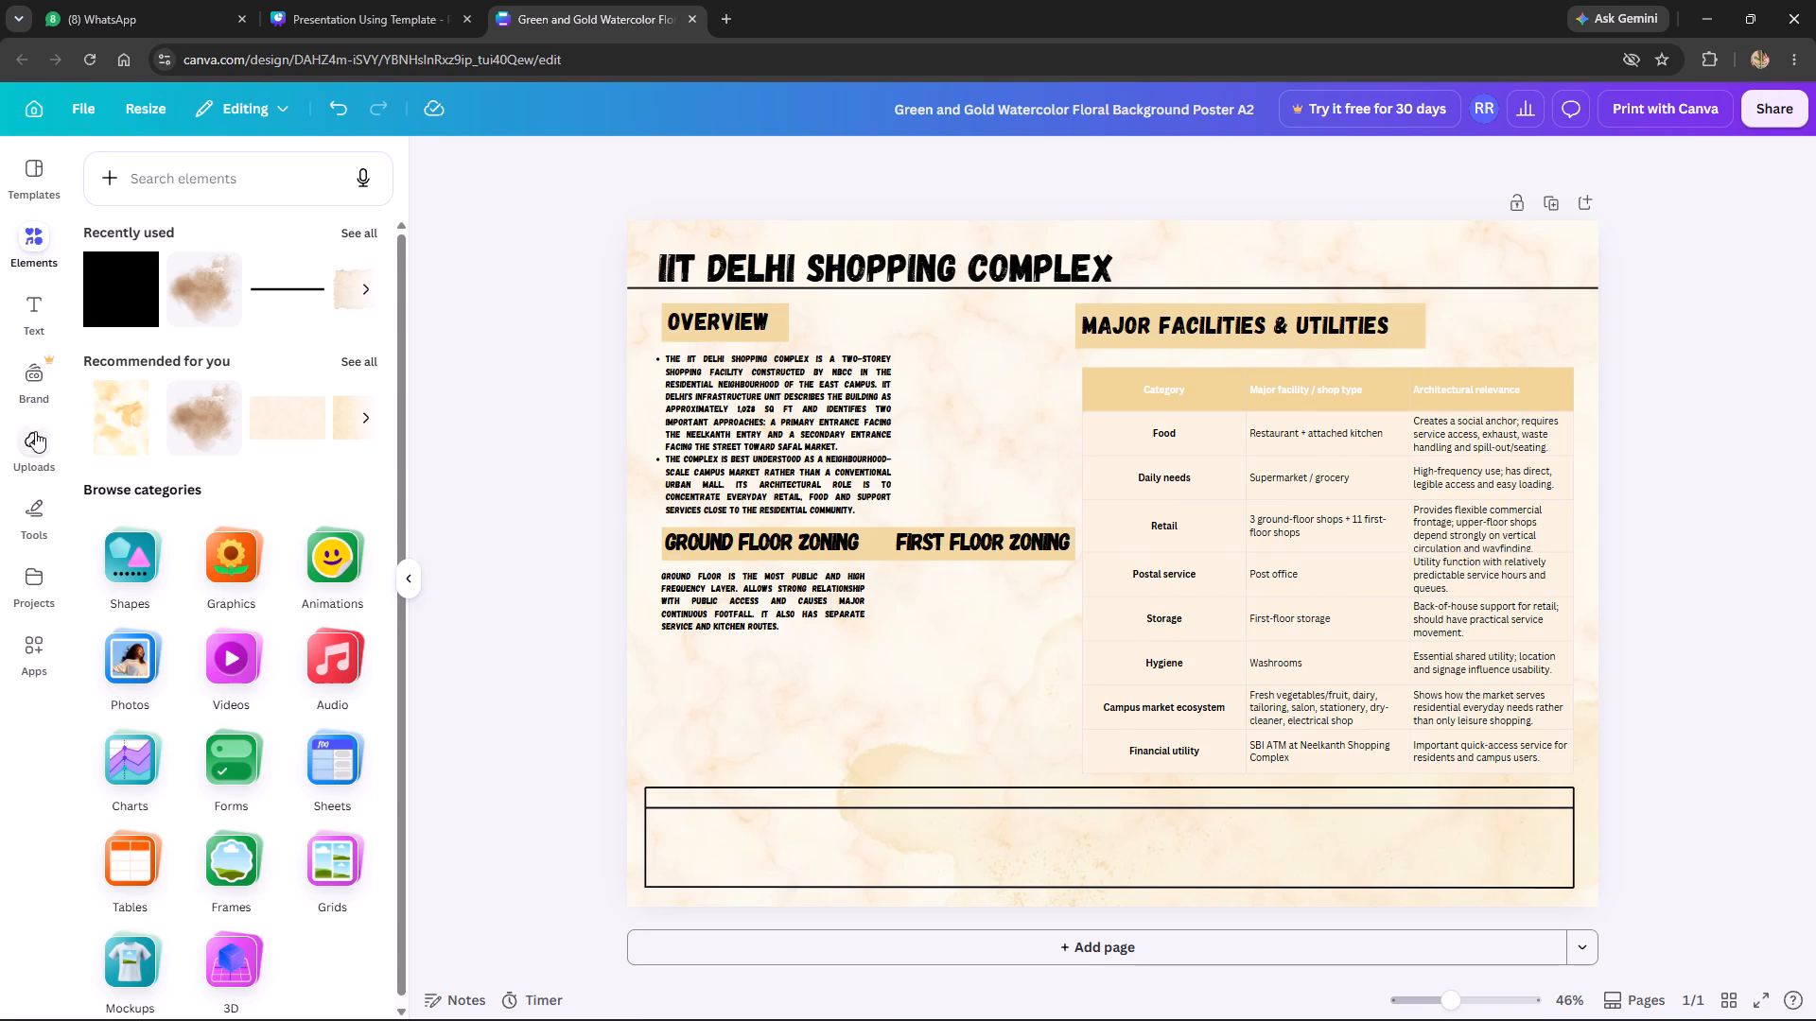
# Insert the uploaded Amul kiosk photo, shrink and crop it to about 104.6 wide, and place it above the FIRST FLOOR ZONING heading.
pyautogui.click(31, 458)
pyautogui.click(227, 565)
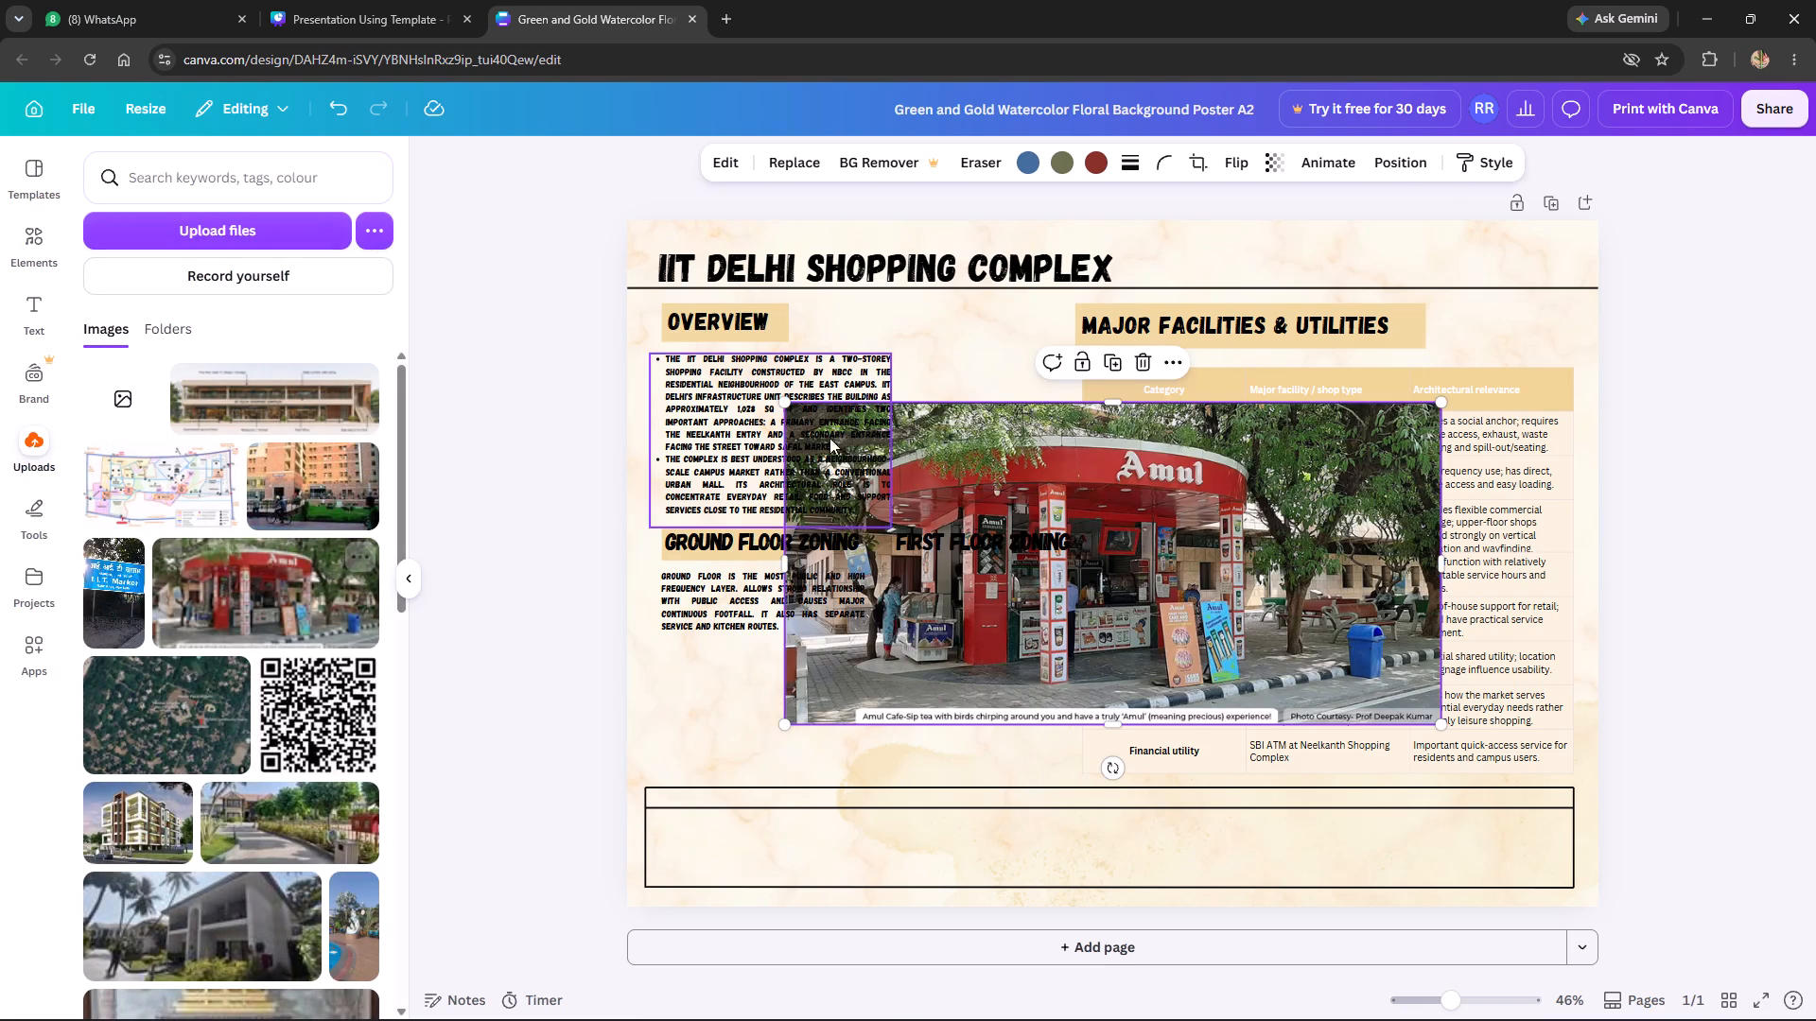
pyautogui.moveTo(786, 720); pyautogui.dragTo(1231, 489)
pyautogui.moveTo(1269, 442); pyautogui.dragTo(939, 405)
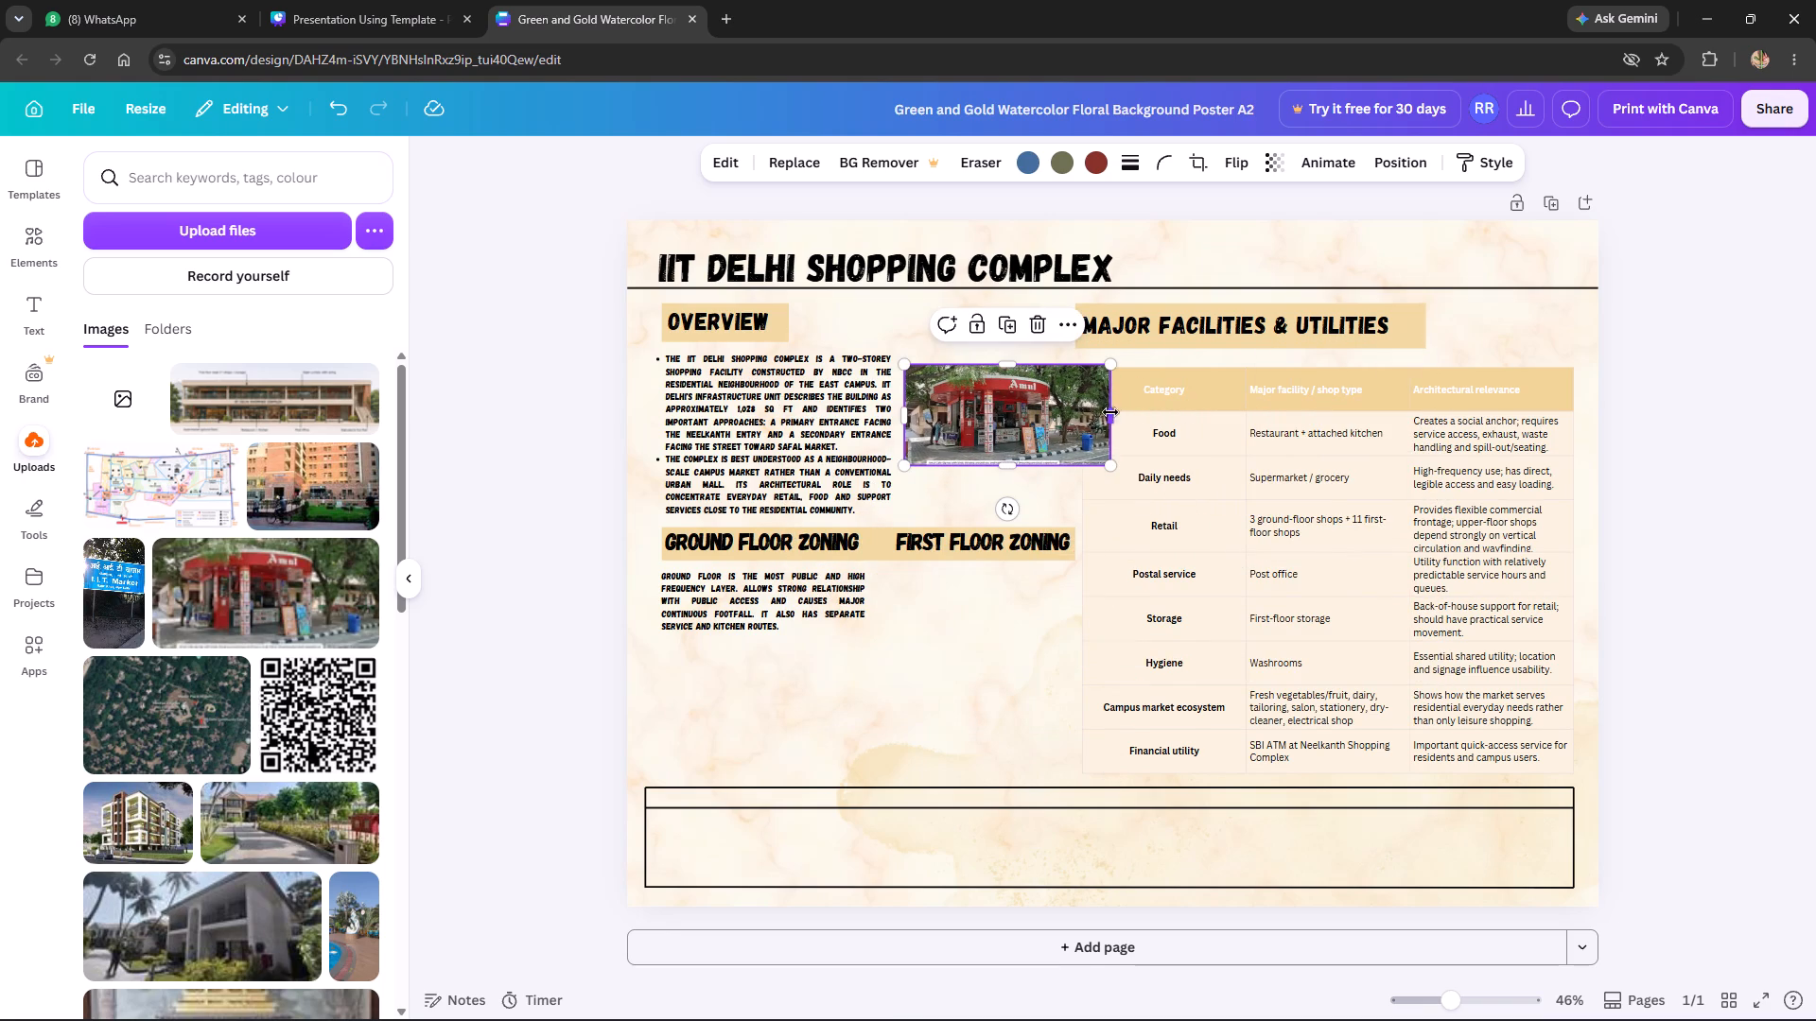
pyautogui.moveTo(1110, 412); pyautogui.dragTo(1075, 417)
pyautogui.moveTo(966, 407); pyautogui.dragTo(966, 424)
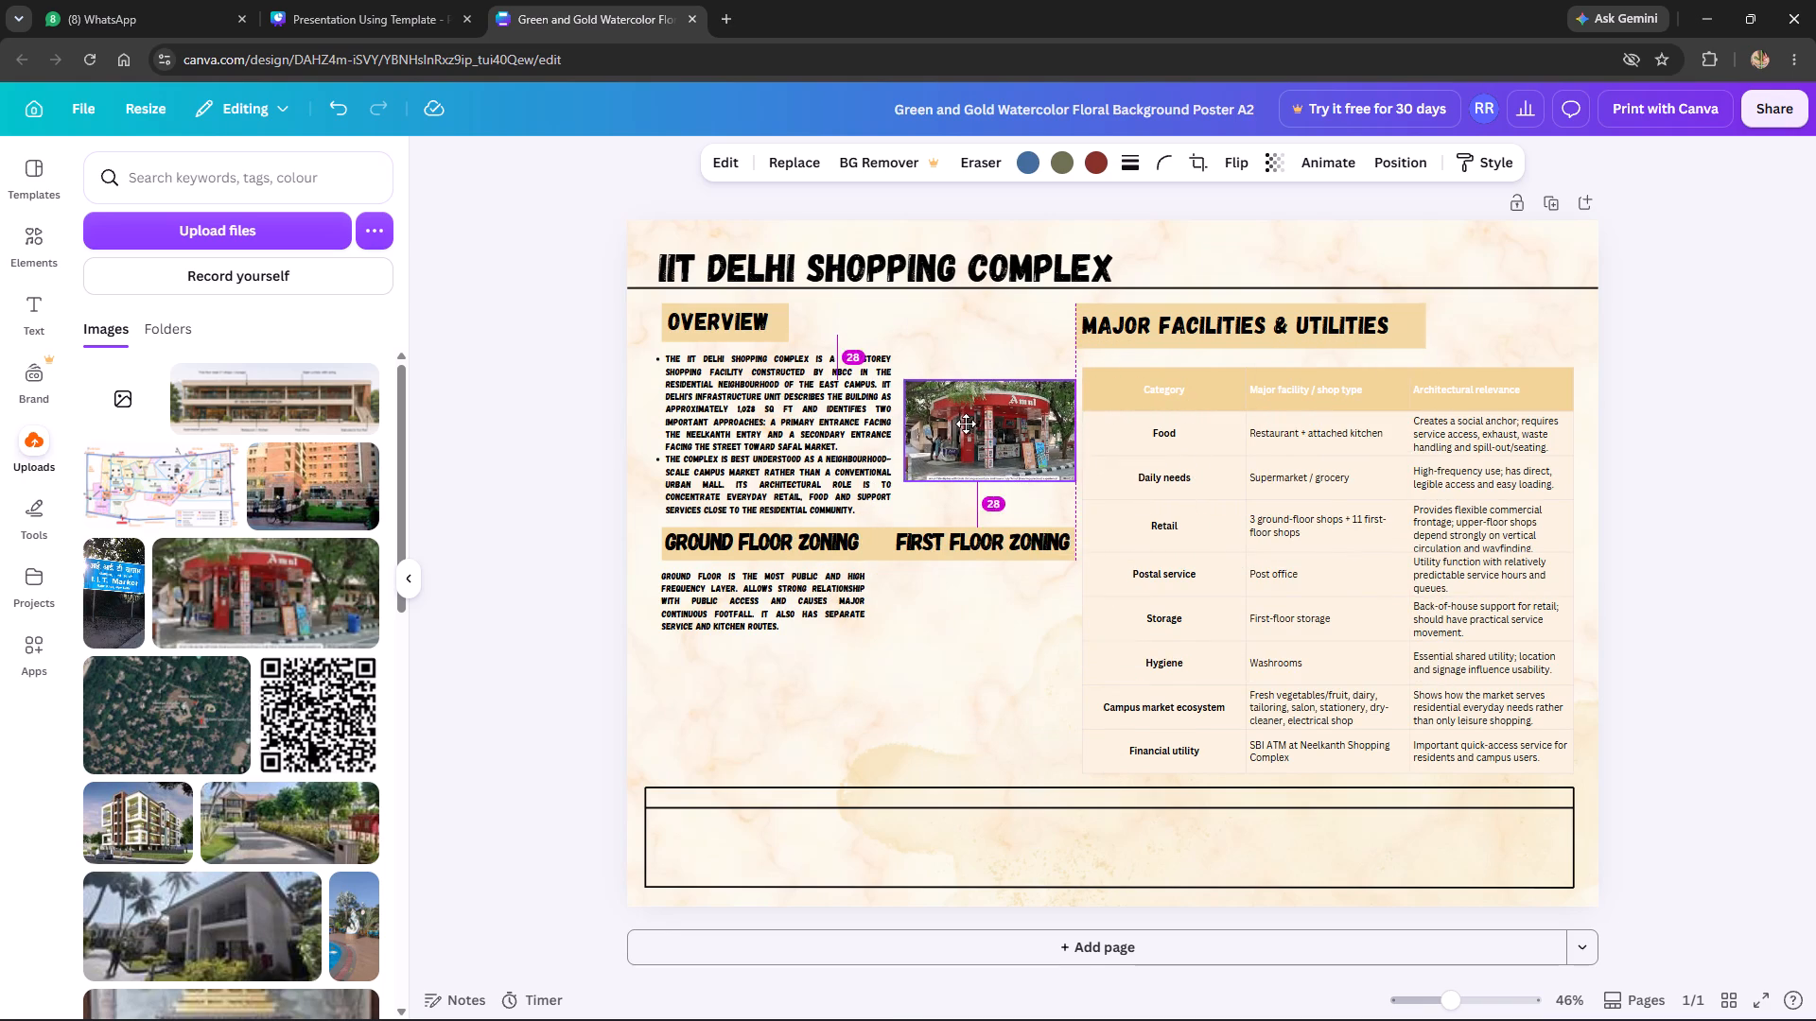
pyautogui.moveTo(966, 424); pyautogui.dragTo(965, 447)
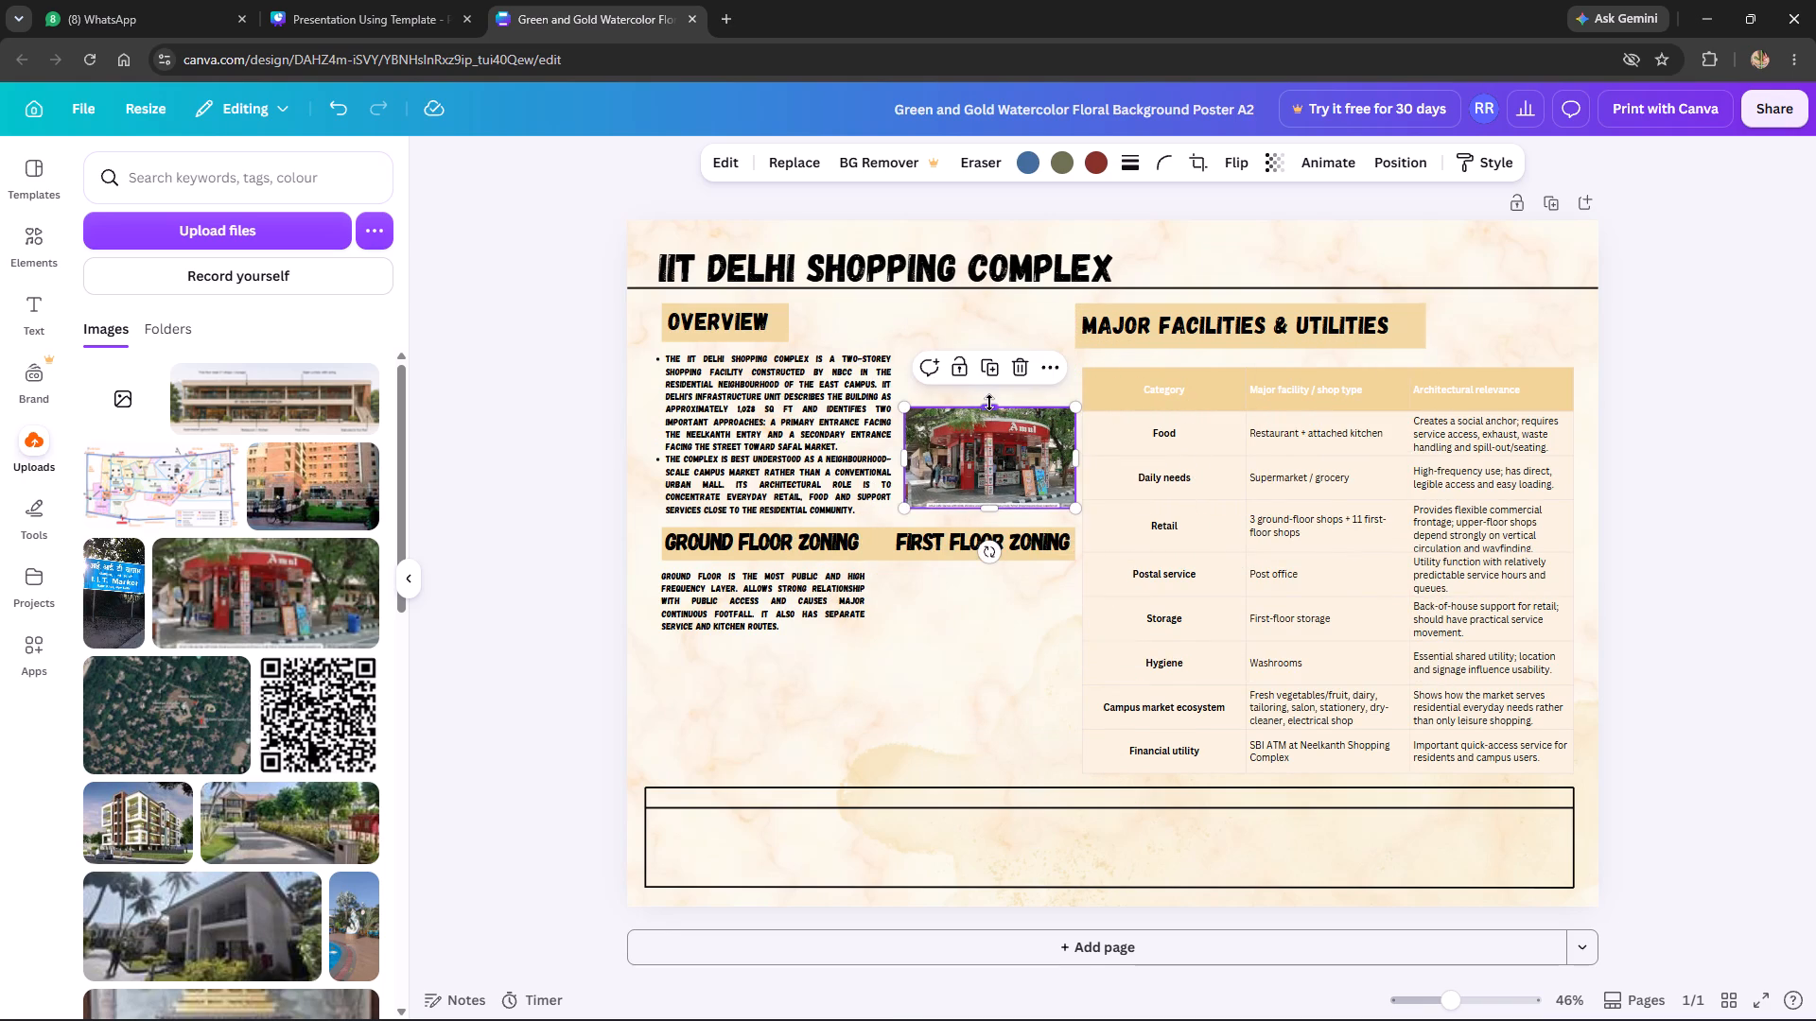
# Extend the Amul photo's height upward and move the photo up beside the top of the Overview paragraph.
pyautogui.moveTo(989, 403); pyautogui.dragTo(990, 405)
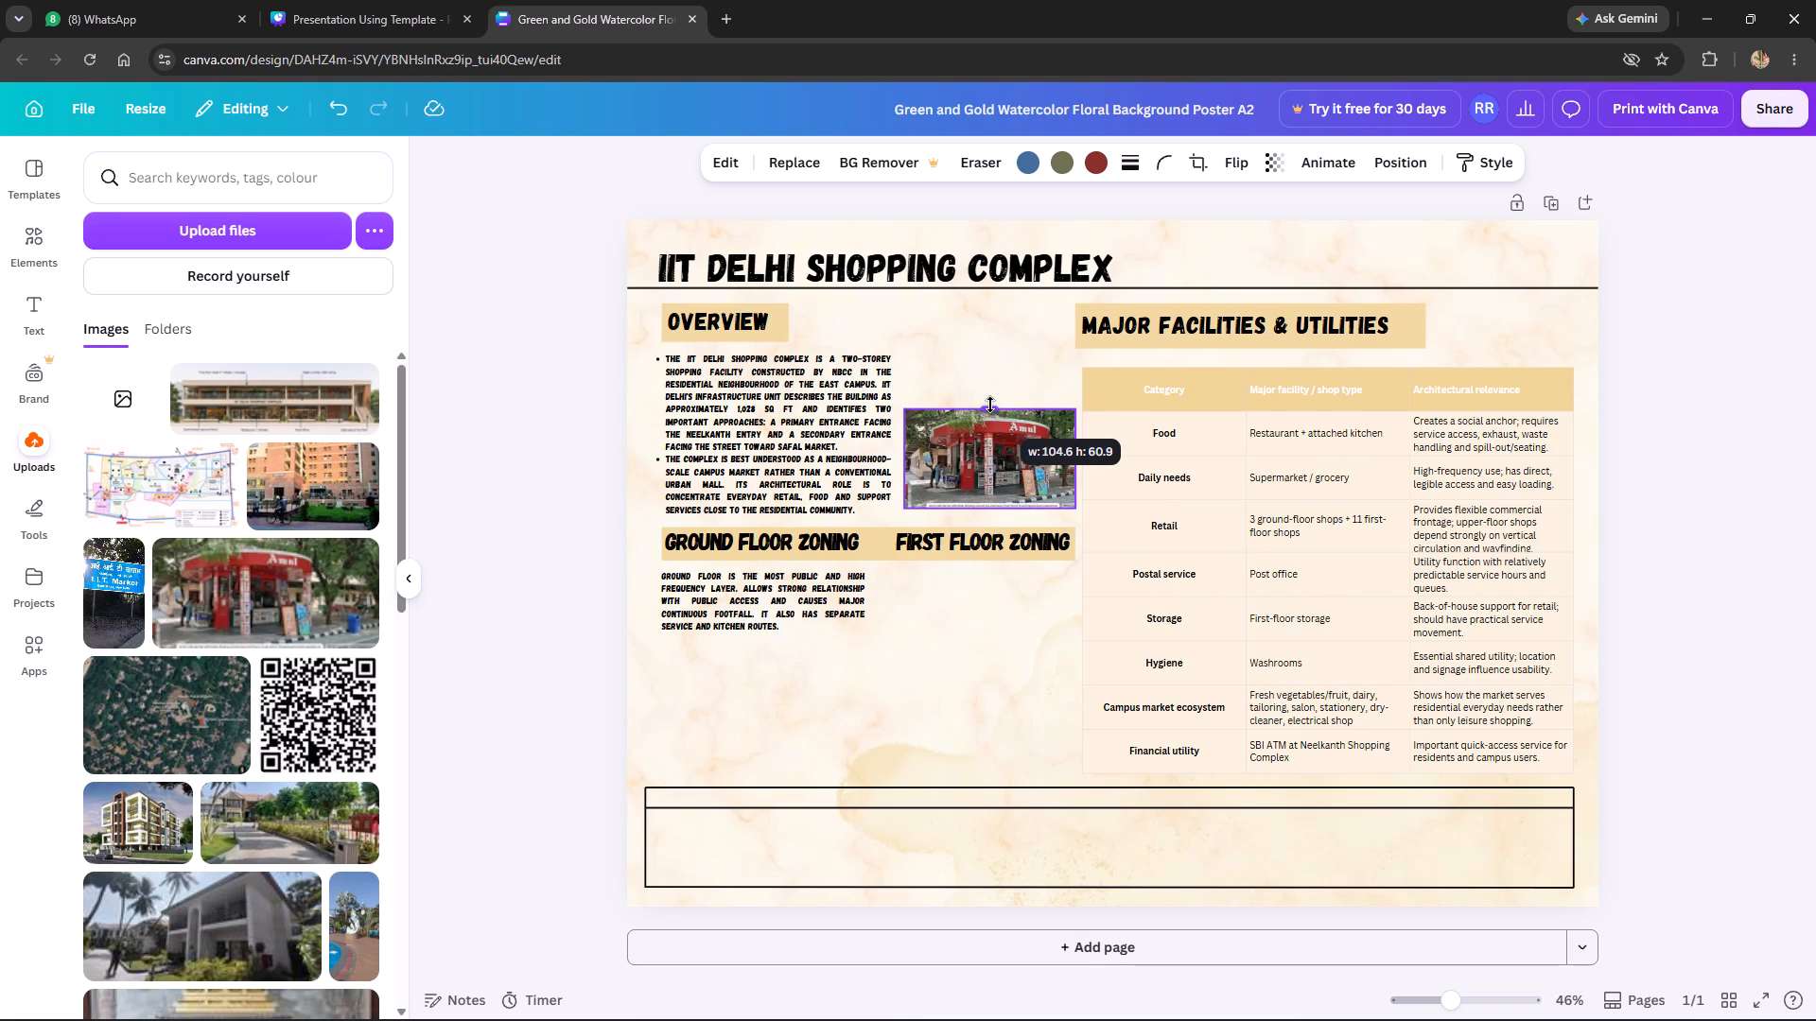
pyautogui.moveTo(990, 405); pyautogui.dragTo(991, 394)
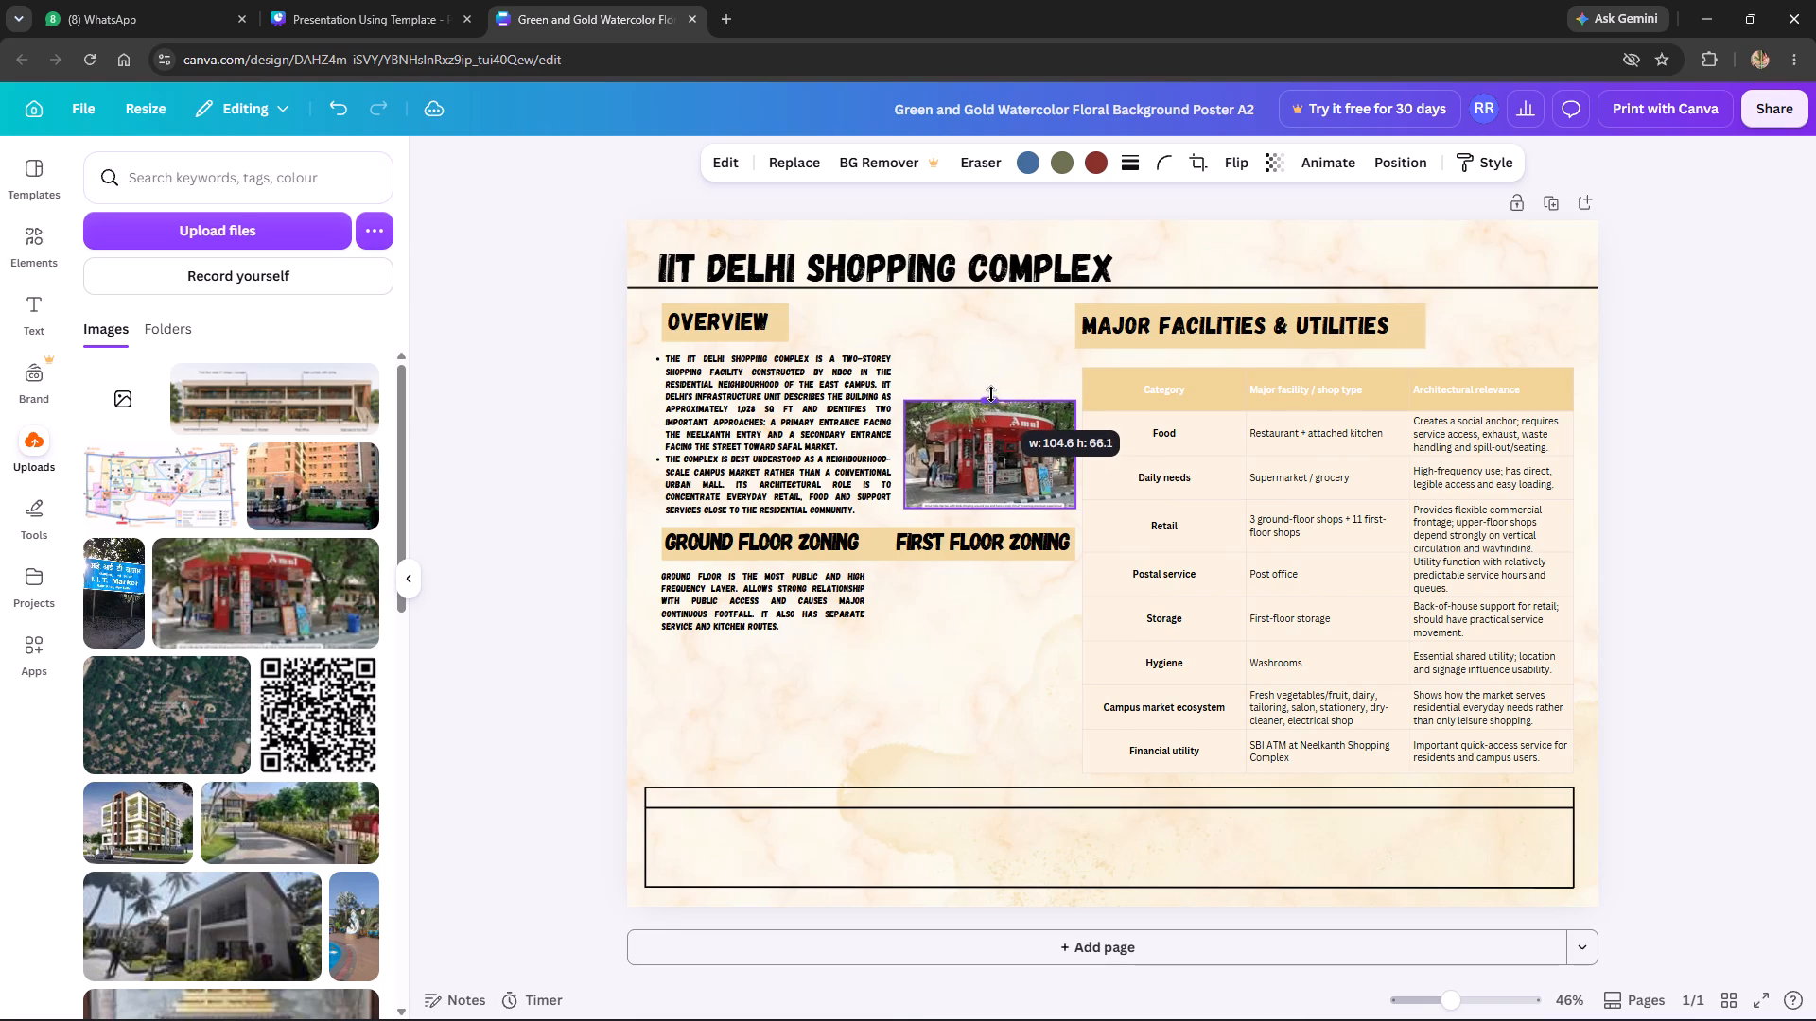
pyautogui.moveTo(991, 394); pyautogui.dragTo(994, 381)
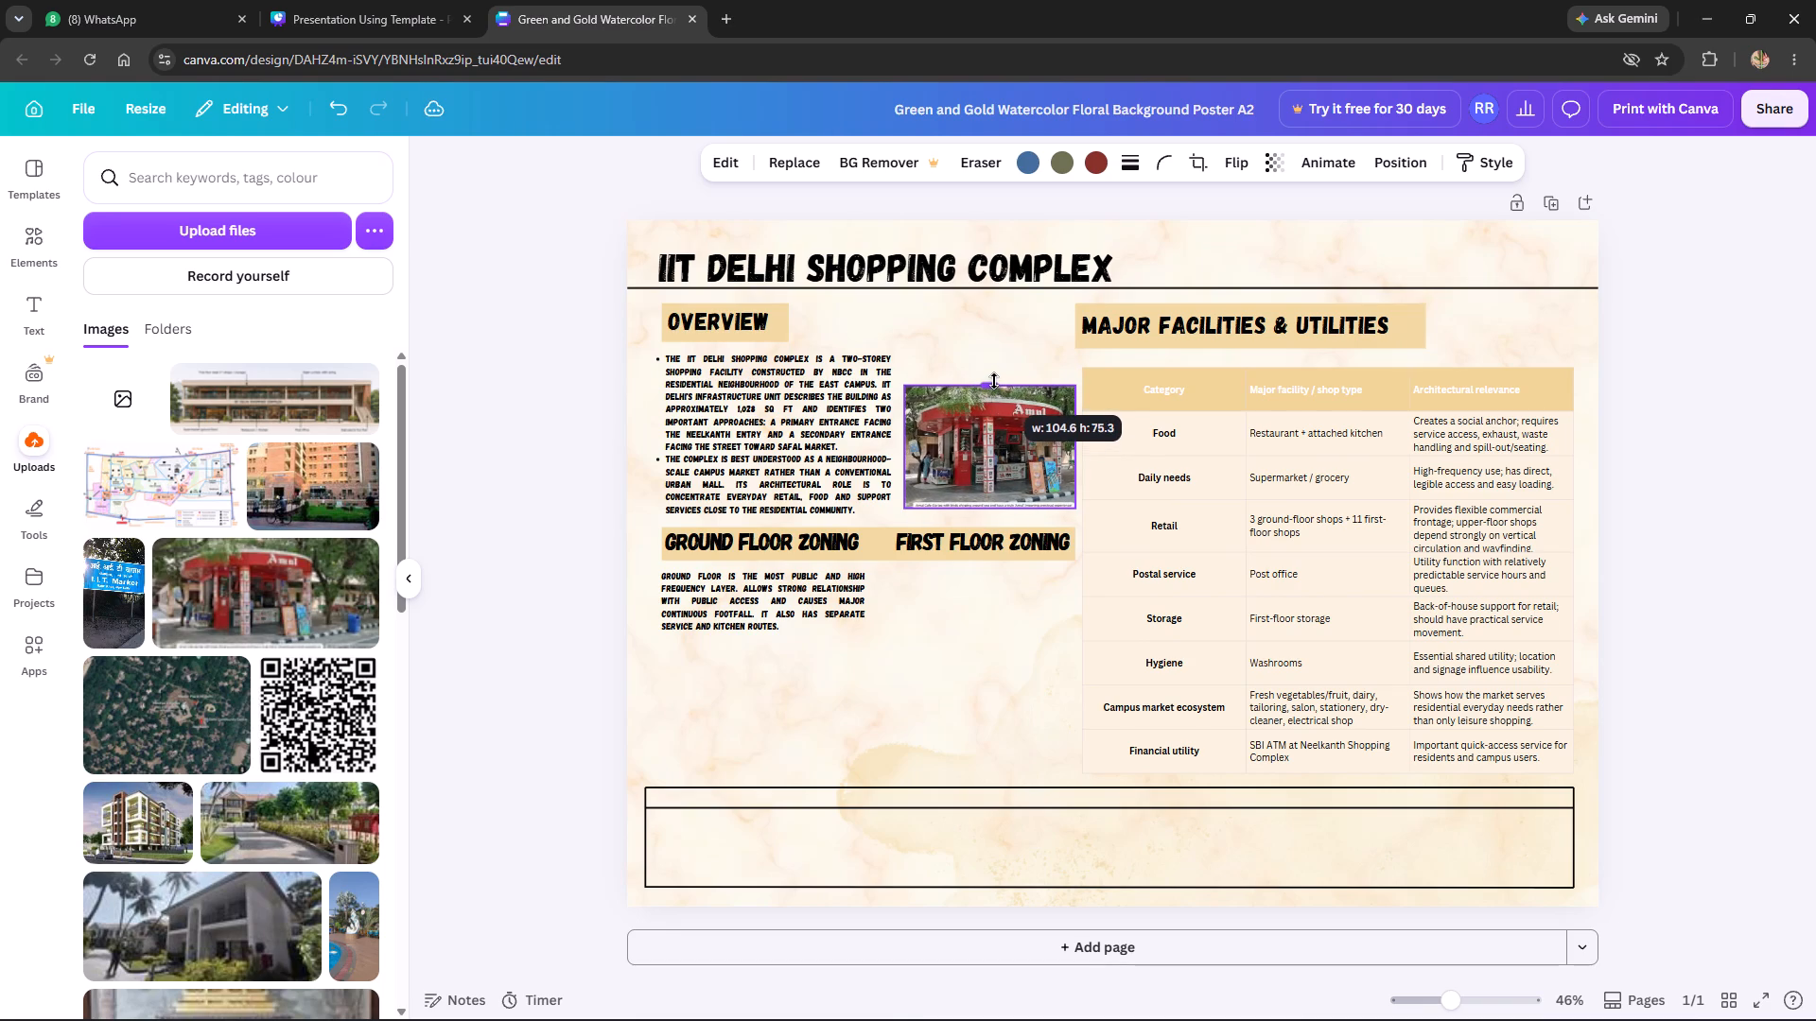
pyautogui.moveTo(994, 381); pyautogui.dragTo(997, 371)
pyautogui.moveTo(982, 452); pyautogui.dragTo(984, 433)
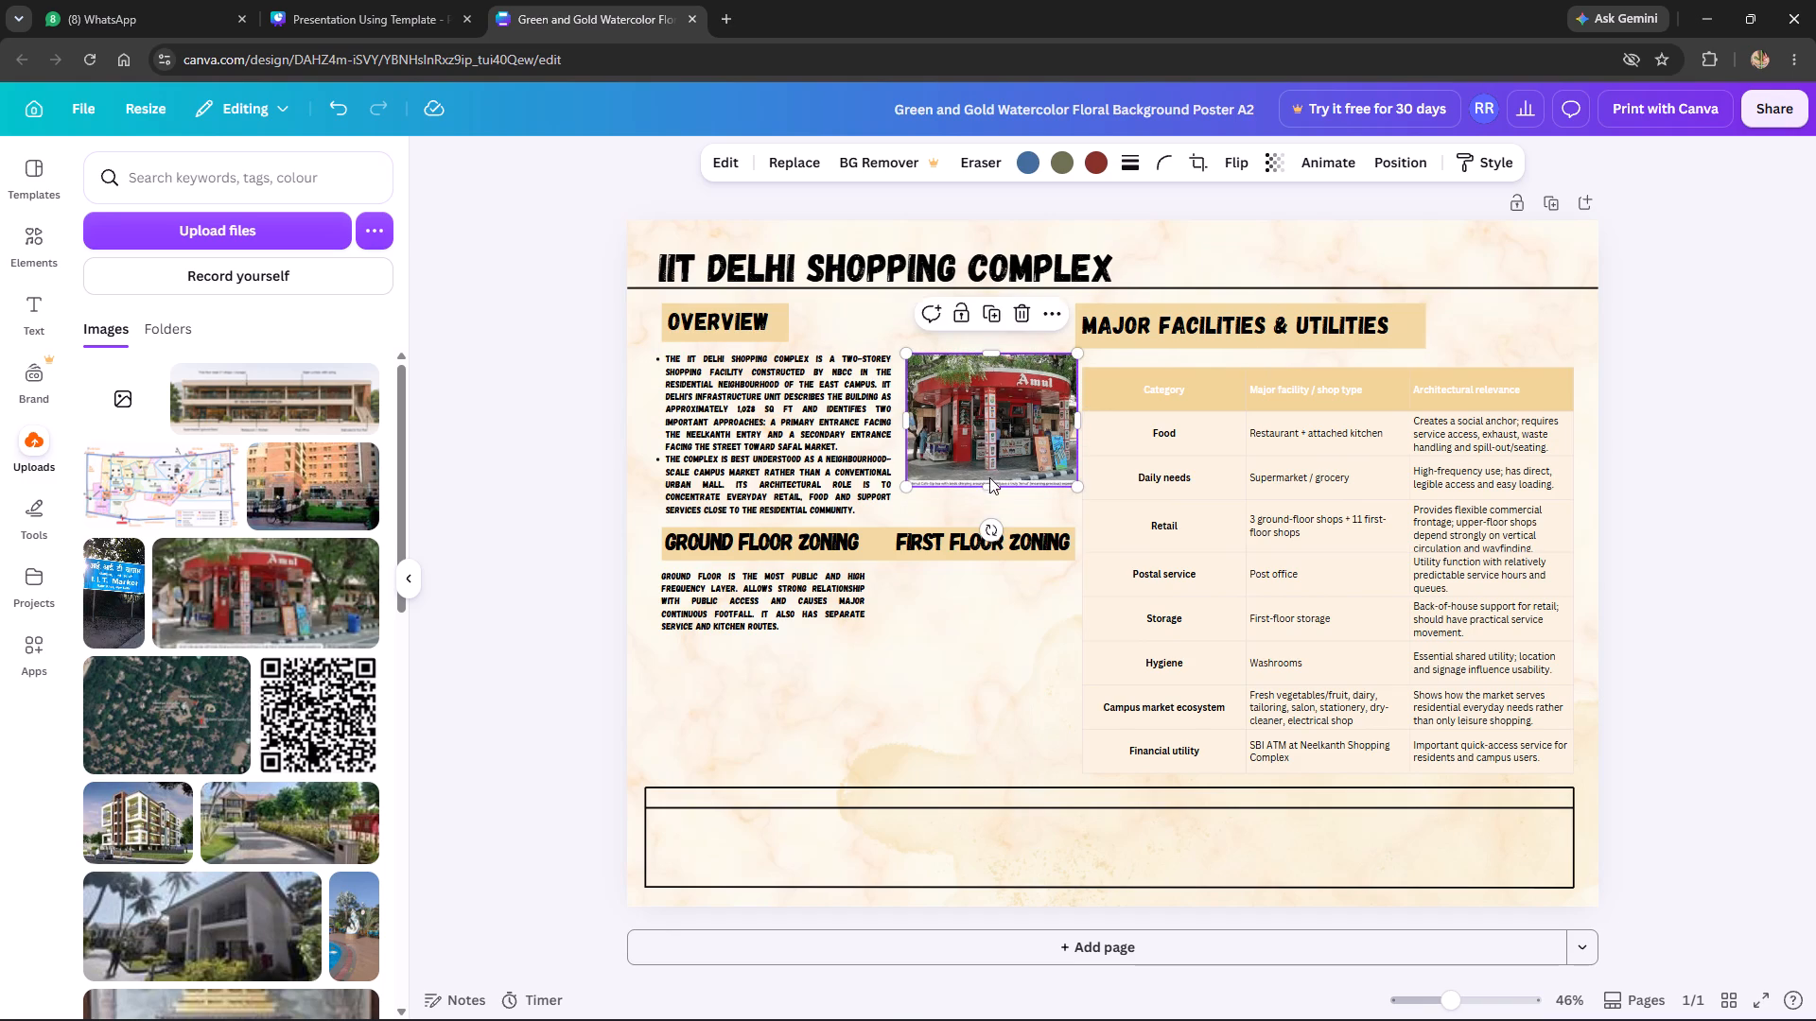
# Adjust the Amul photo's height from its top edge and scale the whole photo down slightly.
pyautogui.click(987, 485)
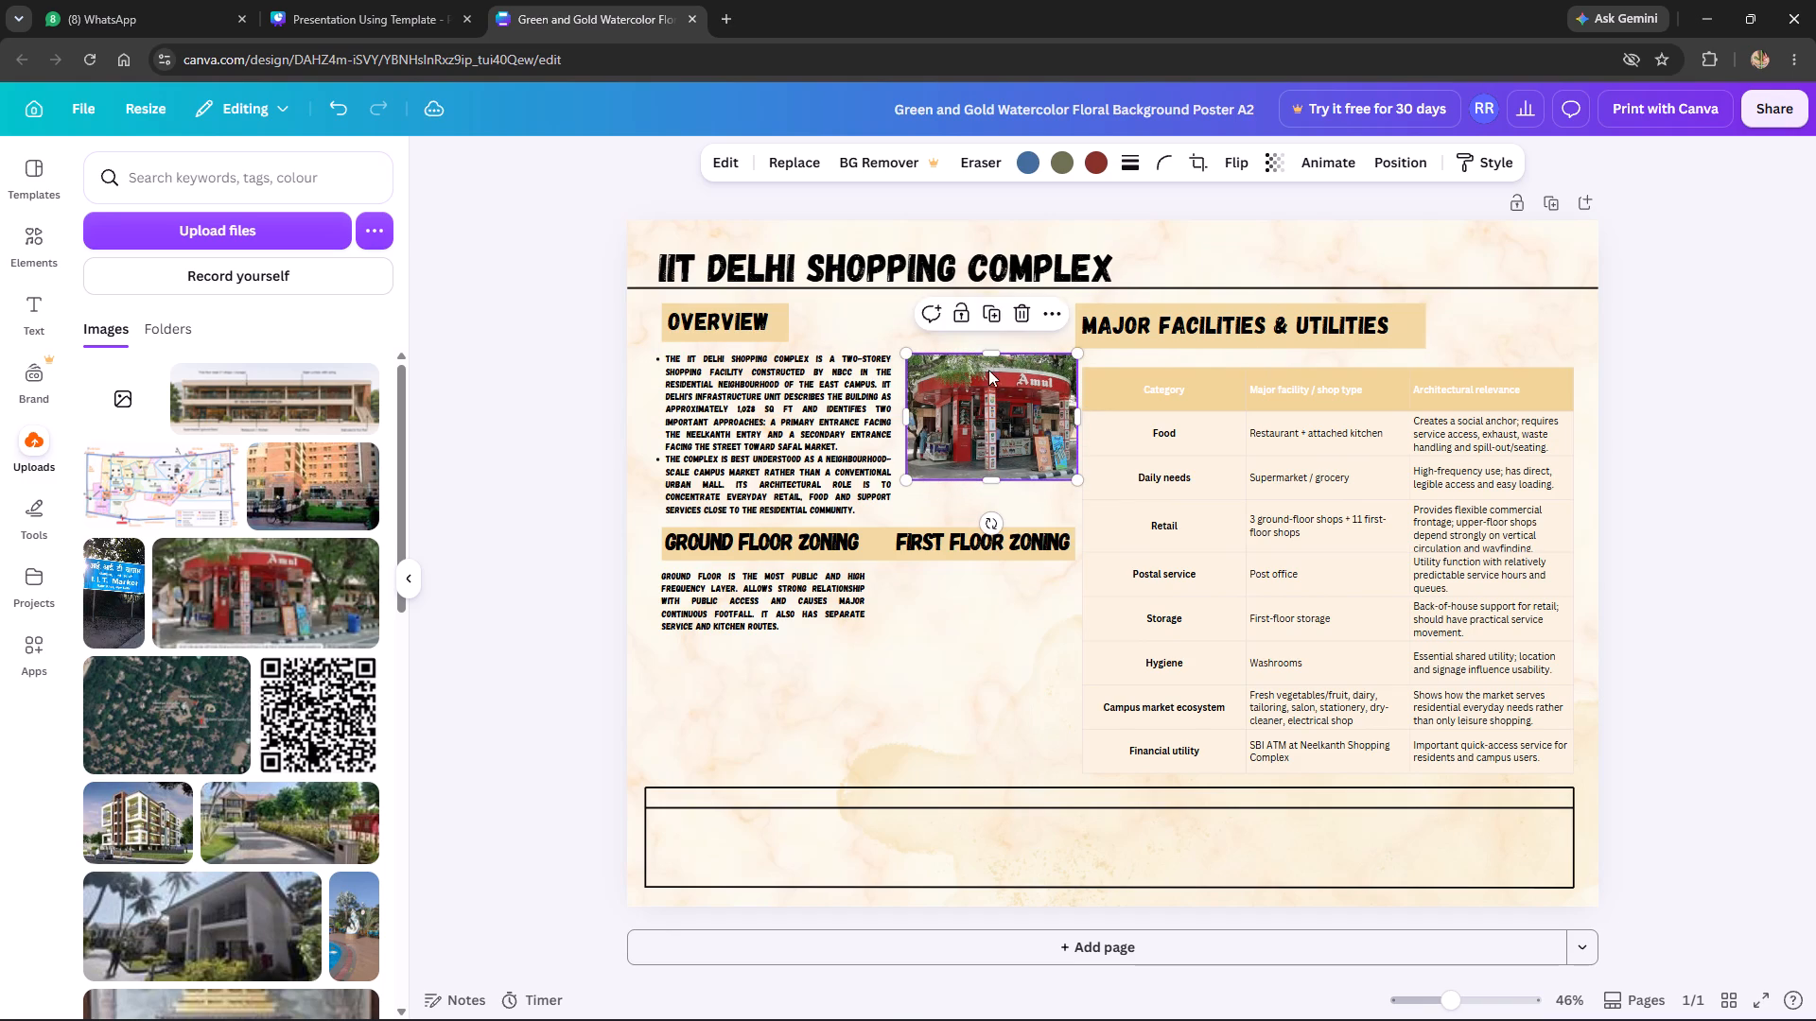
pyautogui.moveTo(987, 350); pyautogui.dragTo(989, 342)
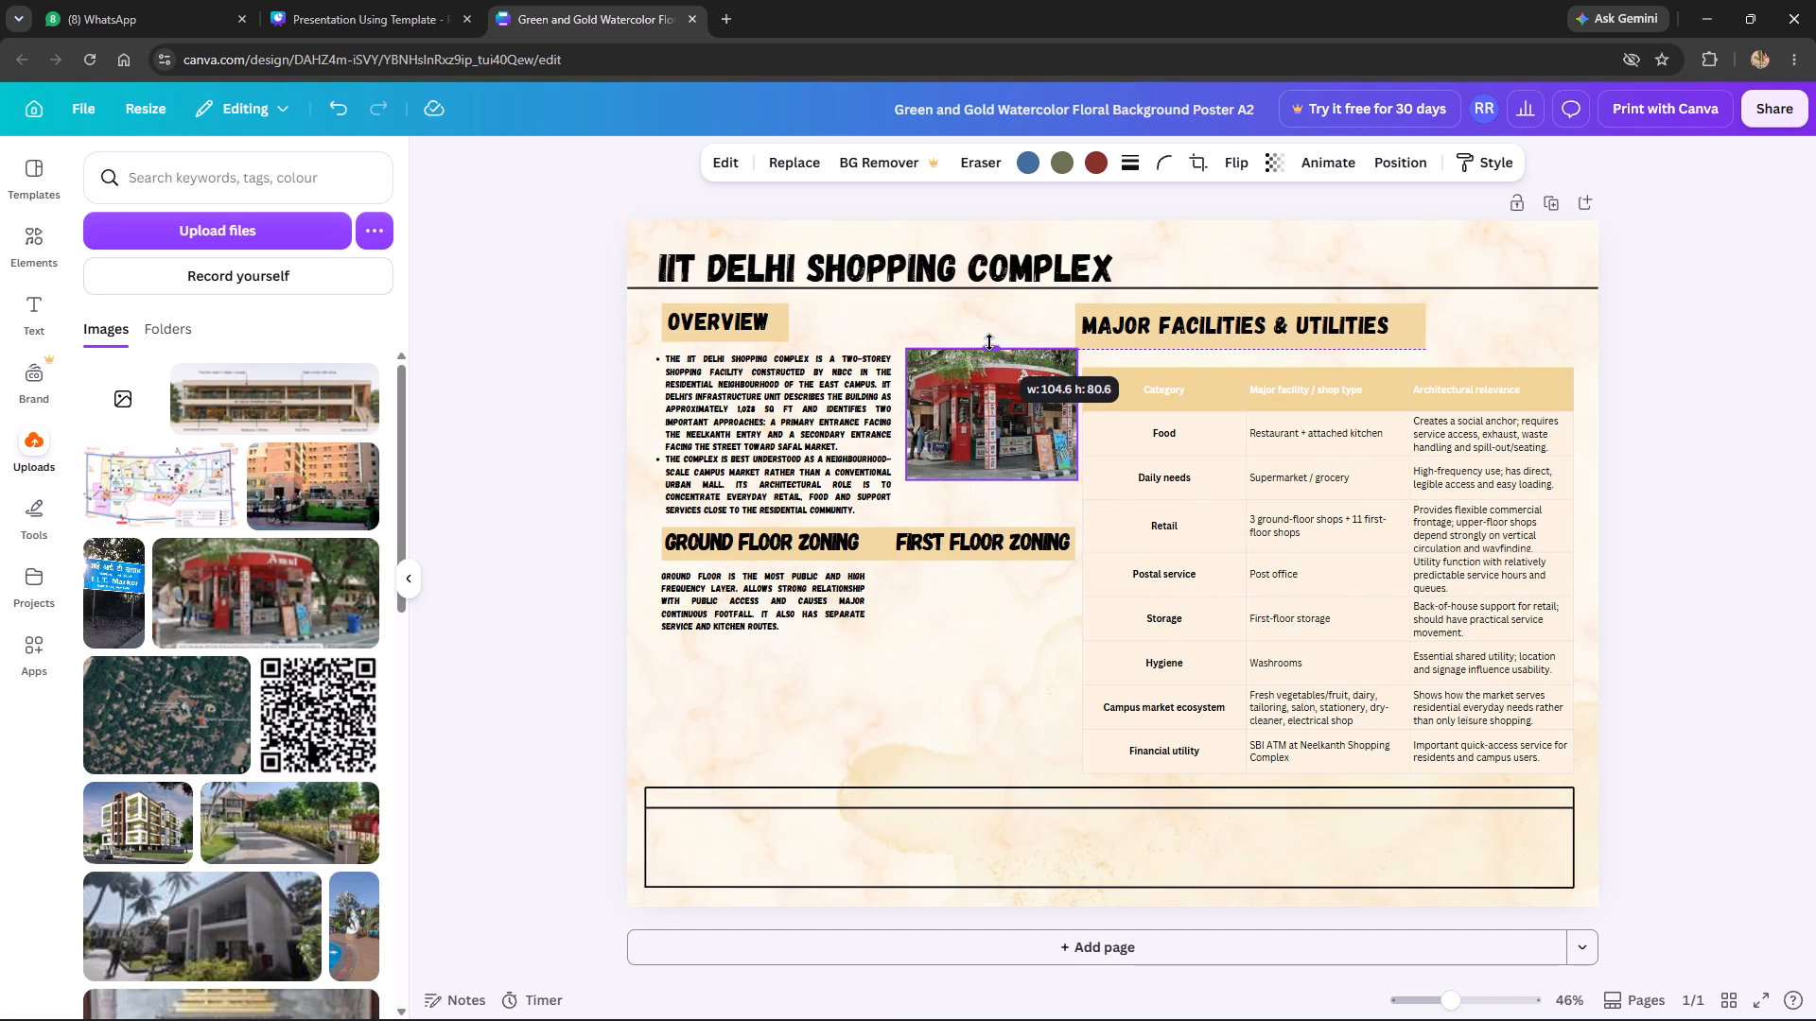
pyautogui.moveTo(989, 342); pyautogui.dragTo(990, 340)
pyautogui.click(994, 407)
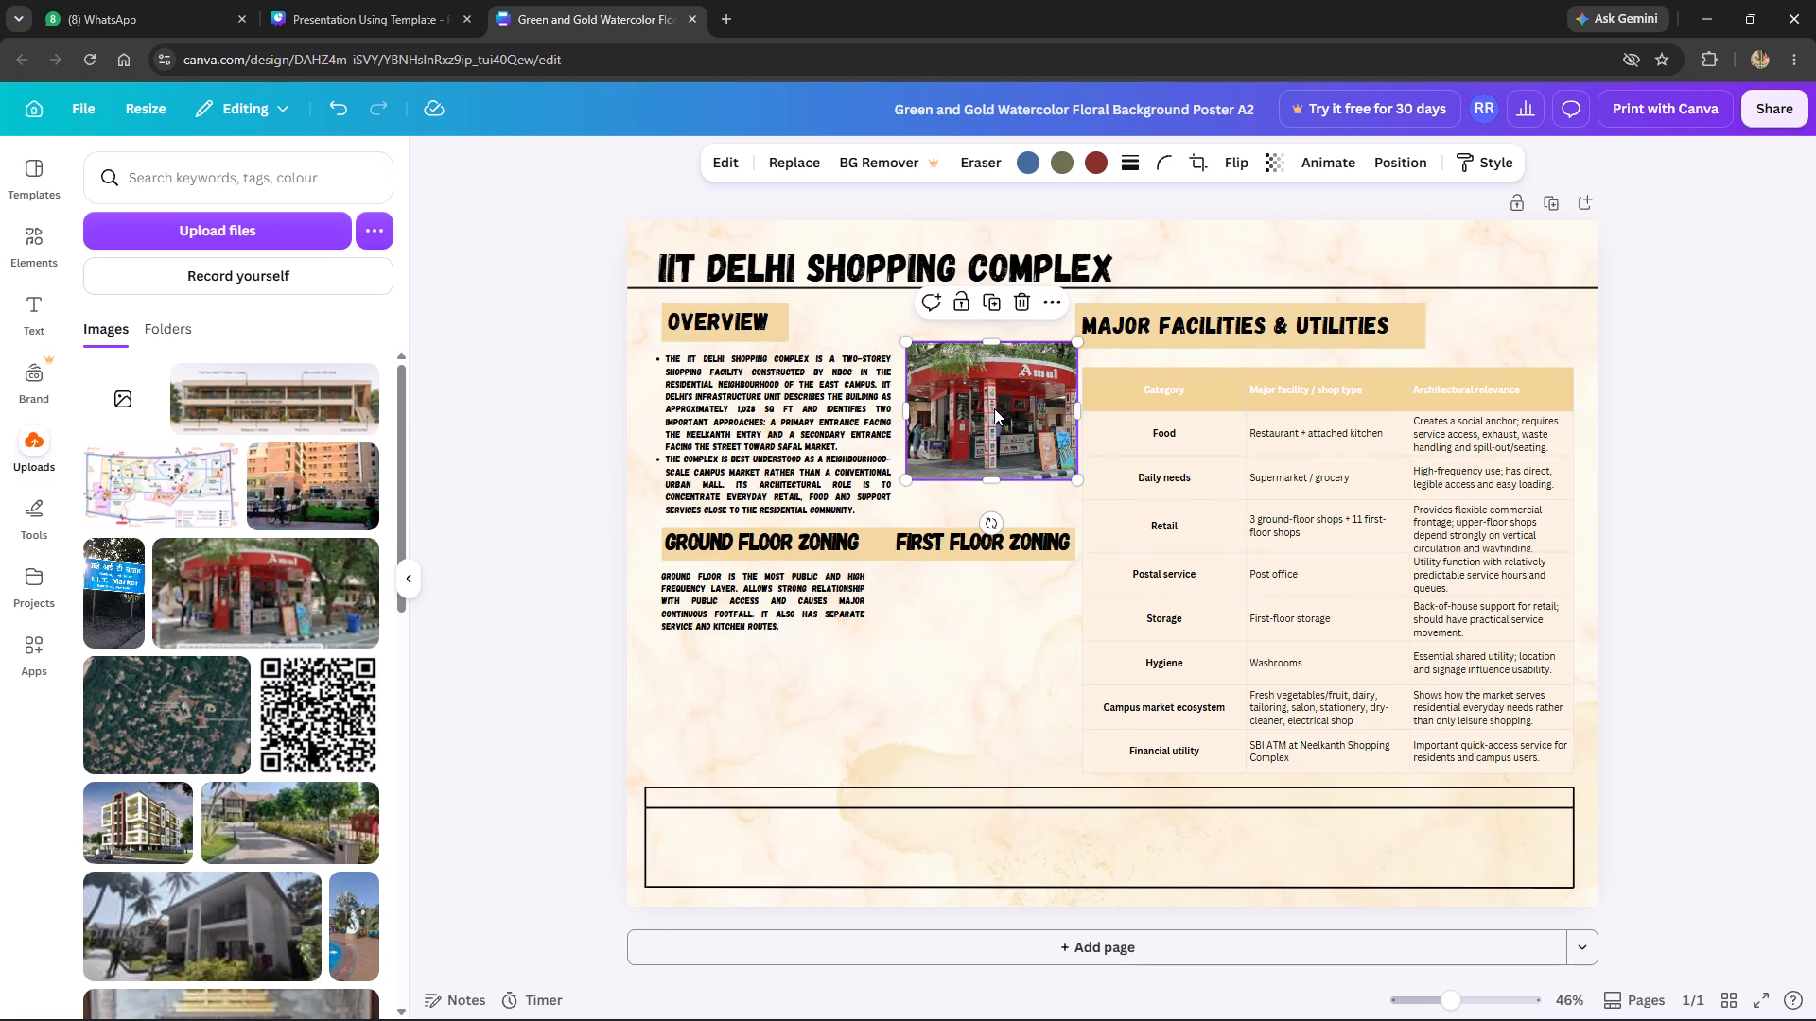
pyautogui.click(989, 340)
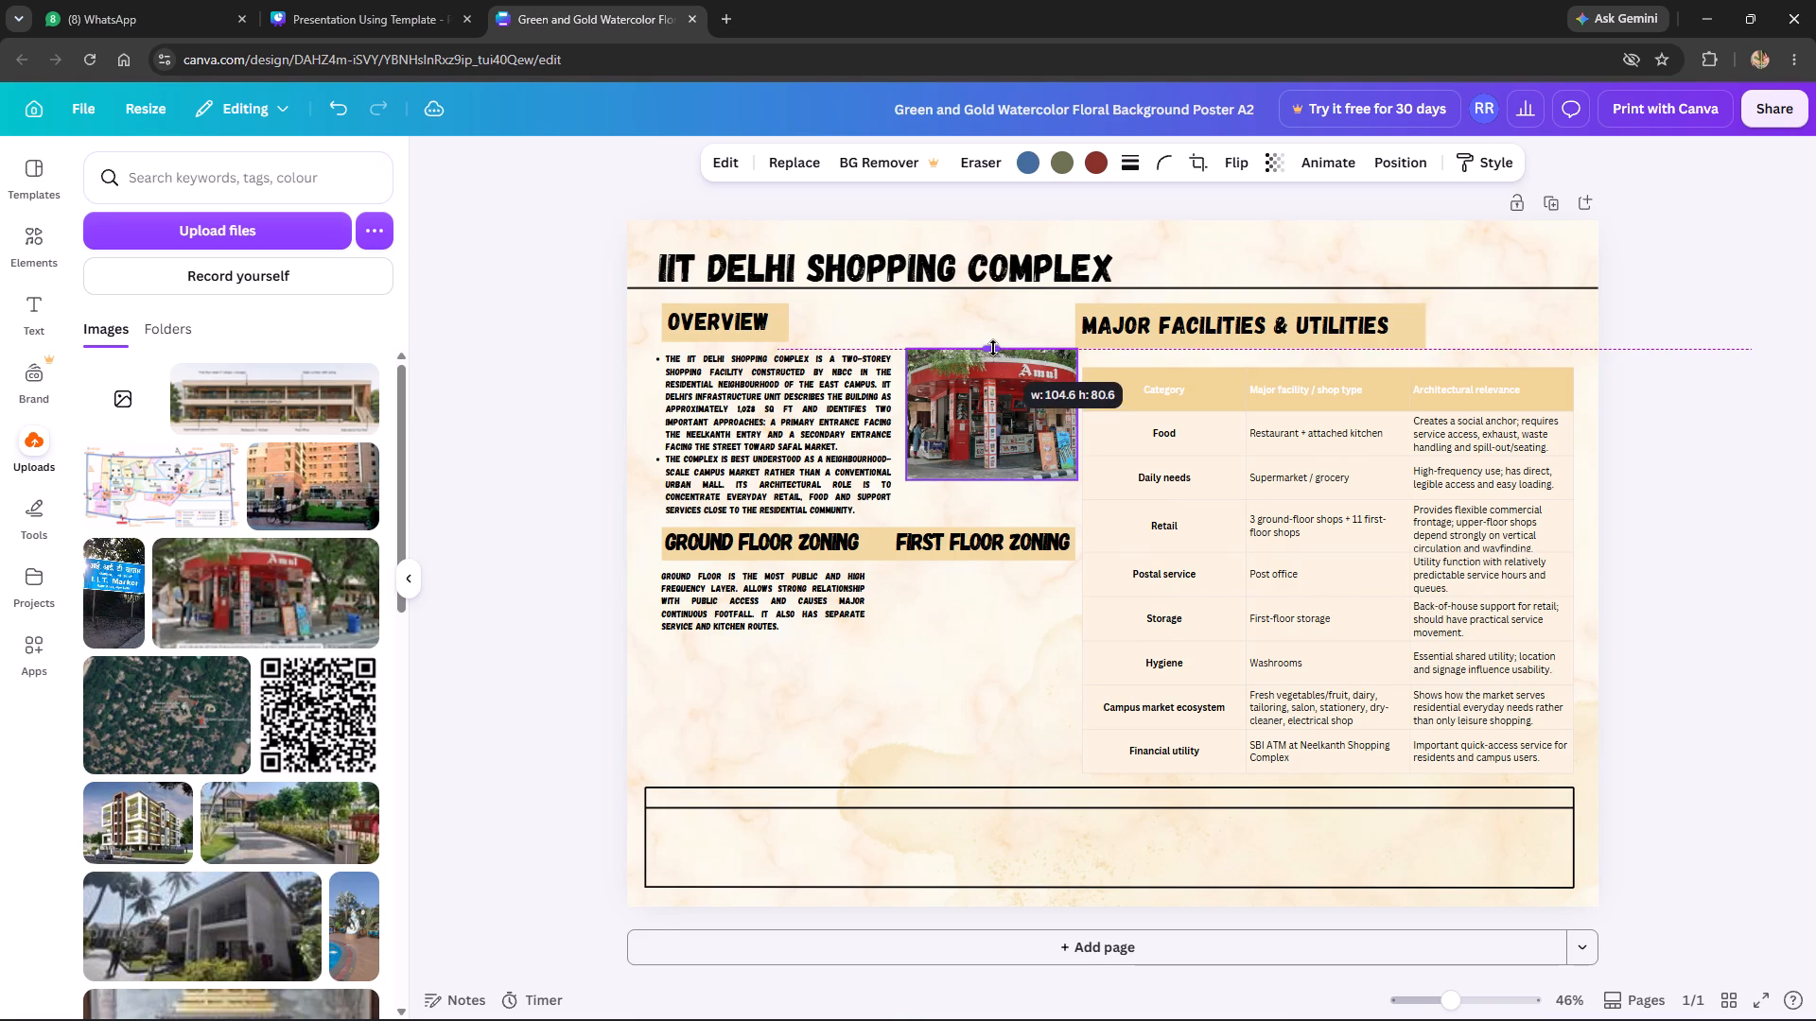
pyautogui.moveTo(1077, 480); pyautogui.dragTo(1086, 485)
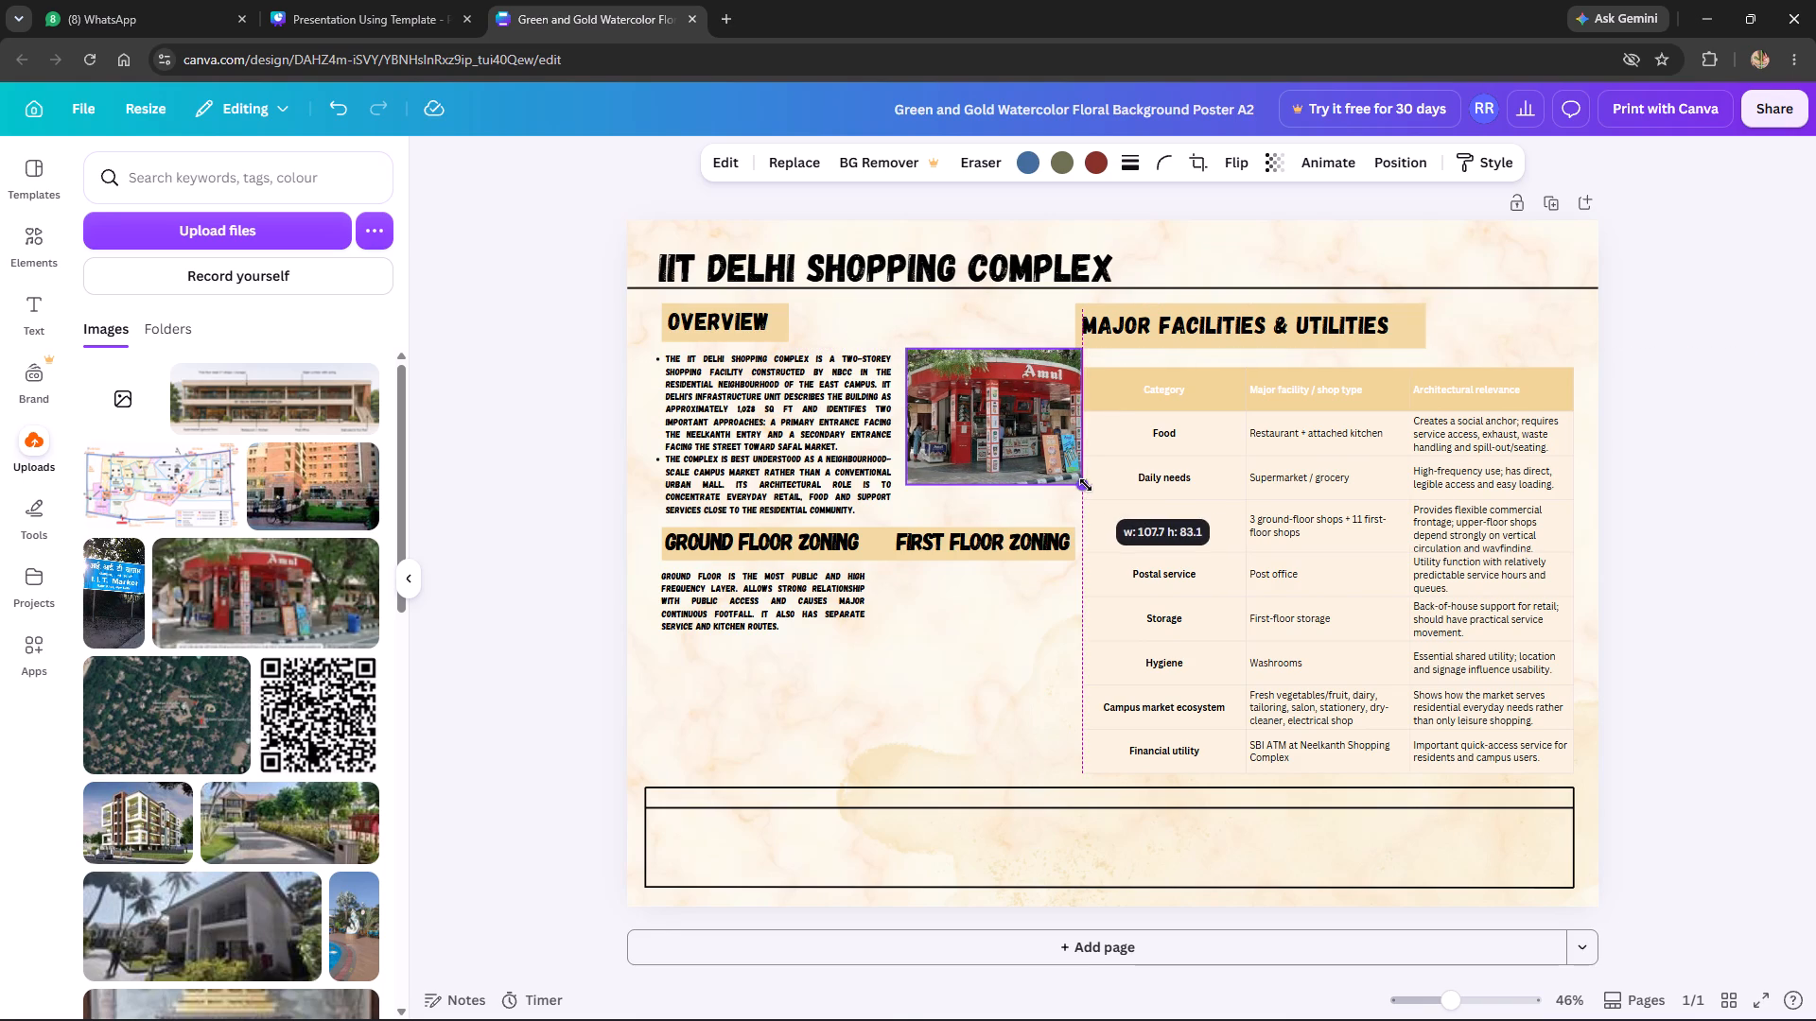
pyautogui.moveTo(1086, 485); pyautogui.dragTo(1063, 471)
# Position the Amul photo beside the Overview paragraph, just above the FIRST FLOOR ZONING heading.
pyautogui.moveTo(959, 407); pyautogui.dragTo(962, 427)
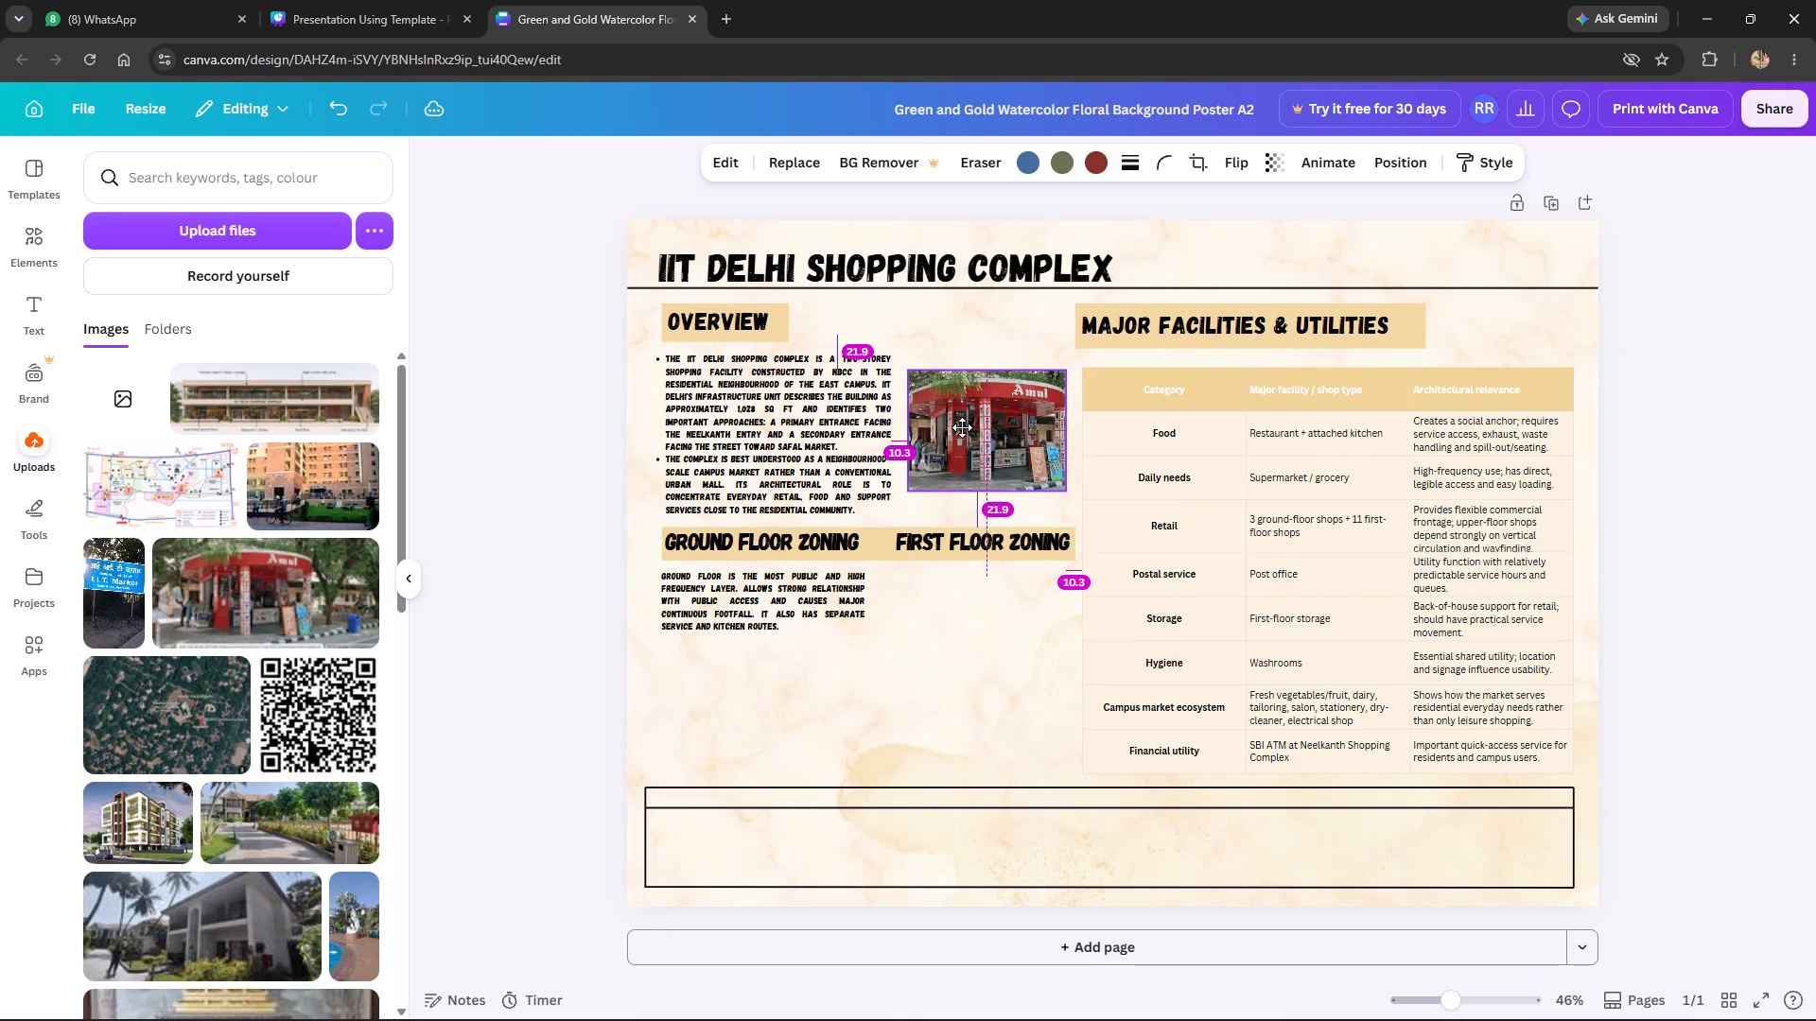
pyautogui.moveTo(962, 427); pyautogui.dragTo(962, 435)
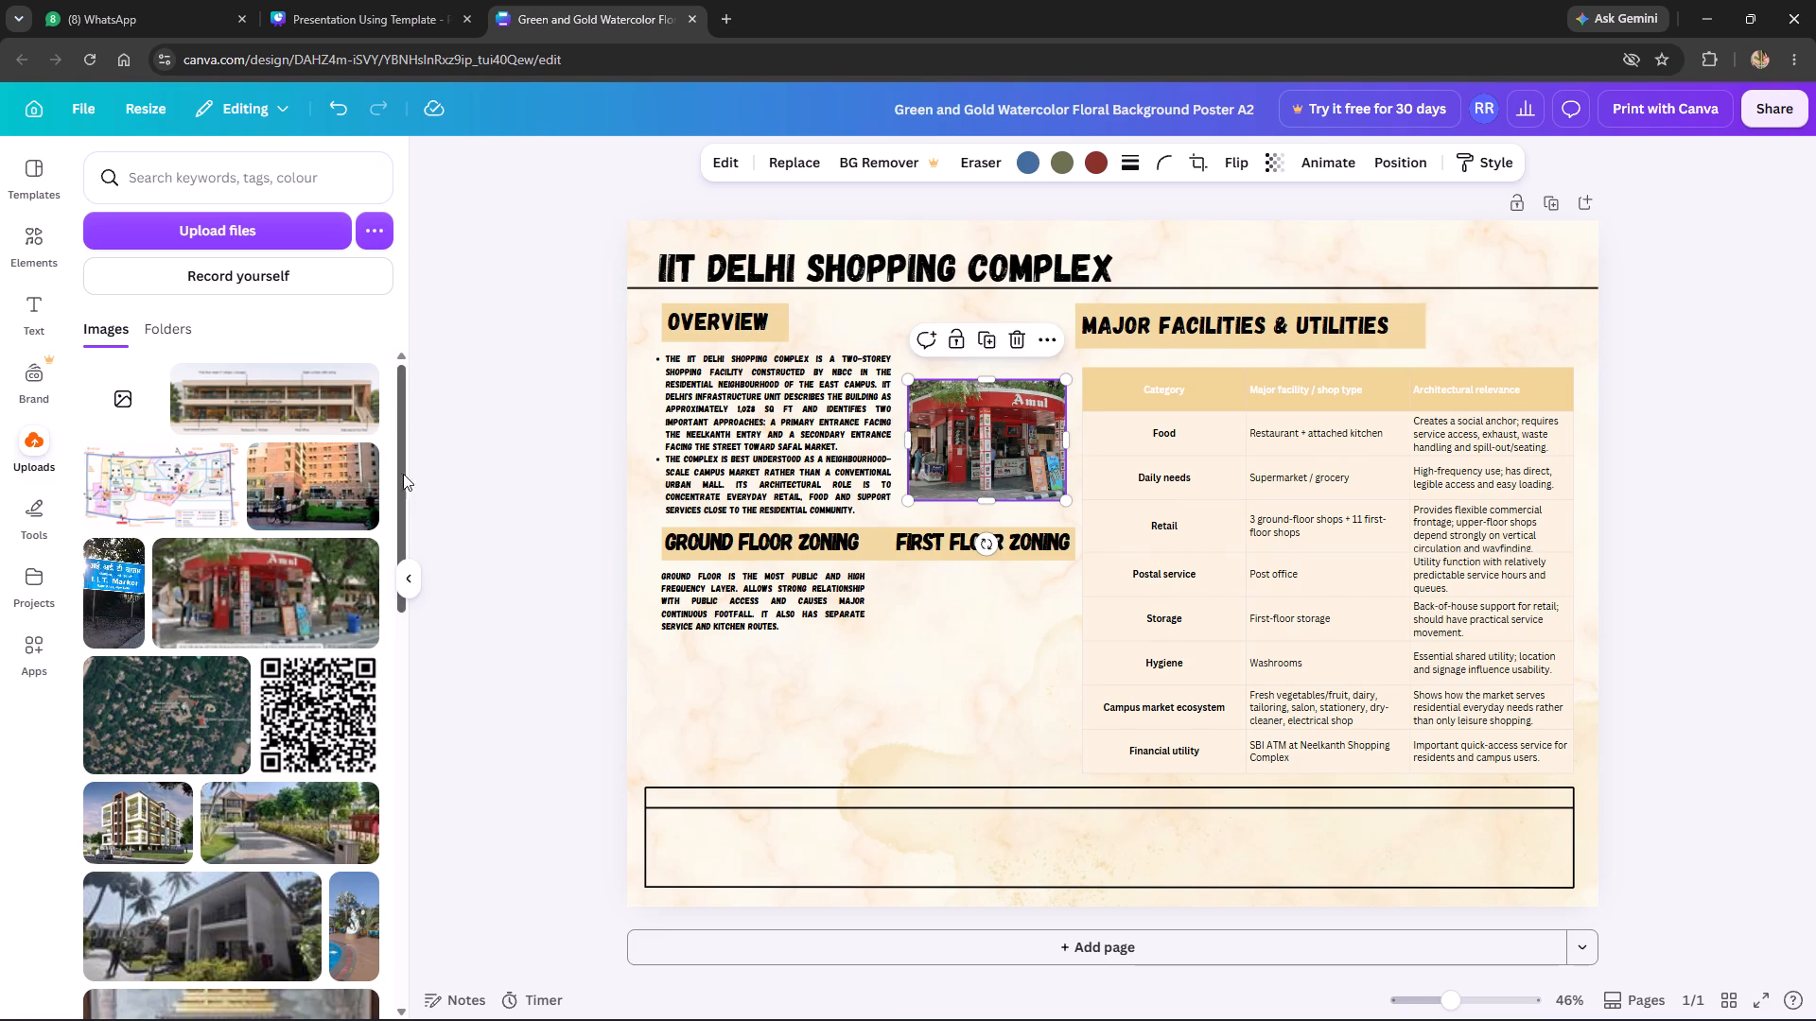
pyautogui.click(495, 502)
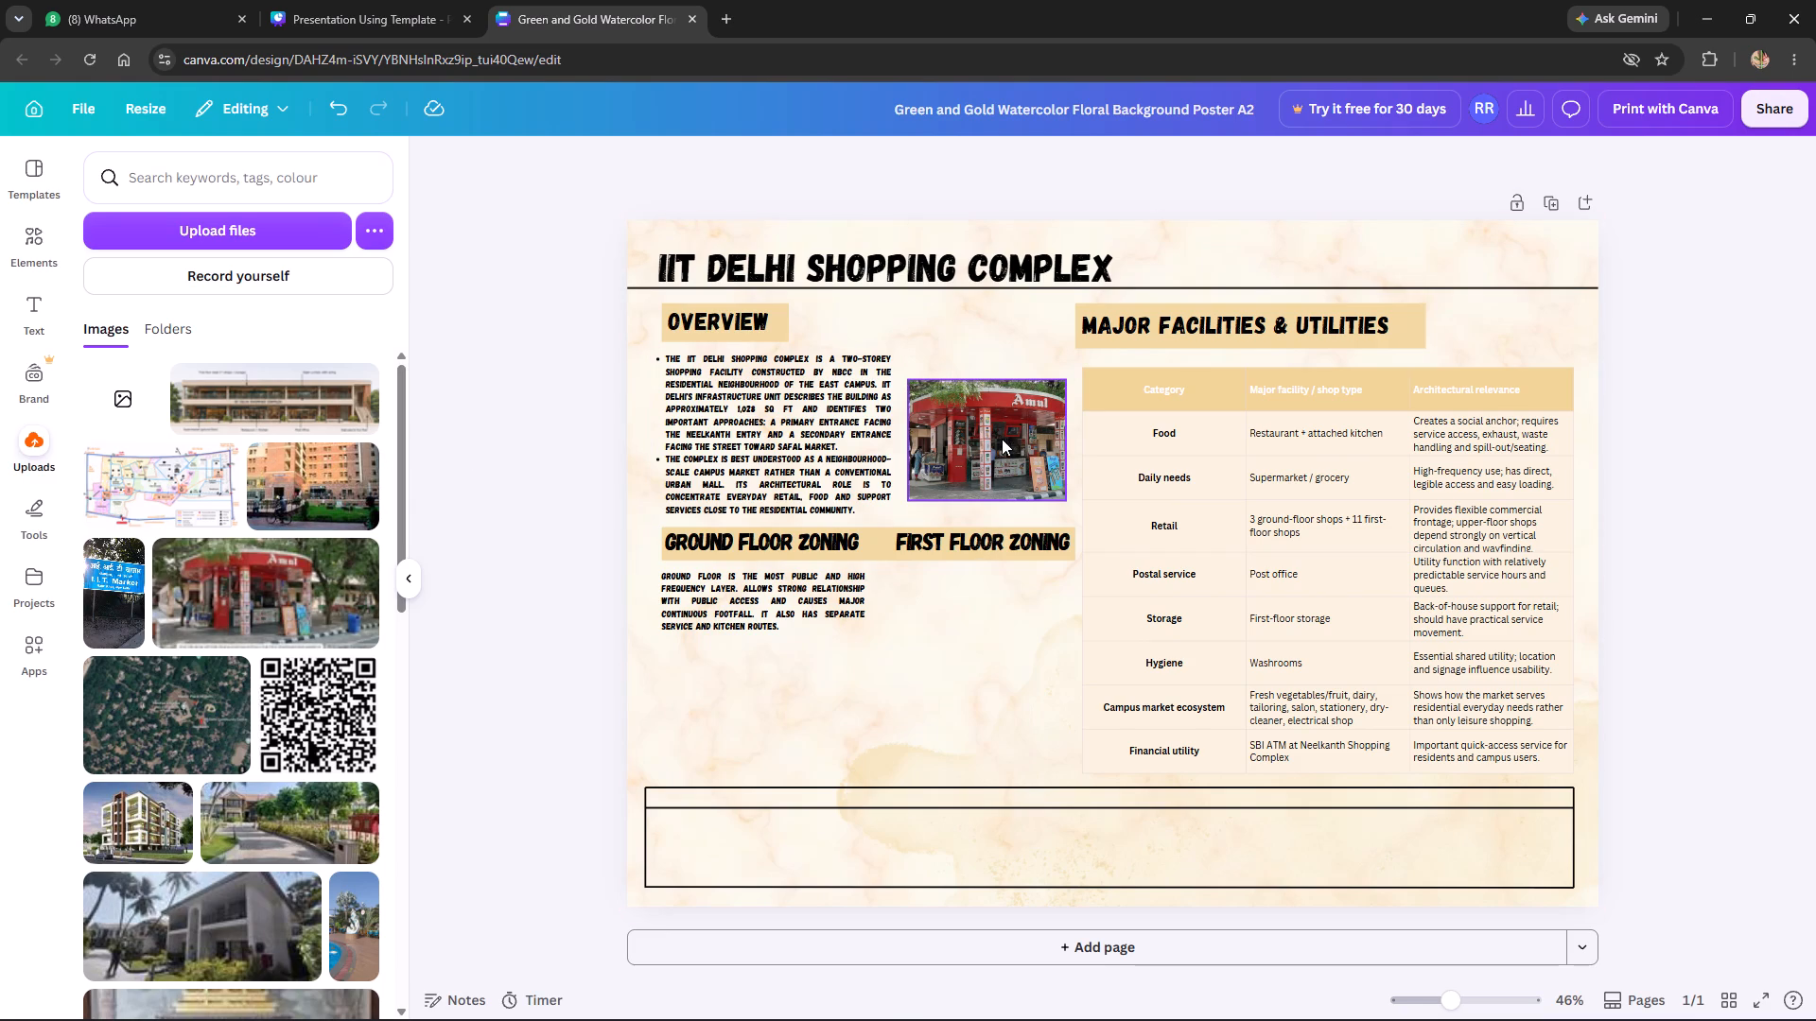
pyautogui.moveTo(995, 440); pyautogui.dragTo(986, 367)
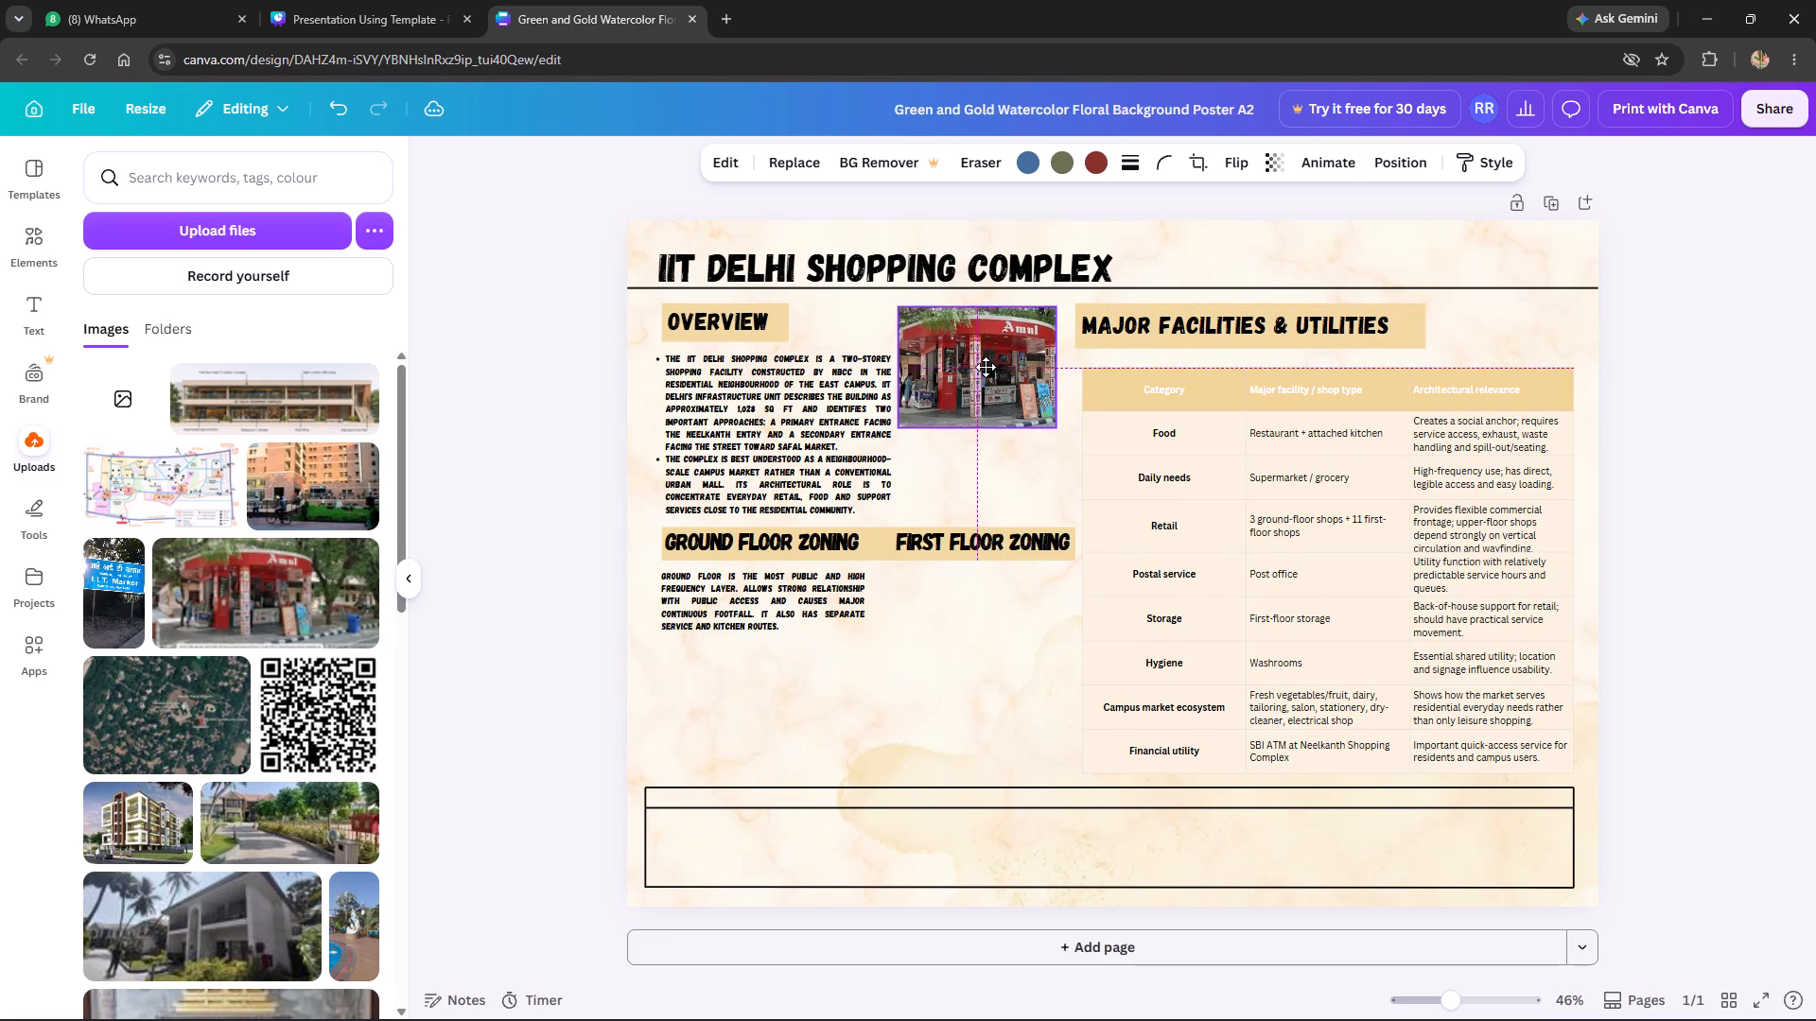
pyautogui.moveTo(986, 367); pyautogui.dragTo(990, 363)
pyautogui.click(522, 472)
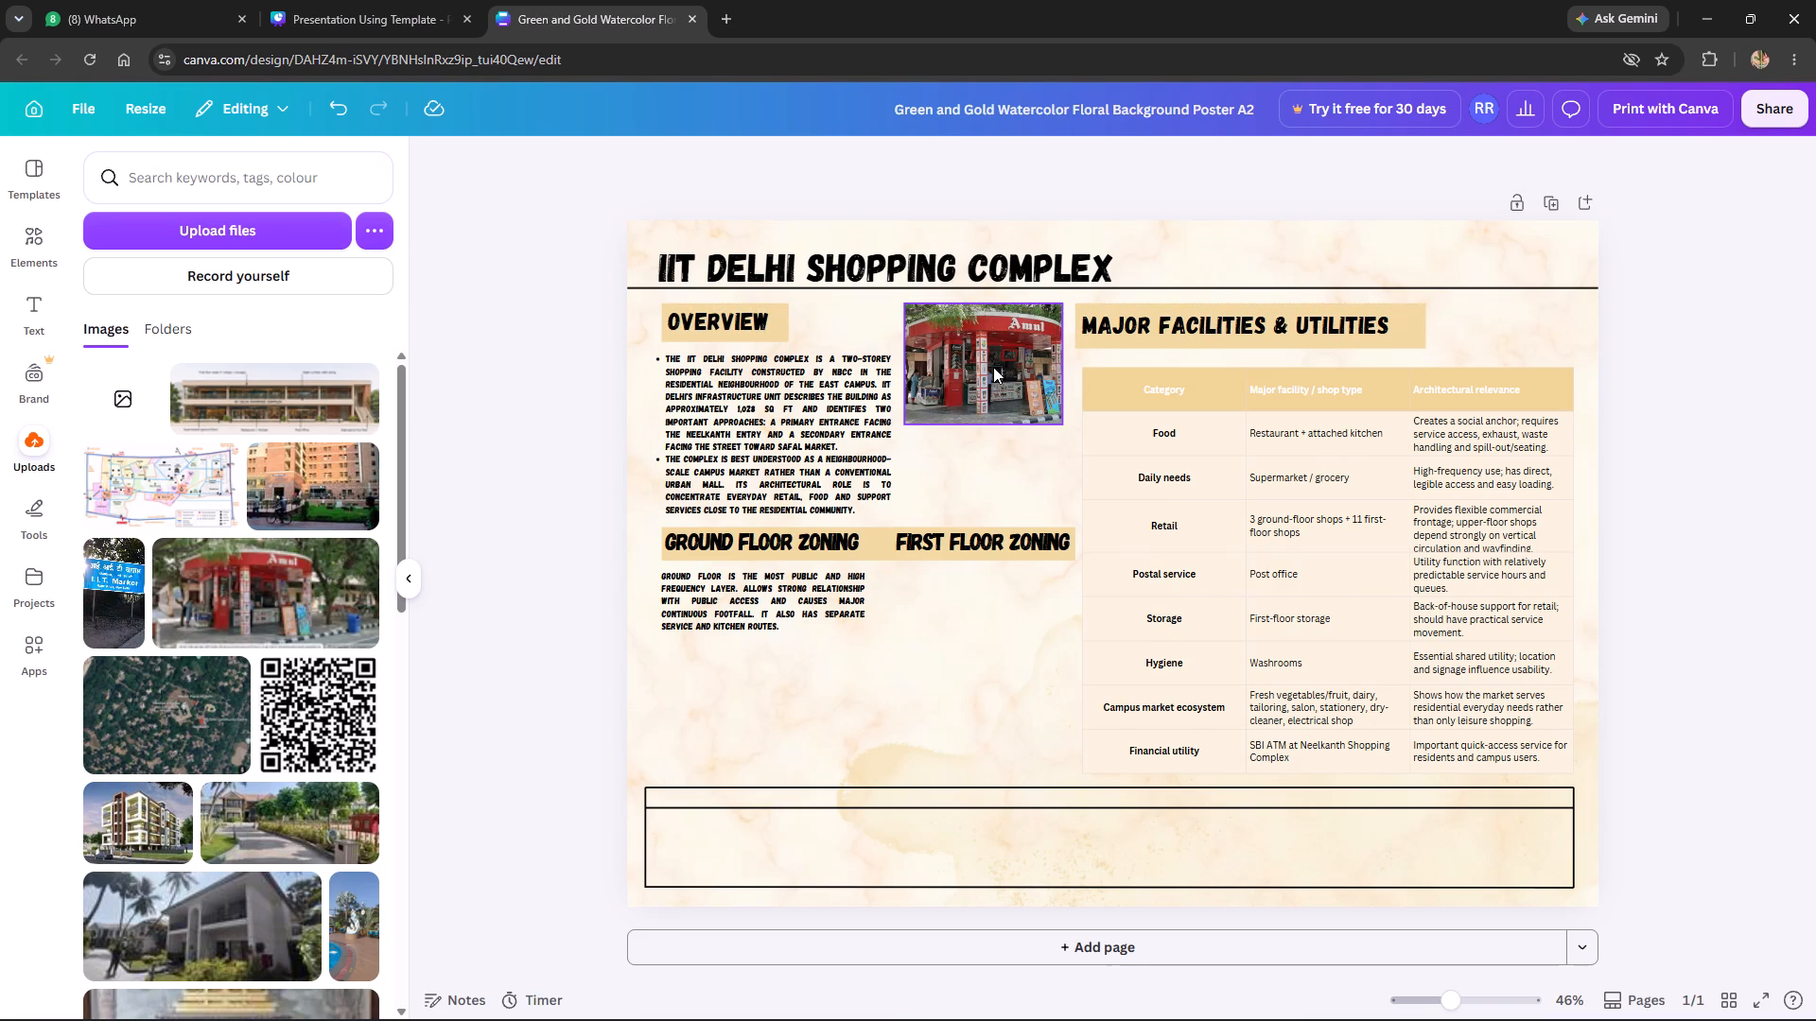
pyautogui.moveTo(993, 367); pyautogui.dragTo(998, 456)
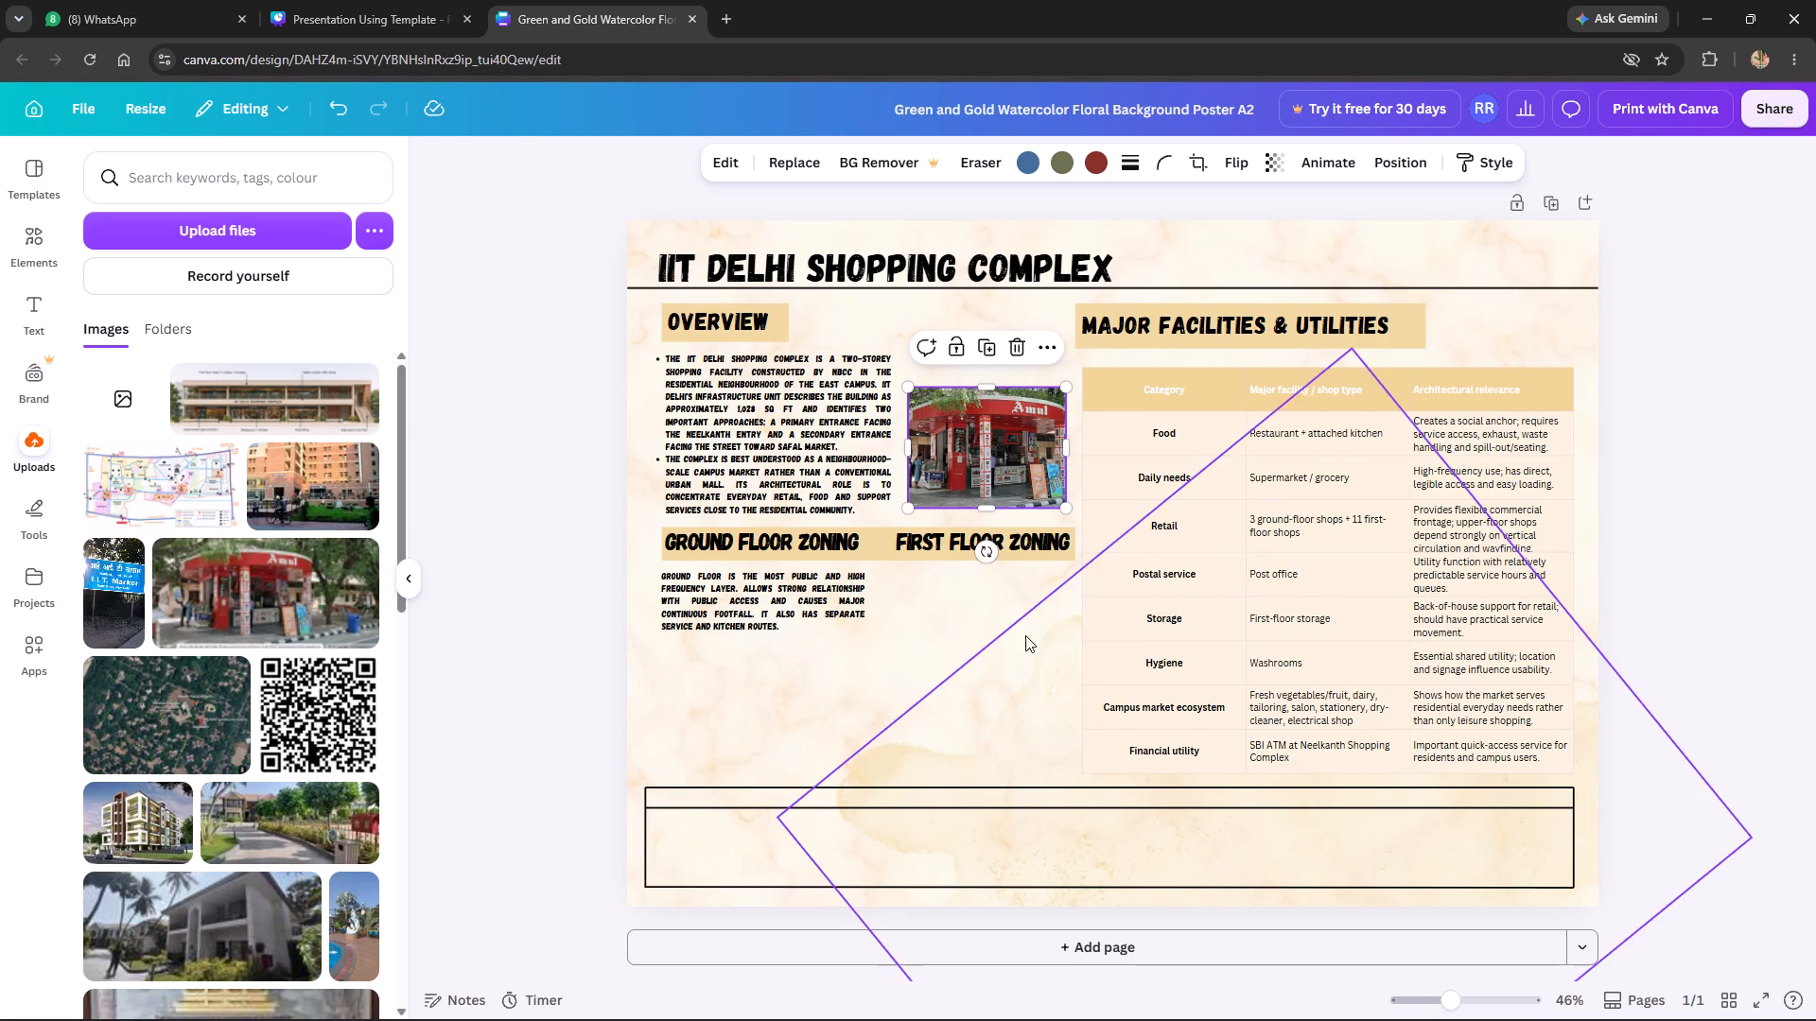
# Copy the First Floor Zoning paragraph from the presentation into the poster, narrow its text box and place it below the FIRST FLOOR ZONING heading.
pyautogui.click(345, 11)
pyautogui.click(970, 574)
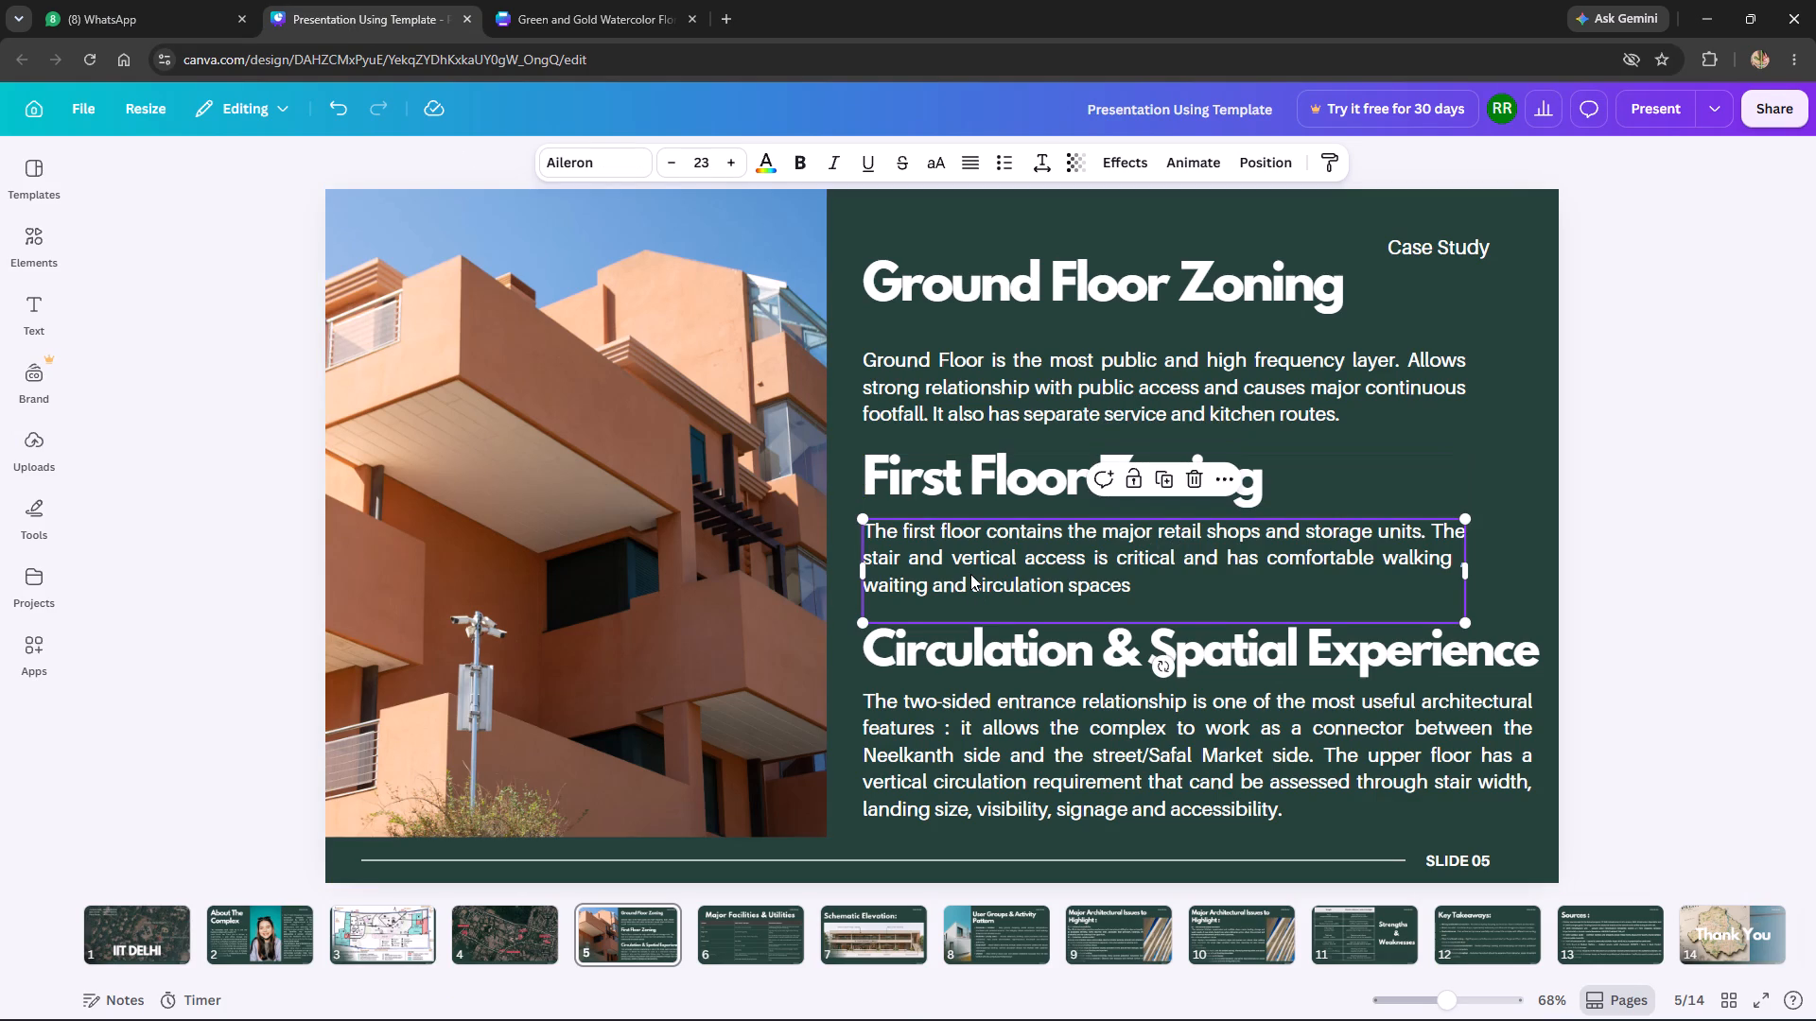
pyautogui.hotkey('ctrl', 'c')
pyautogui.click(521, 0)
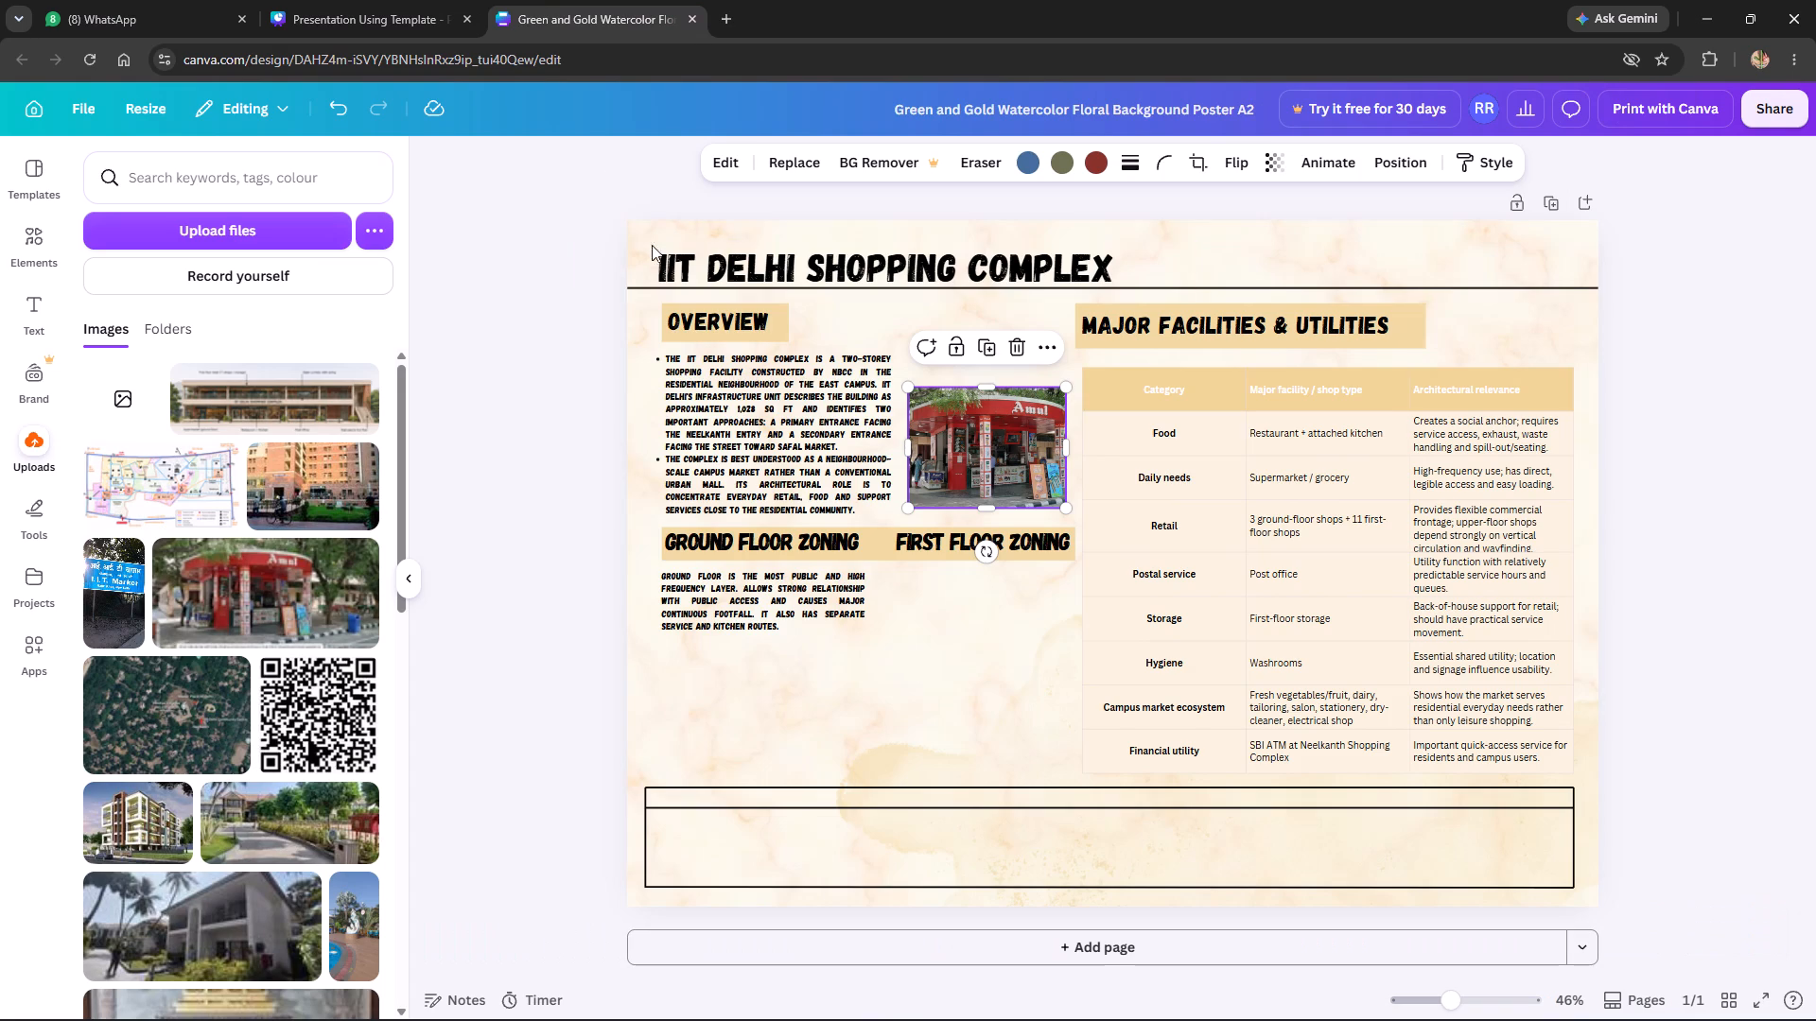
pyautogui.hotkey('ctrl', 'v')
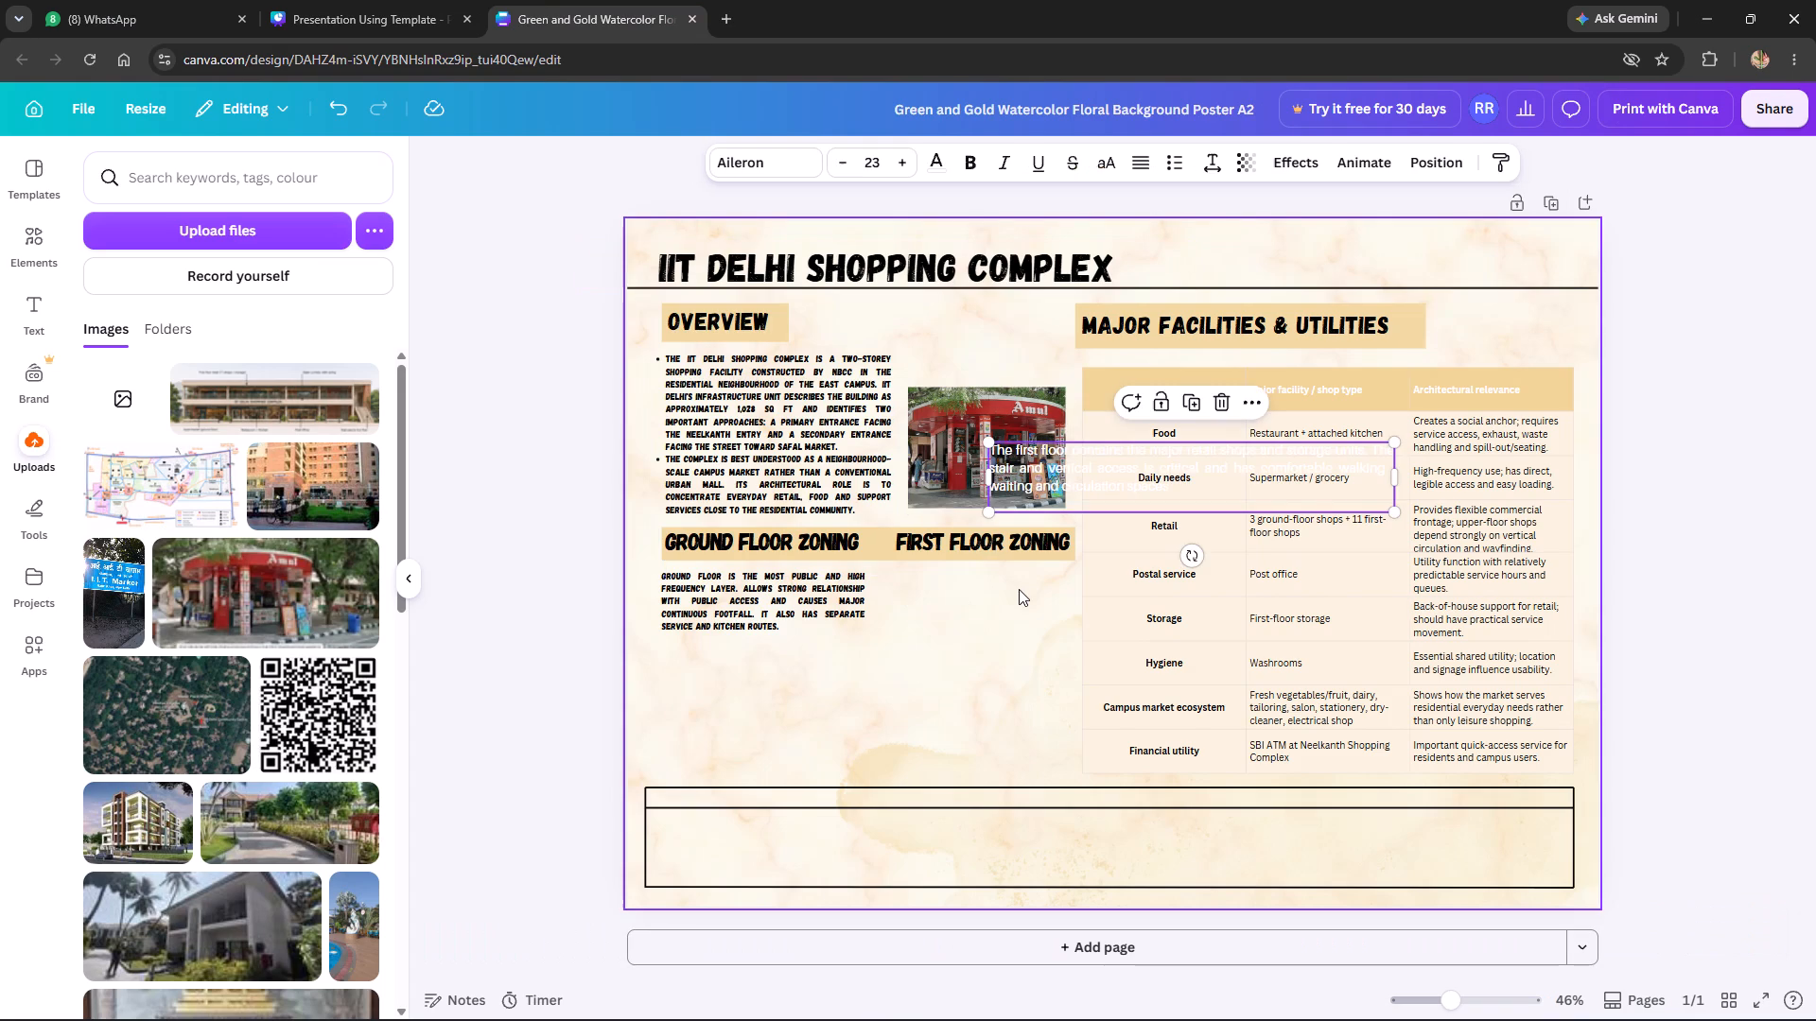
pyautogui.moveTo(1400, 478); pyautogui.dragTo(1191, 515)
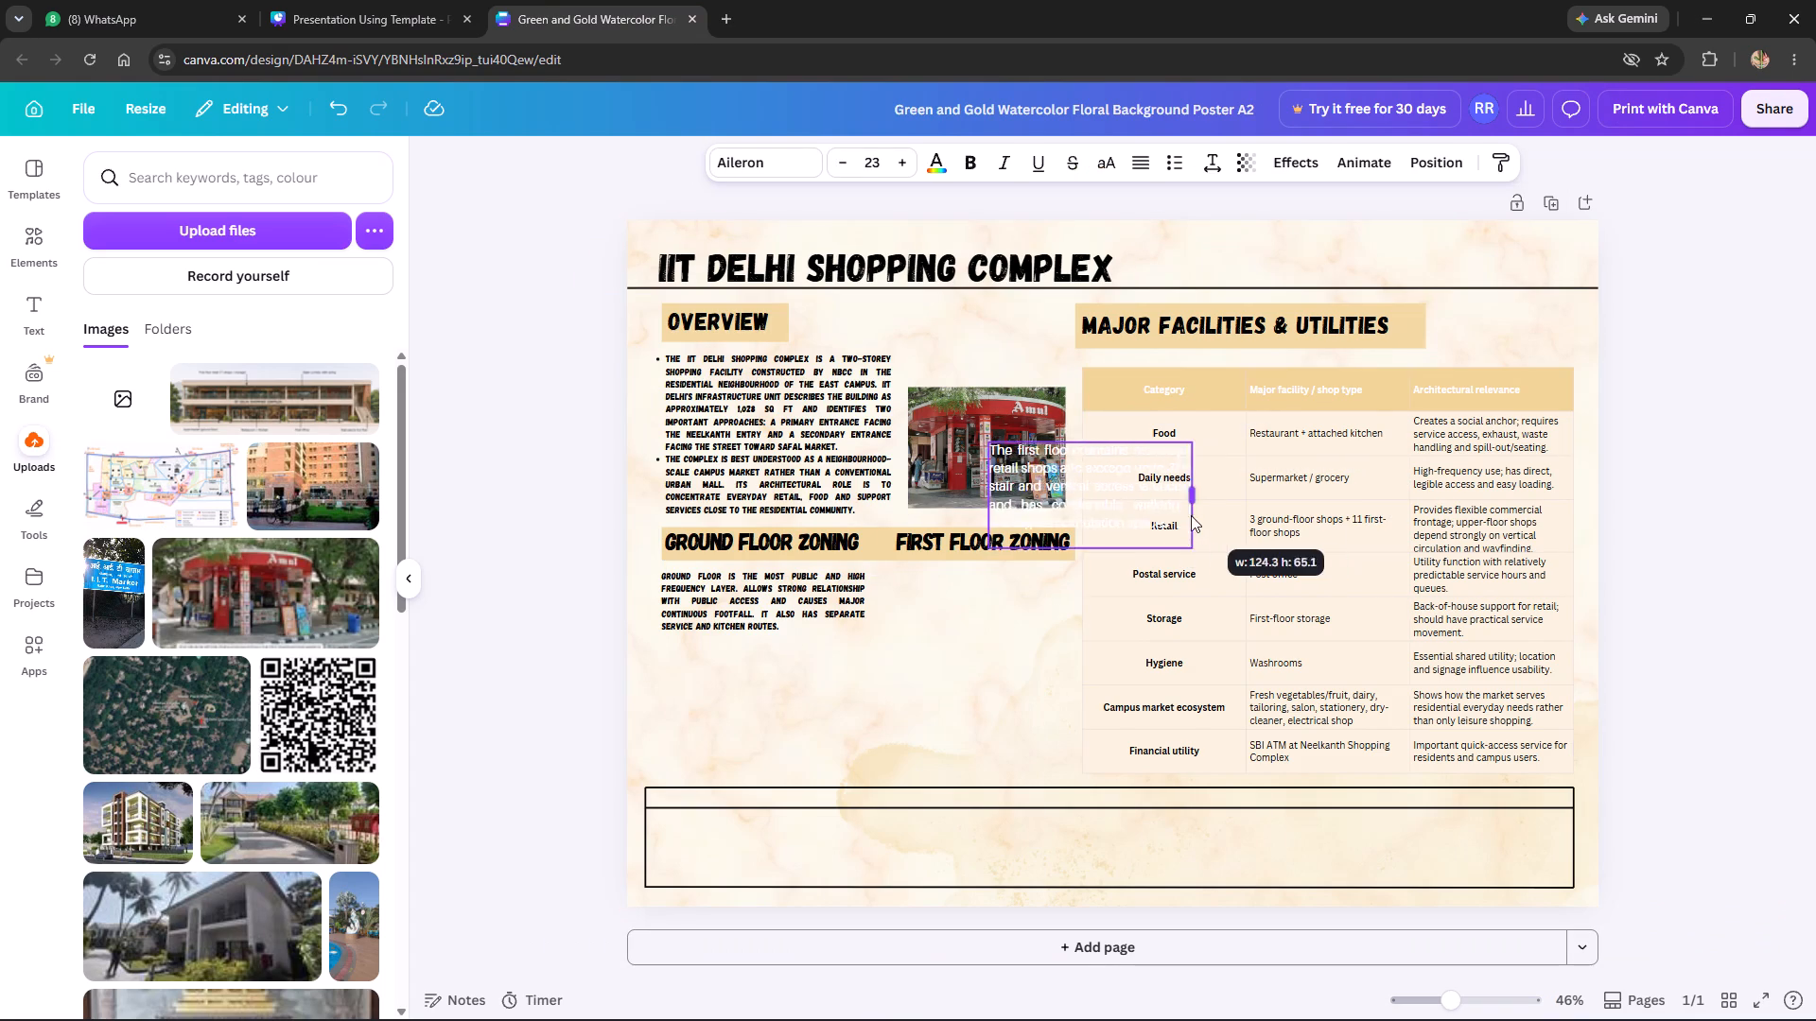
pyautogui.moveTo(1191, 515); pyautogui.dragTo(1143, 513)
pyautogui.moveTo(1046, 491); pyautogui.dragTo(959, 624)
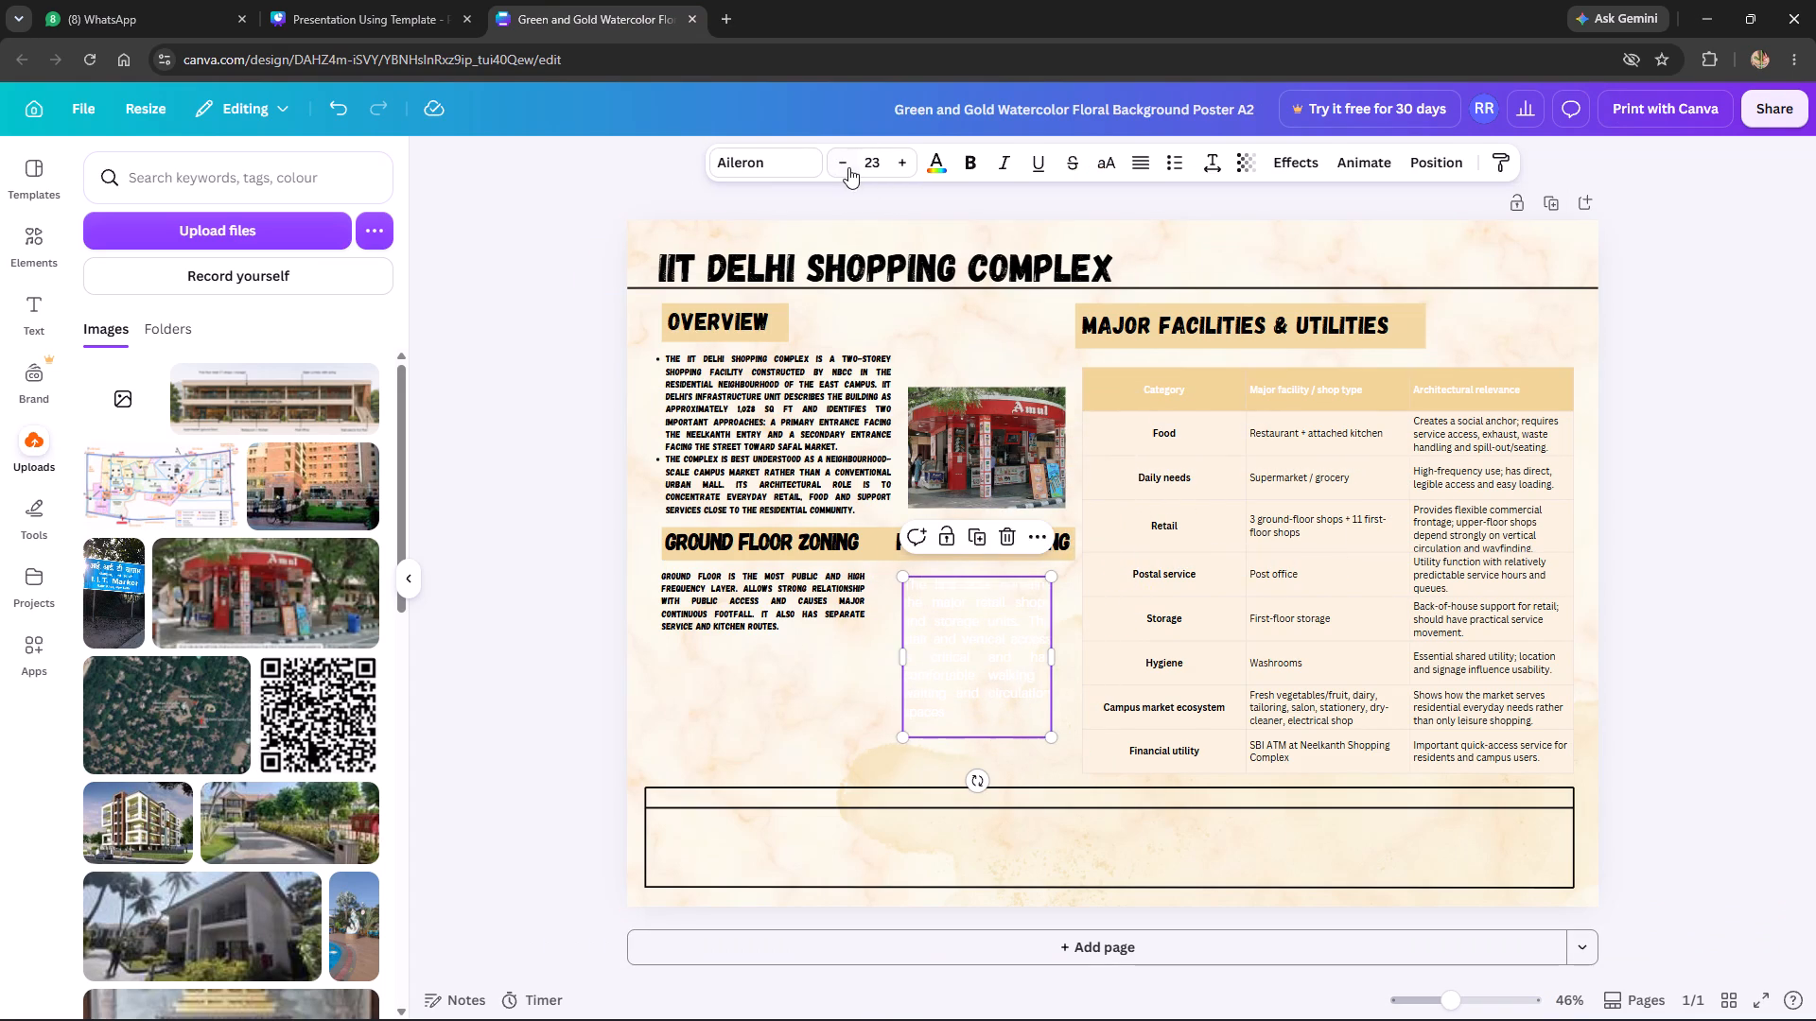
# Format the pasted first floor paragraph in Gagalin, size 16, with black text.
pyautogui.tripleClick(840, 166)
pyautogui.doubleClick(835, 166)
pyautogui.doubleClick(835, 166)
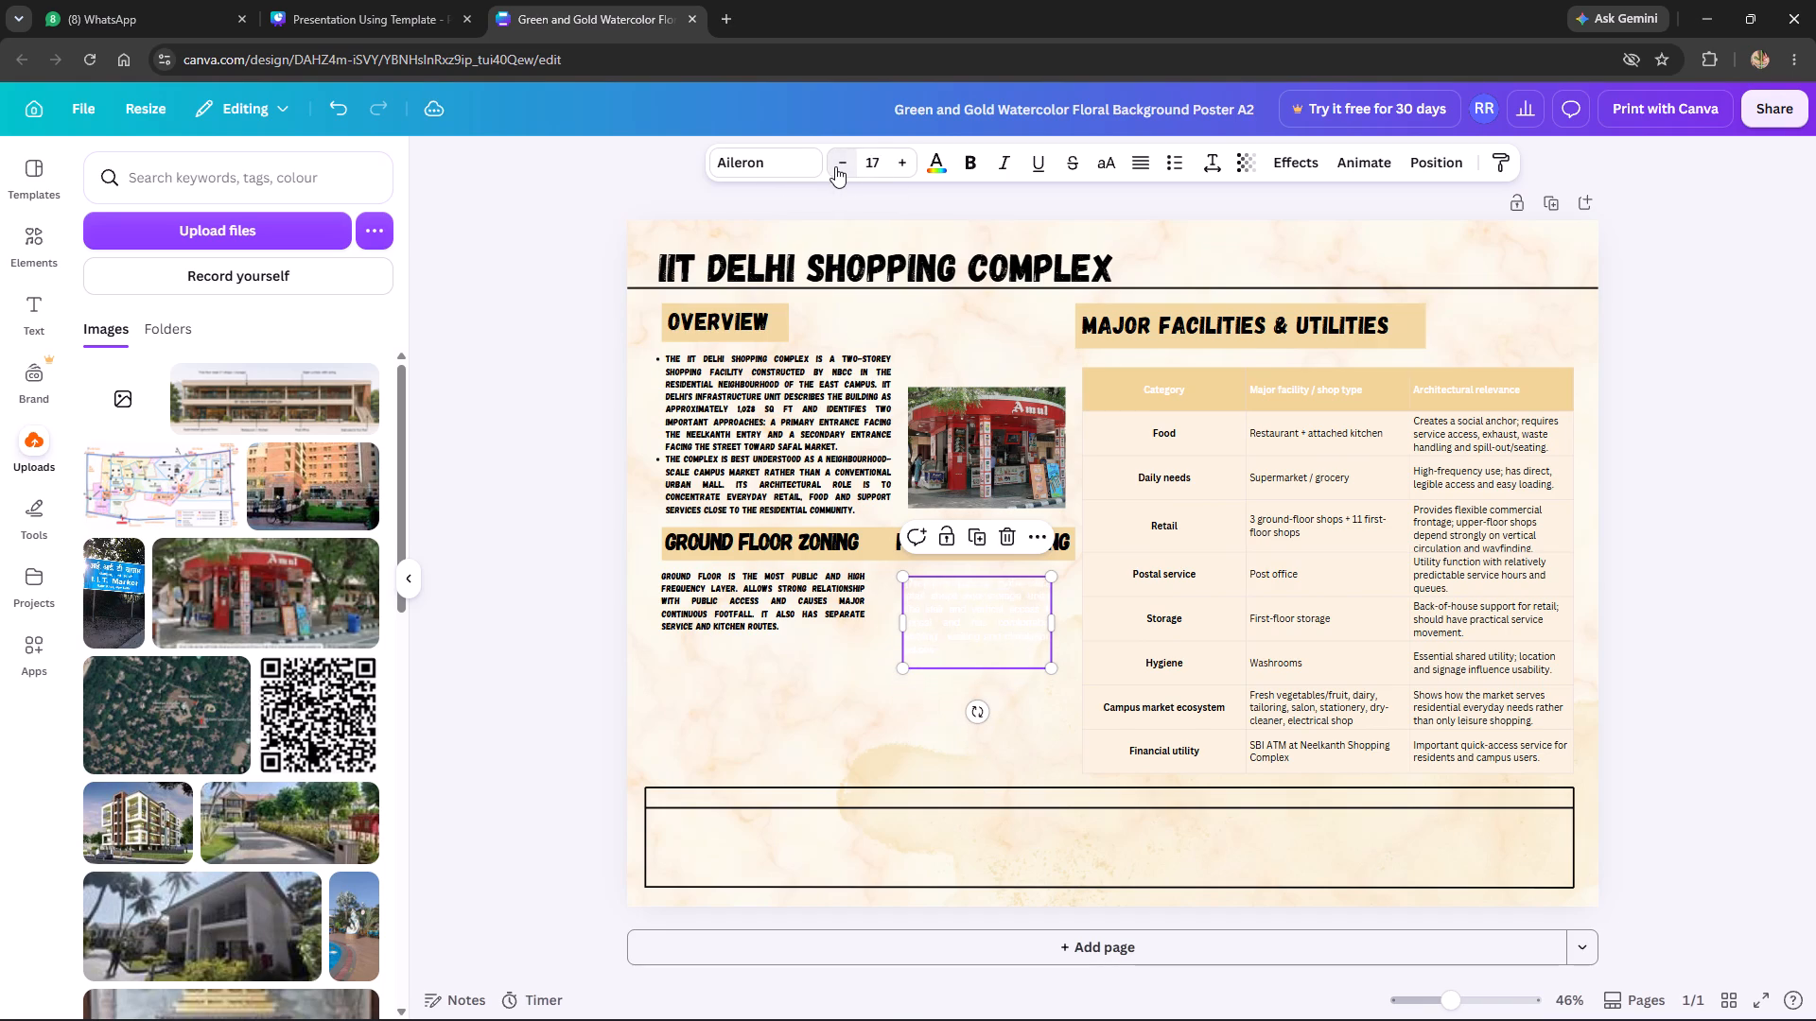
pyautogui.click(798, 159)
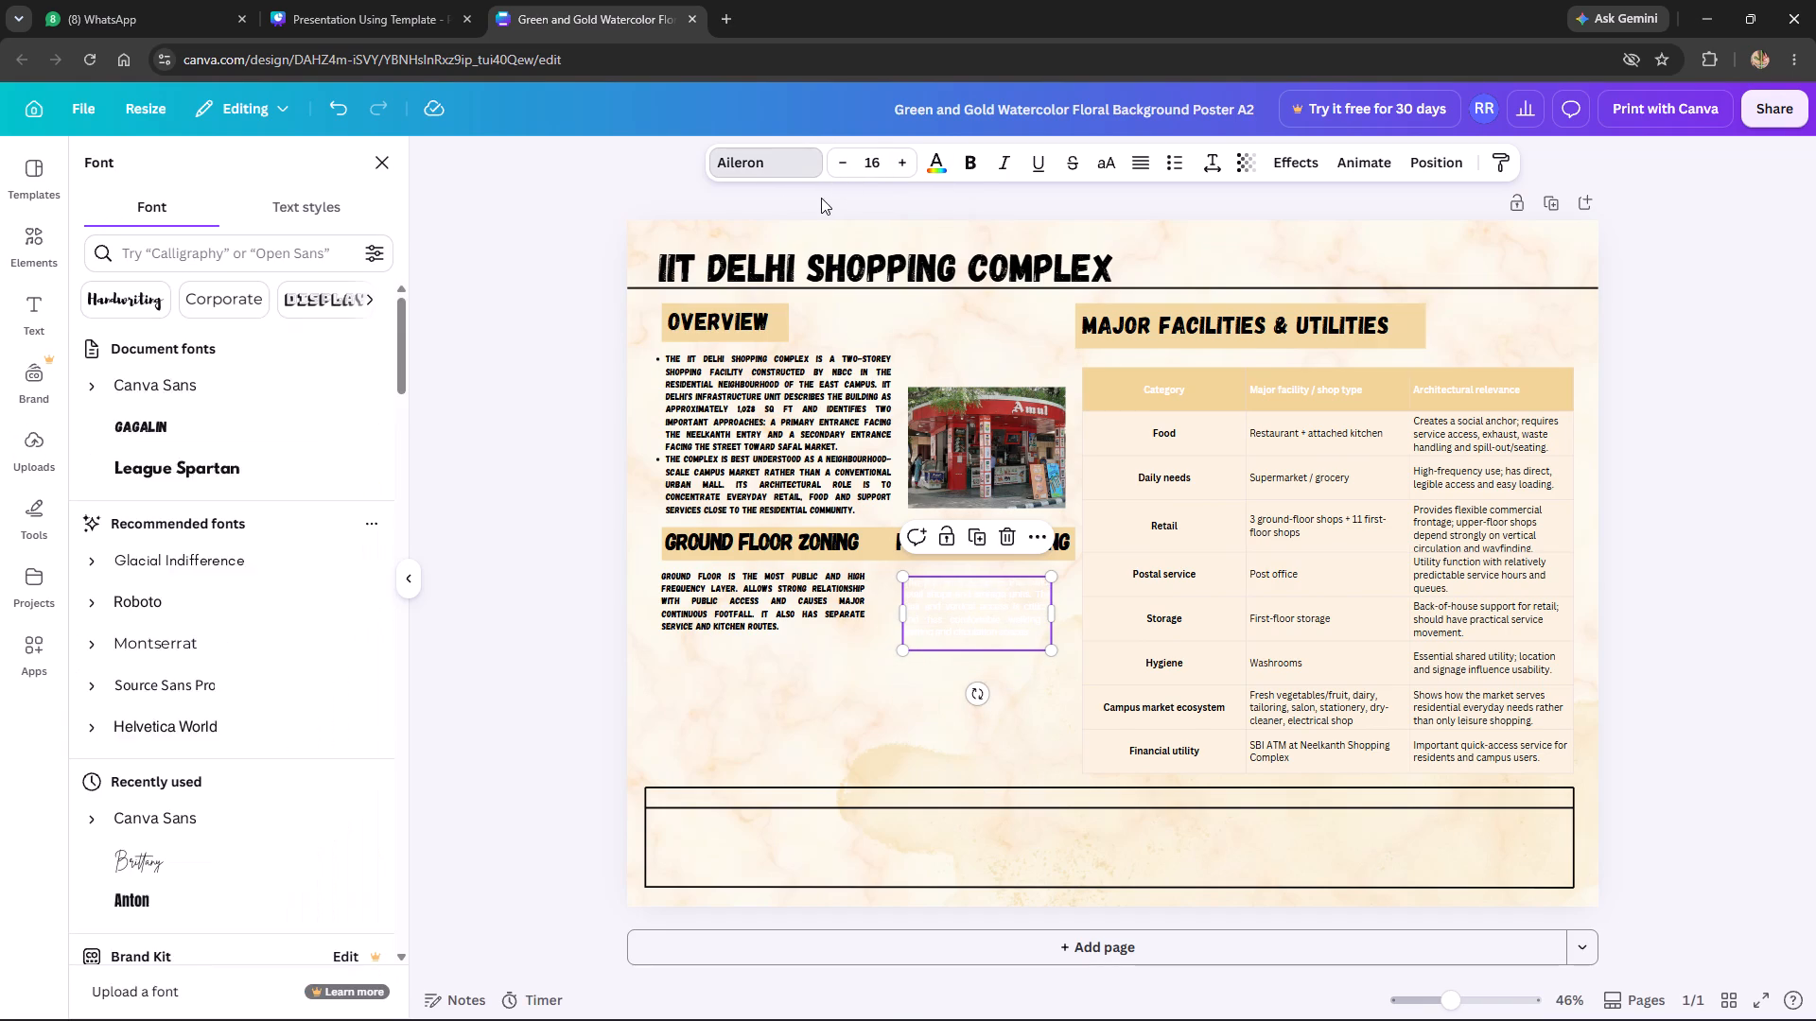
pyautogui.click(148, 467)
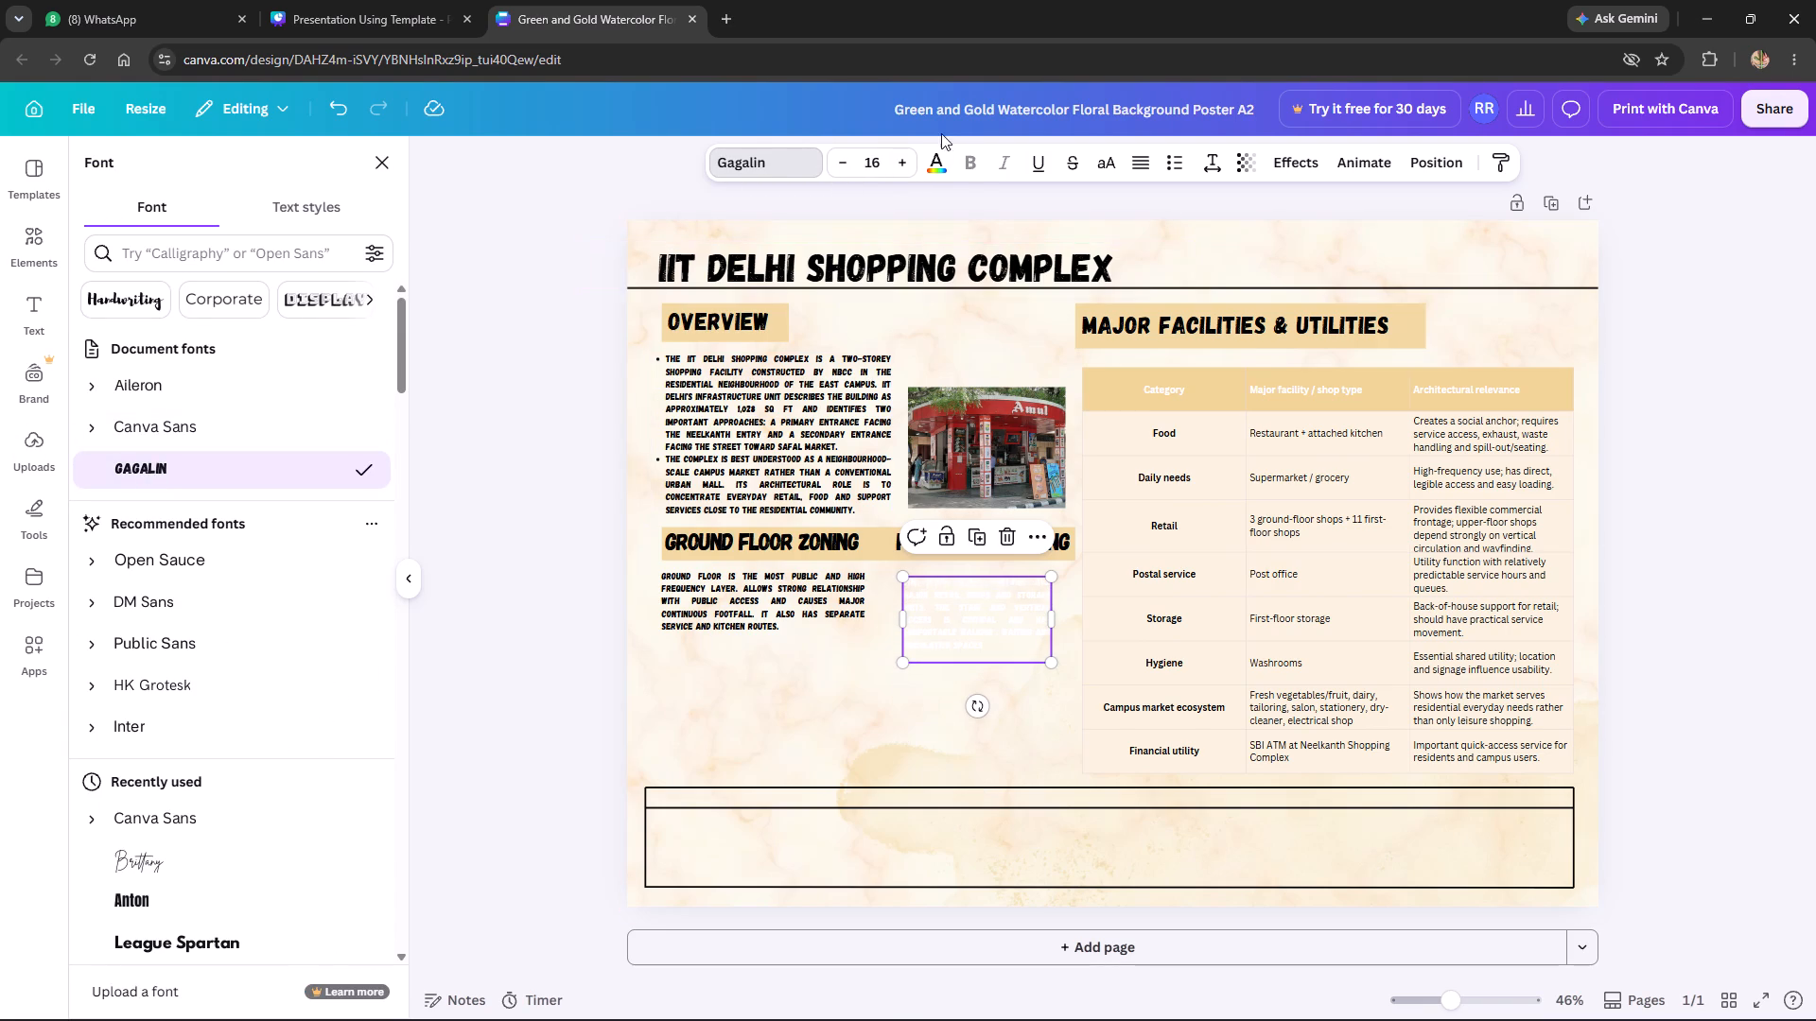
pyautogui.click(945, 170)
pyautogui.click(947, 163)
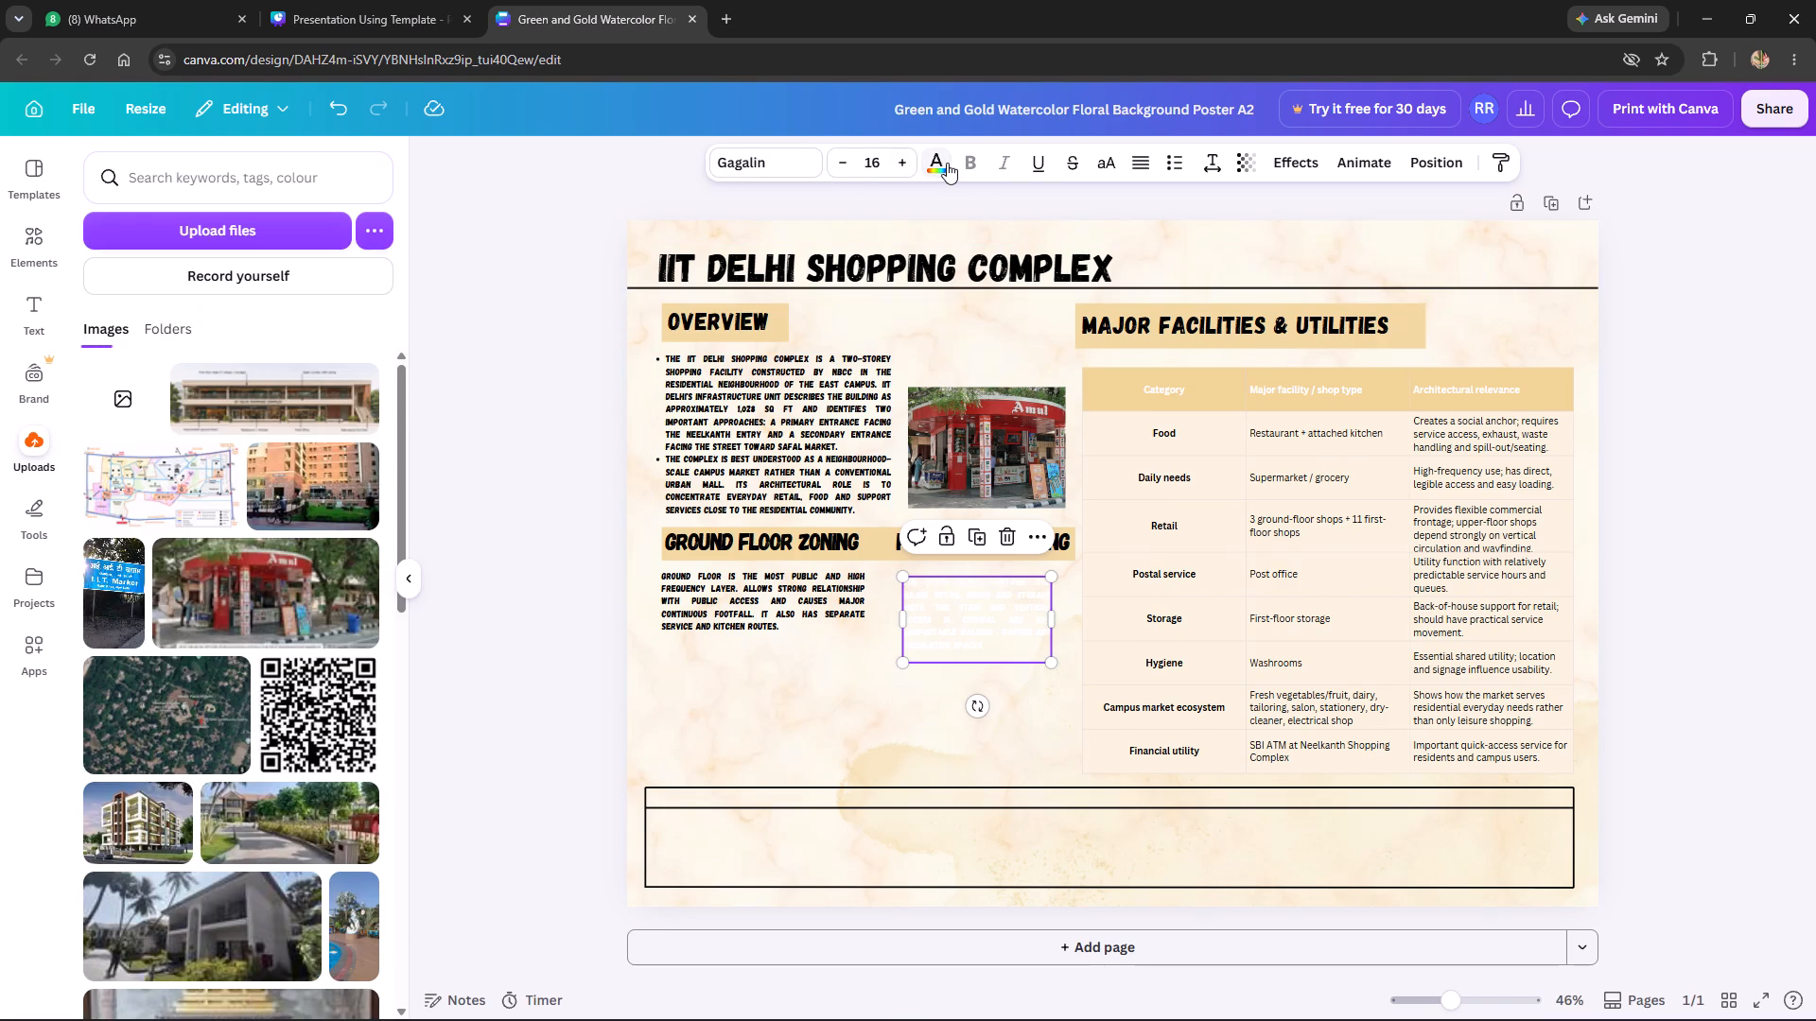
pyautogui.click(941, 165)
pyautogui.click(228, 288)
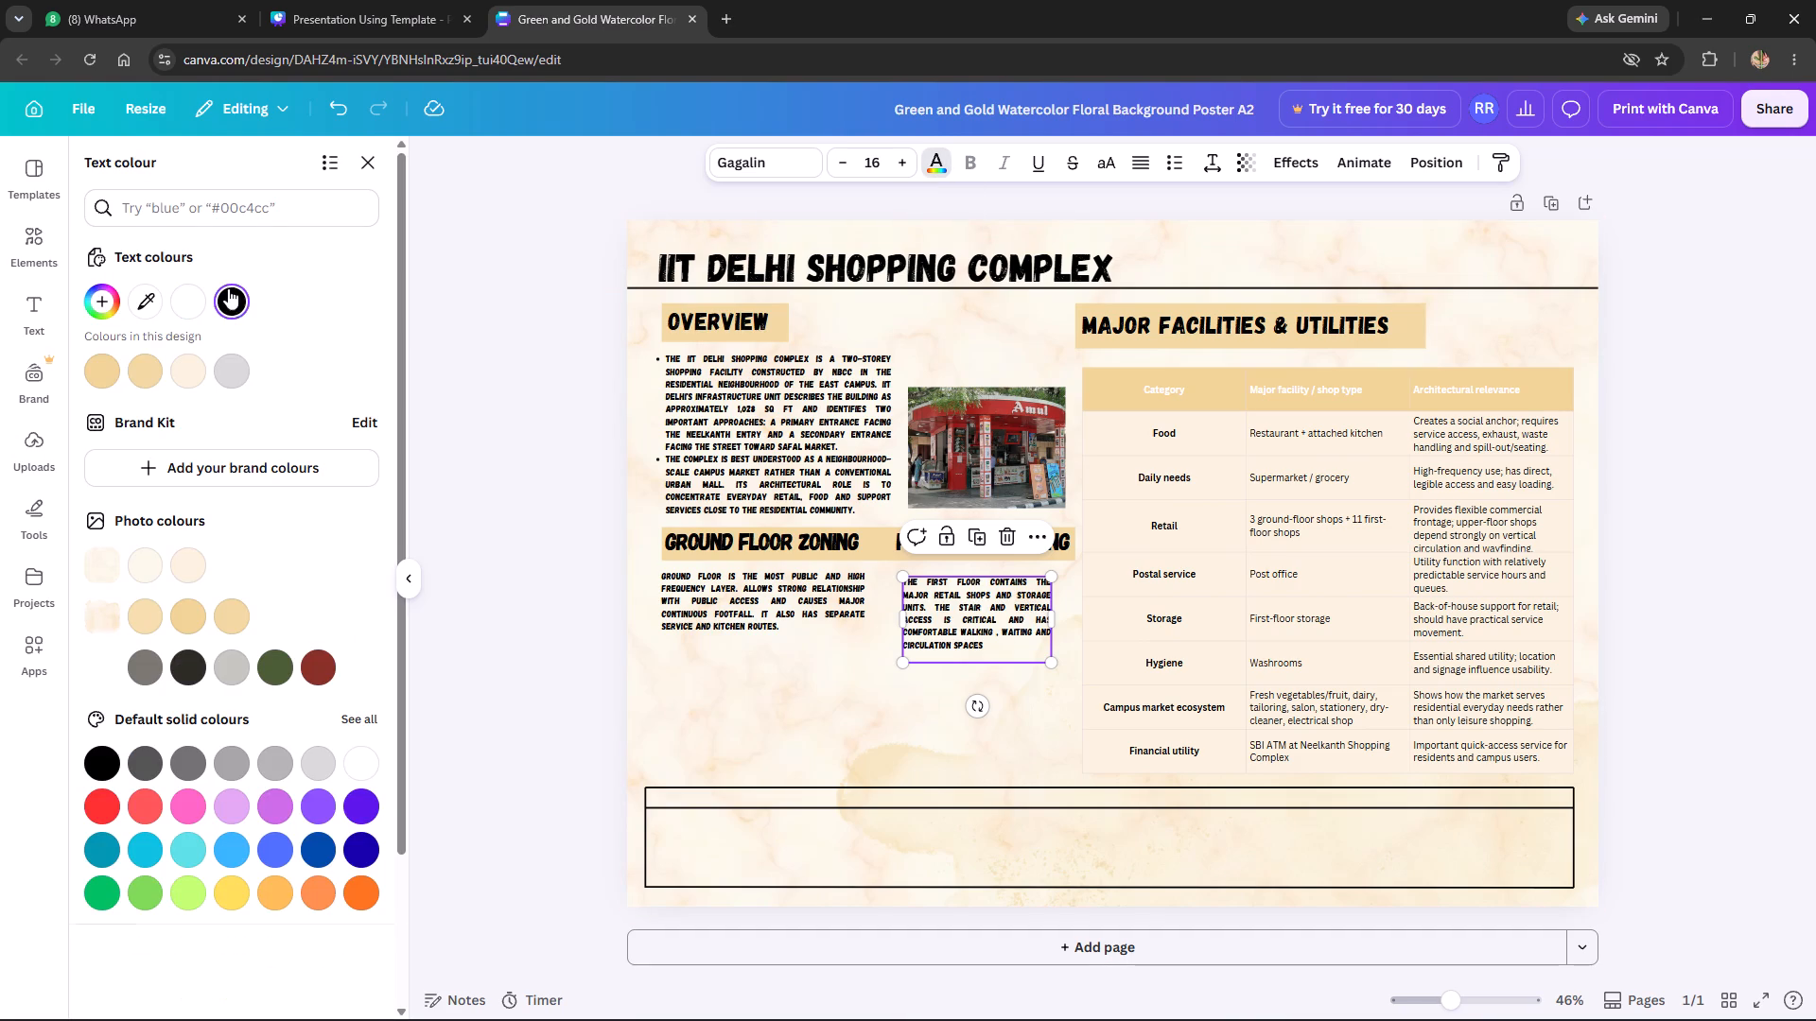
# Widen the first floor paragraph to match its heading's width and align it level with the ground floor paragraph.
pyautogui.moveTo(903, 615); pyautogui.dragTo(893, 617)
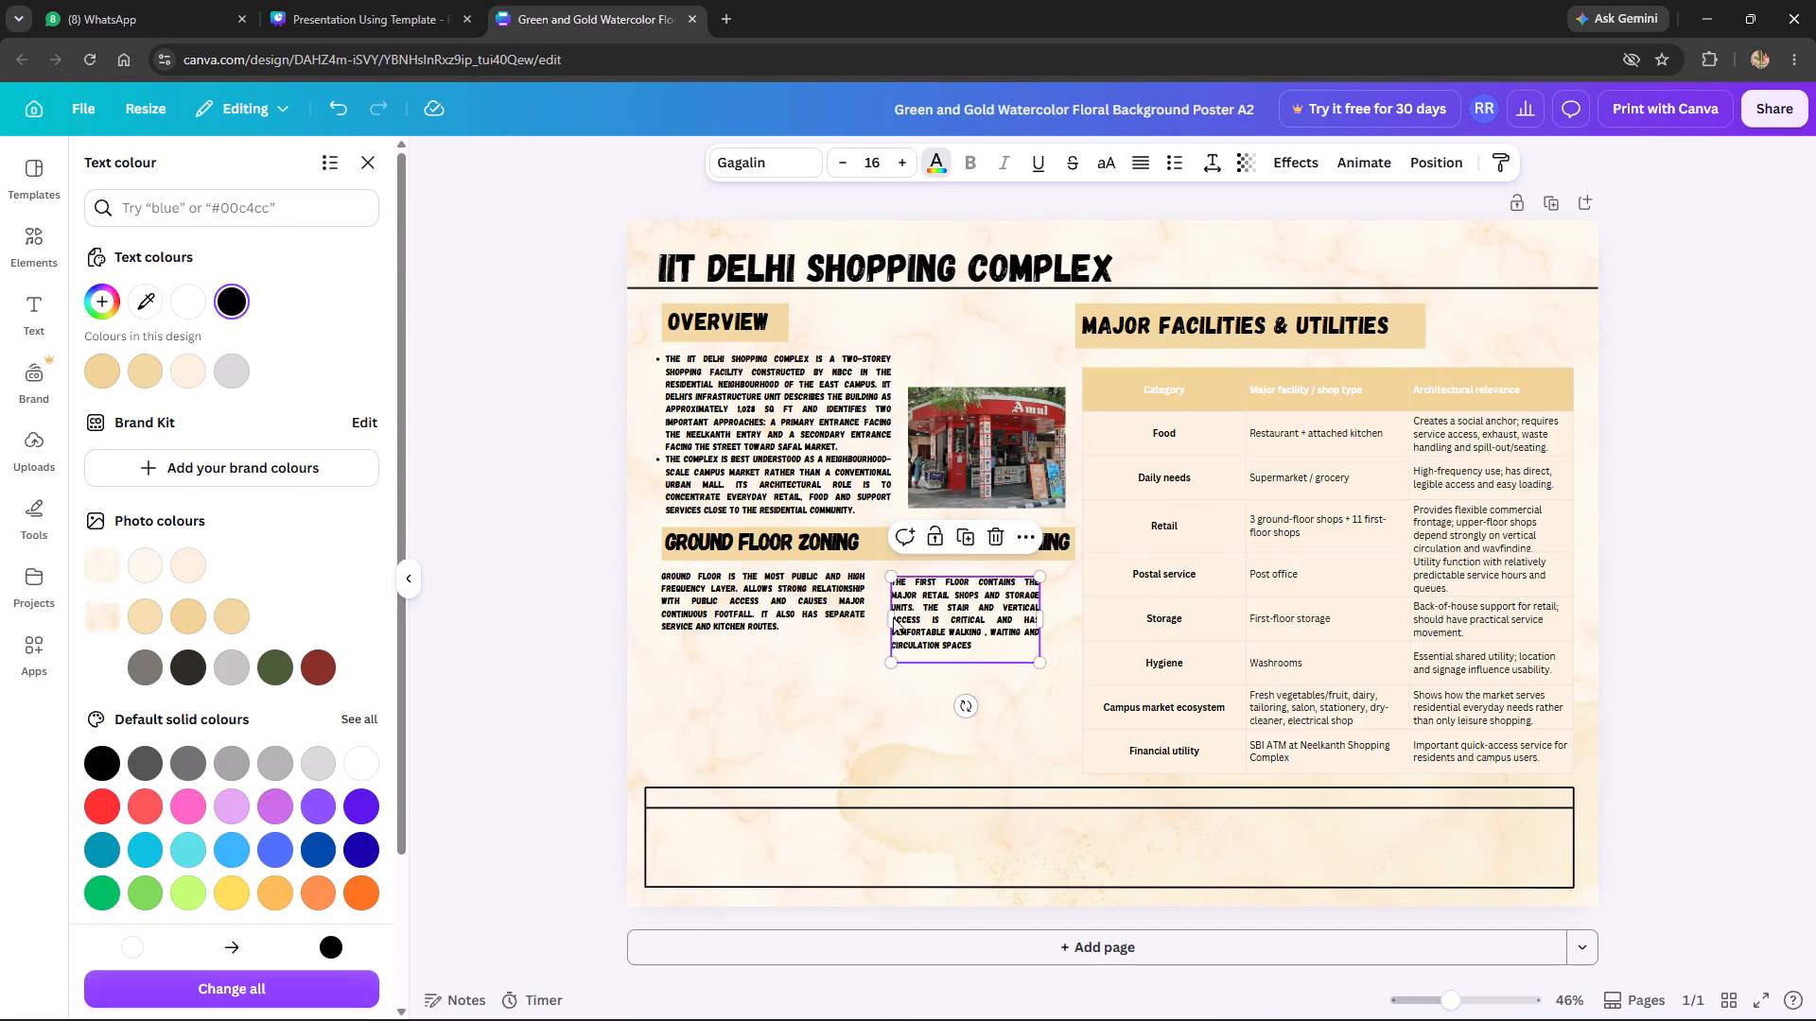
pyautogui.moveTo(891, 620); pyautogui.dragTo(880, 620)
pyautogui.moveTo(1041, 612); pyautogui.dragTo(1042, 612)
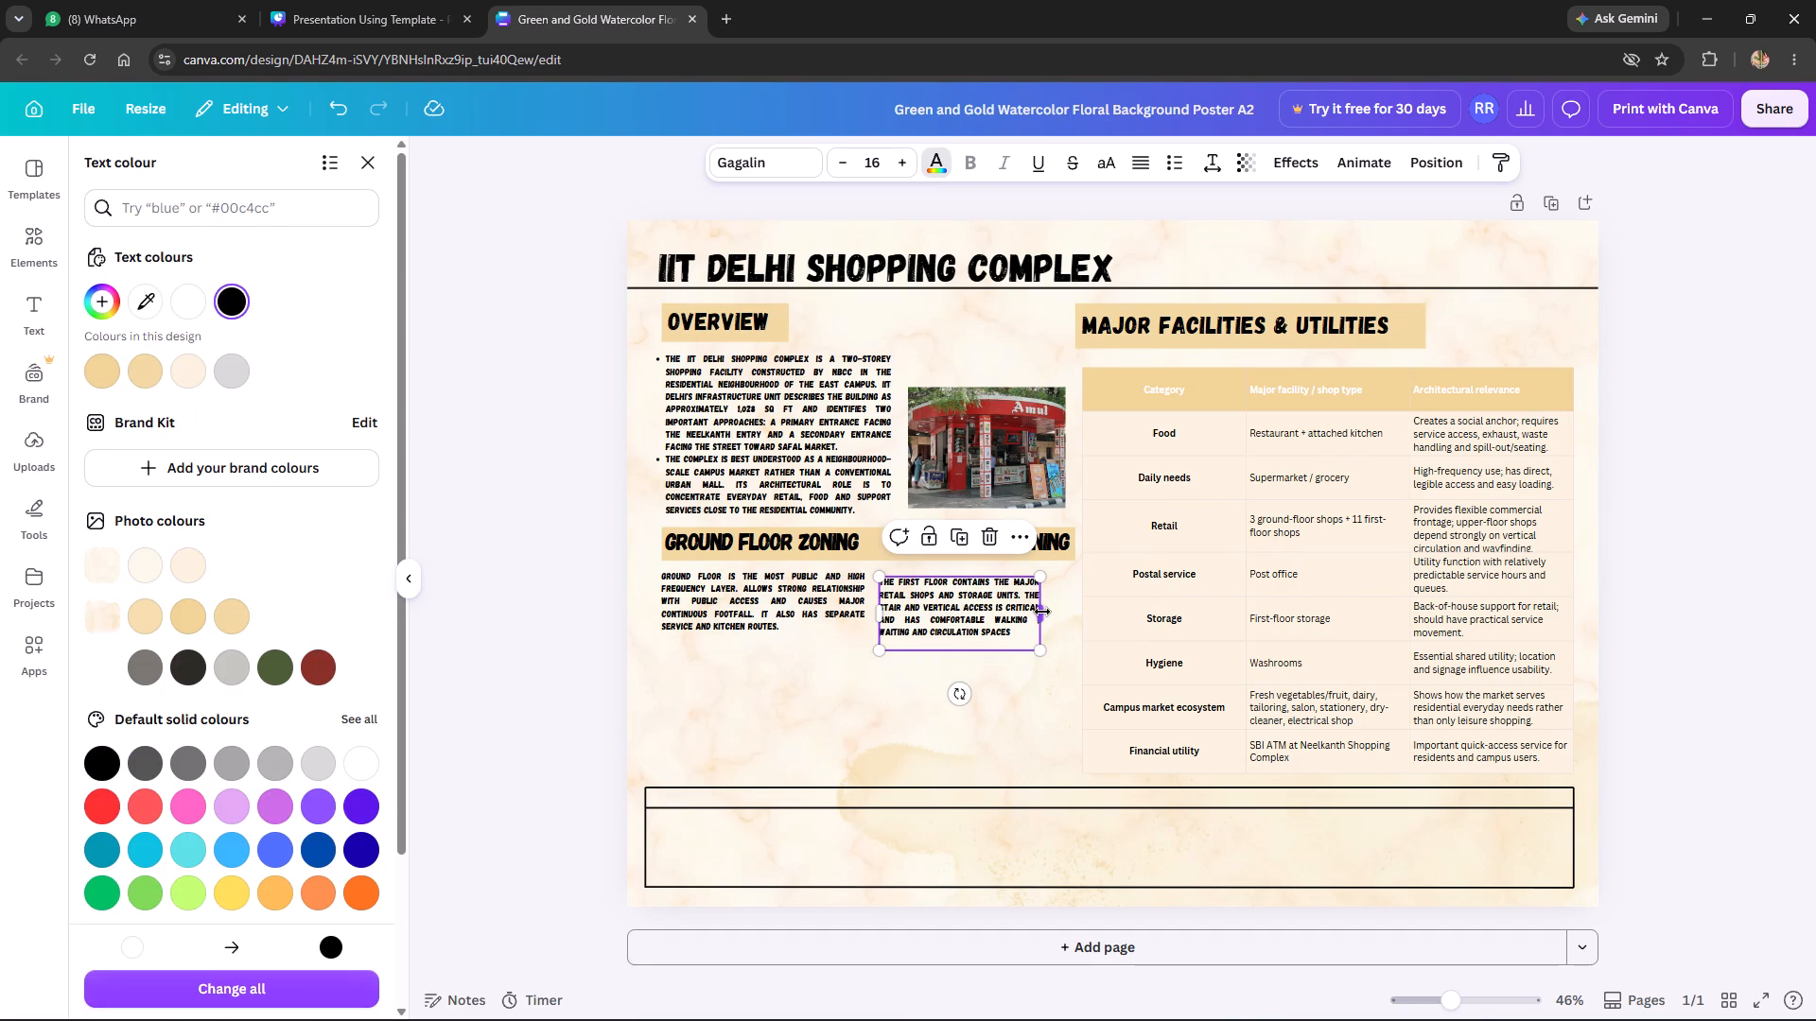
pyautogui.moveTo(1042, 612); pyautogui.dragTo(1064, 603)
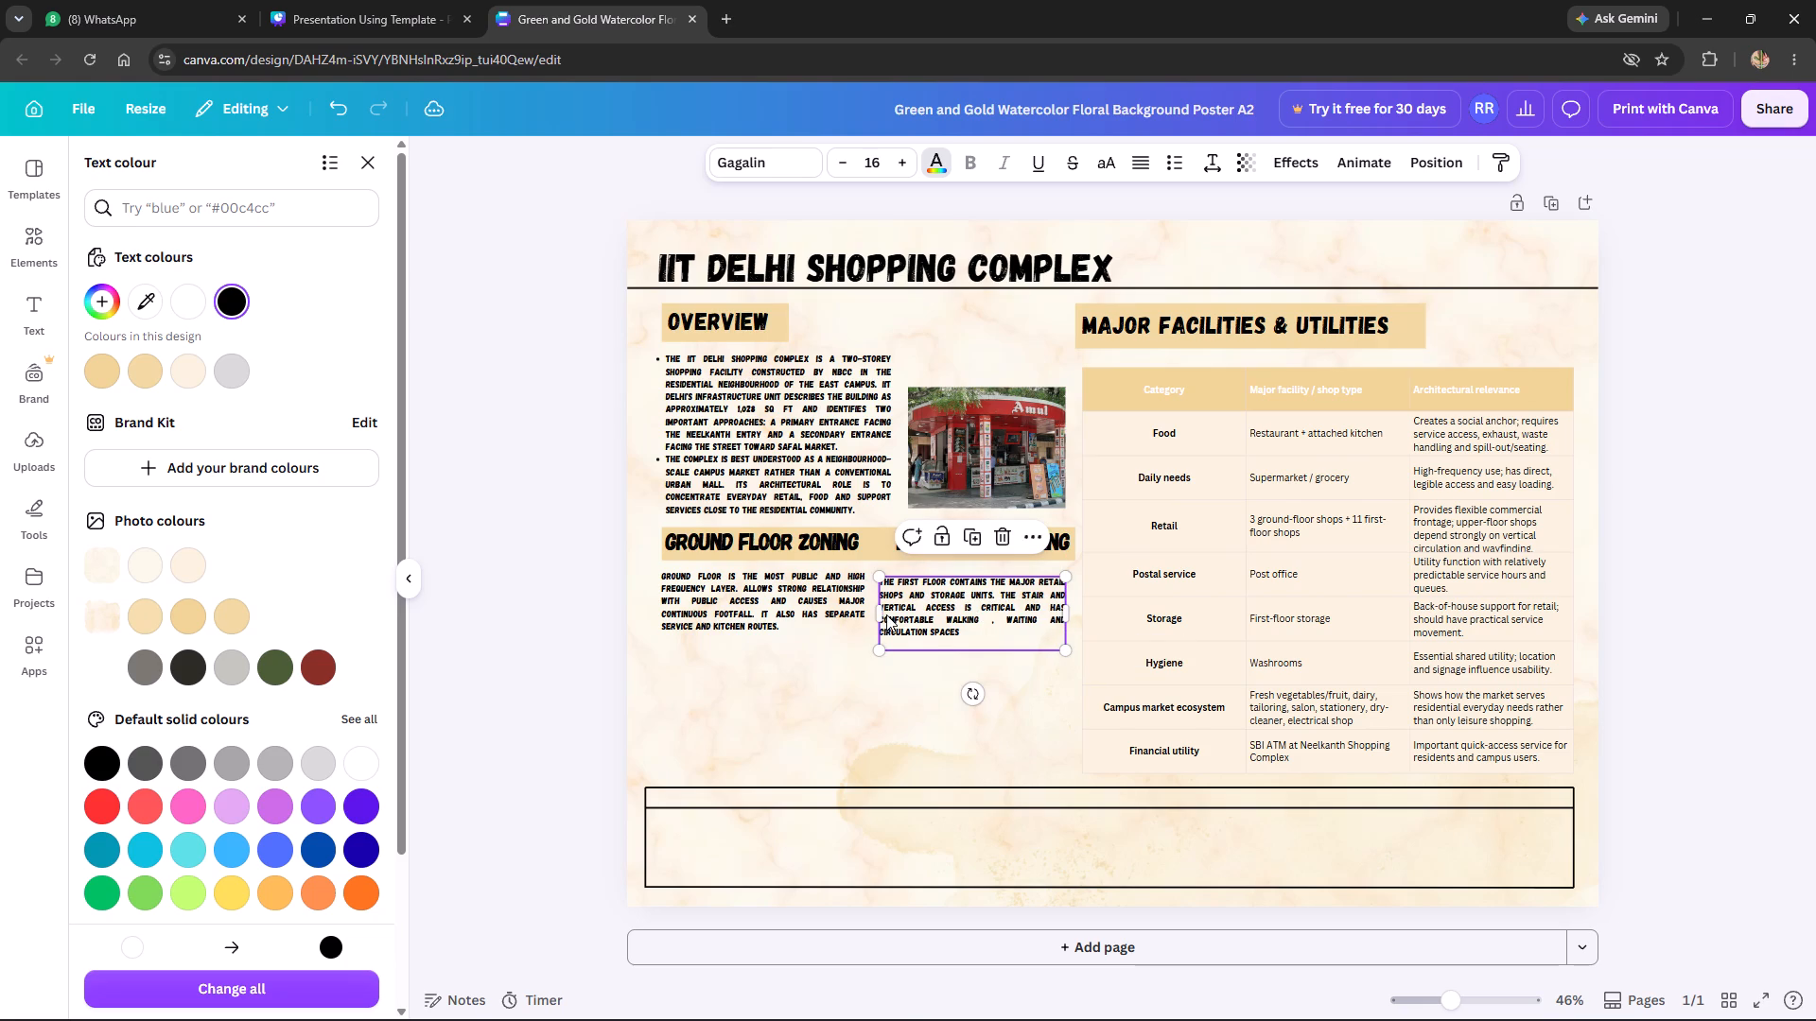
pyautogui.moveTo(876, 615); pyautogui.dragTo(890, 611)
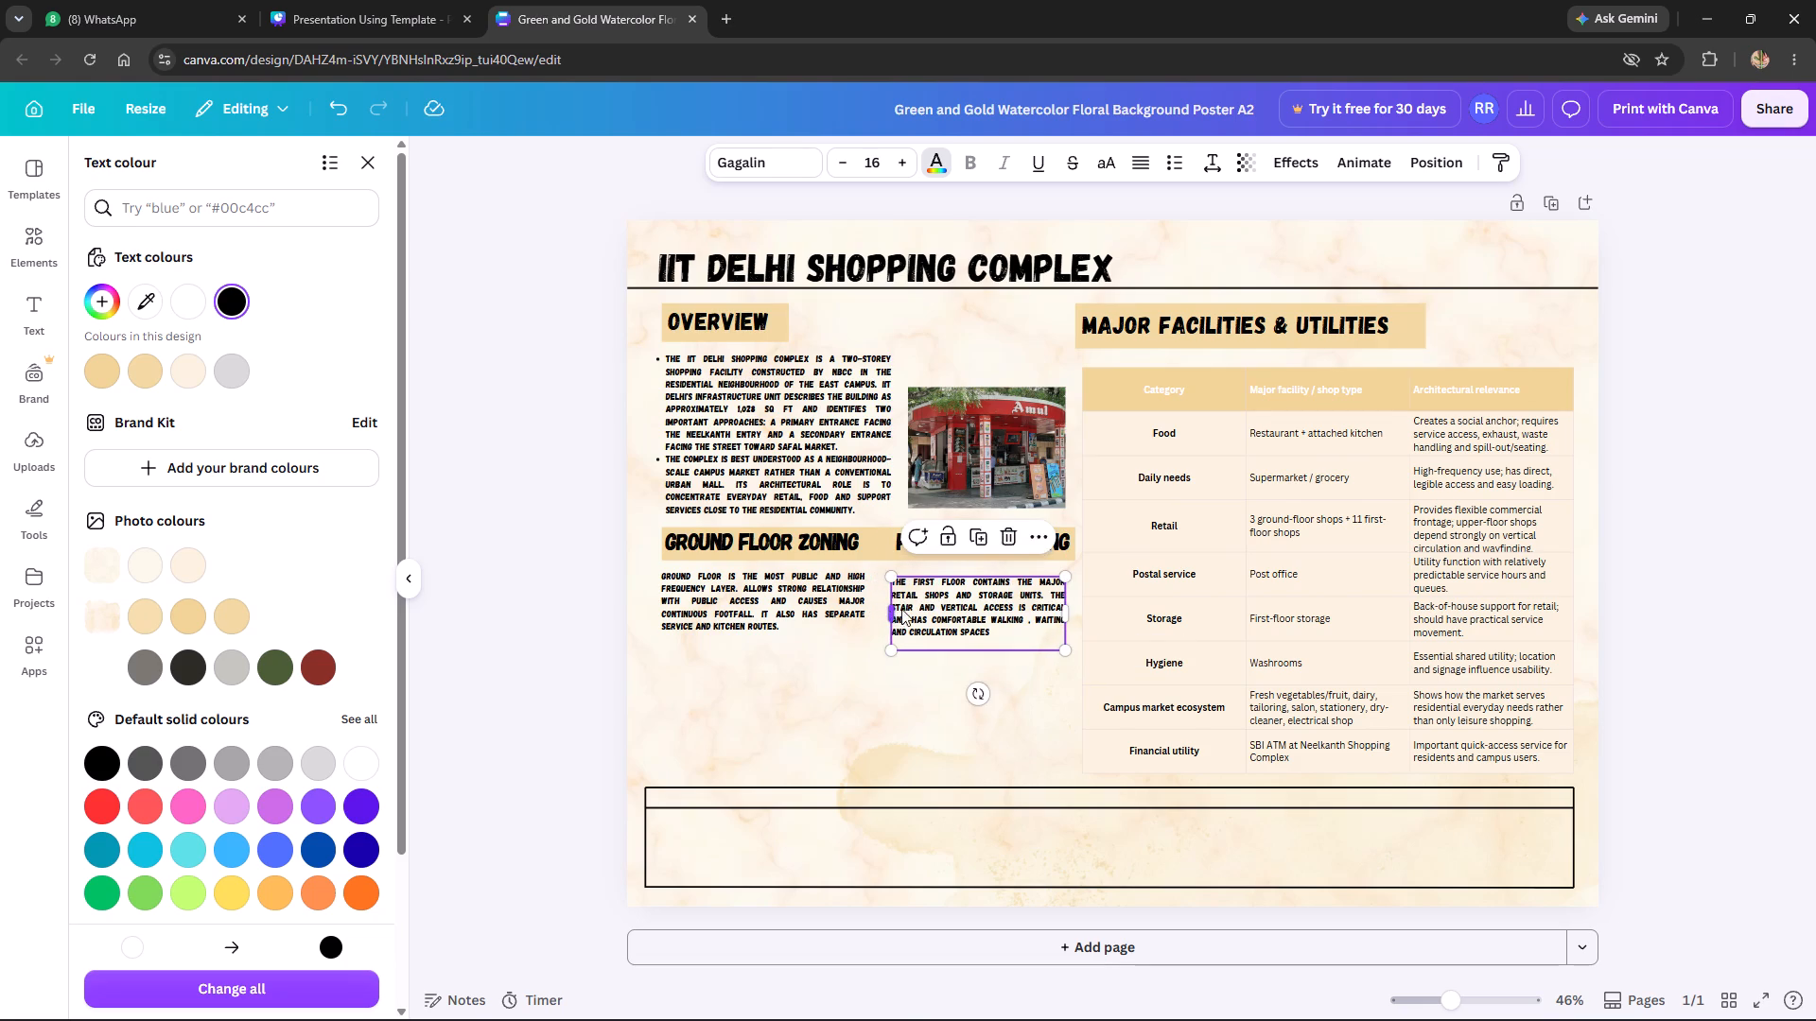
pyautogui.click(941, 603)
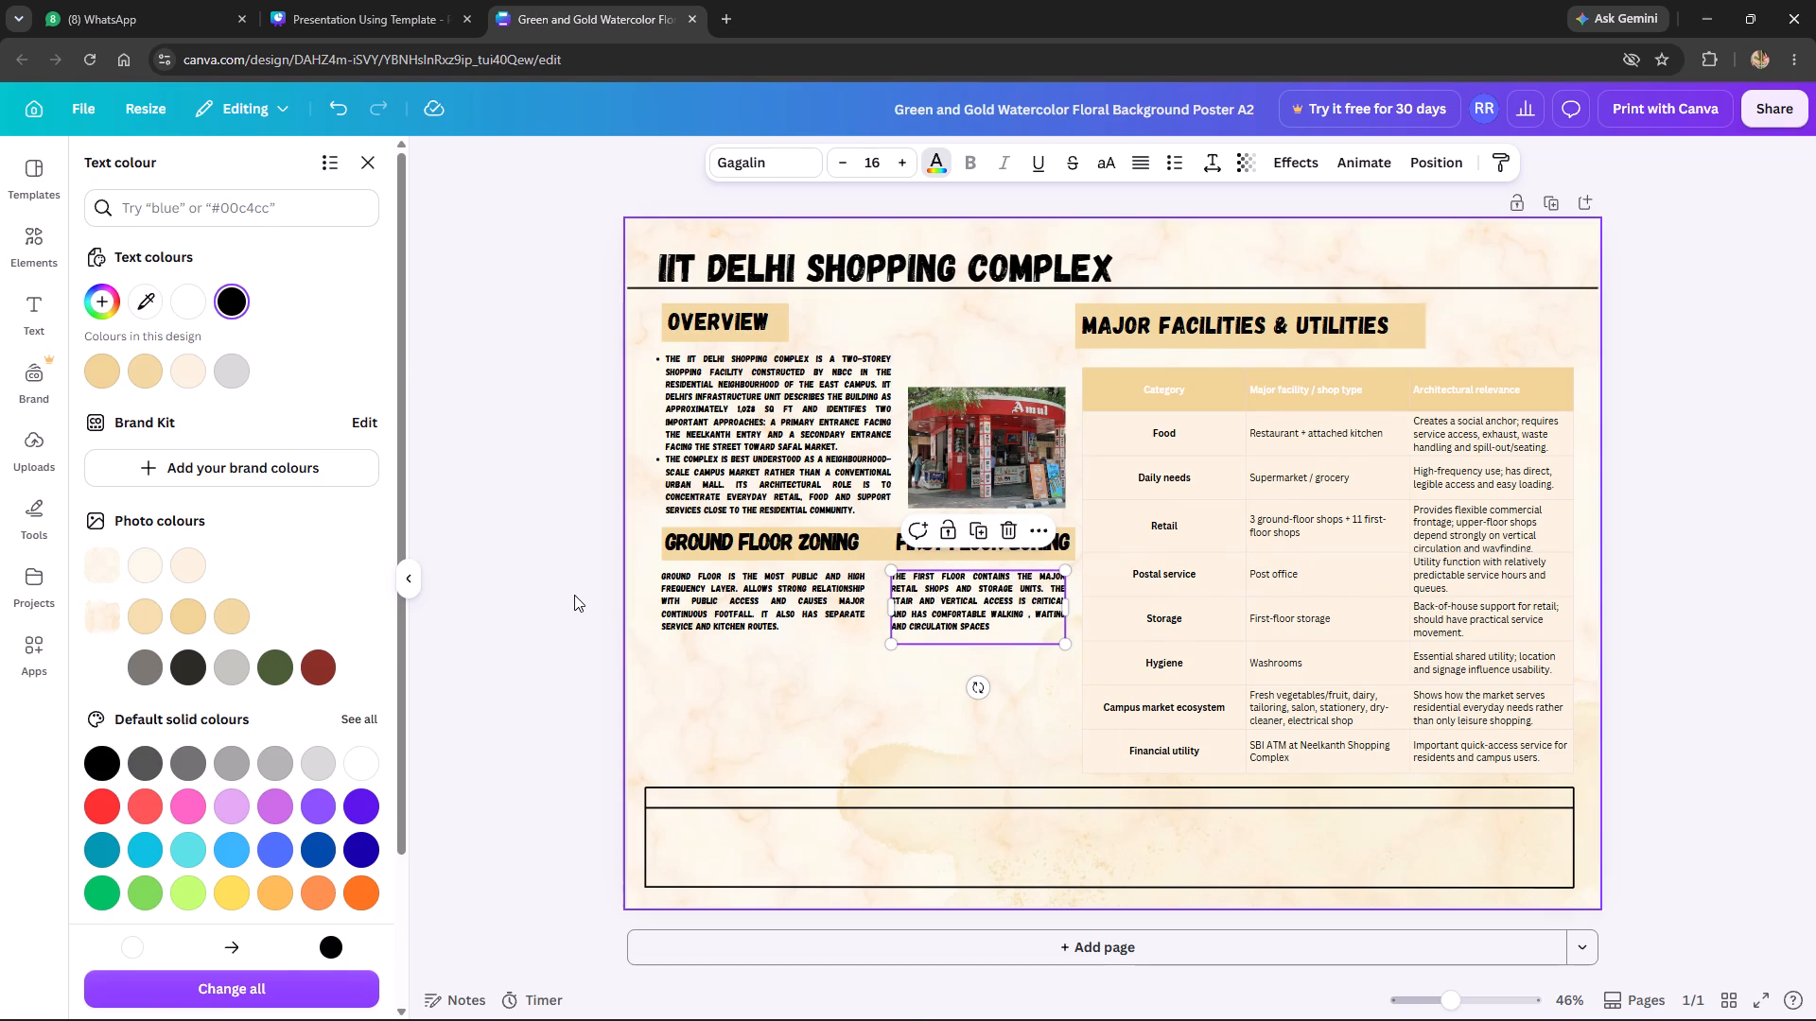
pyautogui.click(567, 595)
pyautogui.doubleClick(567, 595)
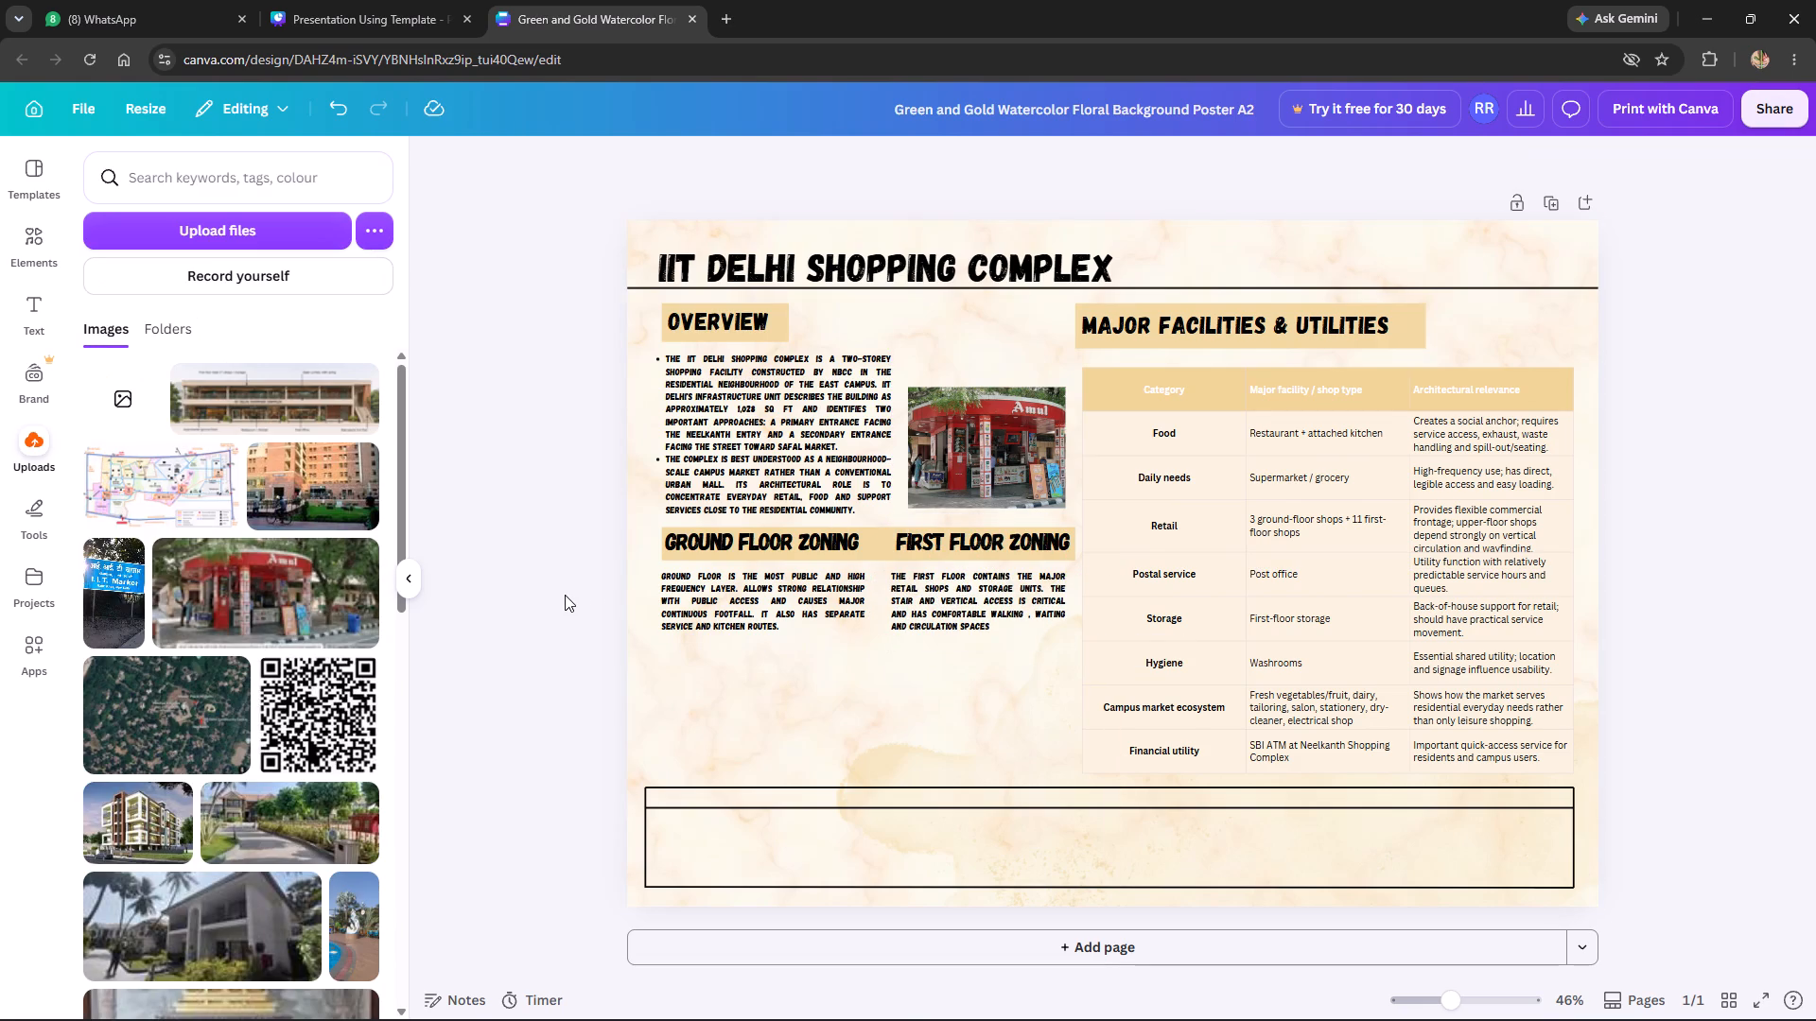
# Narrow the GROUND FLOOR ZONING heading's text box to fit closer to its words.
pyautogui.click(761, 552)
pyautogui.moveTo(884, 550); pyautogui.dragTo(880, 550)
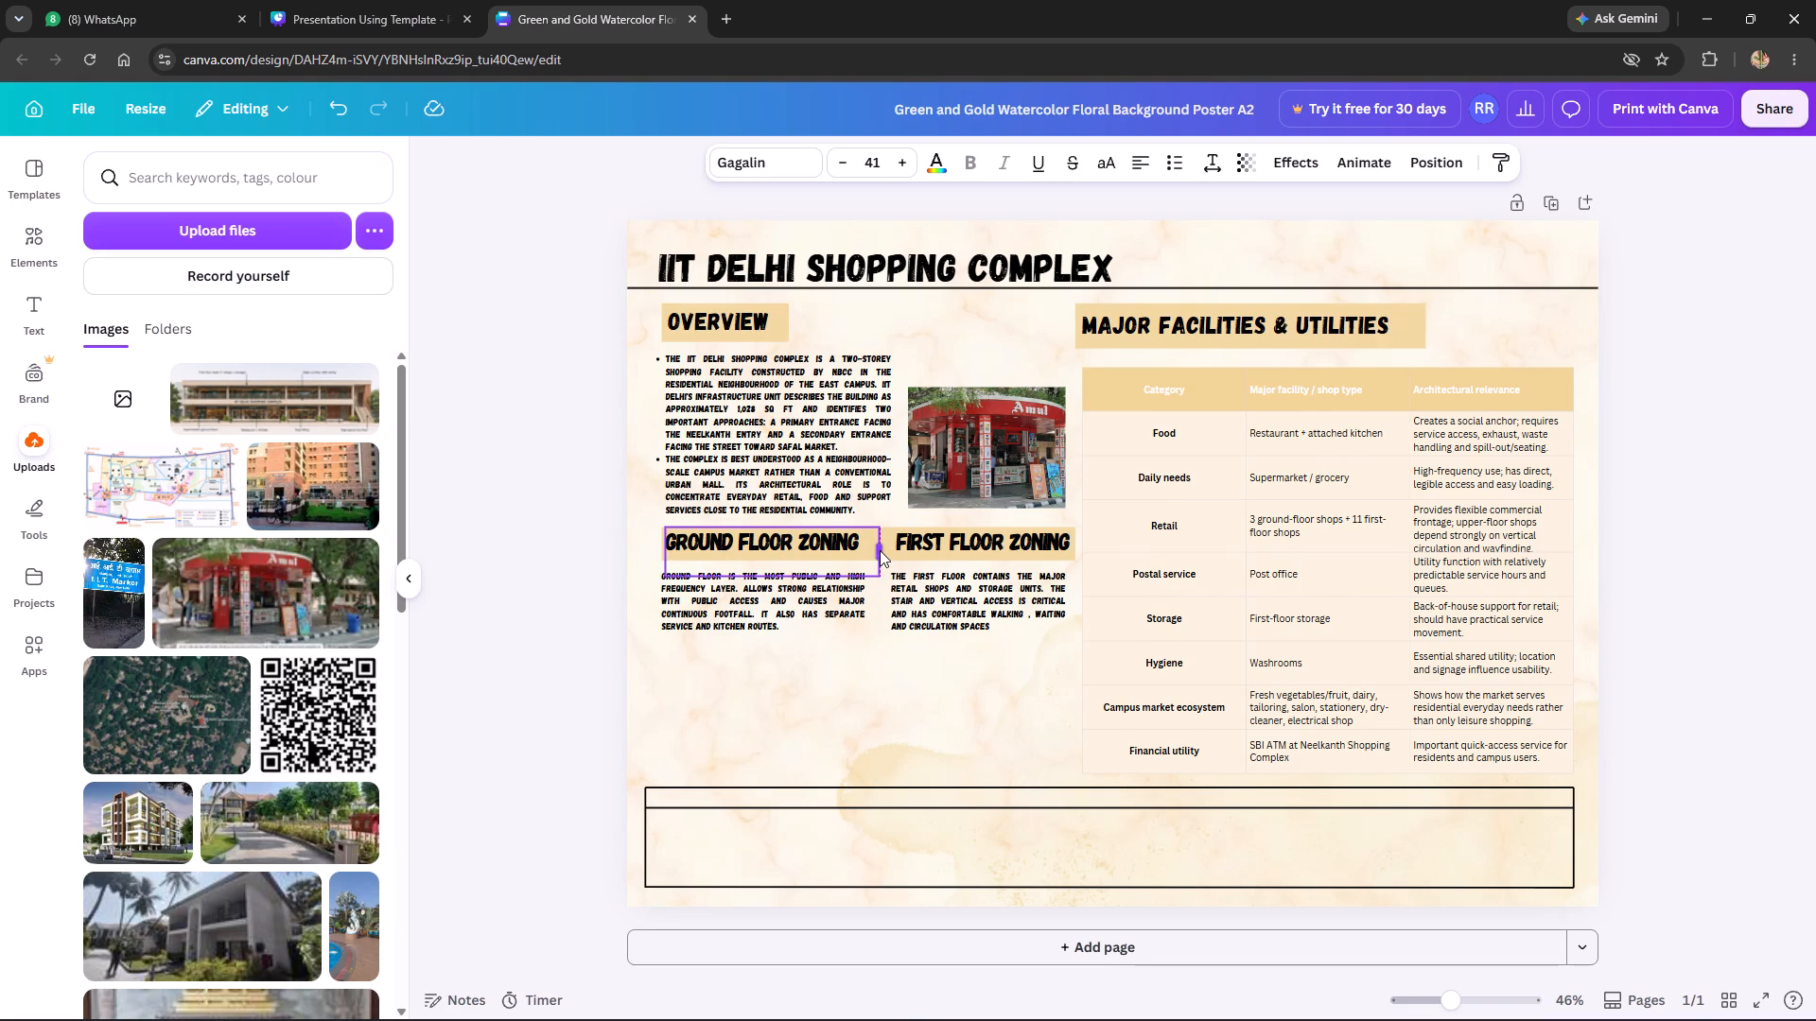
pyautogui.moveTo(880, 550); pyautogui.dragTo(873, 550)
pyautogui.click(533, 597)
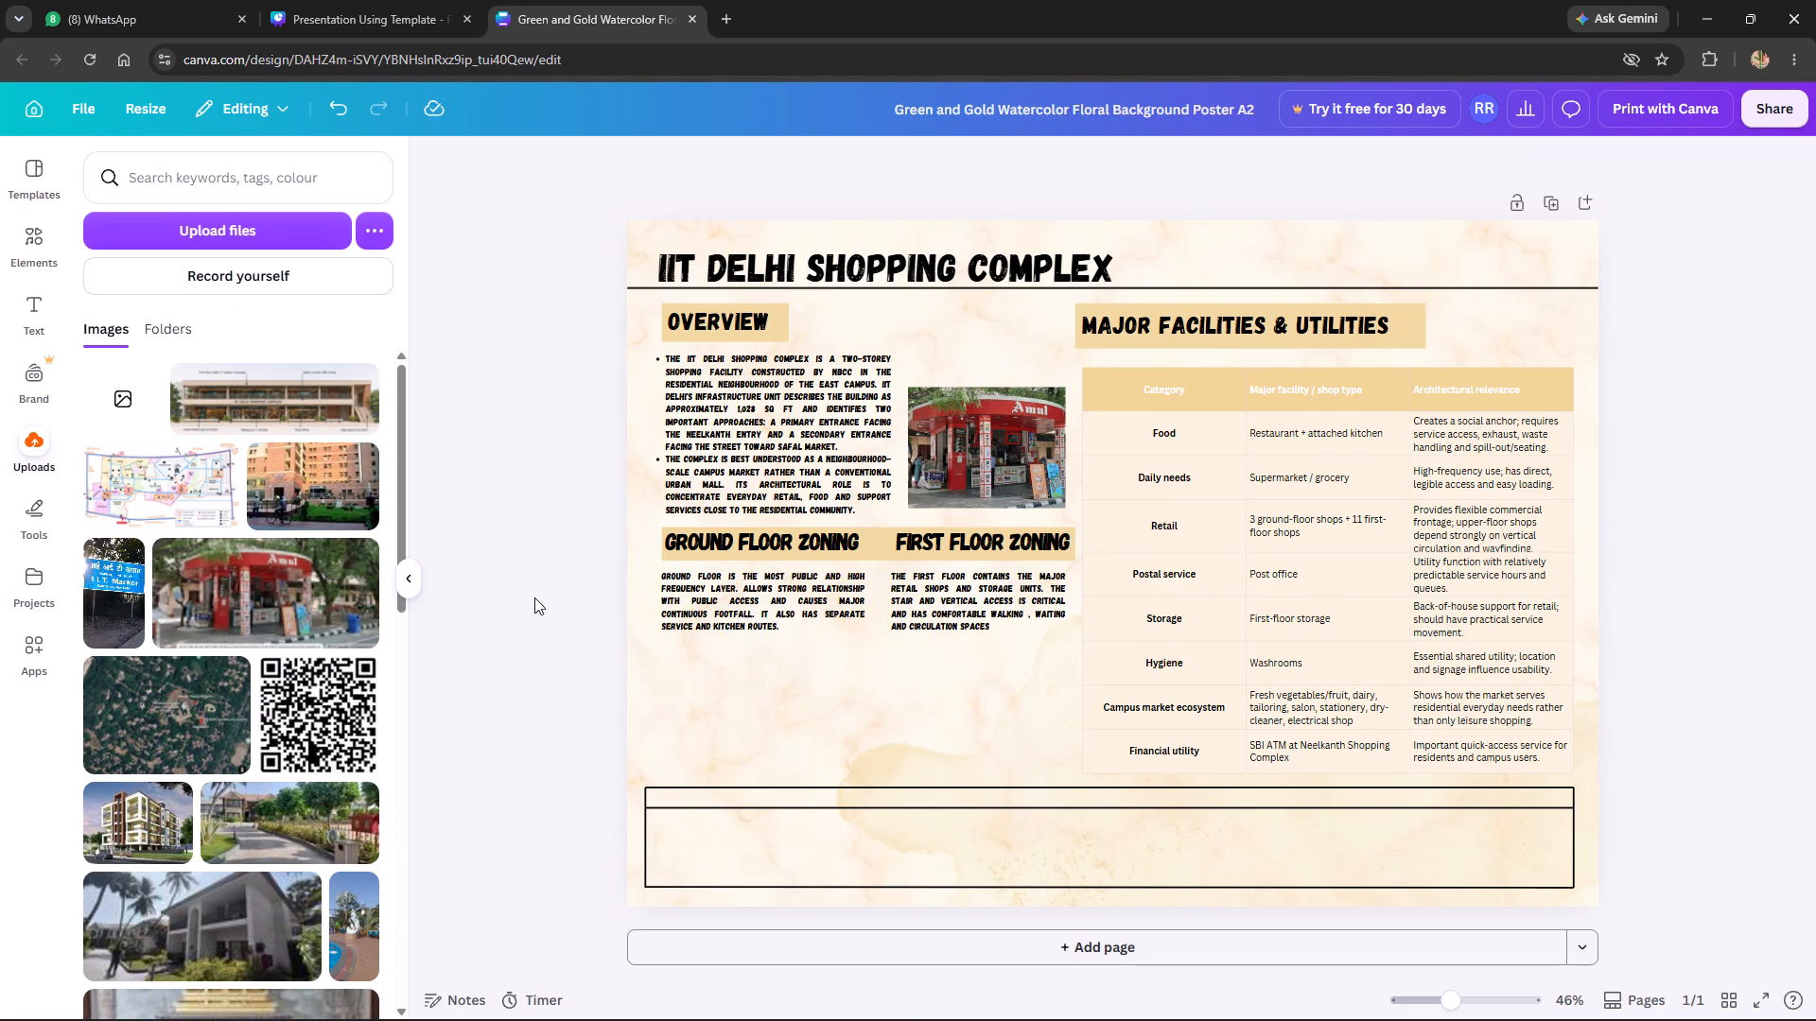
# Trim the facing ends of the tan Ground Floor and First Floor Zoning banners to leave a gap between them.
pyautogui.click(872, 546)
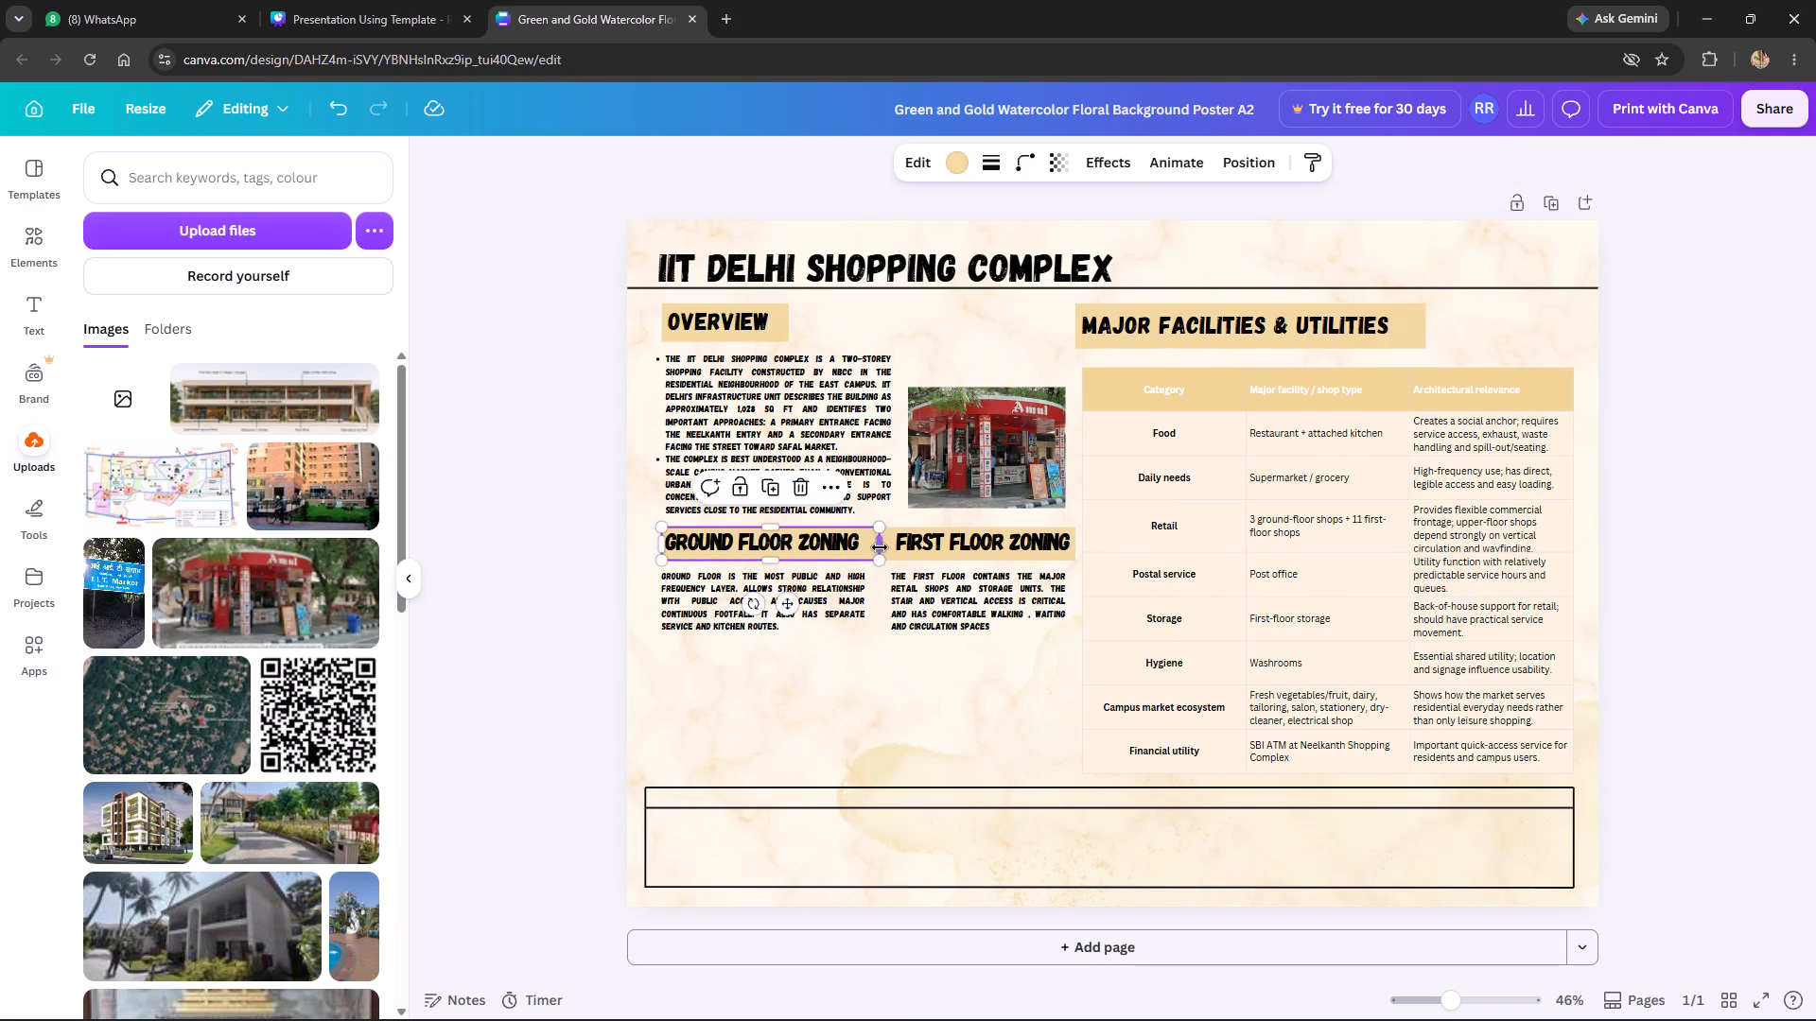
pyautogui.moveTo(880, 547); pyautogui.dragTo(864, 547)
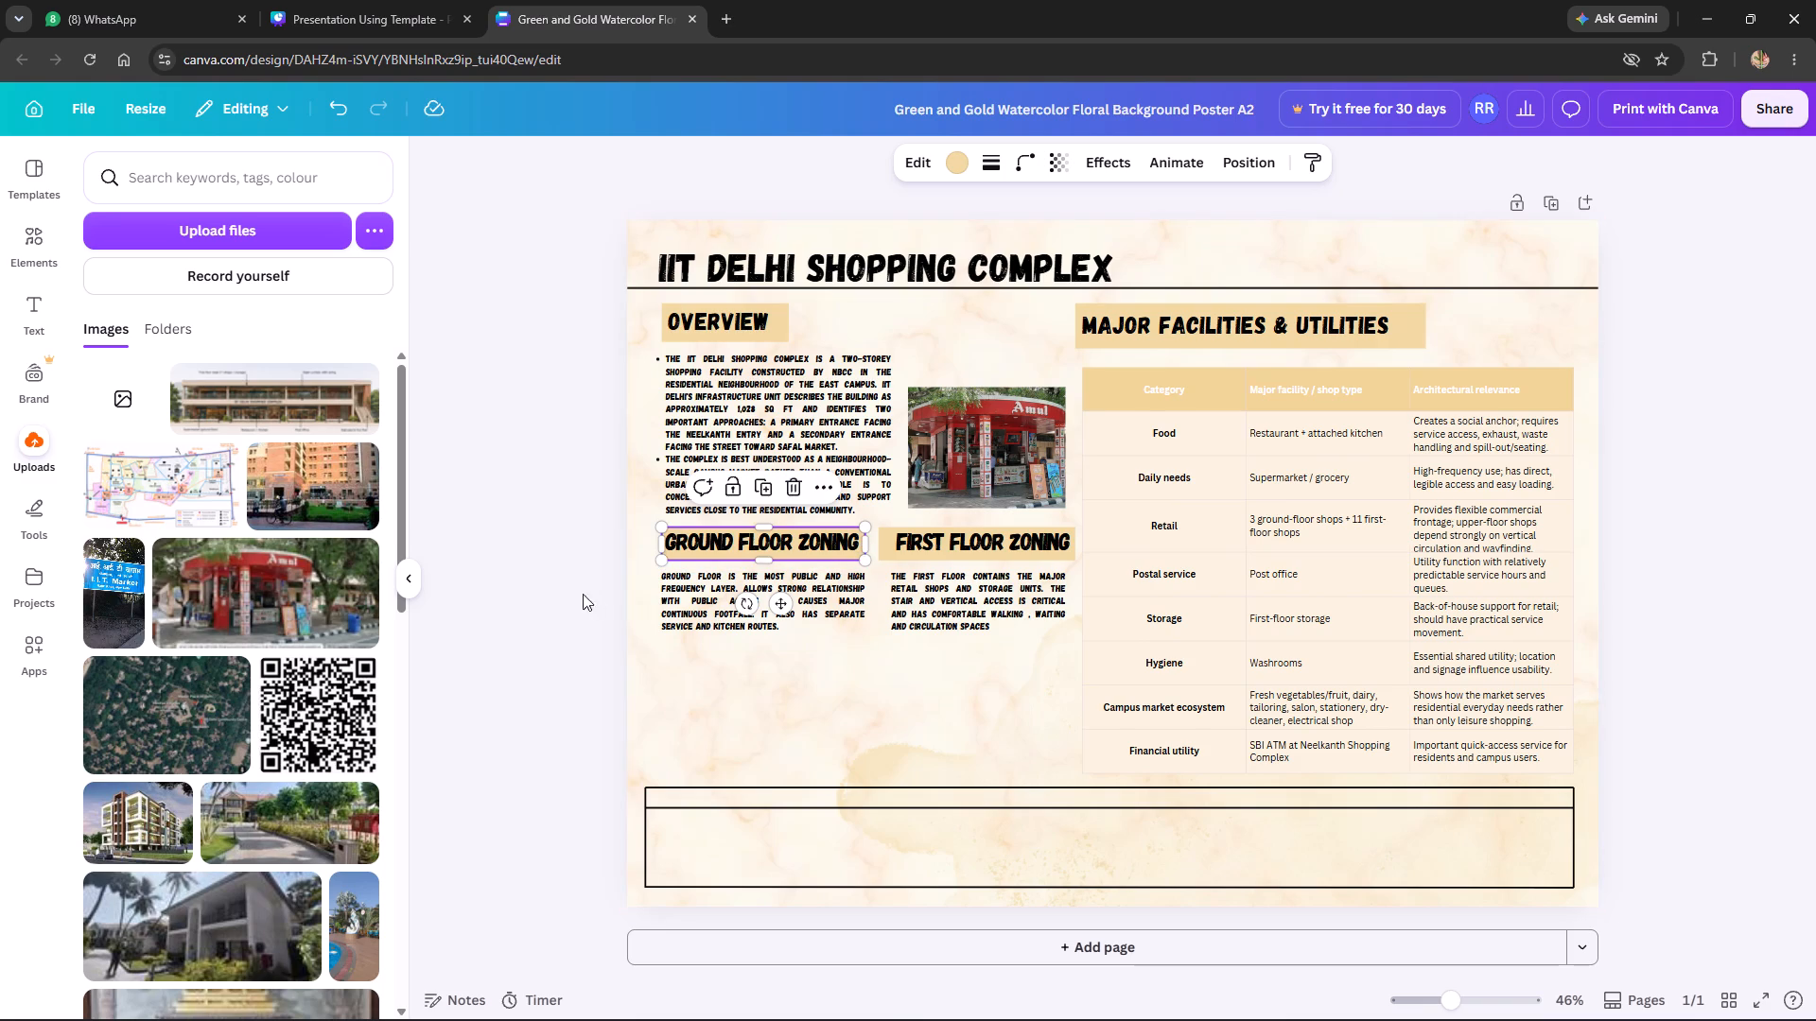
pyautogui.click(564, 591)
pyautogui.click(884, 542)
pyautogui.moveTo(879, 543); pyautogui.dragTo(882, 543)
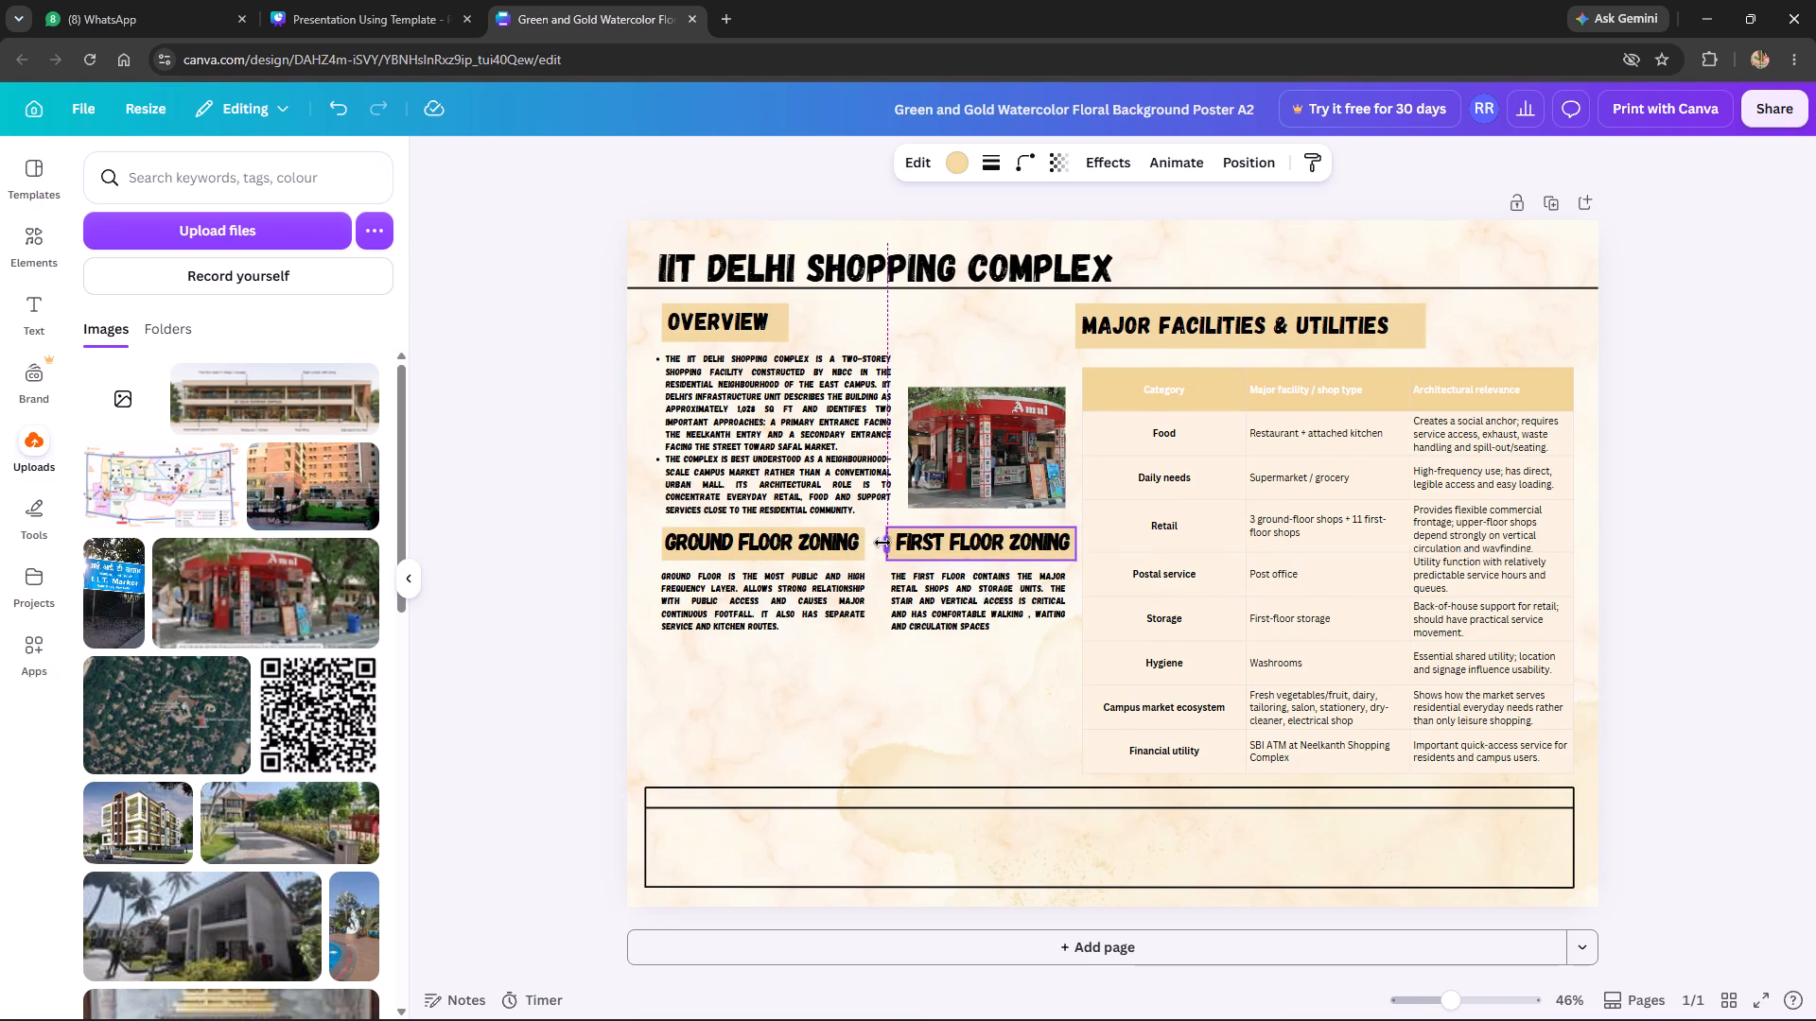
pyautogui.moveTo(882, 543); pyautogui.dragTo(889, 543)
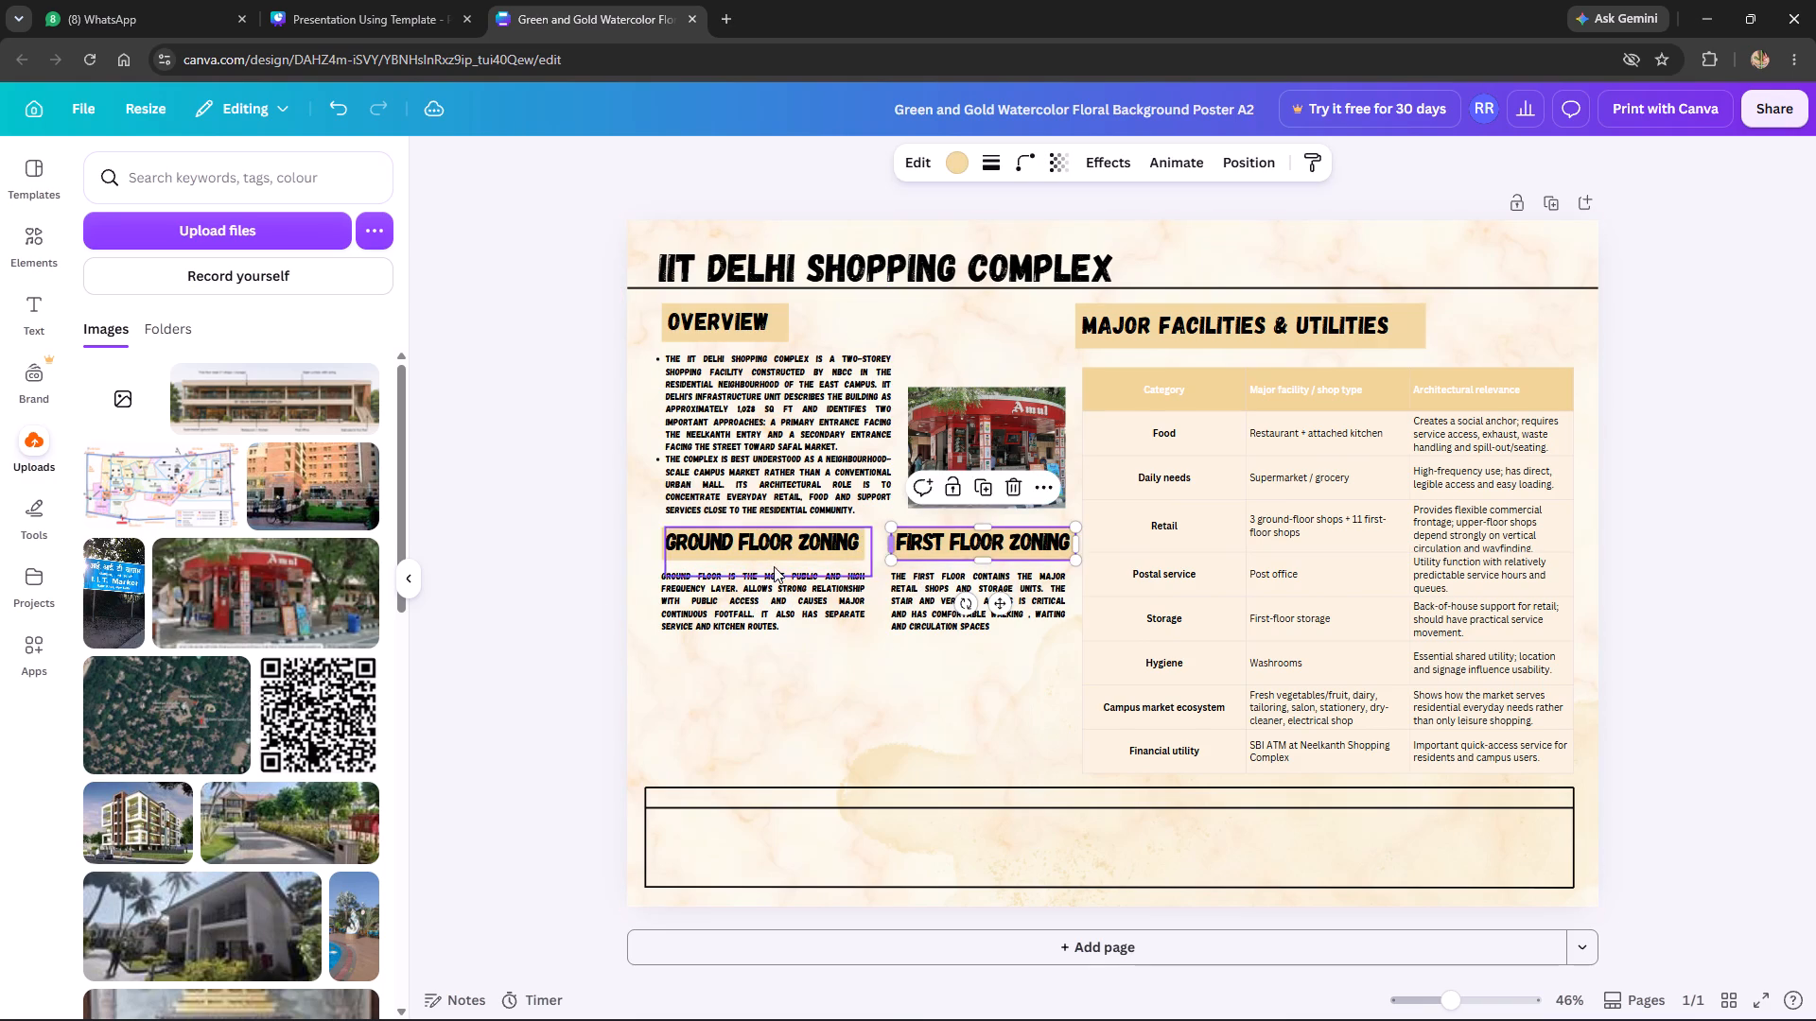
pyautogui.click(547, 583)
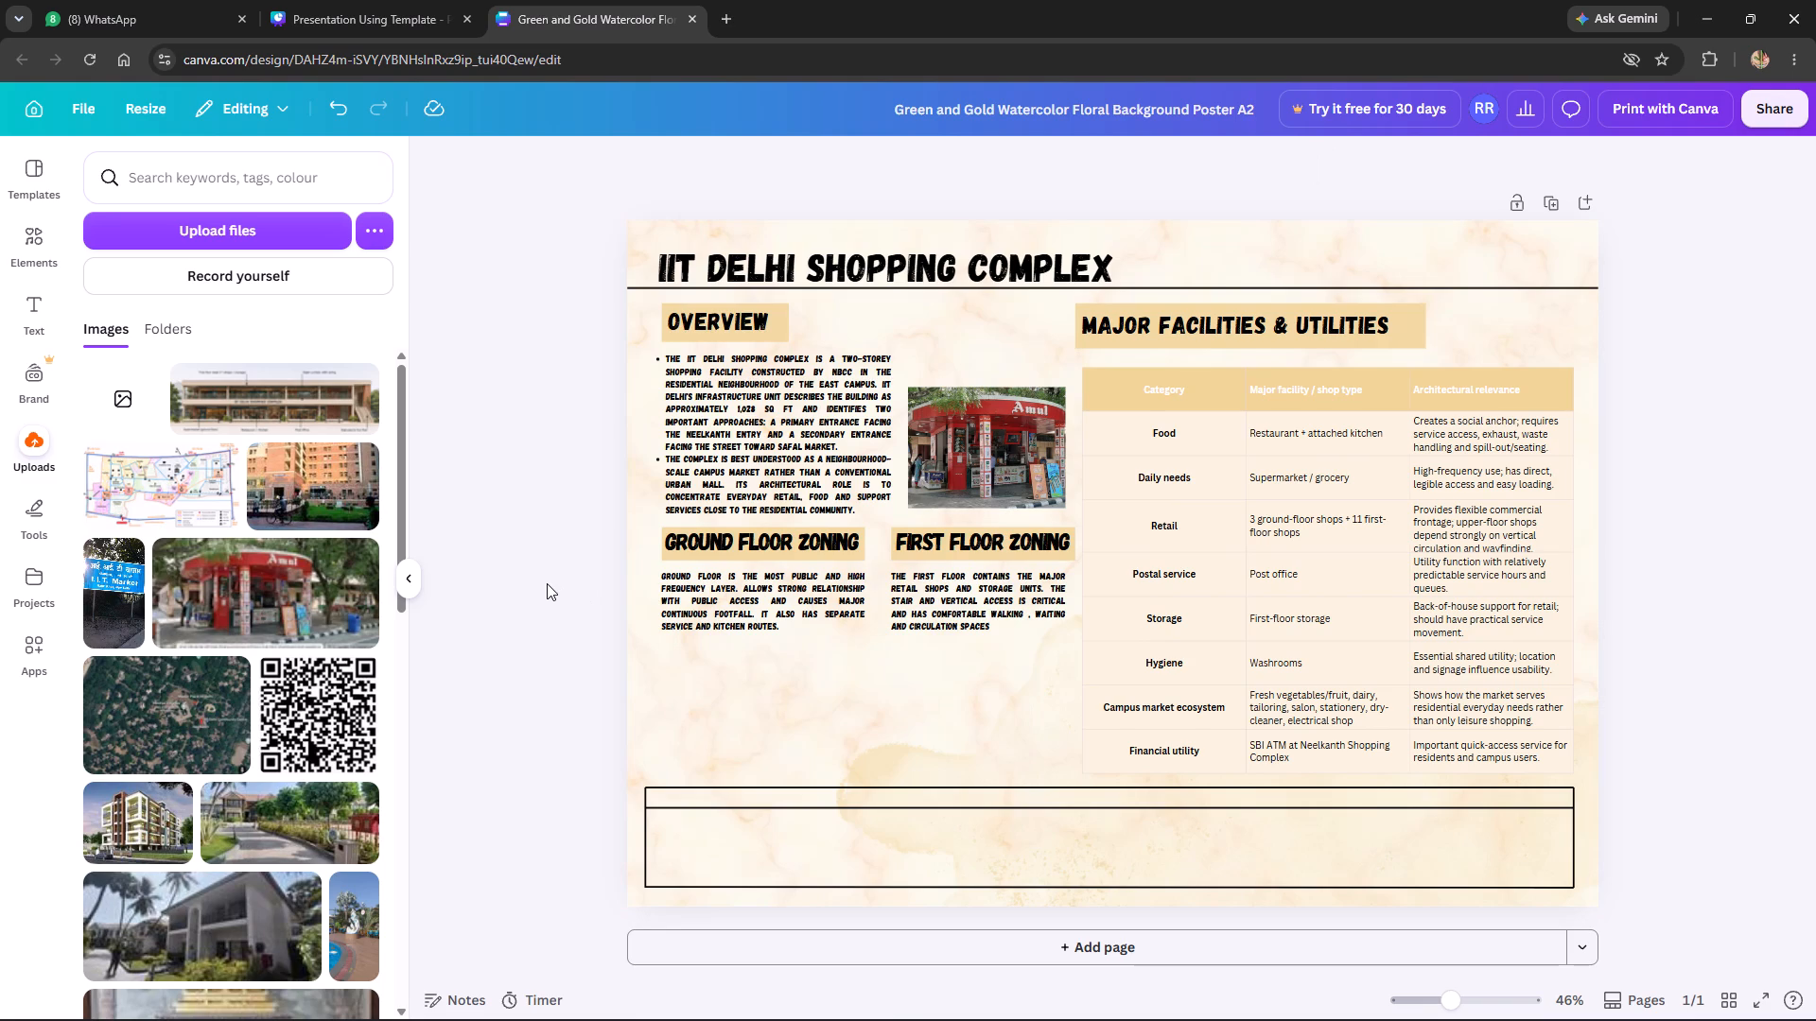
# Copy the "User Groups & Activity Pattern" heading from slide 8 of the presentation and paste it into the poster.
pyautogui.click(308, 0)
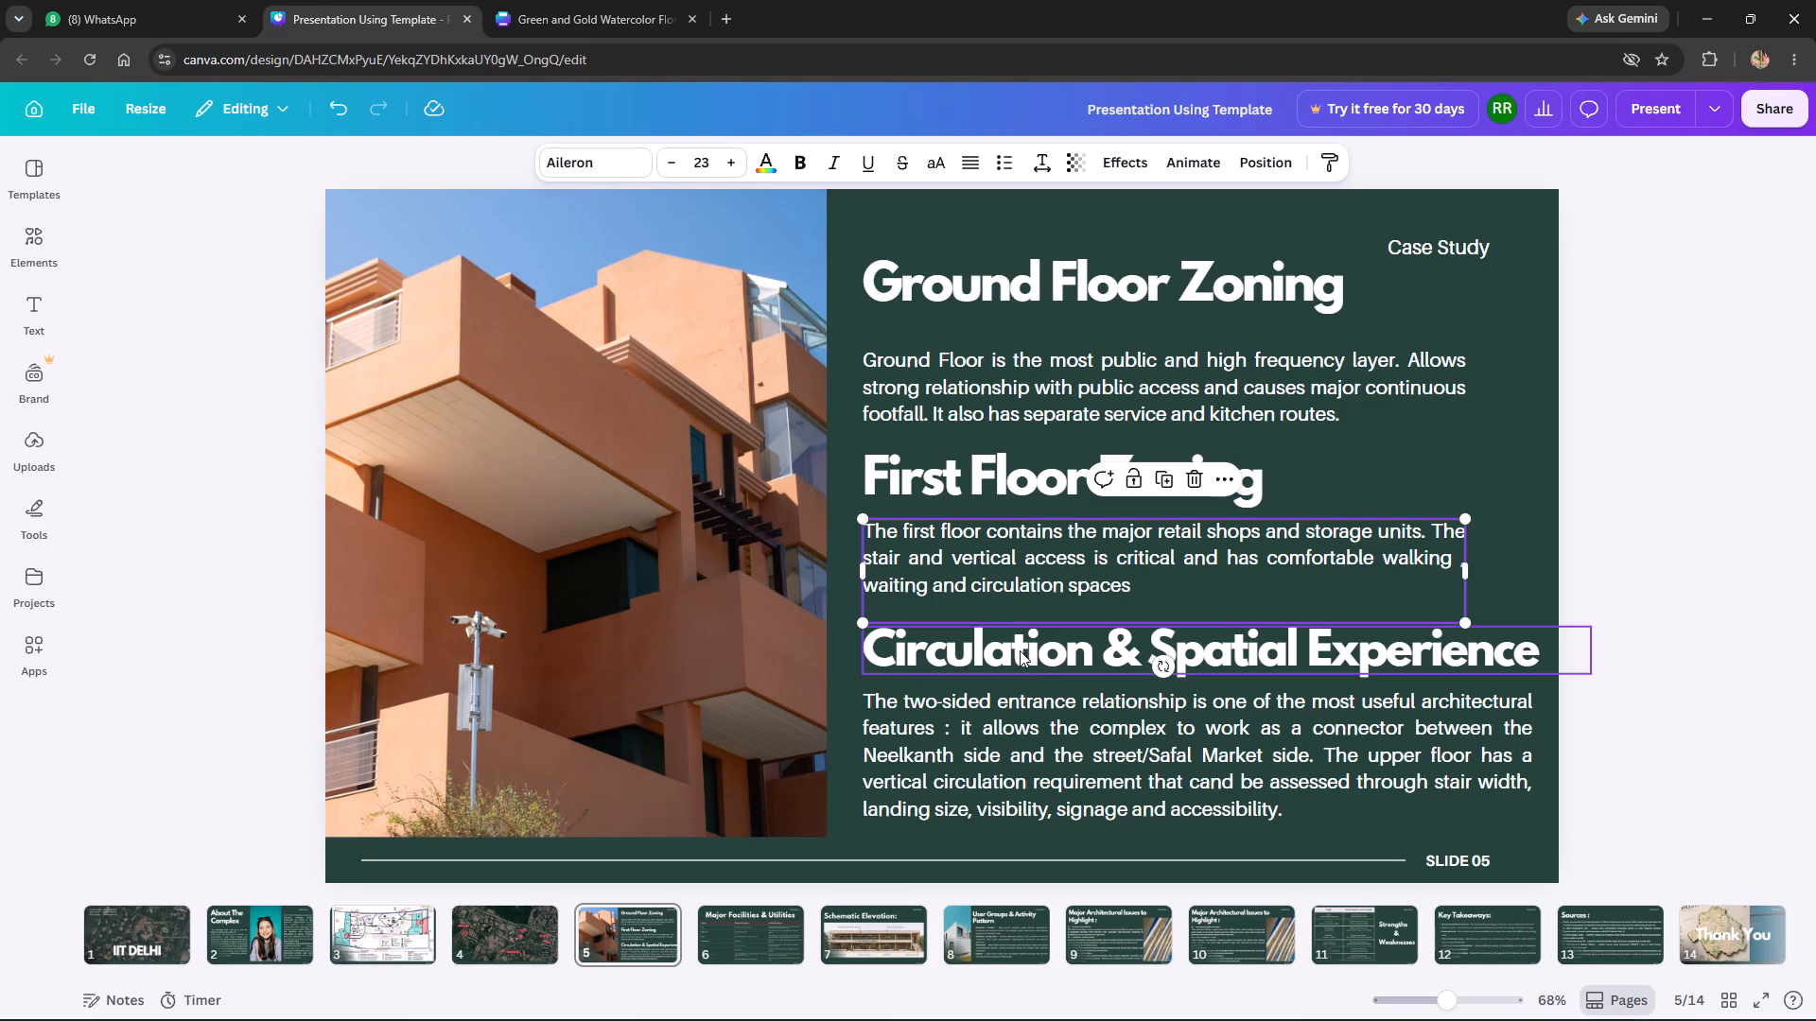
pyautogui.click(1020, 650)
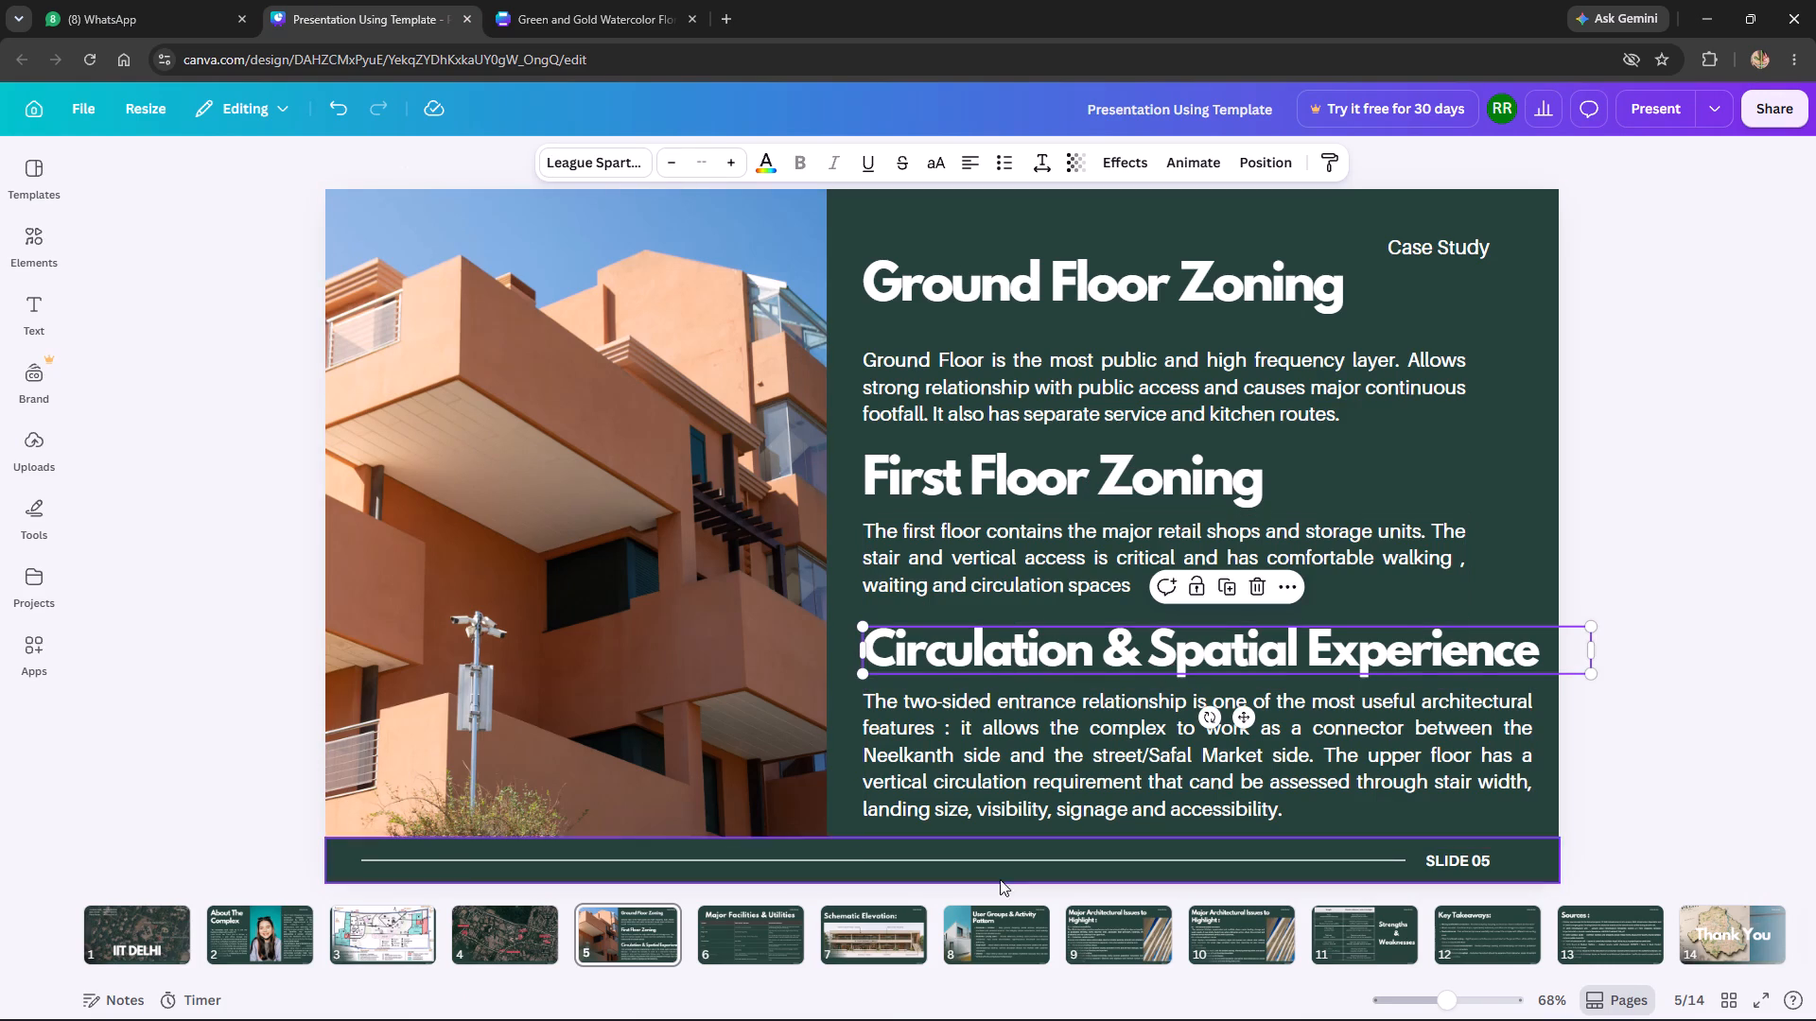
pyautogui.click(999, 927)
pyautogui.click(731, 290)
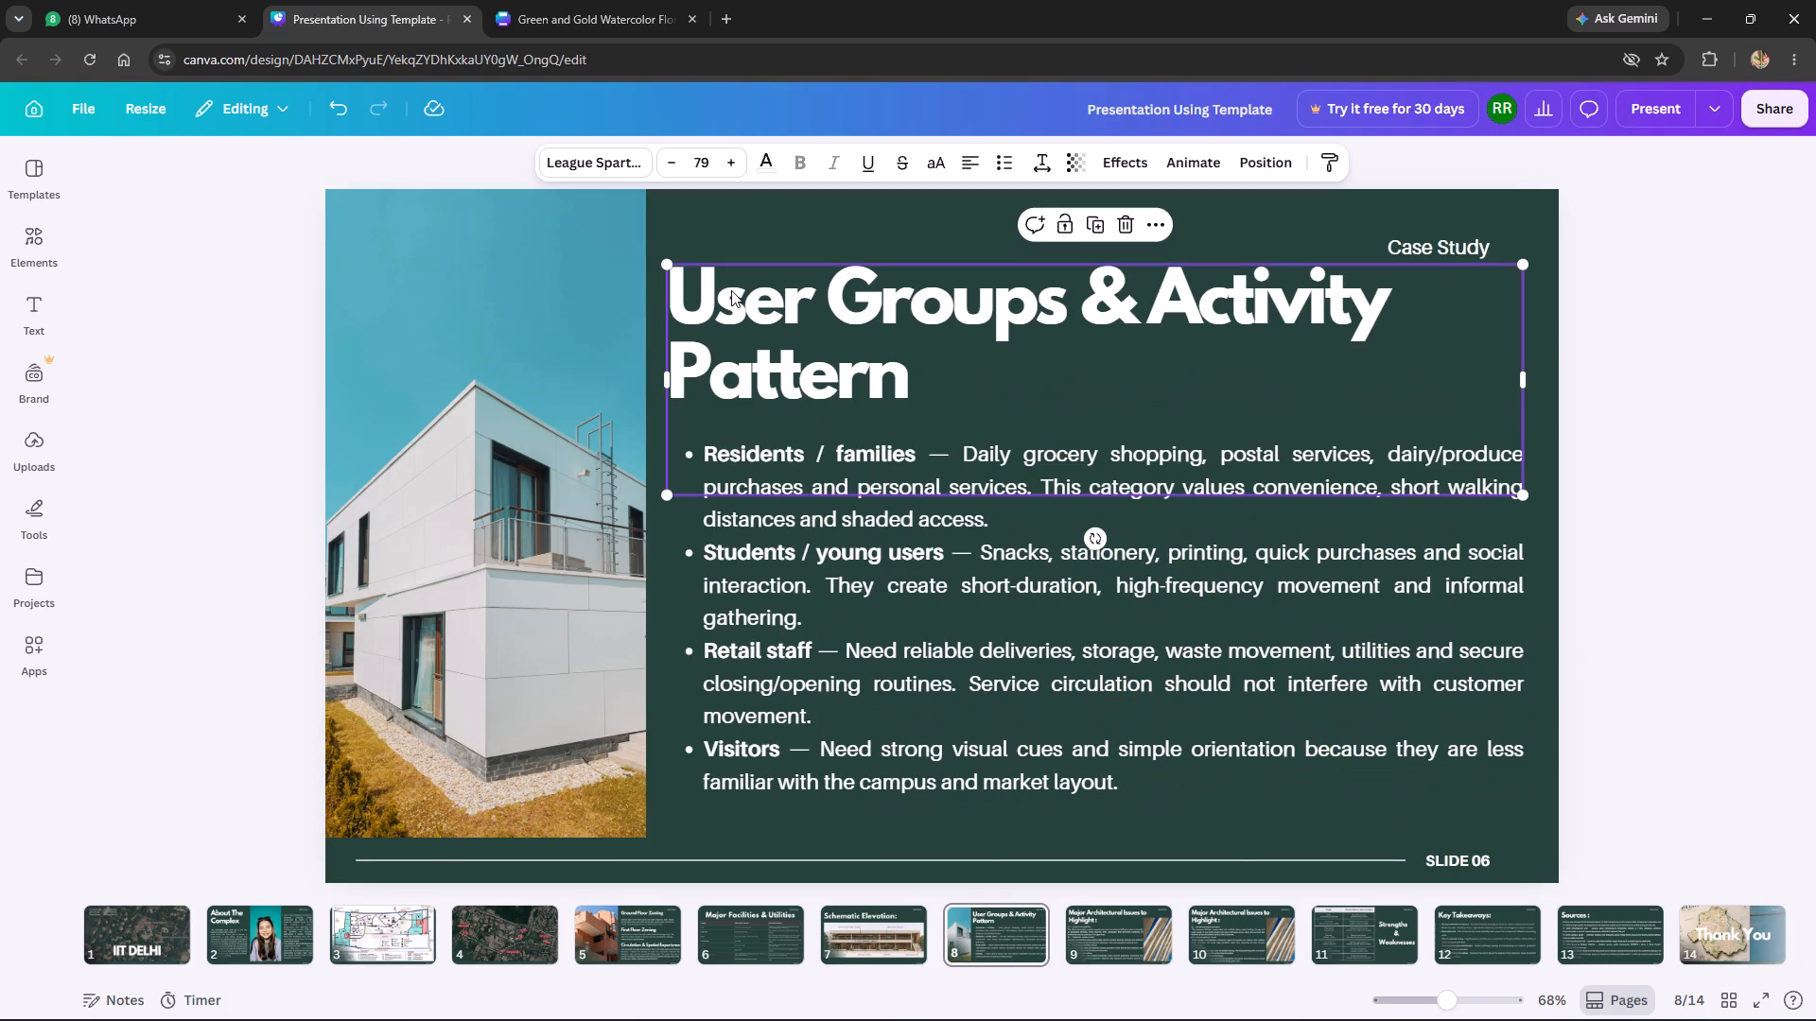
pyautogui.hotkey('ctrl', 'c')
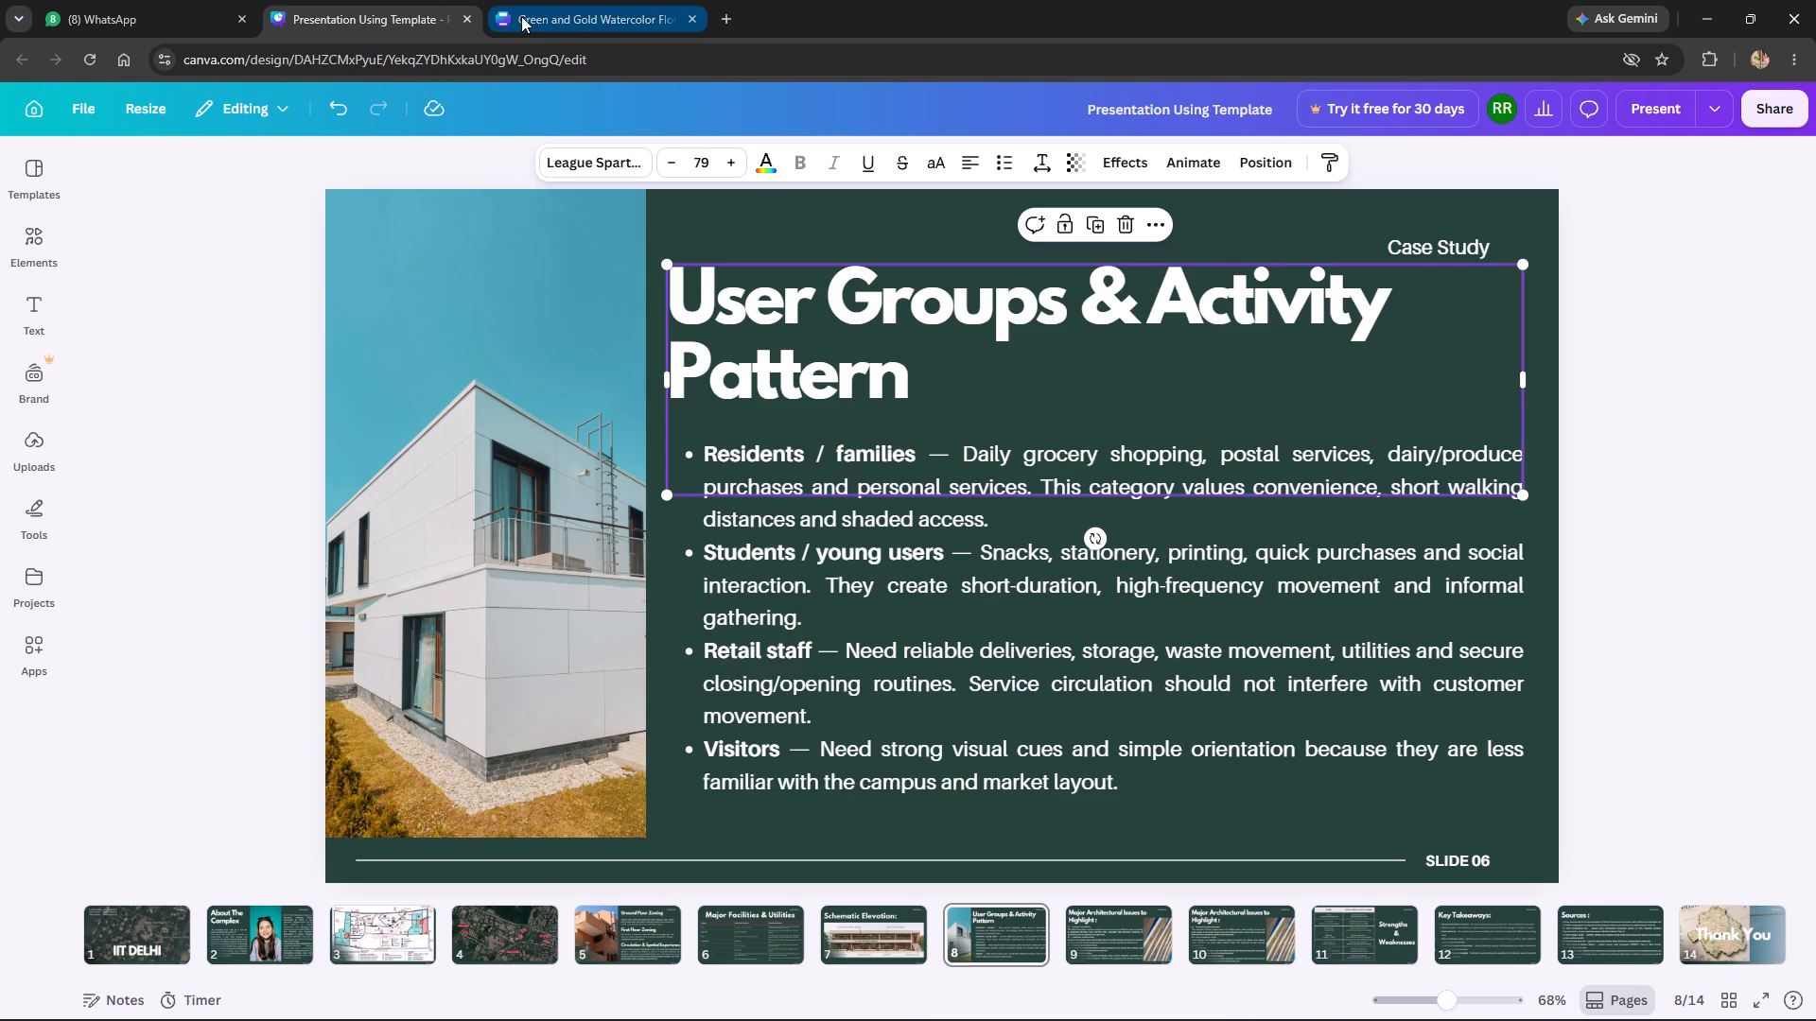
pyautogui.click(632, 0)
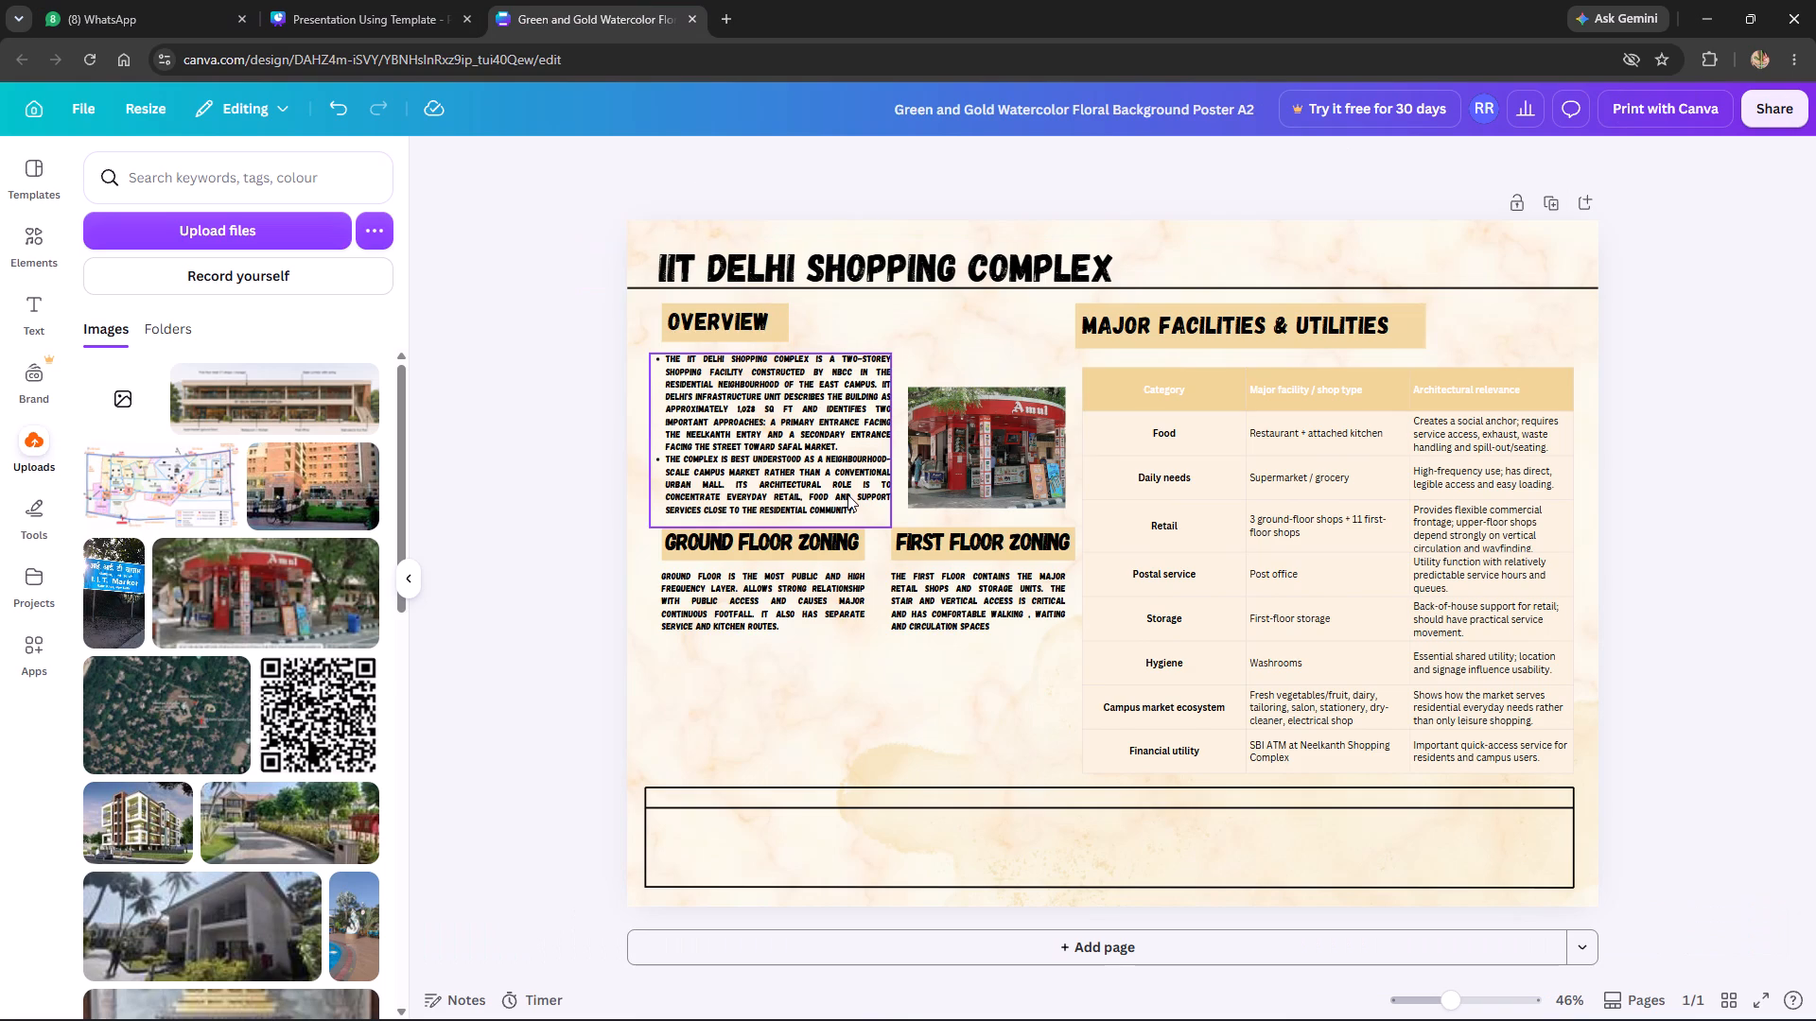
pyautogui.hotkey('ctrl', 'v')
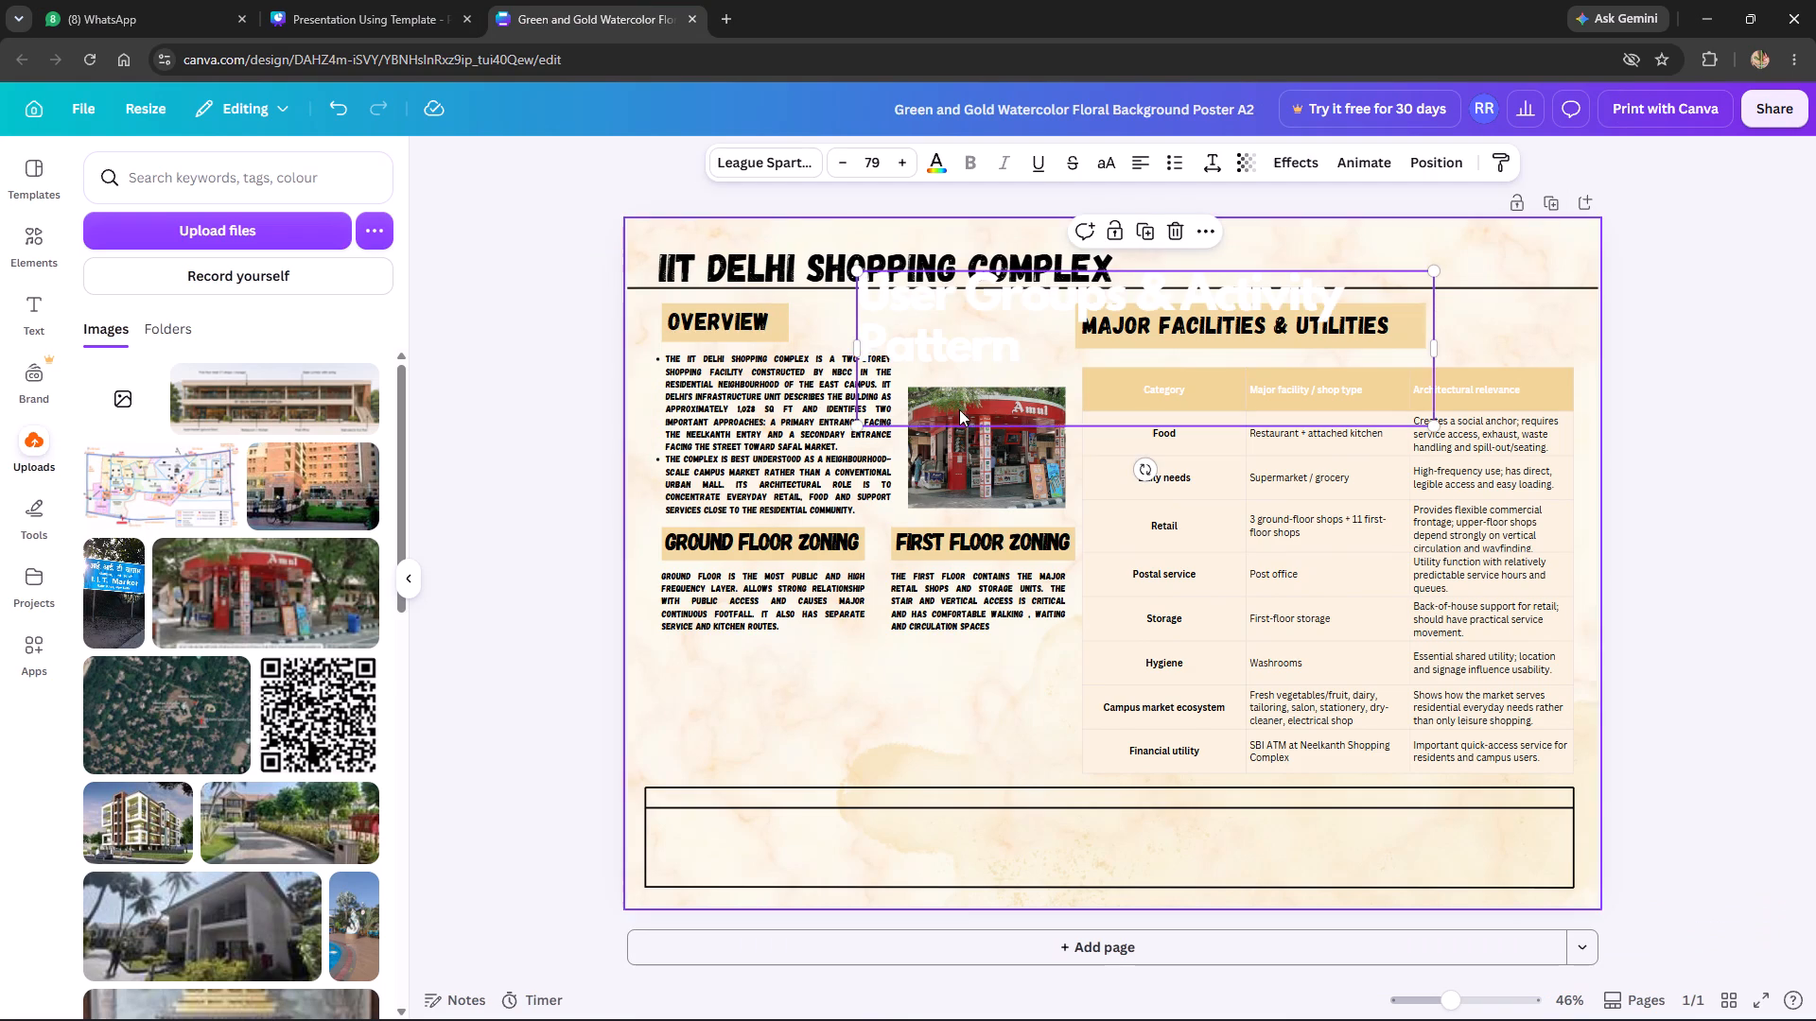
# Set the pasted User Groups & Activity Pattern heading to size 41 and move it below the floor zoning paragraphs.
pyautogui.click(879, 161)
pyautogui.write('41')
pyautogui.press('Return')
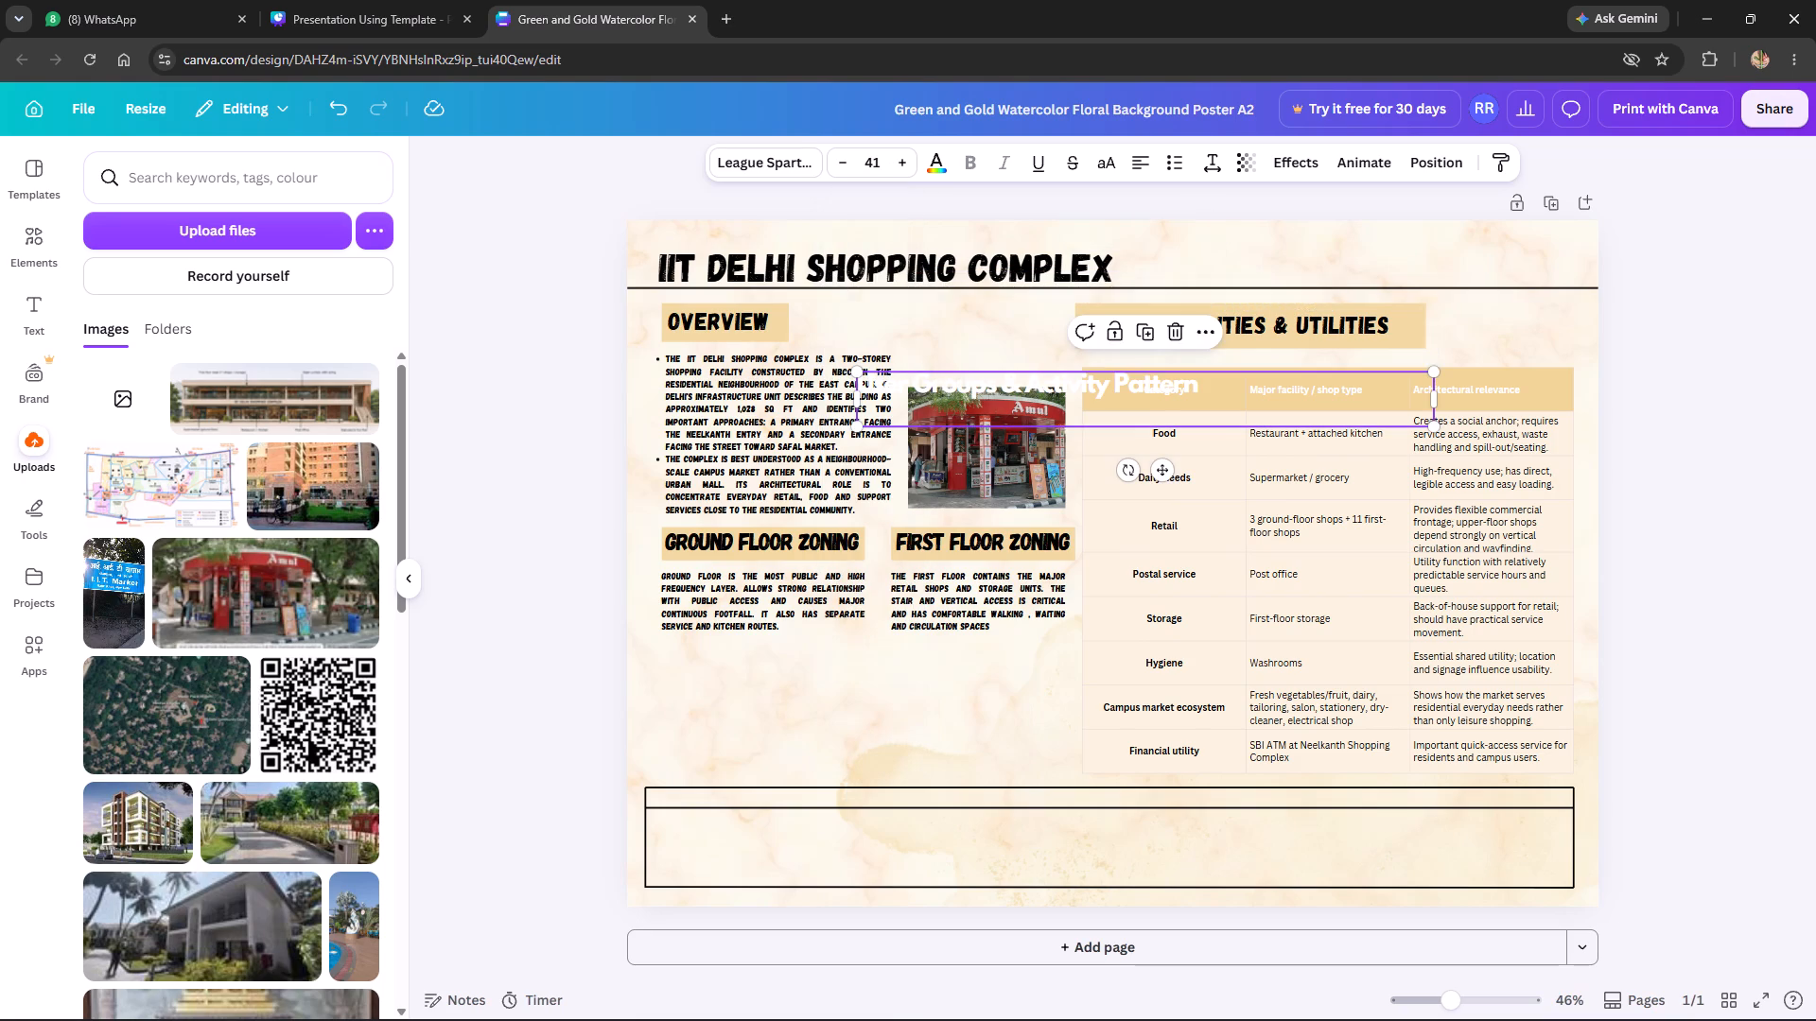
pyautogui.moveTo(1004, 385); pyautogui.dragTo(804, 669)
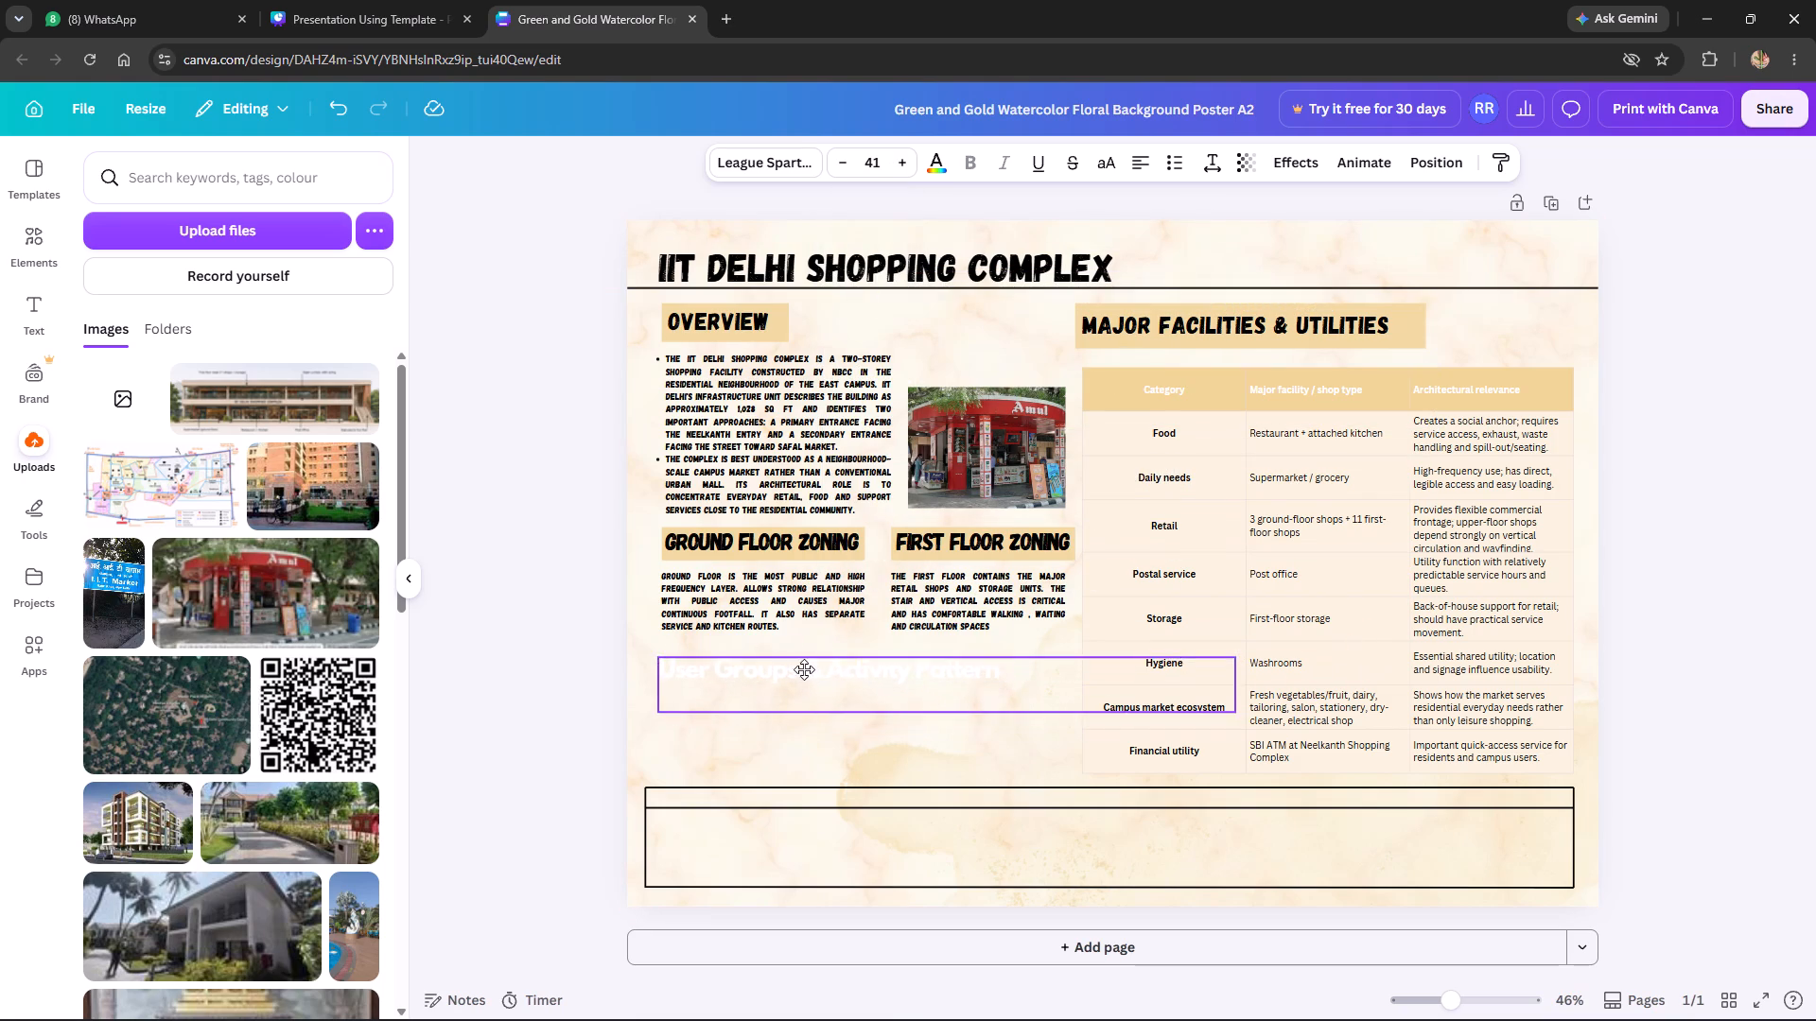
pyautogui.moveTo(804, 669); pyautogui.dragTo(827, 658)
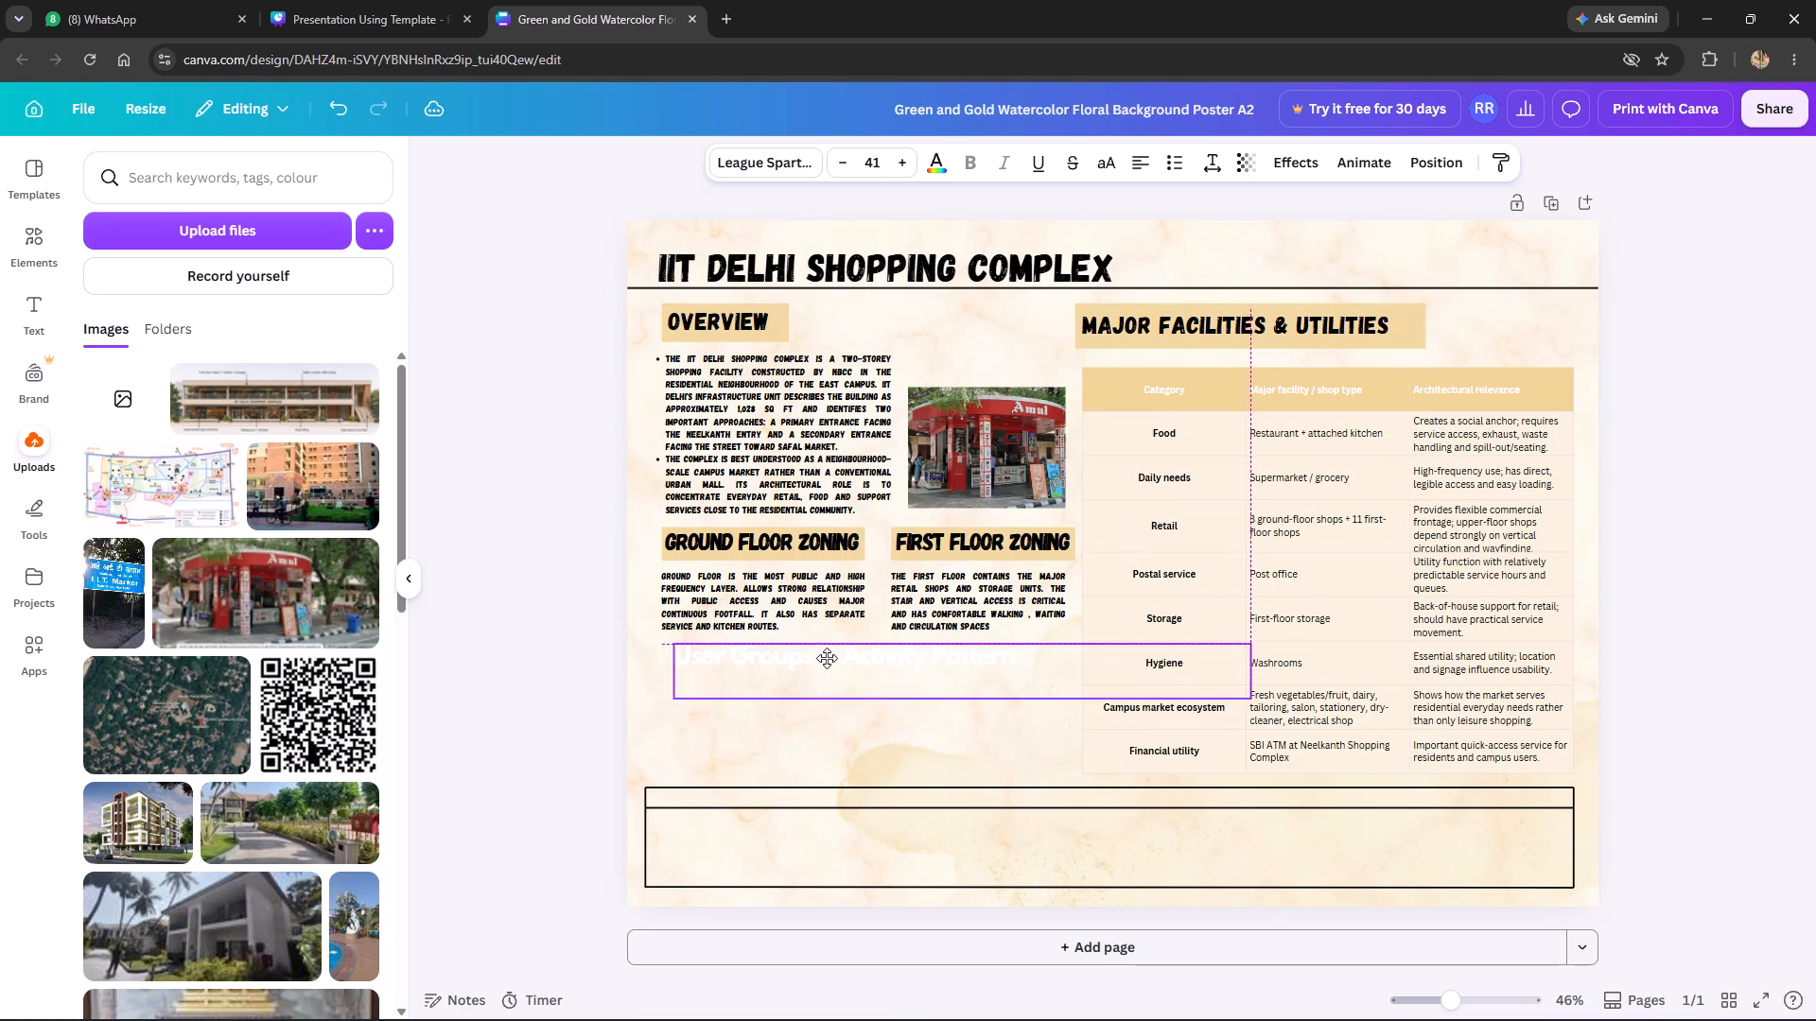
pyautogui.moveTo(827, 658); pyautogui.dragTo(828, 653)
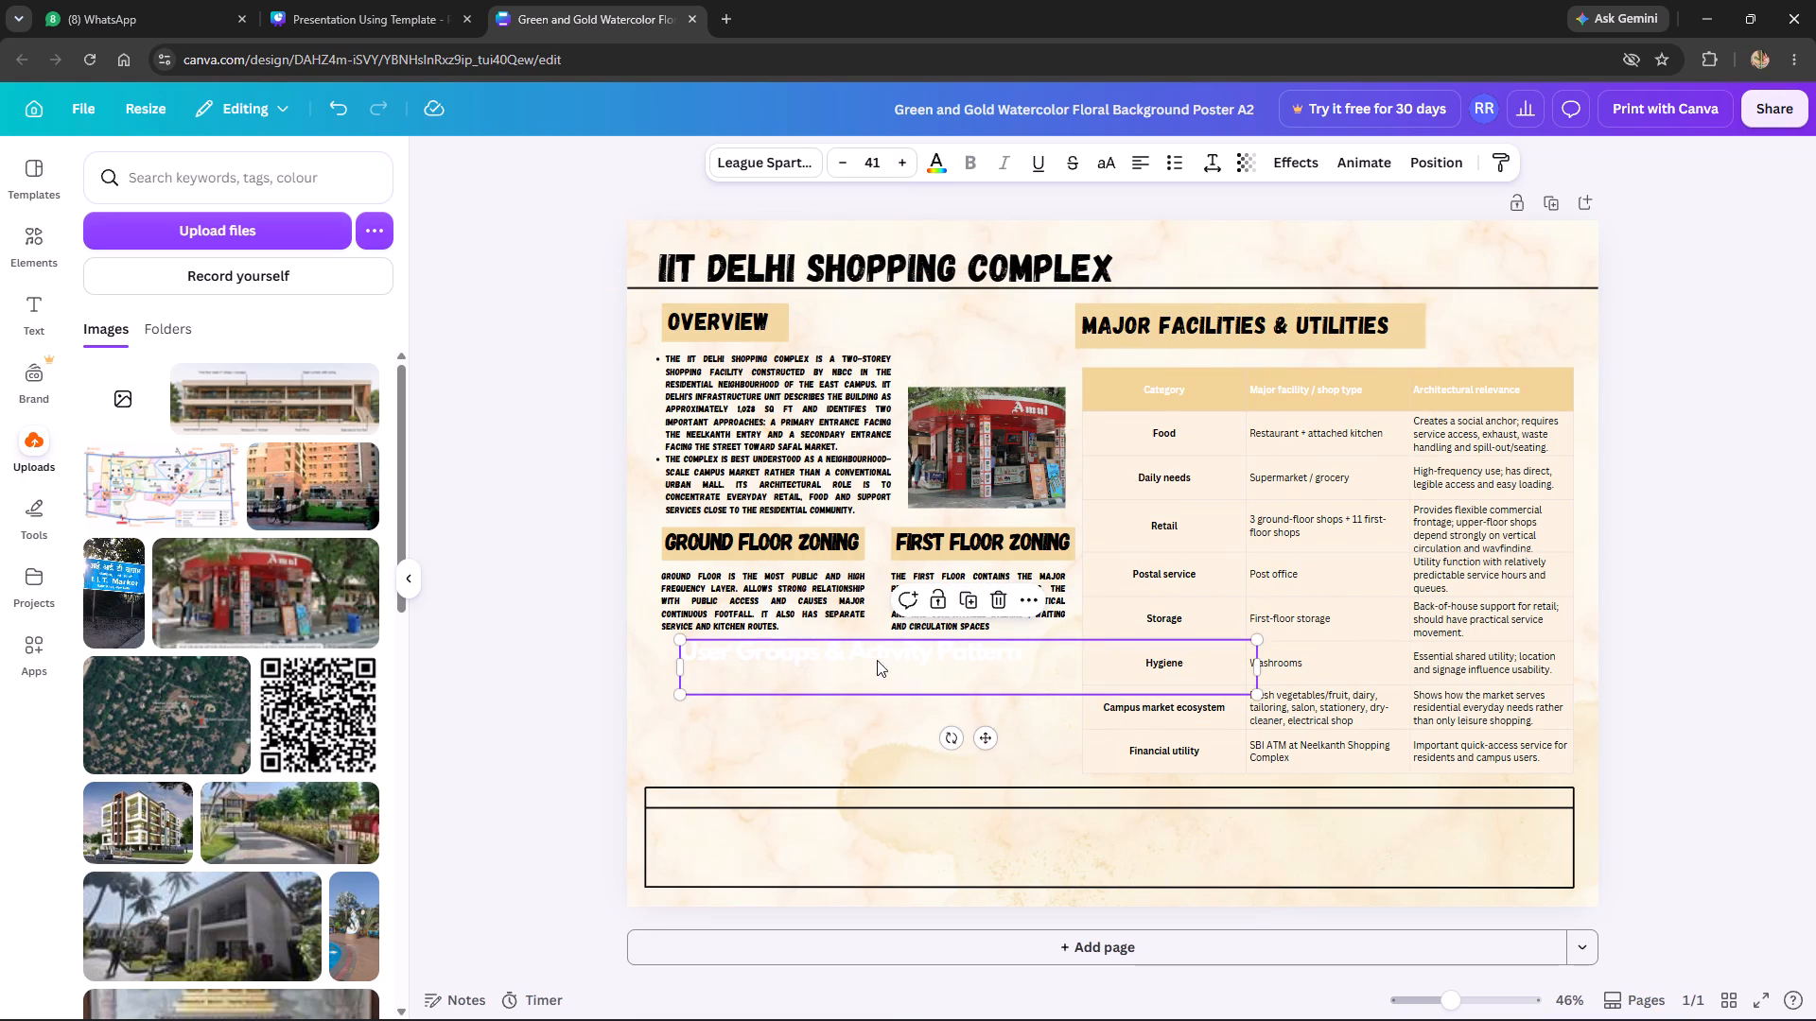
# Fit the User Groups heading's text box around a single line at size 41.2, just beneath the zoning paragraphs.
pyautogui.moveTo(1261, 665); pyautogui.dragTo(1149, 676)
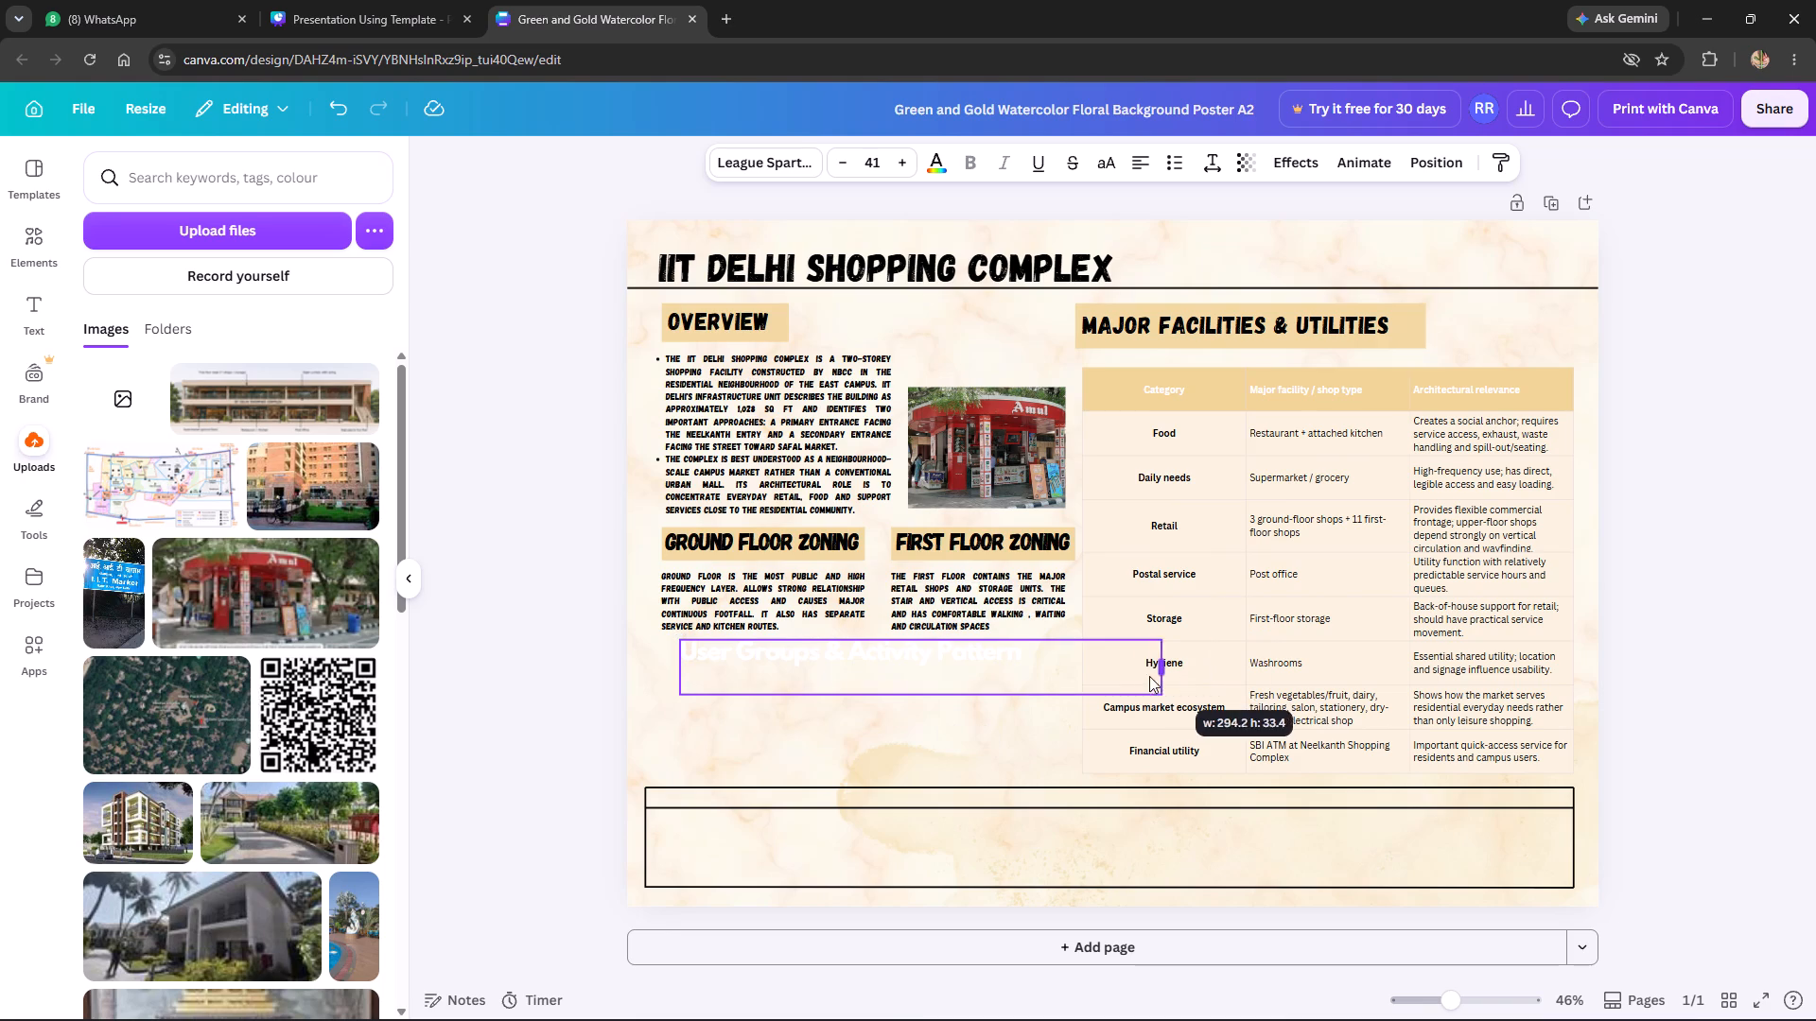
pyautogui.moveTo(1149, 676); pyautogui.dragTo(1042, 667)
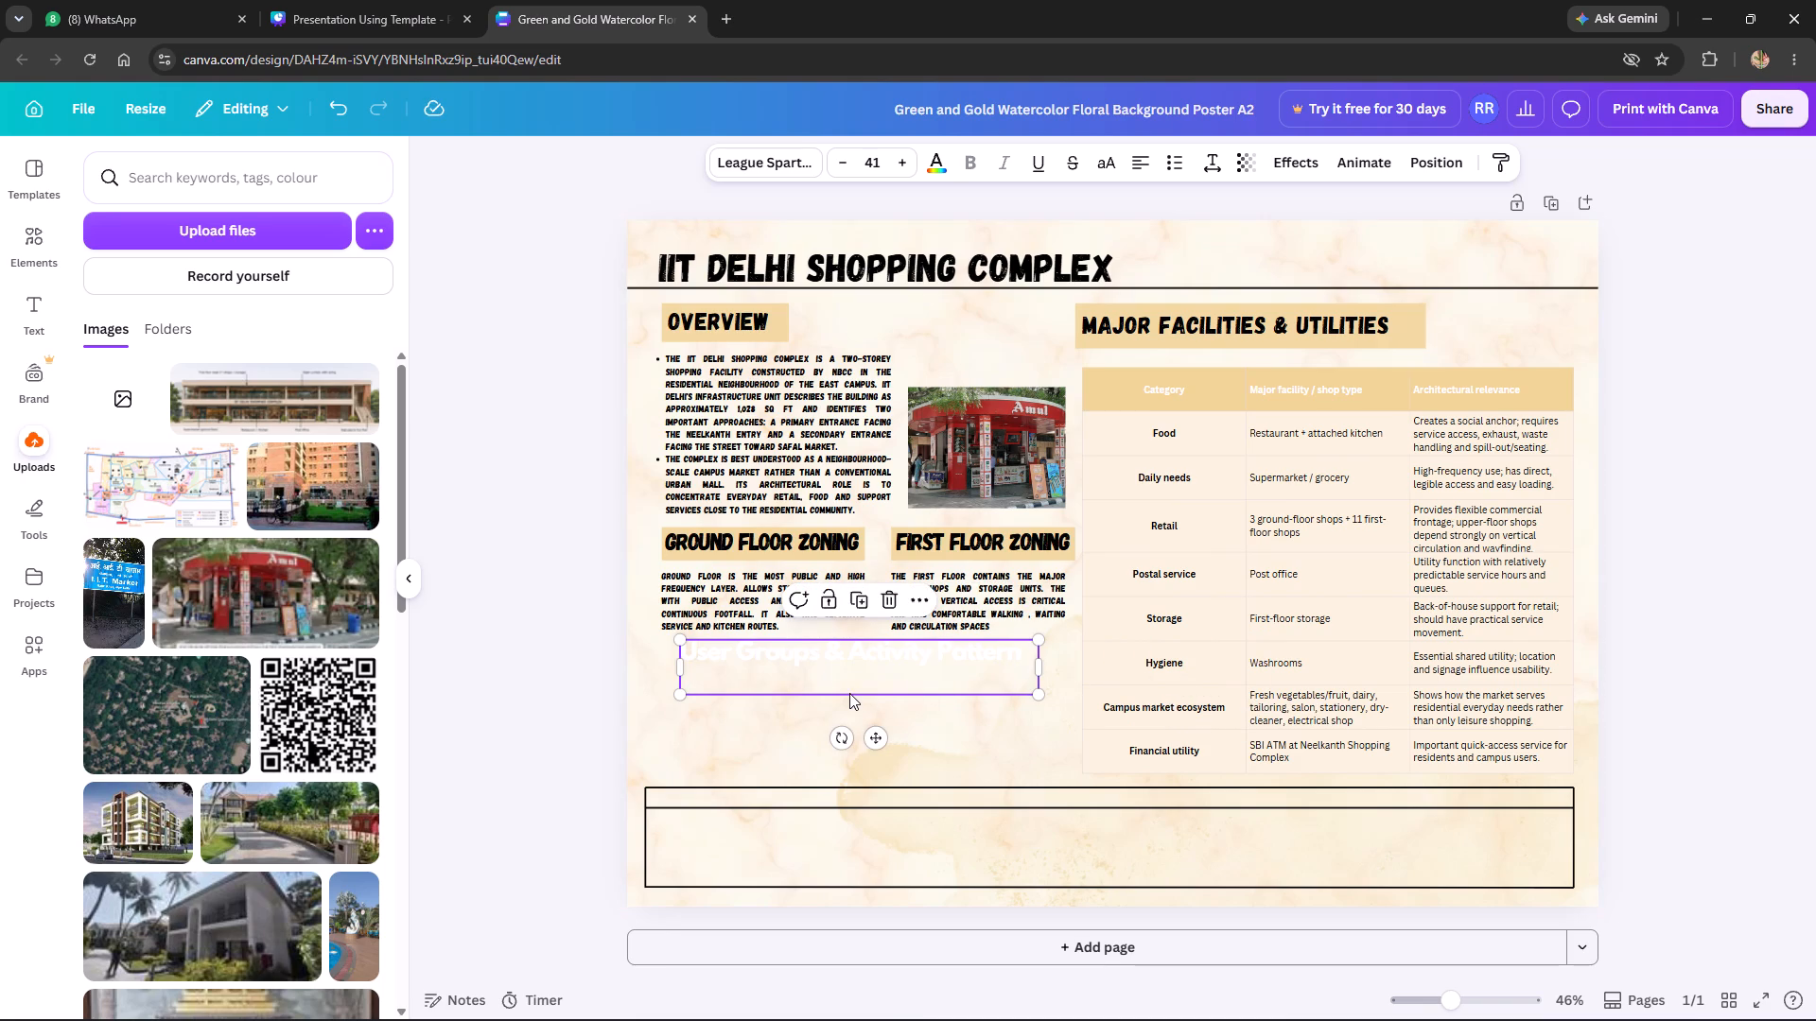
pyautogui.moveTo(1038, 692); pyautogui.dragTo(1040, 674)
pyautogui.moveTo(1039, 695); pyautogui.dragTo(1027, 672)
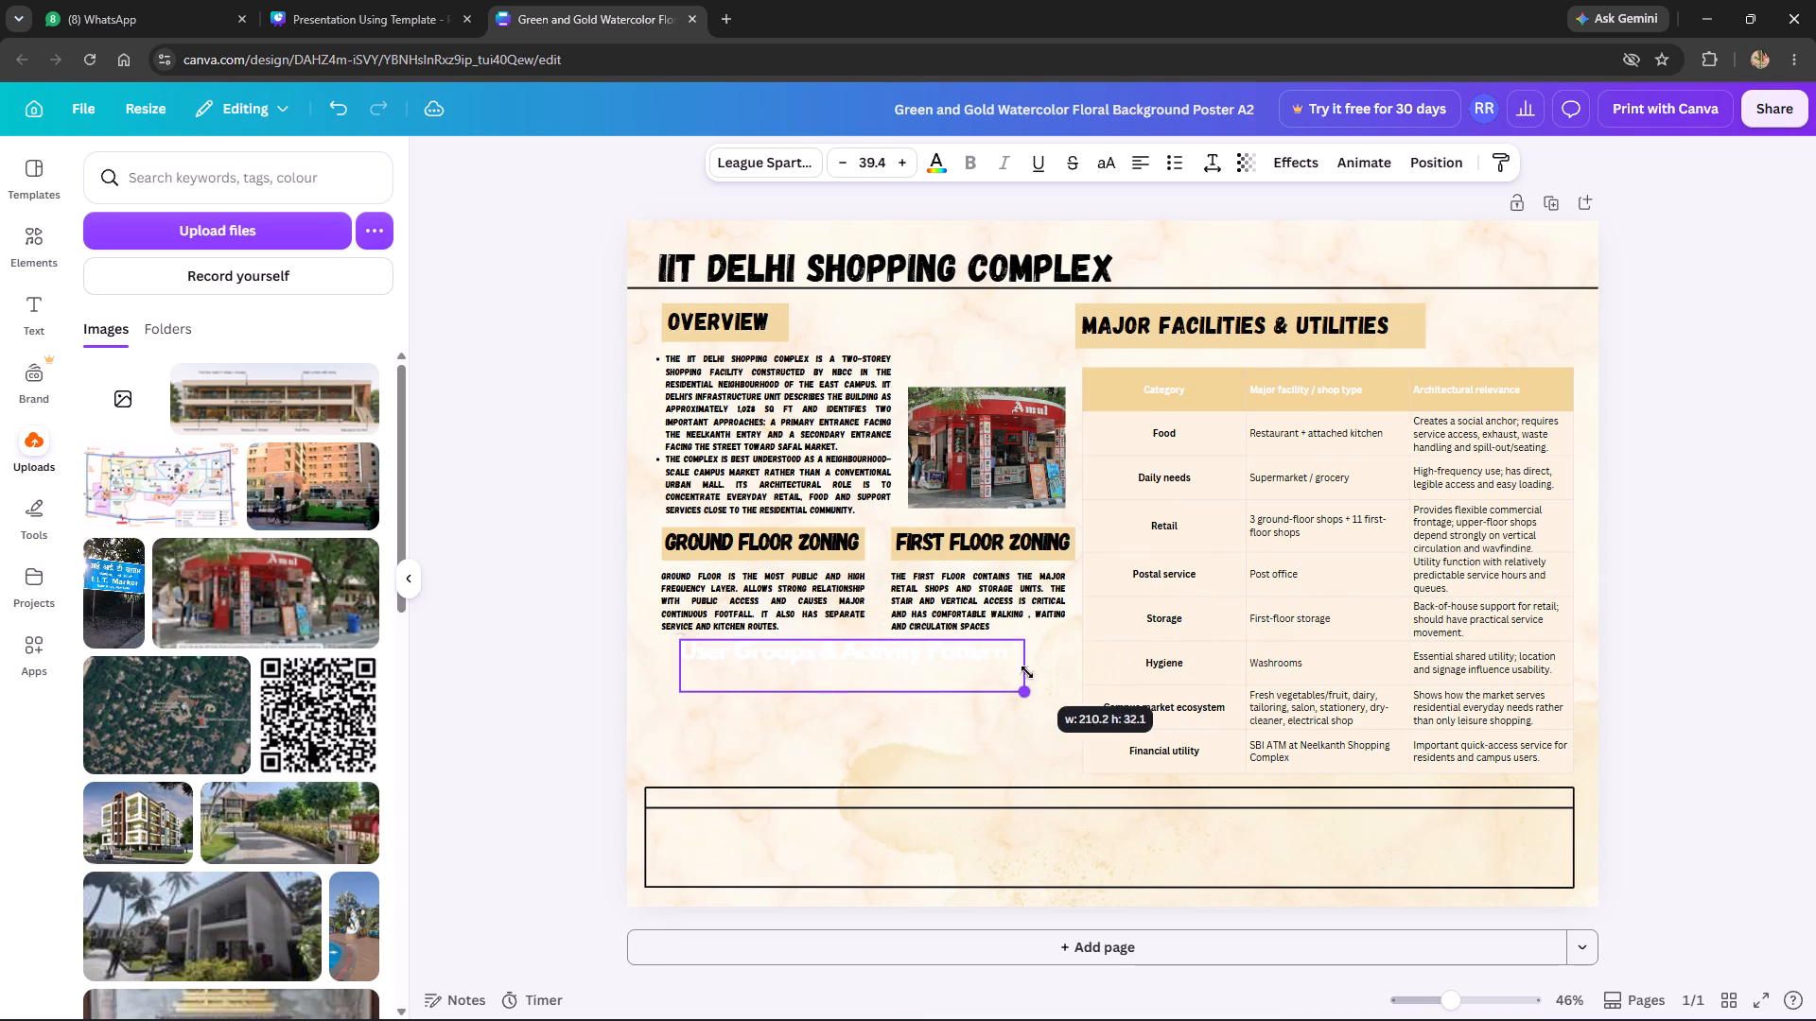
pyautogui.moveTo(1027, 672); pyautogui.dragTo(1026, 672)
pyautogui.click(991, 656)
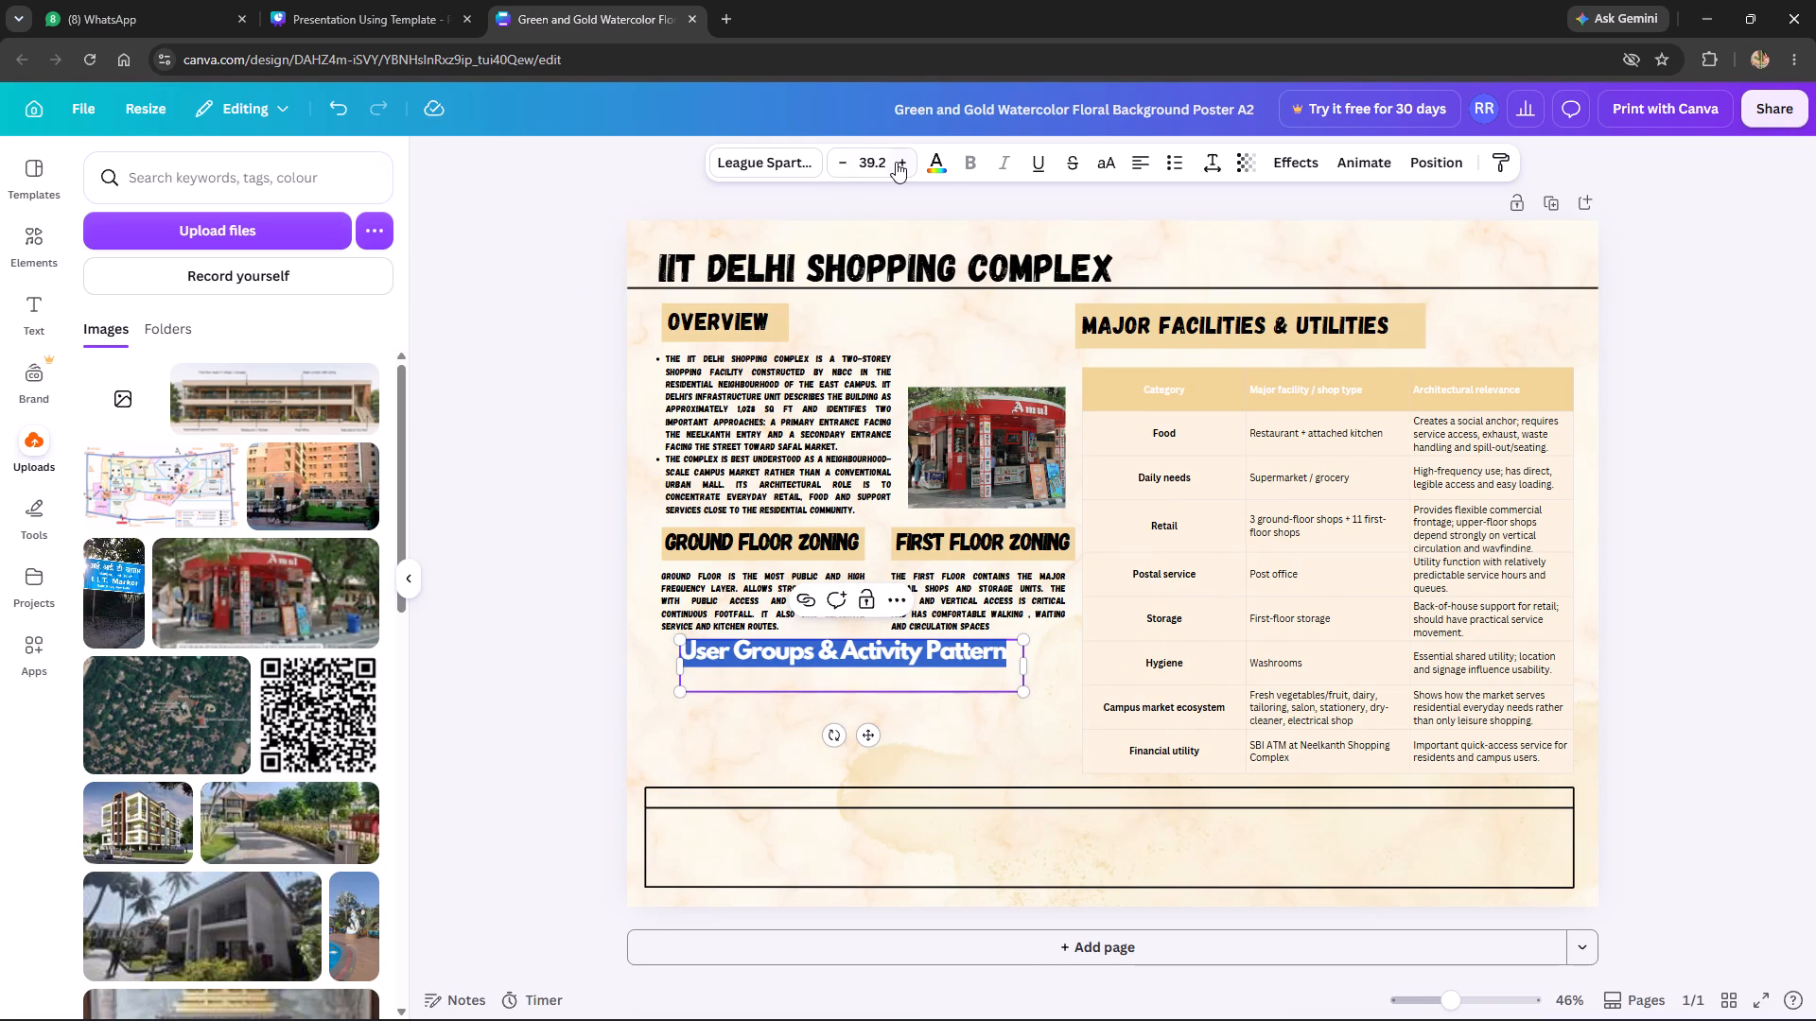
pyautogui.doubleClick(898, 161)
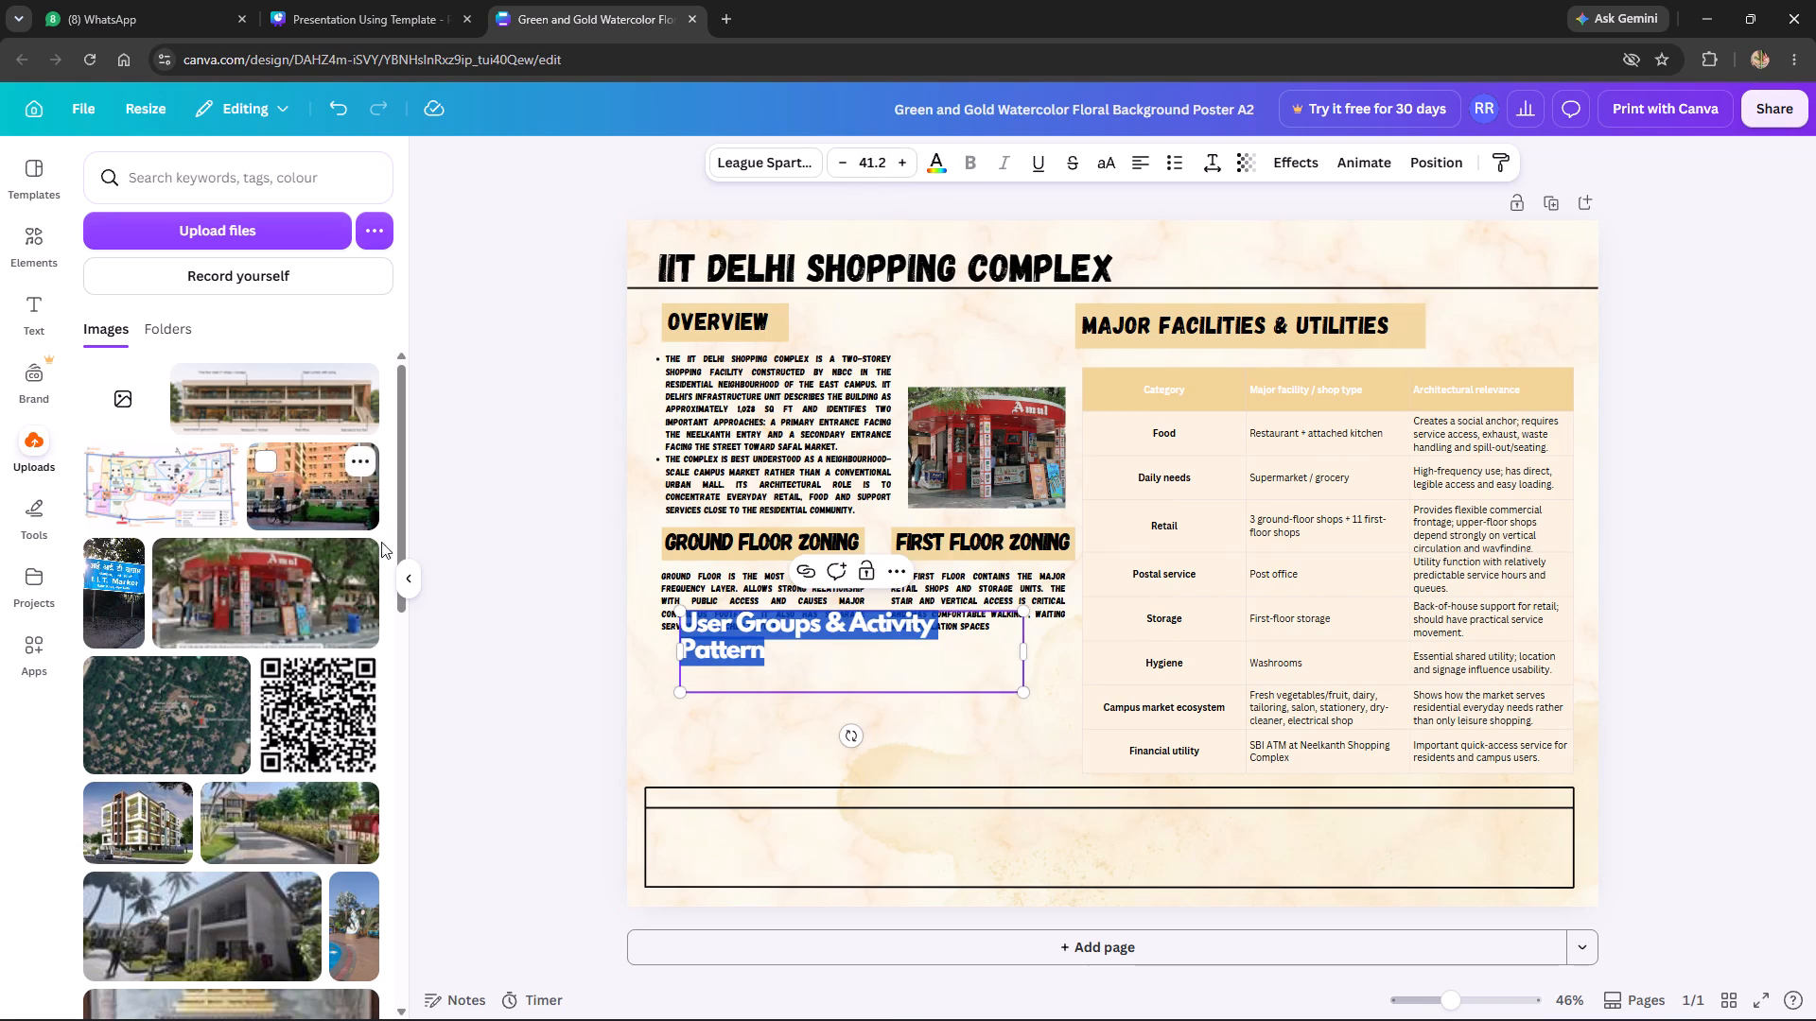
pyautogui.click(457, 589)
pyautogui.moveTo(725, 636); pyautogui.dragTo(713, 660)
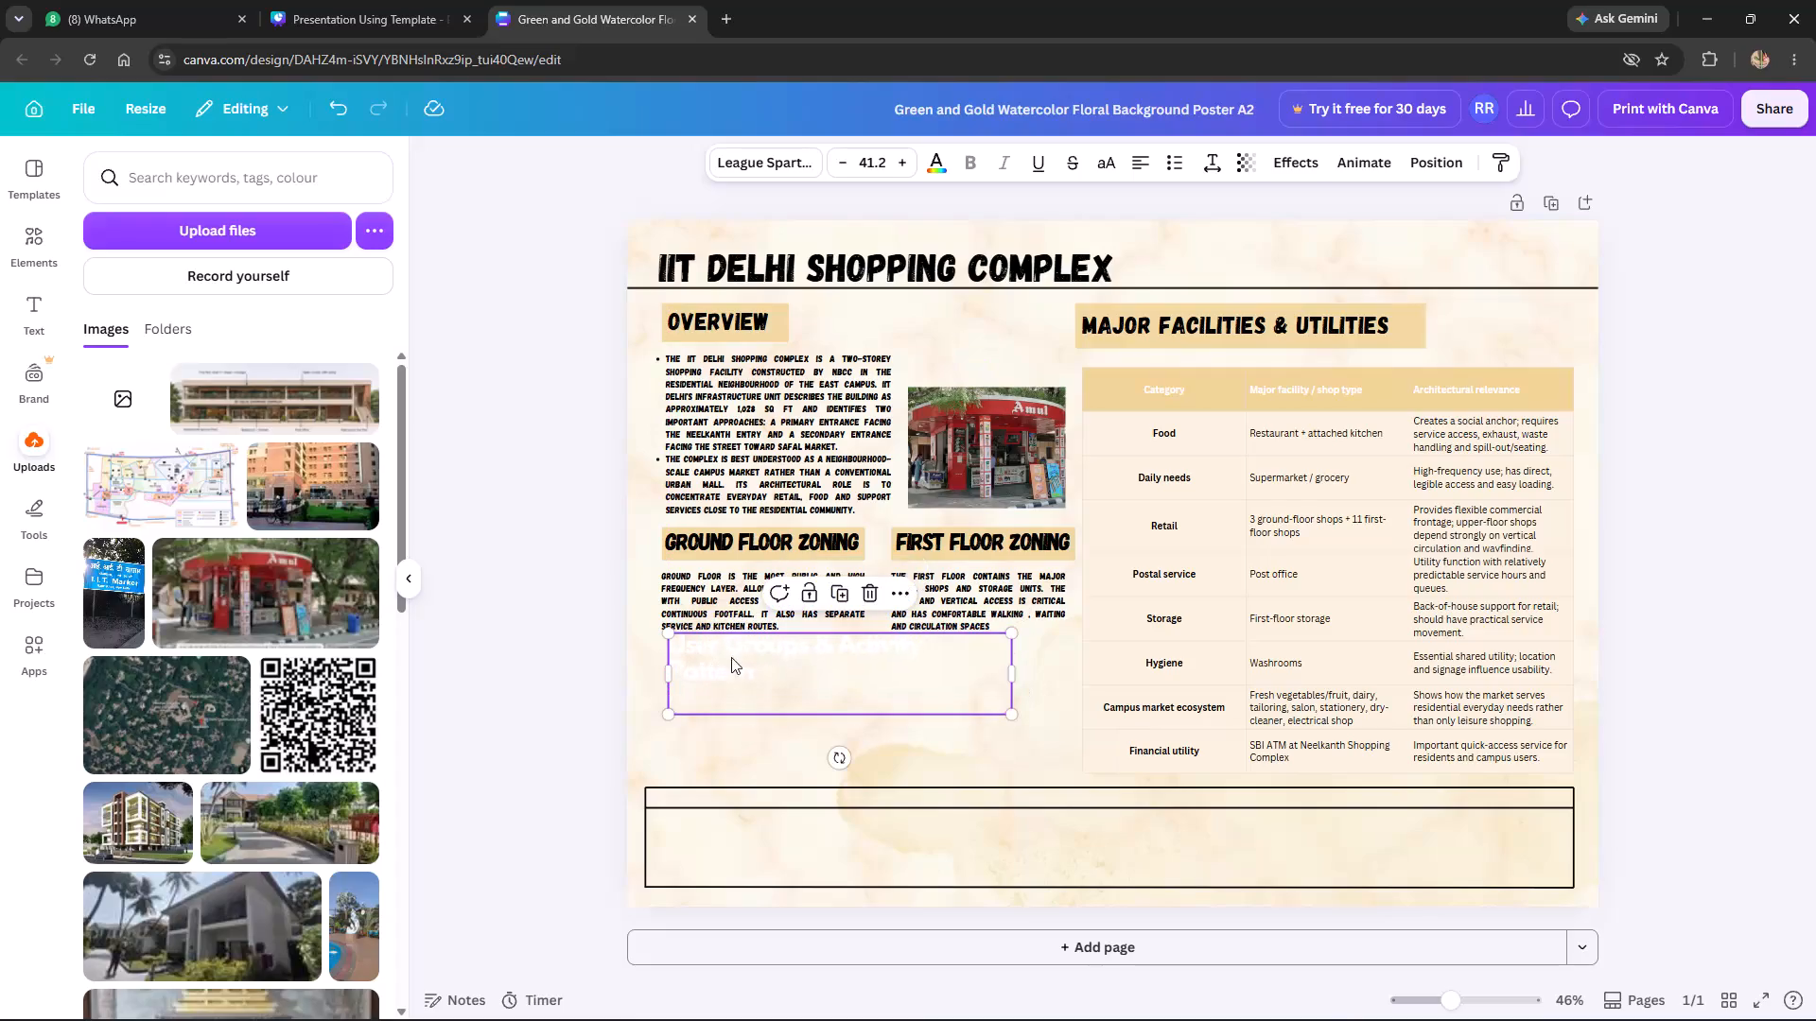
pyautogui.moveTo(1015, 675); pyautogui.dragTo(1039, 669)
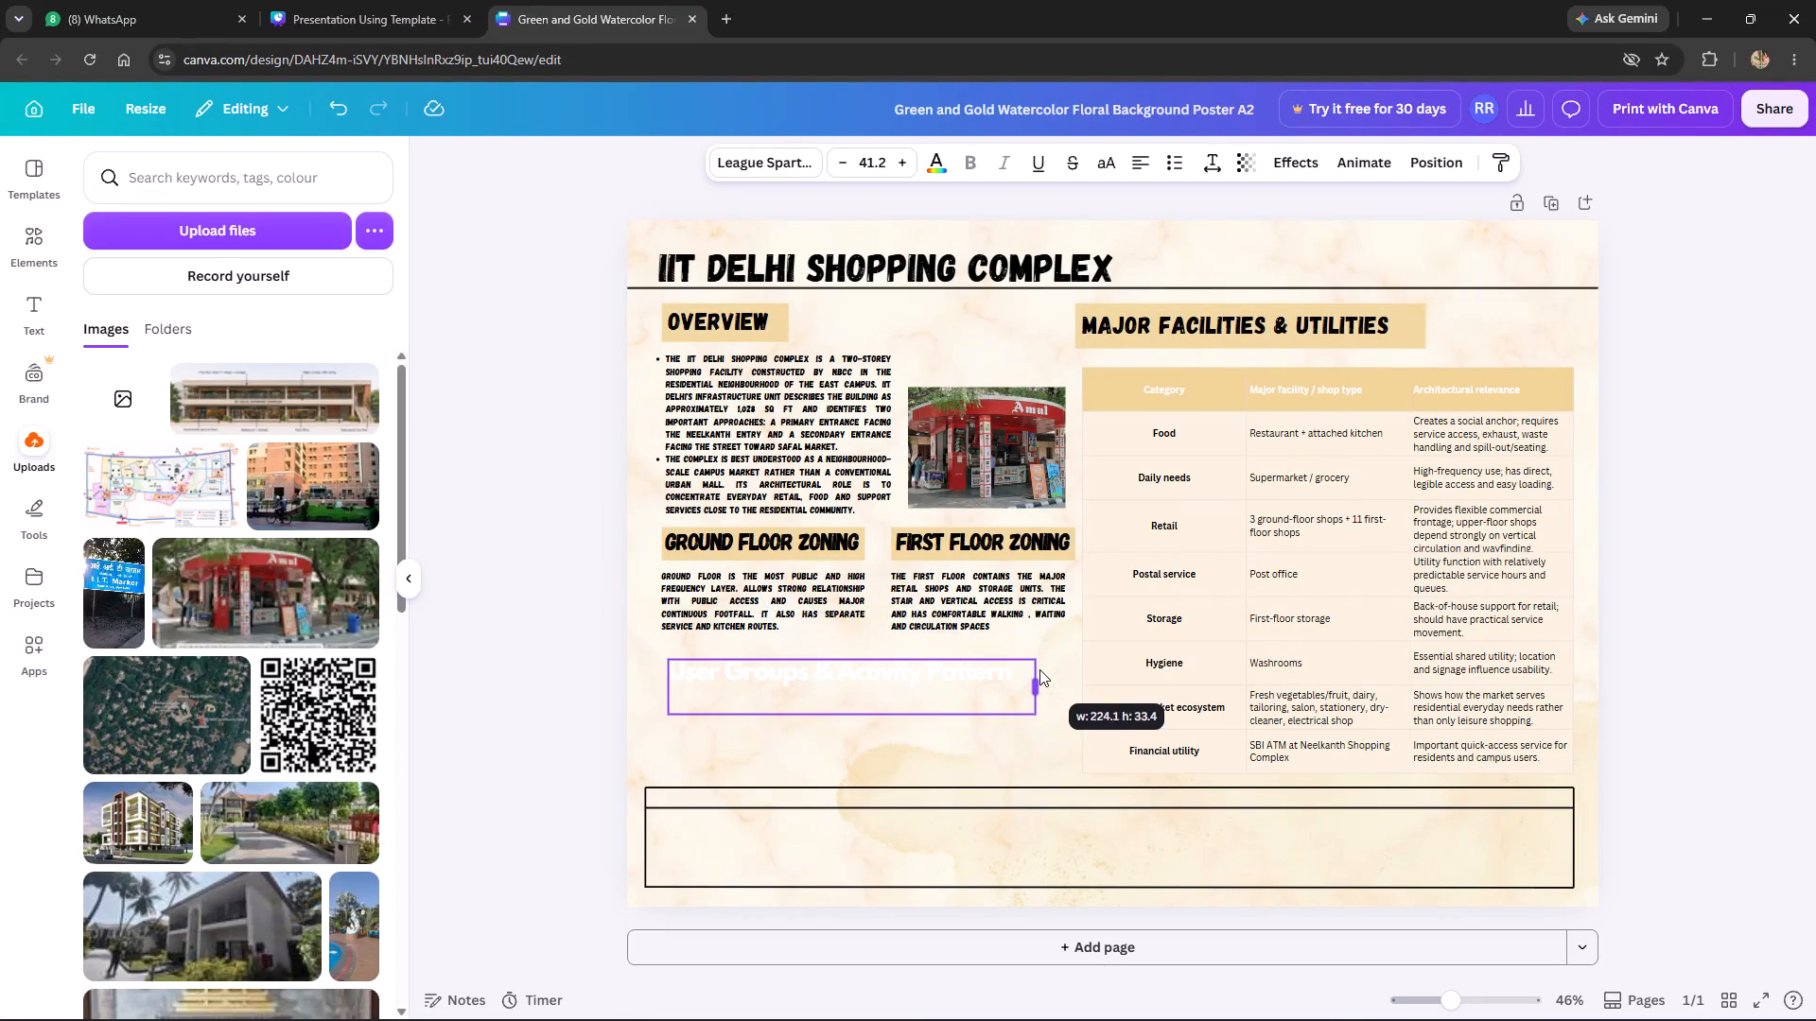
pyautogui.moveTo(1039, 669); pyautogui.dragTo(1040, 668)
pyautogui.moveTo(818, 671); pyautogui.dragTo(820, 655)
# Colour the User Groups & Activity Pattern heading black.
pyautogui.click(932, 164)
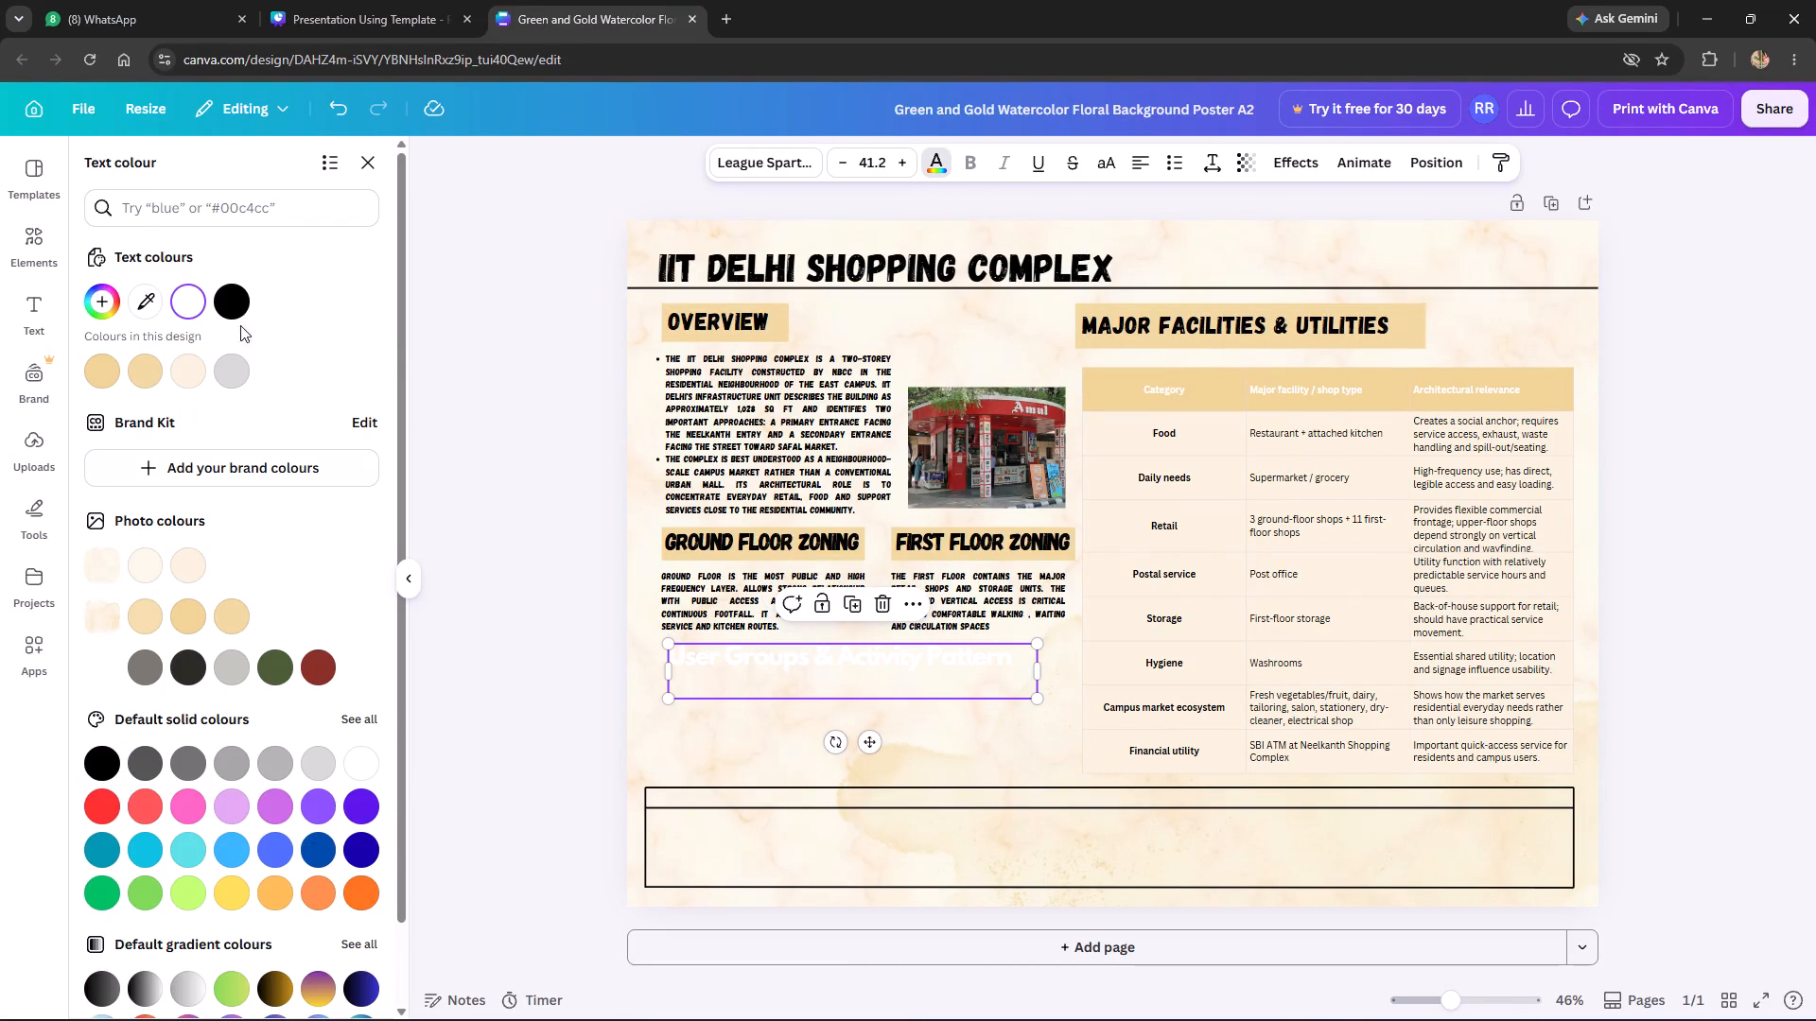
pyautogui.click(236, 304)
pyautogui.click(541, 643)
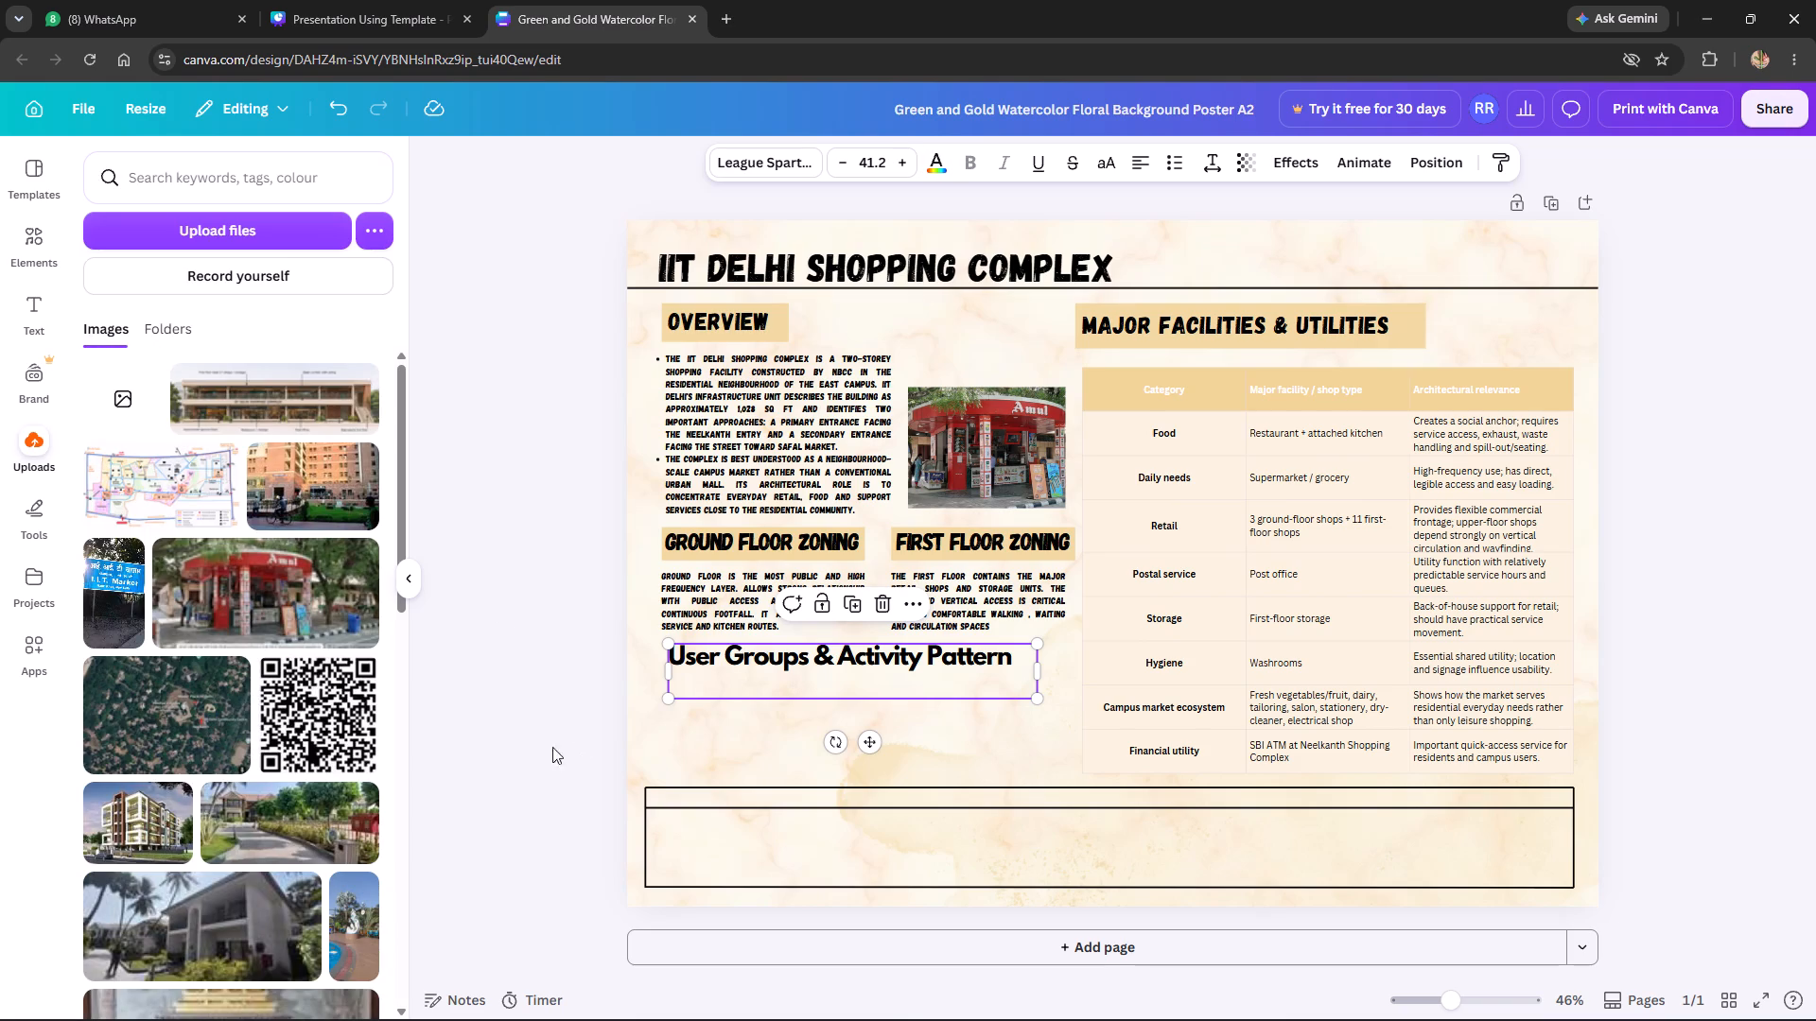
# Add a rectangle, flatten it into a banner, and place it behind the User Groups heading, covering the heading's full width.
pyautogui.click(13, 248)
pyautogui.click(126, 290)
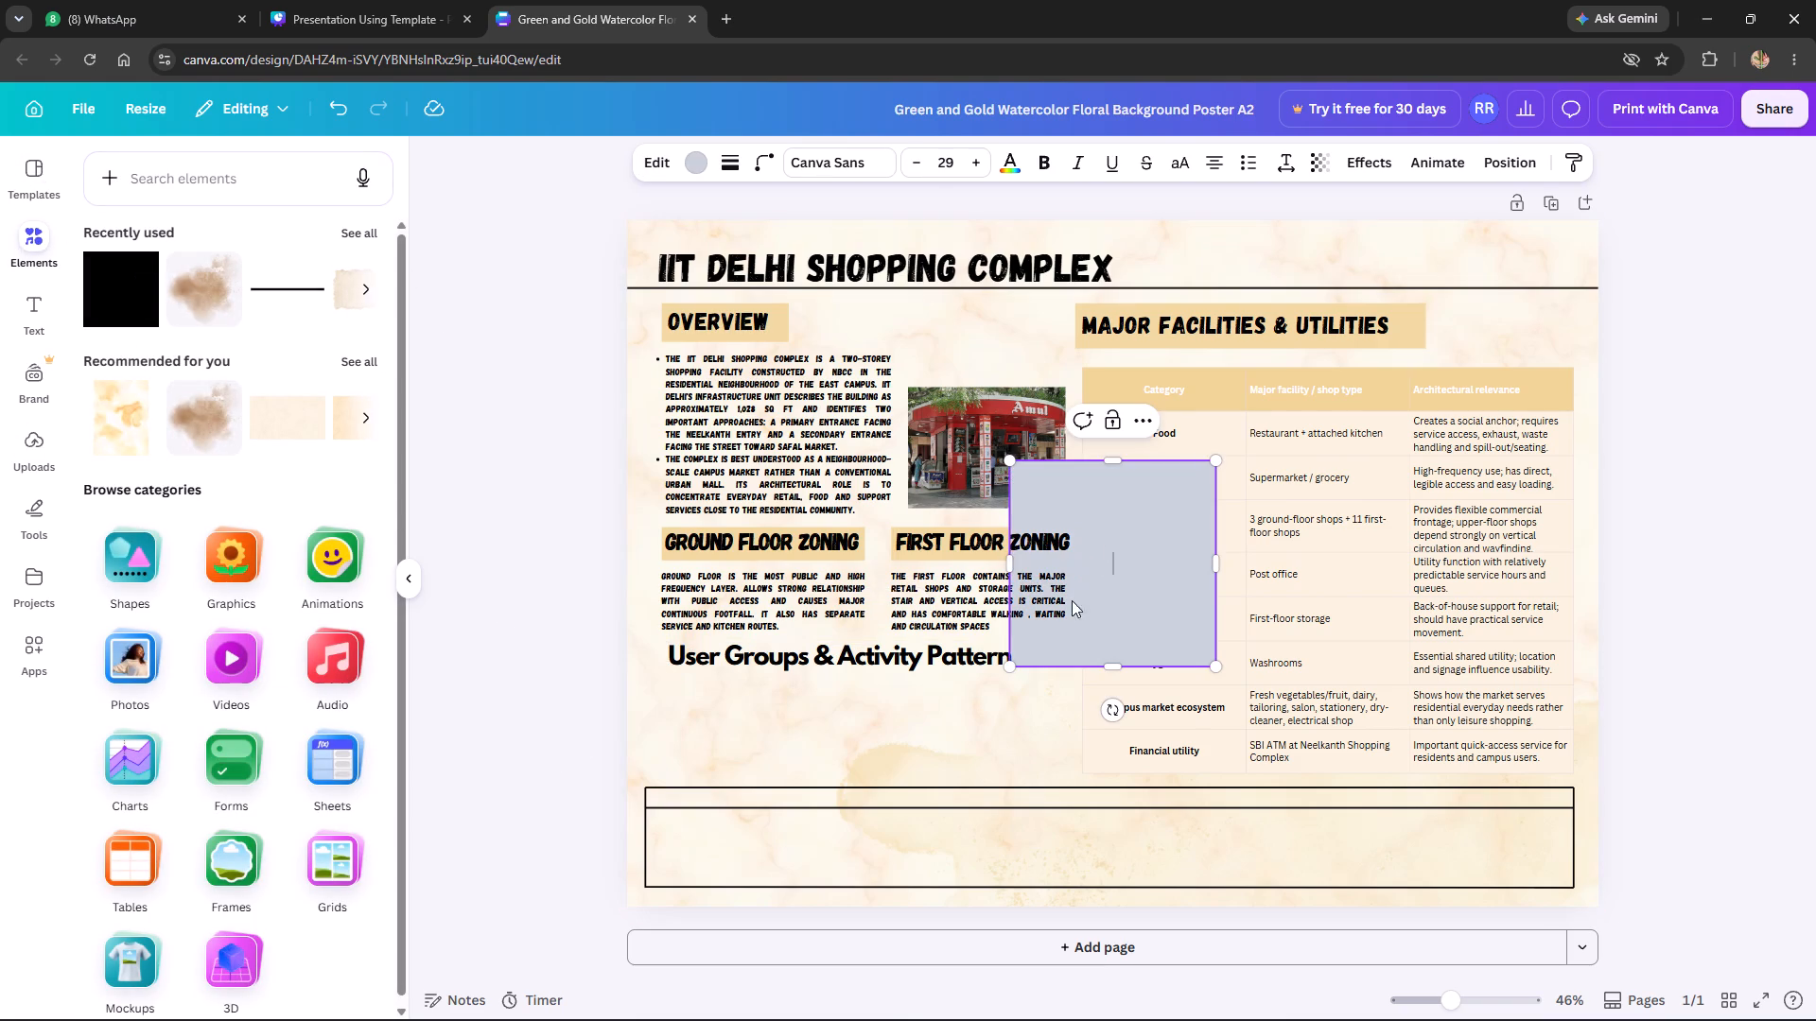
pyautogui.moveTo(1007, 669); pyautogui.dragTo(974, 511)
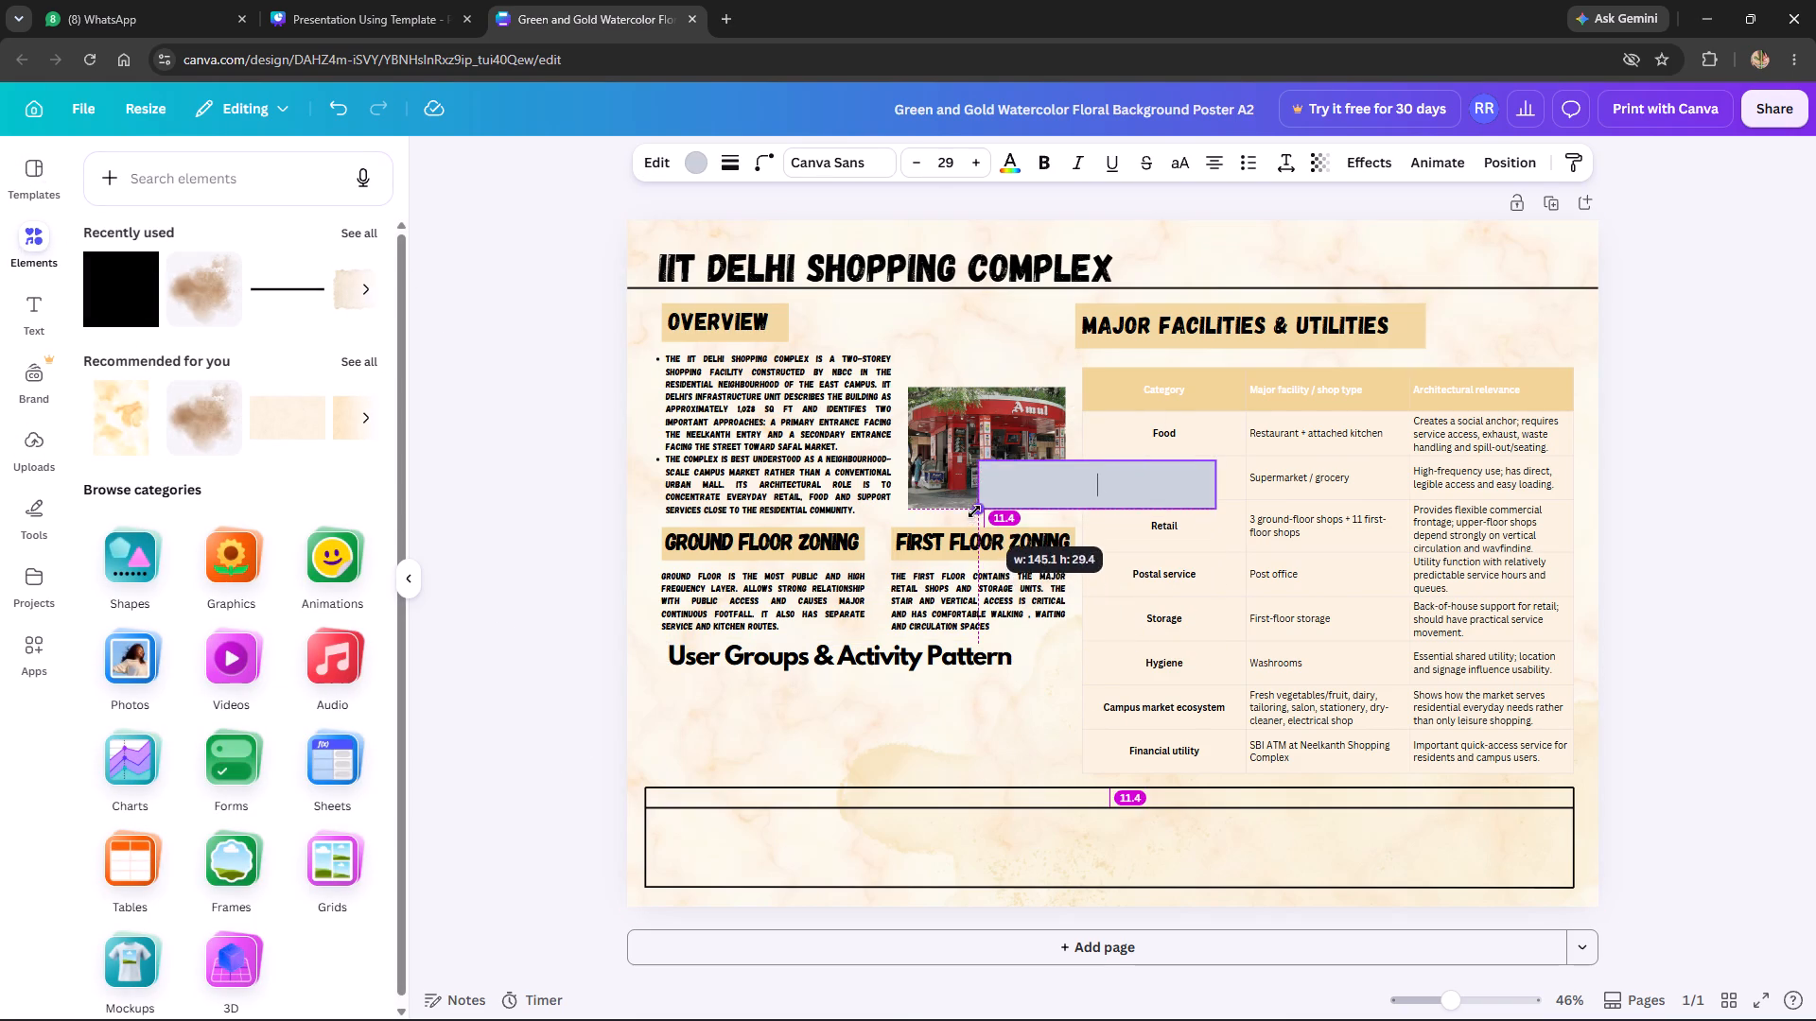
pyautogui.moveTo(974, 511); pyautogui.dragTo(922, 505)
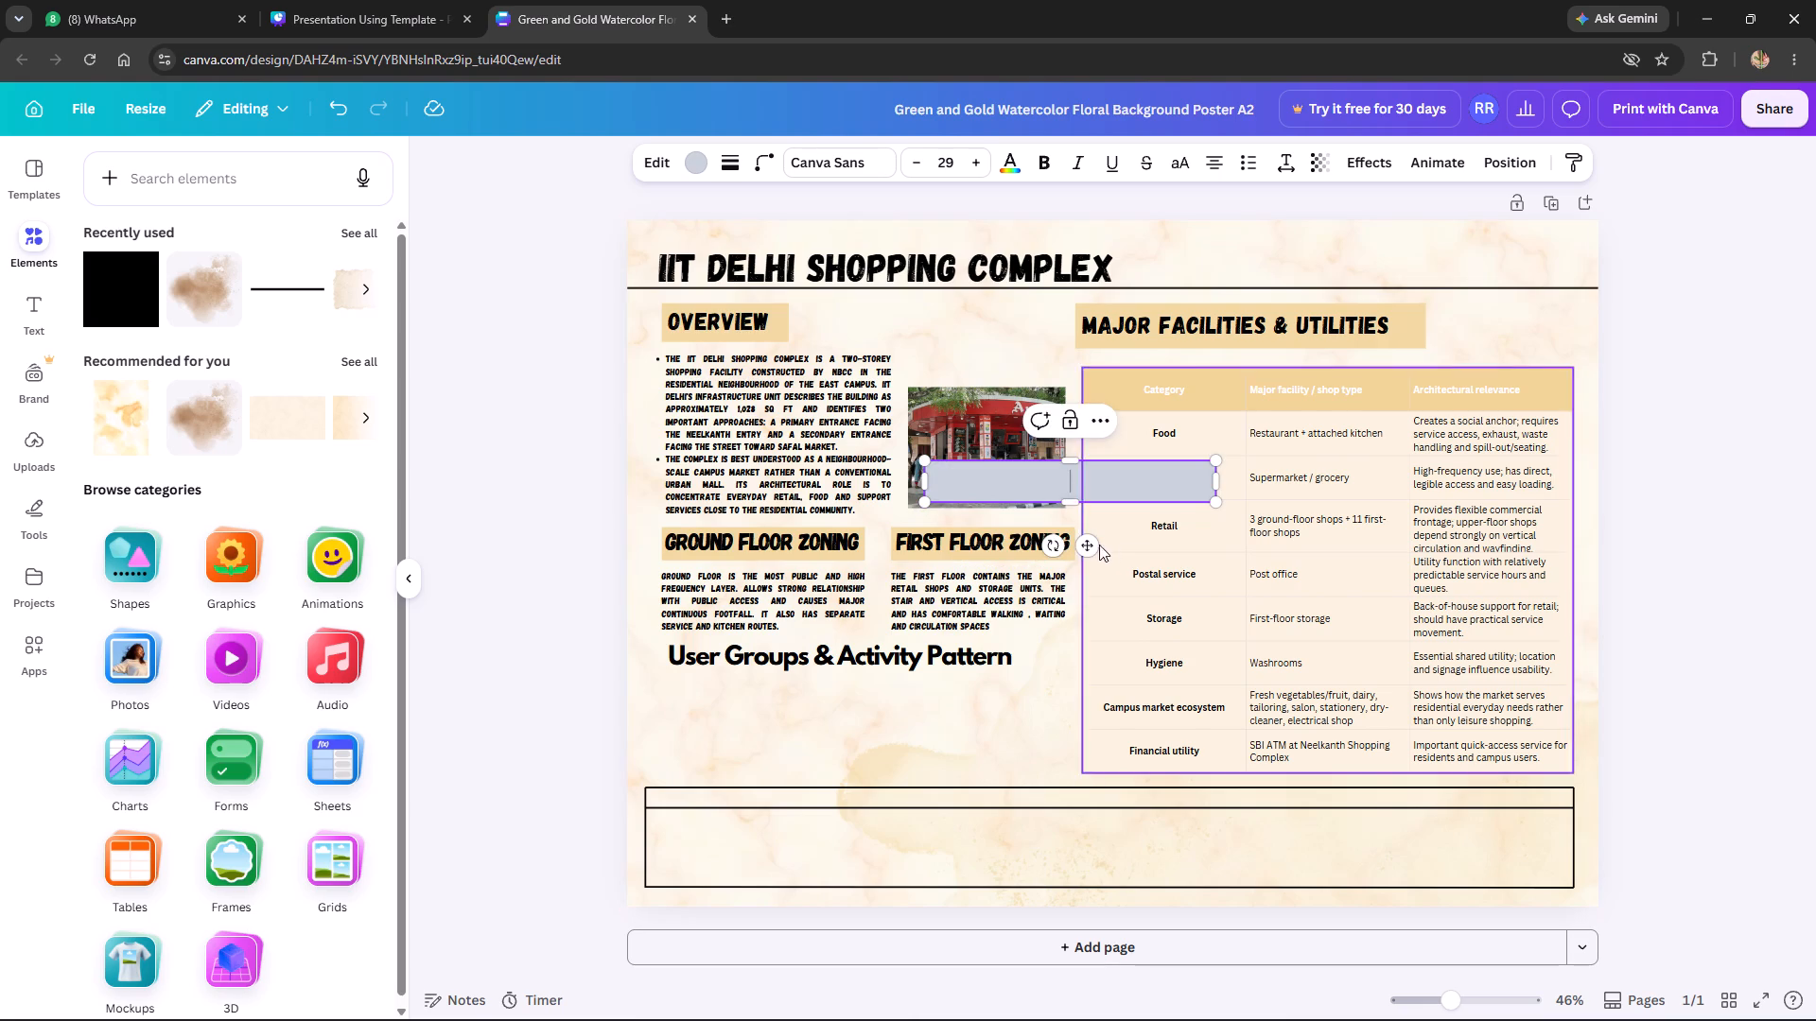
pyautogui.moveTo(1091, 545); pyautogui.dragTo(831, 721)
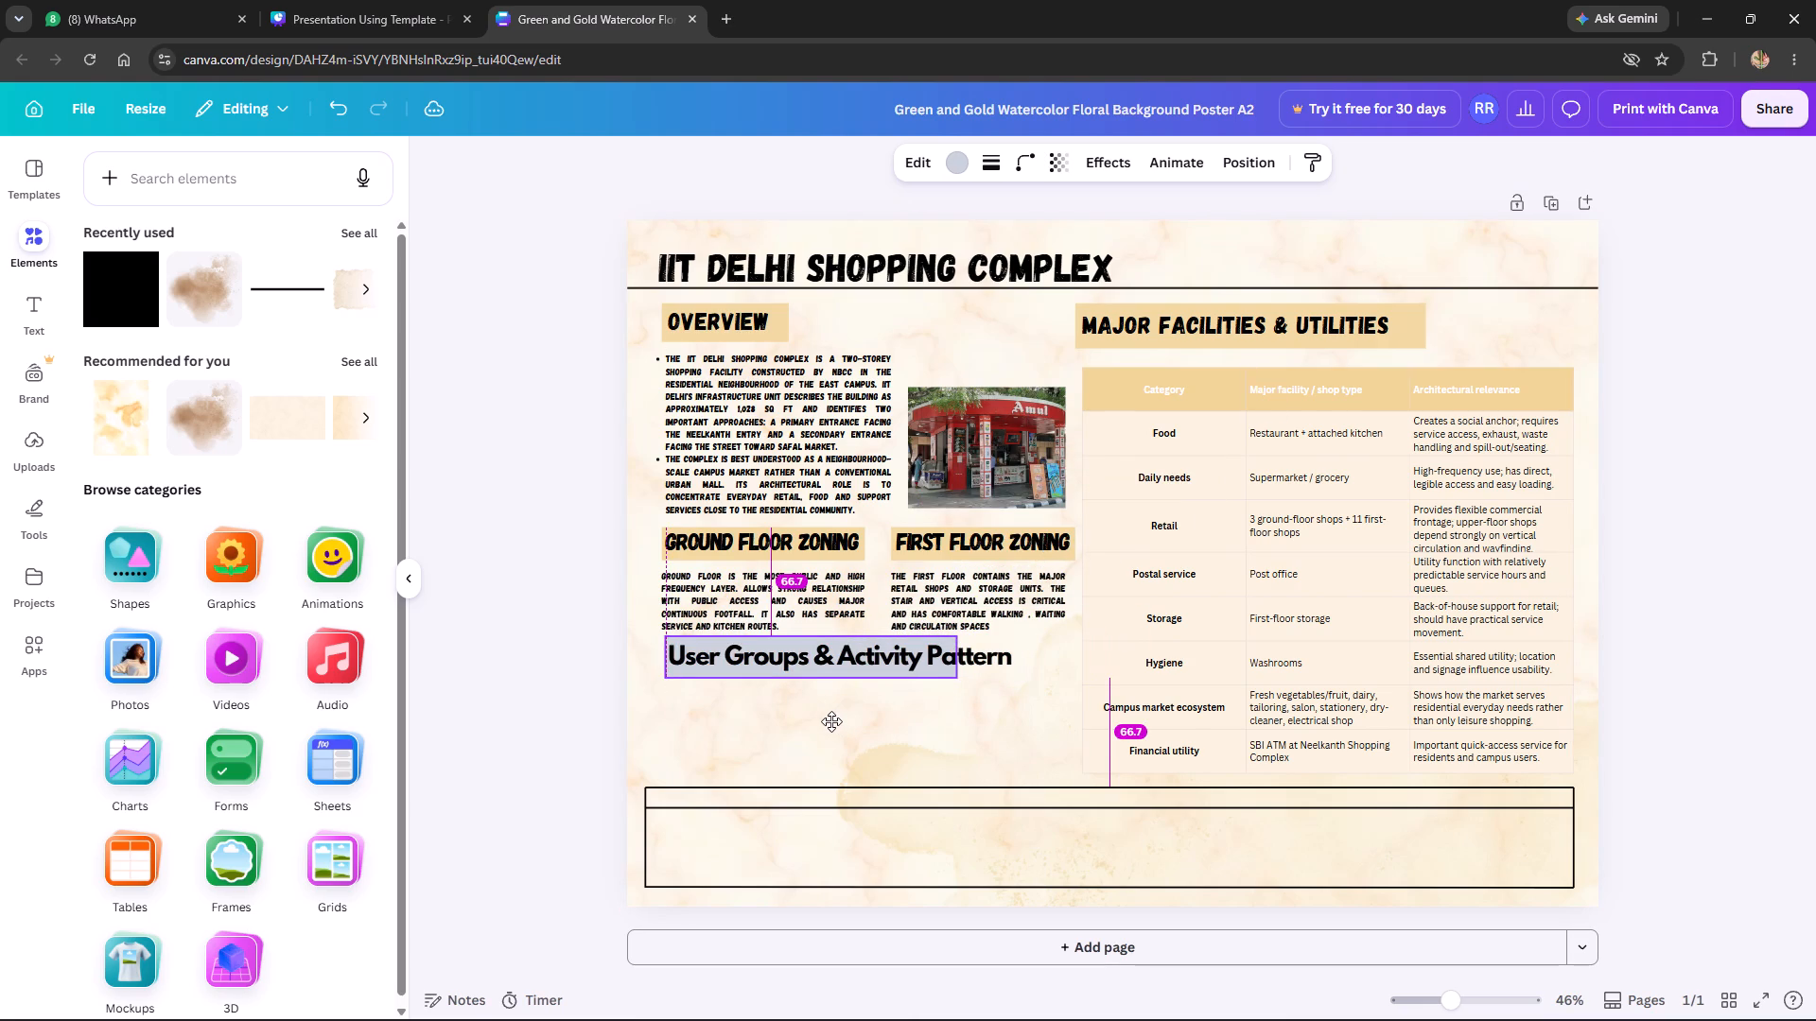
pyautogui.moveTo(831, 721); pyautogui.dragTo(831, 719)
pyautogui.moveTo(957, 660); pyautogui.dragTo(985, 657)
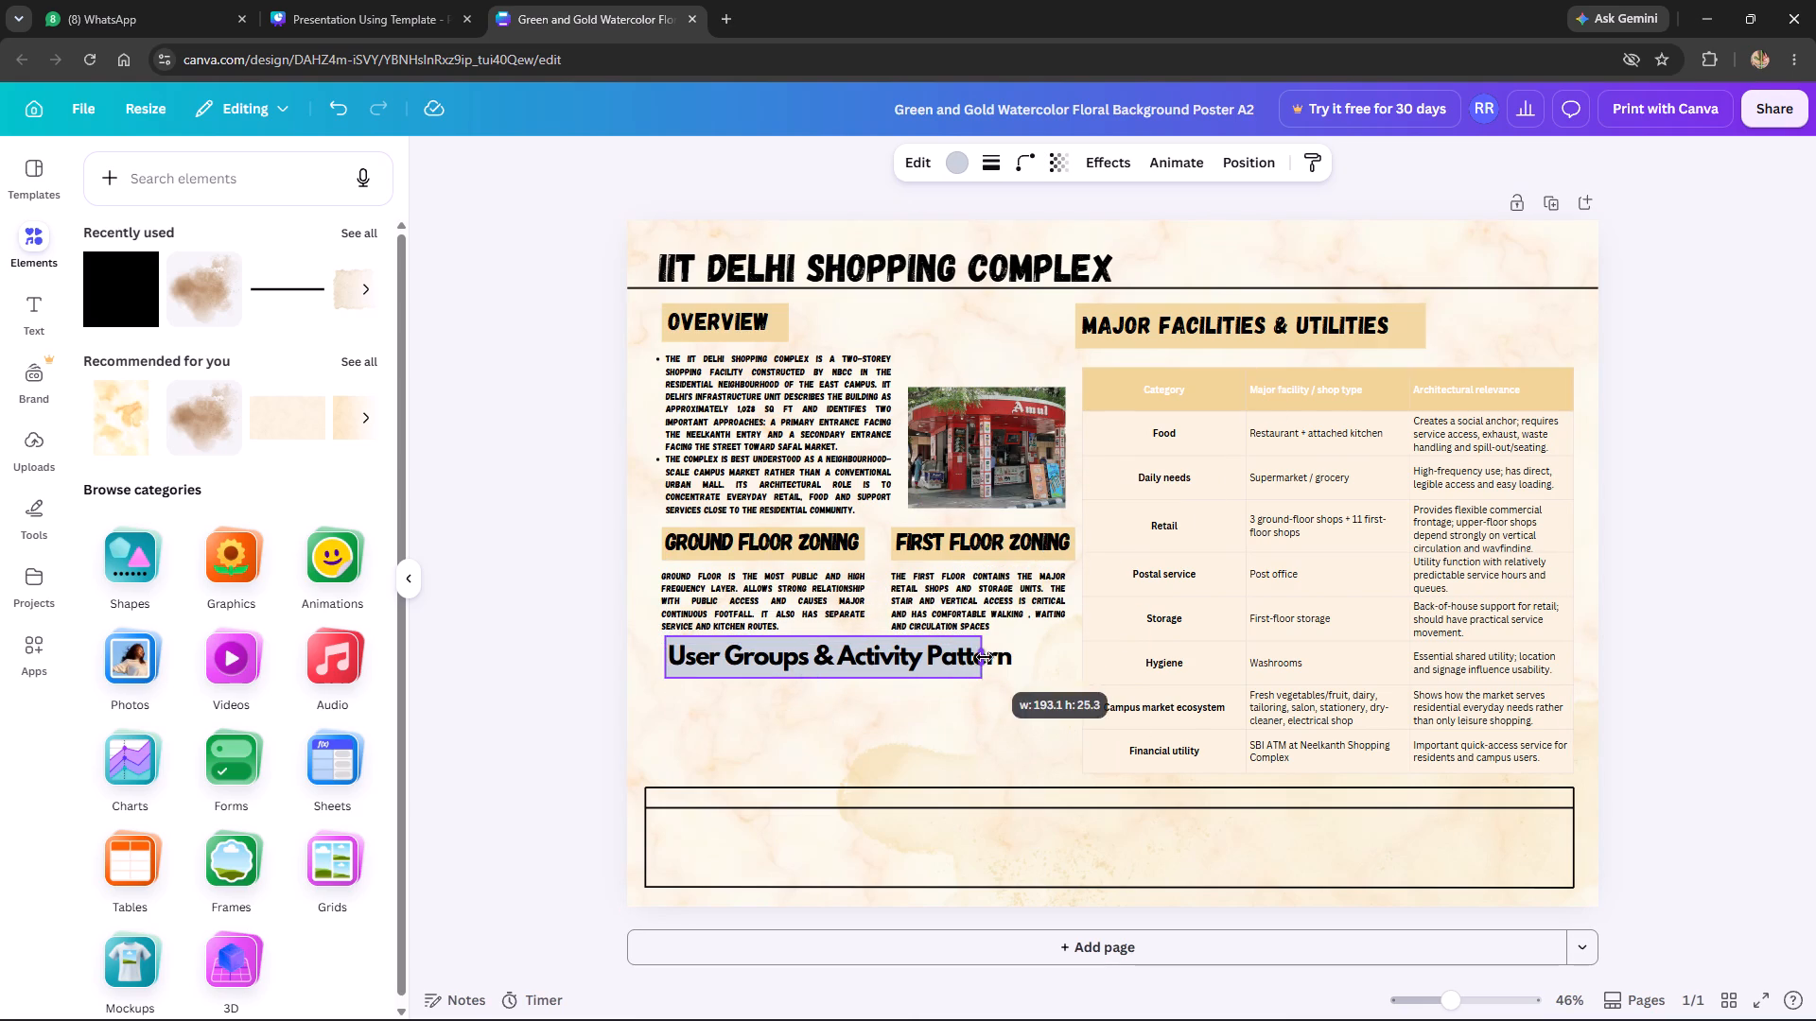
pyautogui.moveTo(985, 657); pyautogui.dragTo(1023, 657)
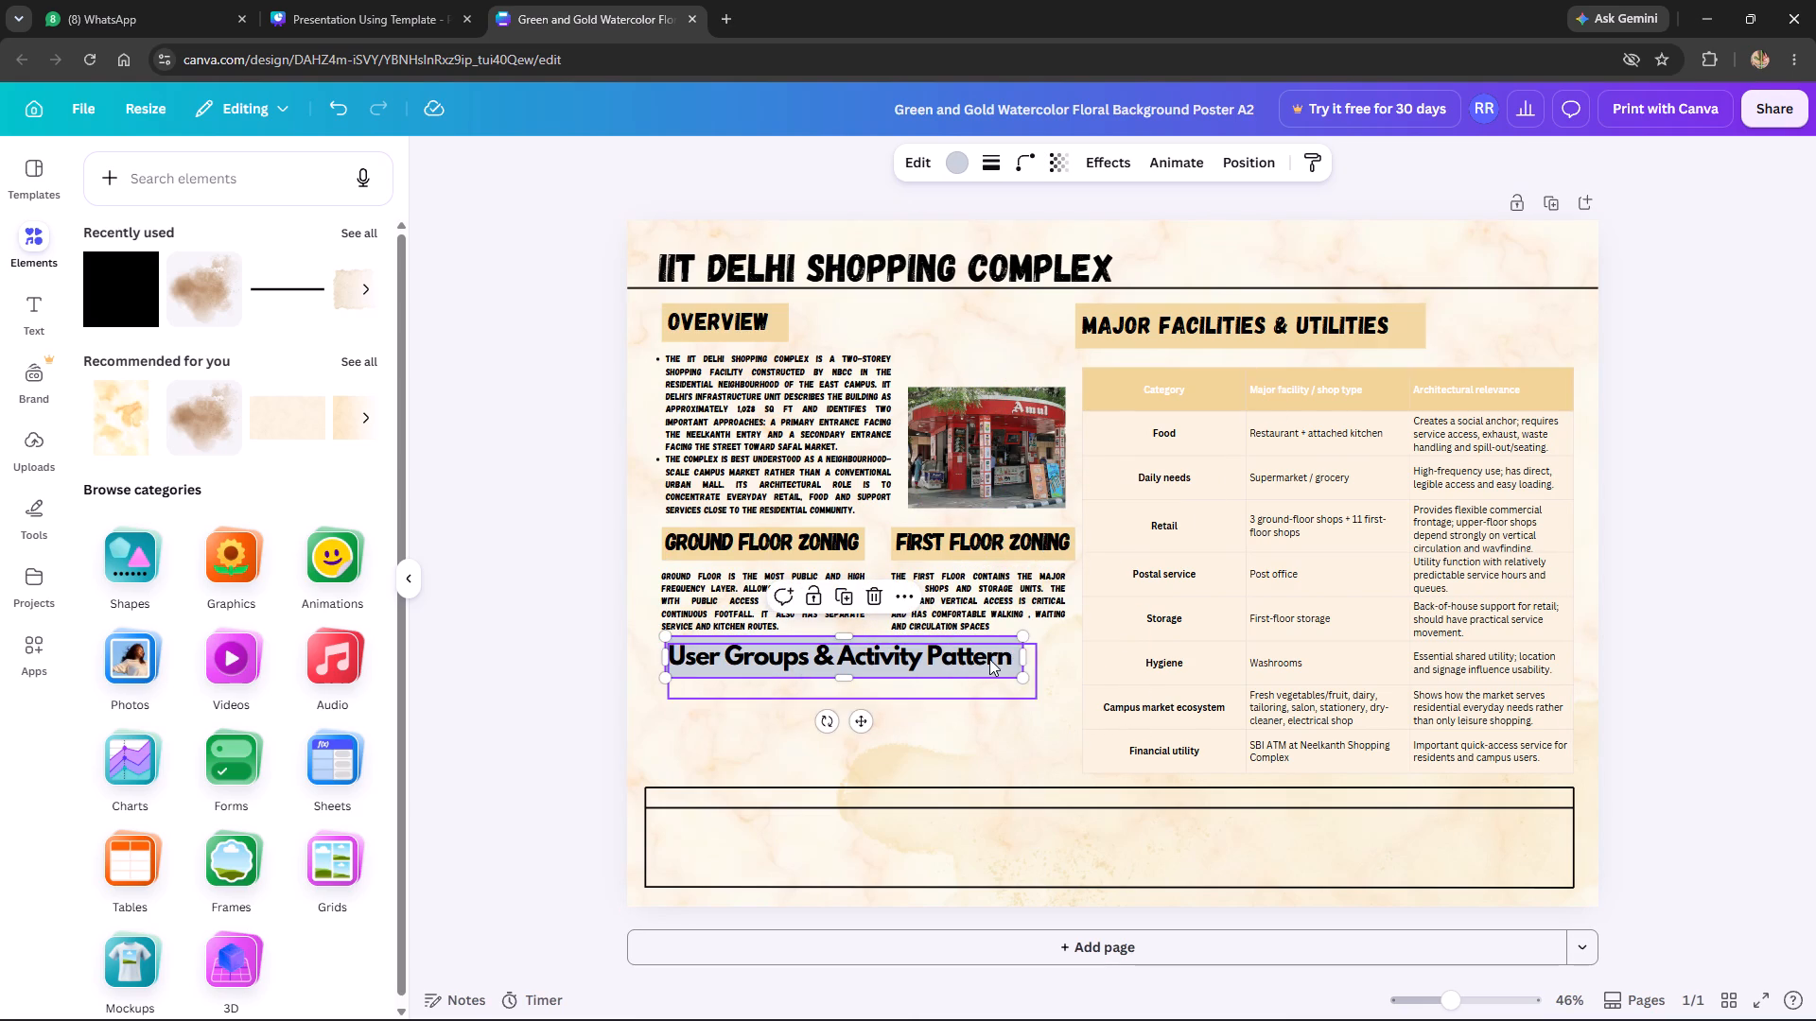
# Change the User Groups & Activity Pattern heading's font to Gagalin and shift the heading inward from the banner's left edge.
pyautogui.click(989, 659)
pyautogui.click(749, 163)
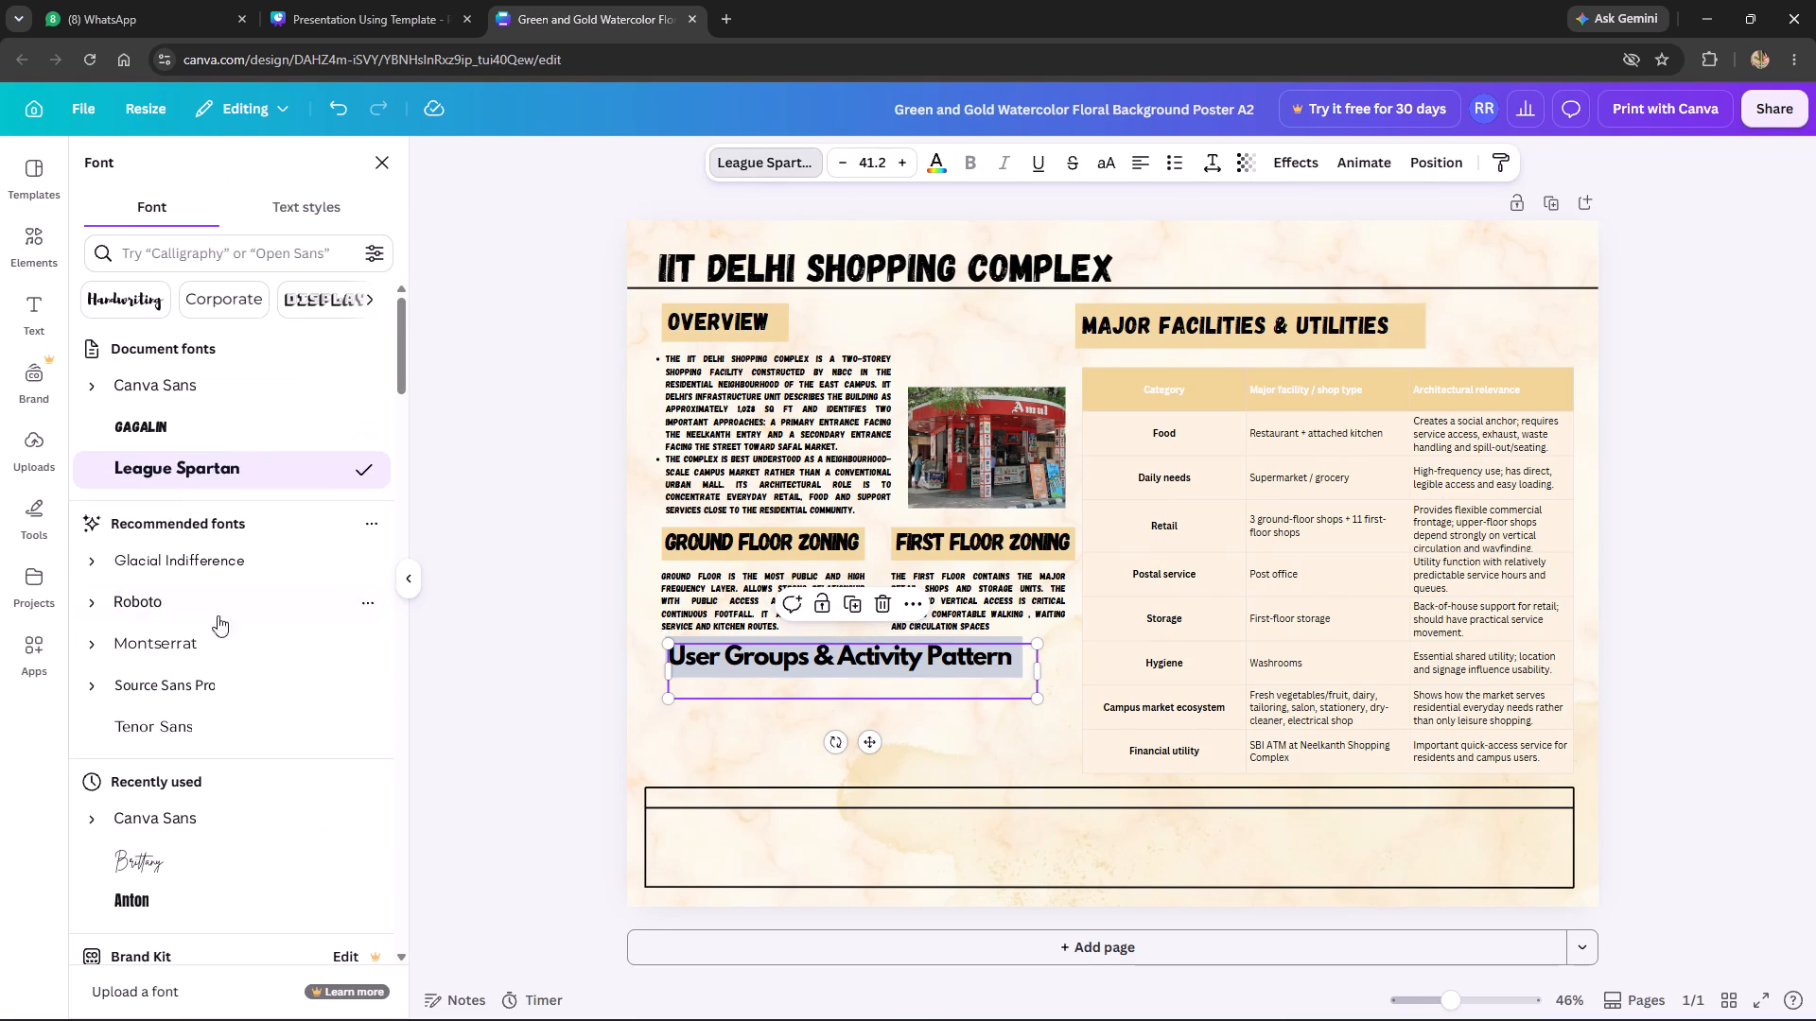
pyautogui.click(181, 426)
pyautogui.click(504, 581)
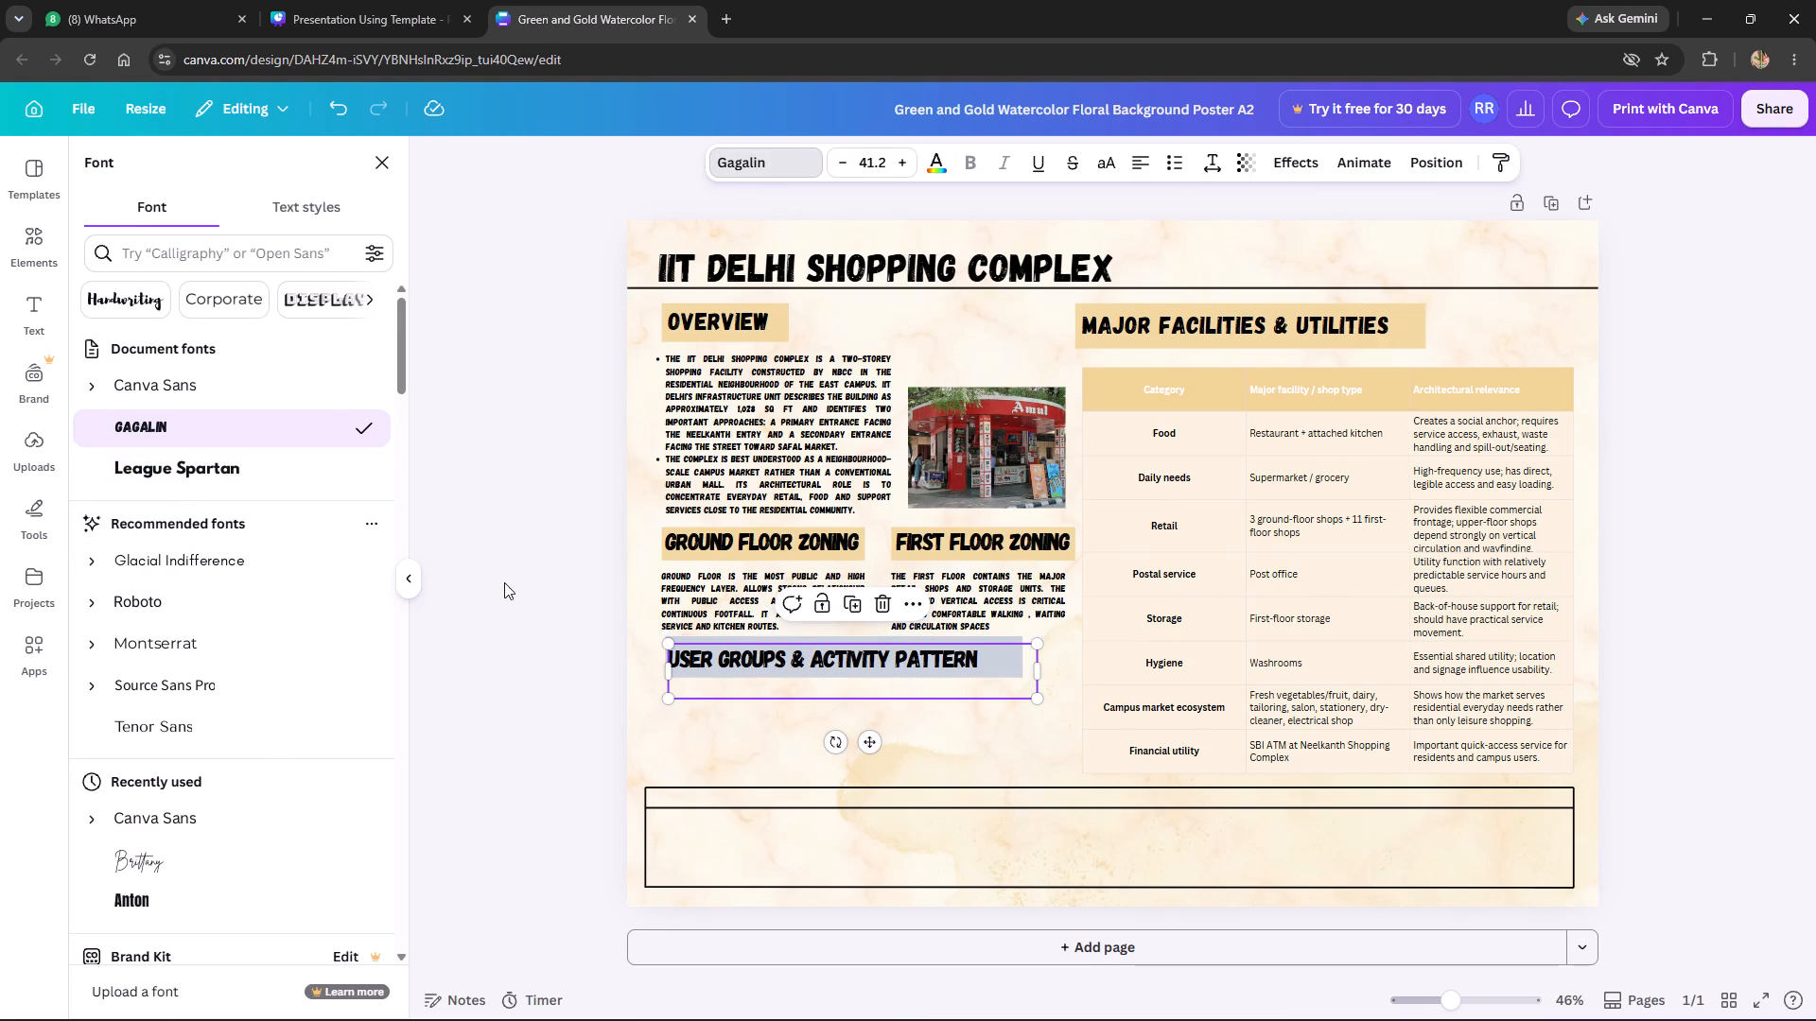
pyautogui.click(572, 666)
pyautogui.moveTo(831, 654); pyautogui.dragTo(842, 651)
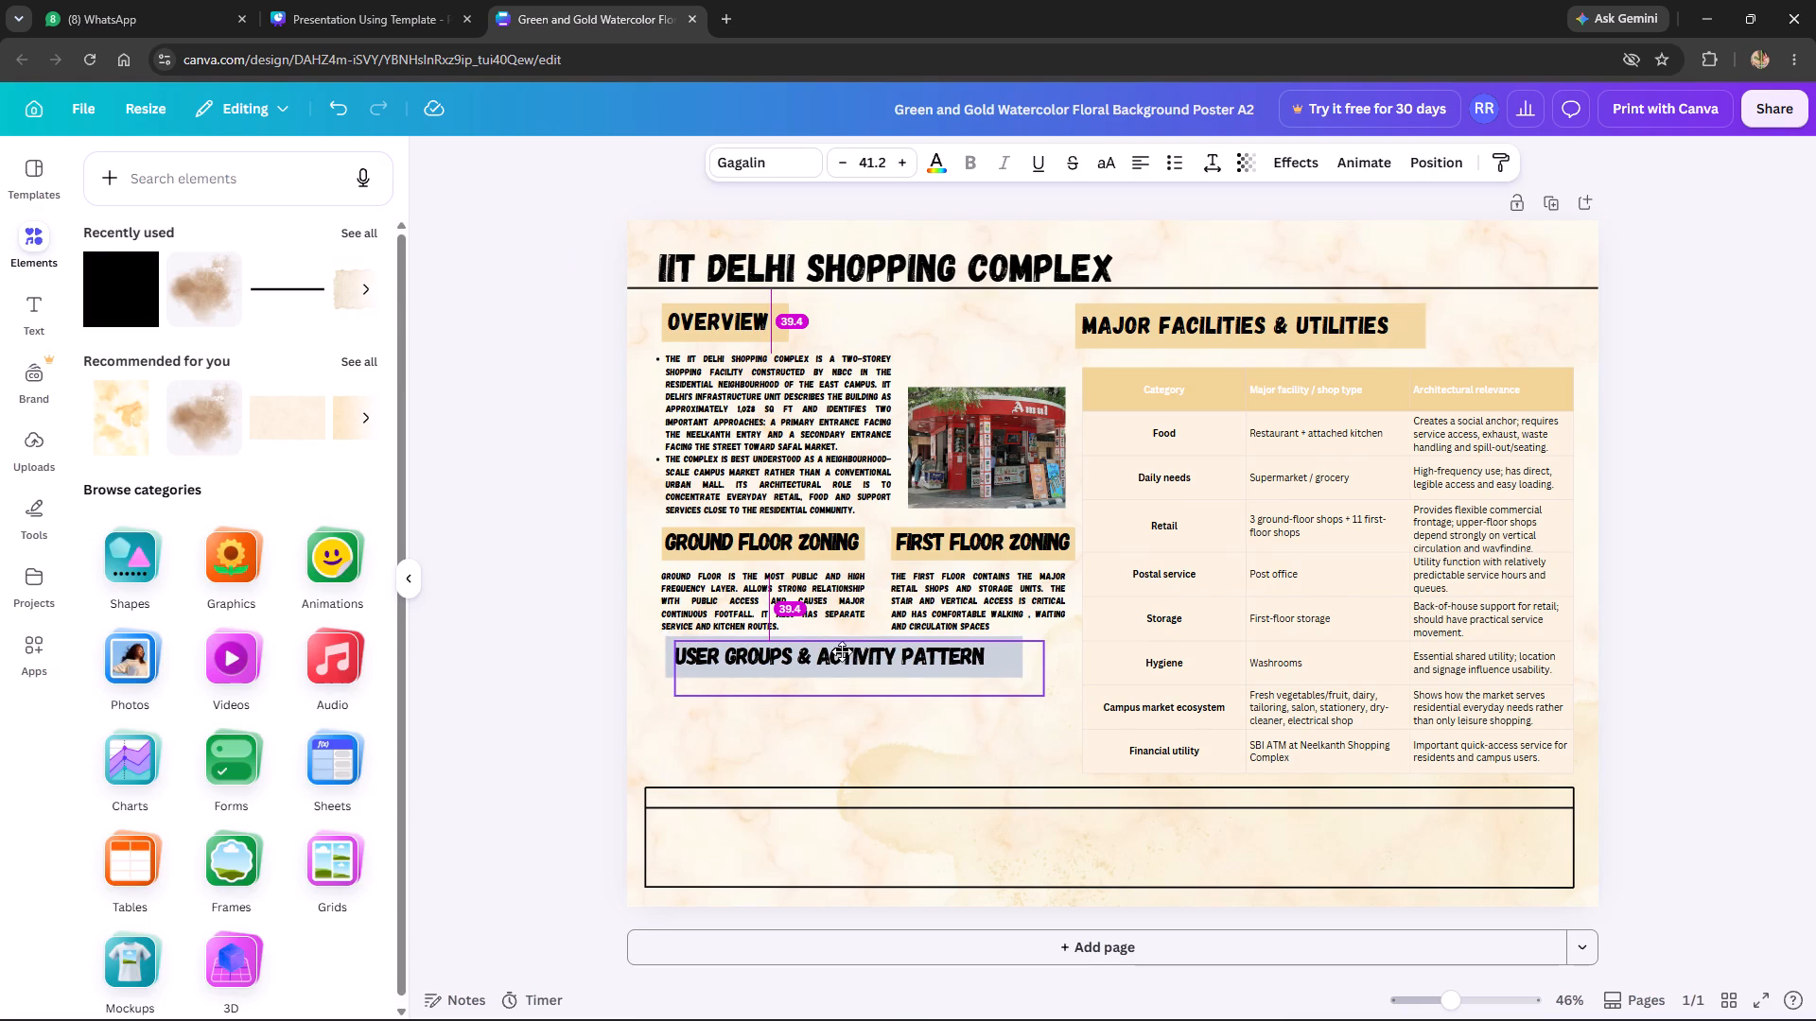
pyautogui.moveTo(842, 651); pyautogui.dragTo(855, 655)
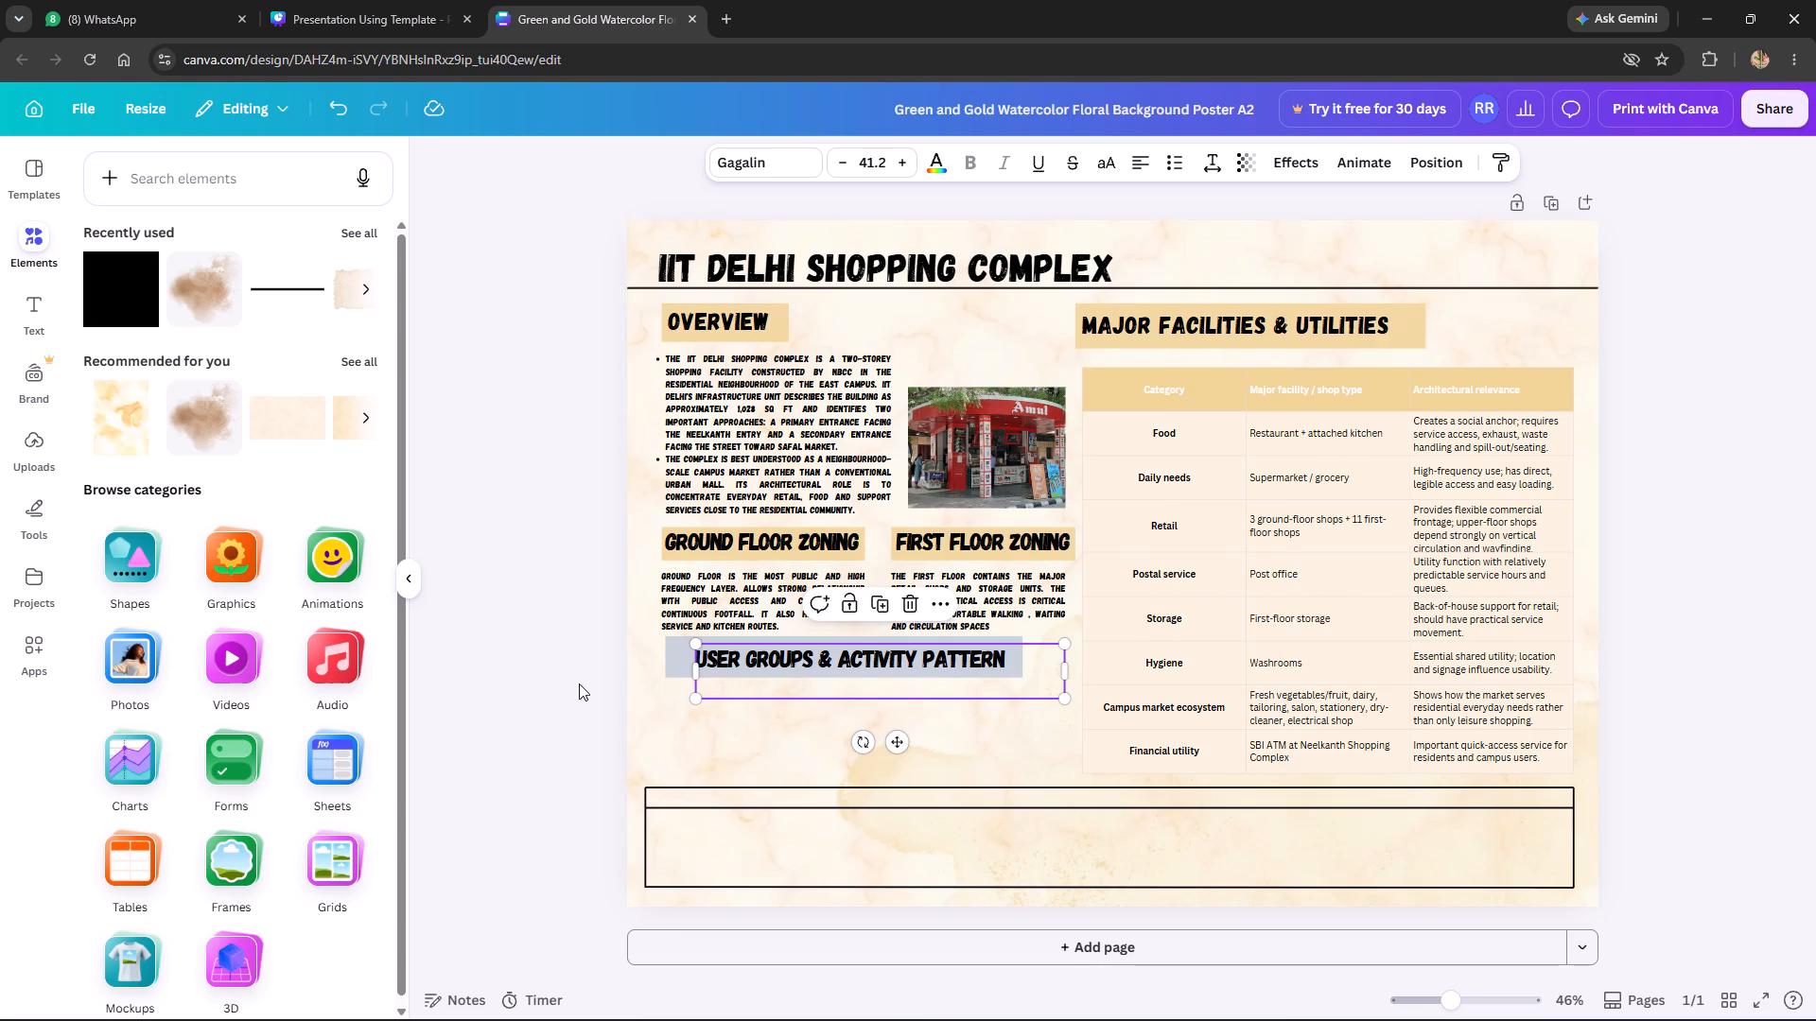
# Recolour the User Groups banner in the same tan as the other heading banners and centre it behind the heading.
pyautogui.click(670, 663)
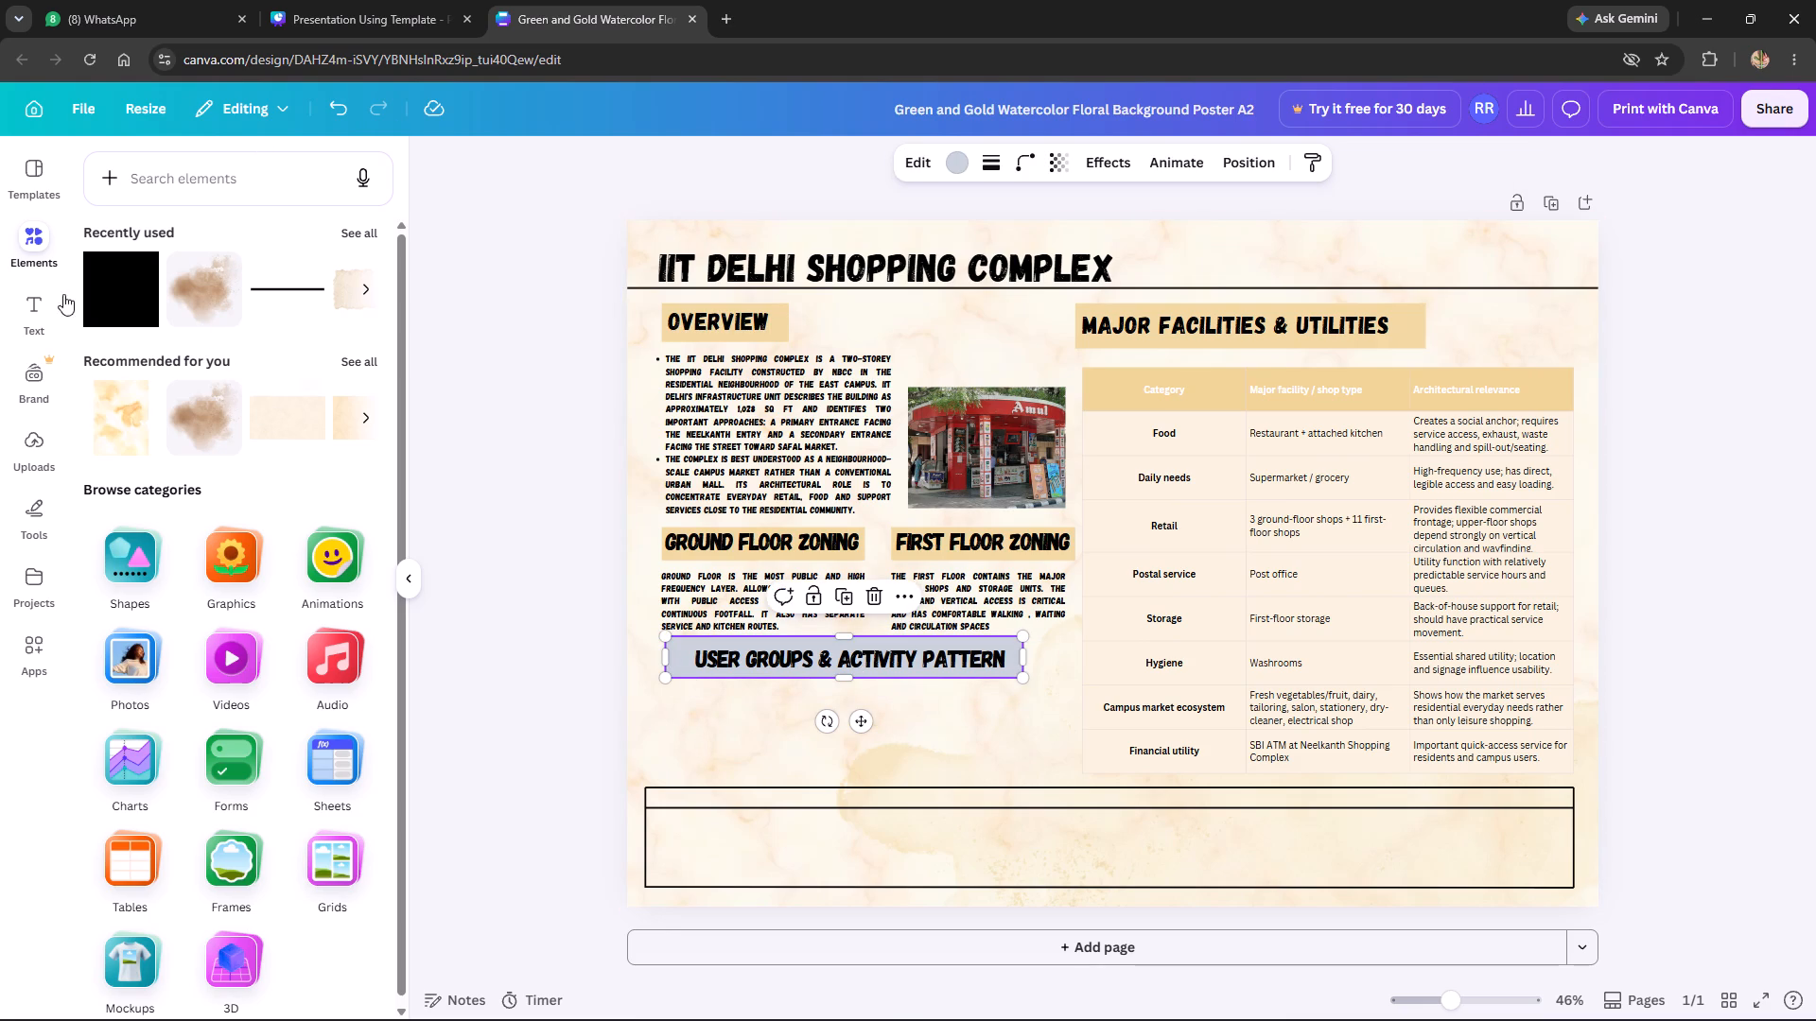
pyautogui.click(954, 162)
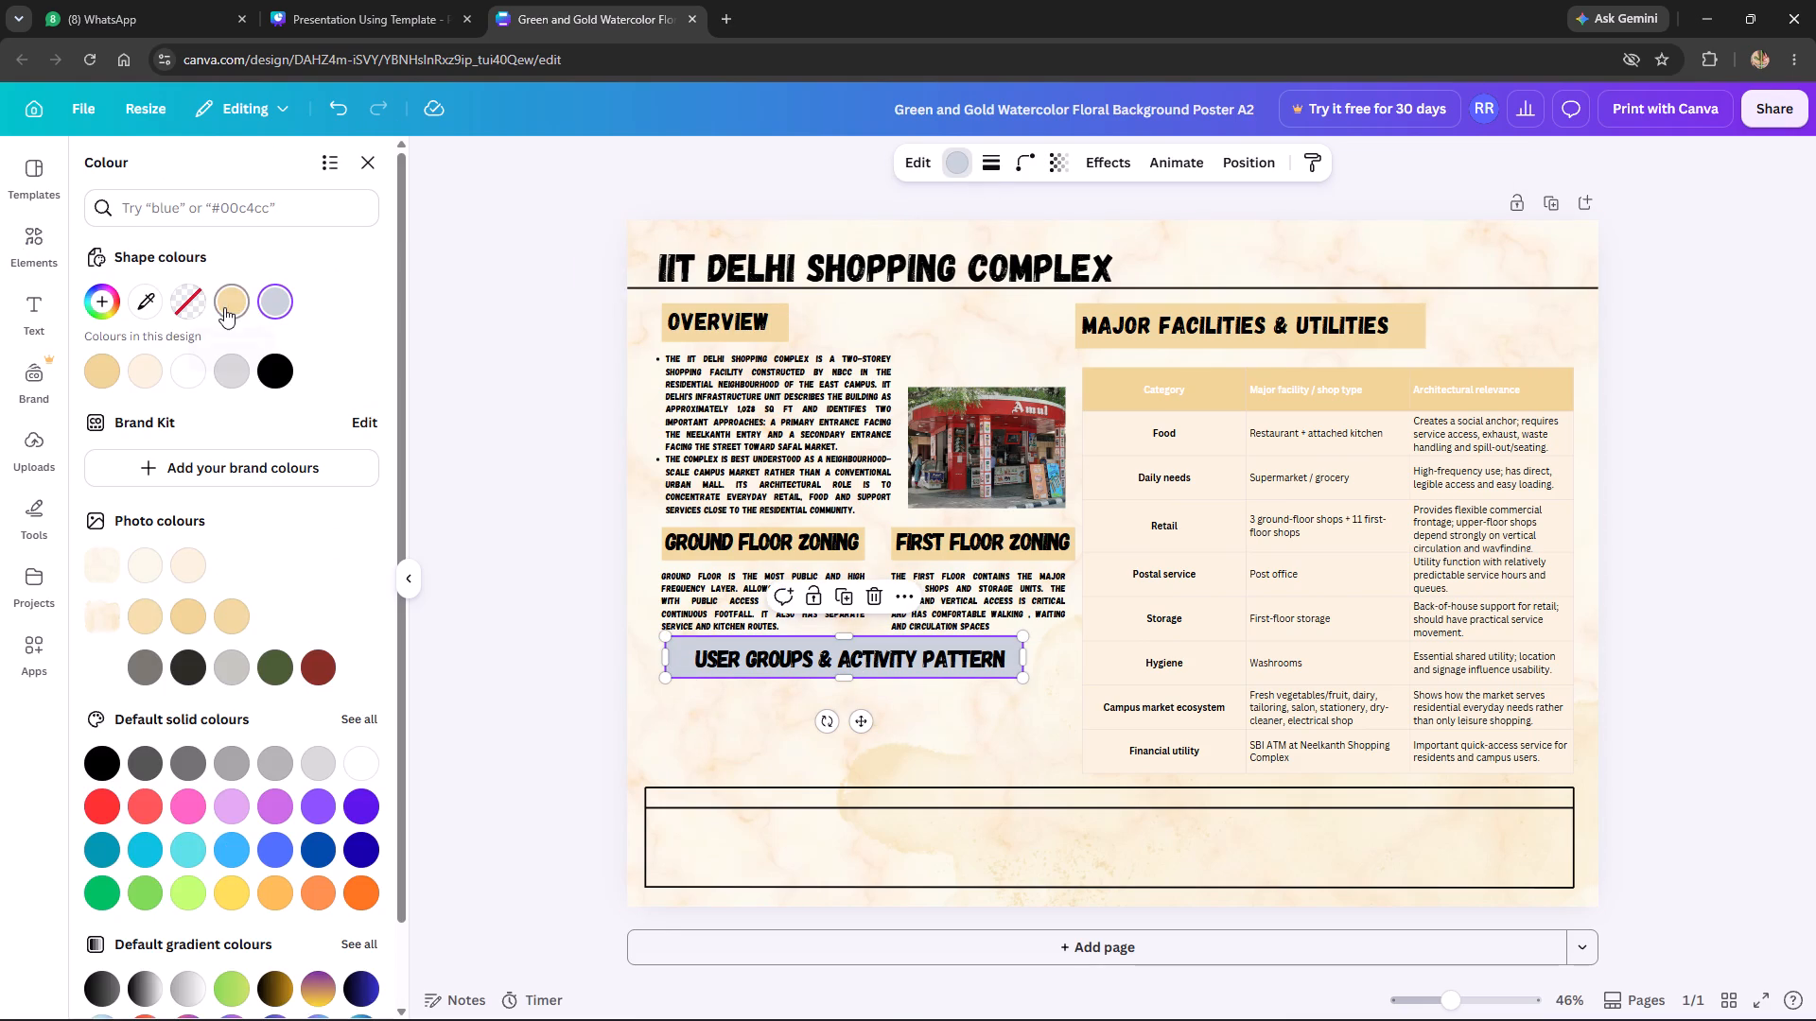
pyautogui.click(224, 307)
pyautogui.moveTo(762, 662); pyautogui.dragTo(752, 659)
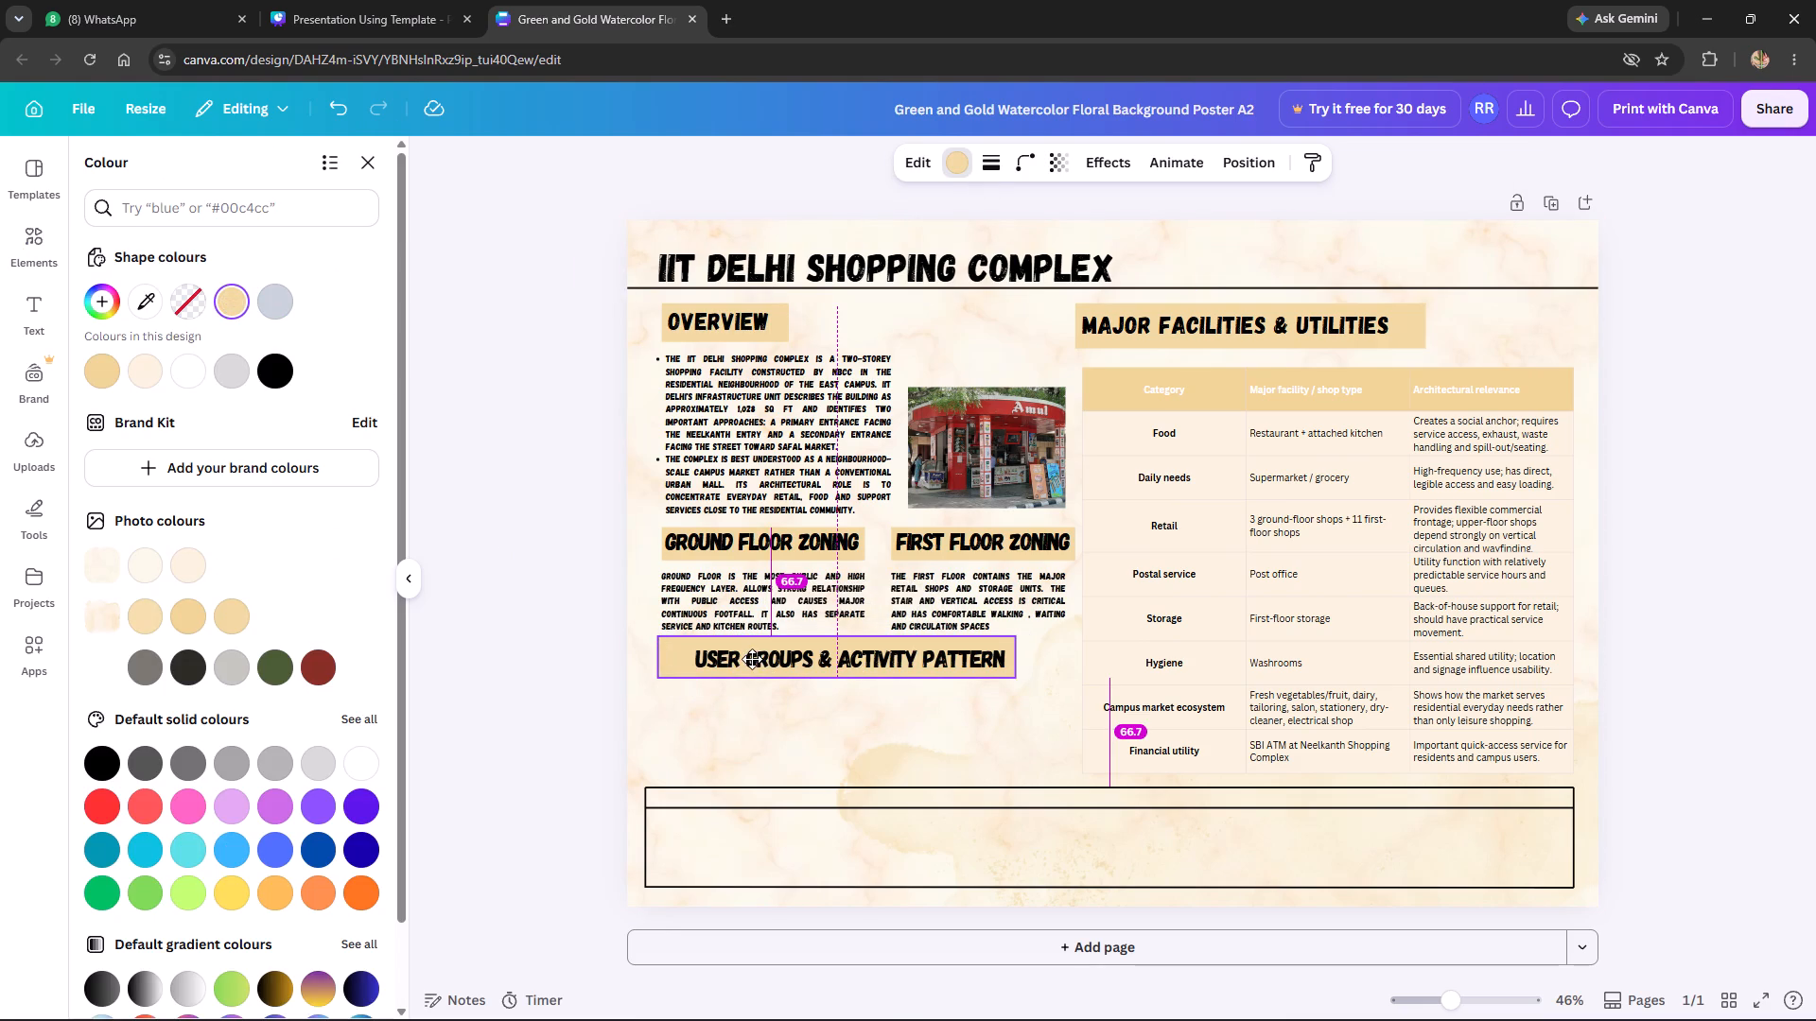
pyautogui.moveTo(752, 659); pyautogui.dragTo(778, 666)
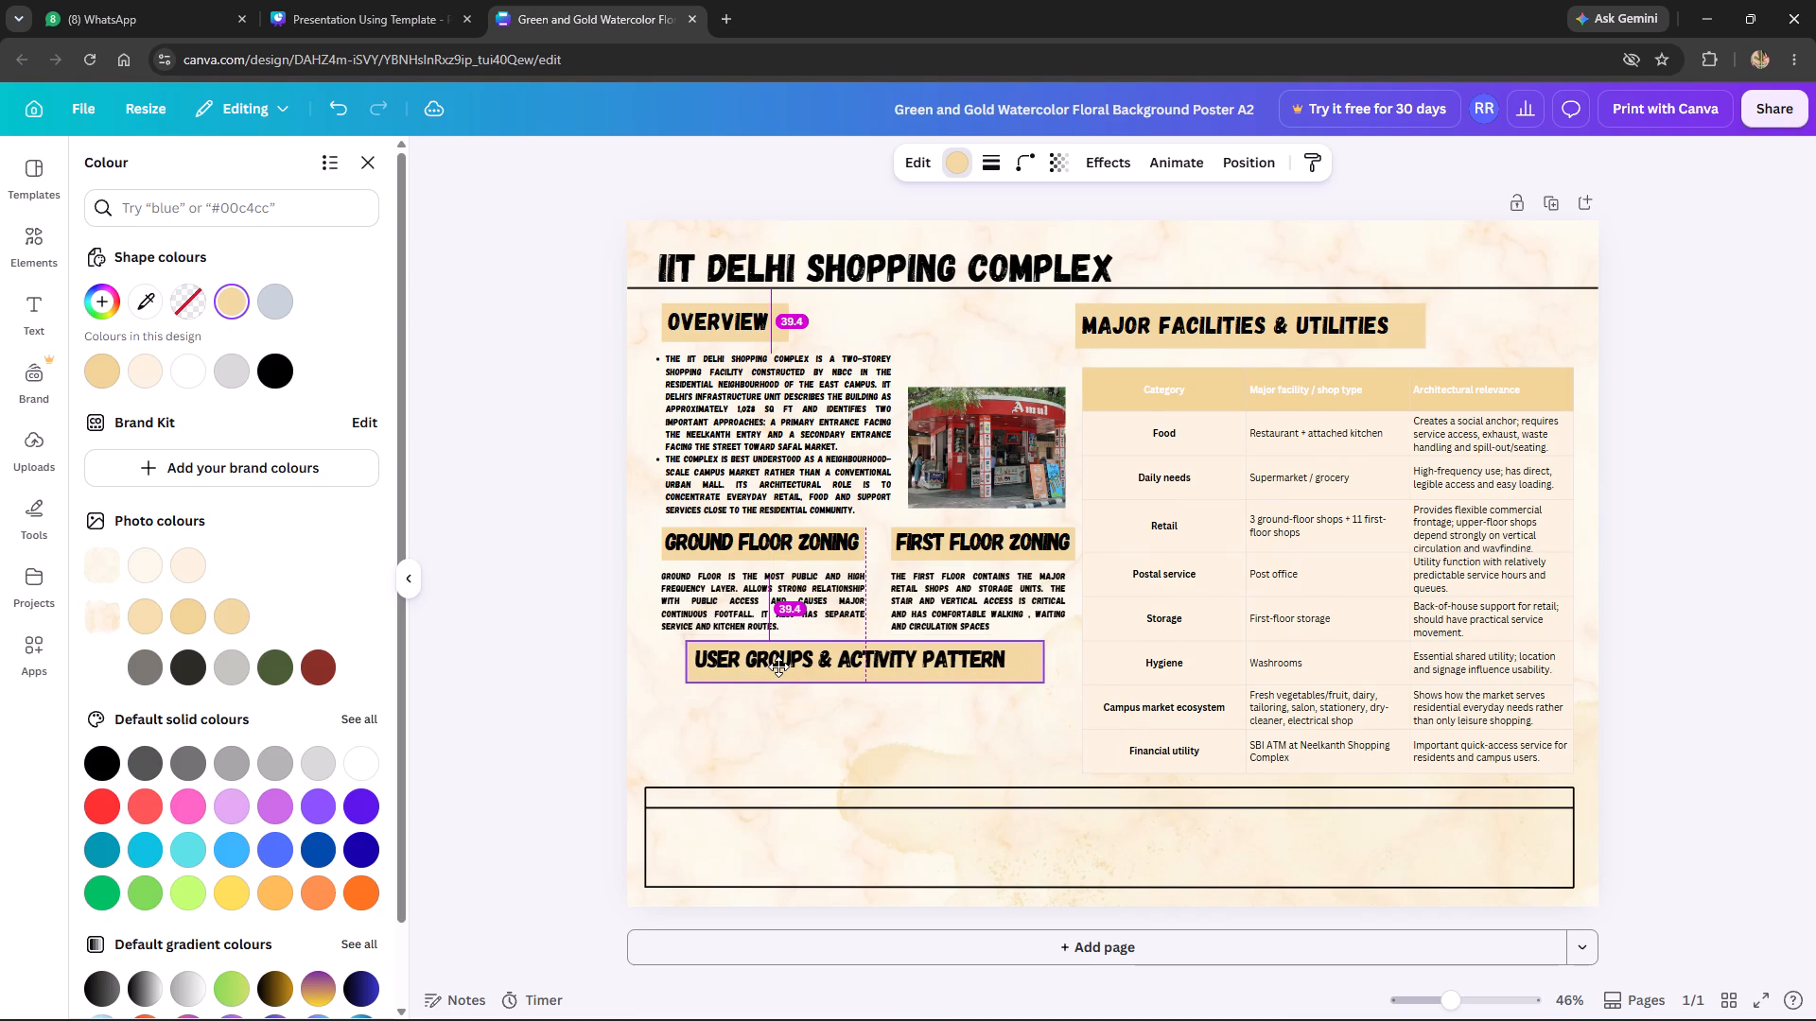
pyautogui.moveTo(778, 666); pyautogui.dragTo(775, 666)
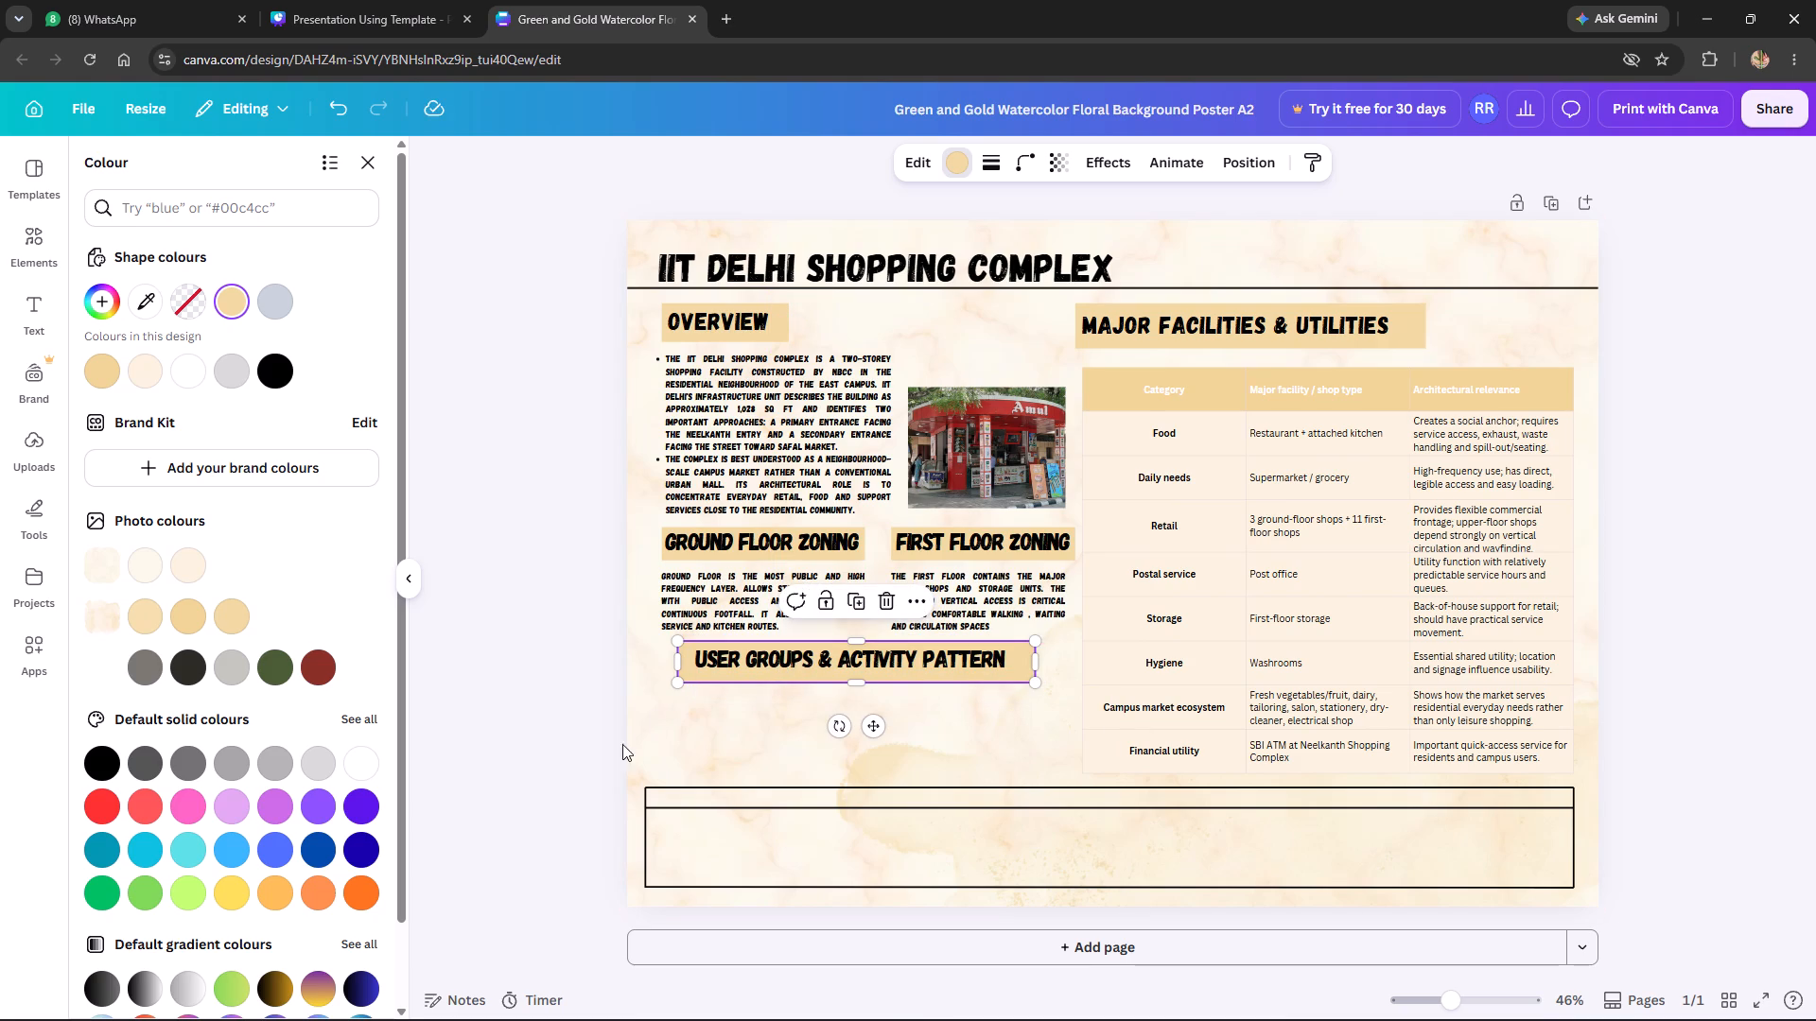
# Delete the horizontal line beneath the IIT Delhi Shopping Complex title.
pyautogui.click(495, 683)
pyautogui.doubleClick(483, 652)
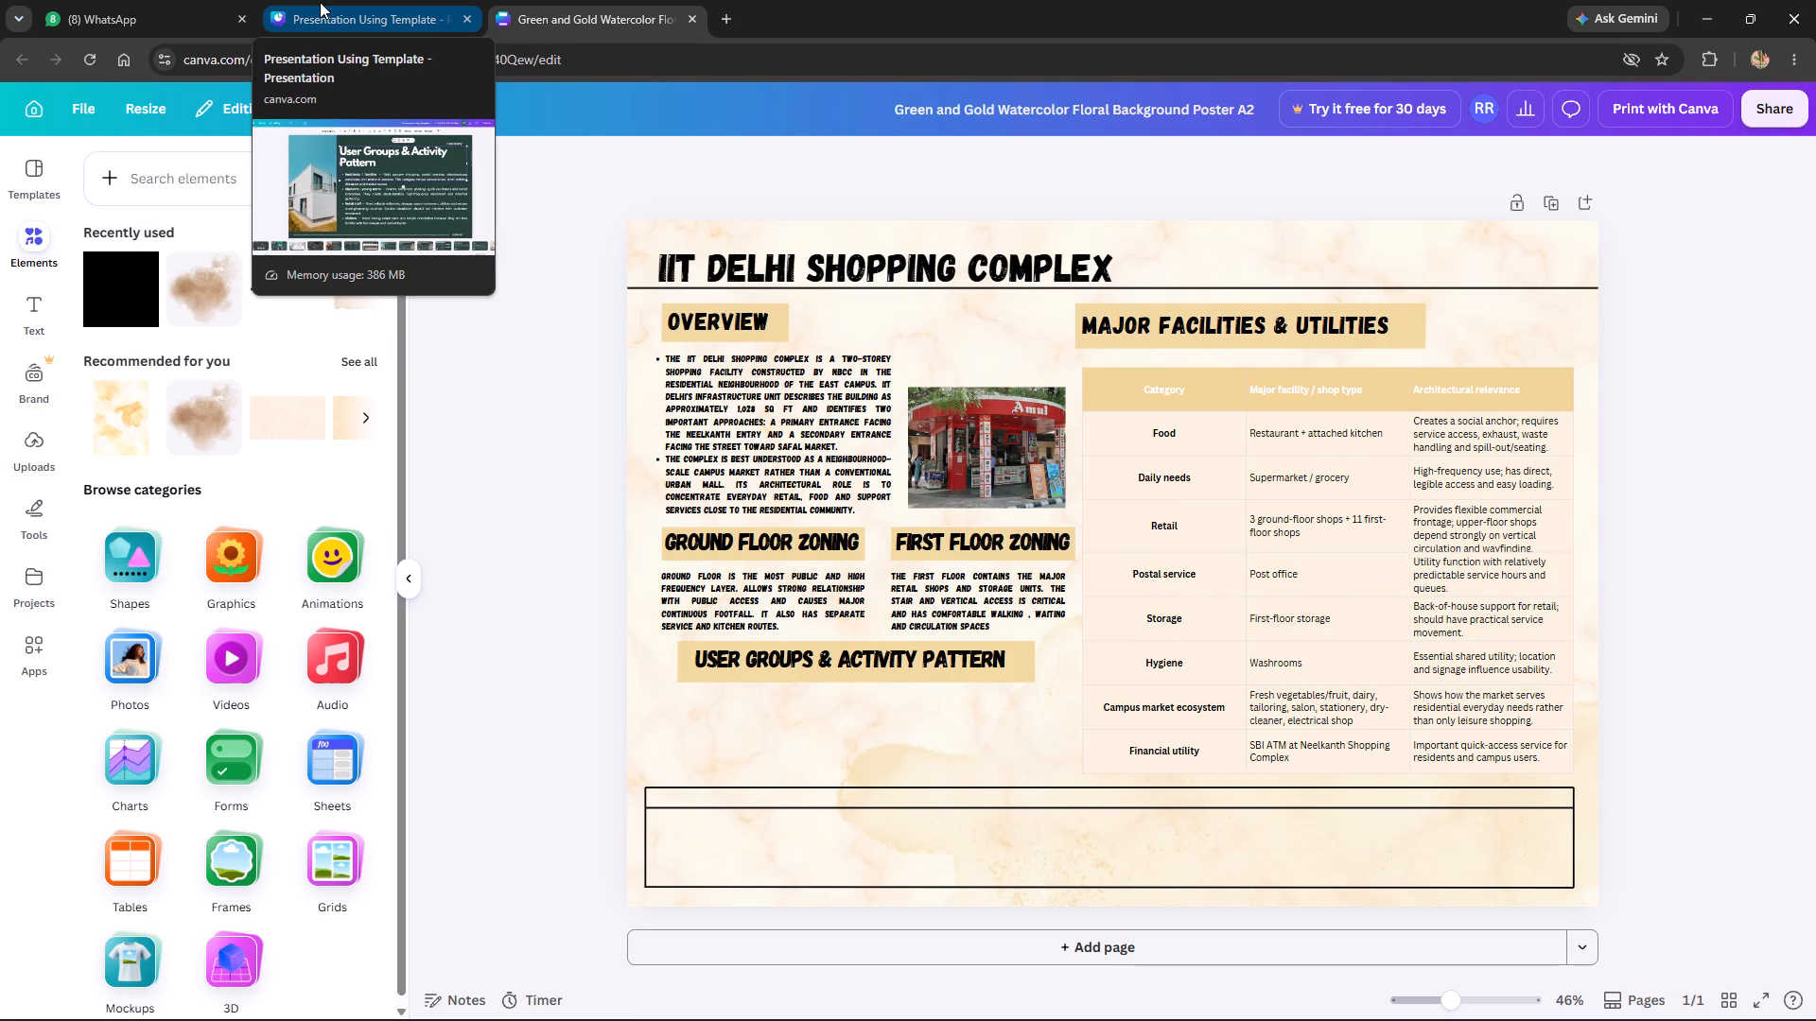
pyautogui.click(920, 288)
pyautogui.press('Delete')
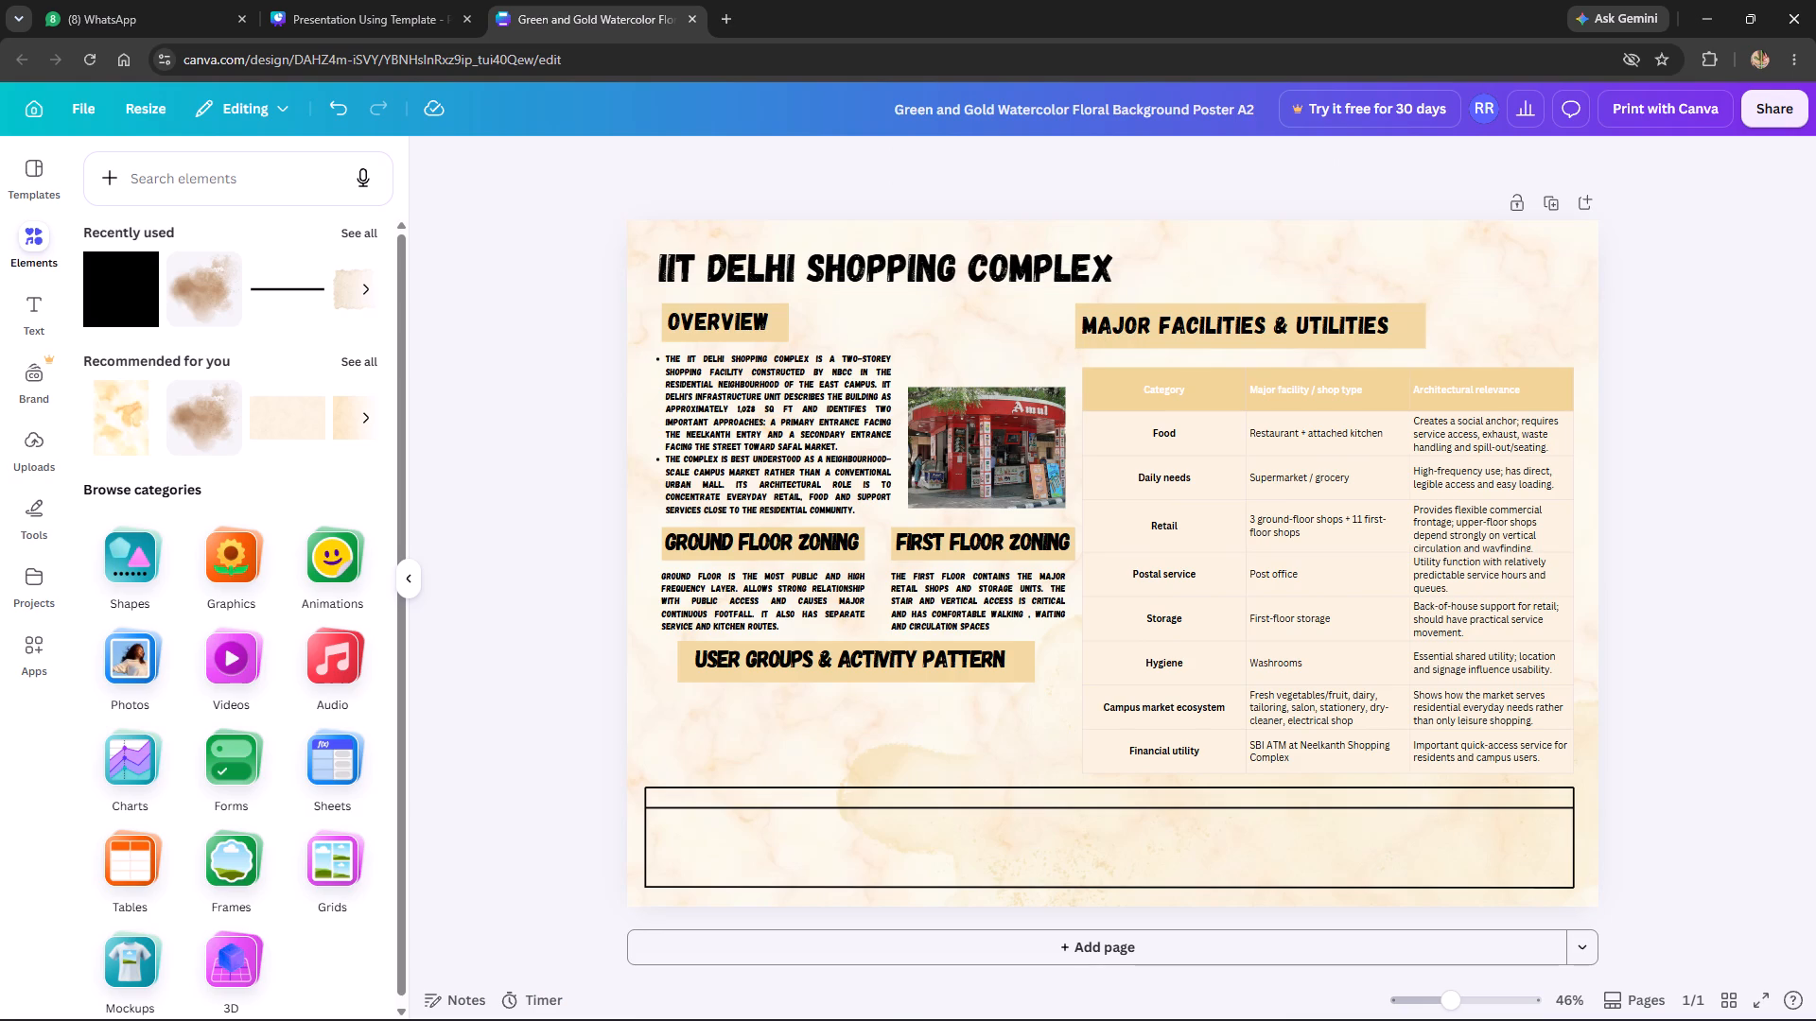
# Add a rectangle, flatten it into a banner spanning the full page width, and position it behind the IIT Delhi Shopping Complex title.
pyautogui.click(131, 287)
pyautogui.moveTo(1126, 542); pyautogui.dragTo(1061, 373)
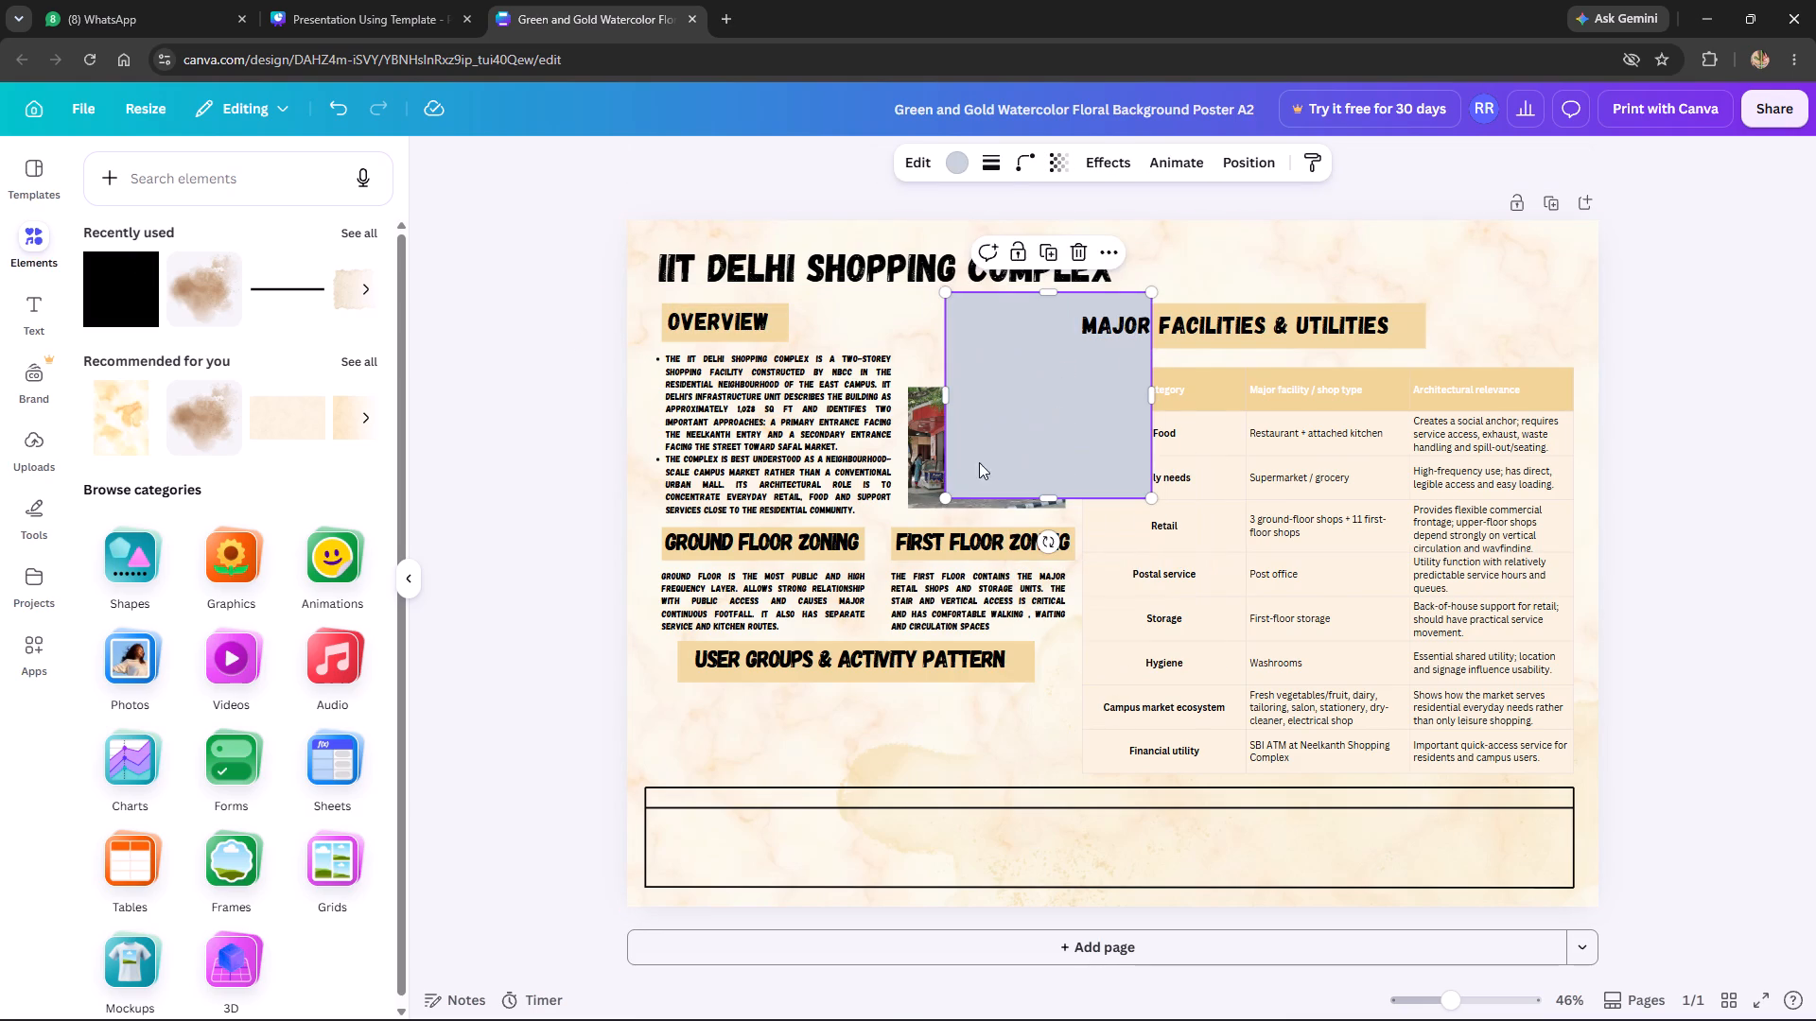
pyautogui.moveTo(945, 498); pyautogui.dragTo(740, 355)
pyautogui.moveTo(901, 337); pyautogui.dragTo(882, 320)
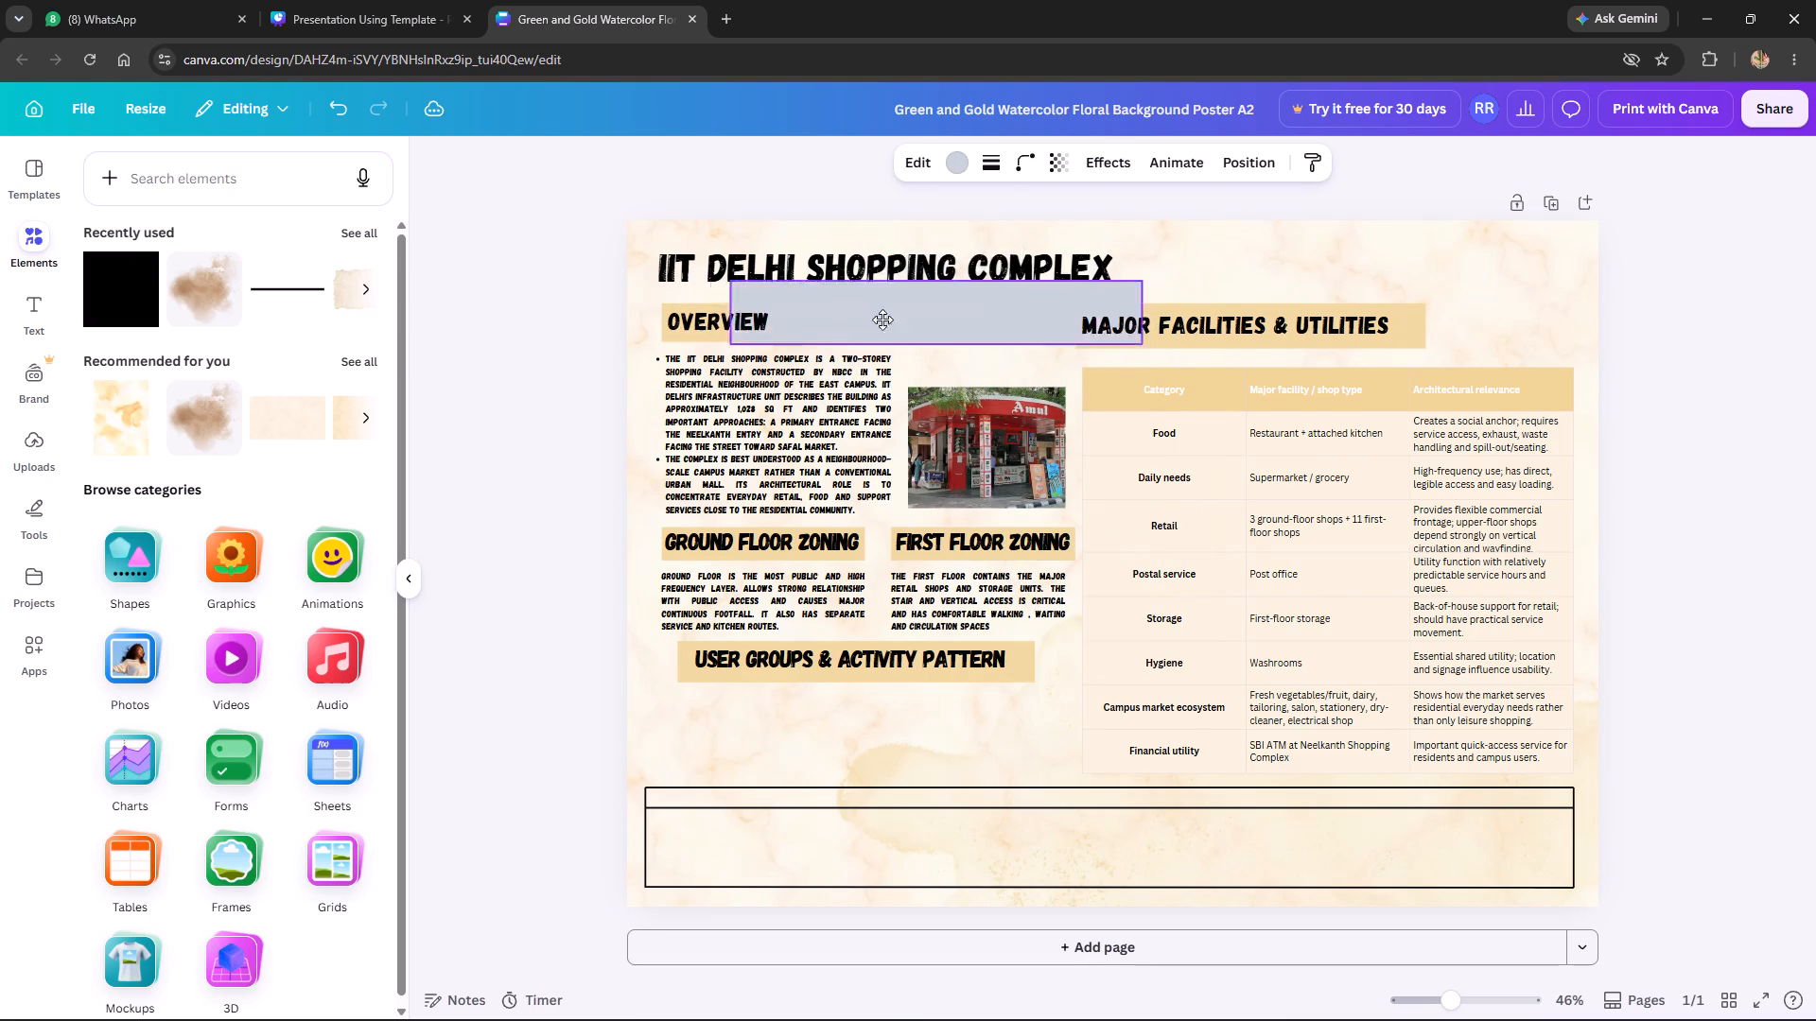
pyautogui.moveTo(882, 320); pyautogui.dragTo(813, 284)
pyautogui.moveTo(1065, 269); pyautogui.dragTo(1146, 268)
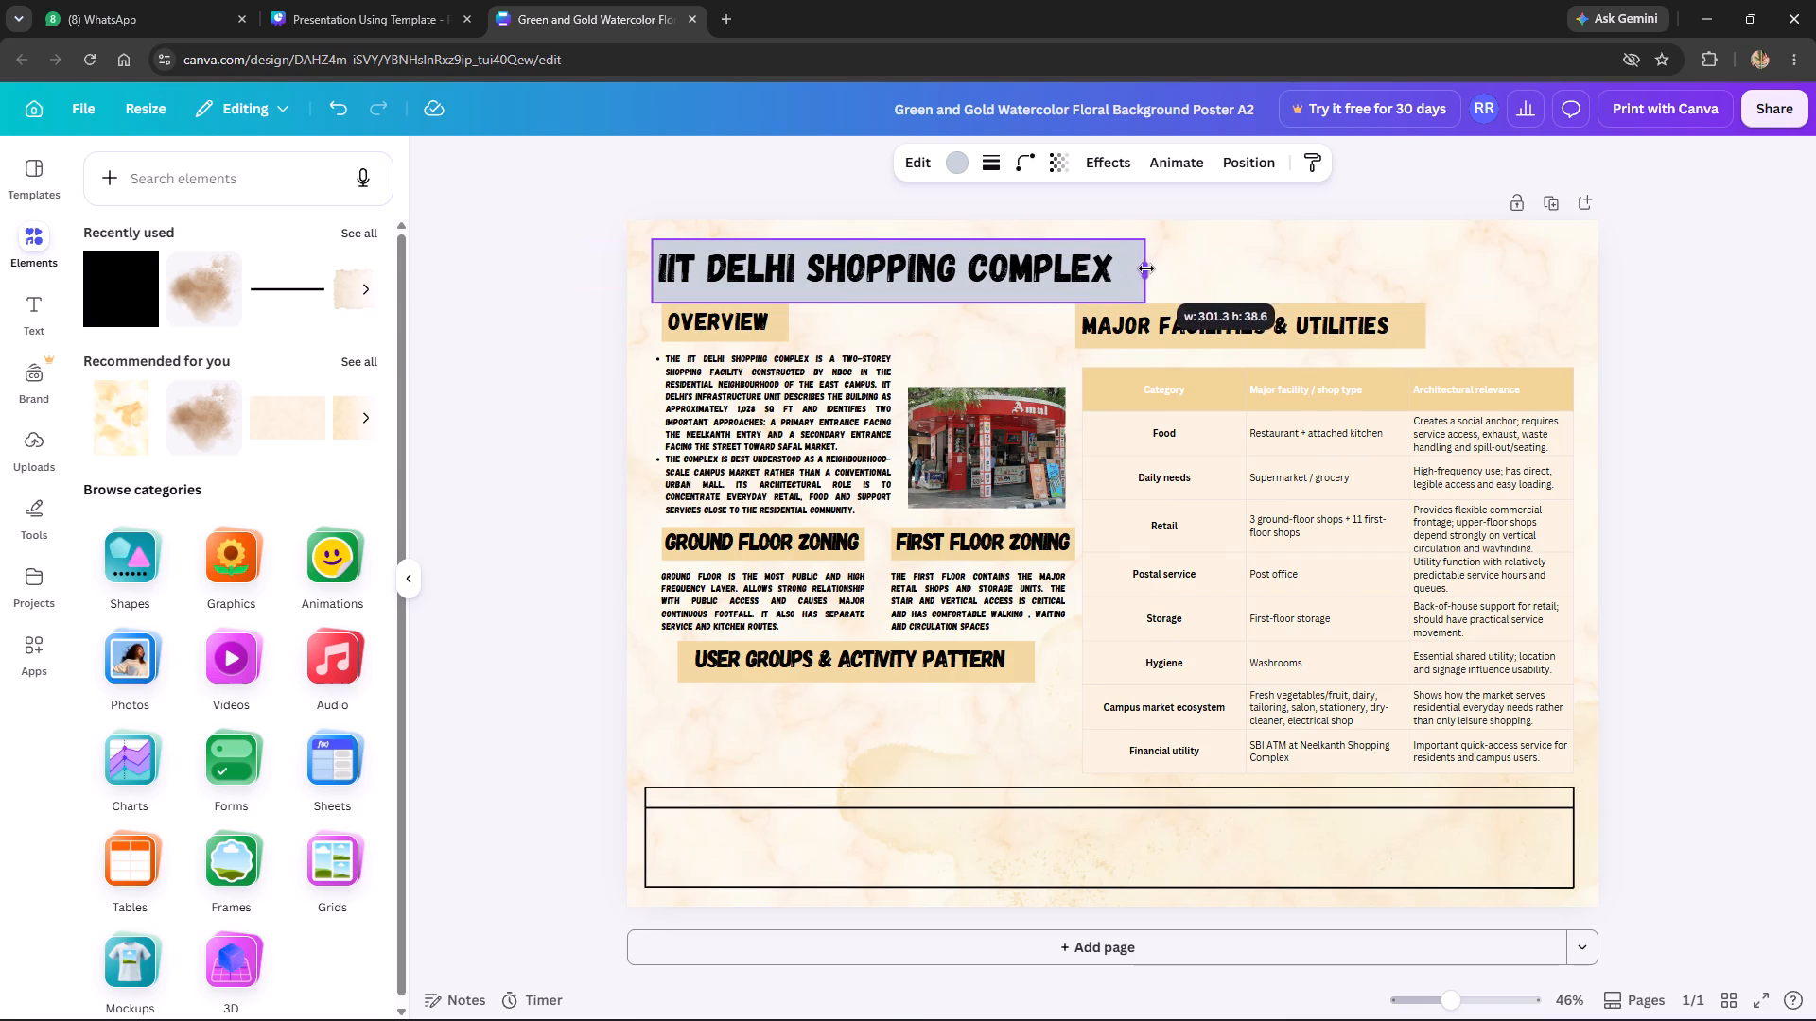
pyautogui.moveTo(1146, 268); pyautogui.dragTo(1606, 263)
pyautogui.moveTo(654, 268); pyautogui.dragTo(636, 266)
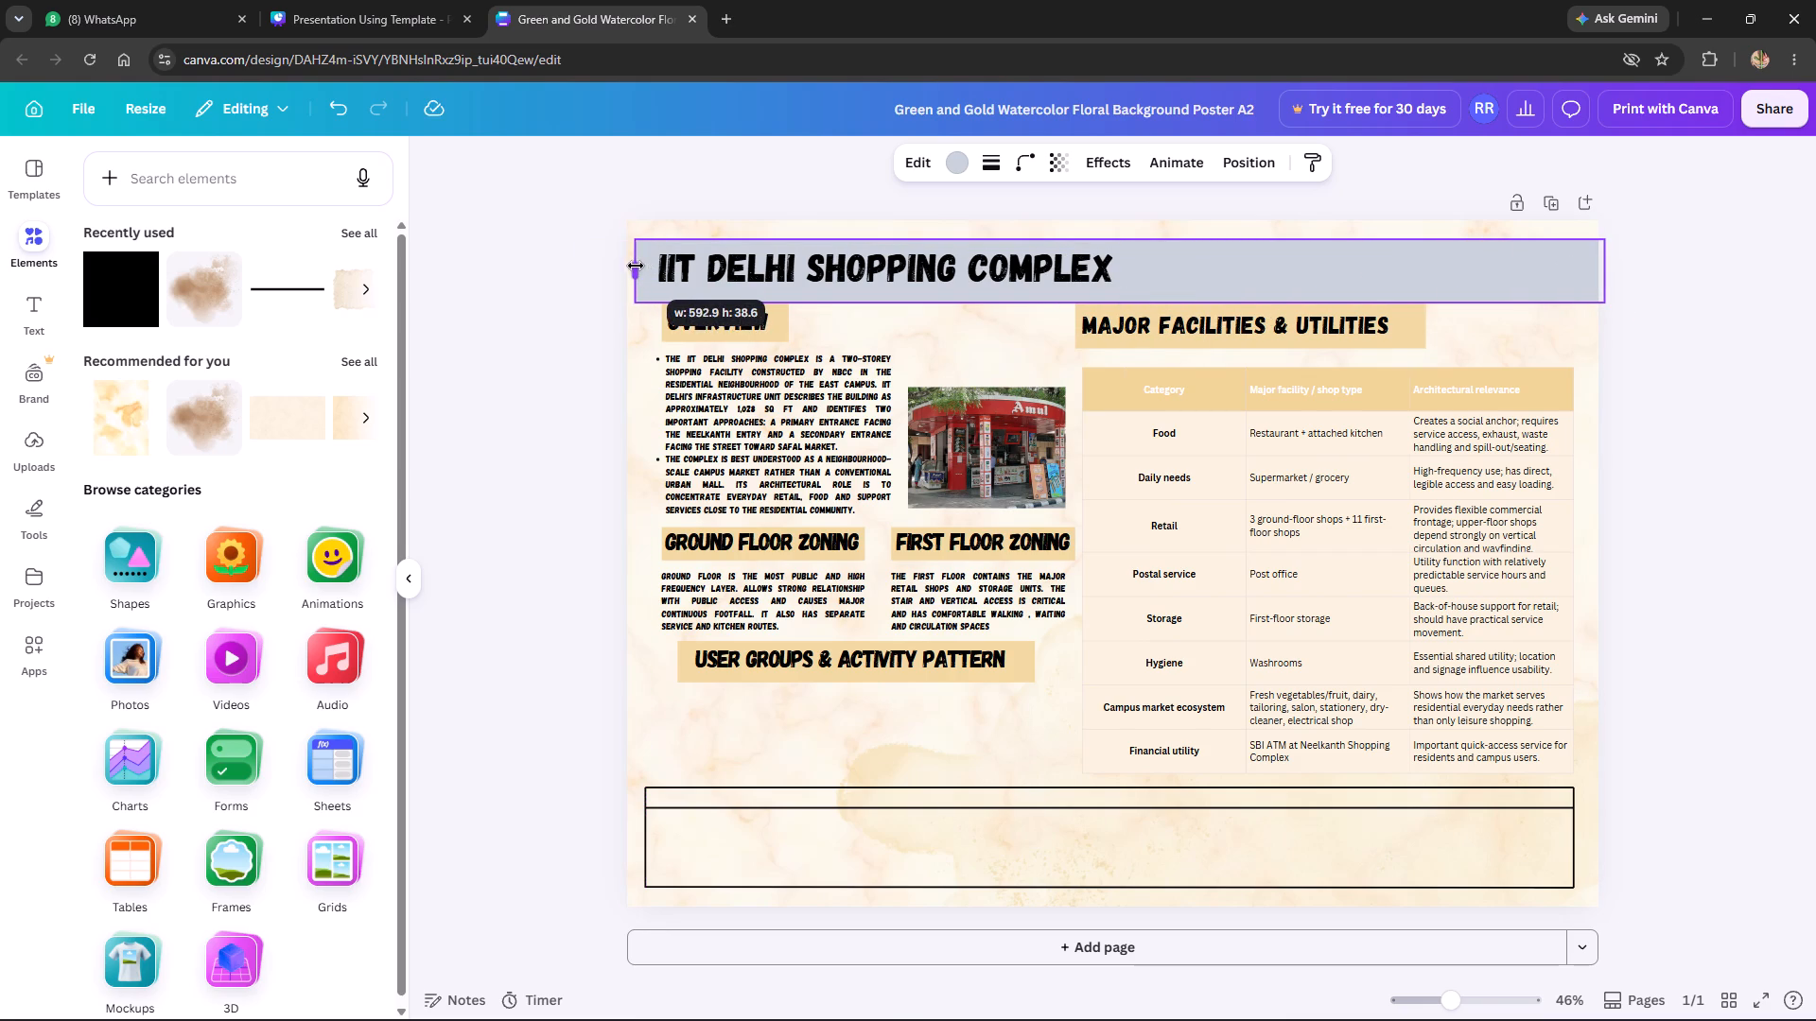
pyautogui.moveTo(636, 266); pyautogui.dragTo(627, 266)
pyautogui.moveTo(1312, 260); pyautogui.dragTo(1311, 252)
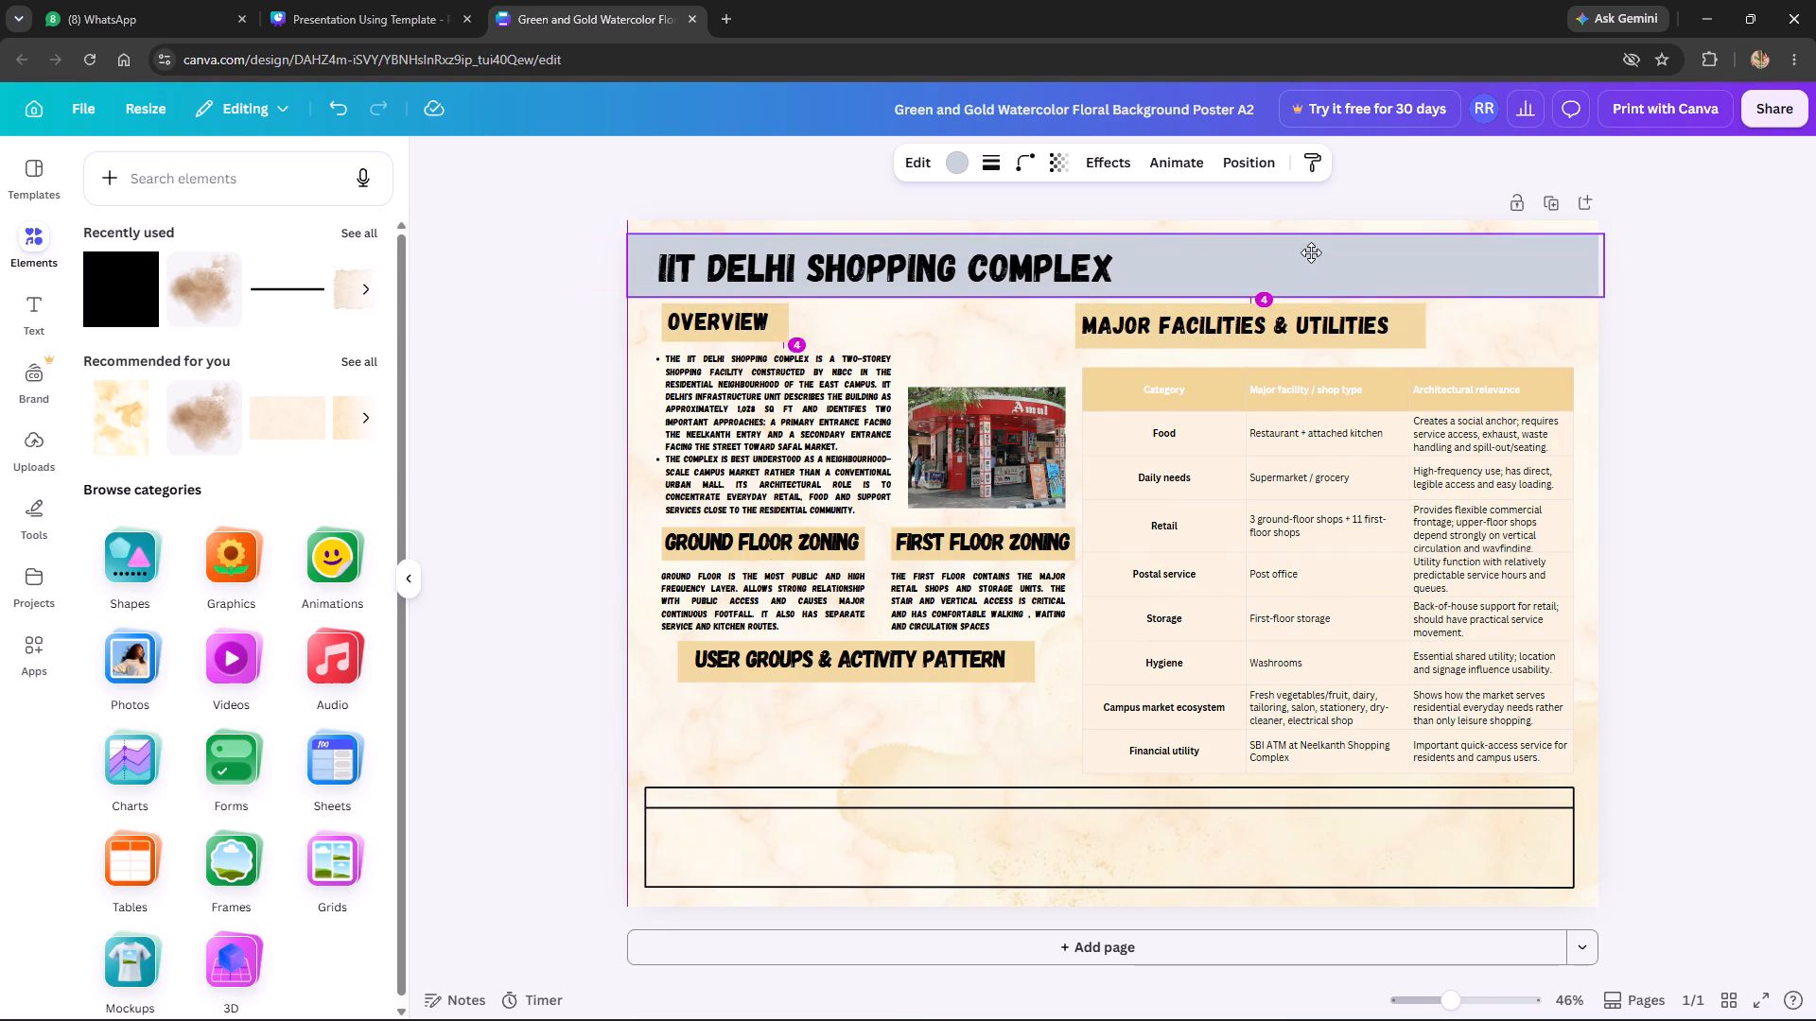
pyautogui.moveTo(1311, 252); pyautogui.dragTo(1310, 251)
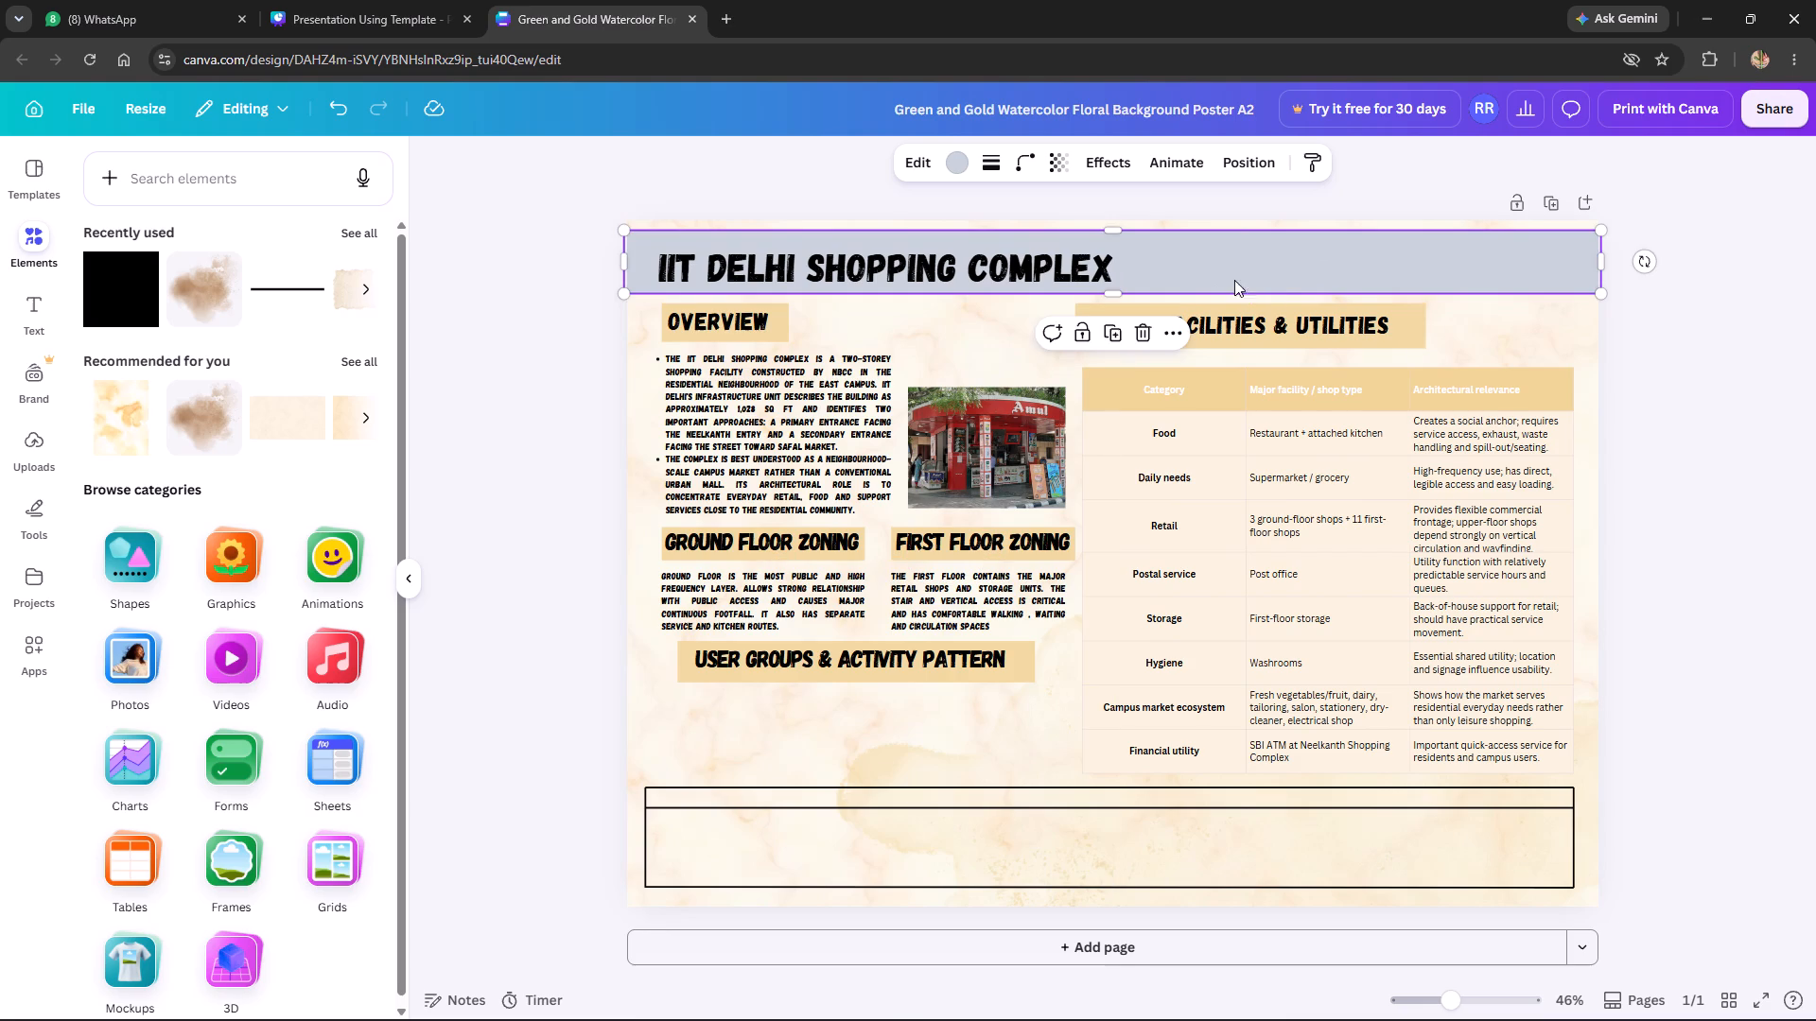
pyautogui.click(558, 374)
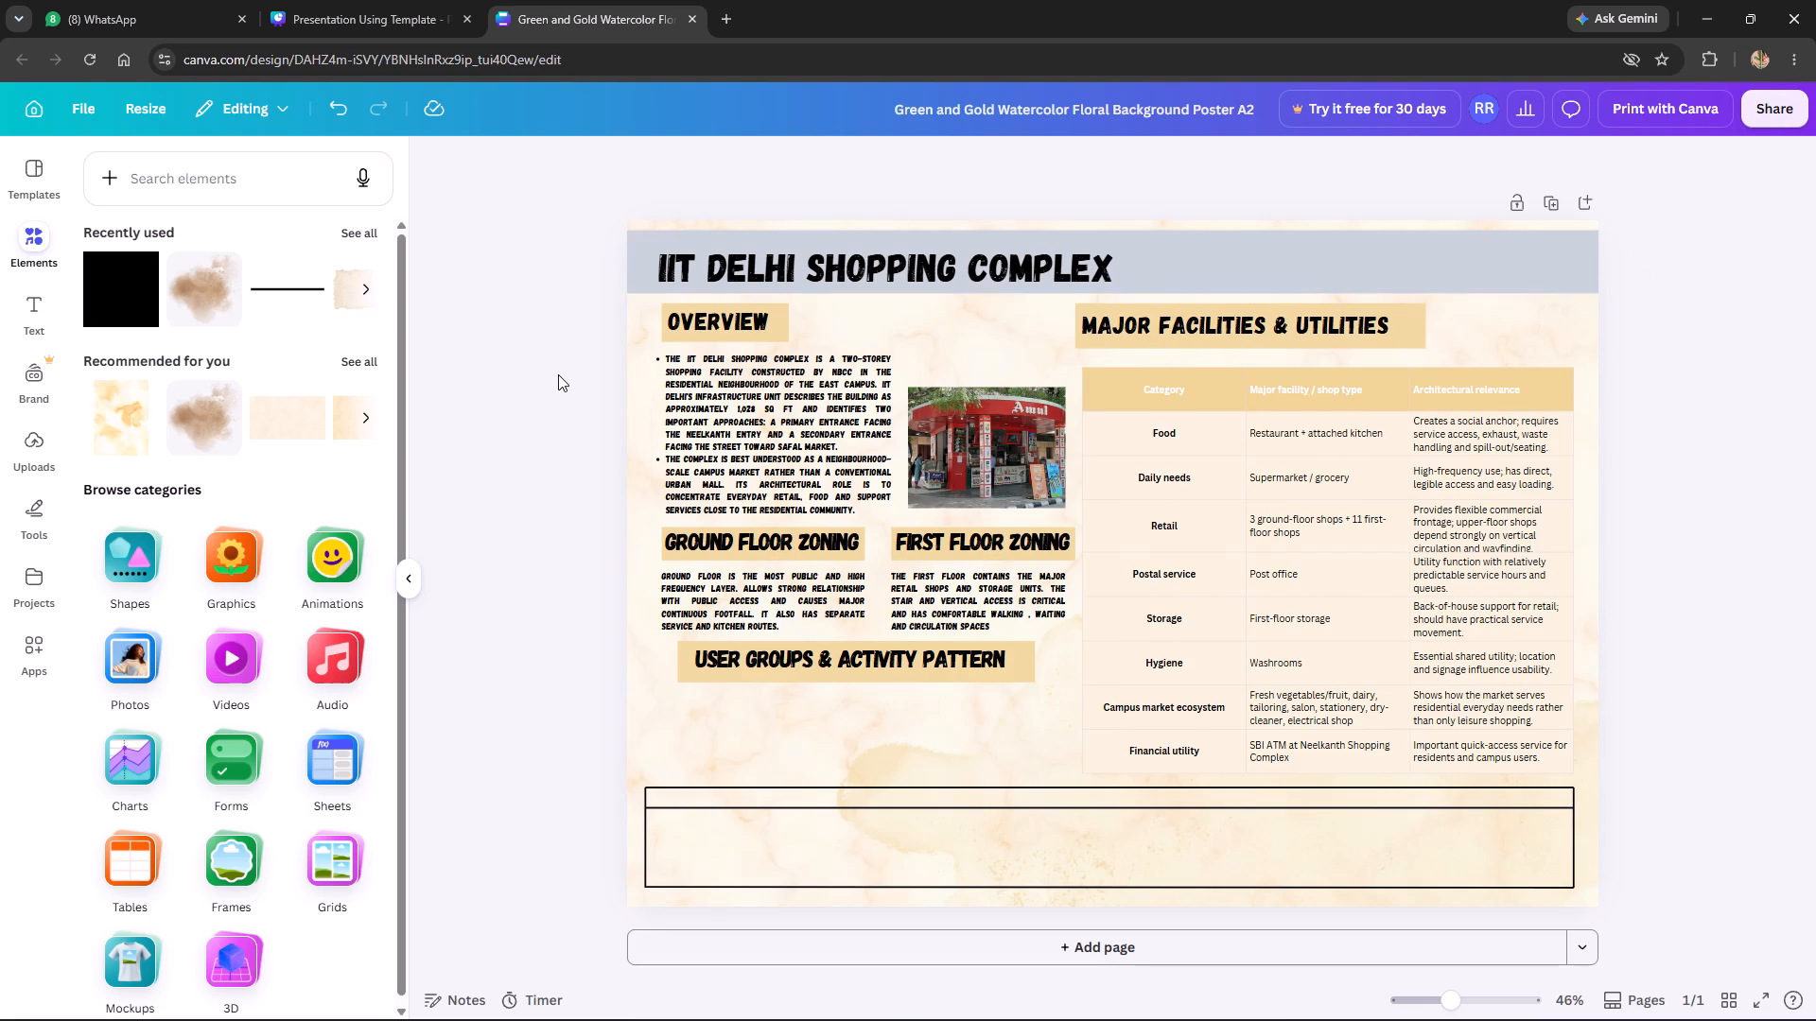
# Recolour the title banner in the same tan as the section heading banners.
pyautogui.click(1267, 242)
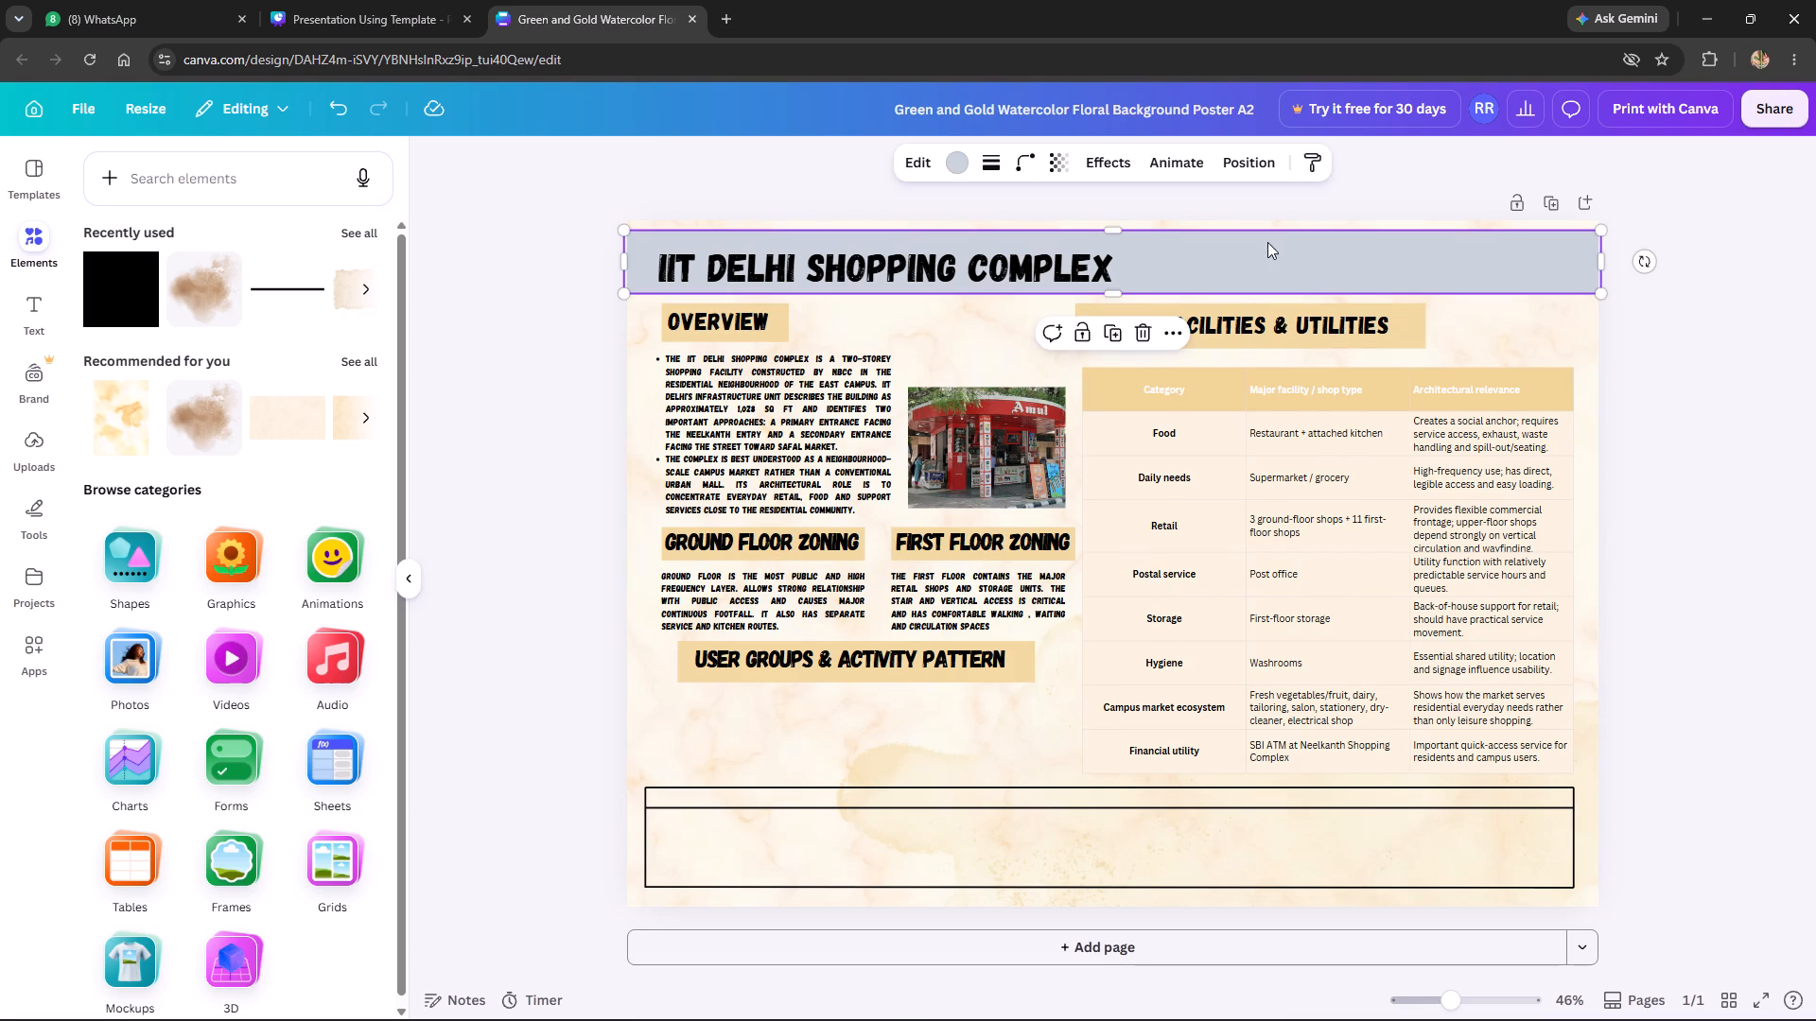
pyautogui.click(954, 166)
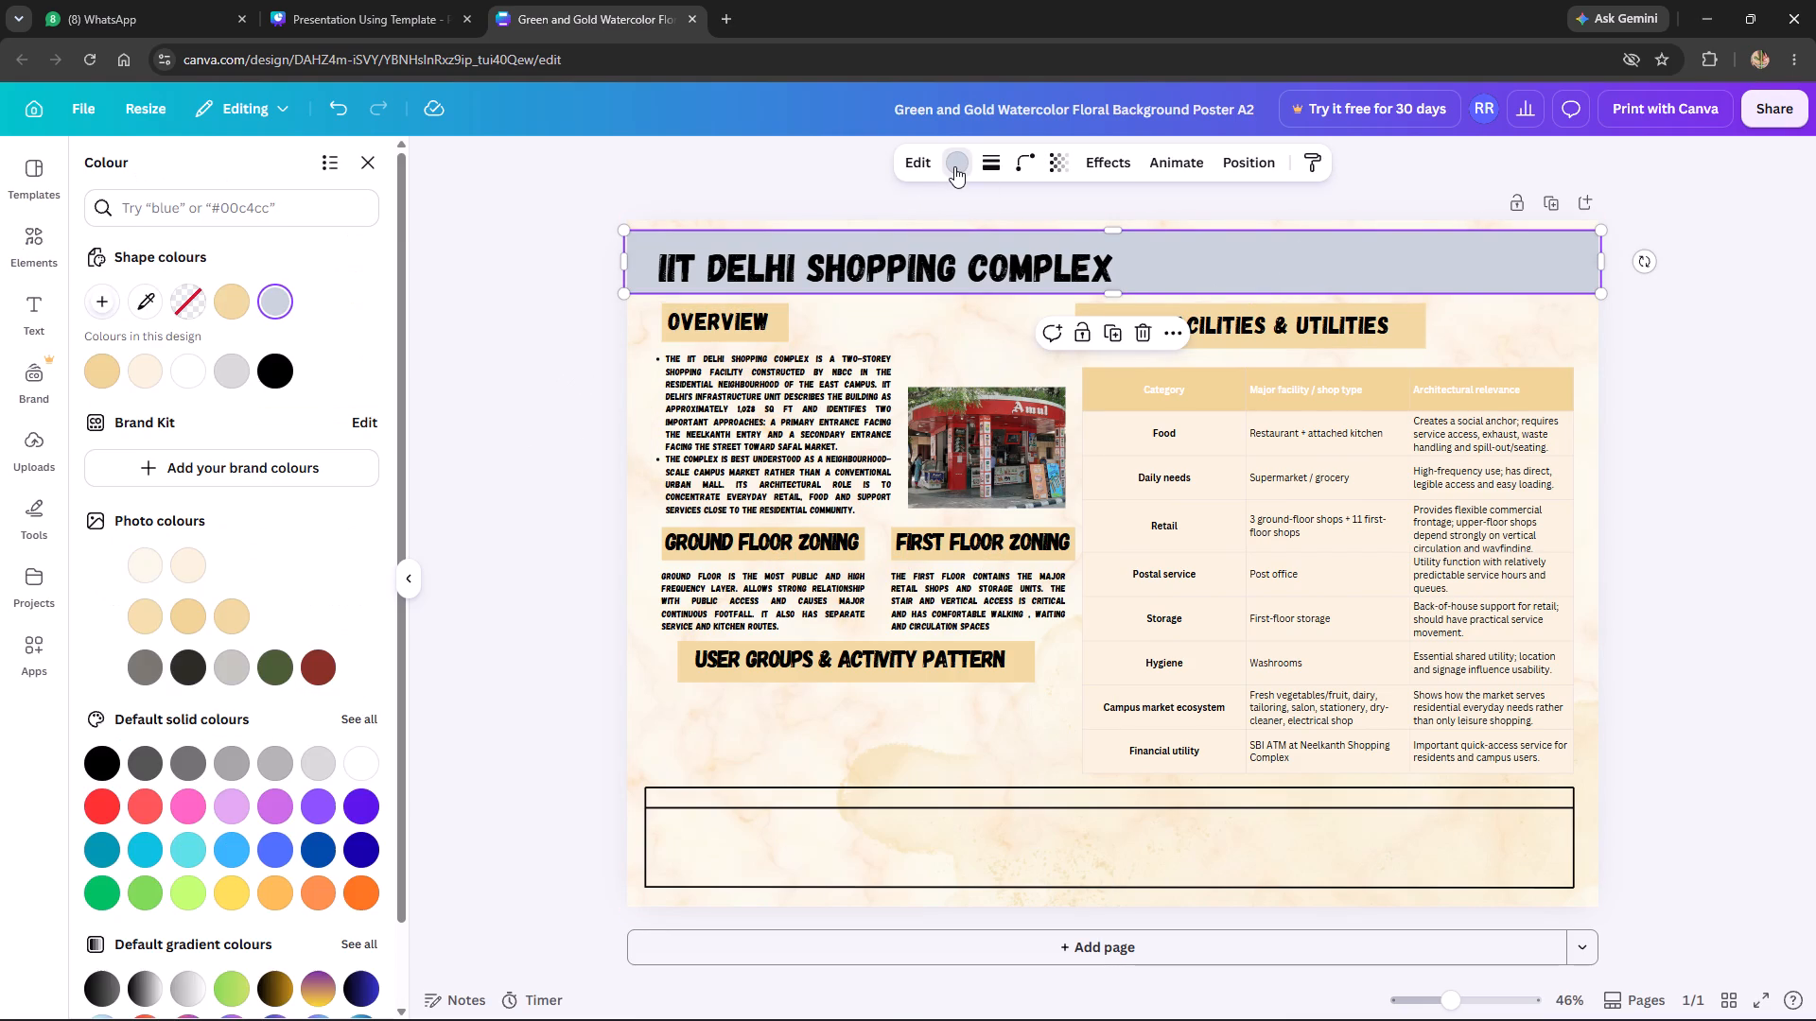
pyautogui.click(142, 374)
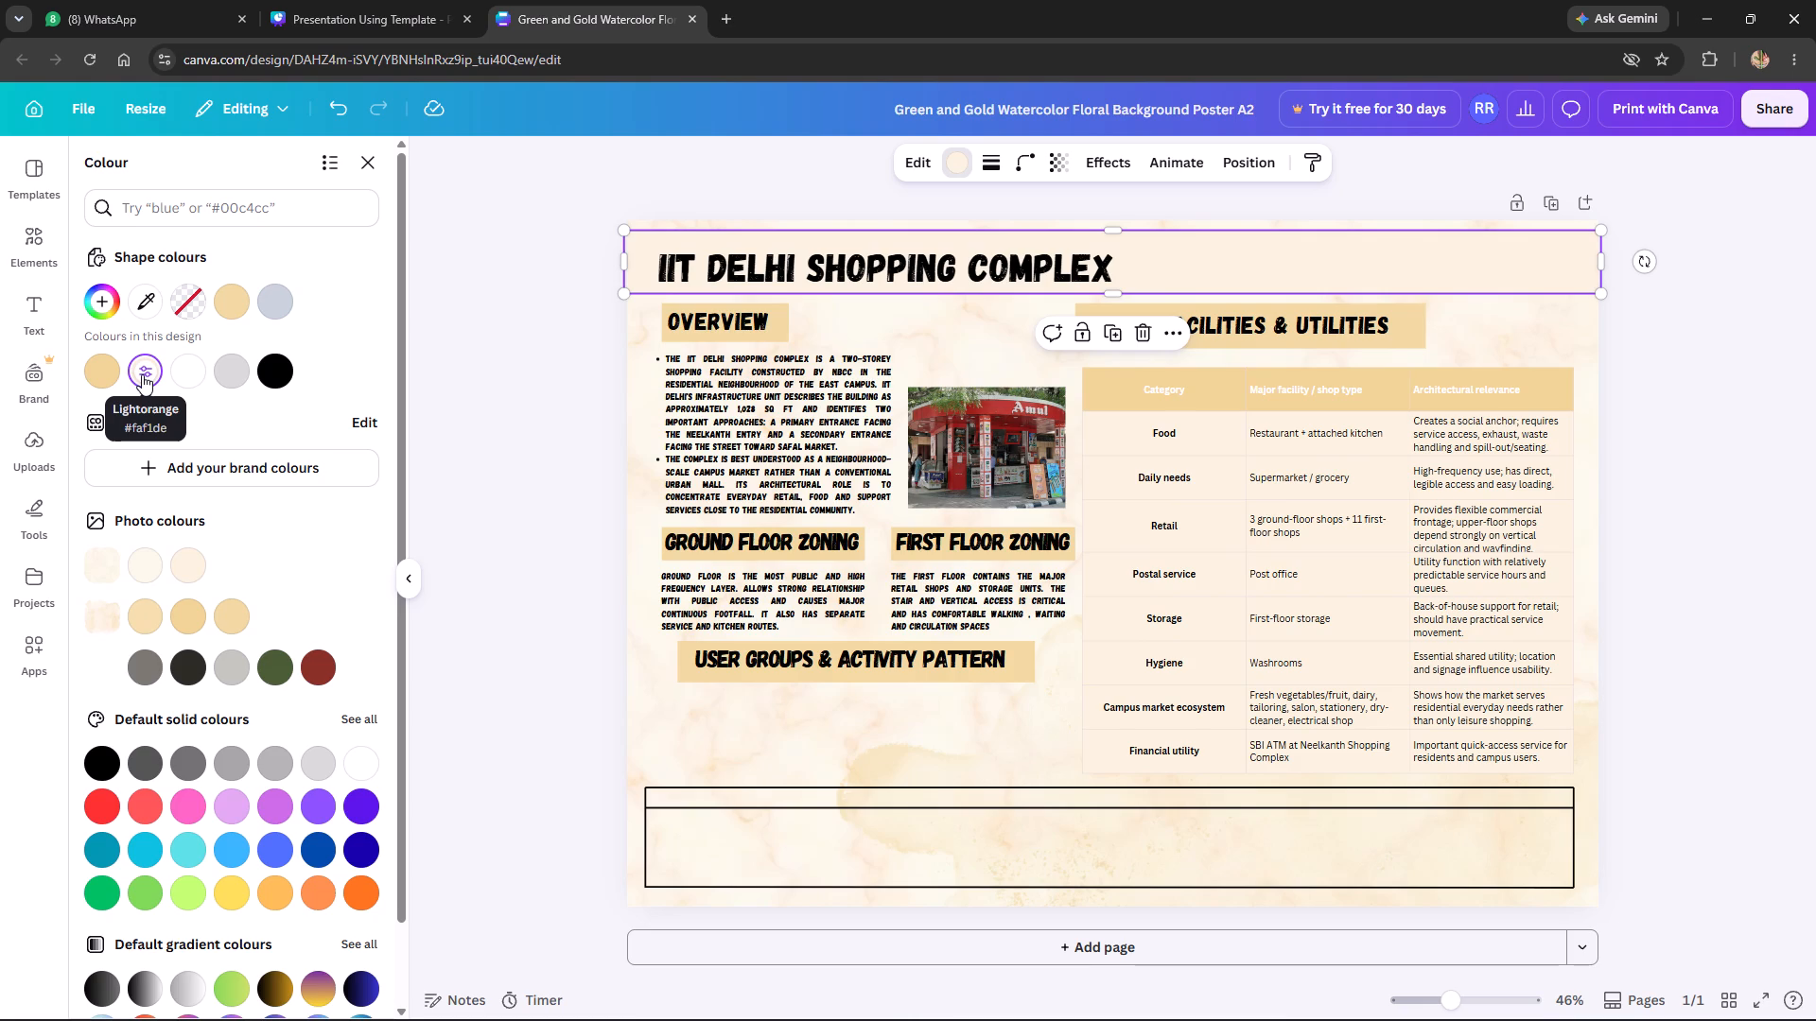
pyautogui.click(190, 372)
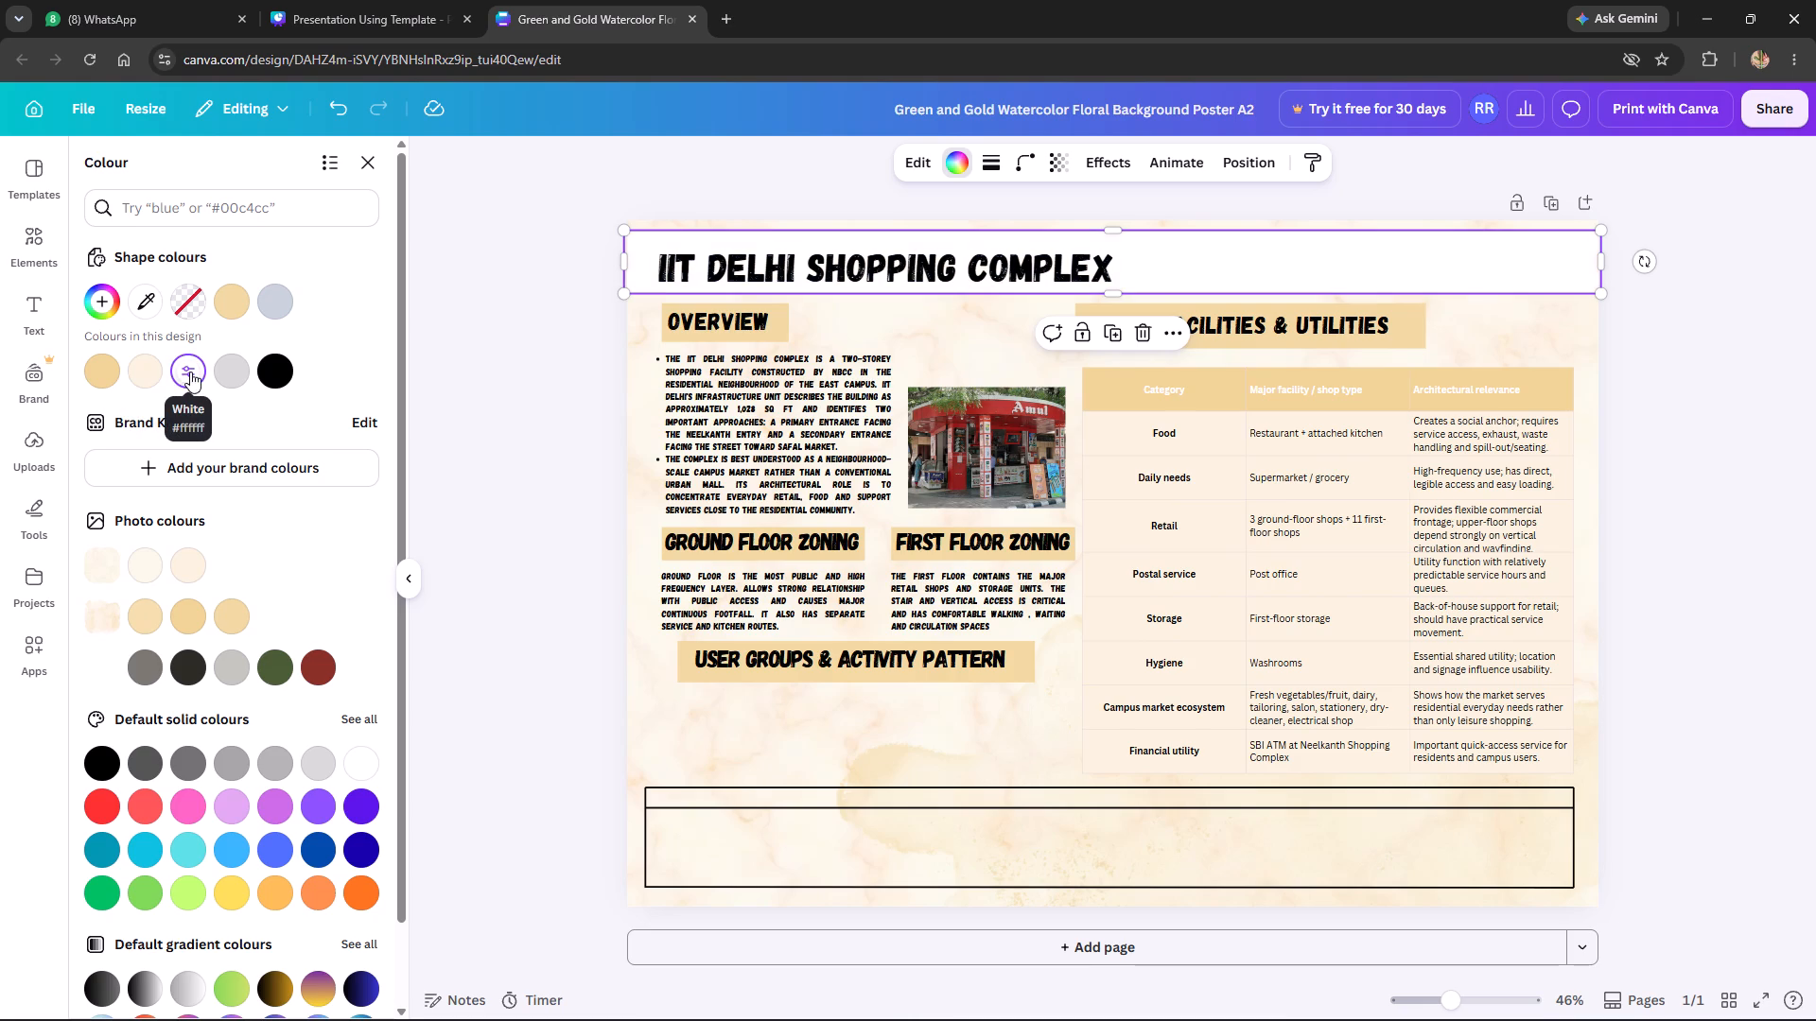
pyautogui.click(219, 372)
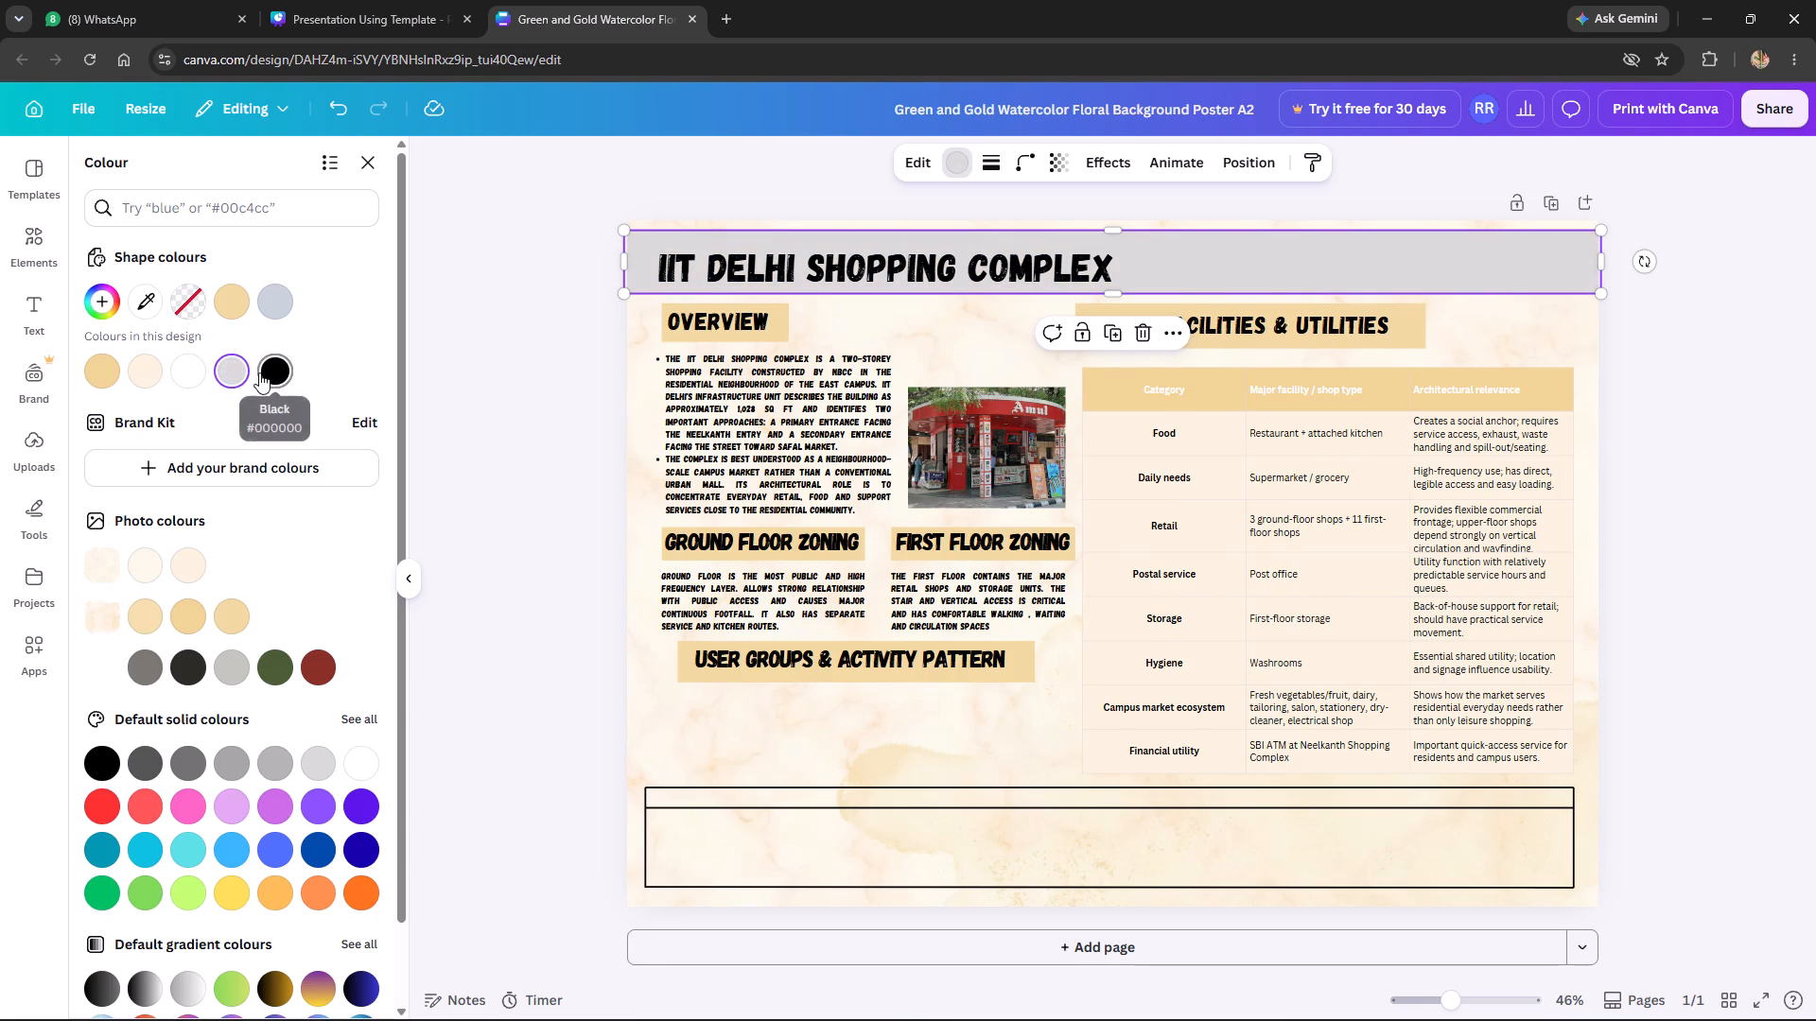
pyautogui.click(109, 366)
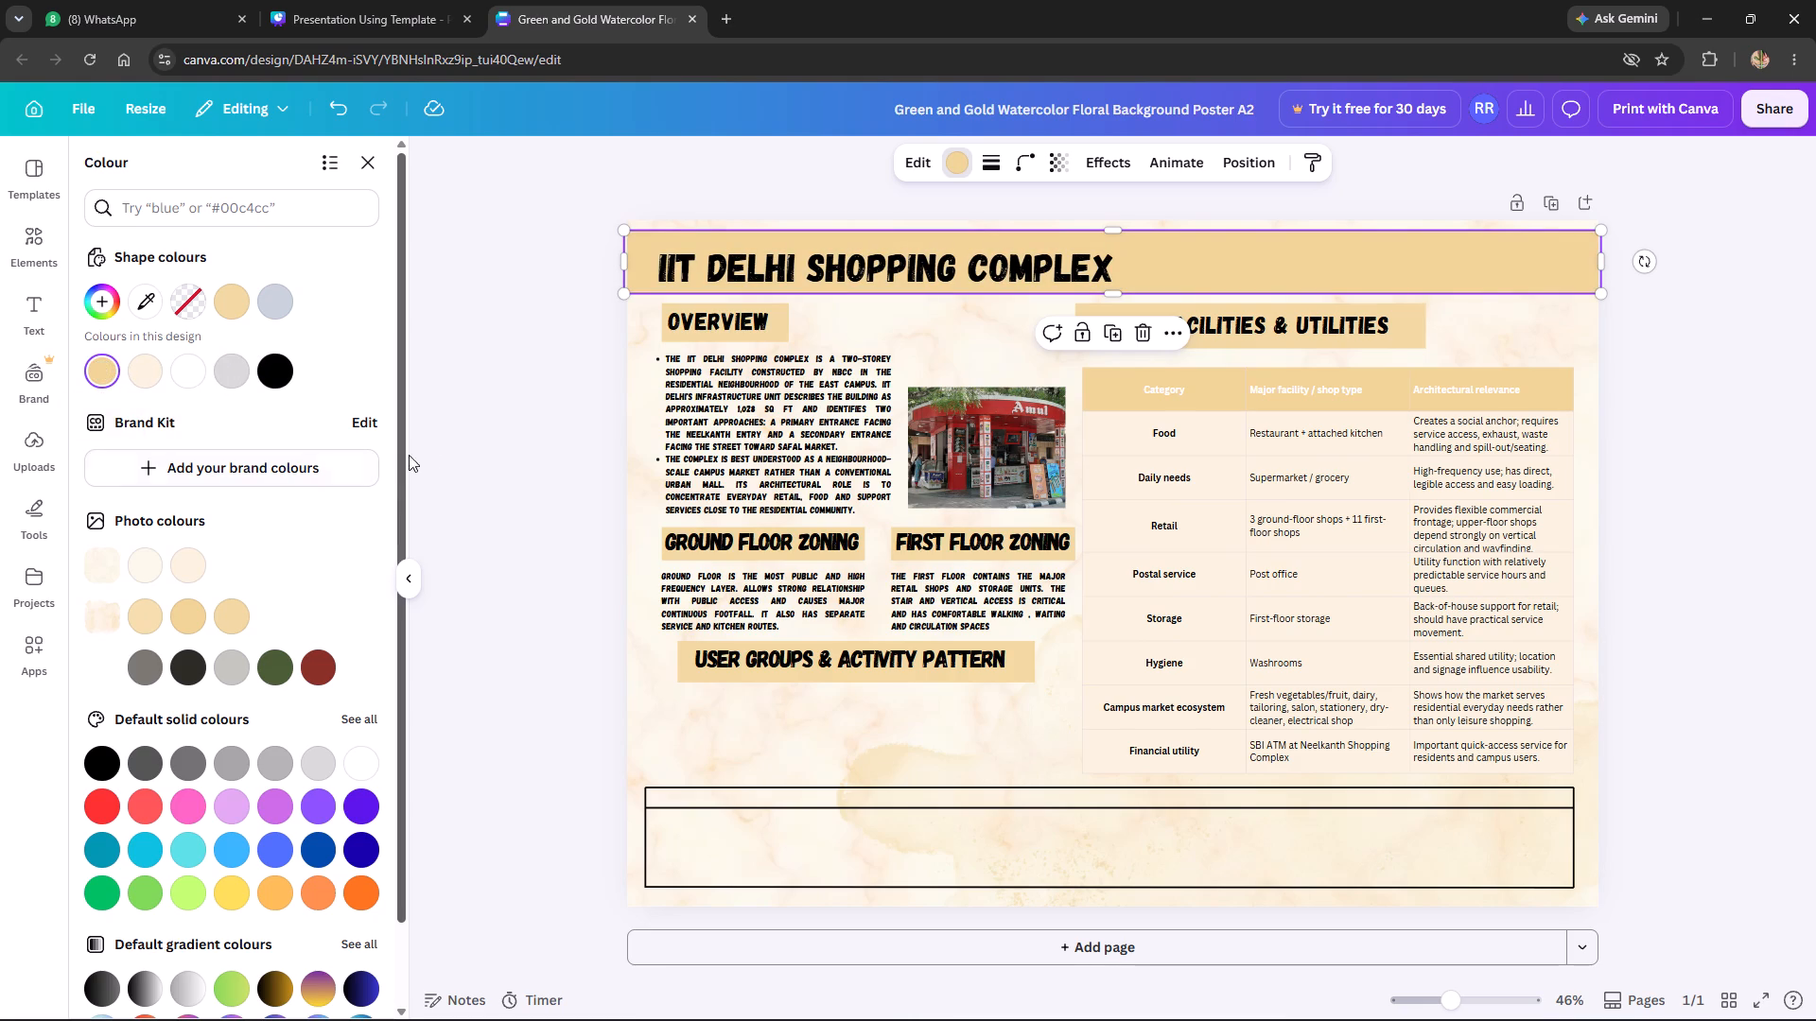
pyautogui.click(473, 429)
pyautogui.click(473, 429)
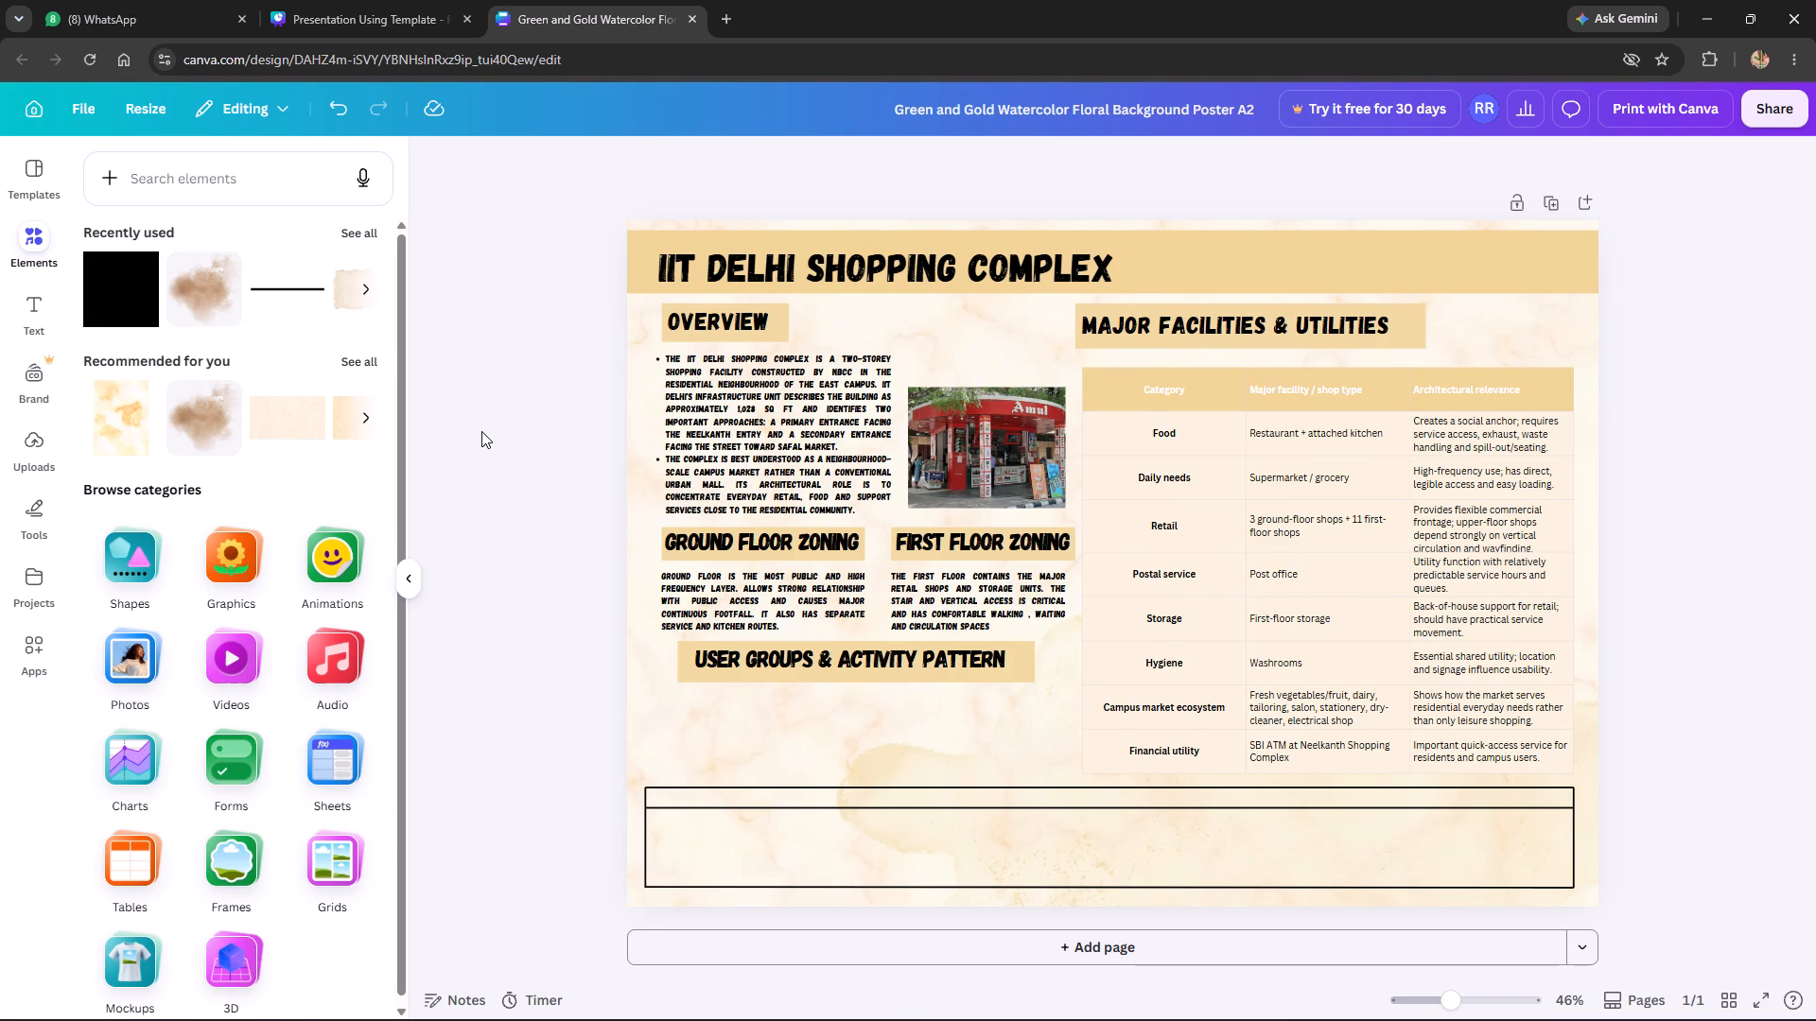
# Add a vertical guide line along the facilities table's right edge, extending it up to the top of the title banner.
pyautogui.click(271, 285)
pyautogui.moveTo(1096, 610); pyautogui.dragTo(1095, 610)
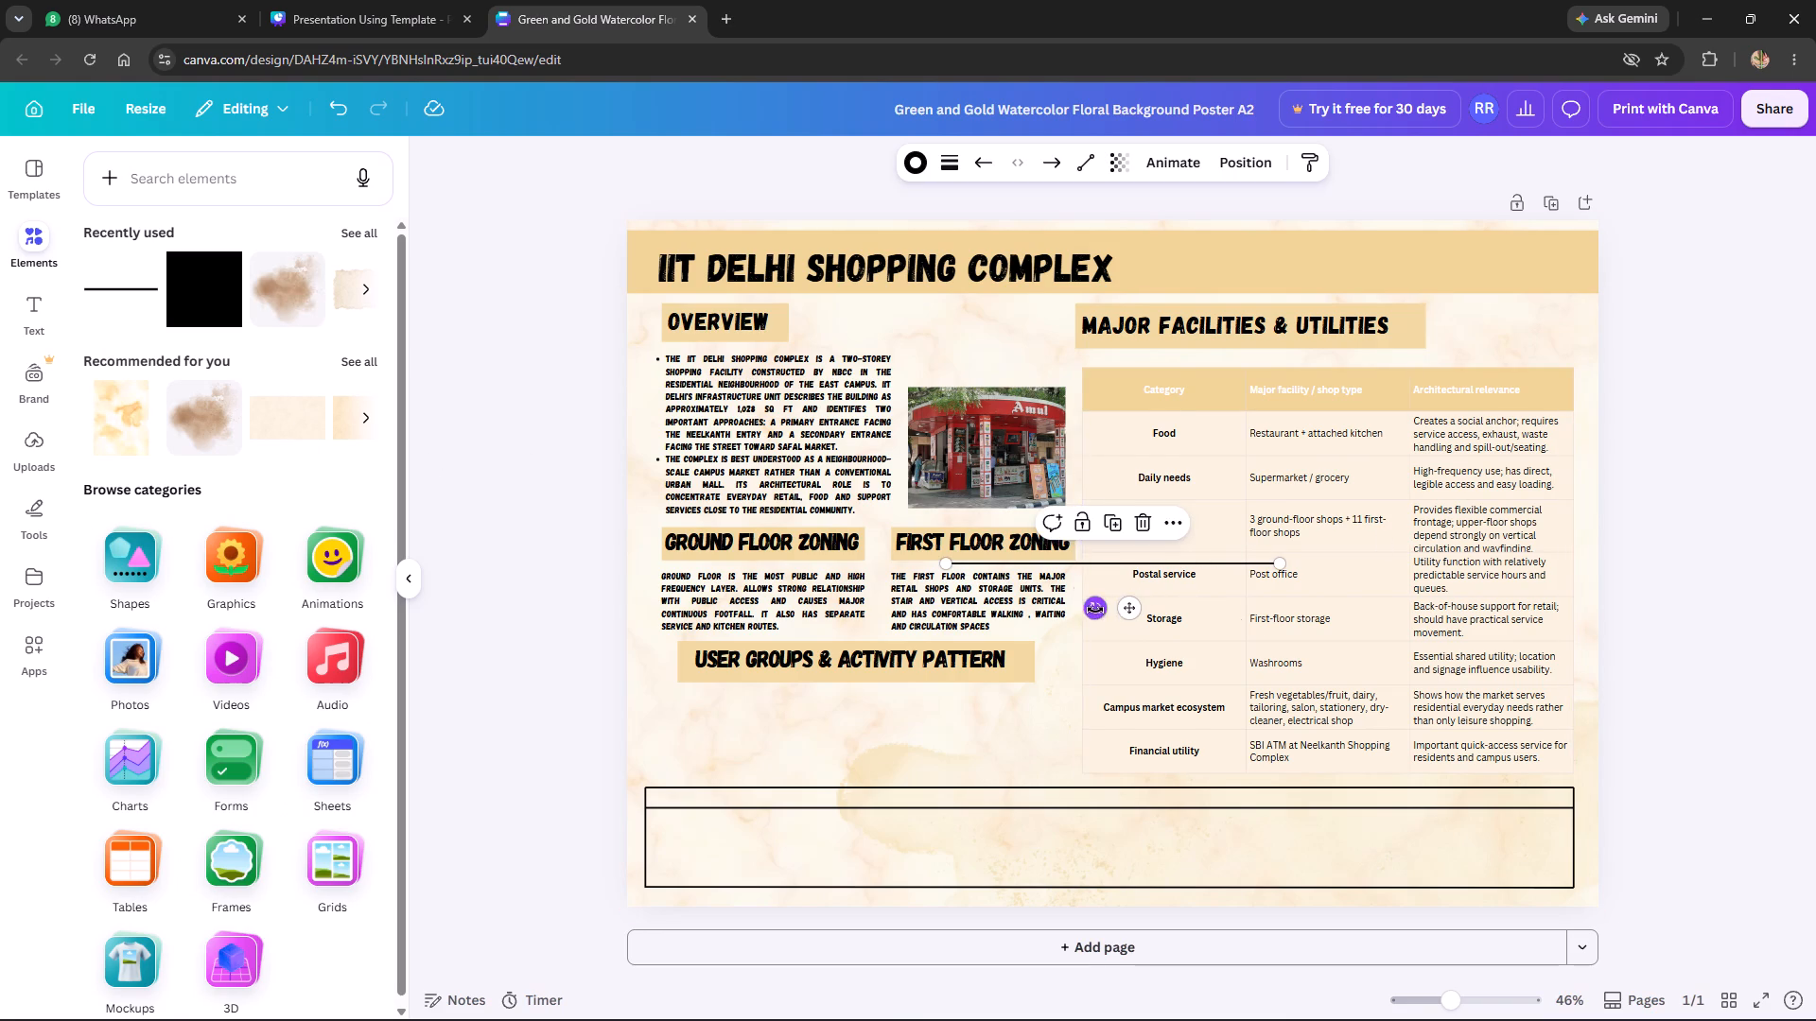
pyautogui.moveTo(1095, 610); pyautogui.dragTo(1076, 562)
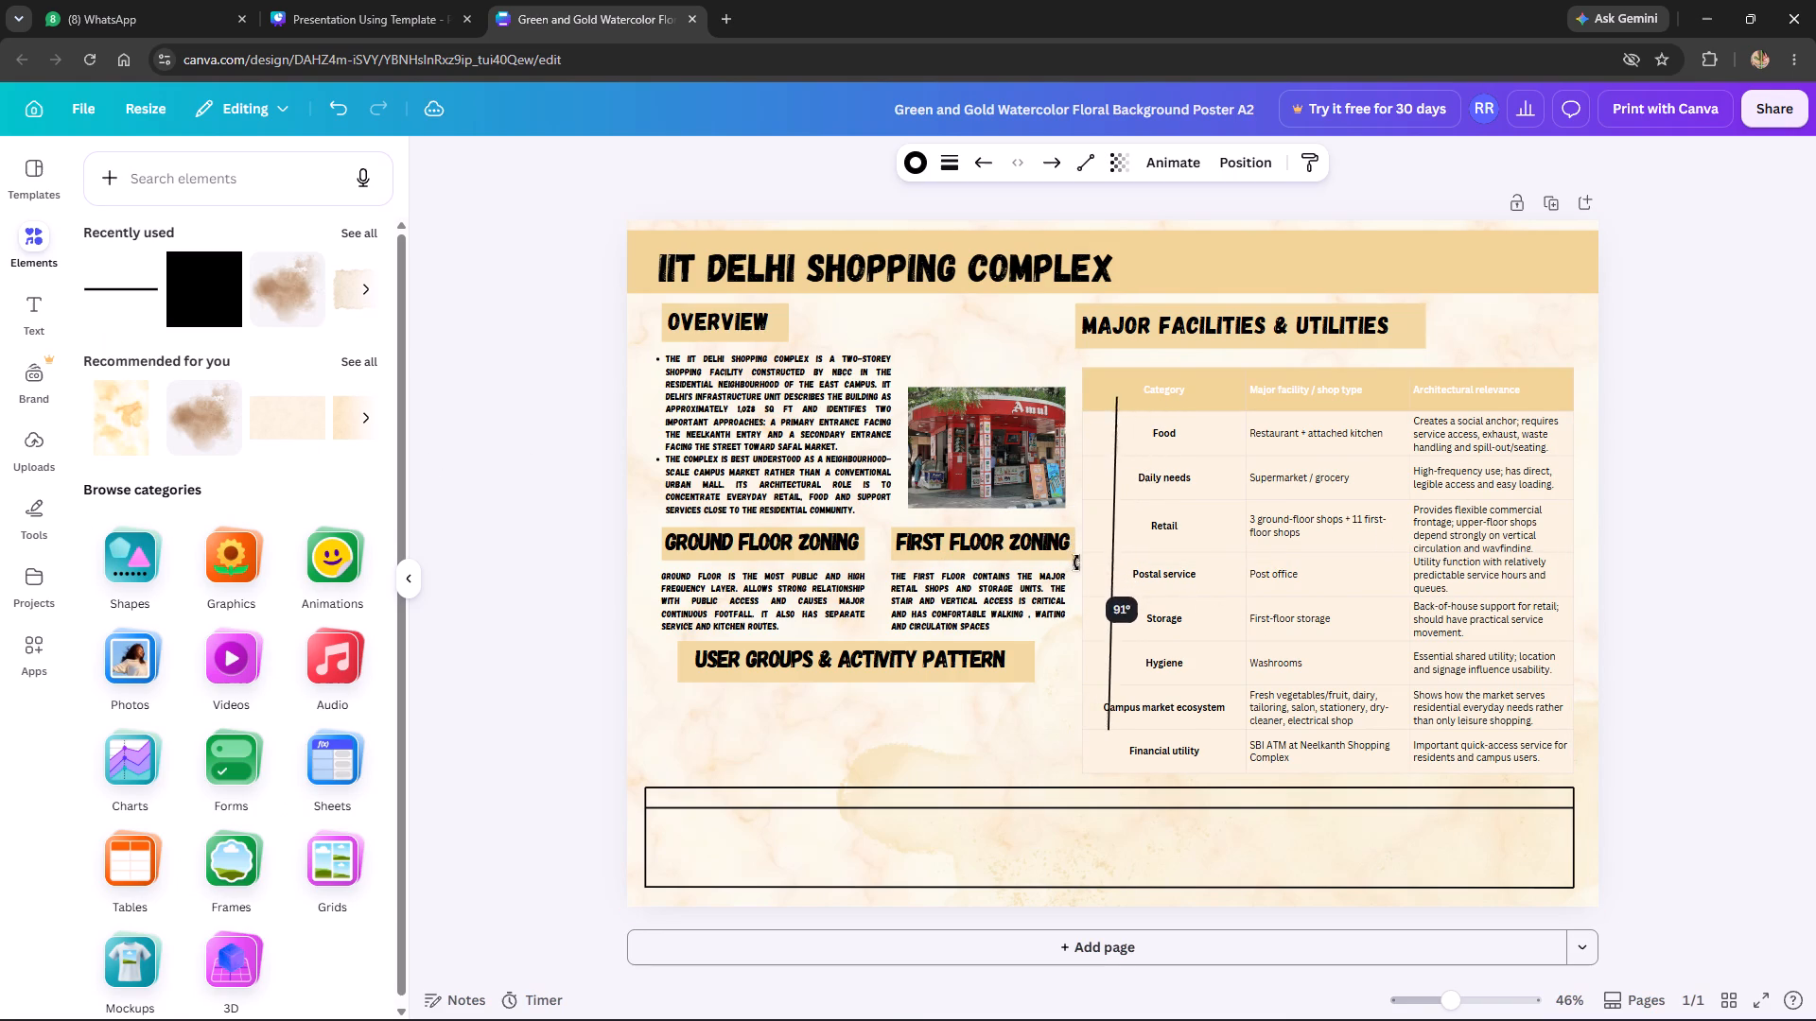
pyautogui.moveTo(1076, 562); pyautogui.dragTo(1076, 563)
pyautogui.moveTo(1111, 573); pyautogui.dragTo(1366, 603)
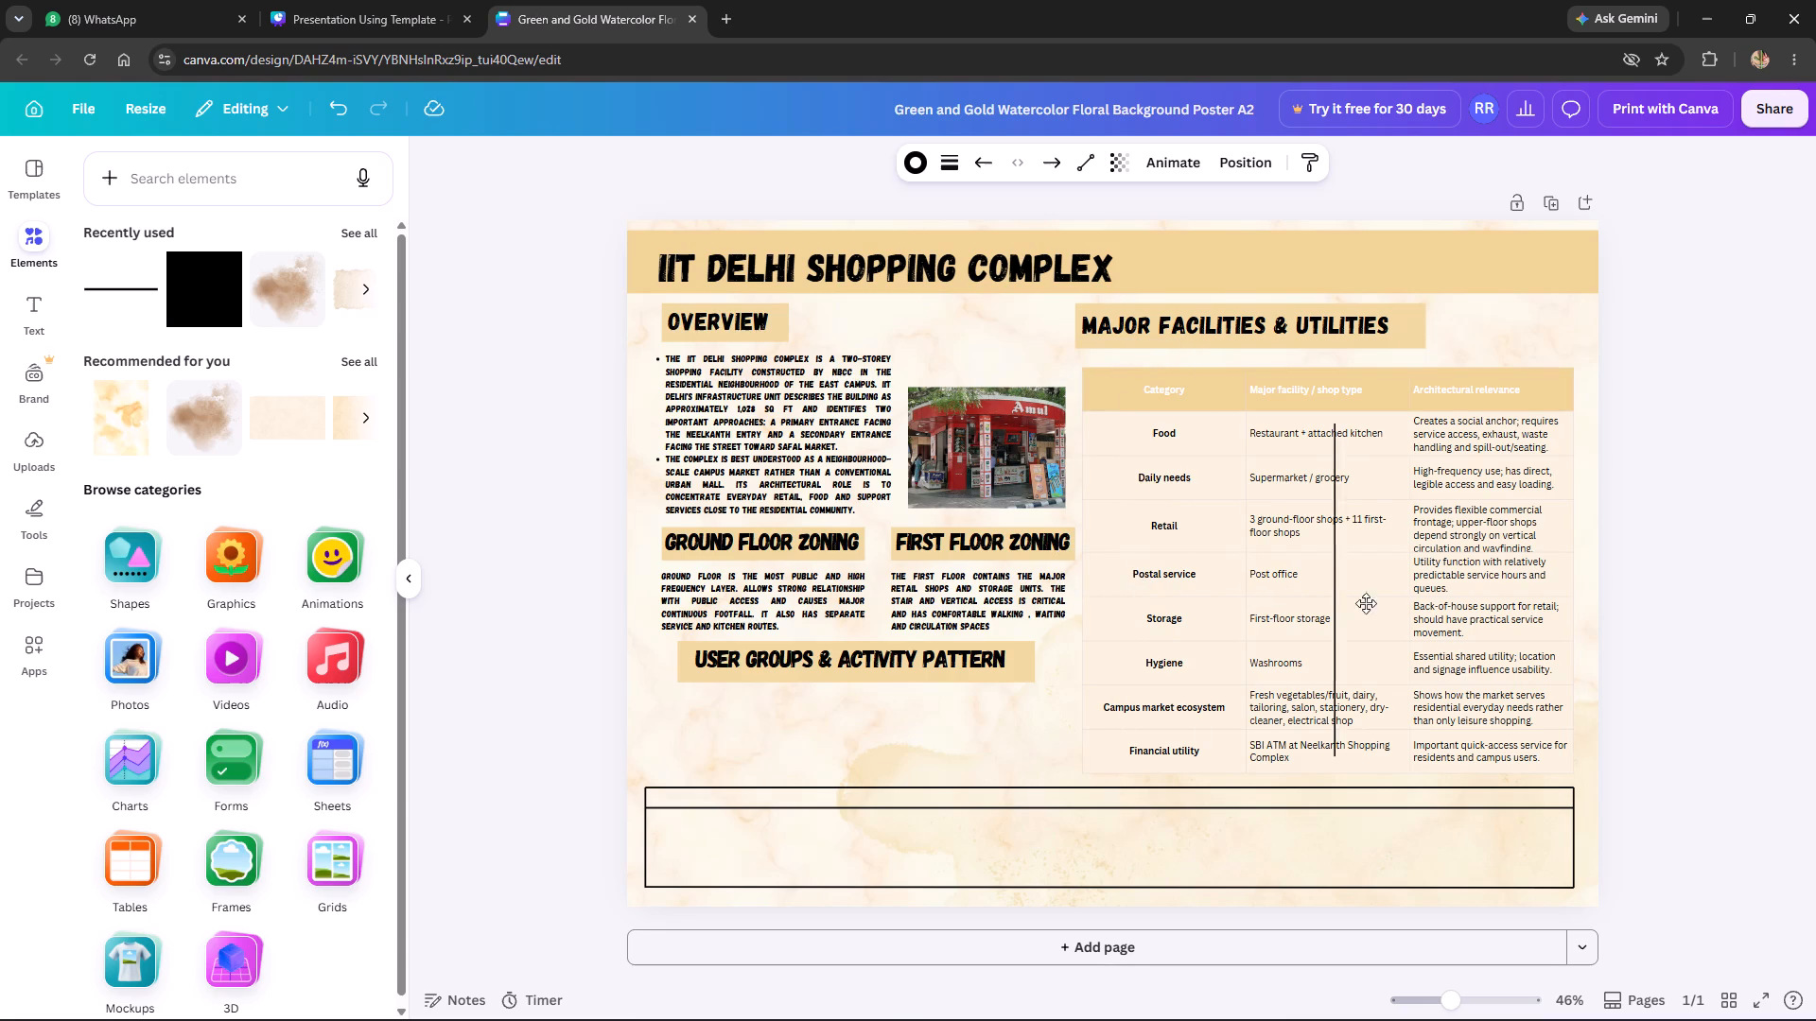
pyautogui.moveTo(1366, 603); pyautogui.dragTo(1572, 630)
pyautogui.moveTo(1574, 457); pyautogui.dragTo(1567, 341)
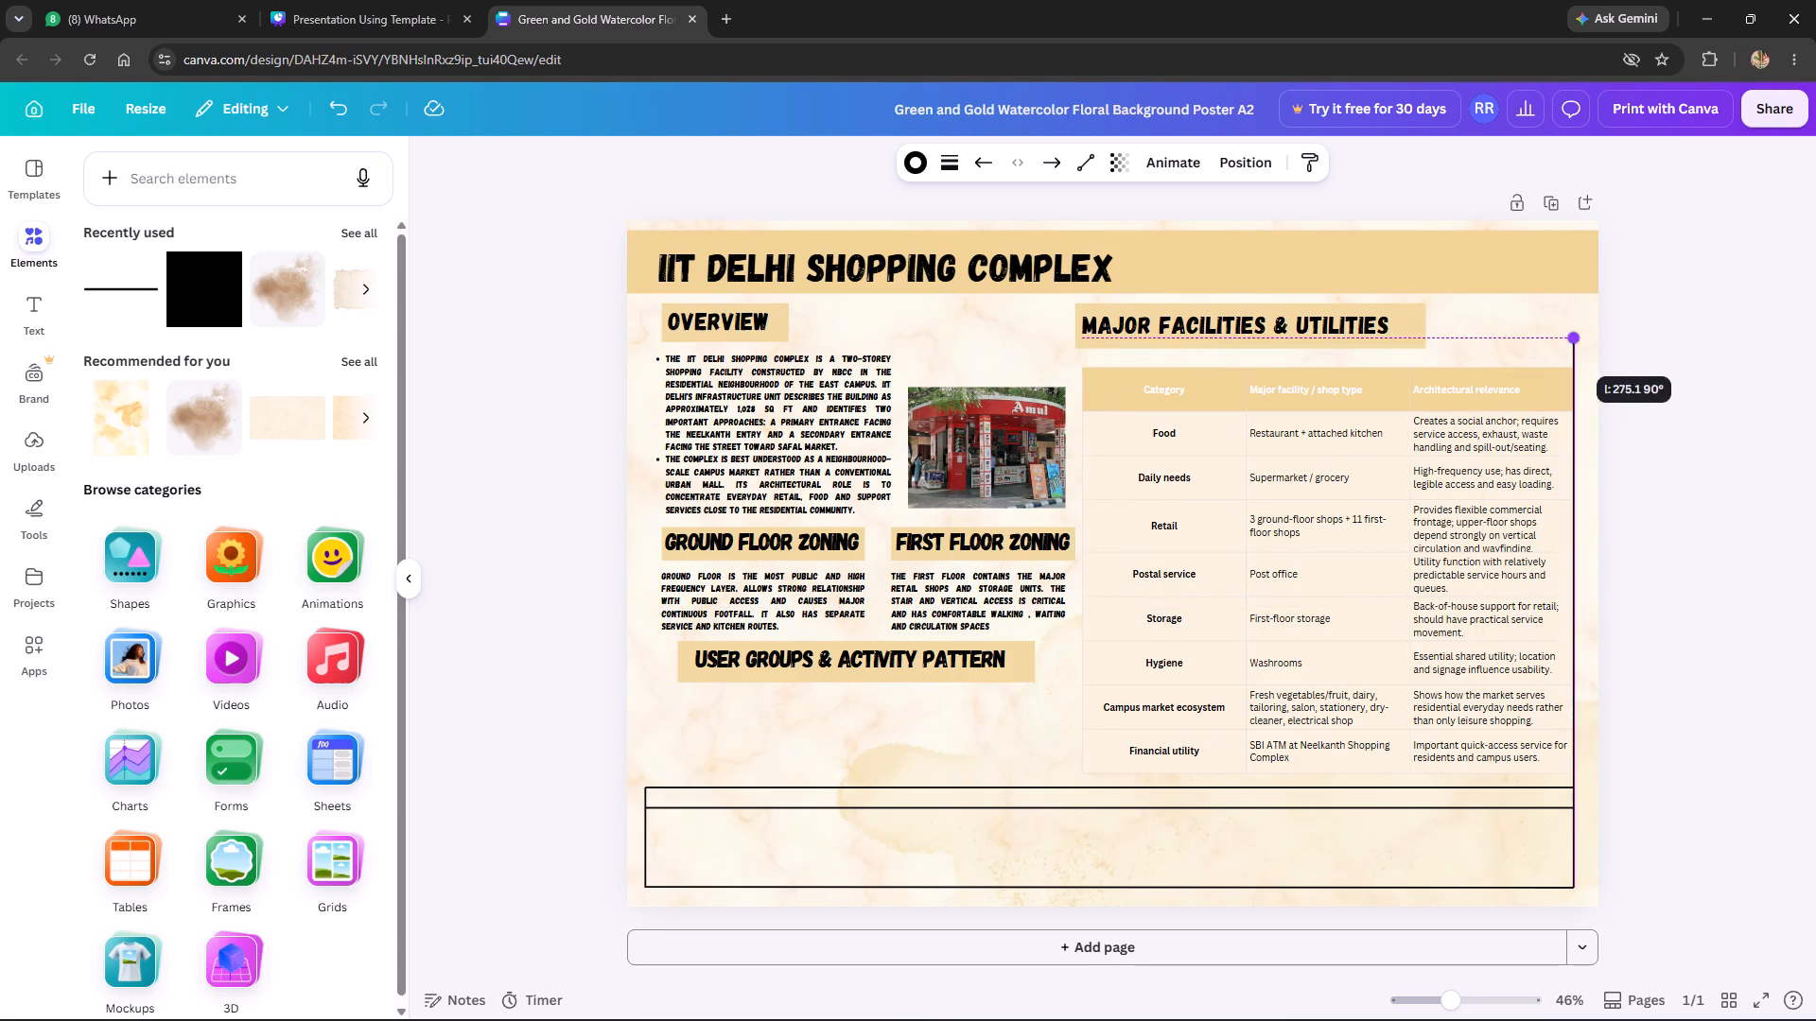
pyautogui.moveTo(1567, 341); pyautogui.dragTo(1569, 237)
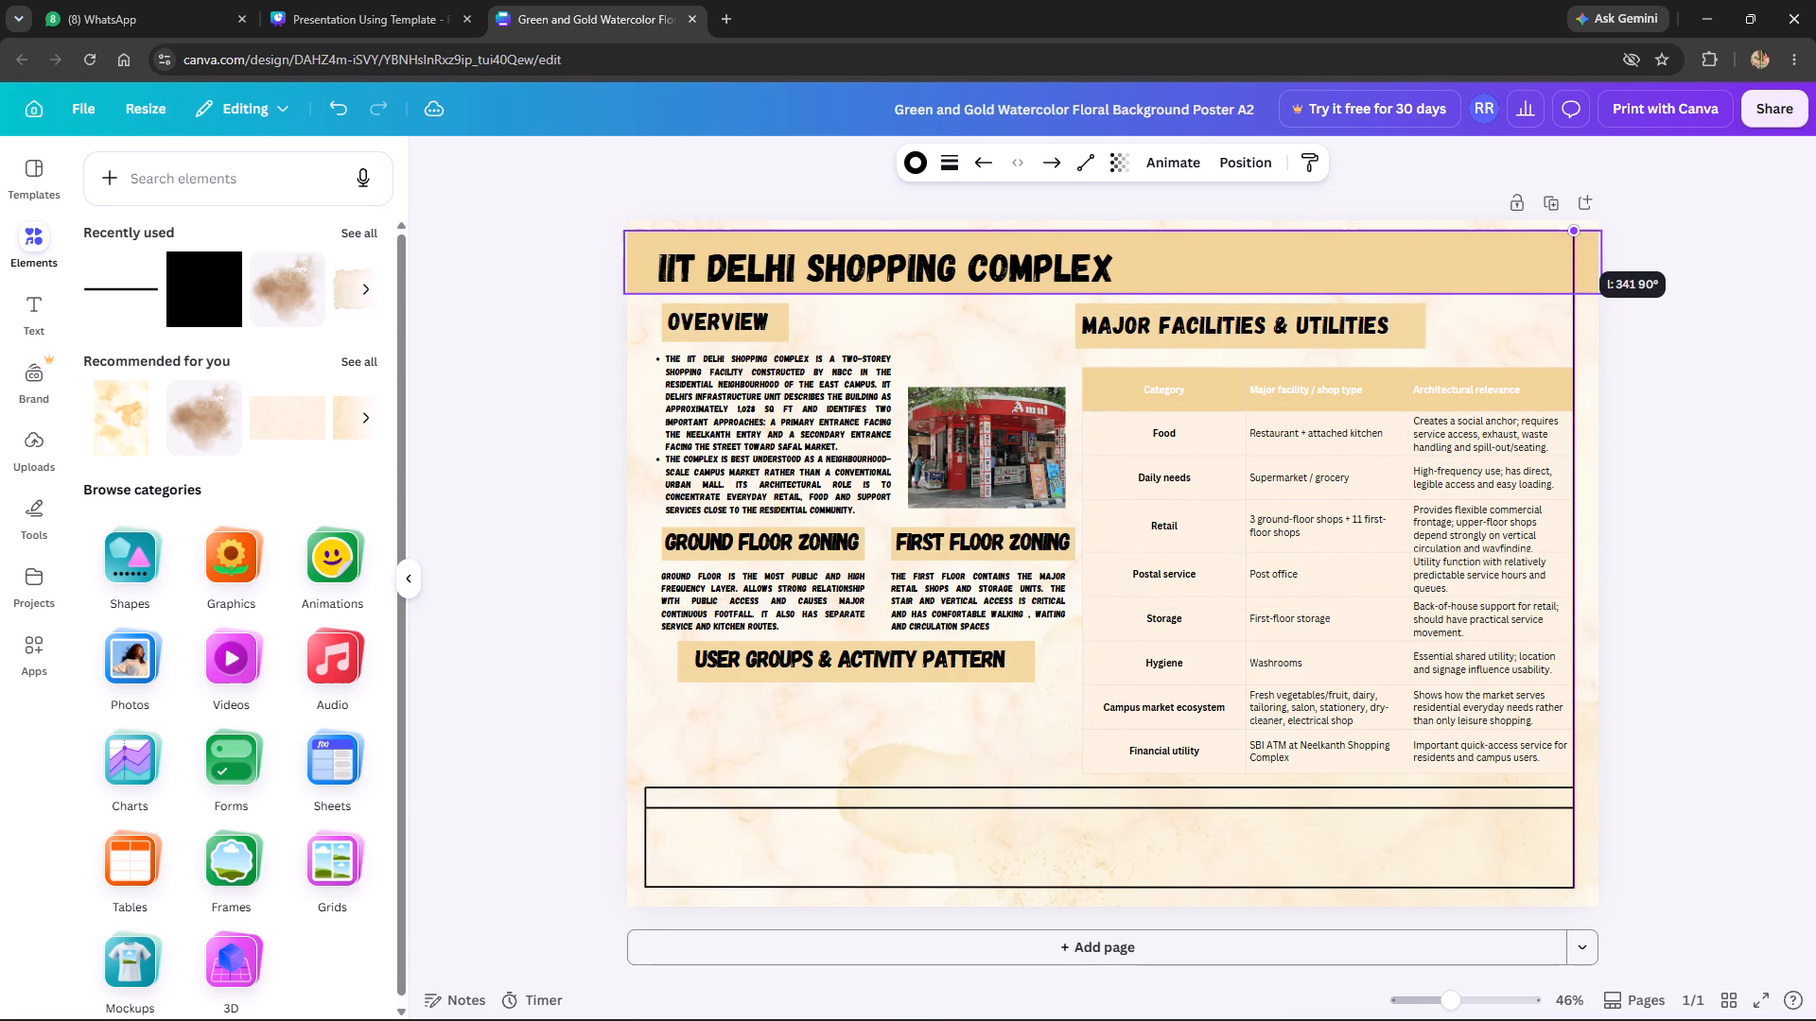
pyautogui.moveTo(1569, 237); pyautogui.dragTo(1570, 234)
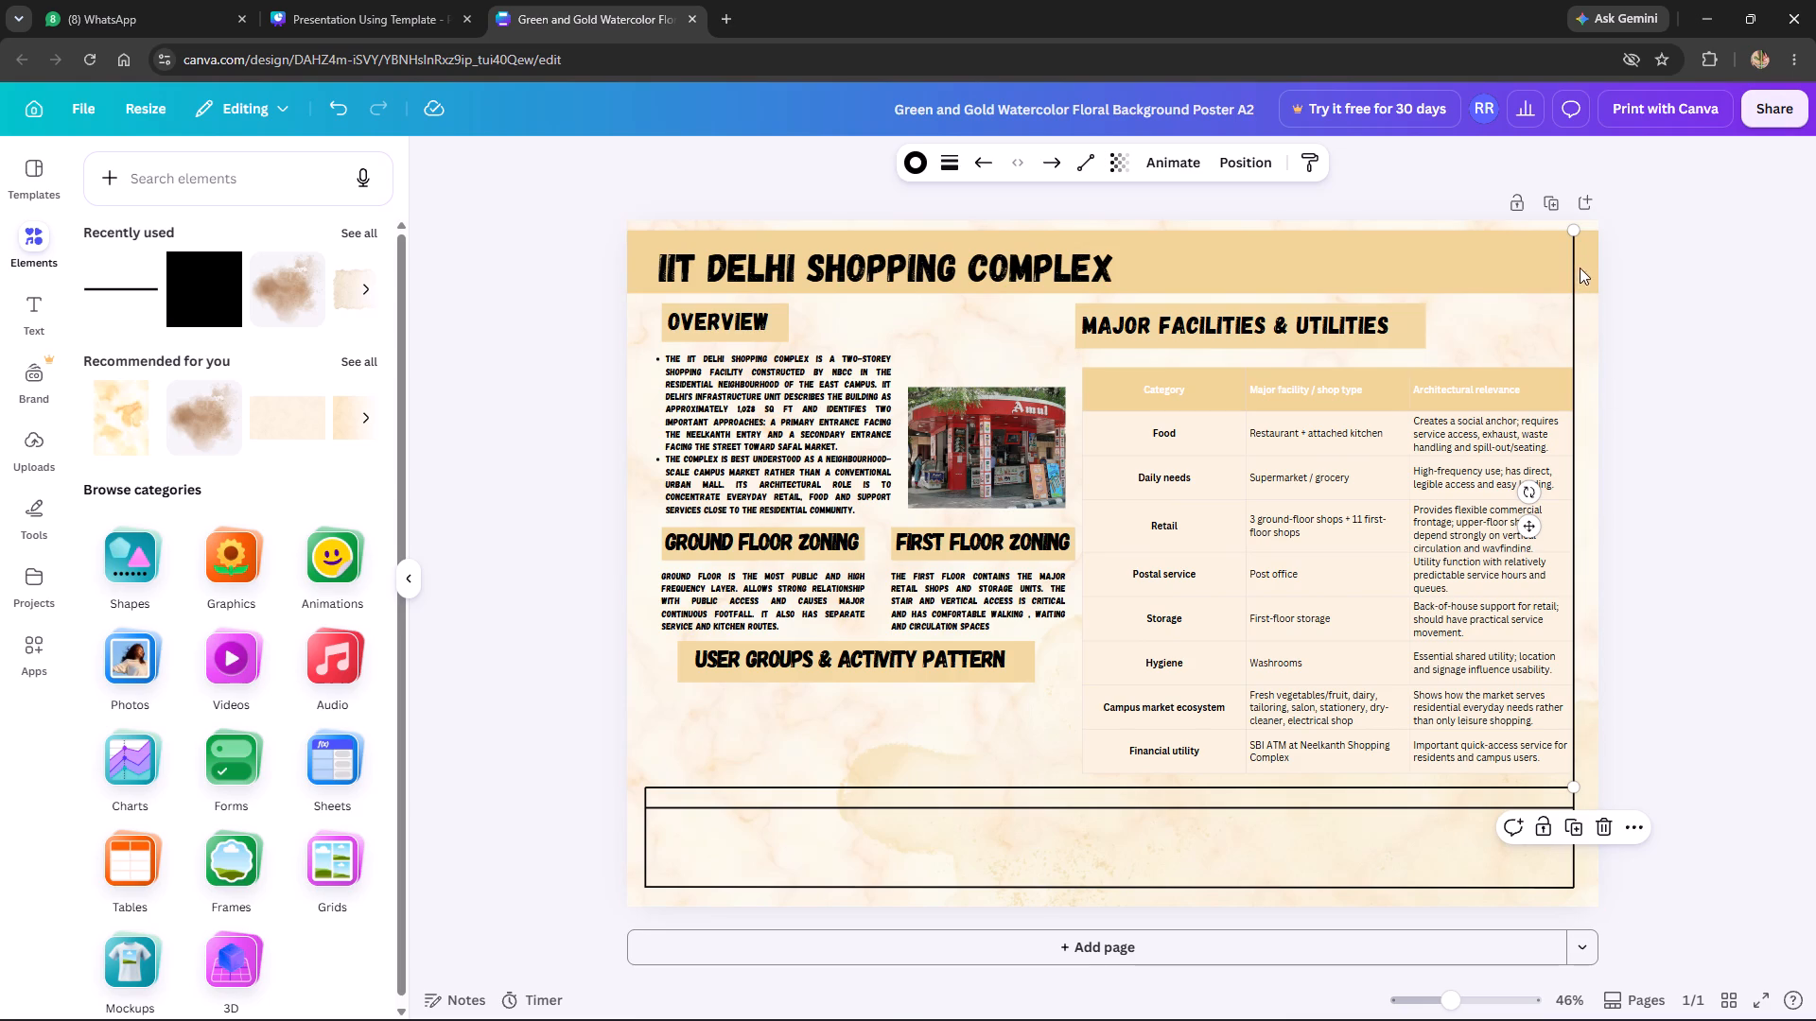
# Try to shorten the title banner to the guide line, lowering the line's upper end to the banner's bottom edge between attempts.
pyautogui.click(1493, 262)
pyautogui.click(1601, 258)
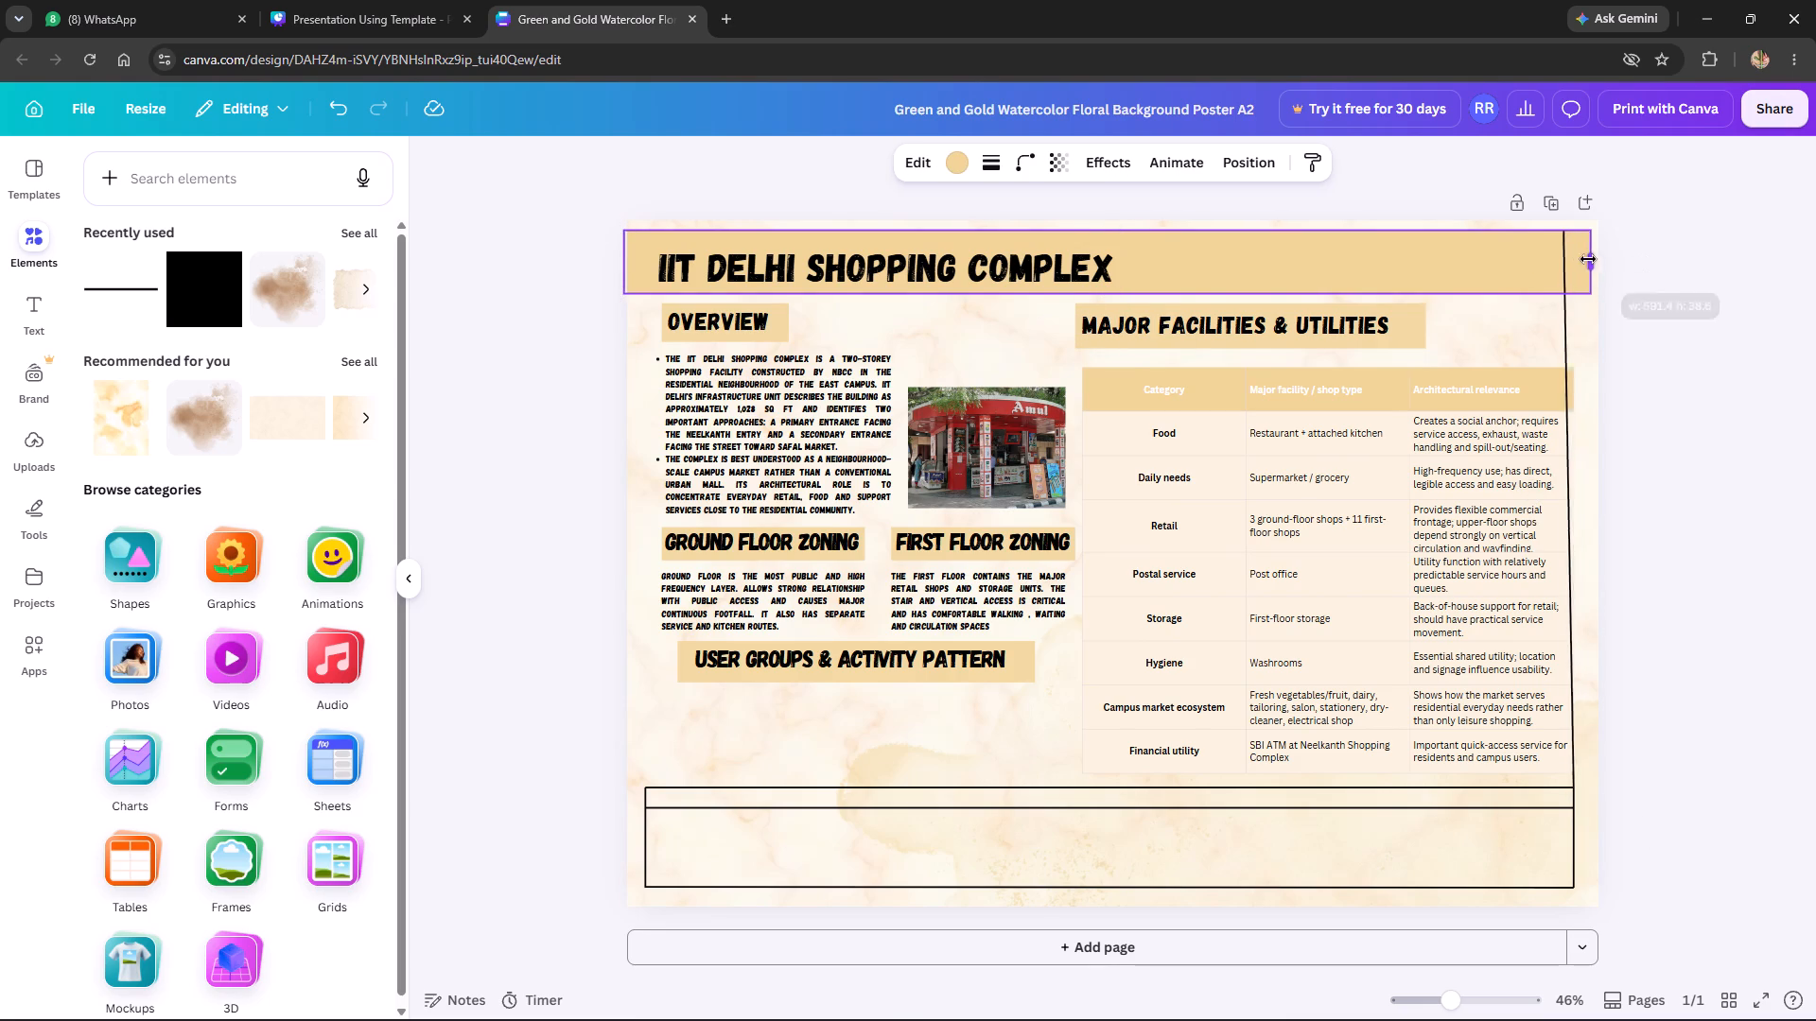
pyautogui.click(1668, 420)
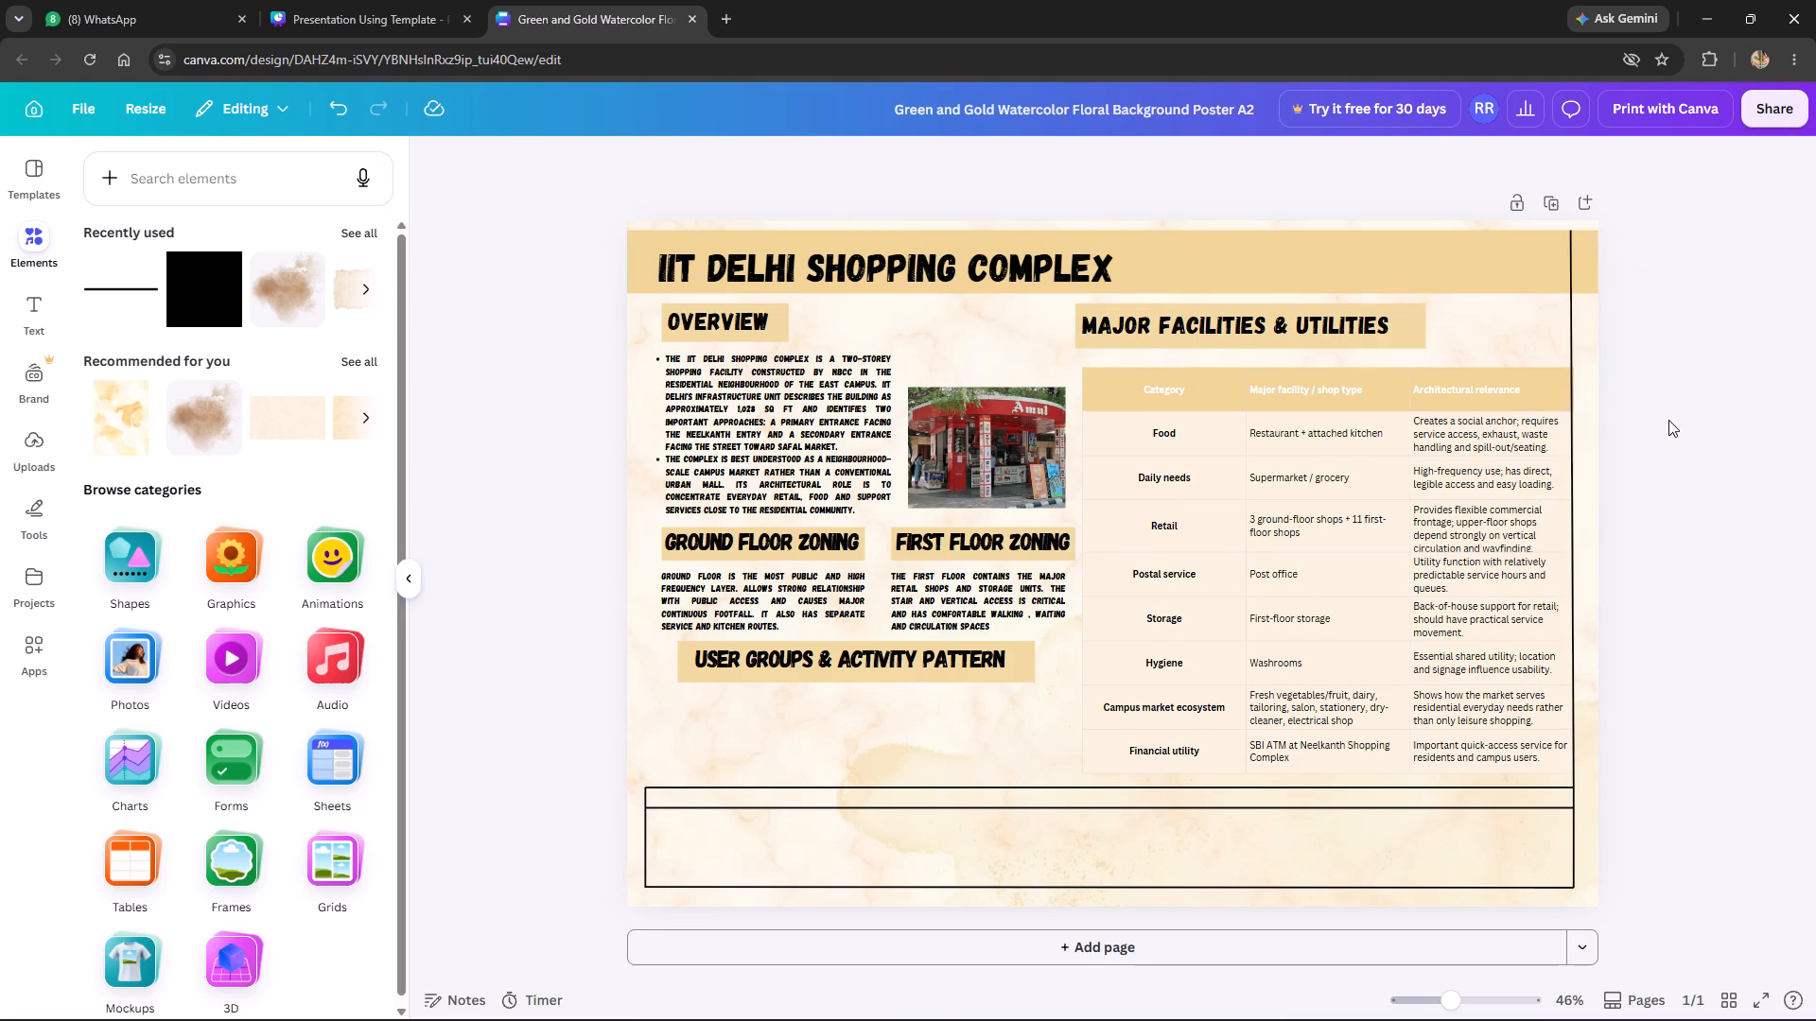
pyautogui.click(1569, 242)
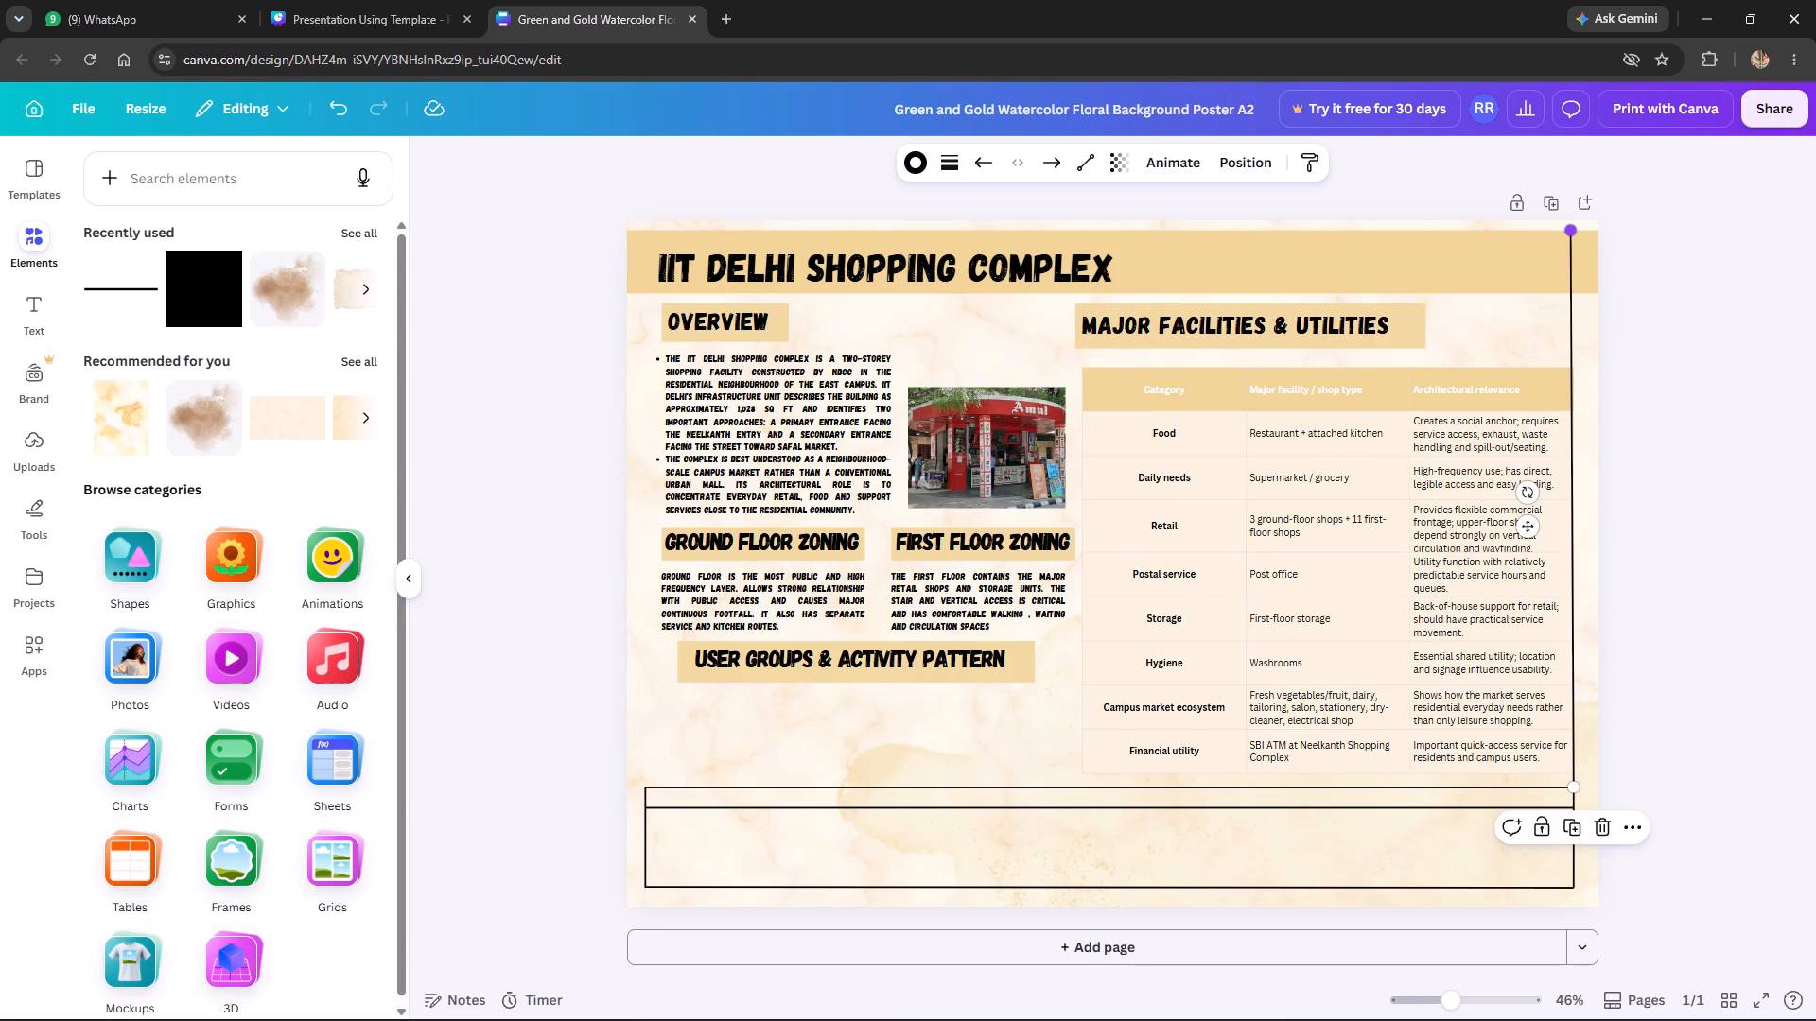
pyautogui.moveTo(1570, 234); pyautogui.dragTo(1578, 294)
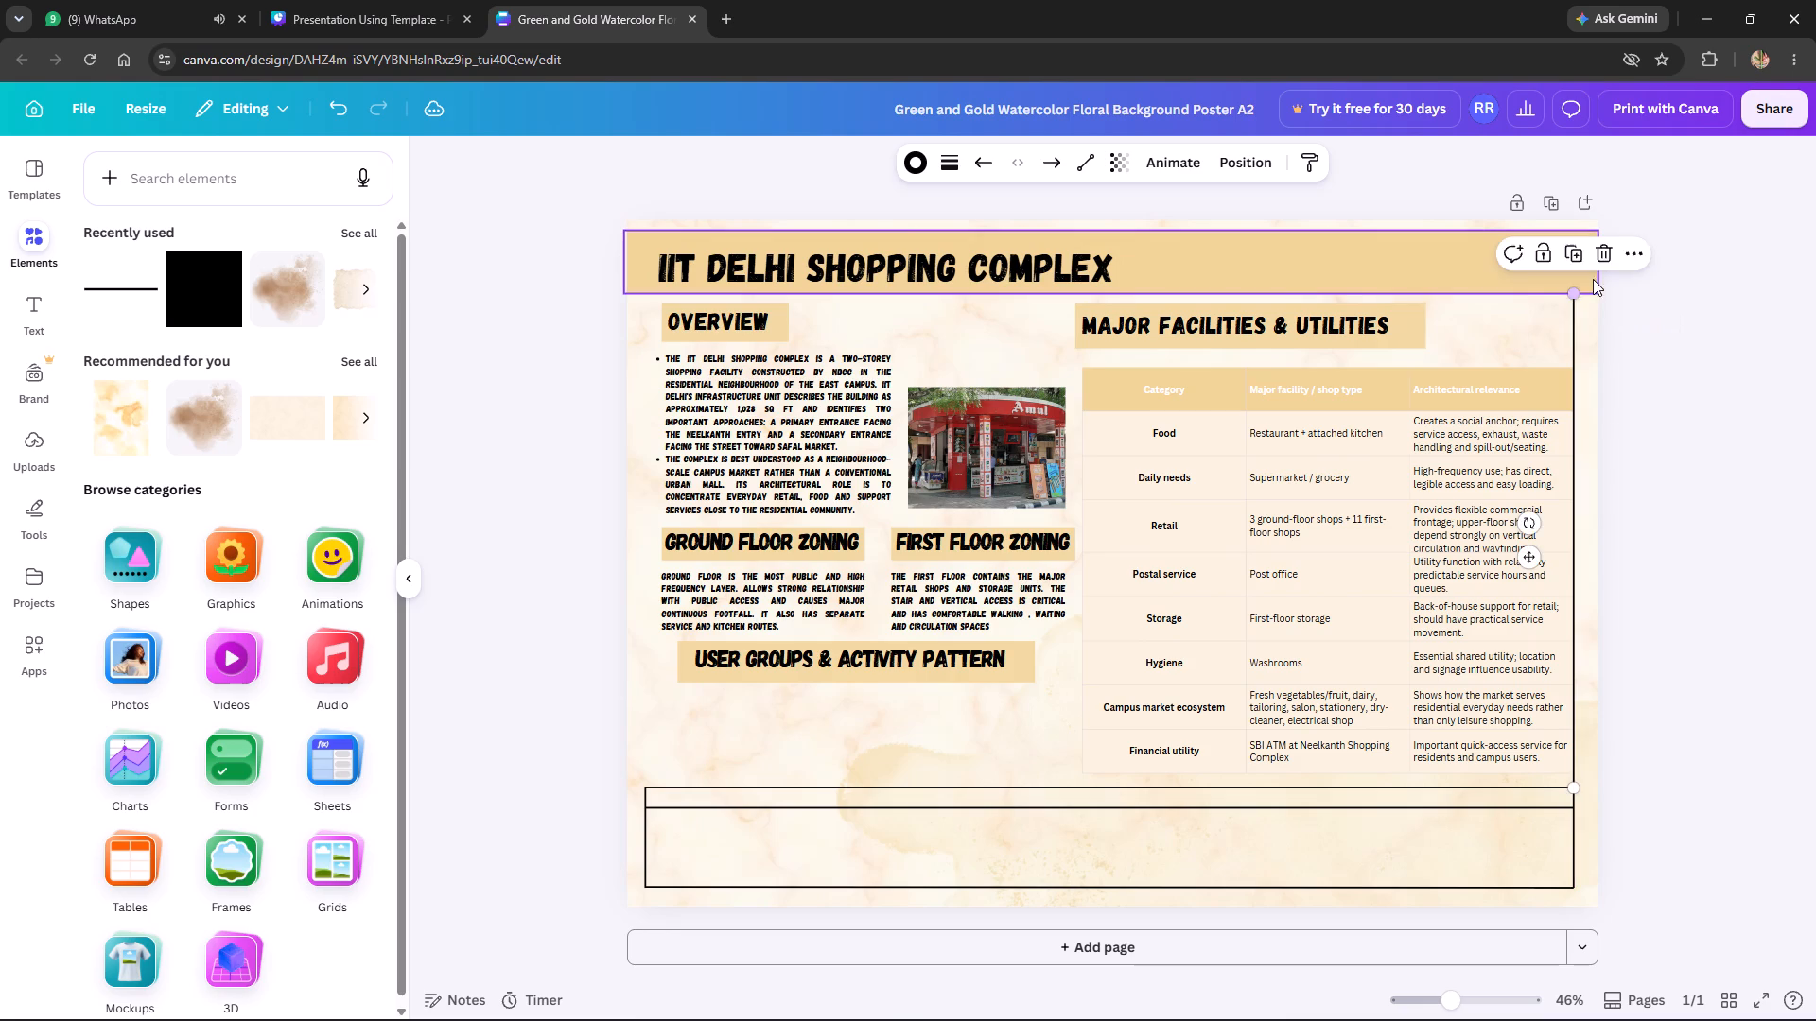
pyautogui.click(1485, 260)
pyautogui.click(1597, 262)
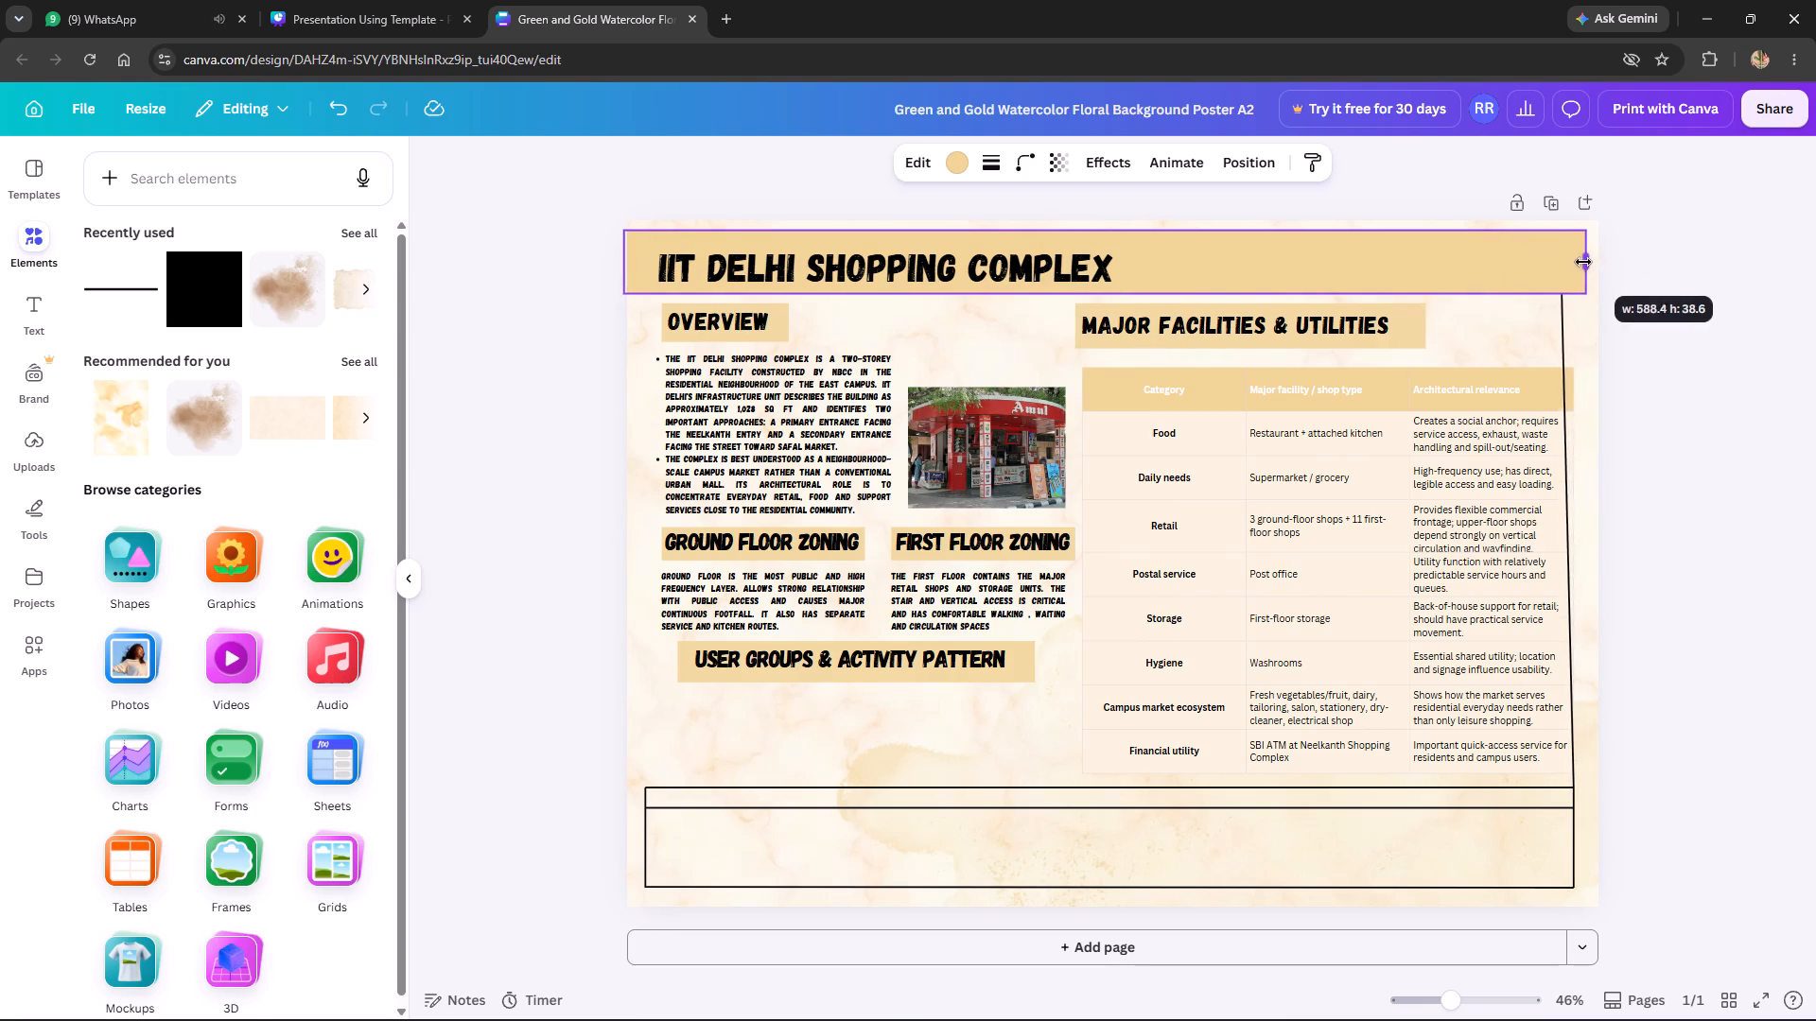
# Pull the guide line's upper end clear below the title banner and shorten the banner's right end to align with the line.
pyautogui.click(1575, 313)
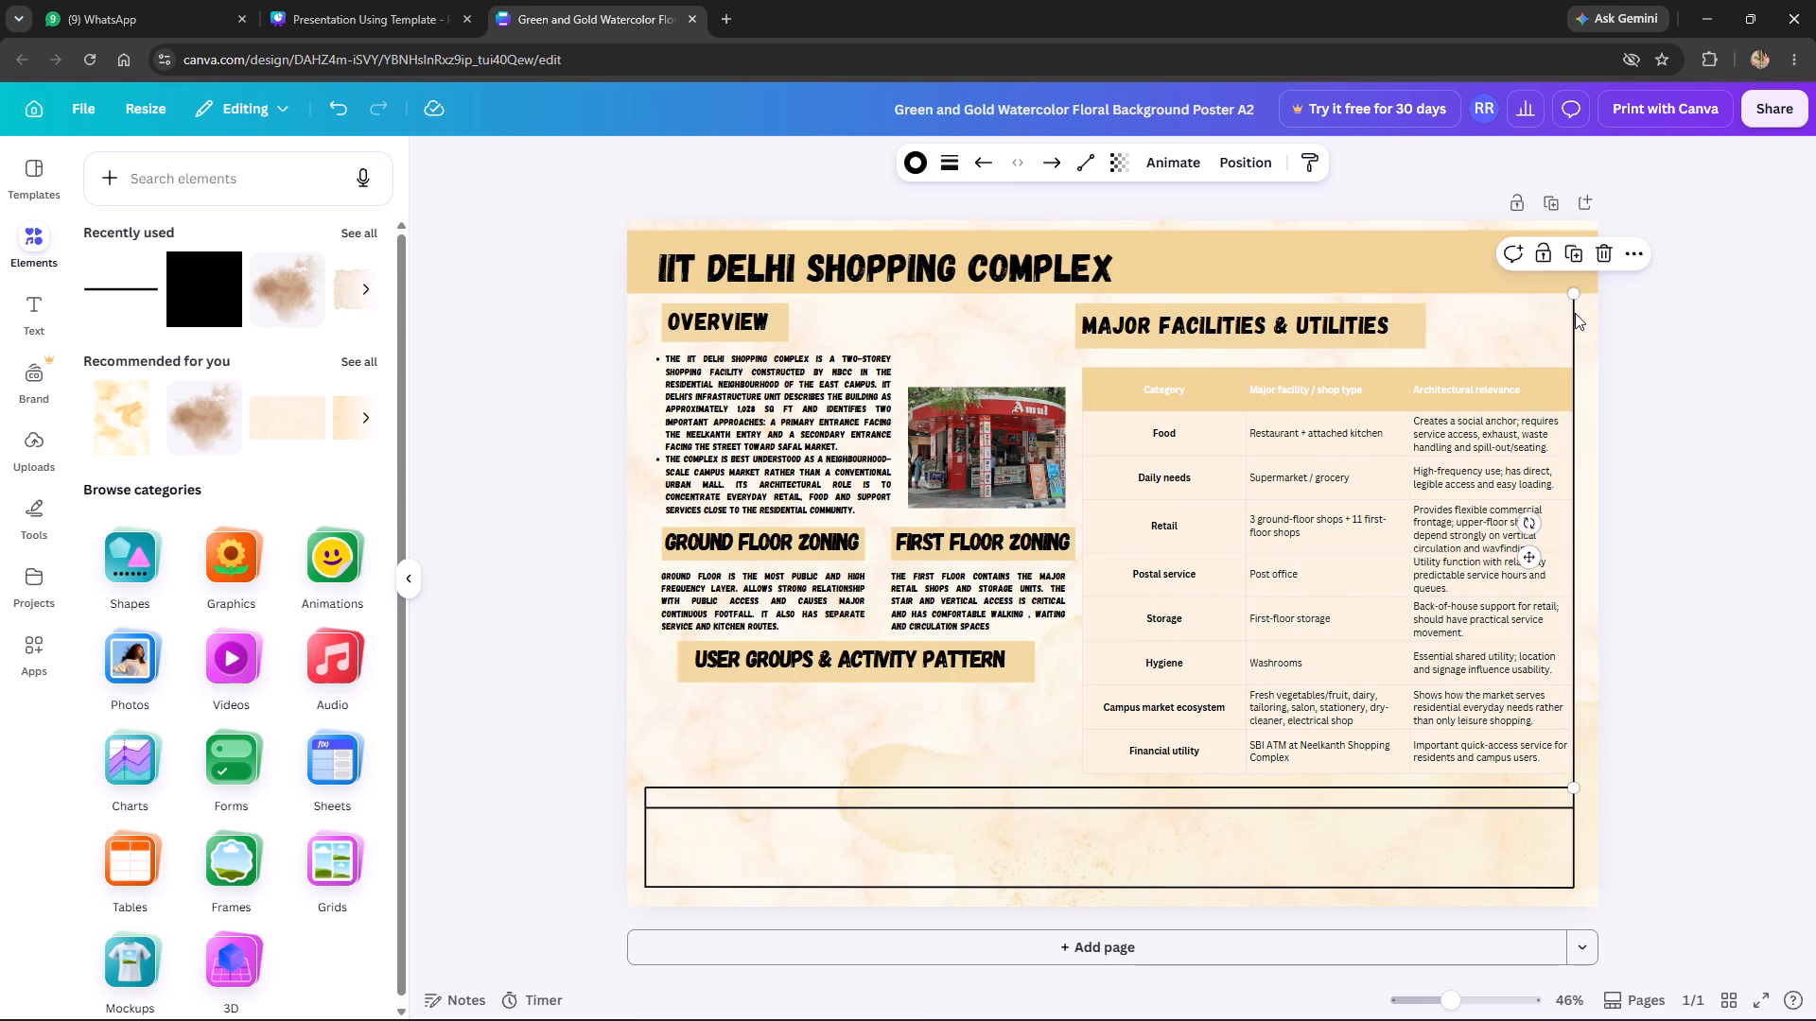
pyautogui.moveTo(1575, 292); pyautogui.dragTo(1576, 304)
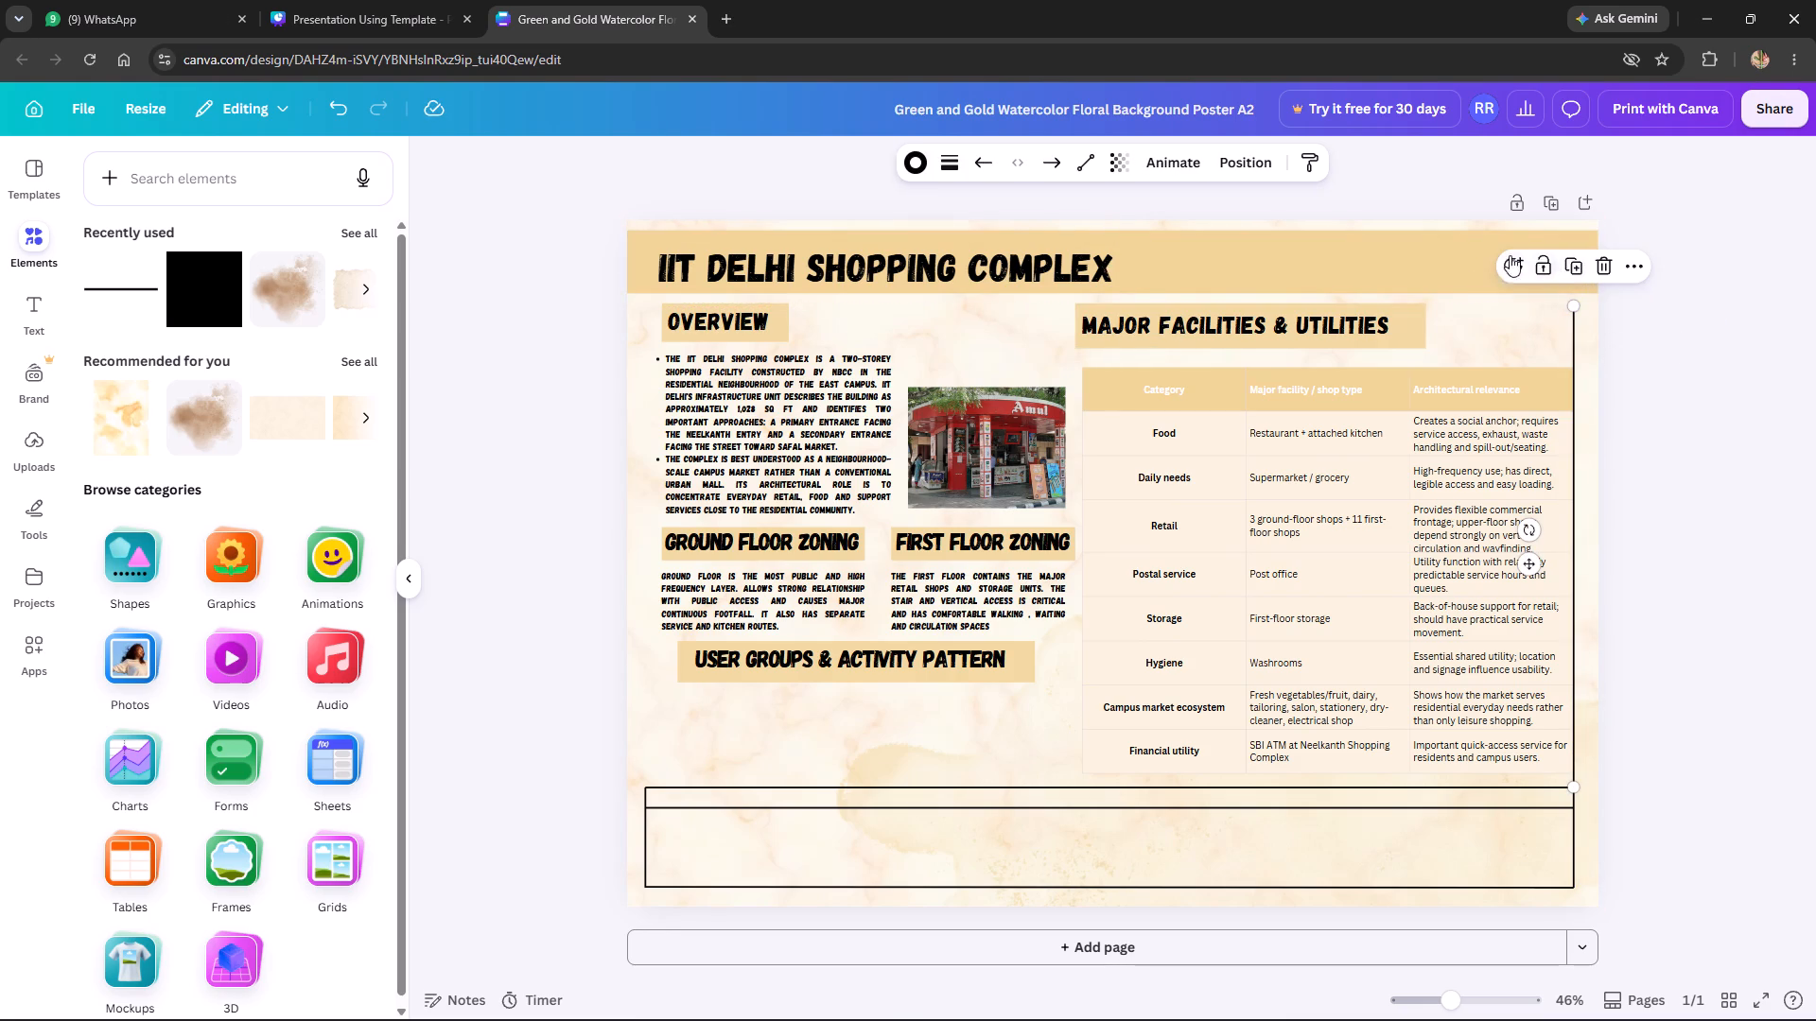
pyautogui.click(1470, 252)
pyautogui.moveTo(1596, 256); pyautogui.dragTo(1579, 258)
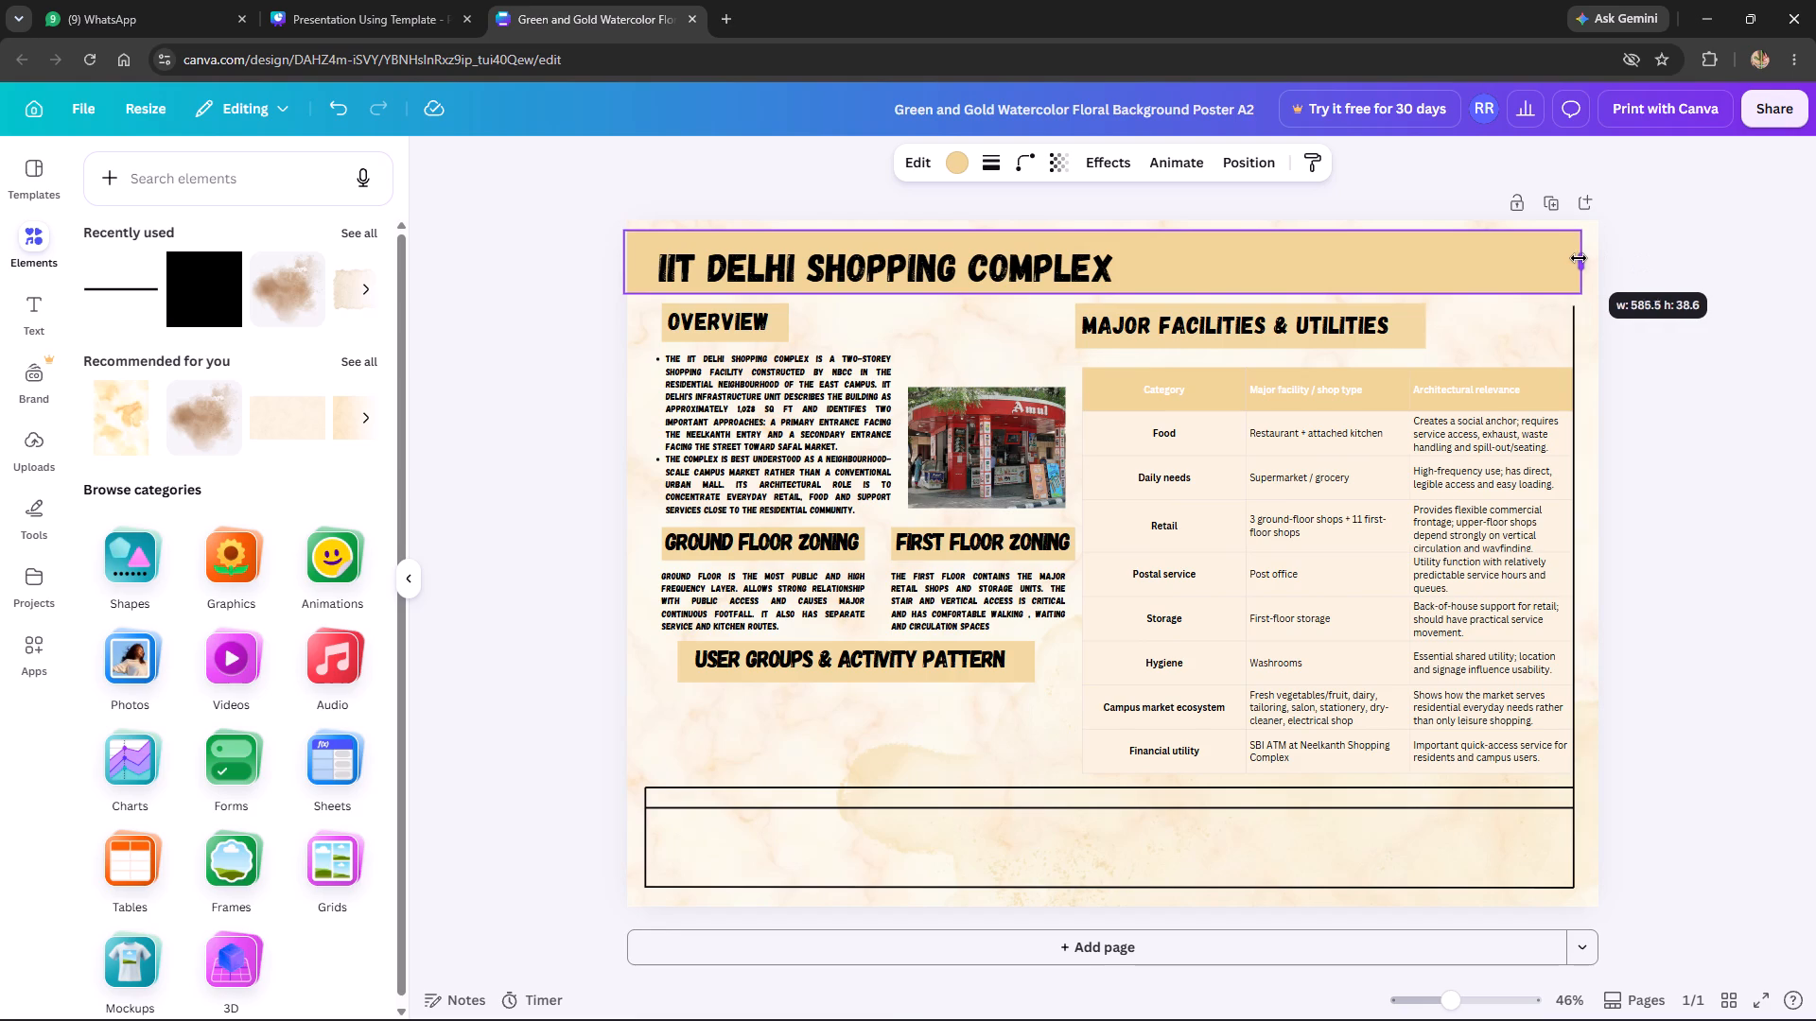
pyautogui.moveTo(1579, 258); pyautogui.dragTo(1575, 258)
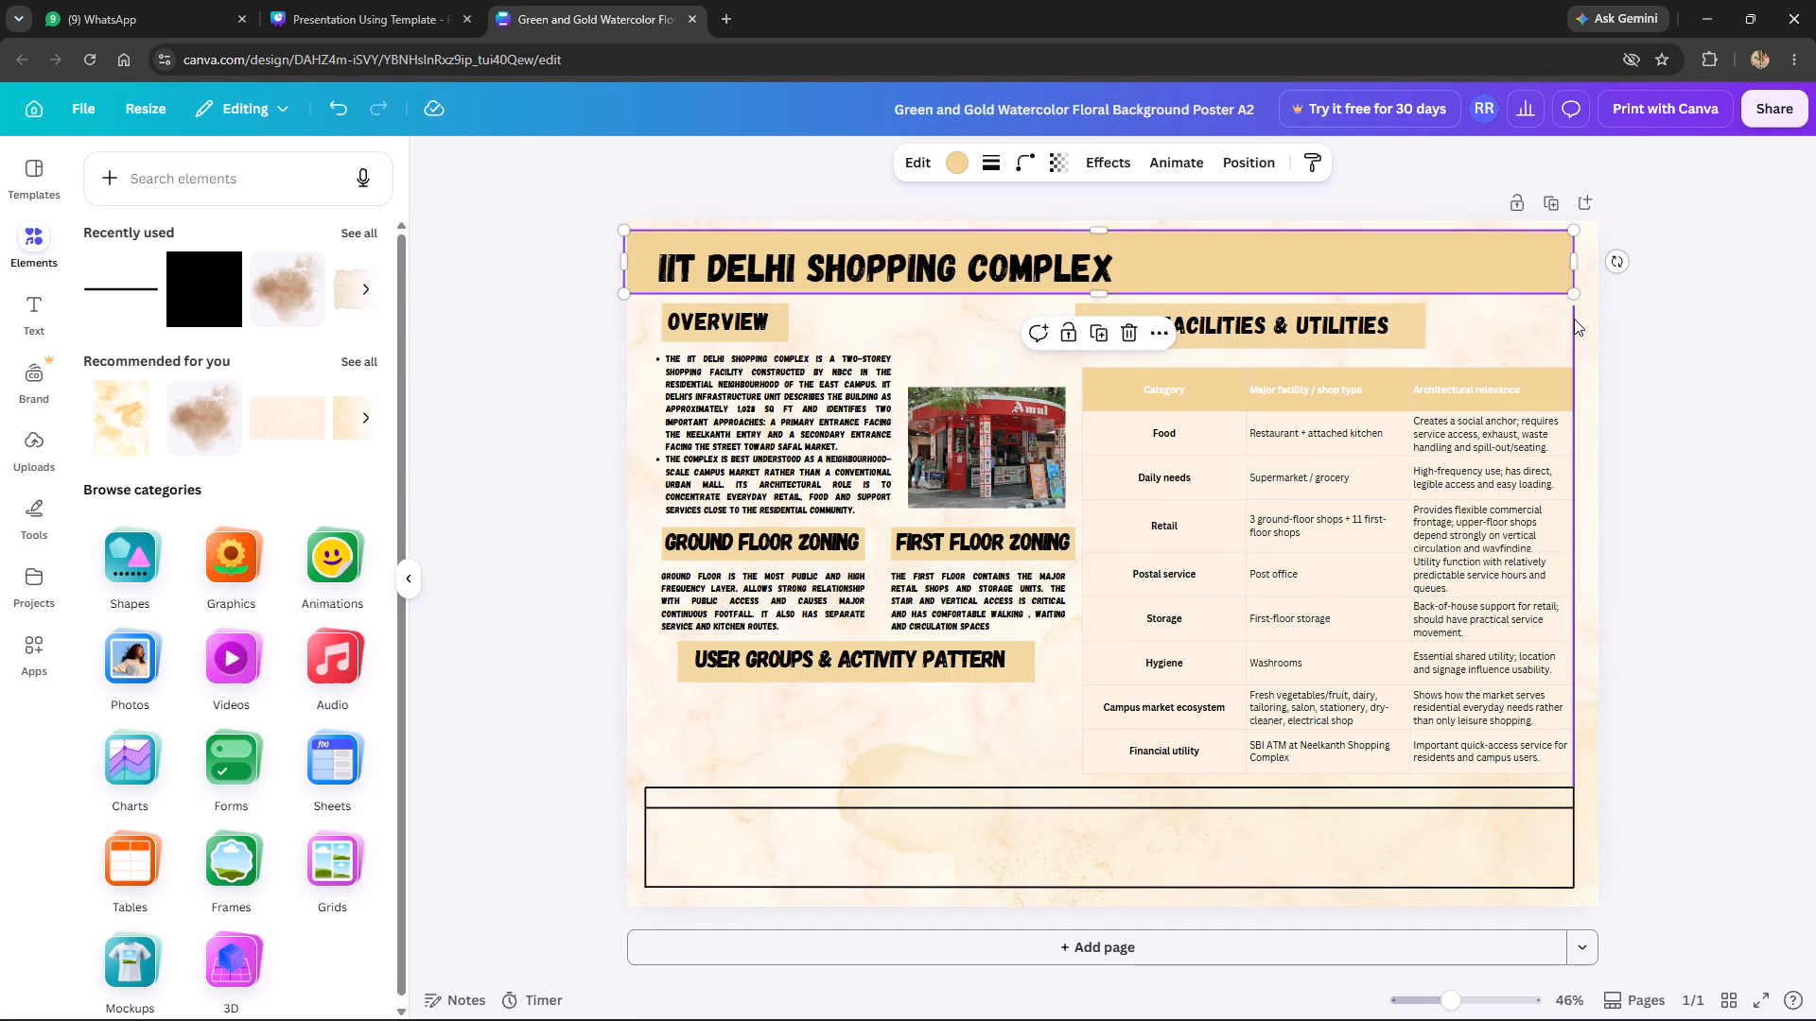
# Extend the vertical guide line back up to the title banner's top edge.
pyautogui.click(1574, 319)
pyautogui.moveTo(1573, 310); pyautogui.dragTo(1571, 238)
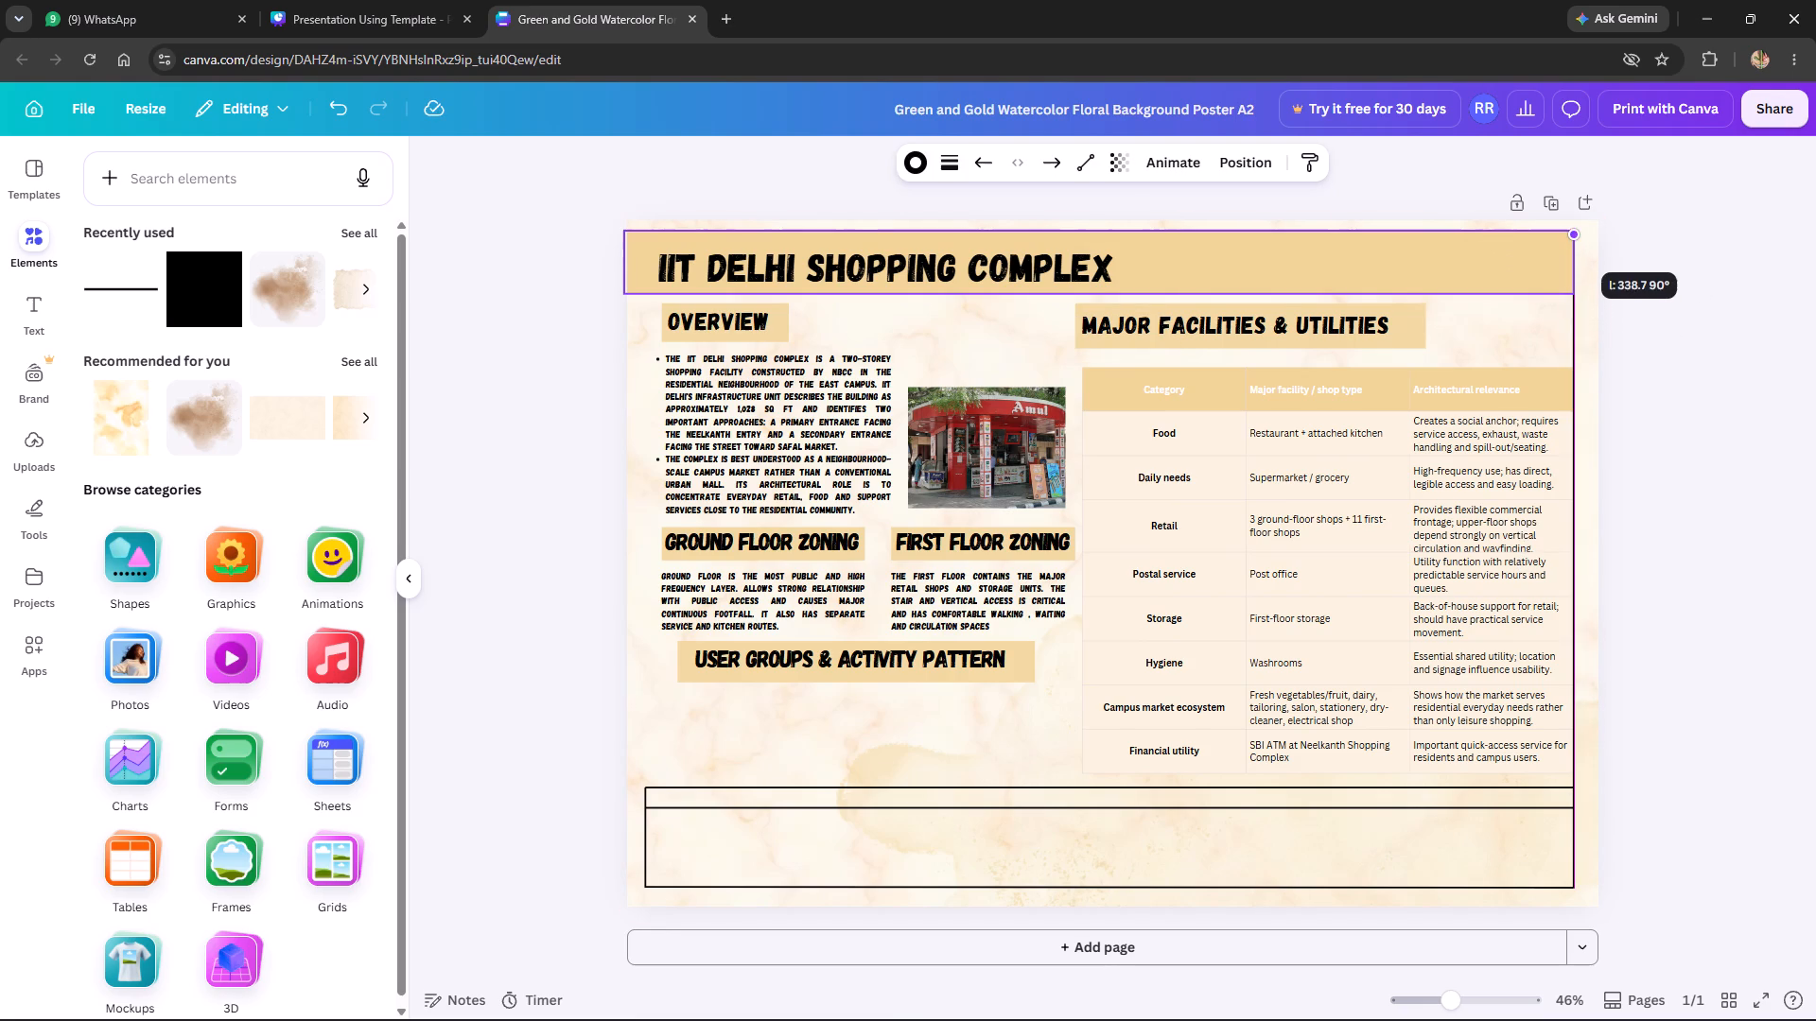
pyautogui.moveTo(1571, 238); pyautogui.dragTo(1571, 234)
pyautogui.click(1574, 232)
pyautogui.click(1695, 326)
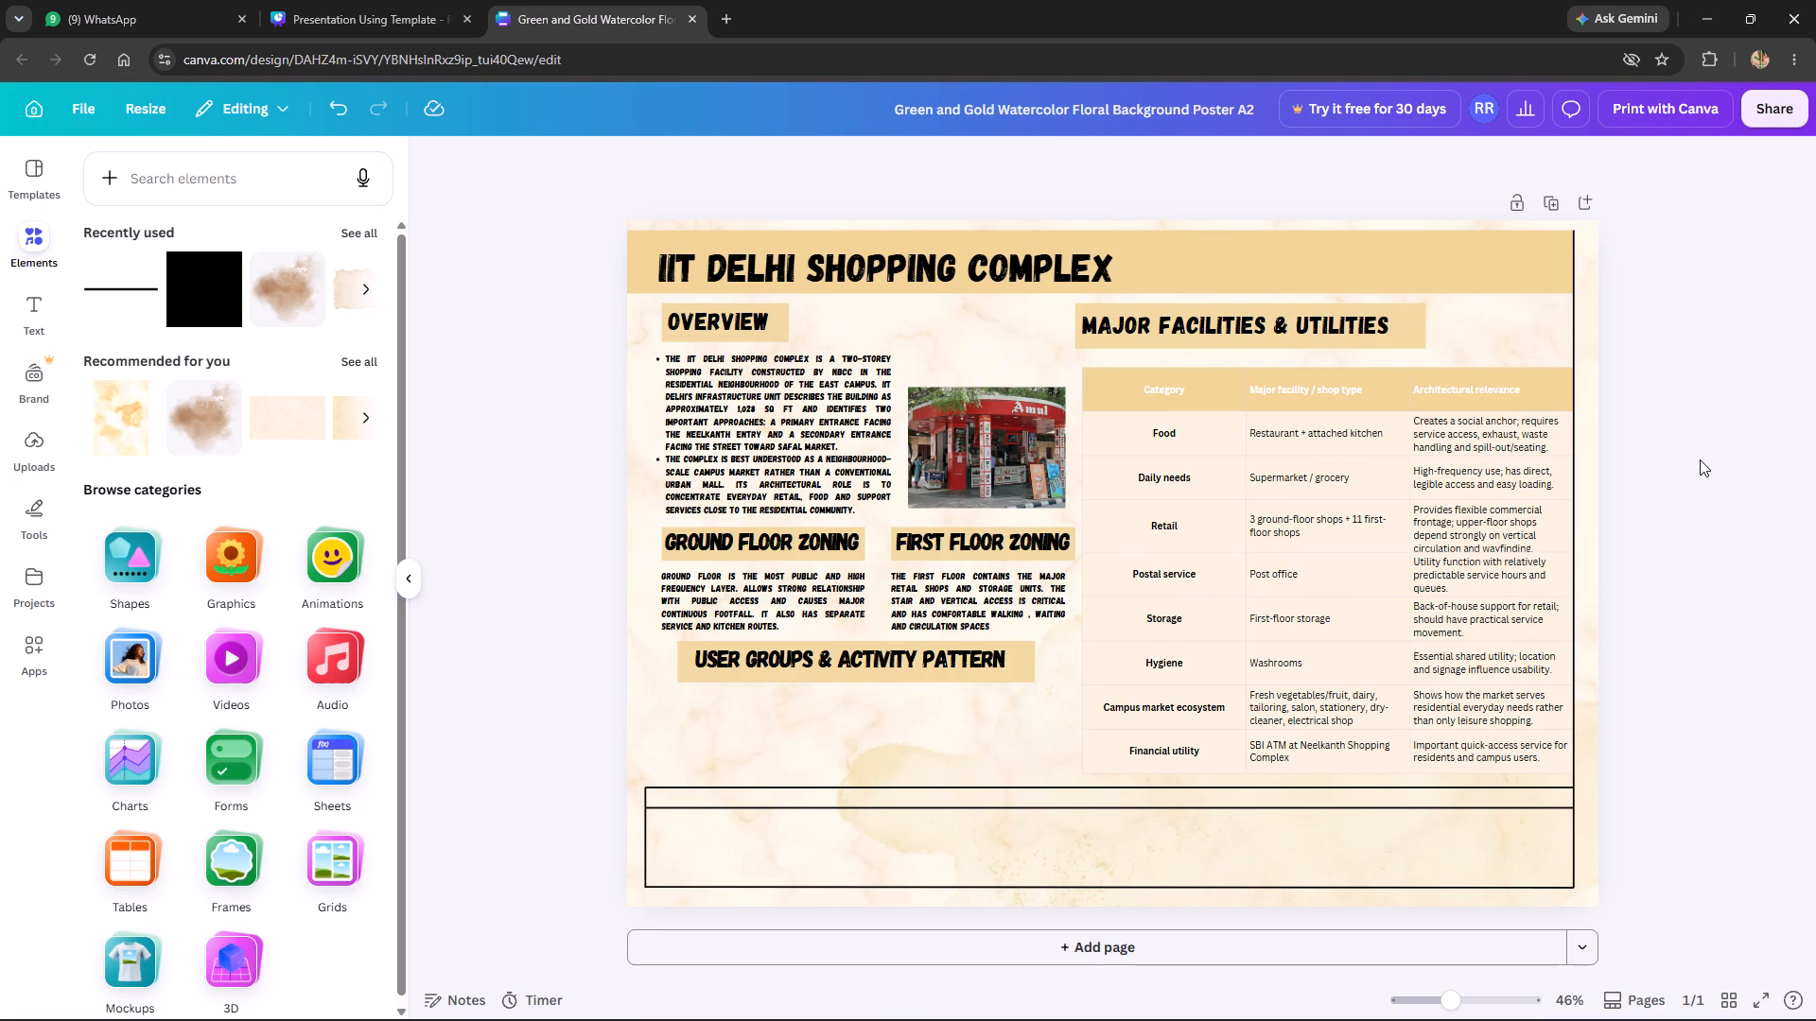
# Delete the vertical guide line along the facilities table's right edge.
pyautogui.click(1574, 499)
pyautogui.press('Delete')
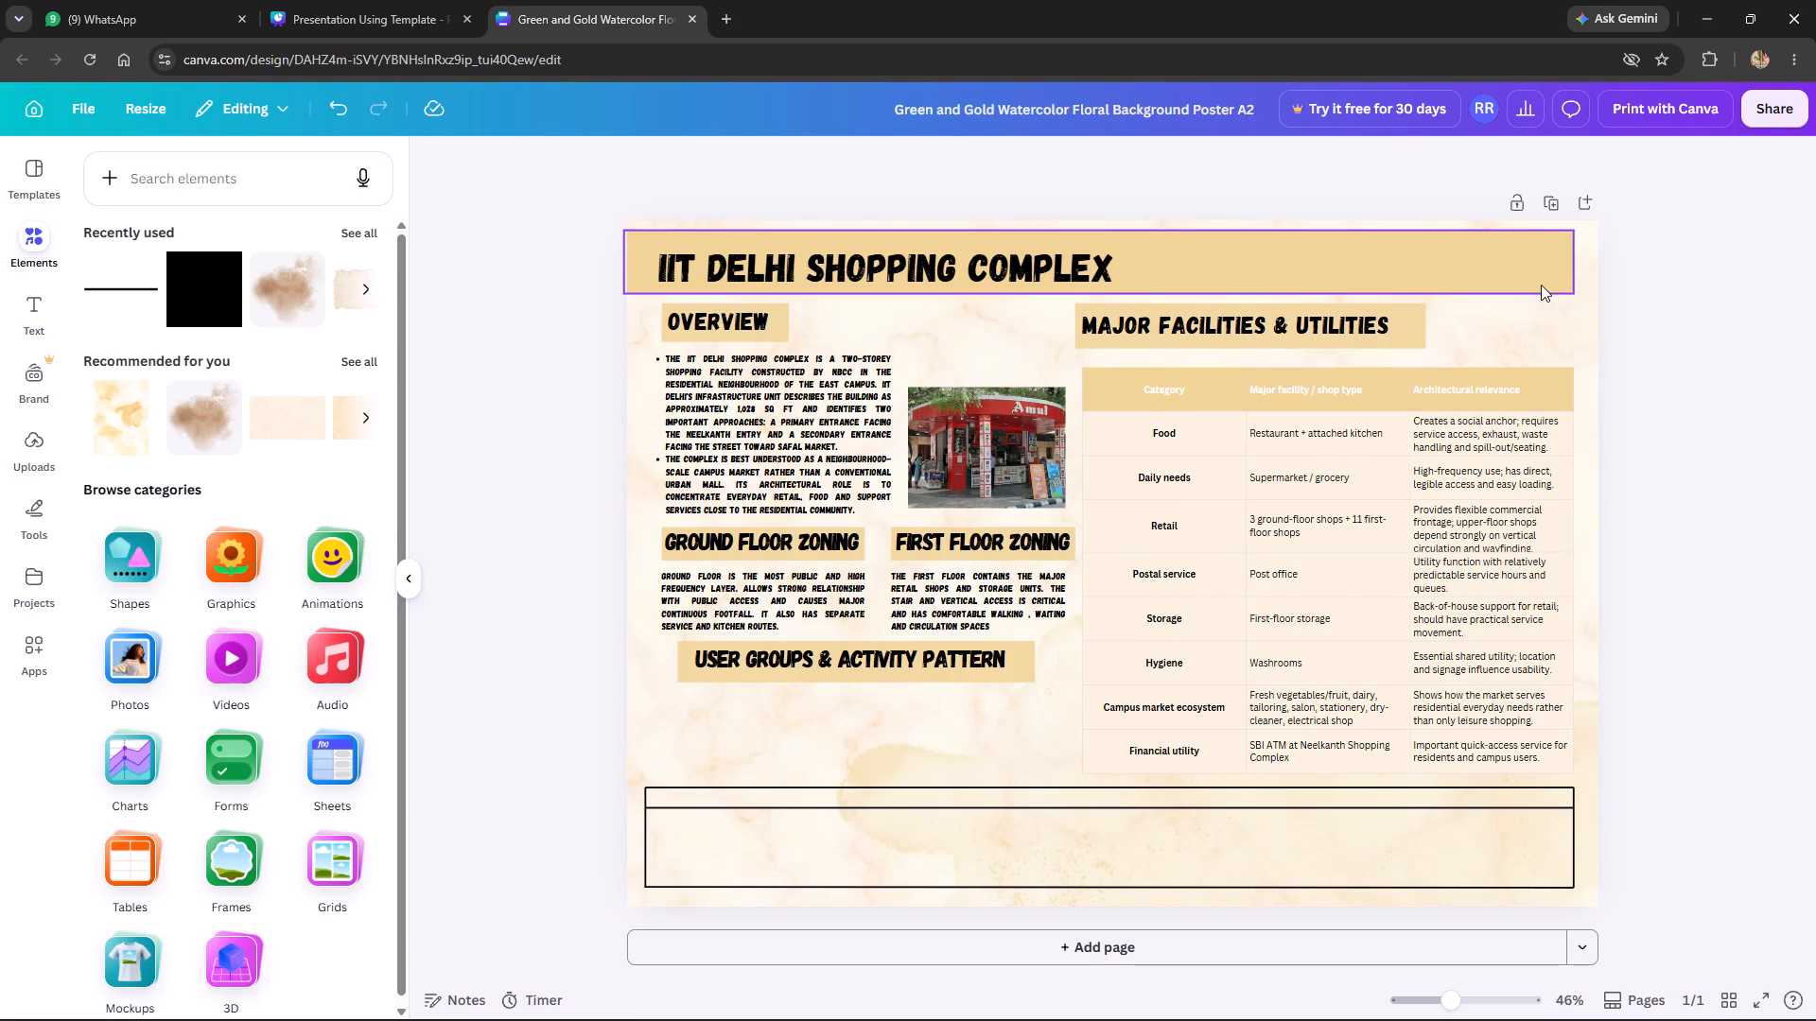
# Extend the title banner's right end to the poster's right edge.
pyautogui.click(1537, 282)
pyautogui.moveTo(1577, 262); pyautogui.dragTo(1604, 259)
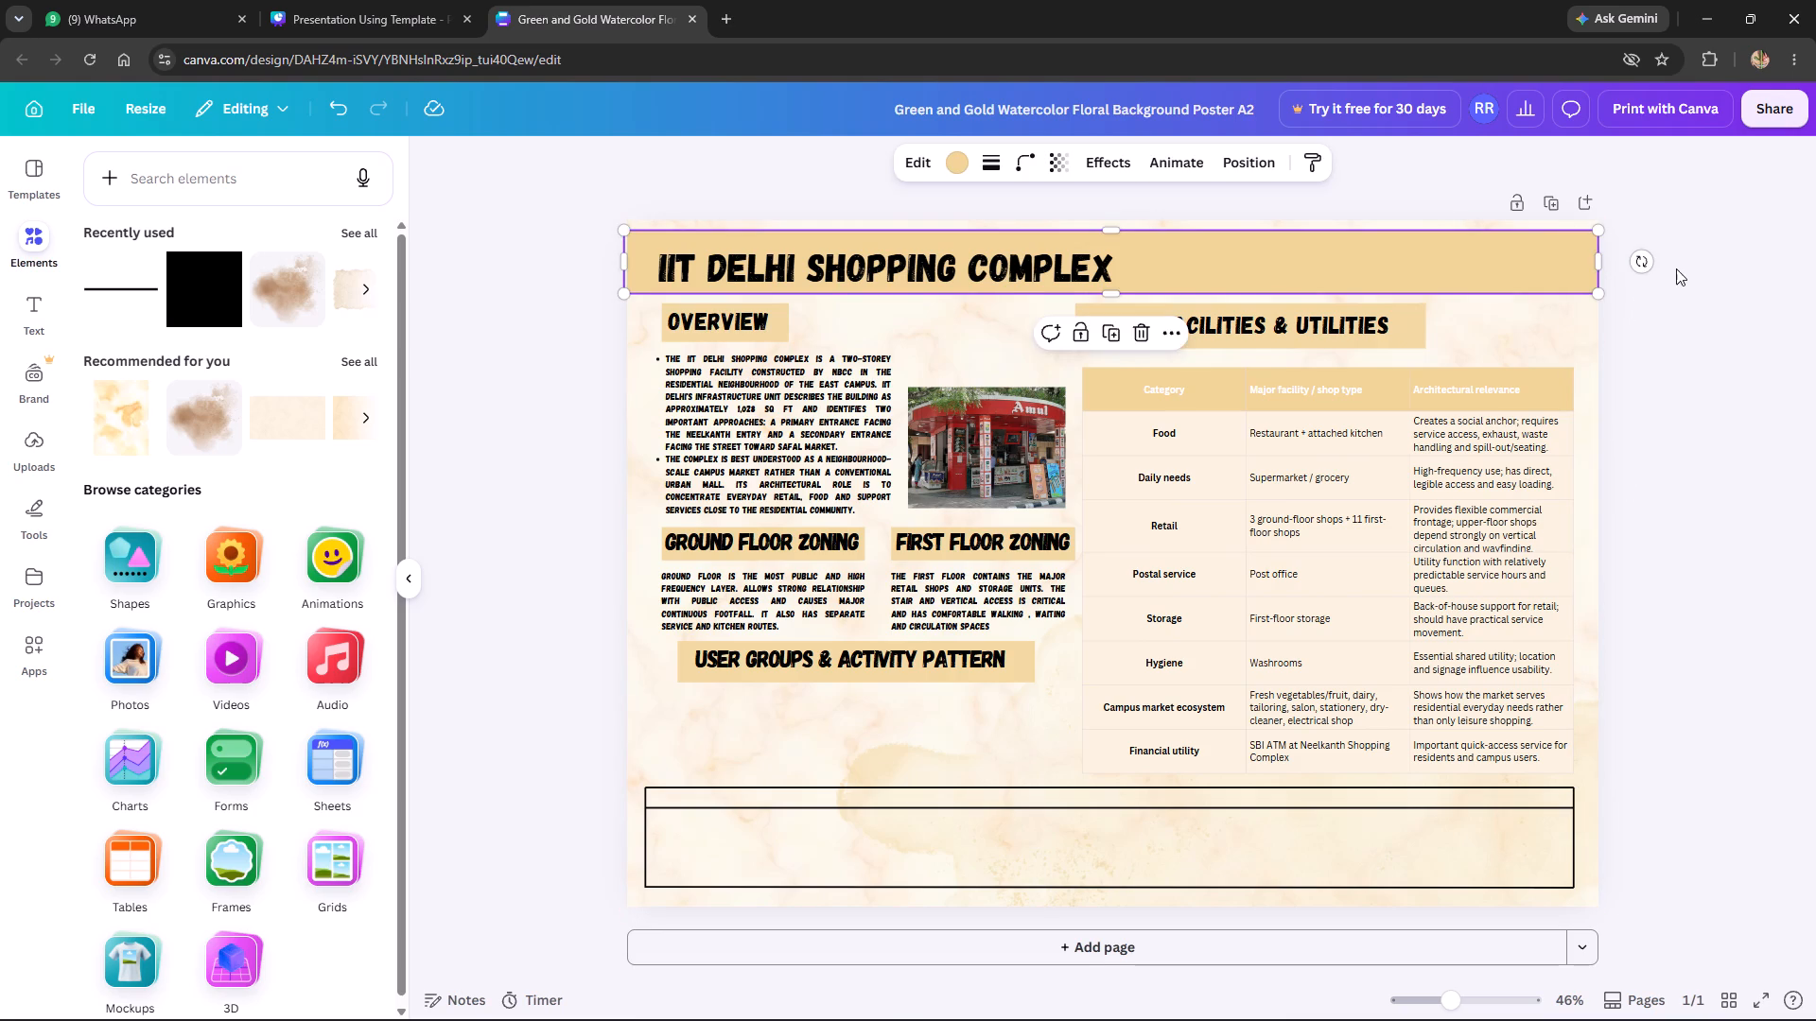
pyautogui.click(1714, 373)
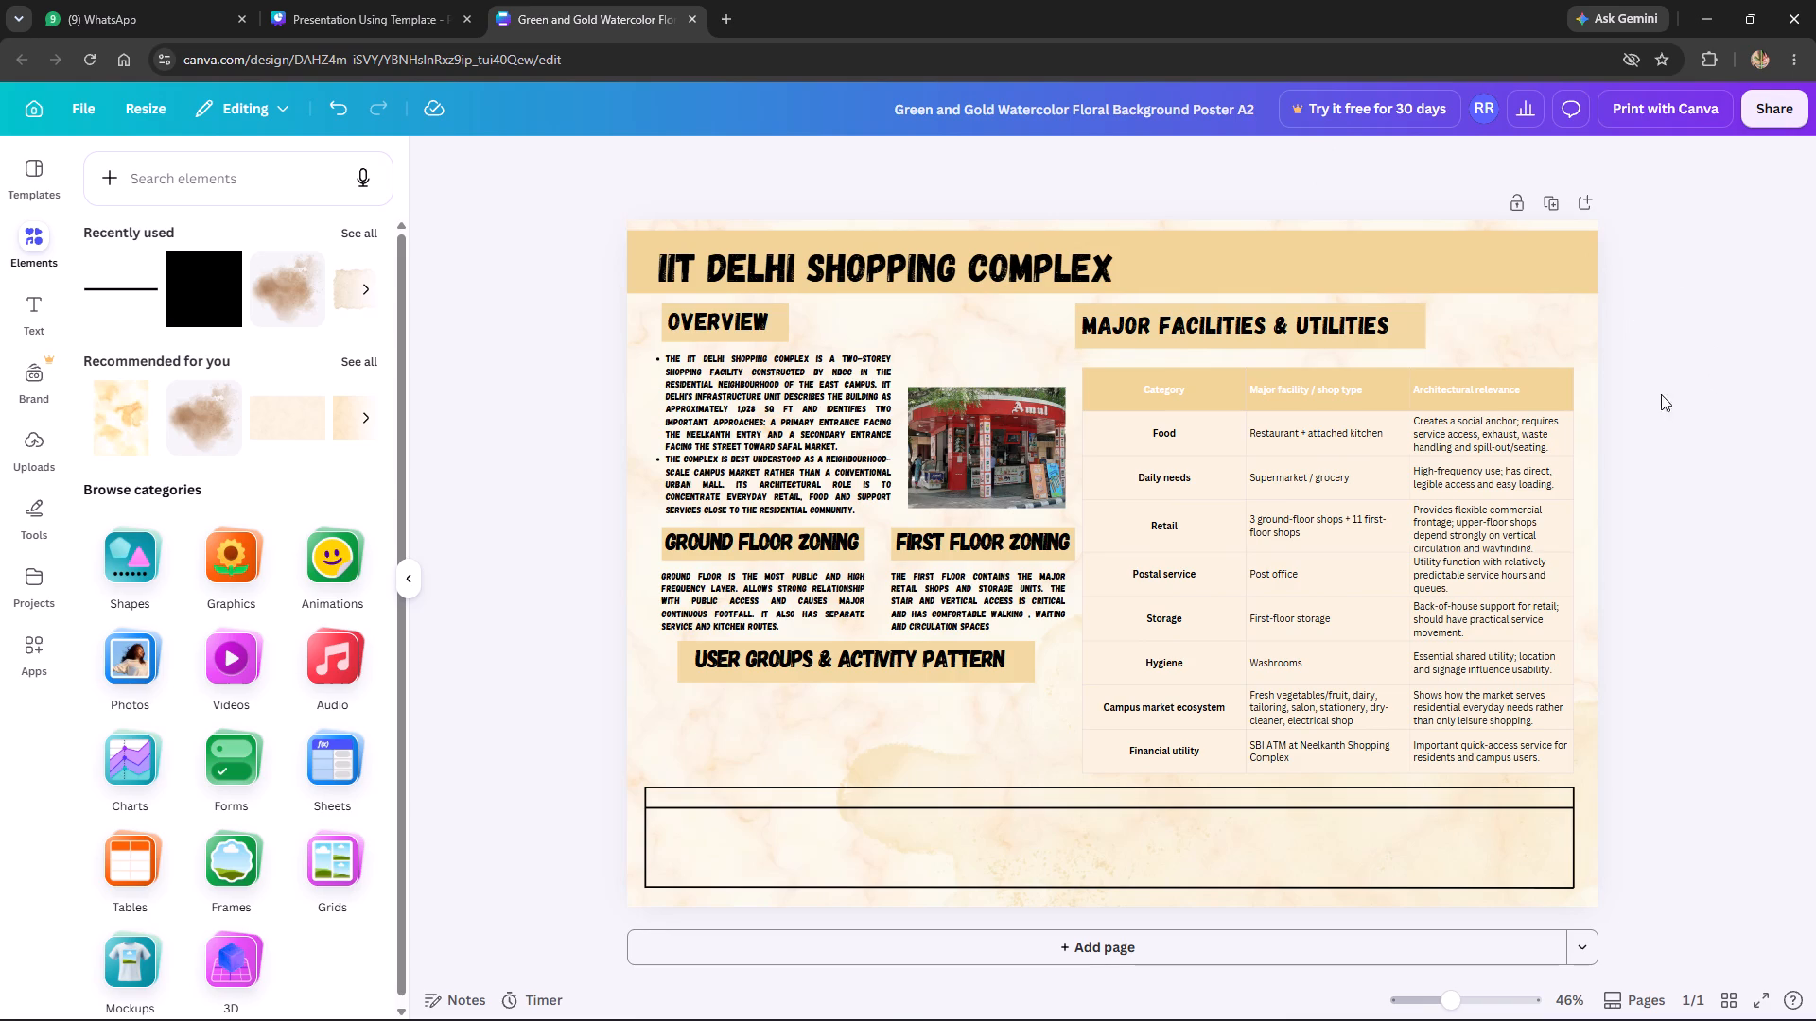
# Copy the bulleted user-group text from the presentation's User Groups & Activity Pattern slide.
pyautogui.click(398, 21)
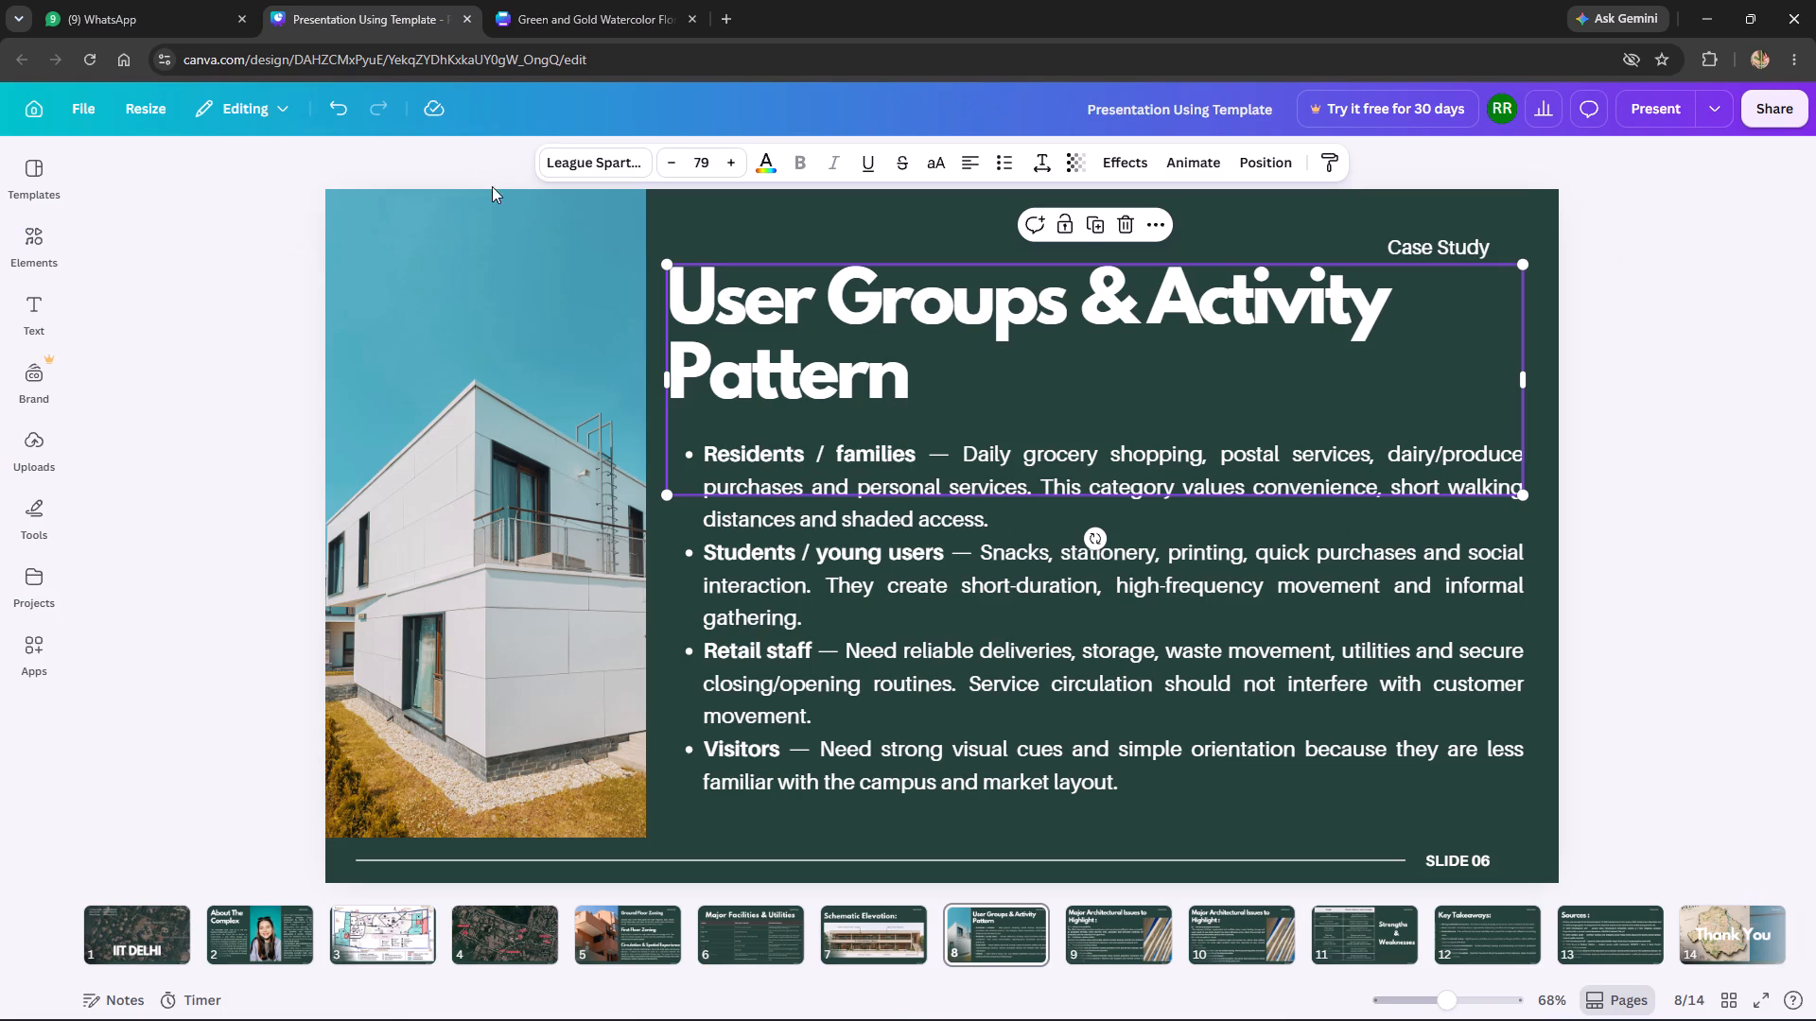
pyautogui.click(812, 649)
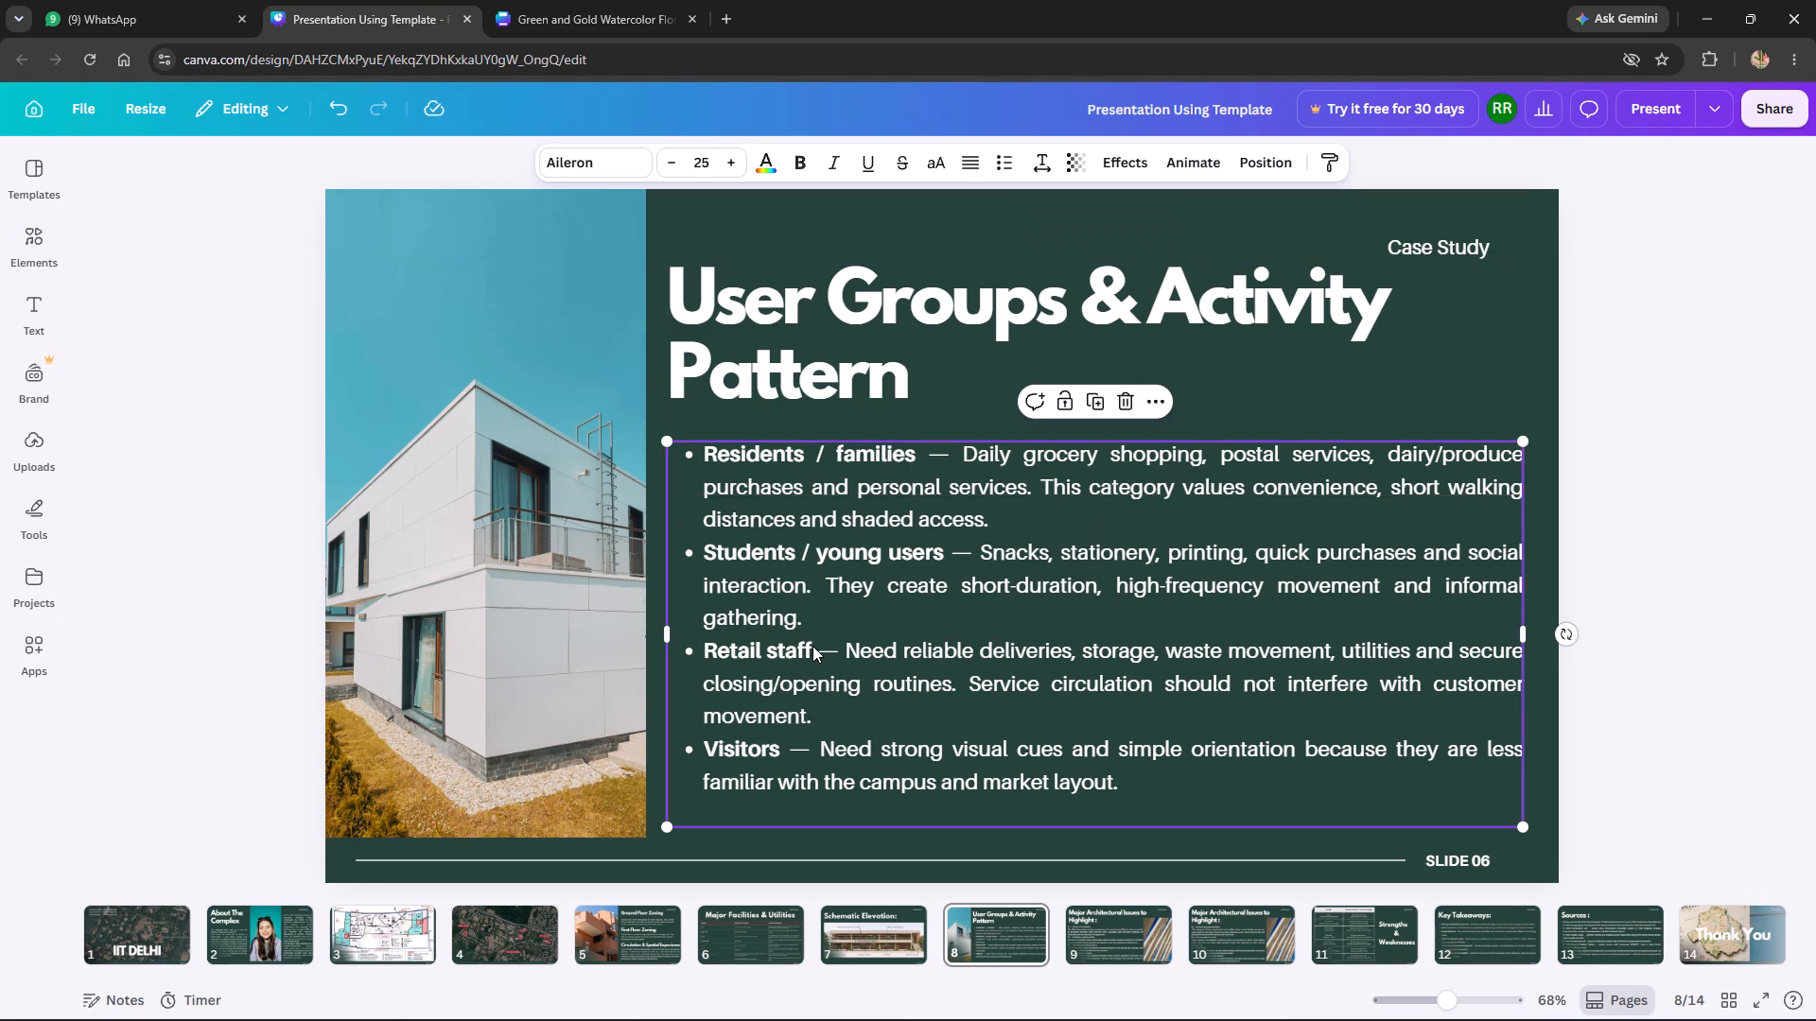
pyautogui.hotkey('ctrl', 'c')
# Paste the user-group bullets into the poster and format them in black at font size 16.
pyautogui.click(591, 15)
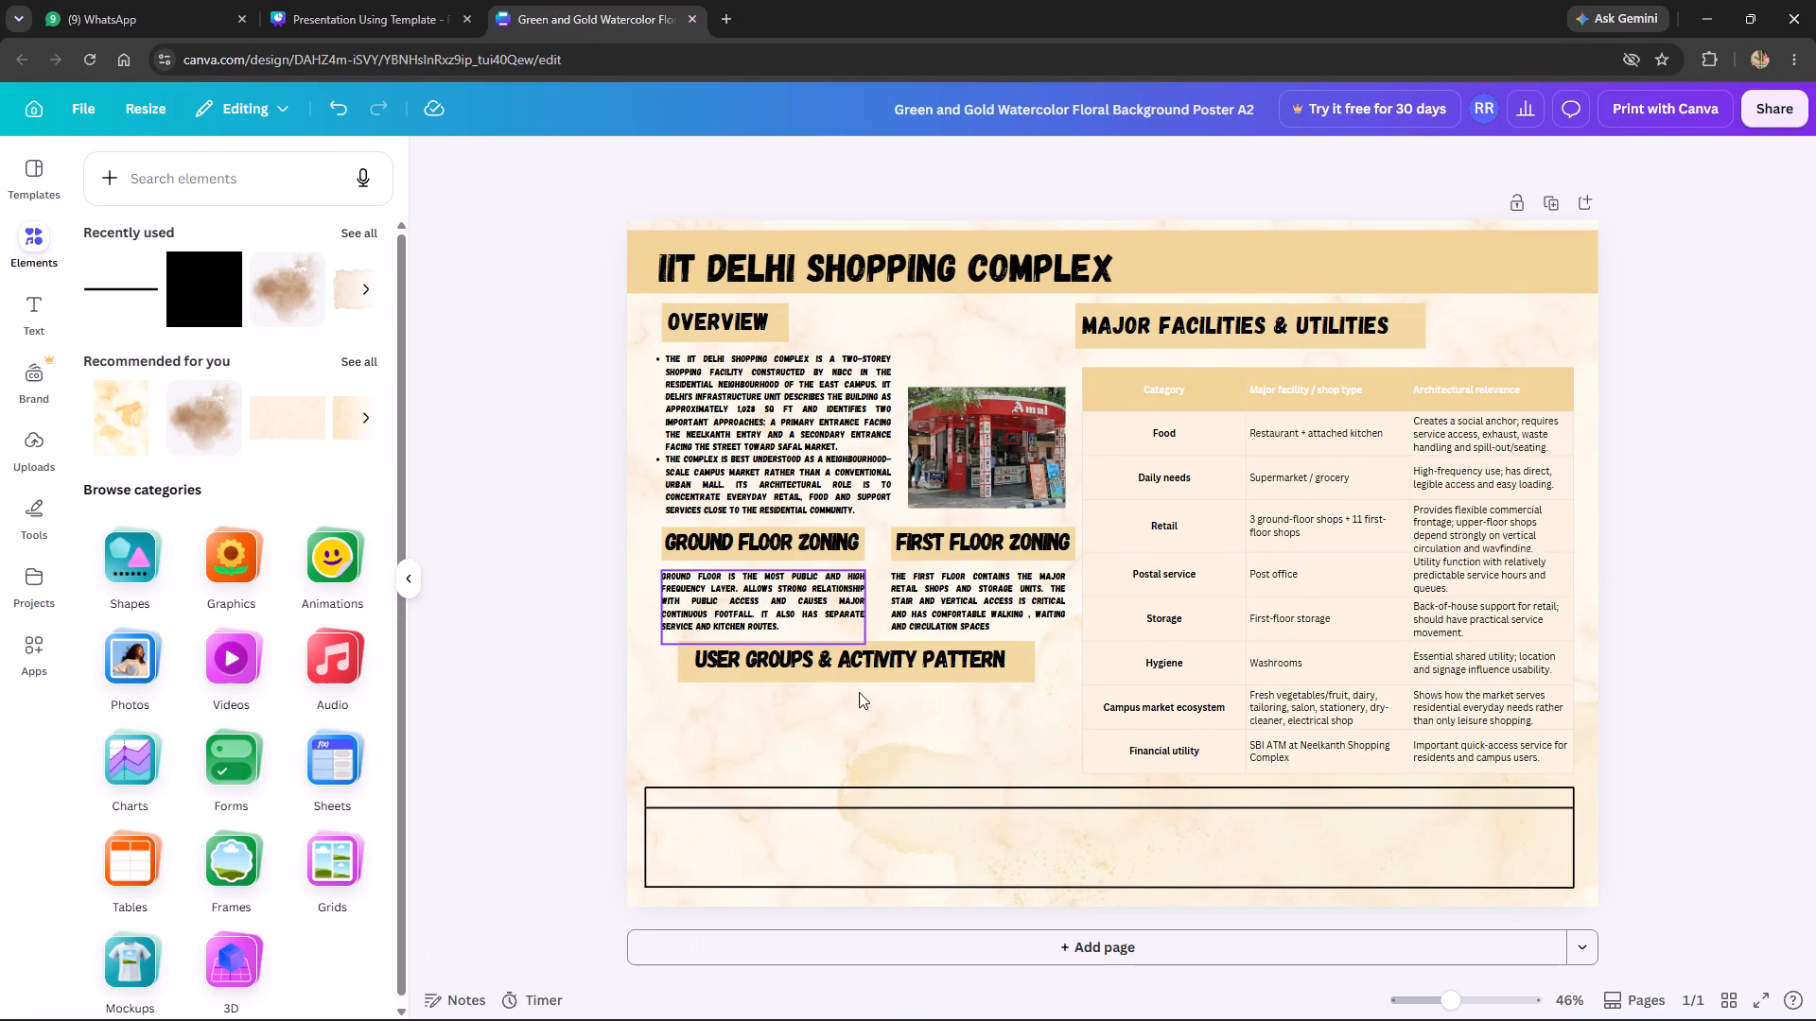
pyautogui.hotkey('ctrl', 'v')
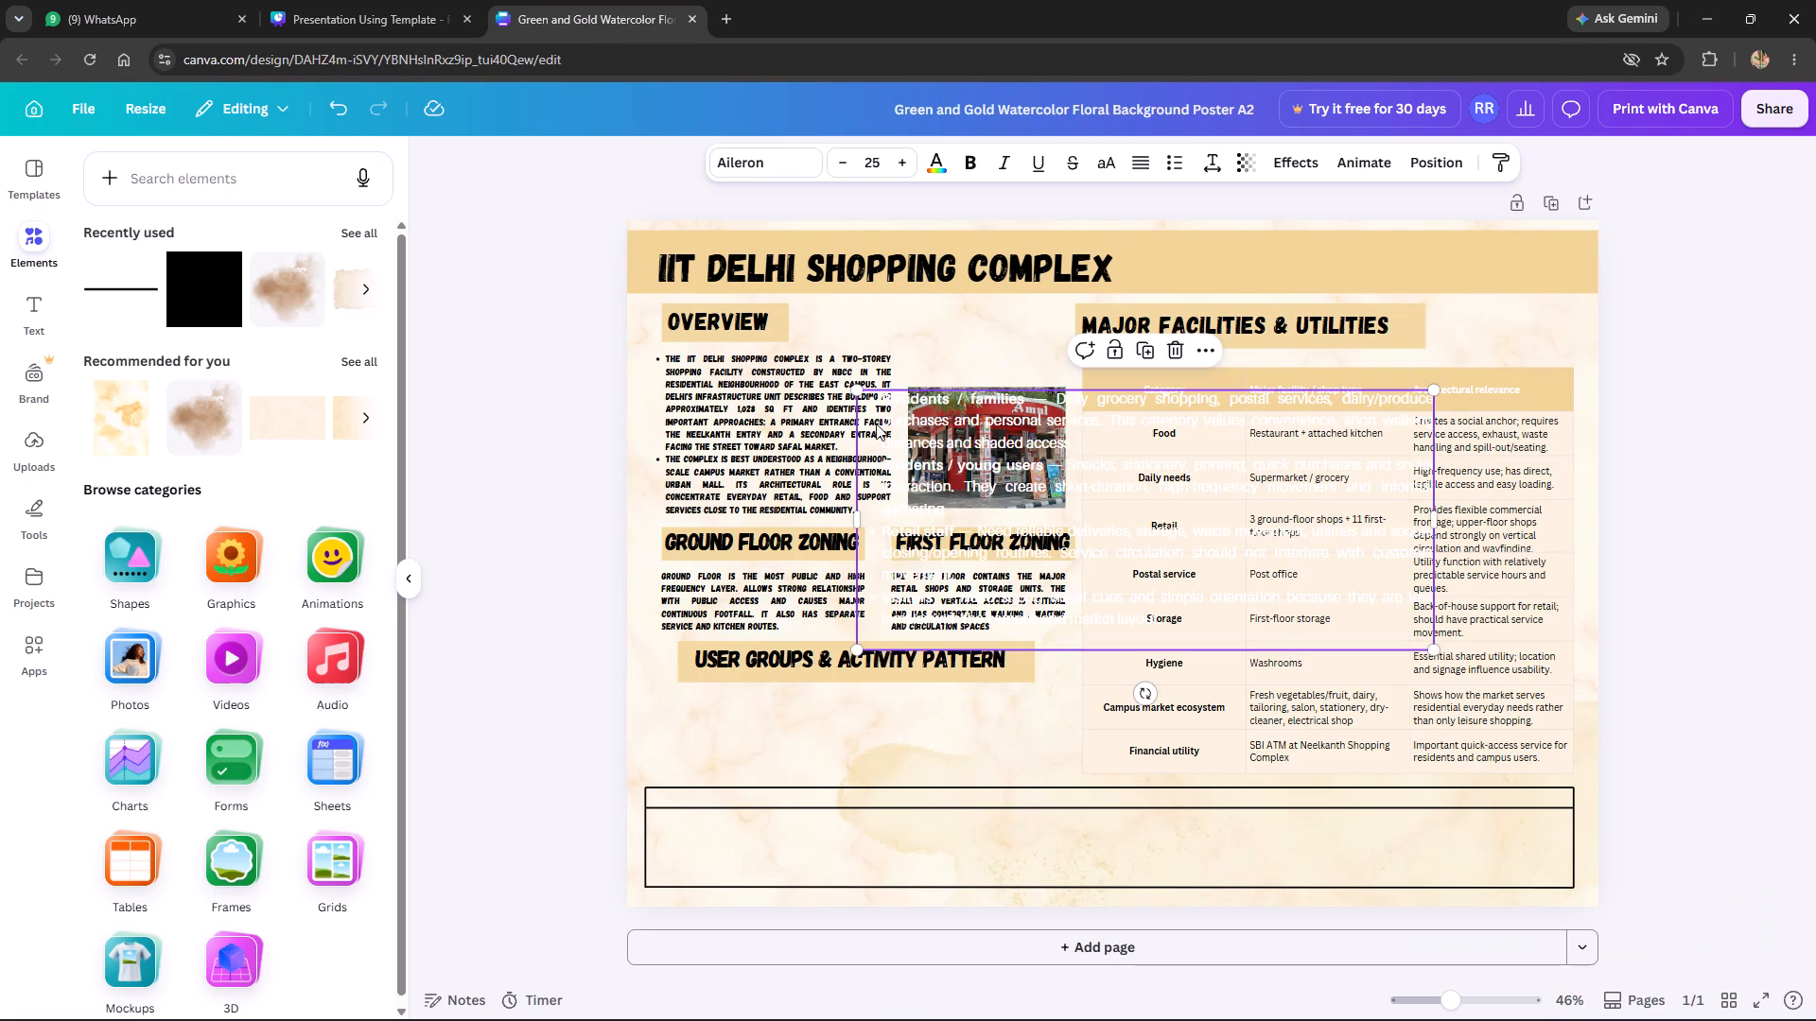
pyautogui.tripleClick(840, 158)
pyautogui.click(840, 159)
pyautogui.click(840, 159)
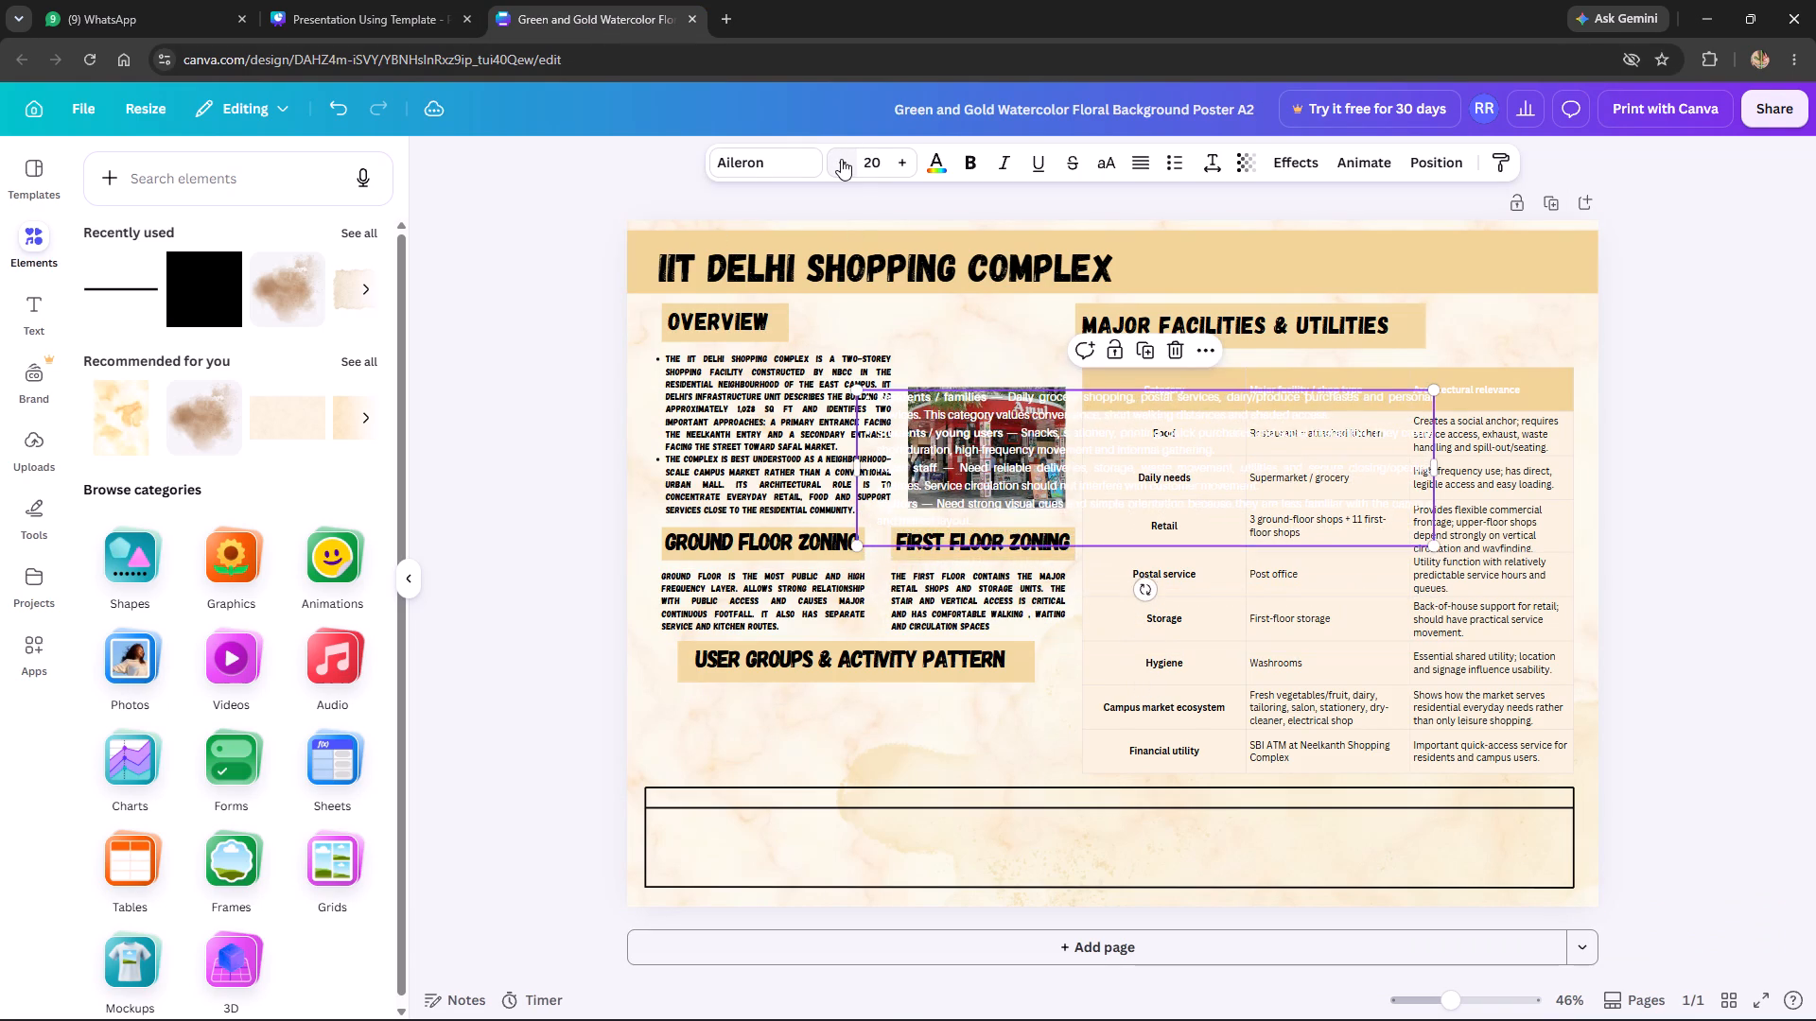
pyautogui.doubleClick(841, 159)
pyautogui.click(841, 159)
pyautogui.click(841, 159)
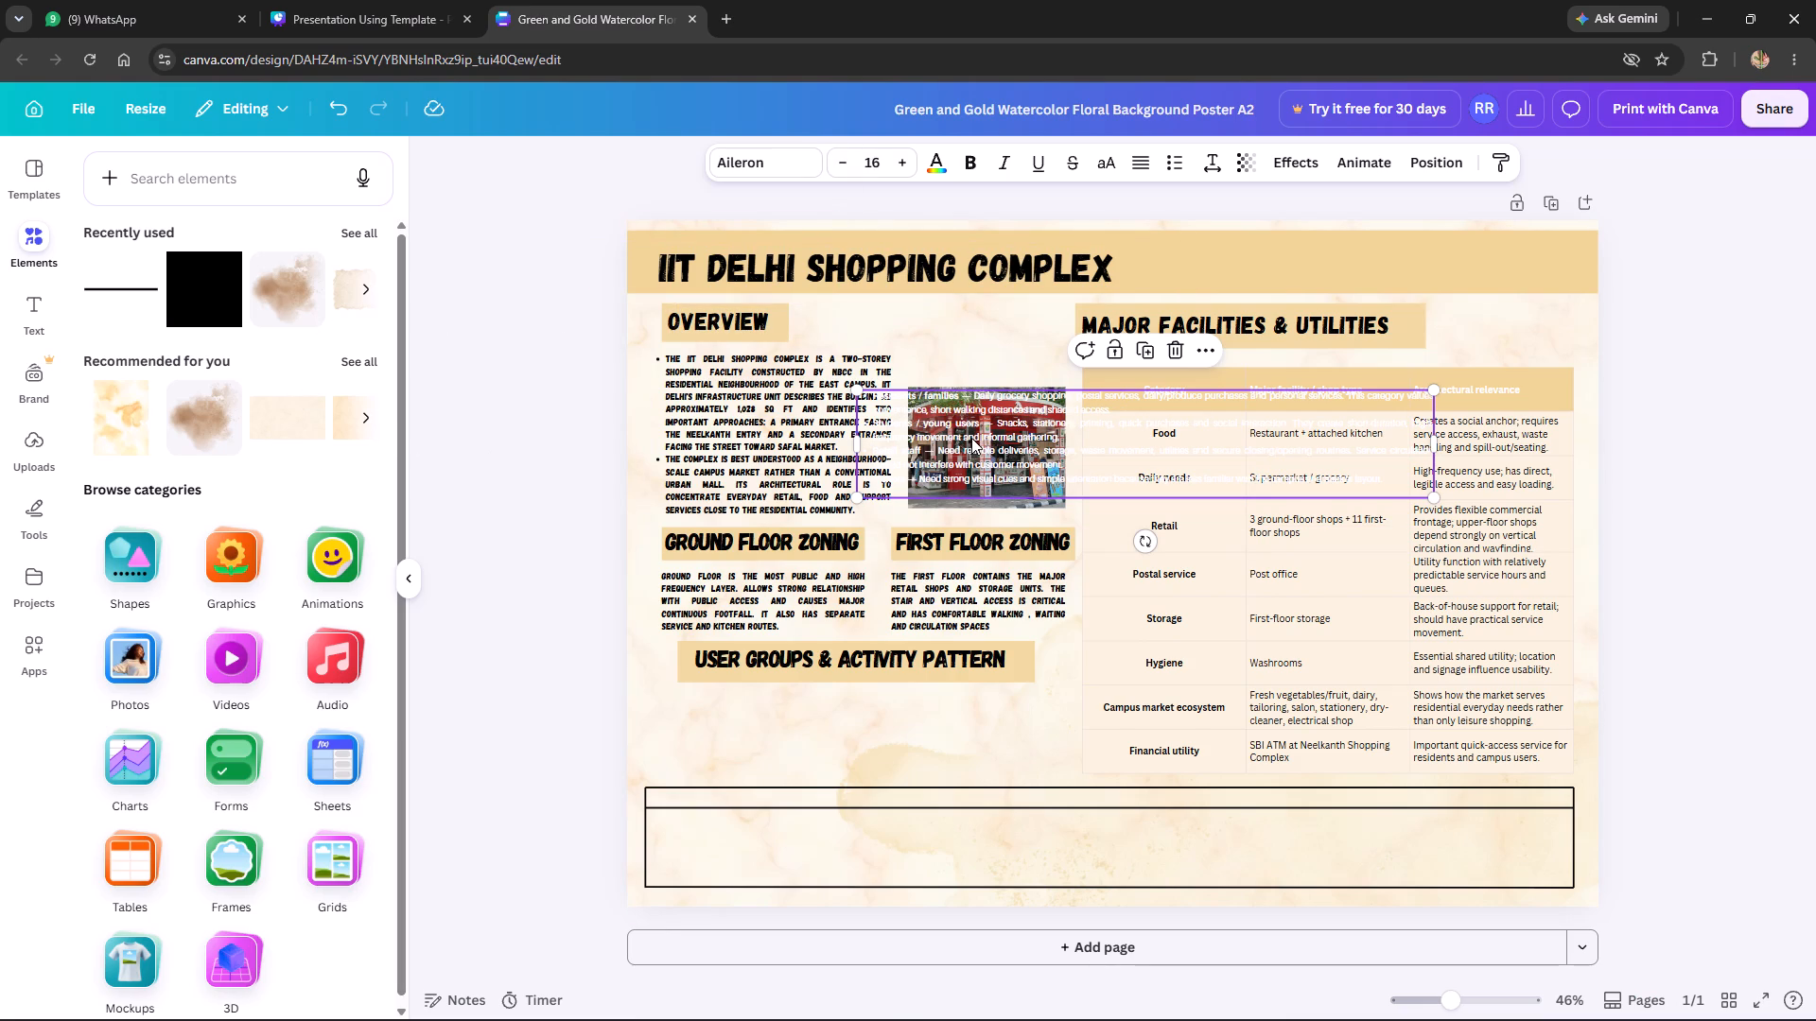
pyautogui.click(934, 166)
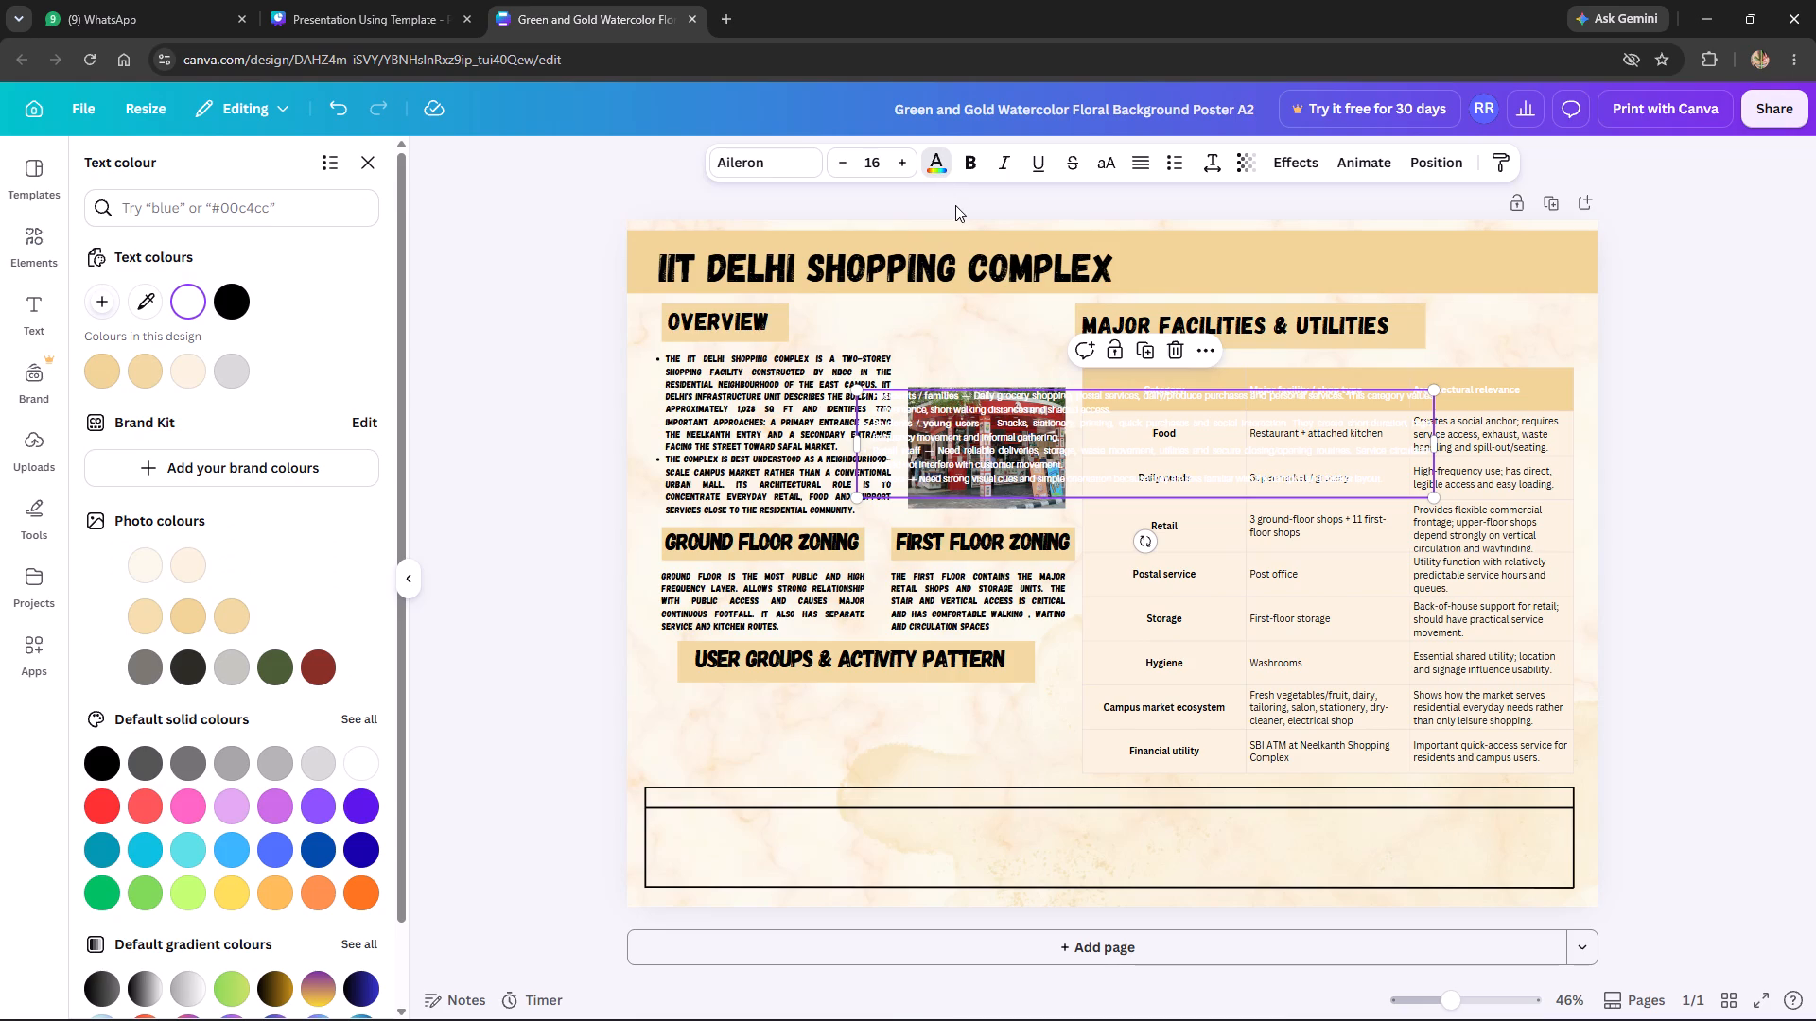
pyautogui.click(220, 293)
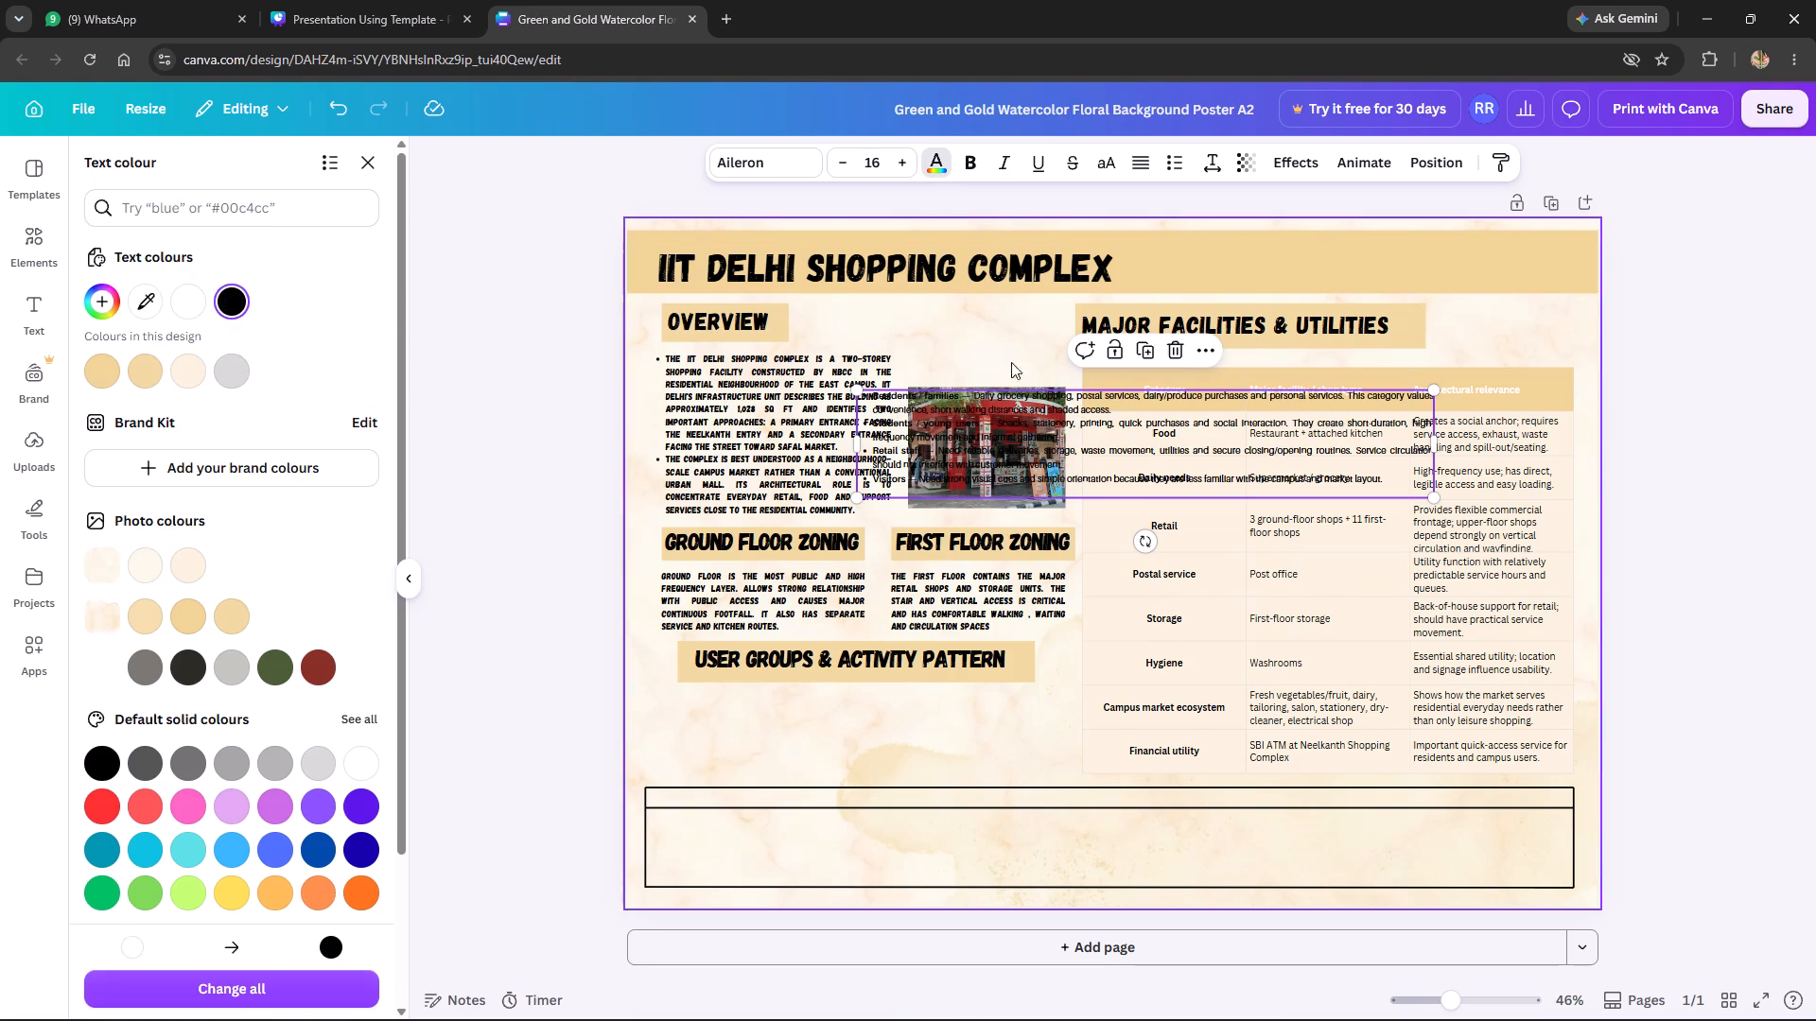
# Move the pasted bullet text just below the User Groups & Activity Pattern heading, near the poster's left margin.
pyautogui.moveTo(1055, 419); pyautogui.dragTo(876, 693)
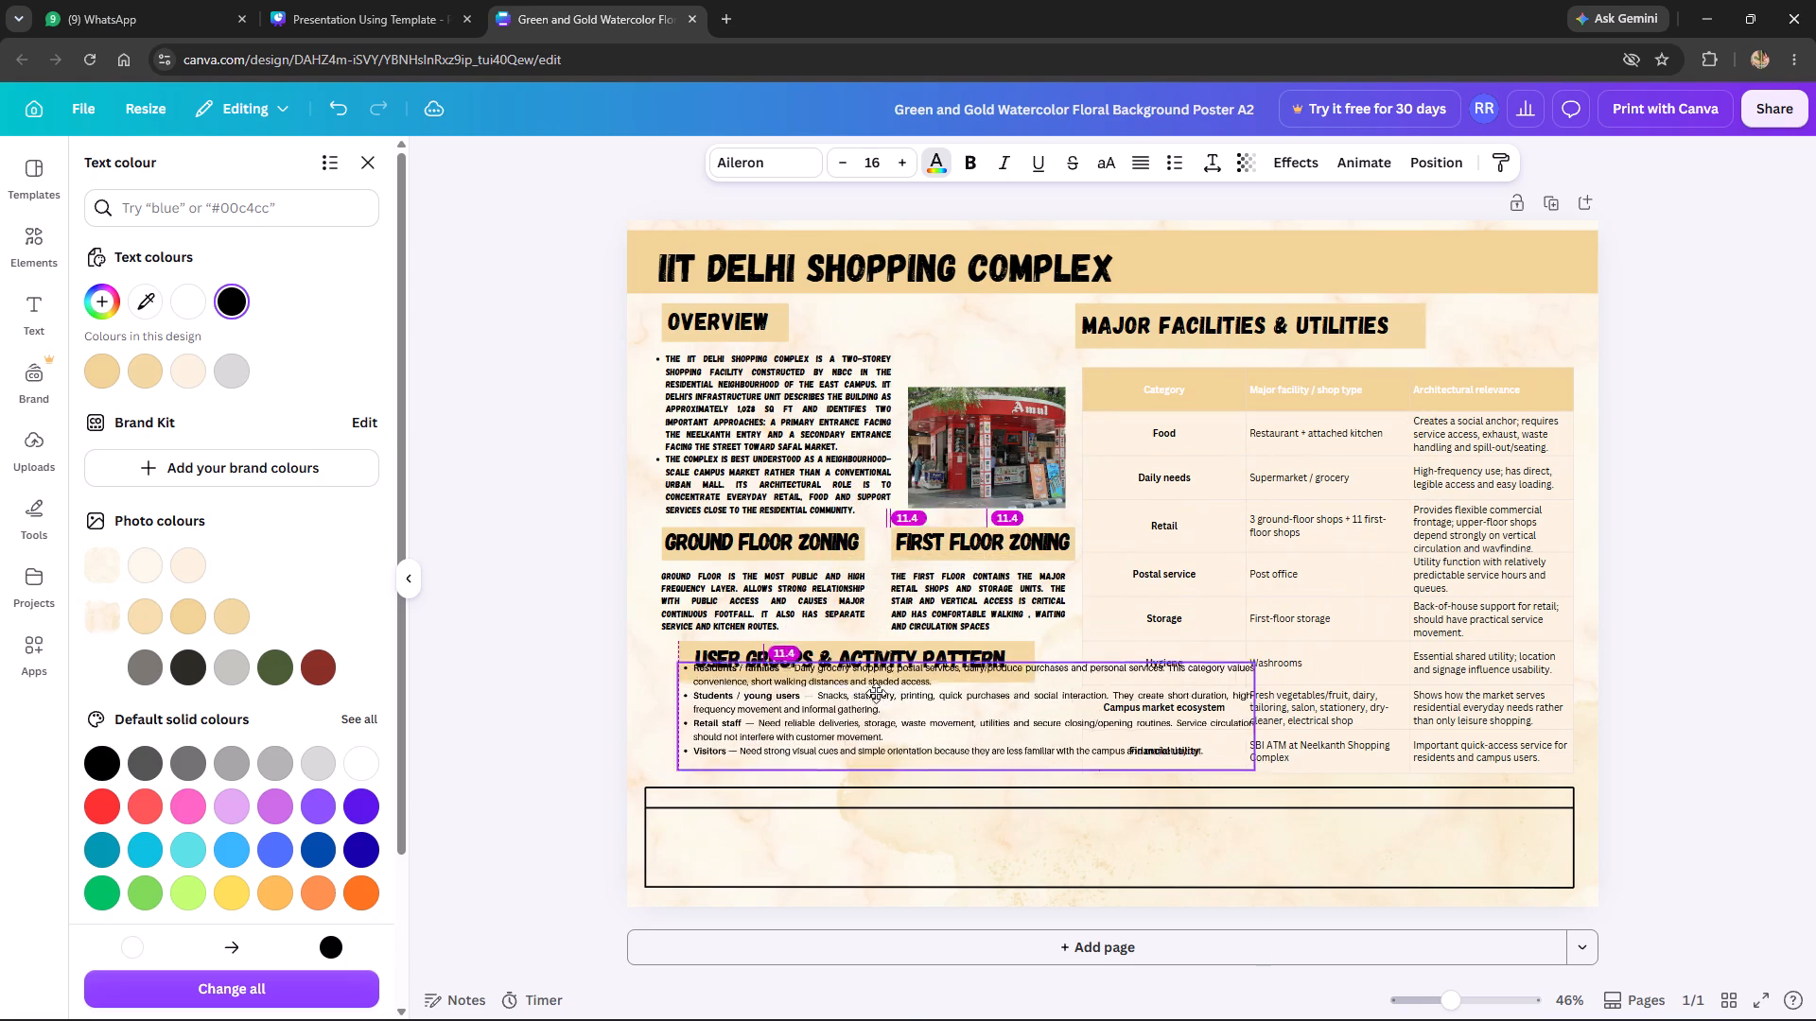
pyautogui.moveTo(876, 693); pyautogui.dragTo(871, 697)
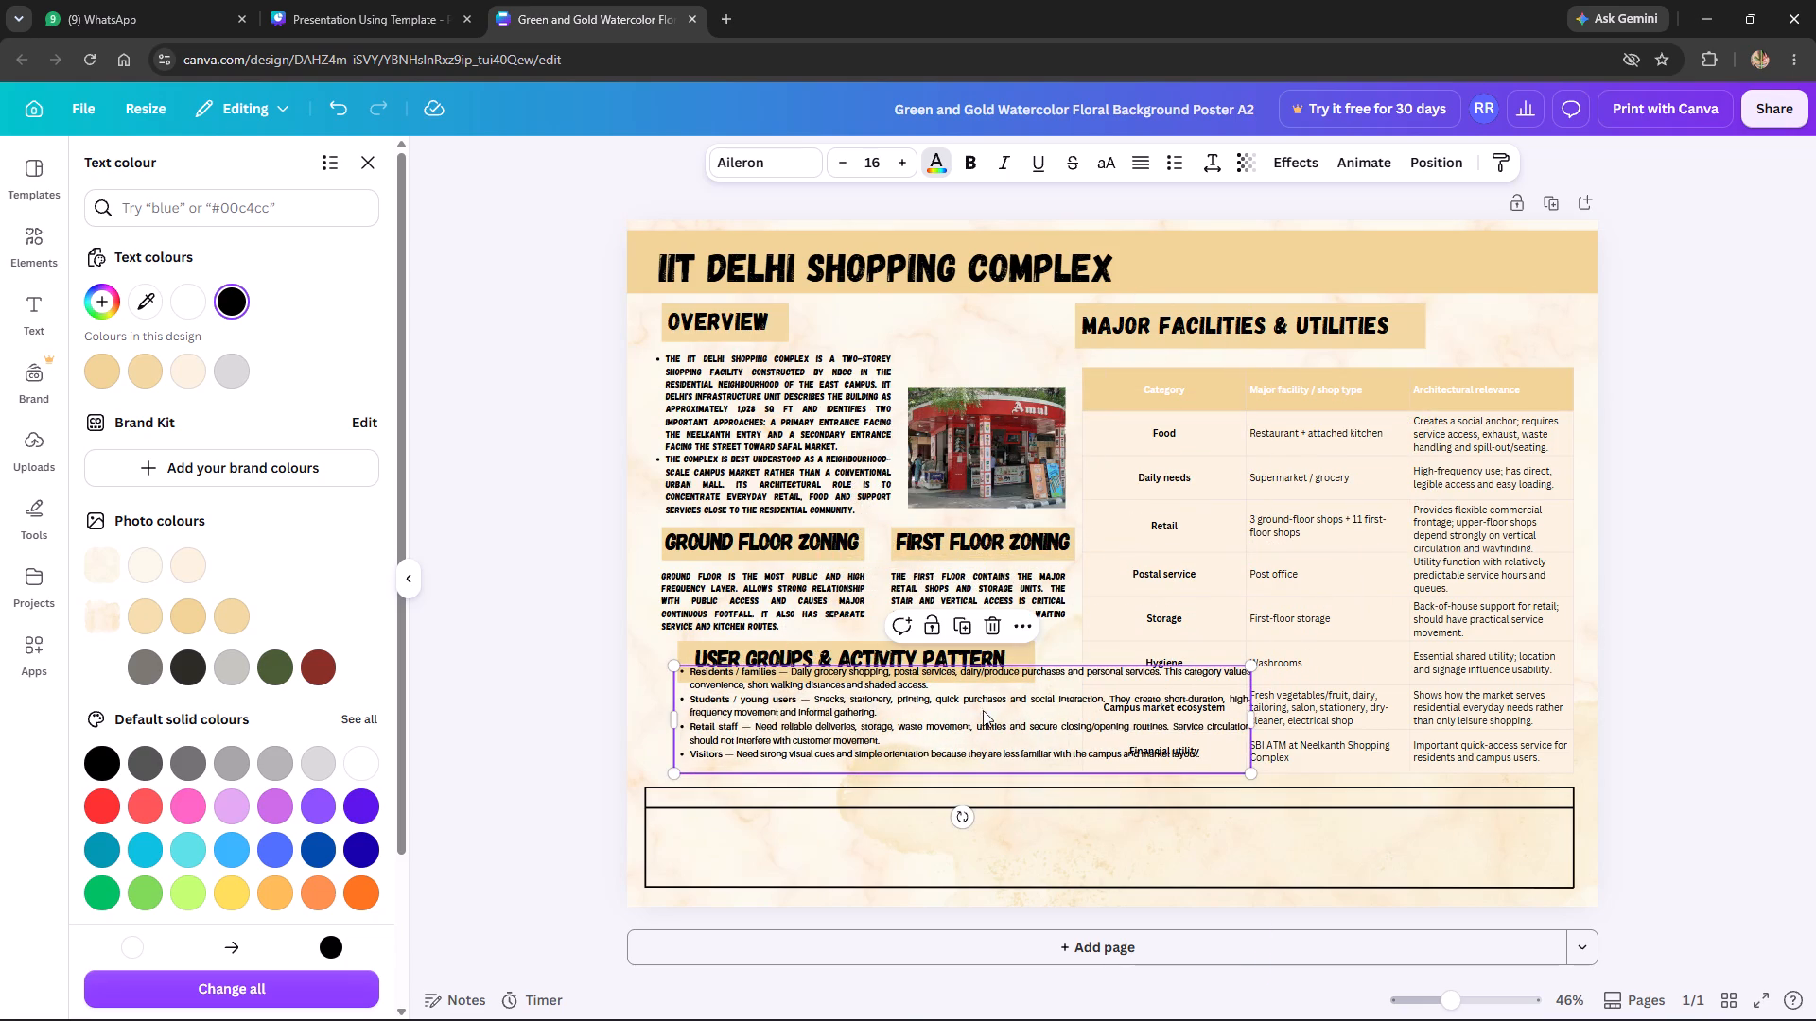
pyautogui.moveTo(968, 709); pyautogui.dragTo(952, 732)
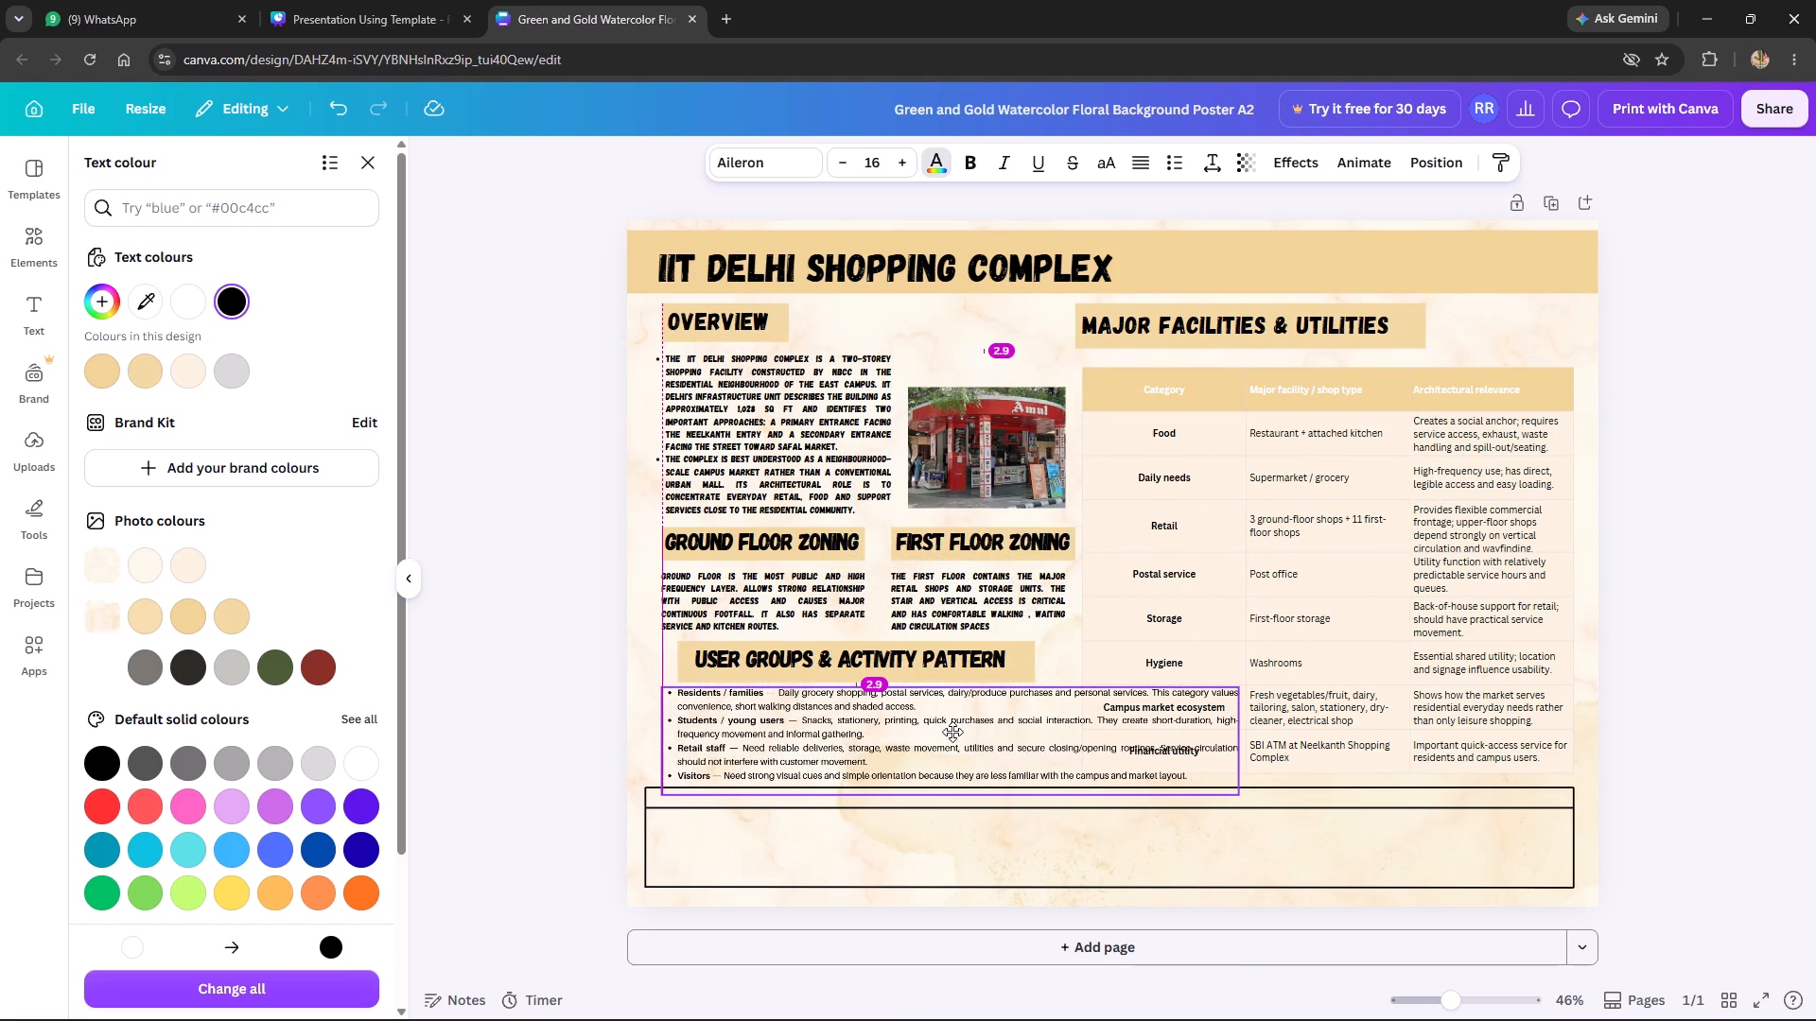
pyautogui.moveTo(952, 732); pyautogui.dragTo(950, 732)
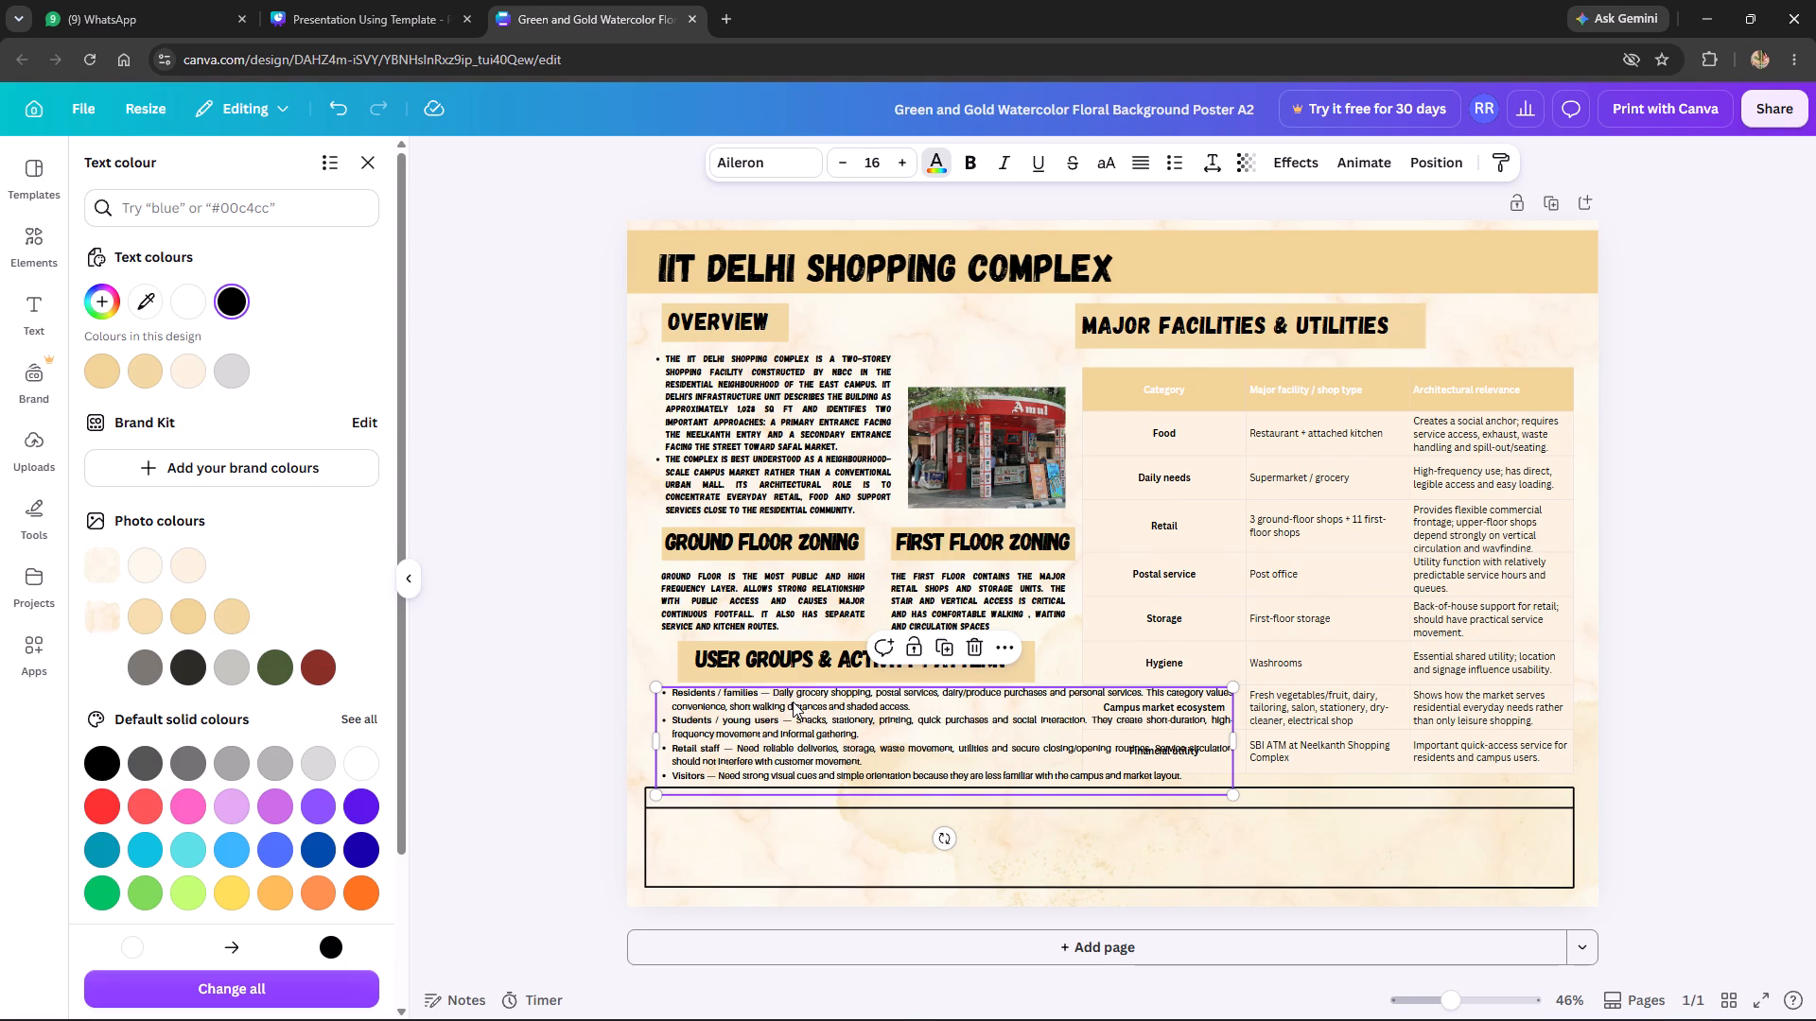
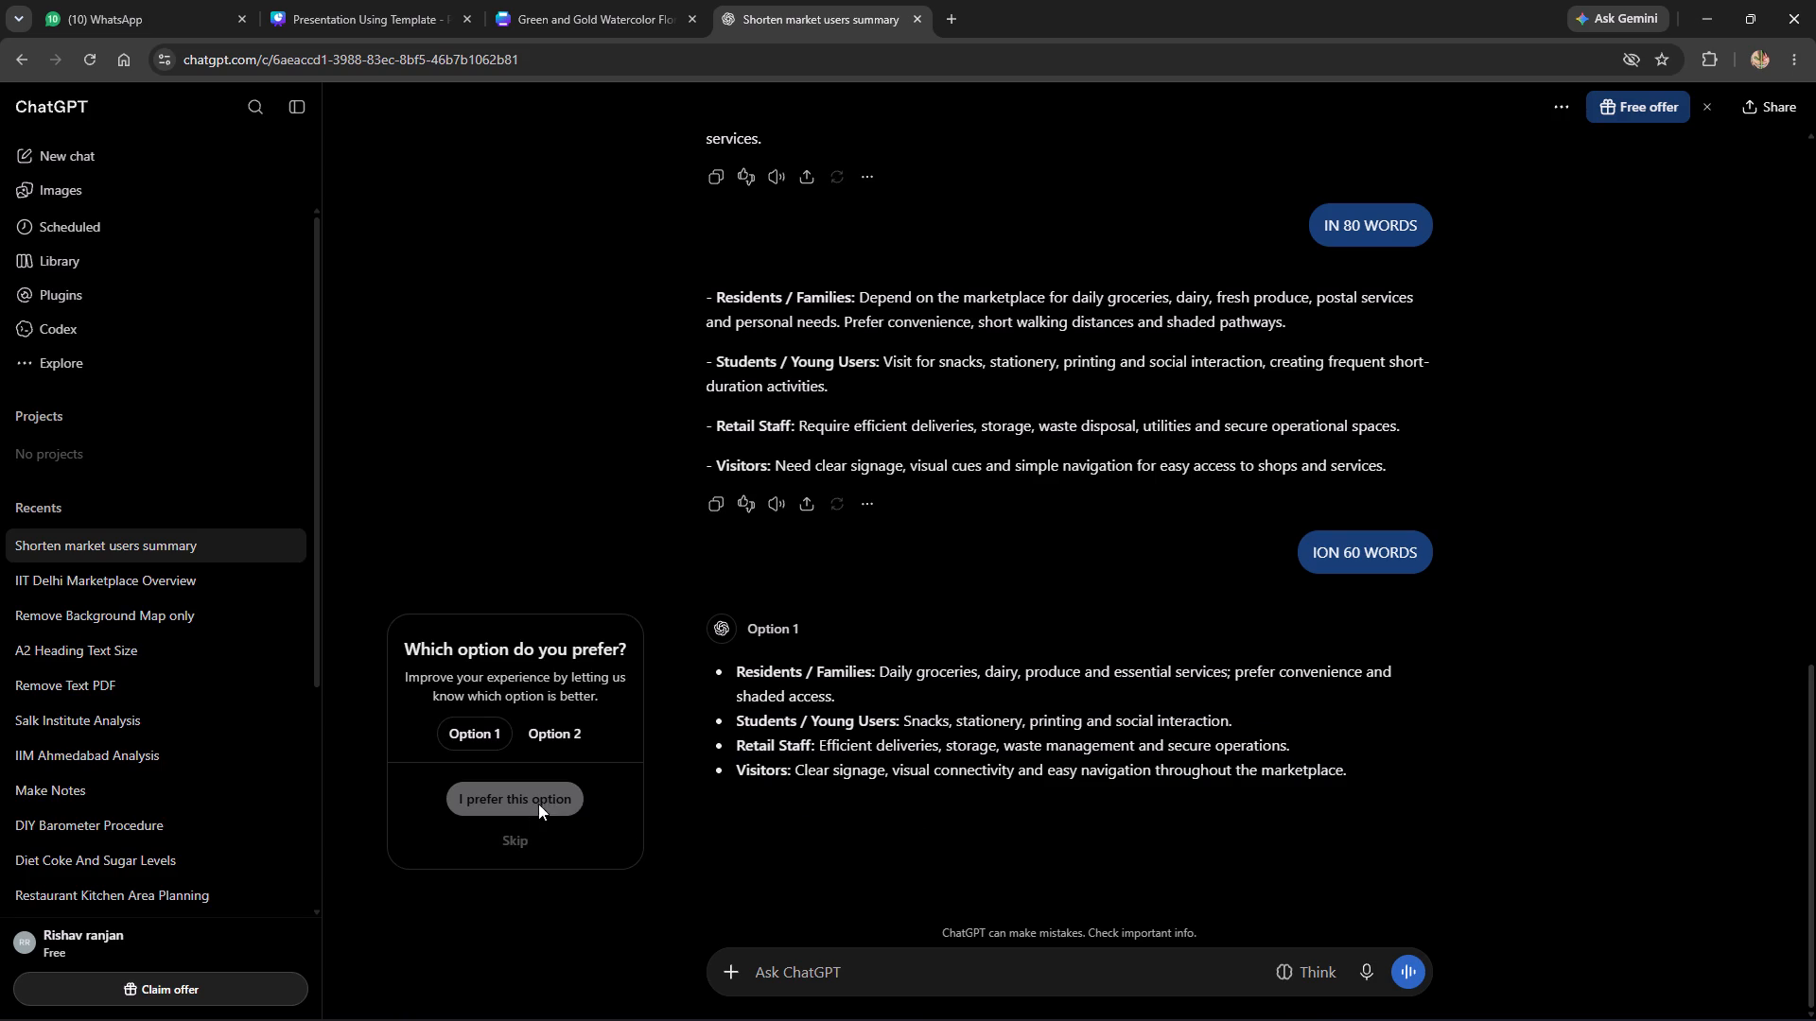
# Copy the 60-word points and paste them into the Canva poster in place of the 80-word text box.
pyautogui.scroll(-7, 804, 783)
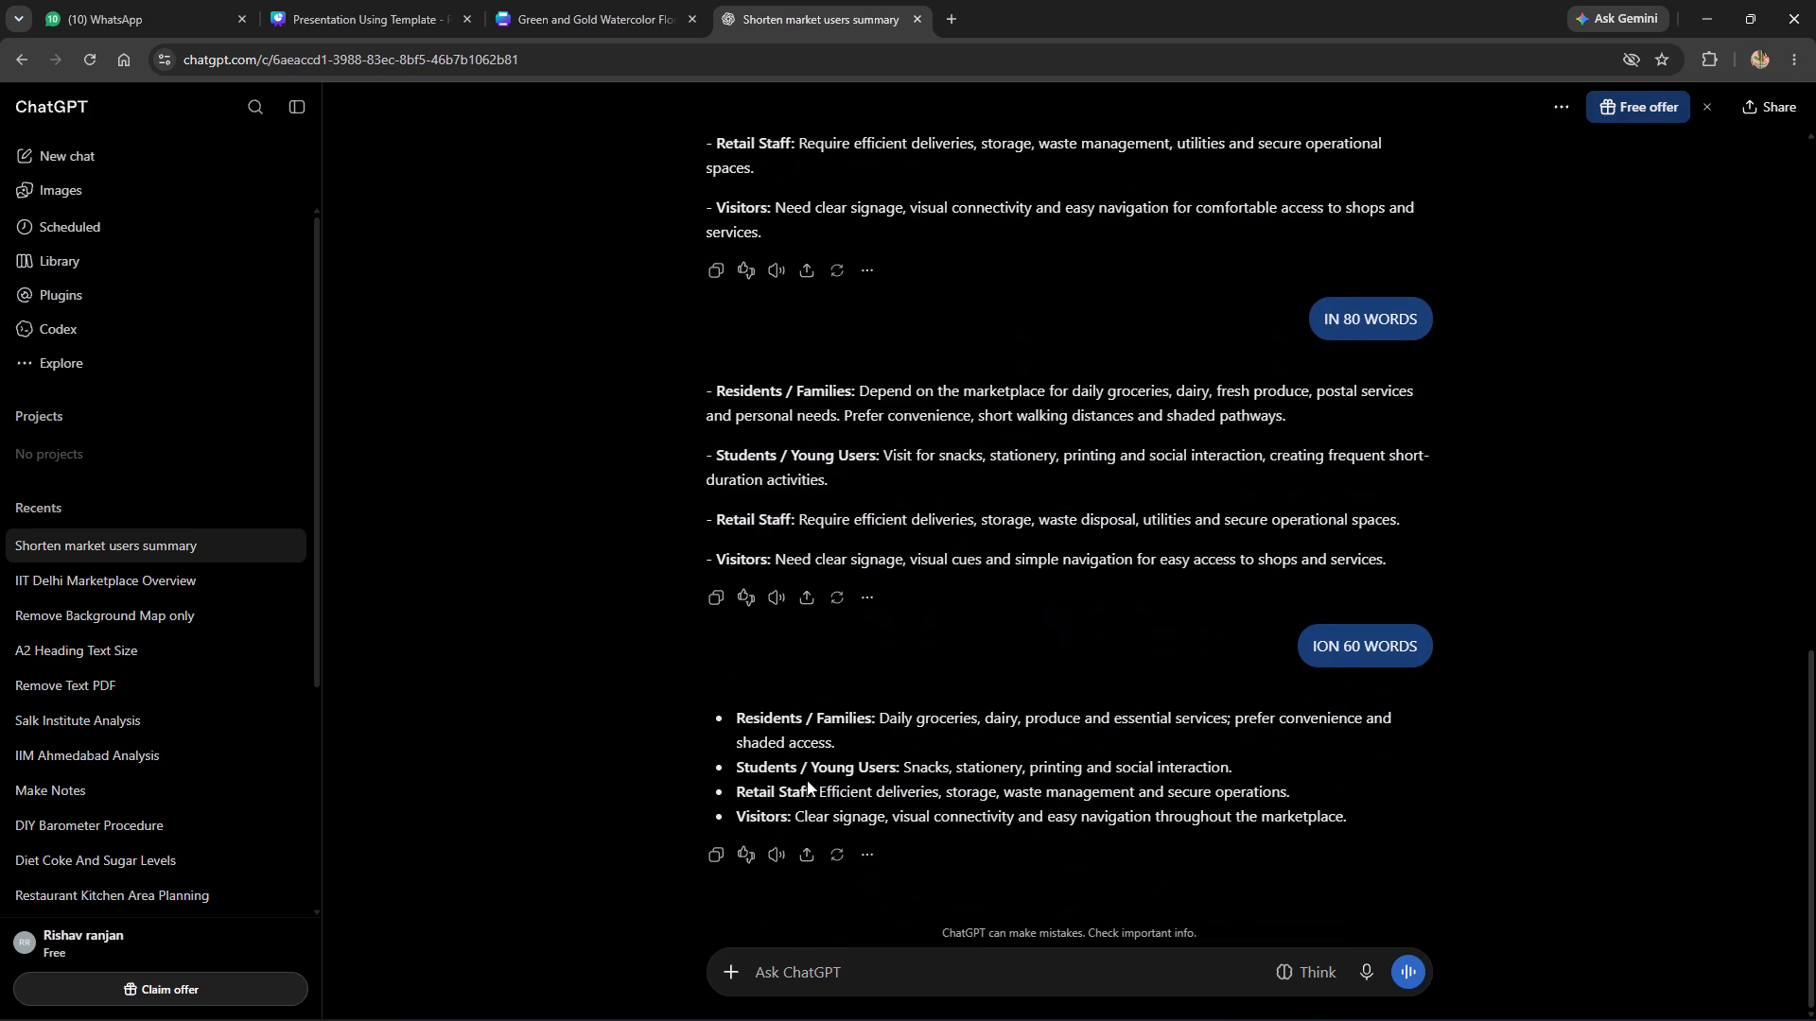
pyautogui.scroll(-3, 807, 780)
pyautogui.click(710, 861)
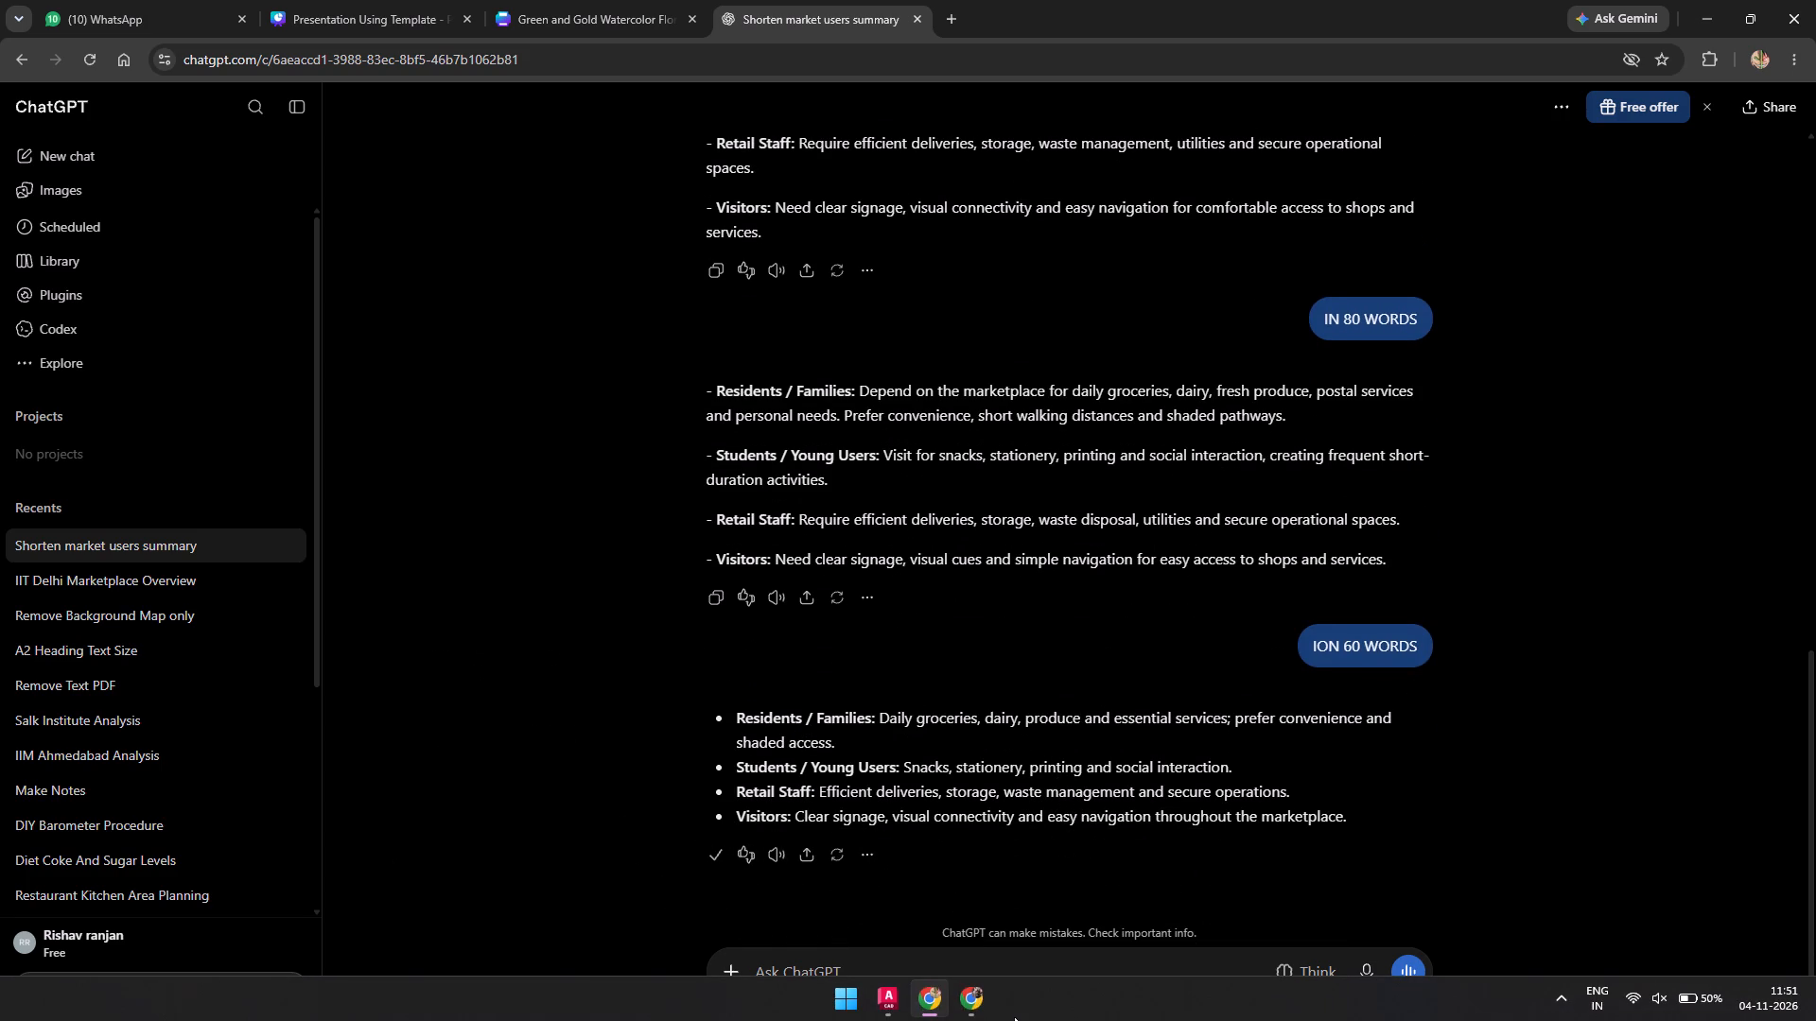
pyautogui.click(512, 0)
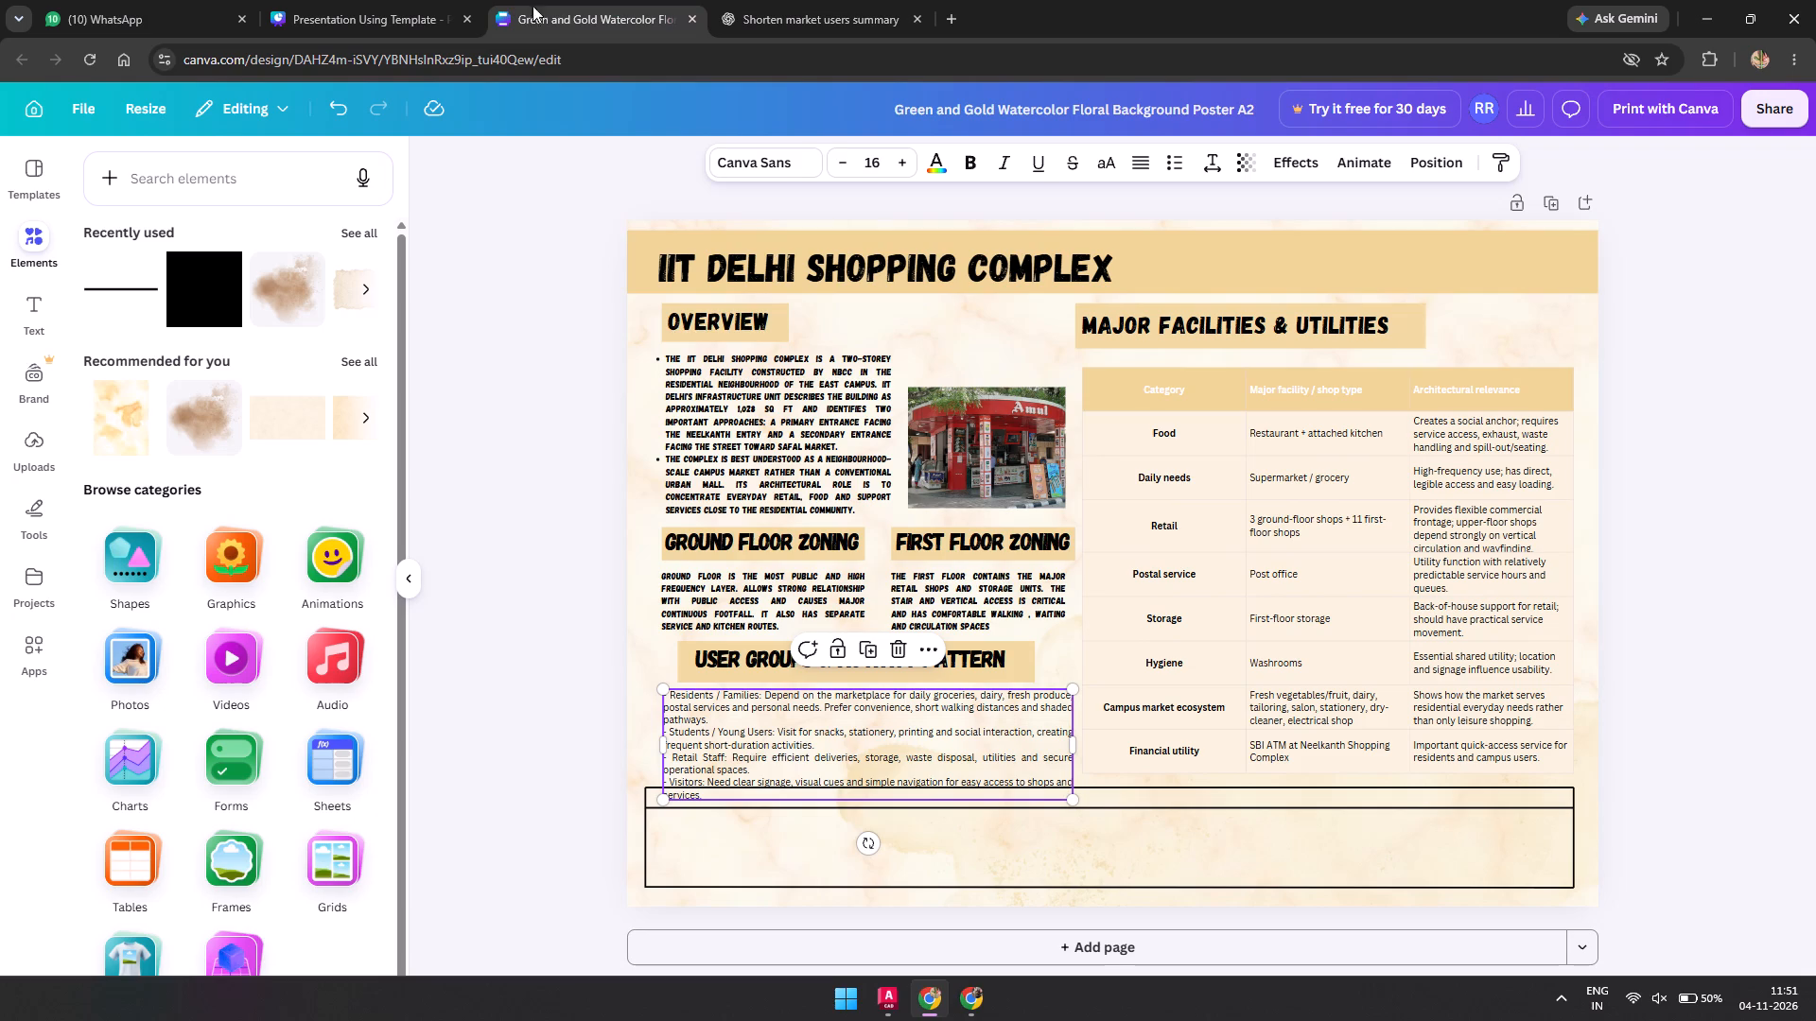
pyautogui.click(894, 651)
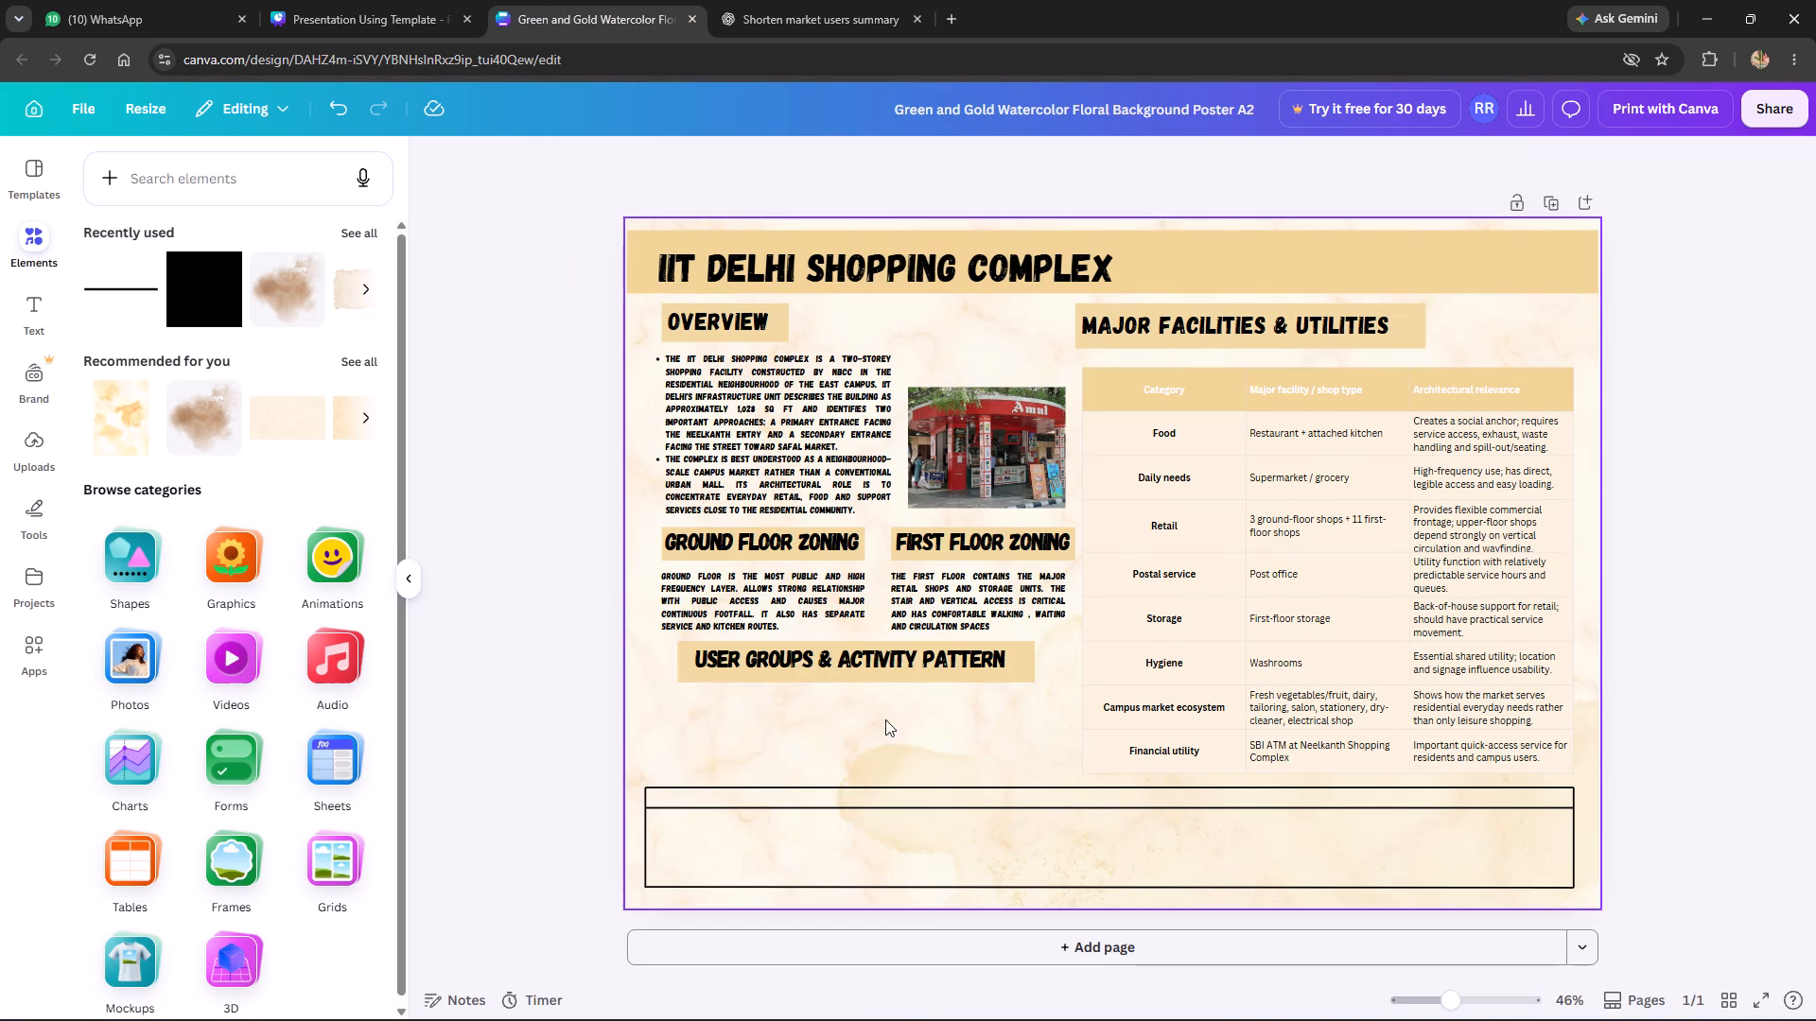
pyautogui.hotkey('ctrl', 'v')
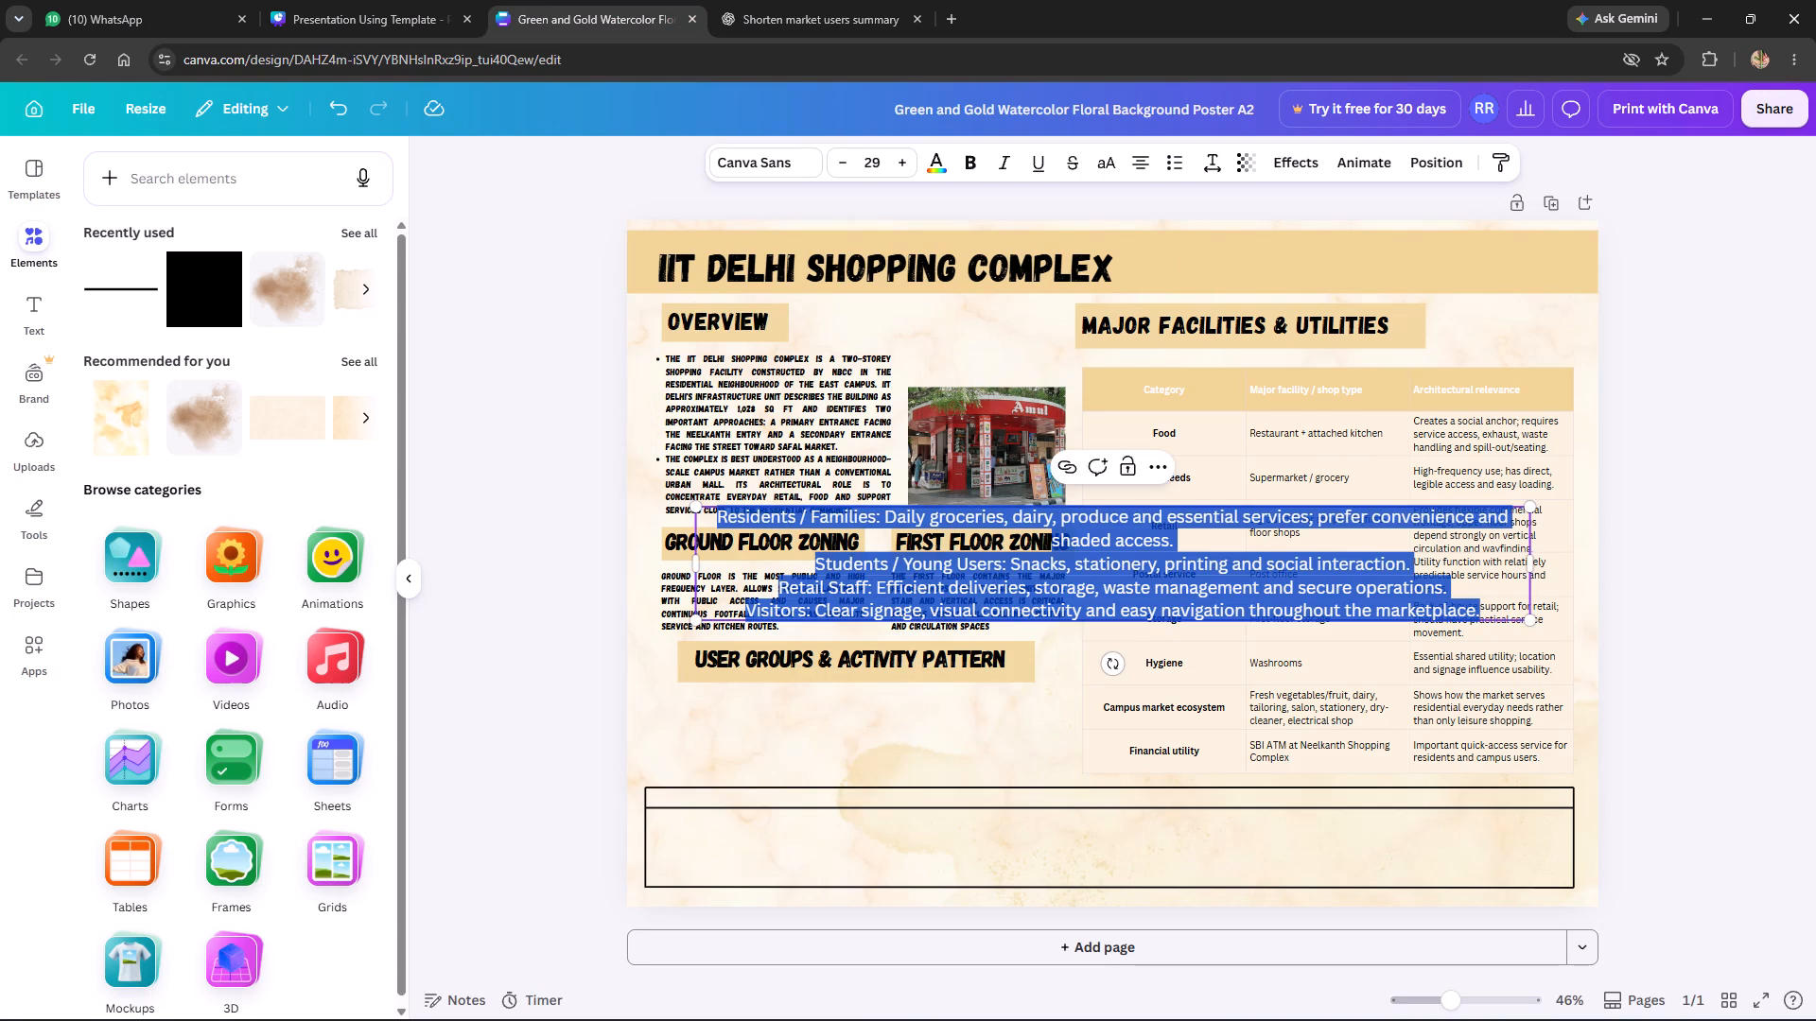
# Reduce the pasted 60-word points to font size 16 and justify the text.
pyautogui.tripleClick(846, 157)
pyautogui.tripleClick(846, 158)
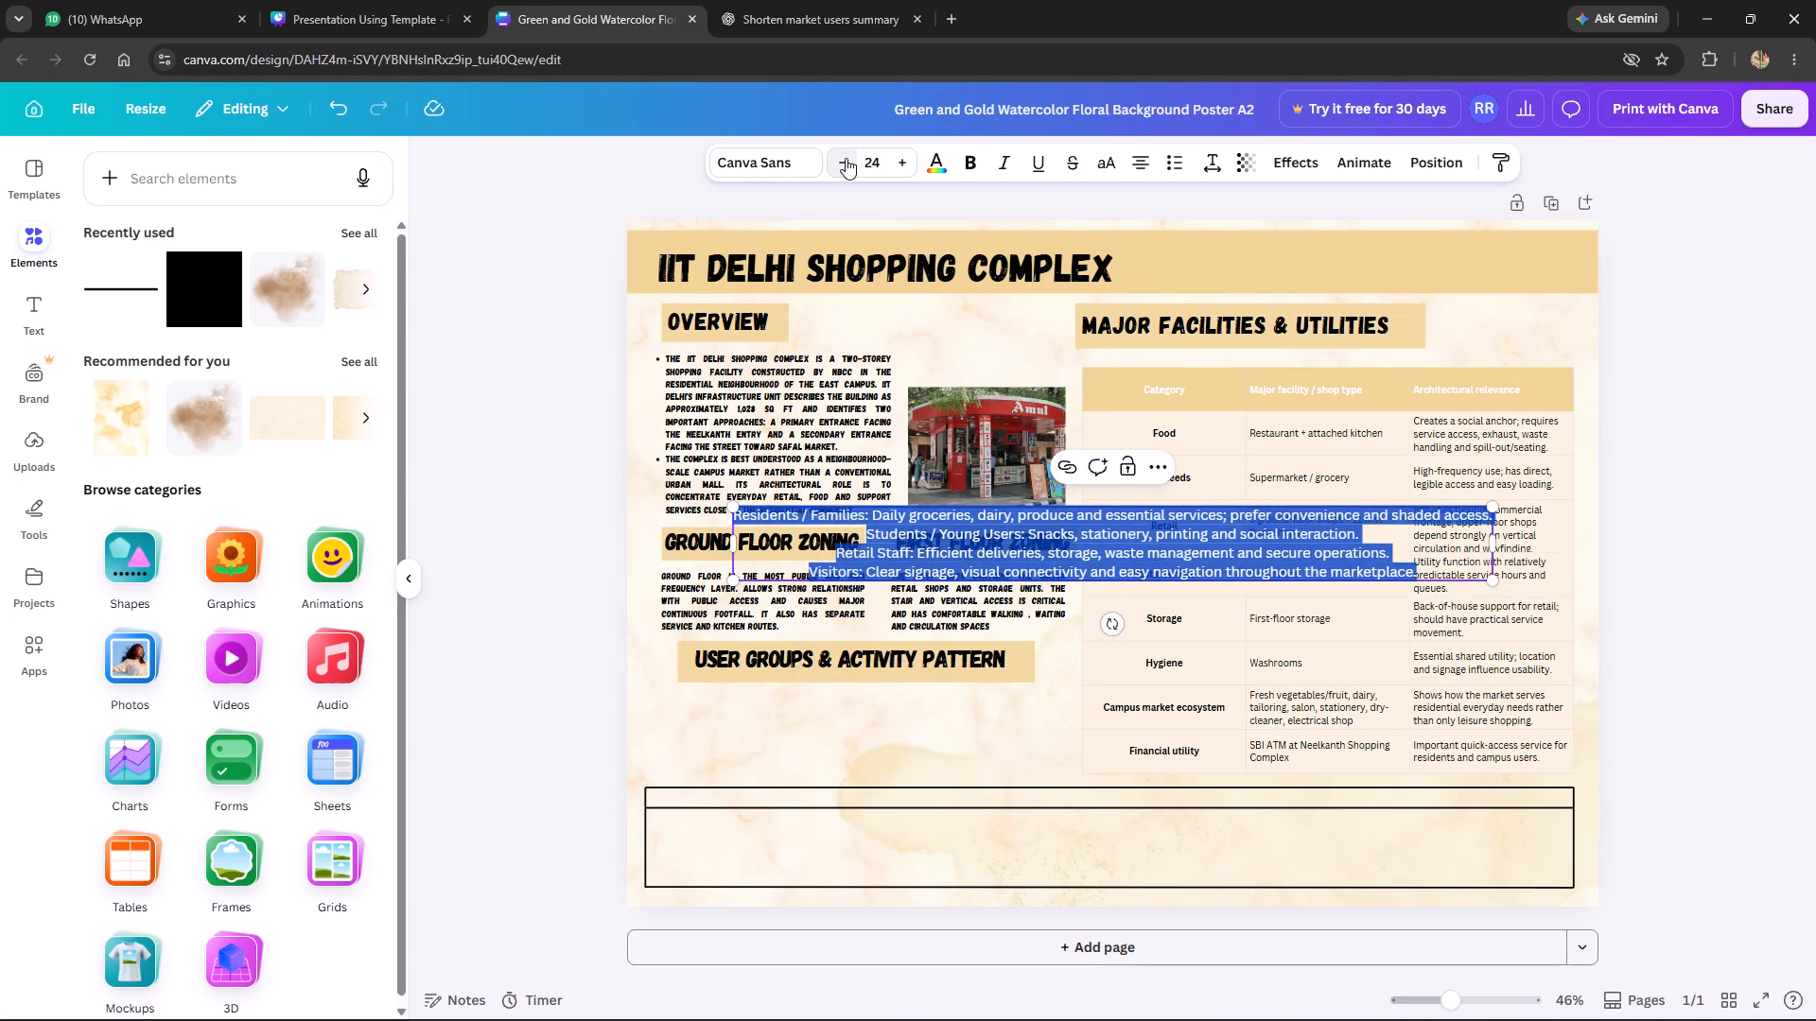
pyautogui.tripleClick(846, 158)
pyautogui.doubleClick(846, 158)
pyautogui.click(846, 158)
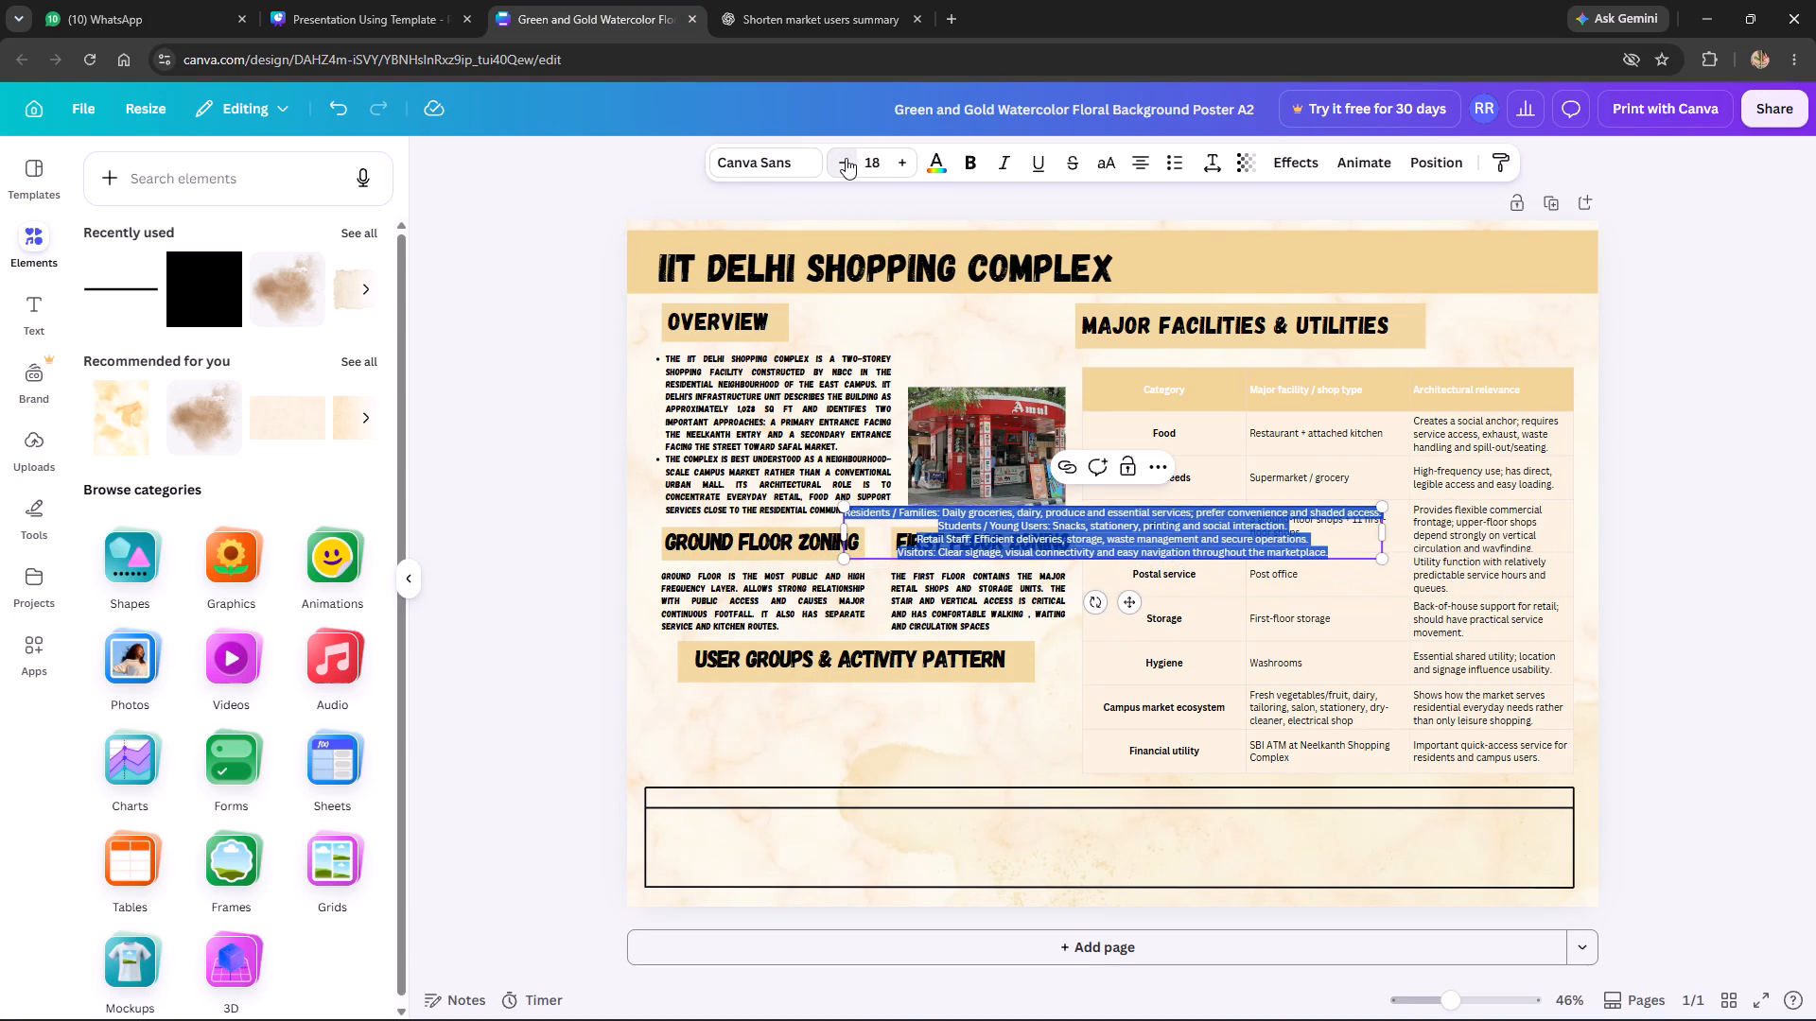
pyautogui.click(846, 158)
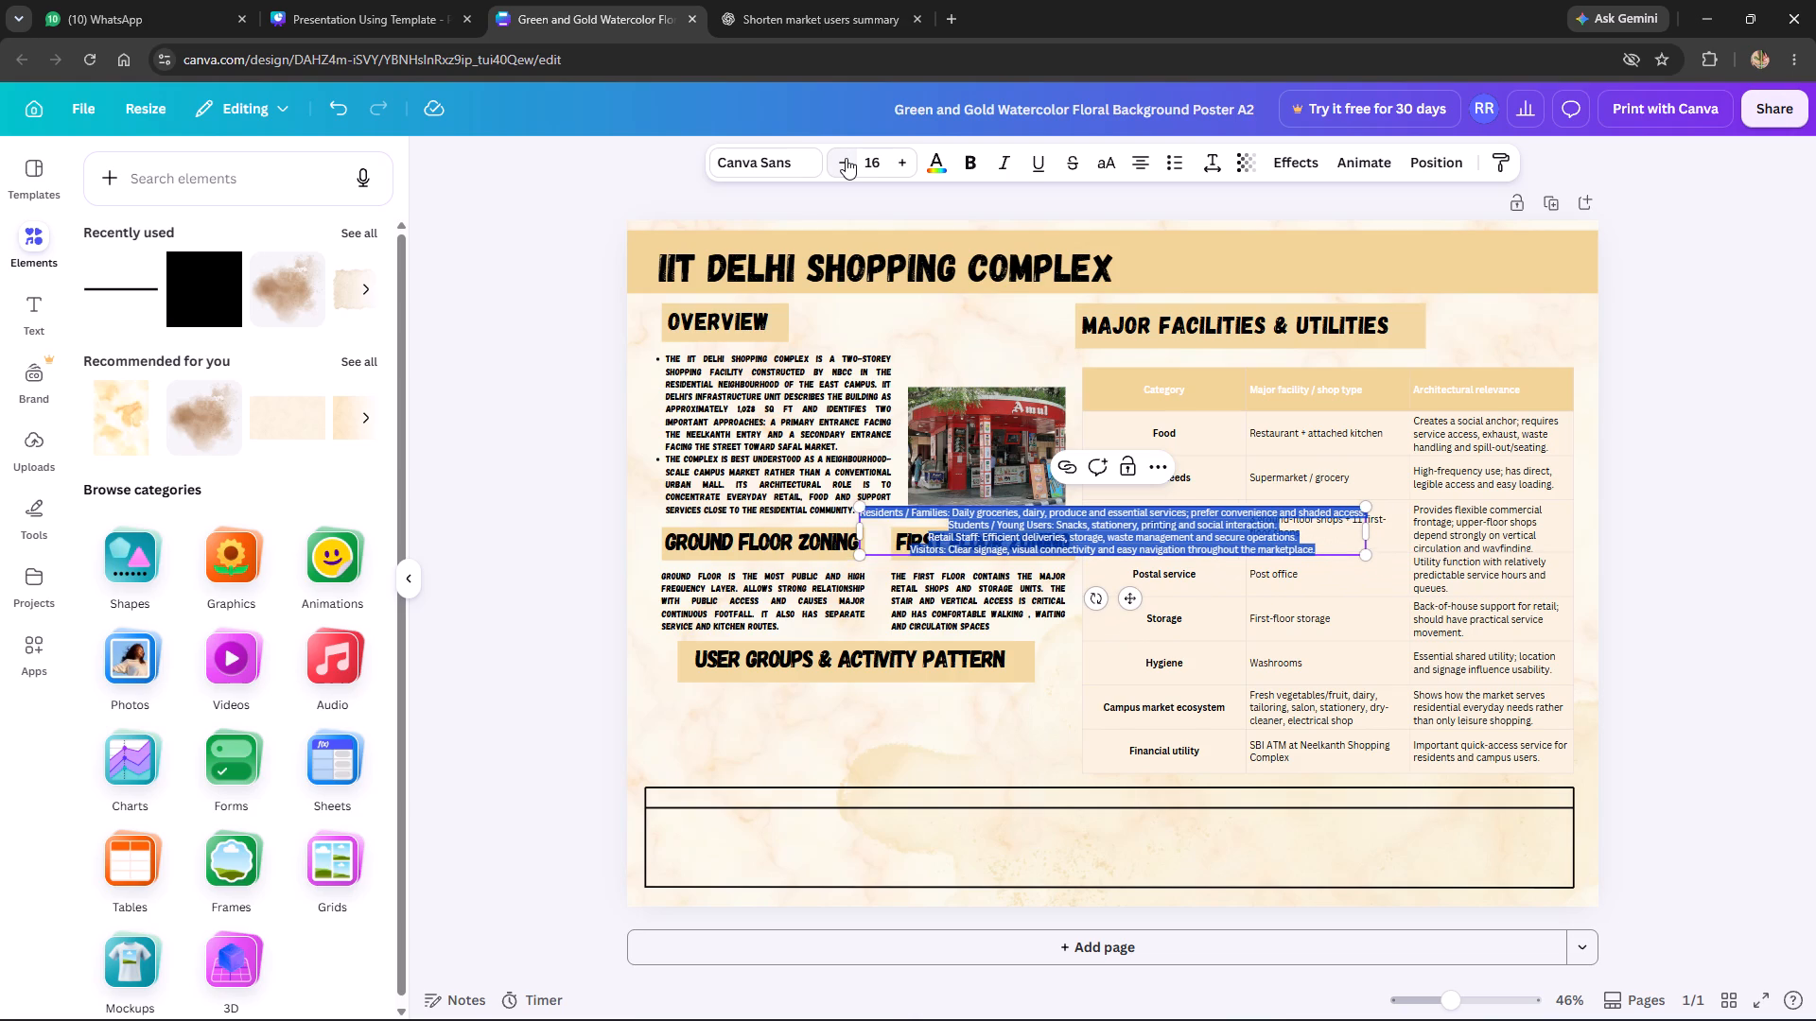
pyautogui.doubleClick(1139, 165)
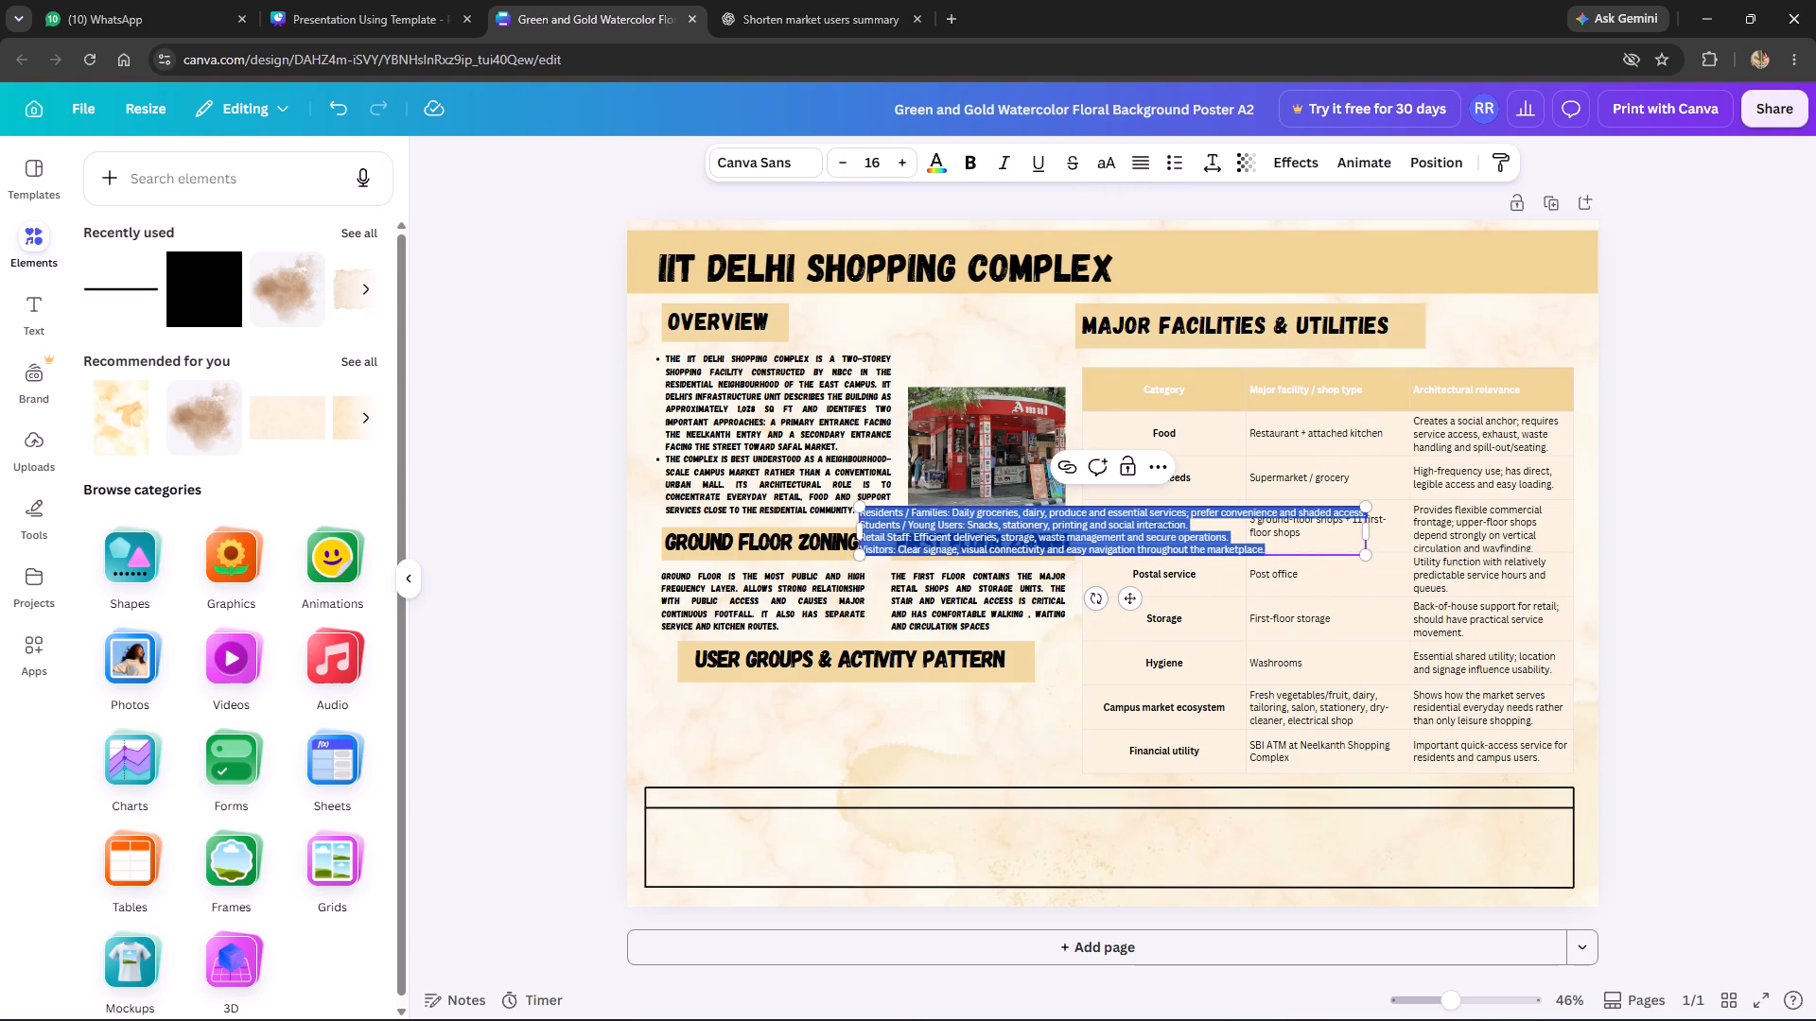
# Place the points beneath the User Groups & Activity Pattern heading and narrow their text box to about 230 wide, clear of the facilities table.
pyautogui.moveTo(1133, 600); pyautogui.dragTo(1027, 773)
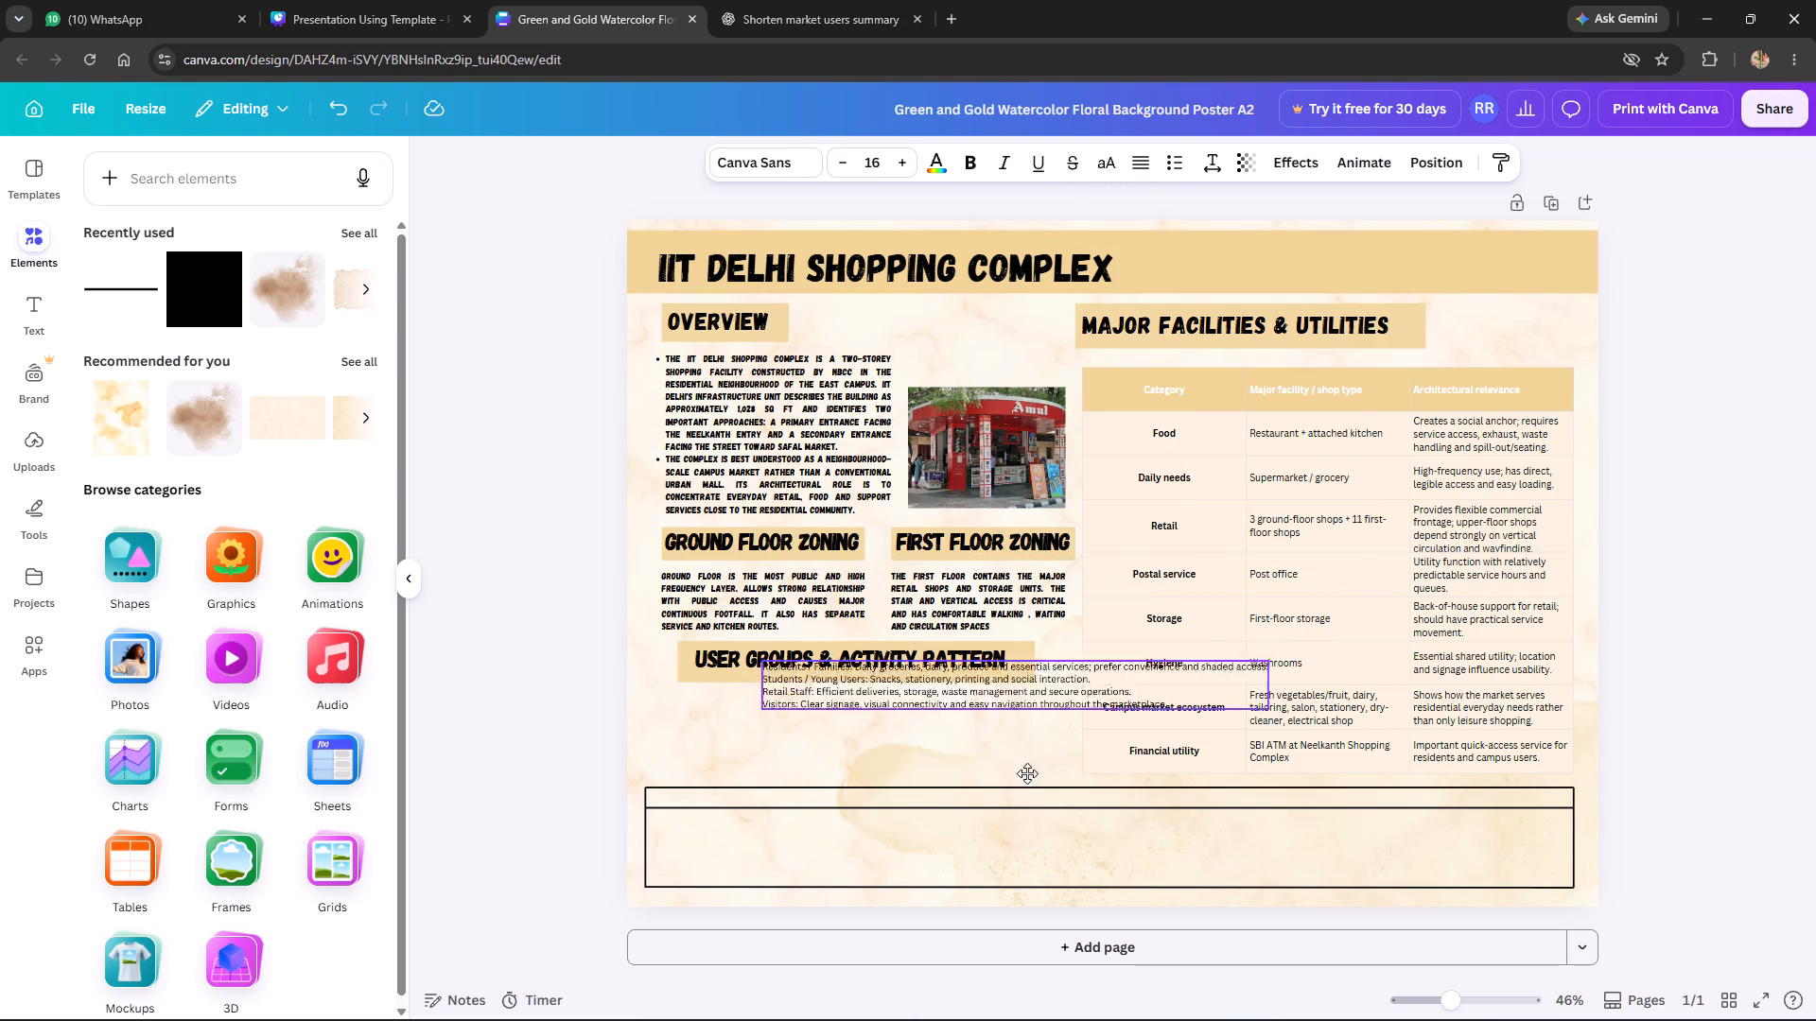
pyautogui.moveTo(1027, 773); pyautogui.dragTo(948, 797)
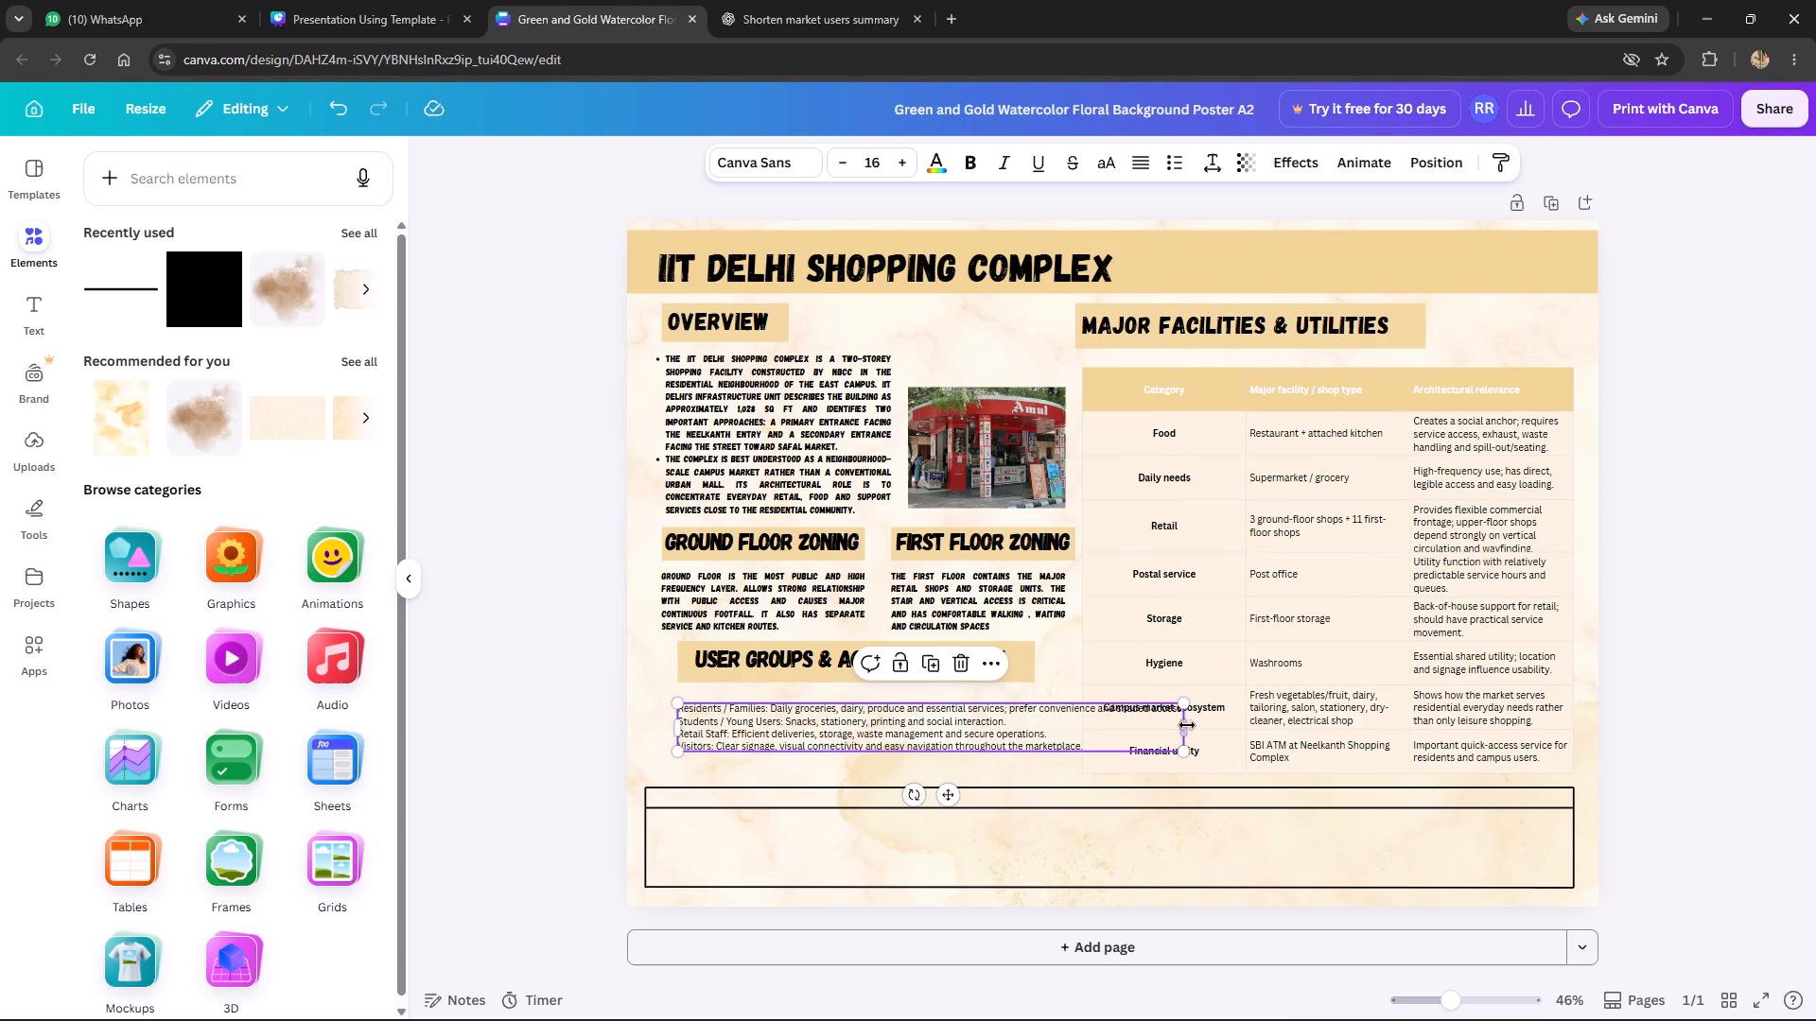
pyautogui.moveTo(1187, 725); pyautogui.dragTo(1056, 728)
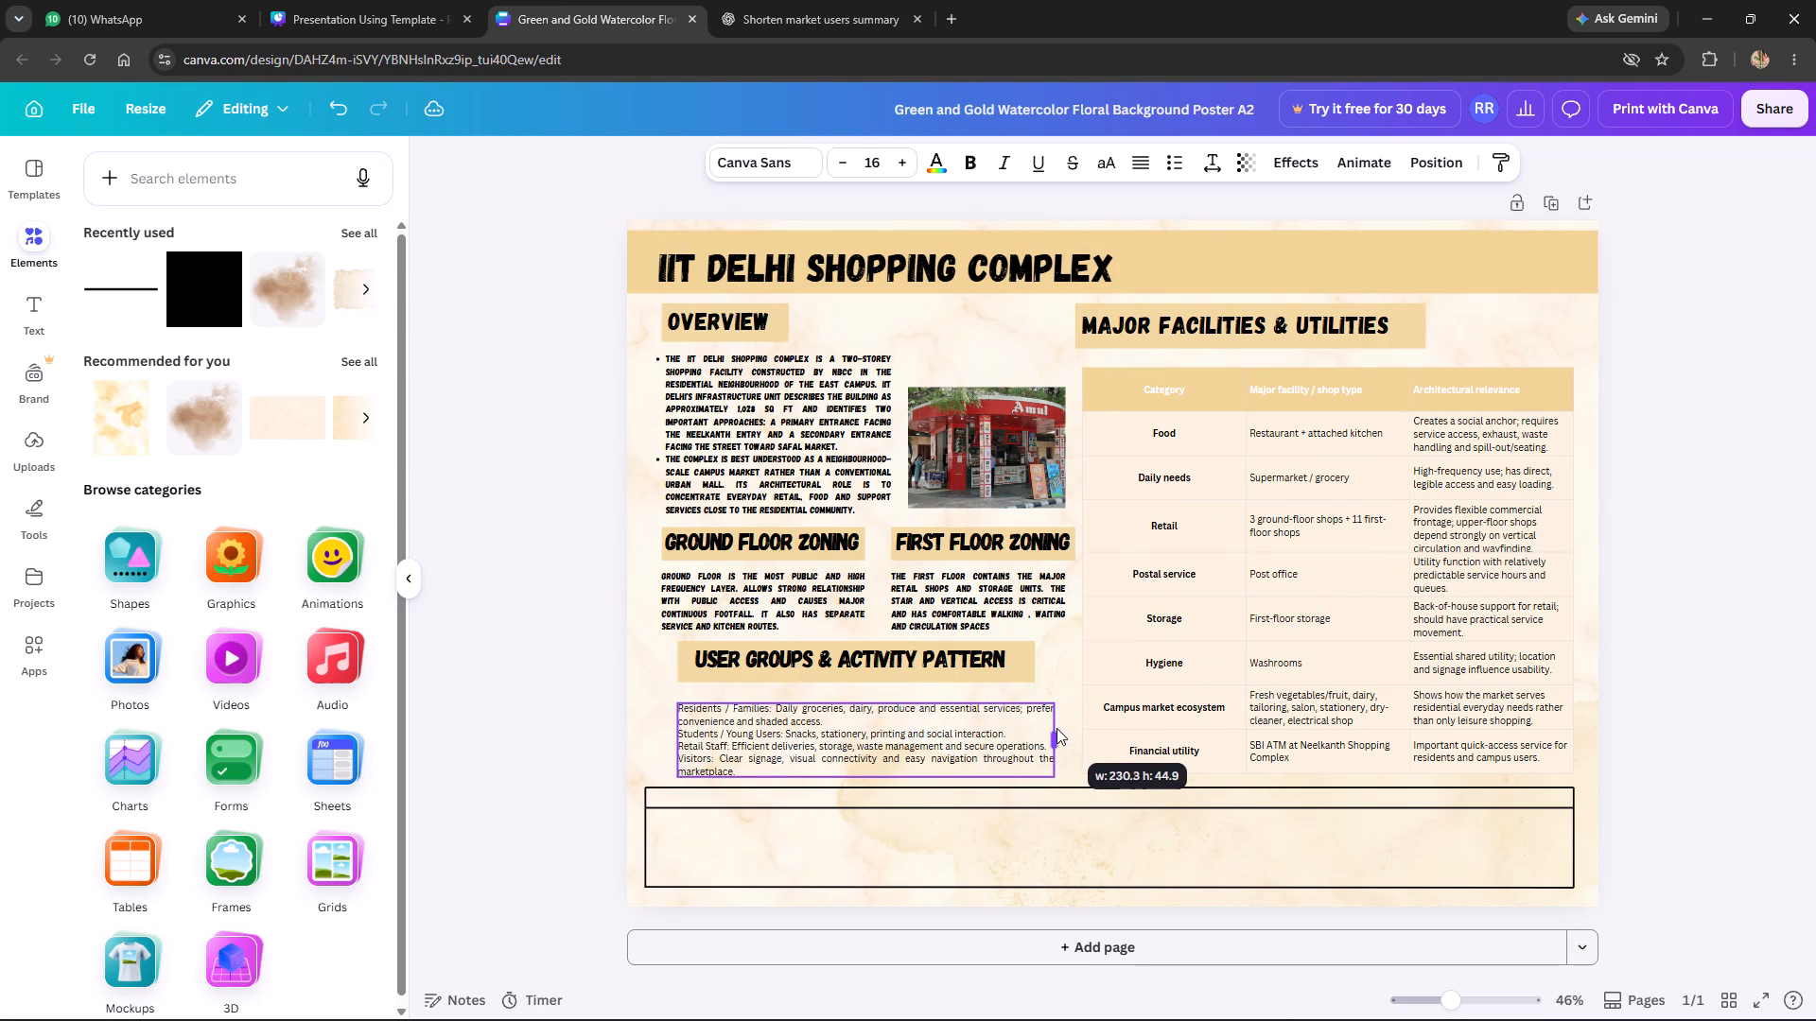
pyautogui.moveTo(1056, 728); pyautogui.dragTo(1052, 728)
pyautogui.moveTo(786, 743); pyautogui.dragTo(790, 732)
# Change the font of the user-group points to Gagalin to match the poster's other text.
pyautogui.click(742, 758)
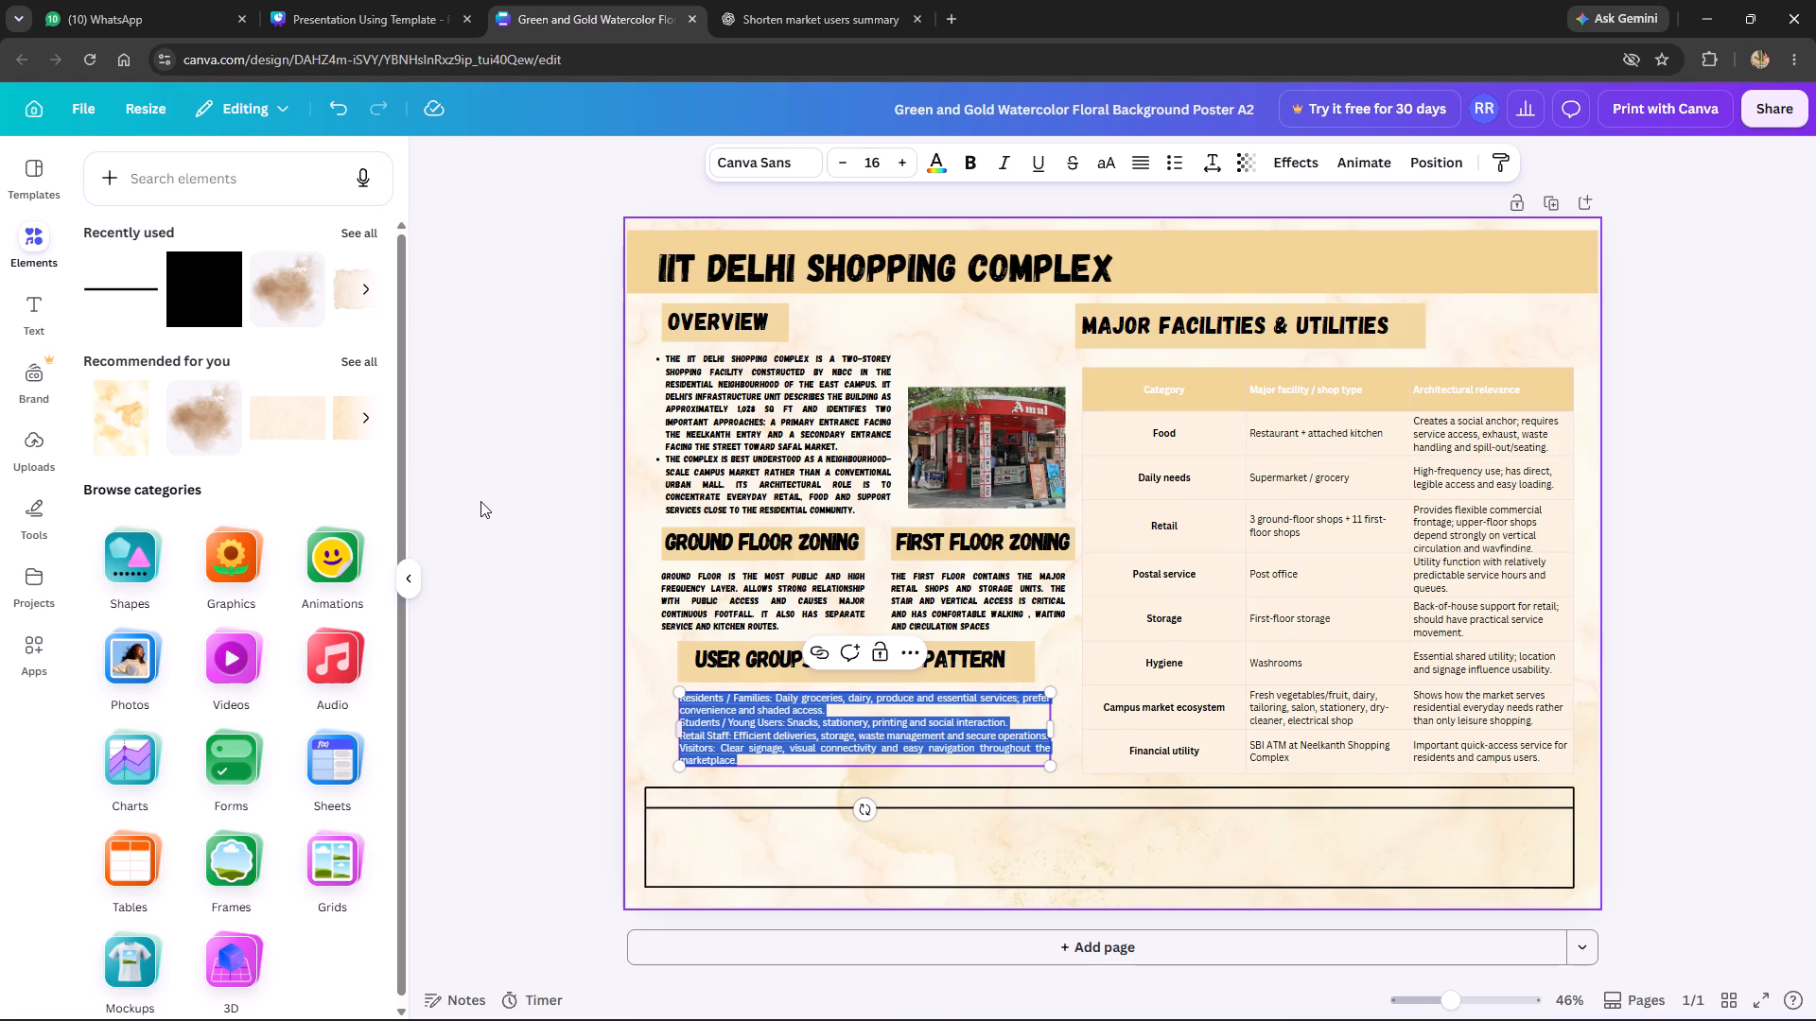
pyautogui.click(28, 295)
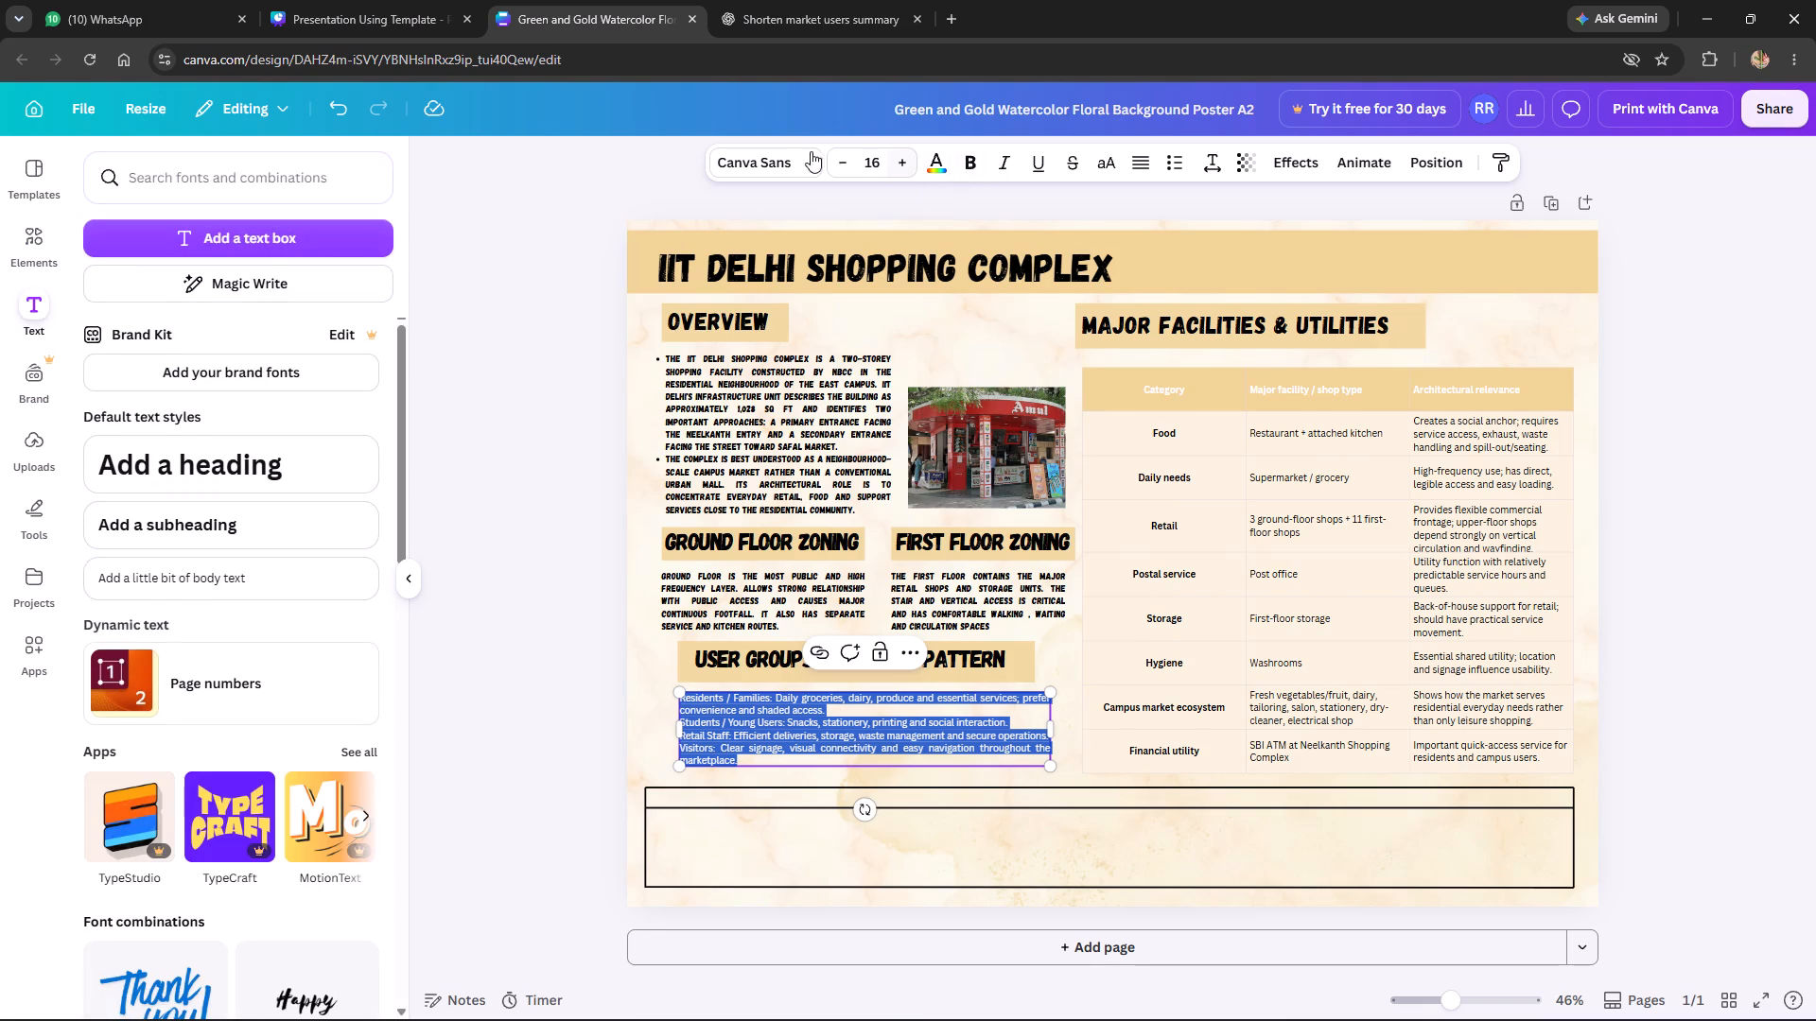
pyautogui.click(773, 158)
pyautogui.click(188, 430)
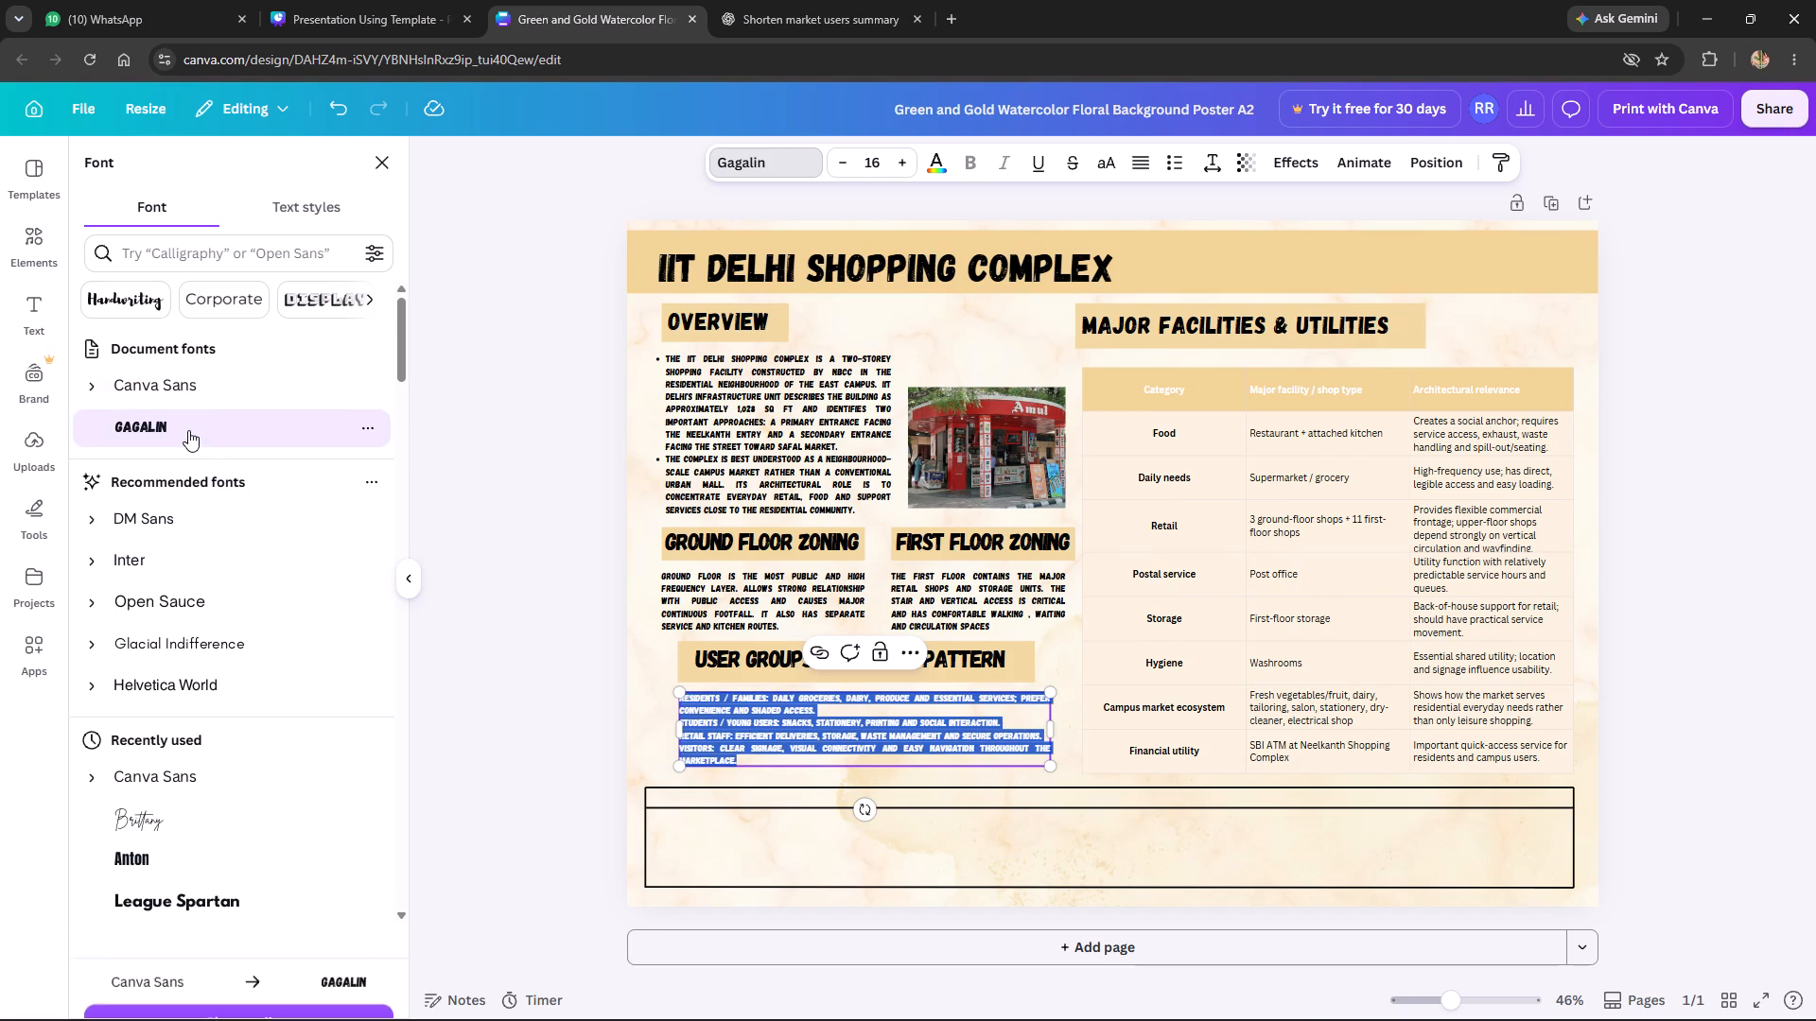
pyautogui.click(504, 615)
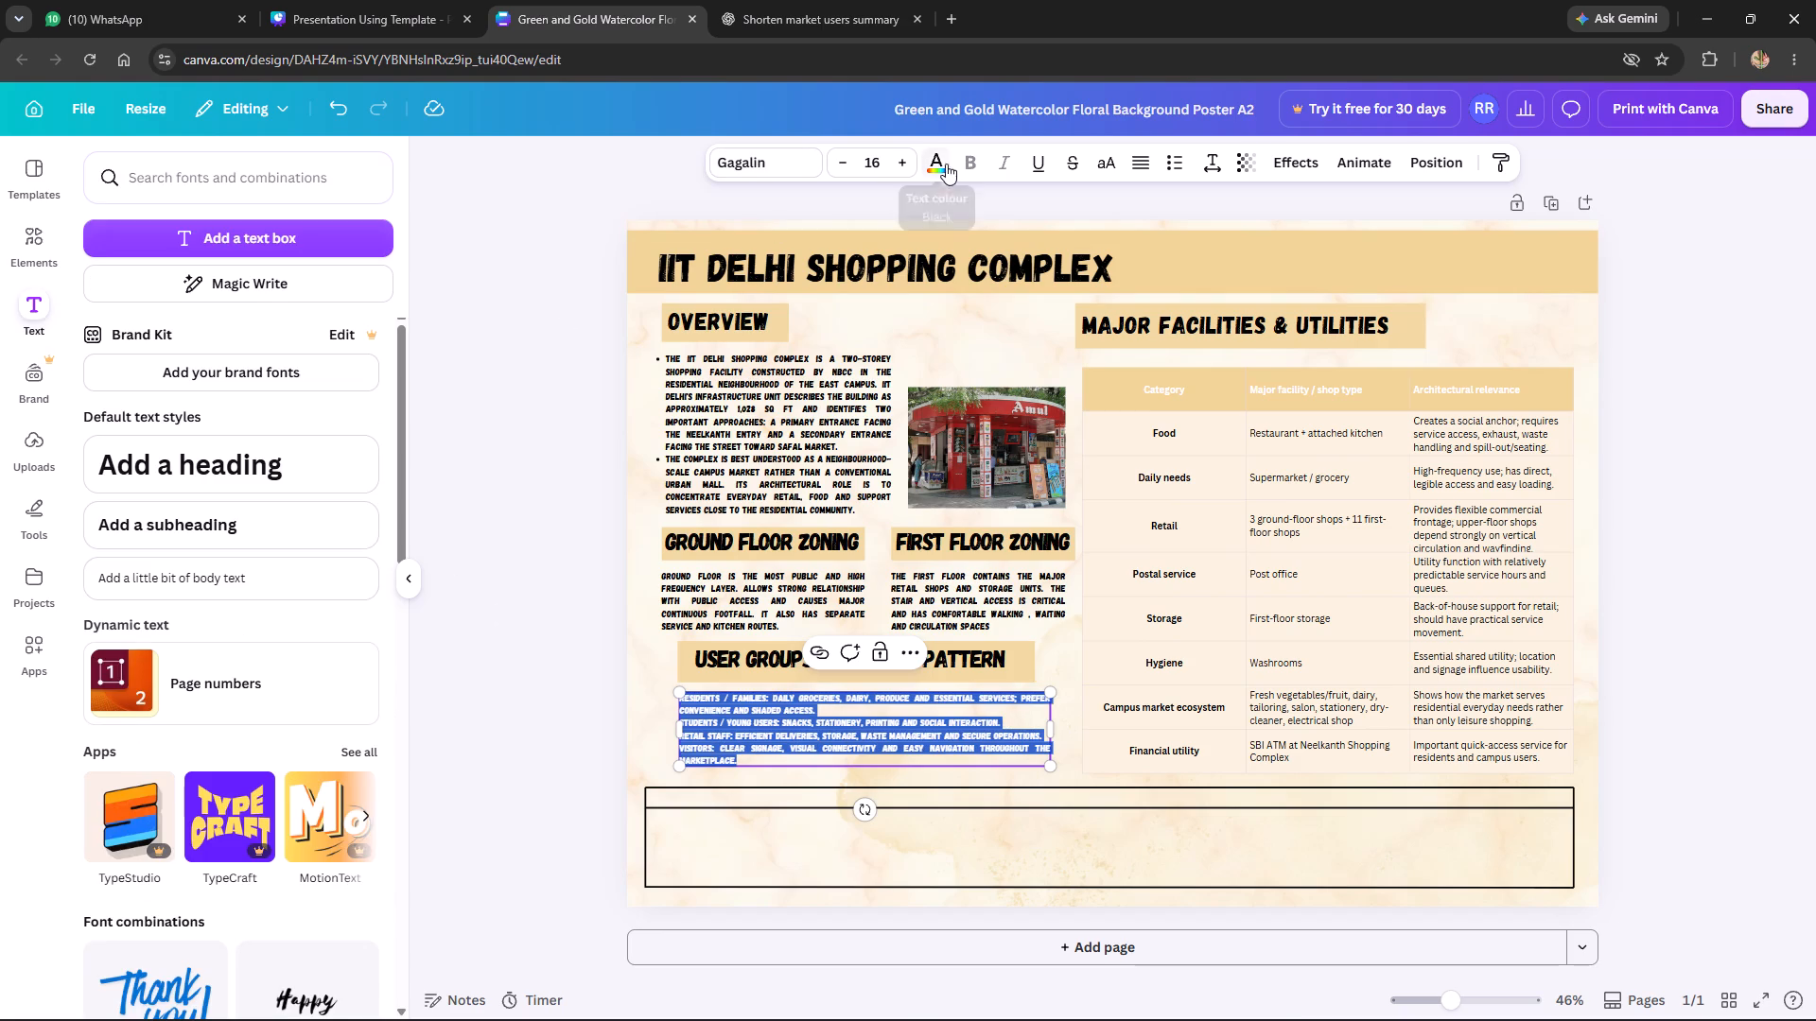
pyautogui.click(944, 163)
pyautogui.click(228, 308)
pyautogui.click(486, 380)
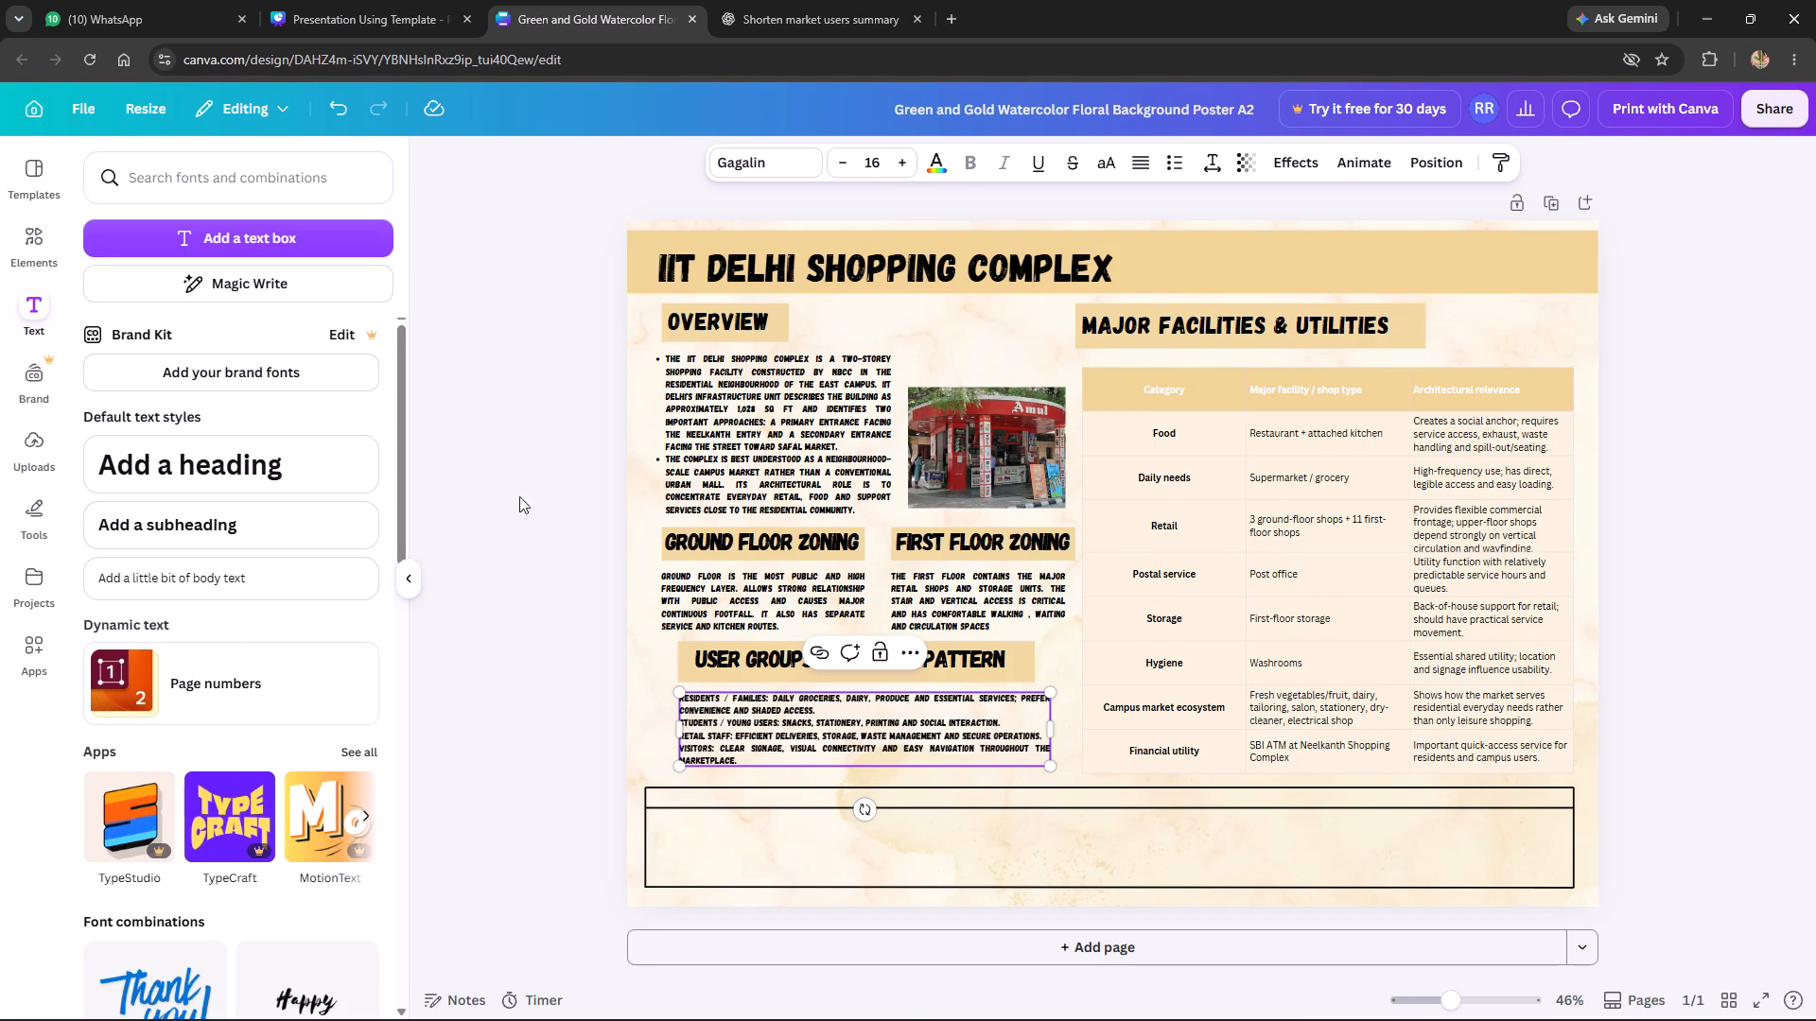
# Widen the user-group points' text box leftward so it lines up with the Ground Floor Zoning paragraph above.
pyautogui.click(567, 693)
pyautogui.click(764, 735)
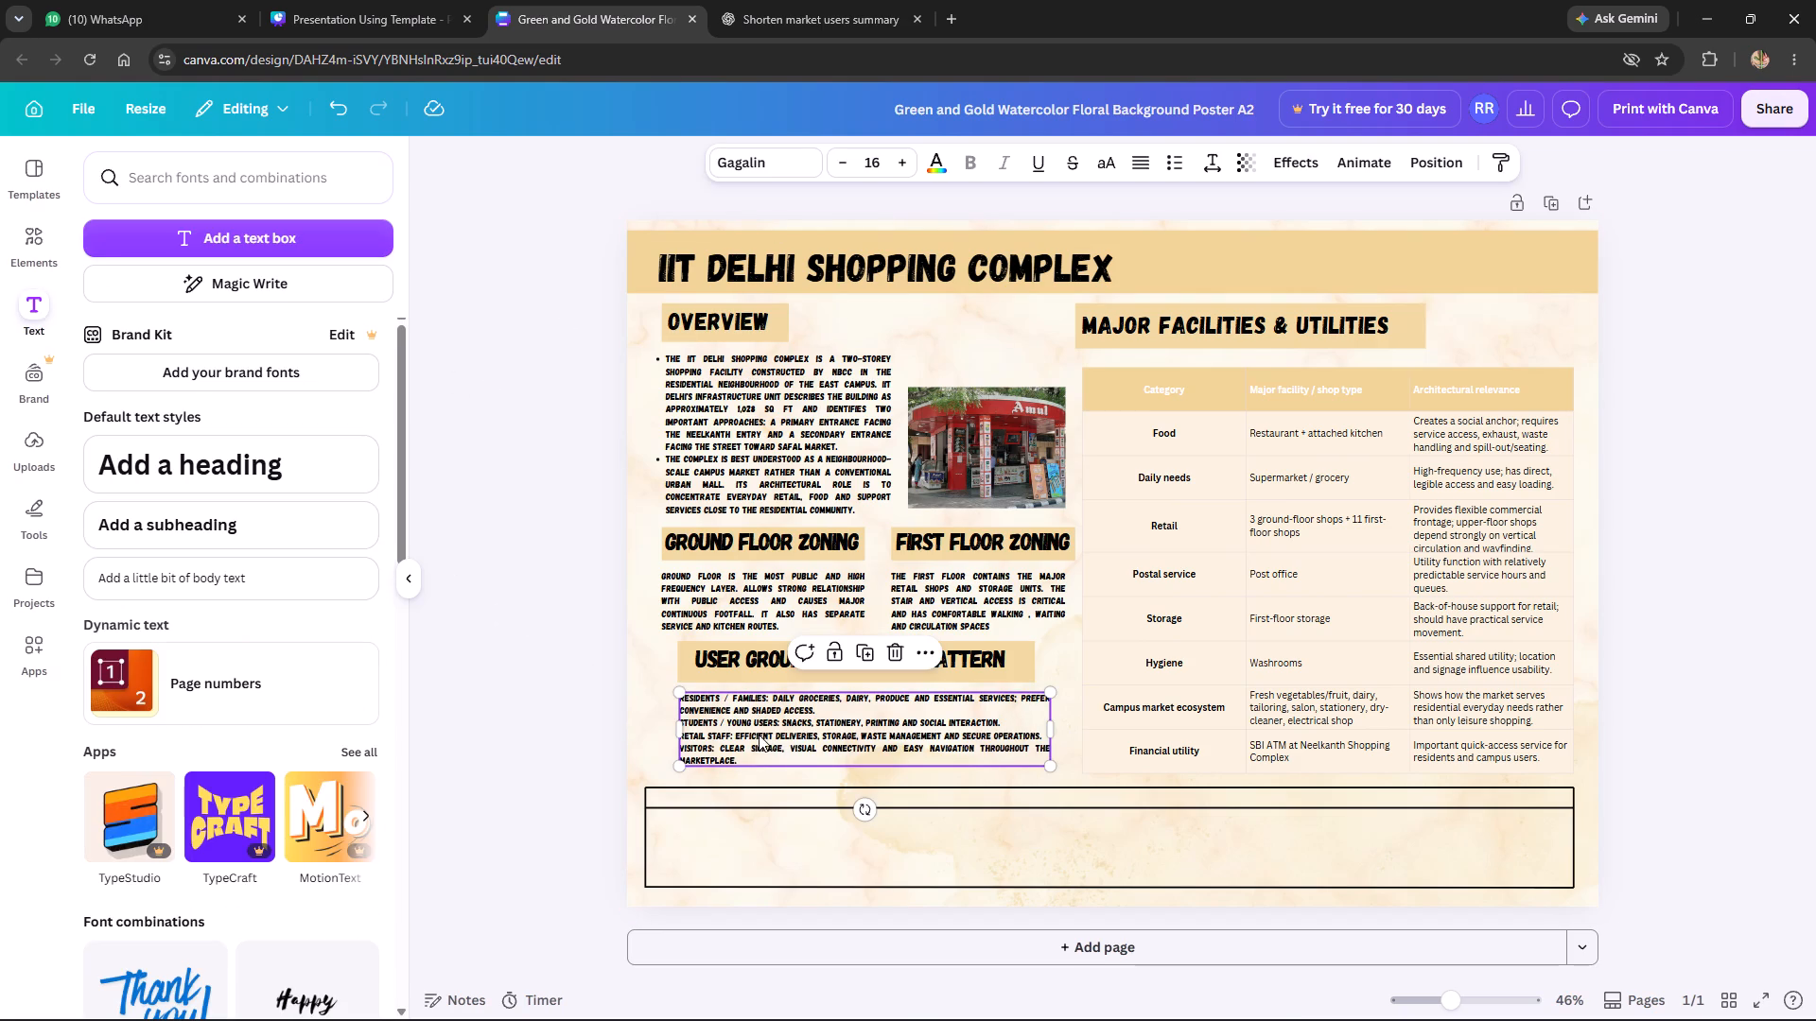
pyautogui.click(681, 728)
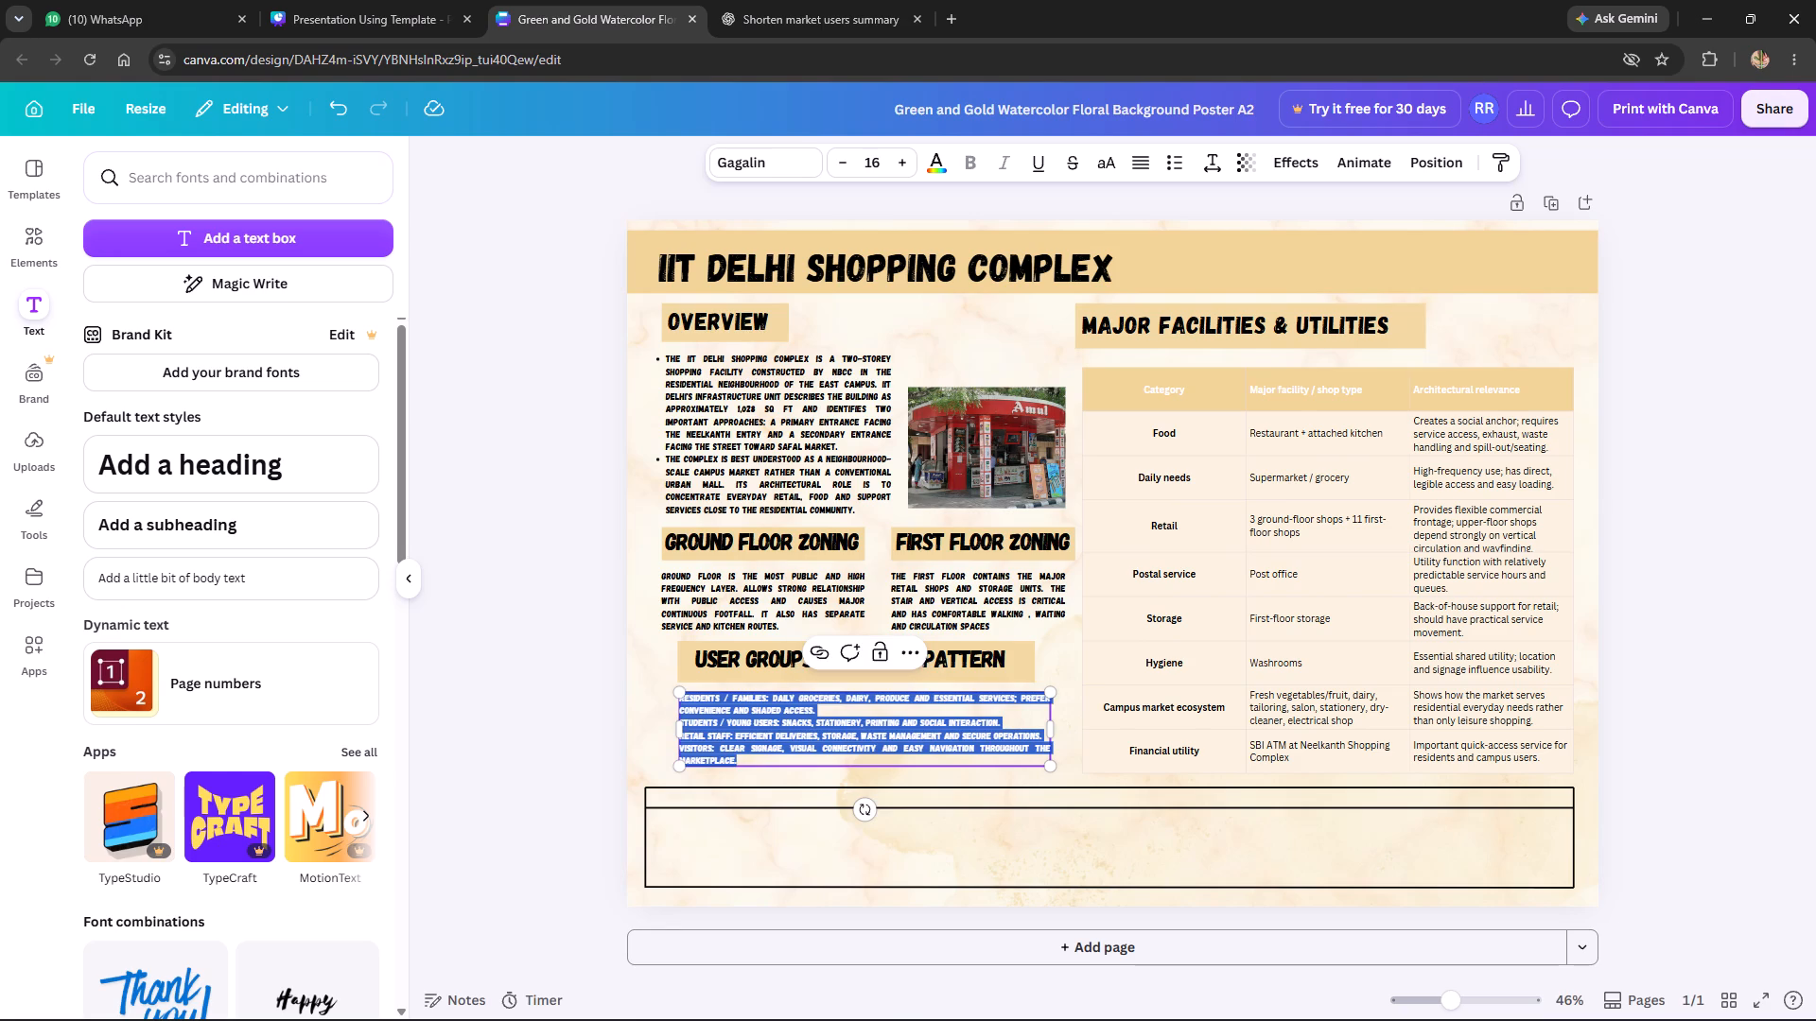
pyautogui.click(524, 694)
pyautogui.click(702, 728)
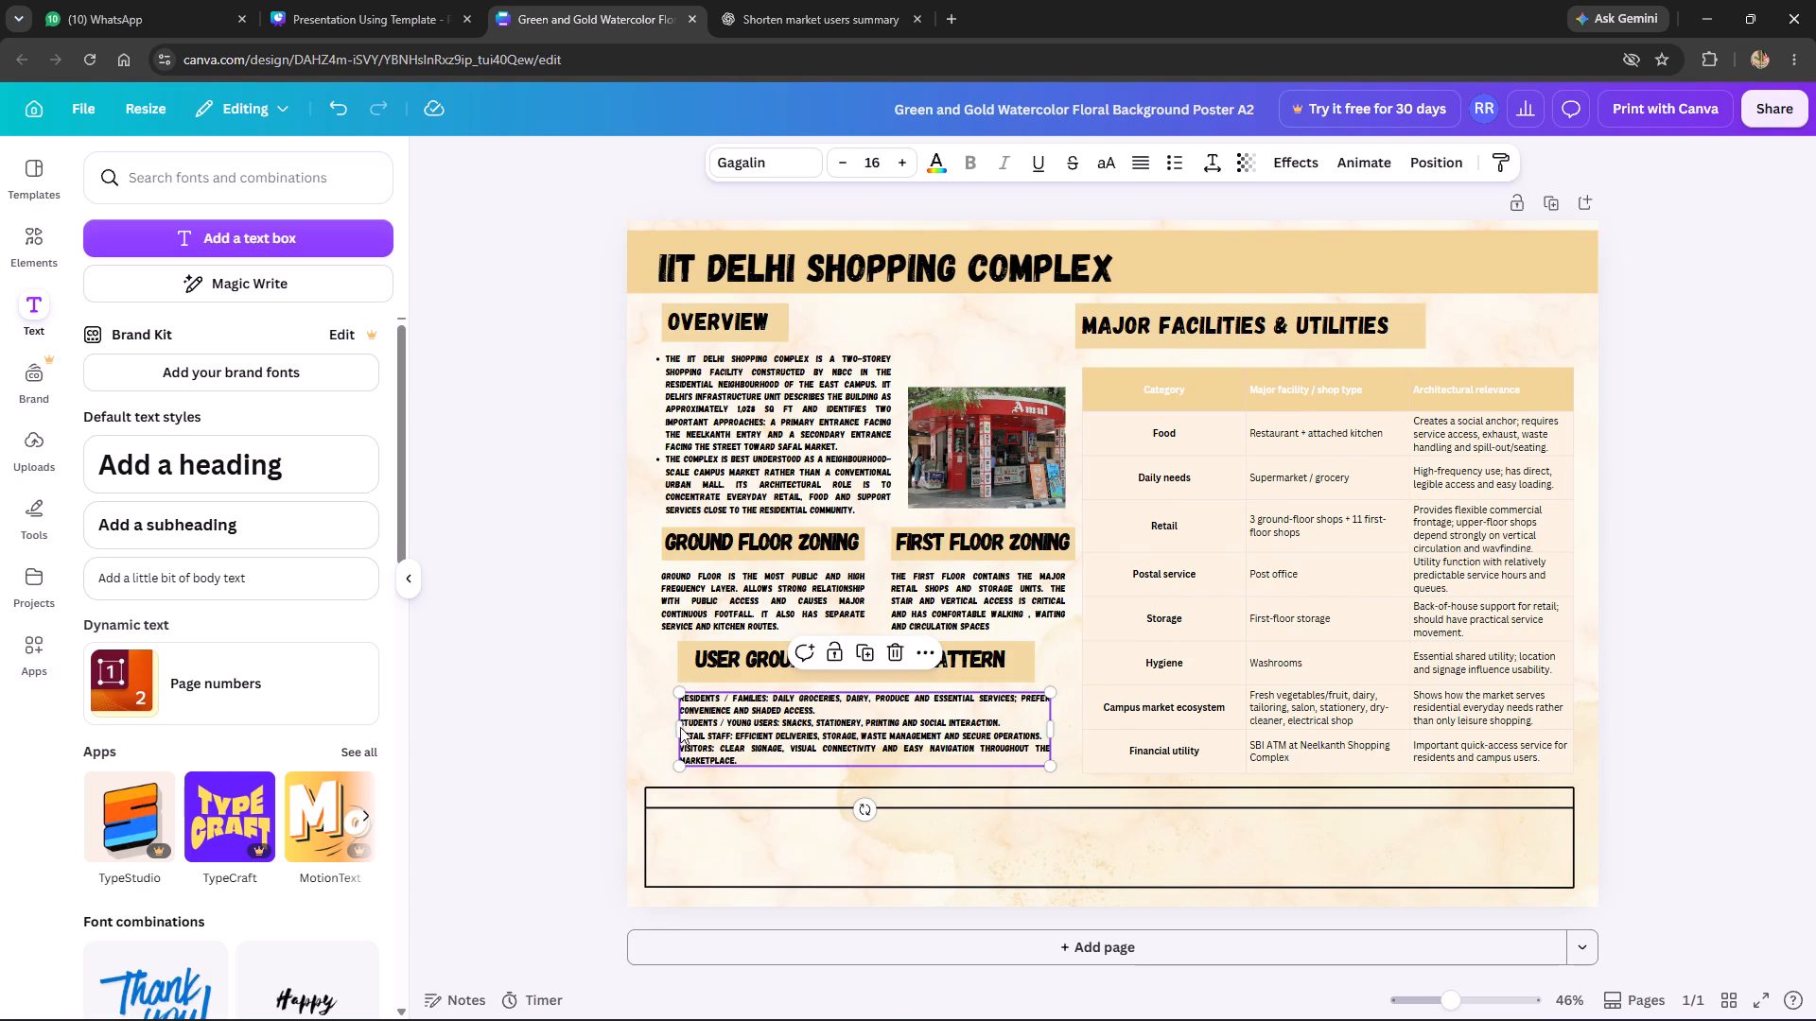
pyautogui.moveTo(678, 728); pyautogui.dragTo(659, 727)
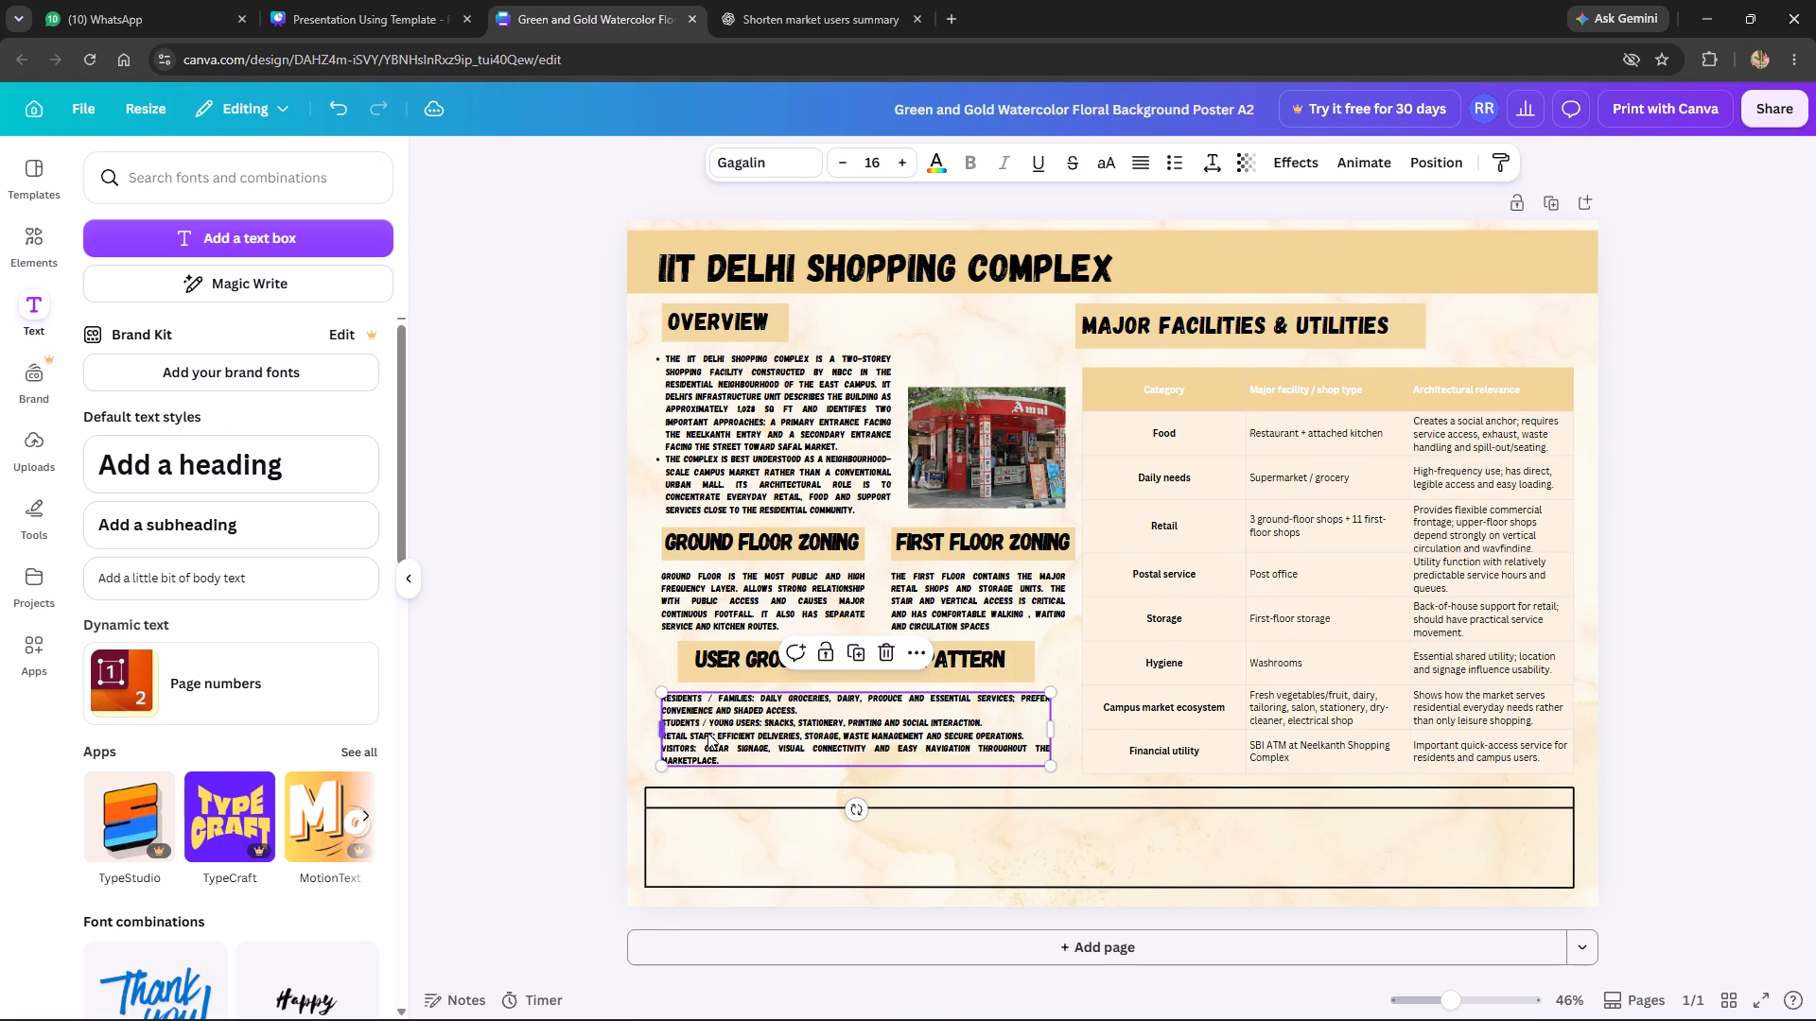
# Look through the element categories, text styles and font combinations for a way to bullet the user-group points.
pyautogui.click(779, 731)
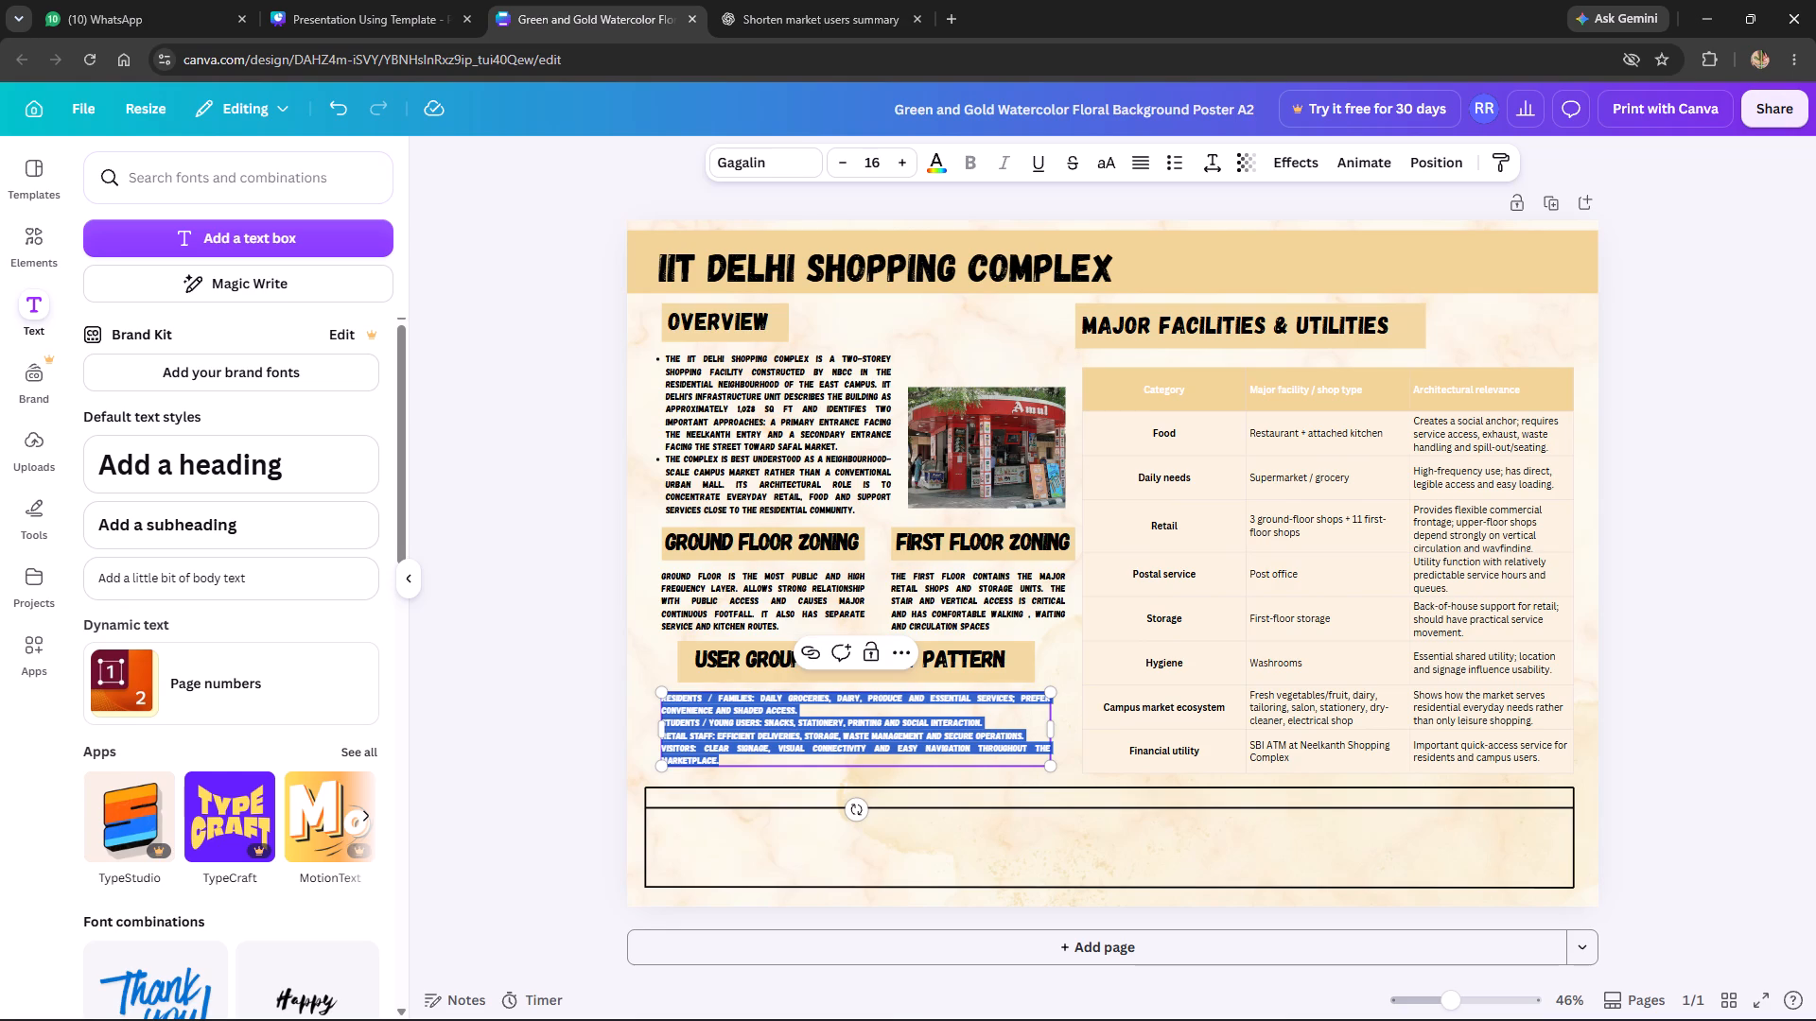
pyautogui.click(33, 234)
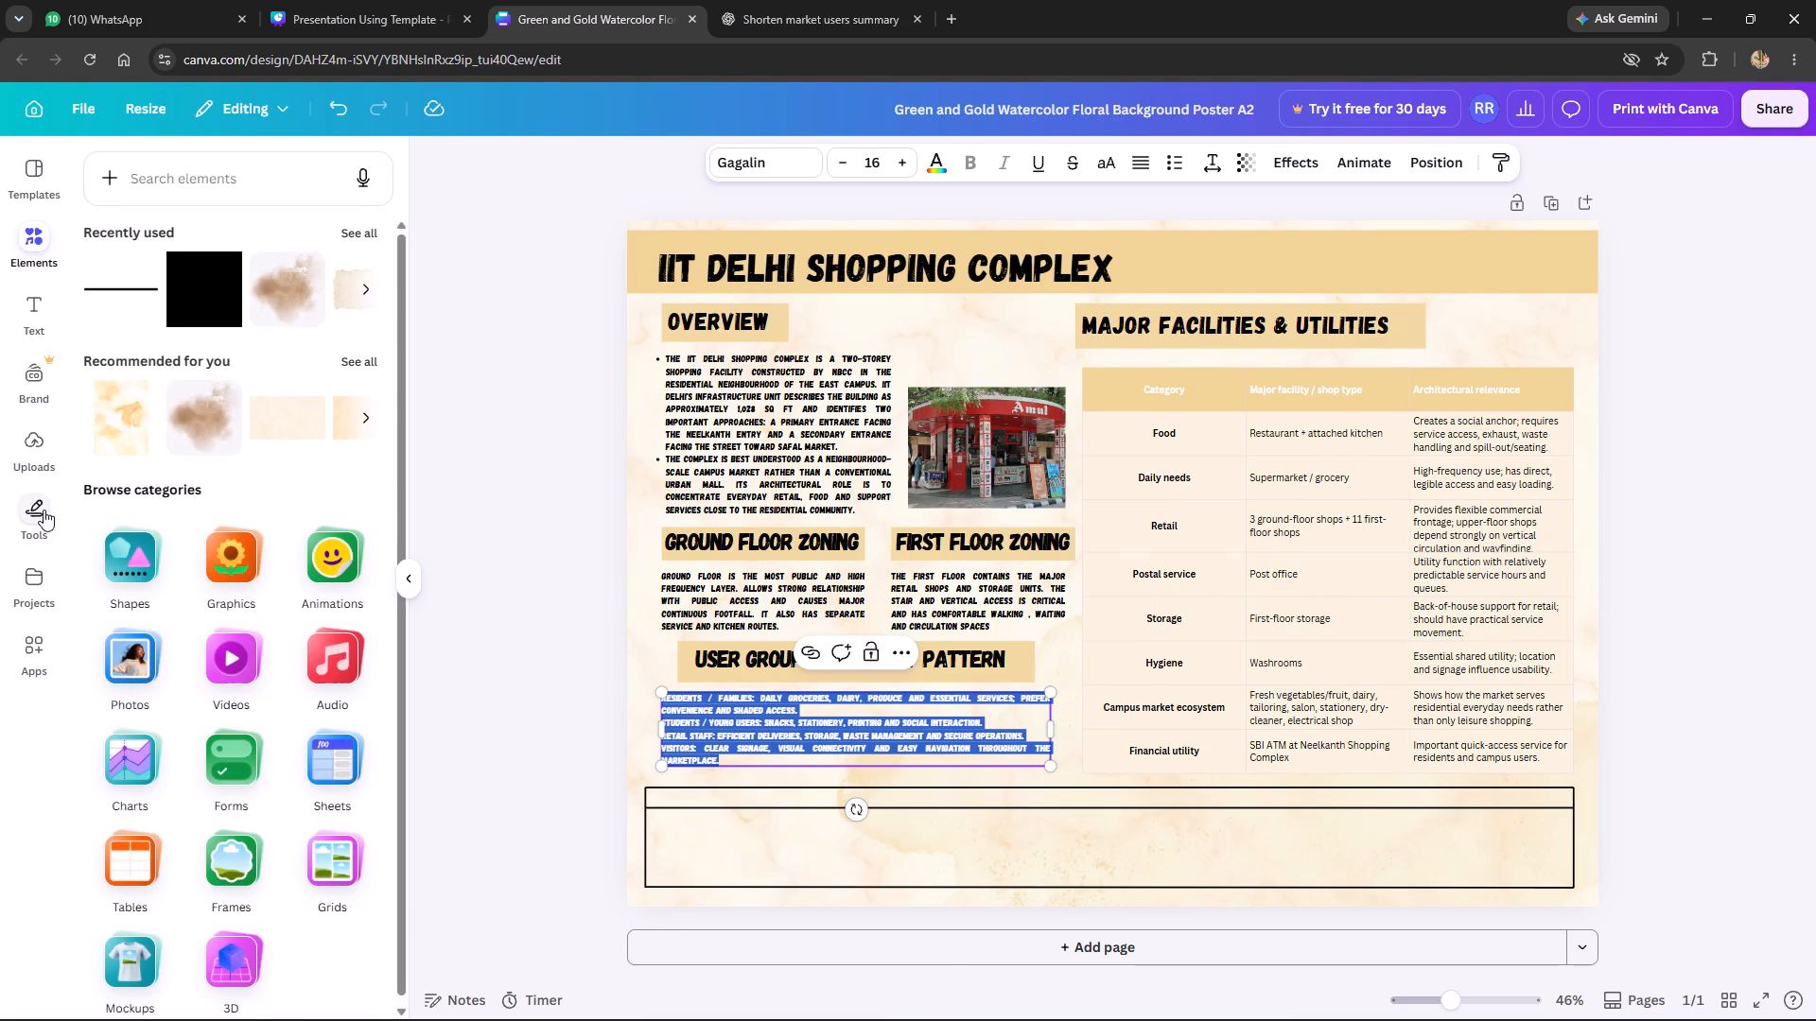
pyautogui.click(44, 510)
pyautogui.click(28, 320)
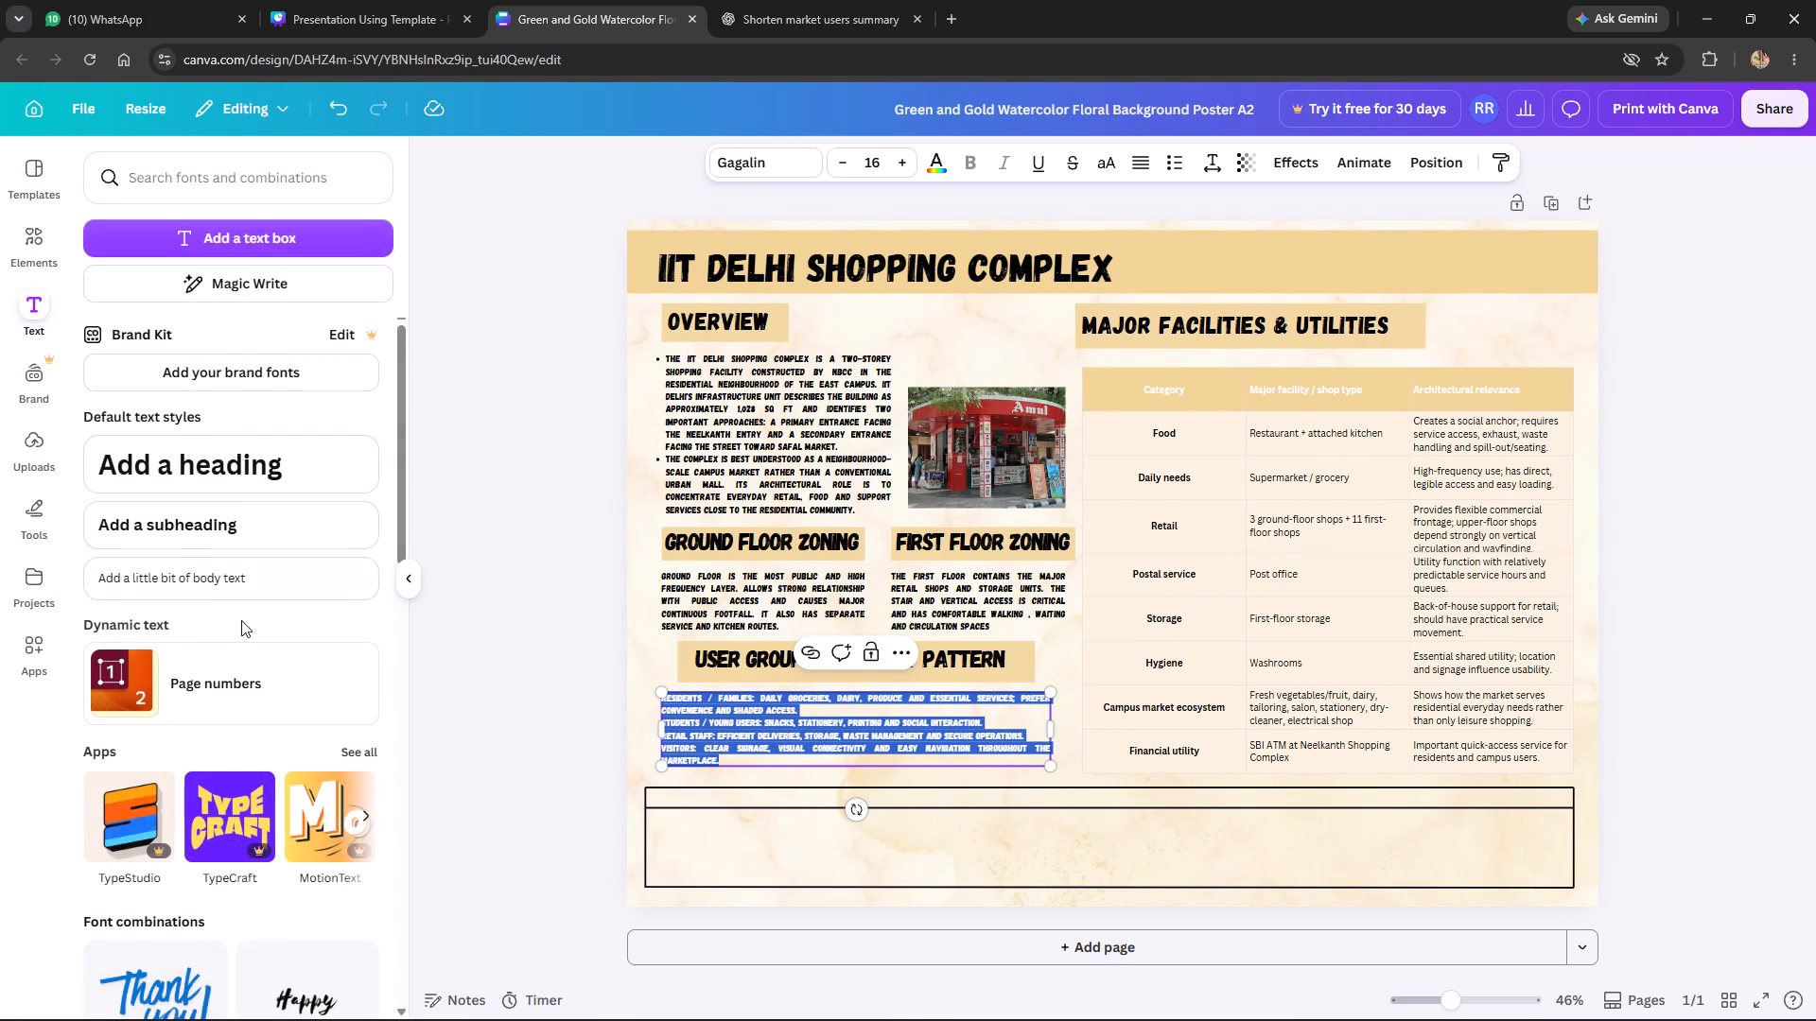
pyautogui.scroll(-4, 241, 620)
pyautogui.scroll(2, 242, 620)
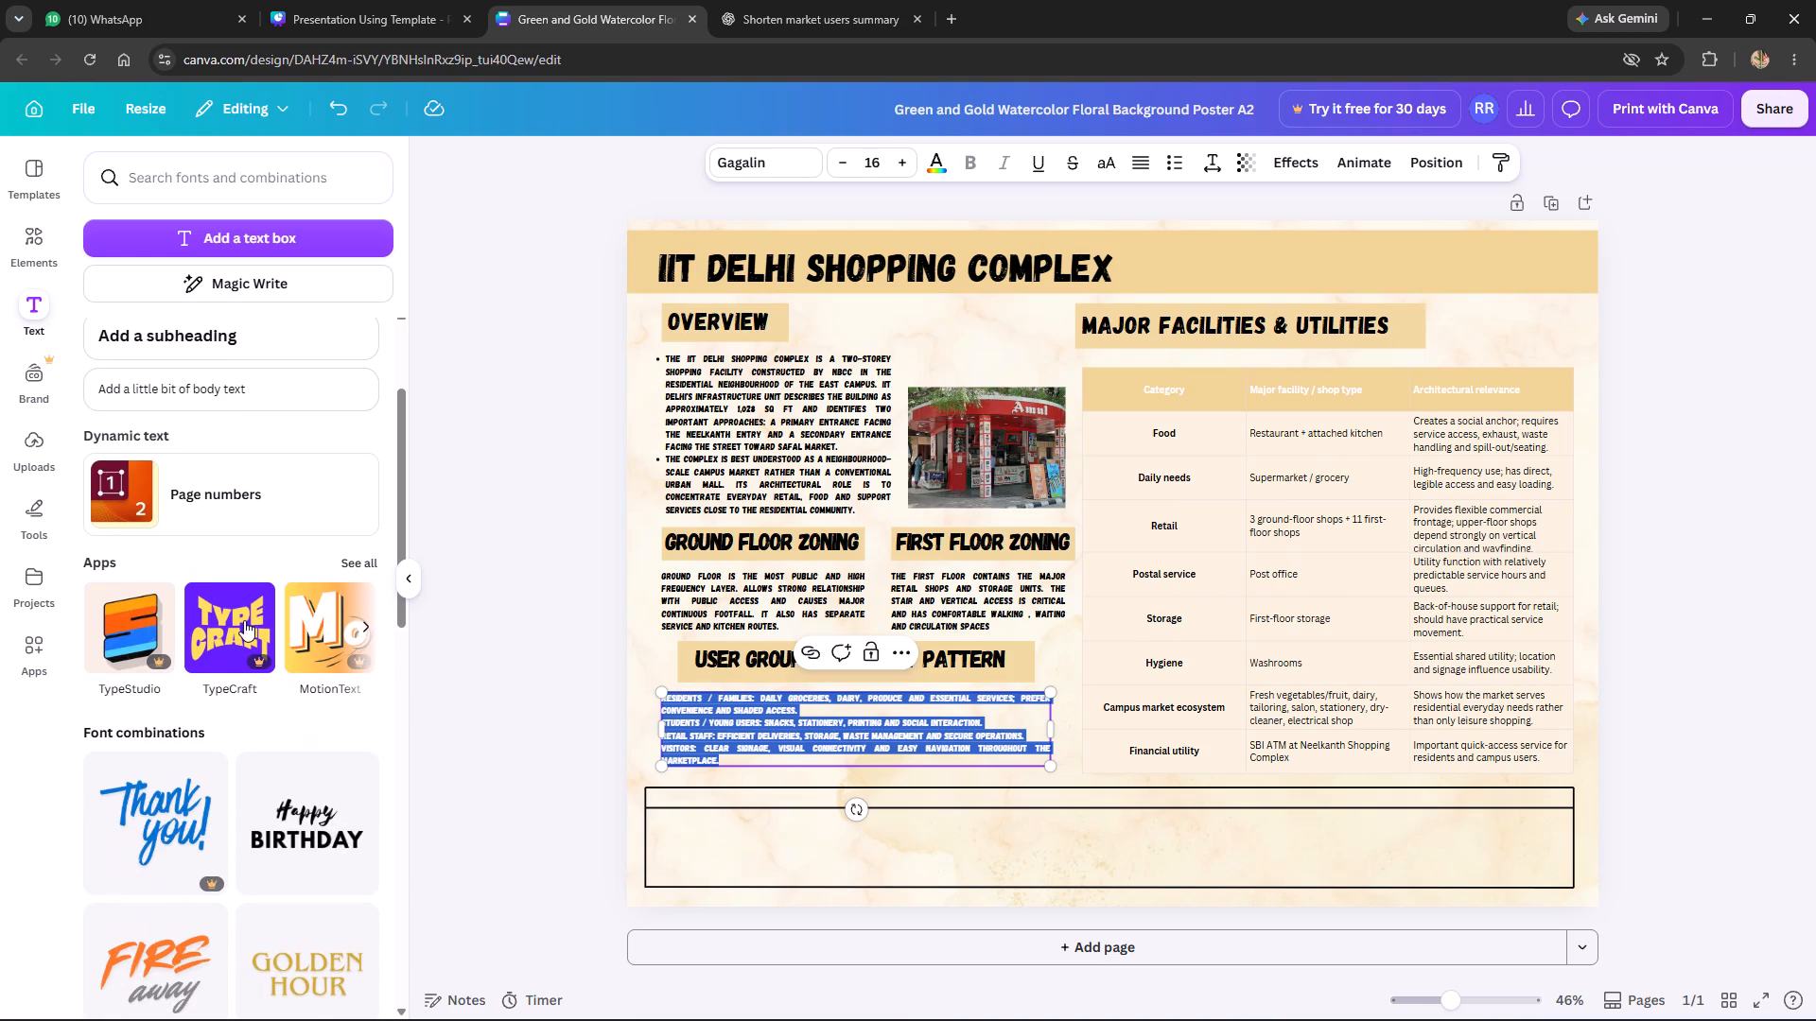
pyautogui.scroll(-10, 244, 620)
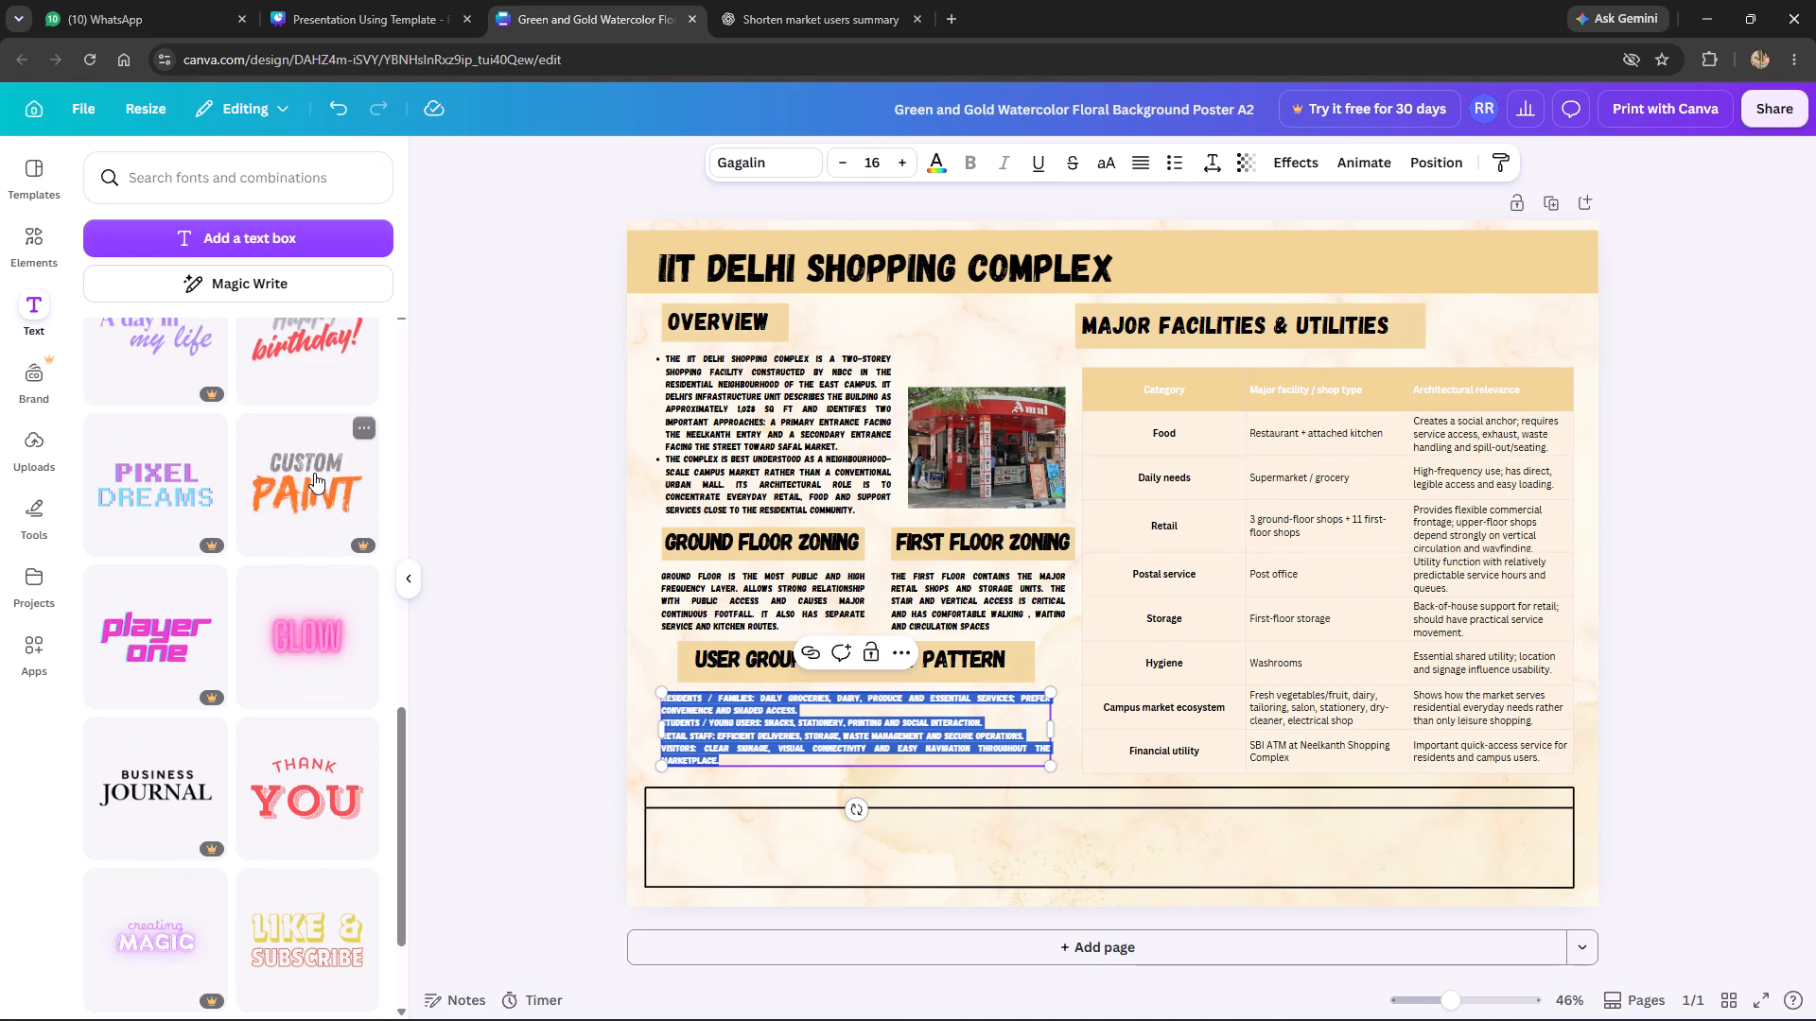
pyautogui.scroll(-6, 240, 688)
pyautogui.scroll(20, 236, 700)
pyautogui.scroll(3, 236, 700)
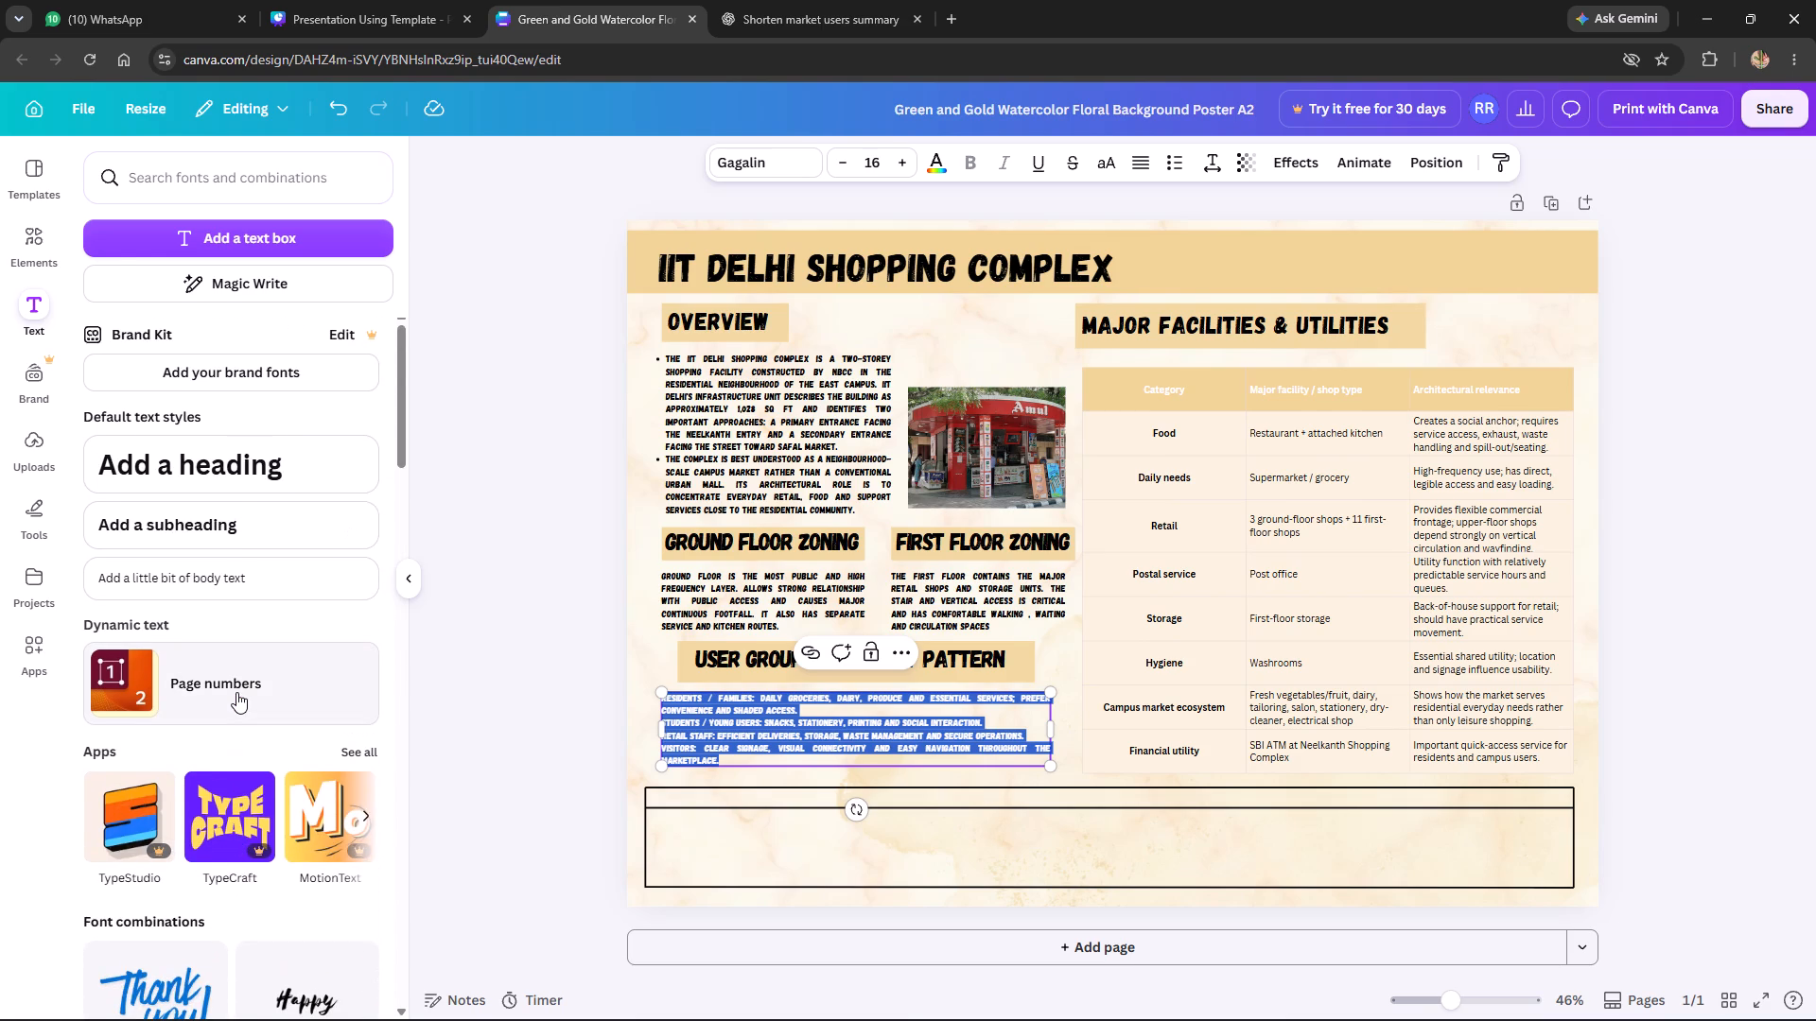
pyautogui.click(513, 641)
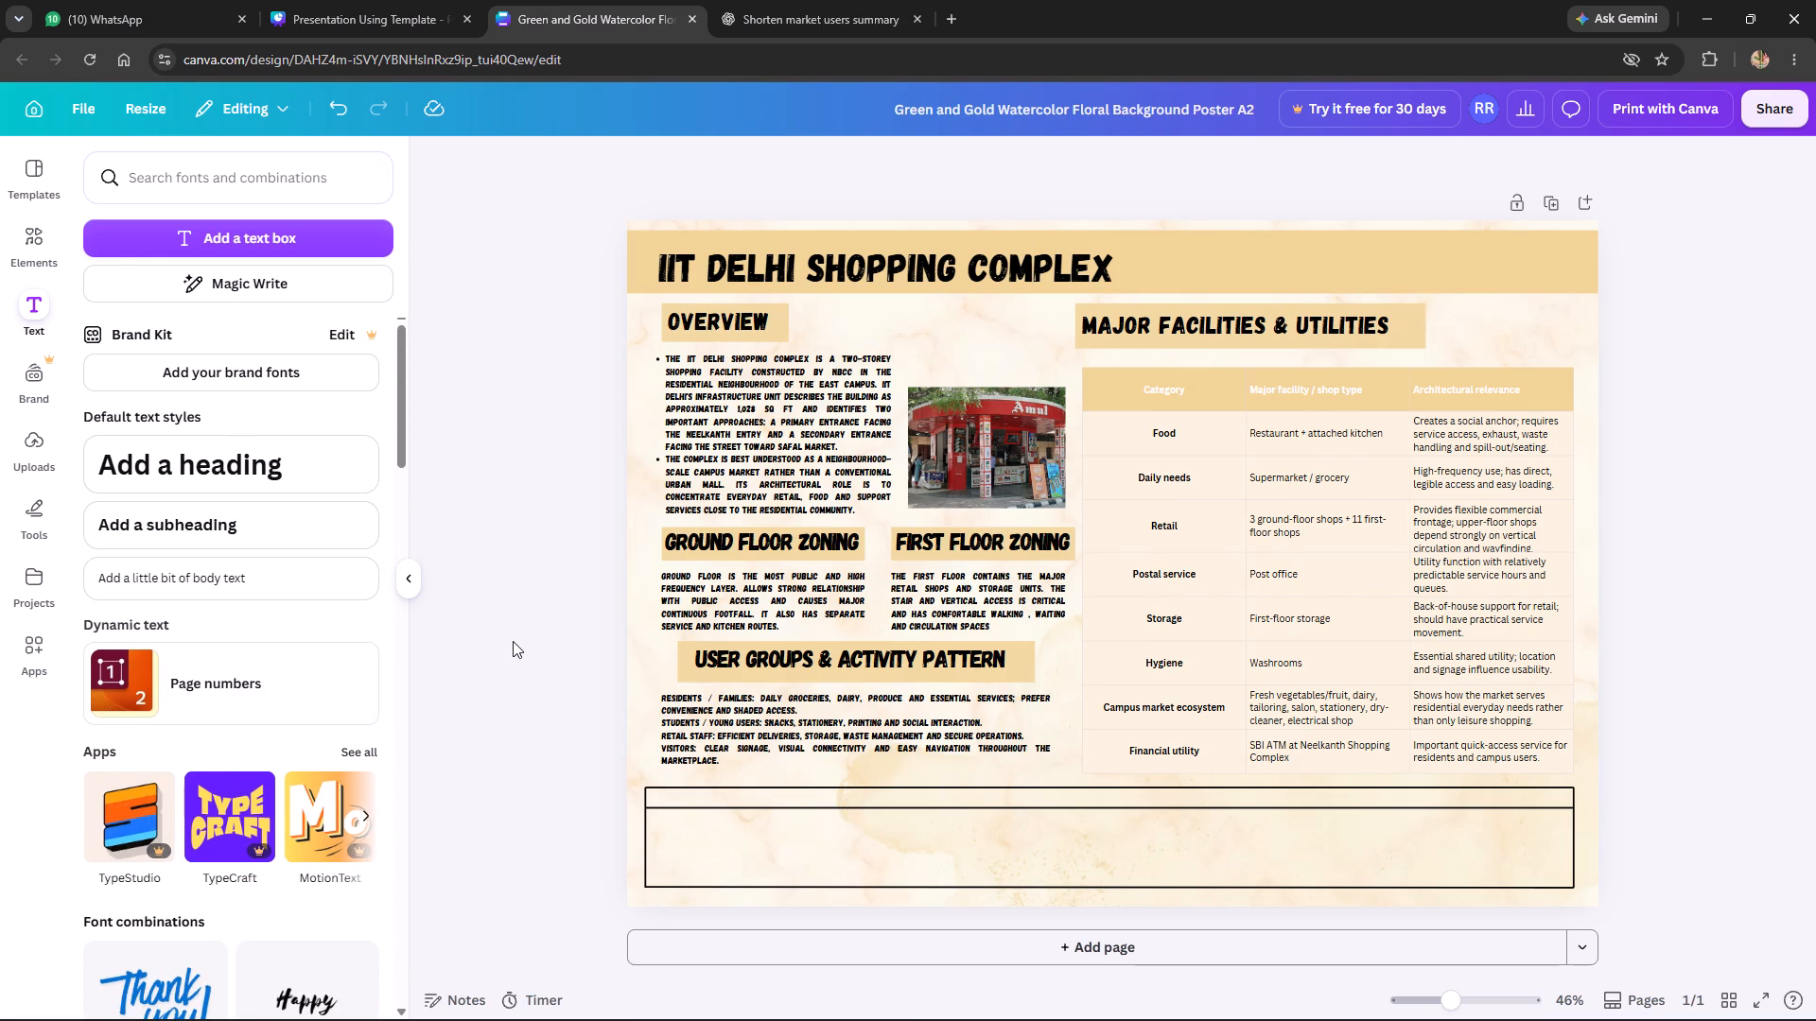
pyautogui.click(664, 697)
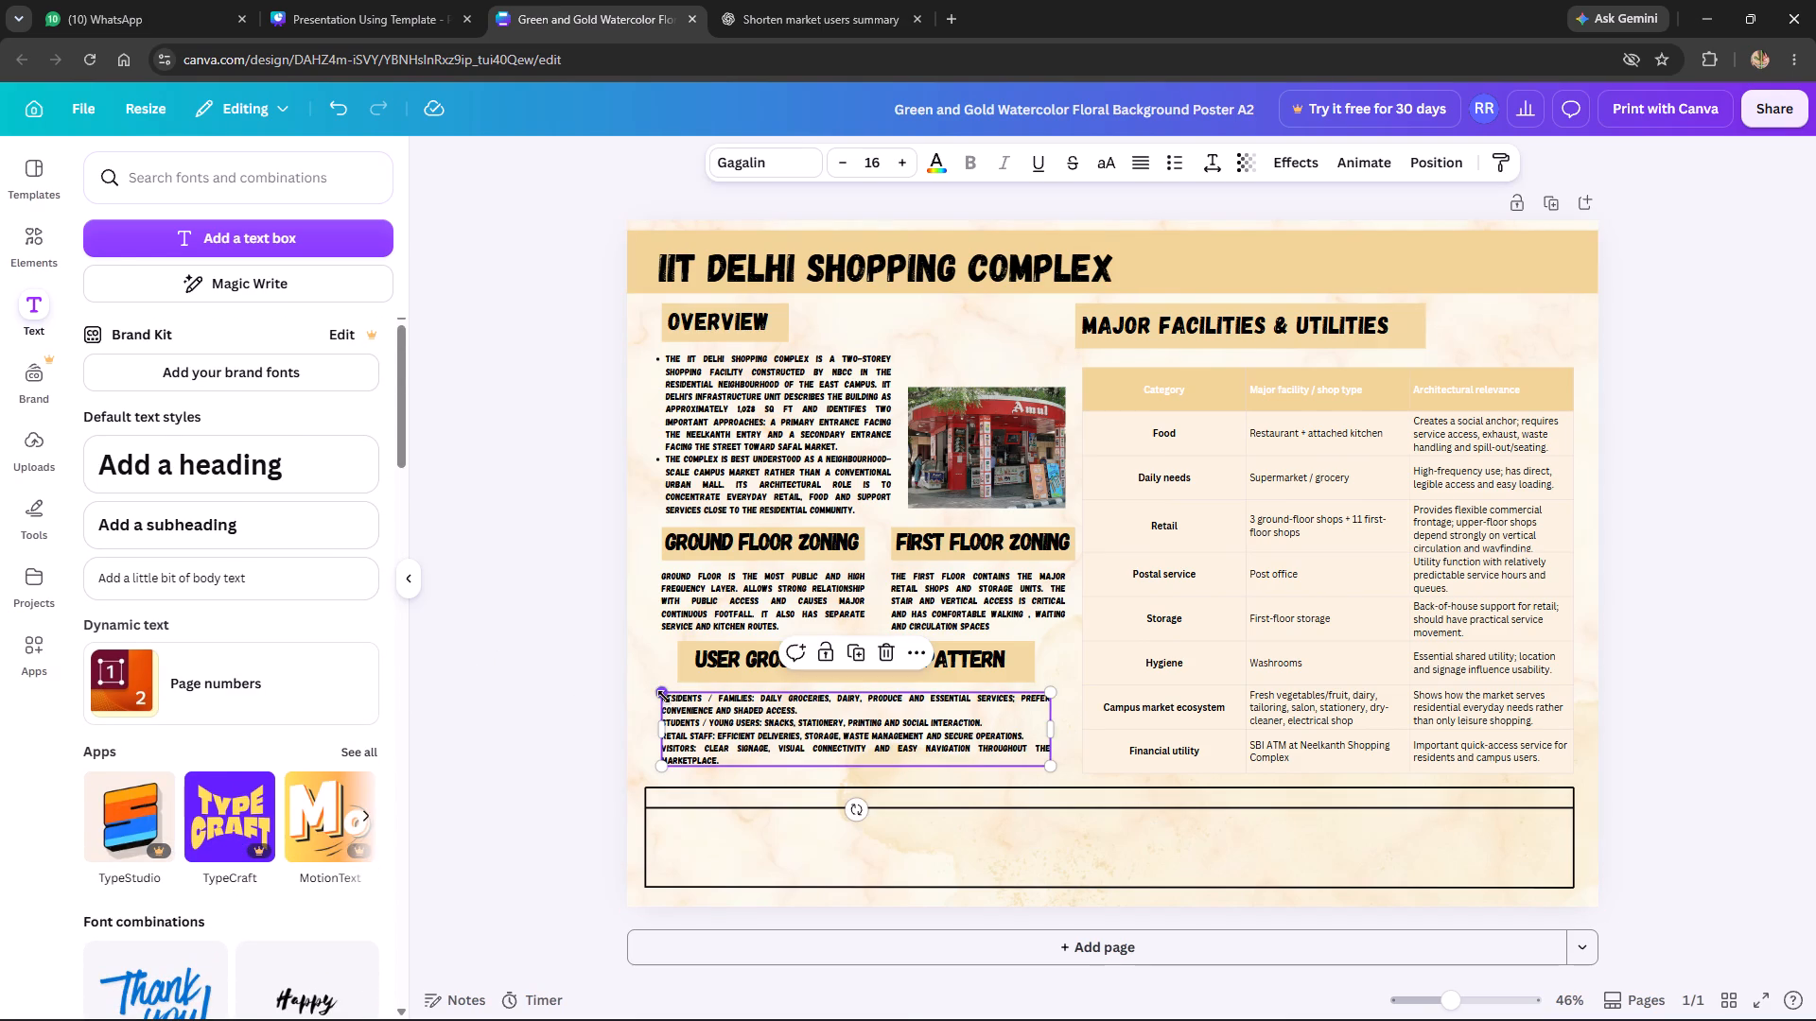
pyautogui.click(690, 715)
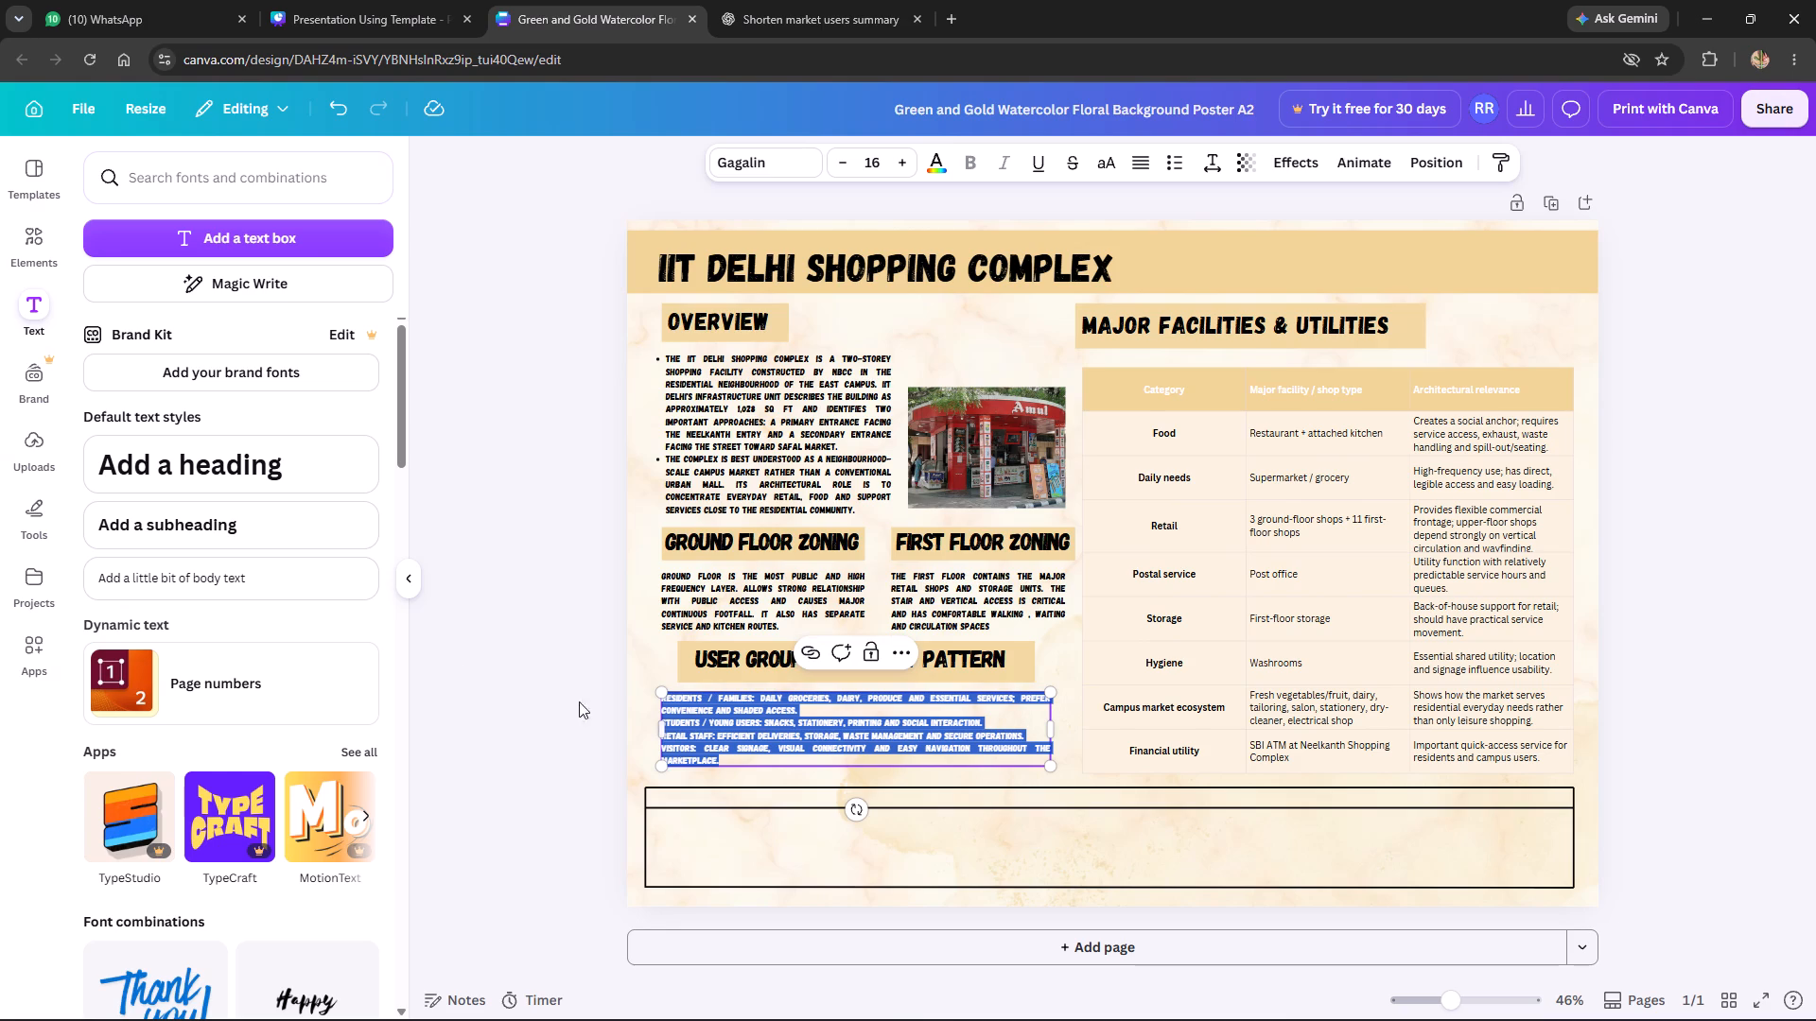
# Search the elements library for bullet pointers.
pyautogui.click(26, 185)
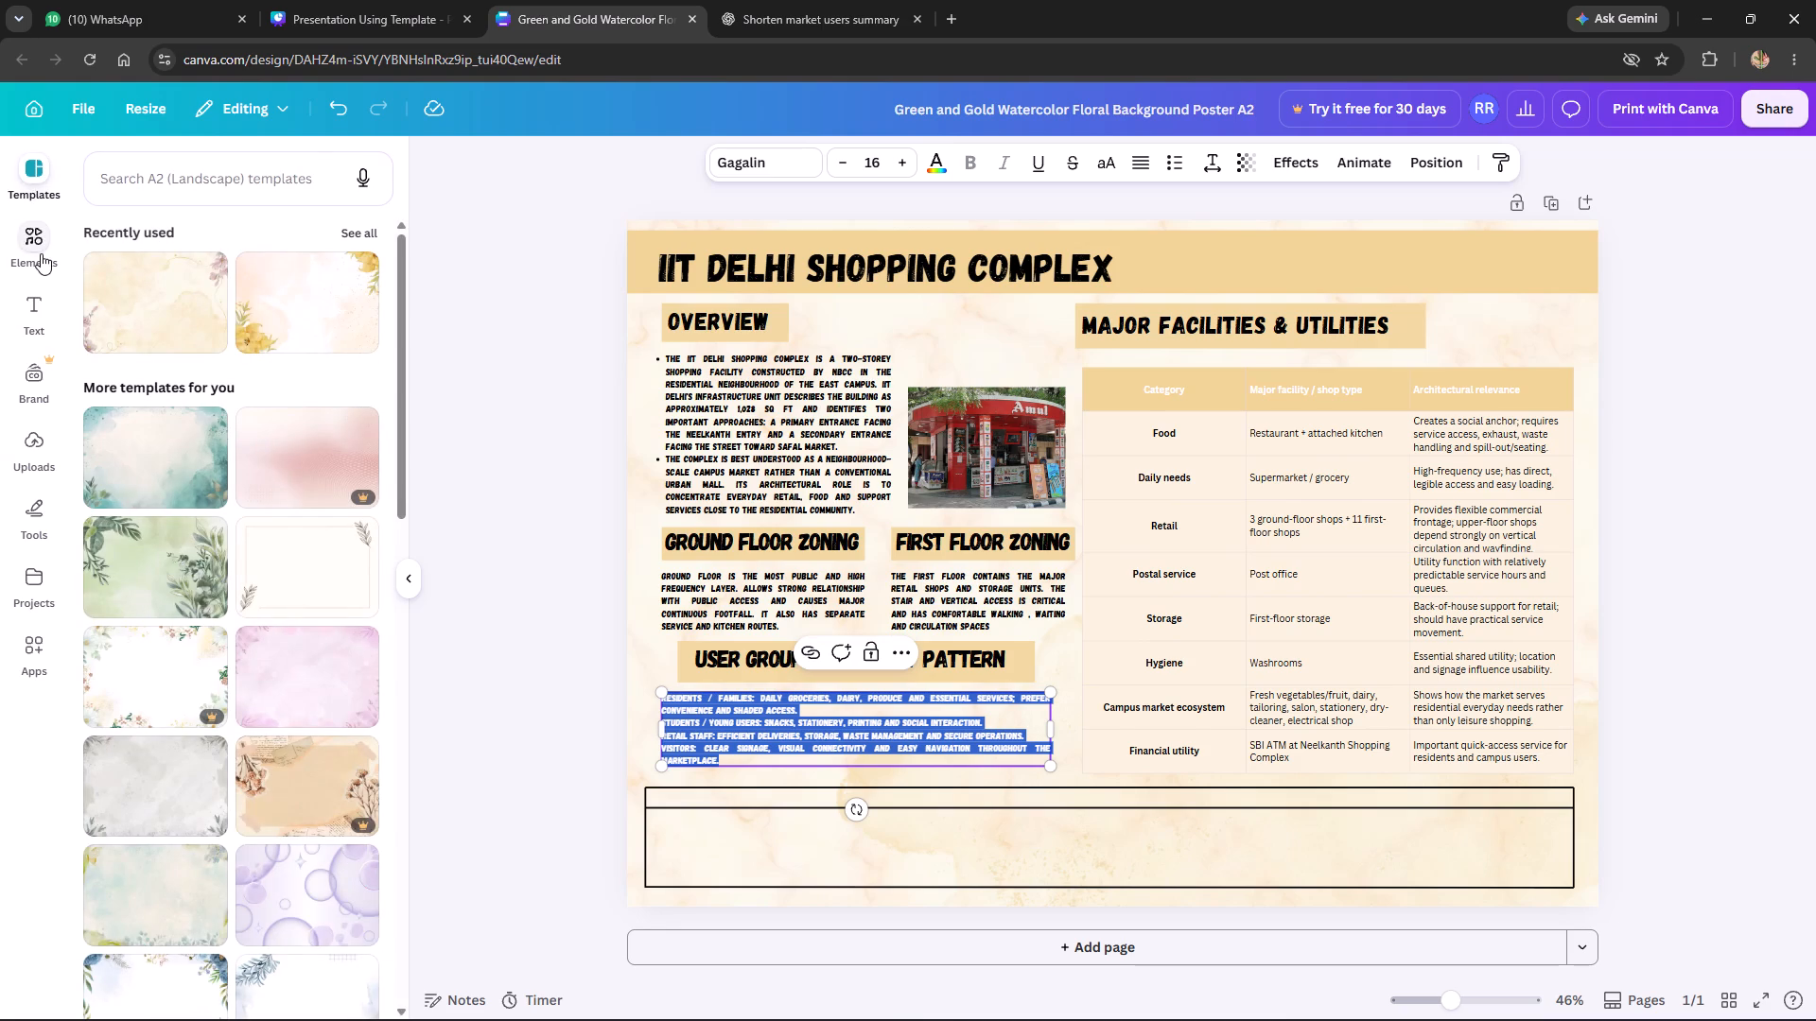
pyautogui.click(40, 256)
pyautogui.click(362, 282)
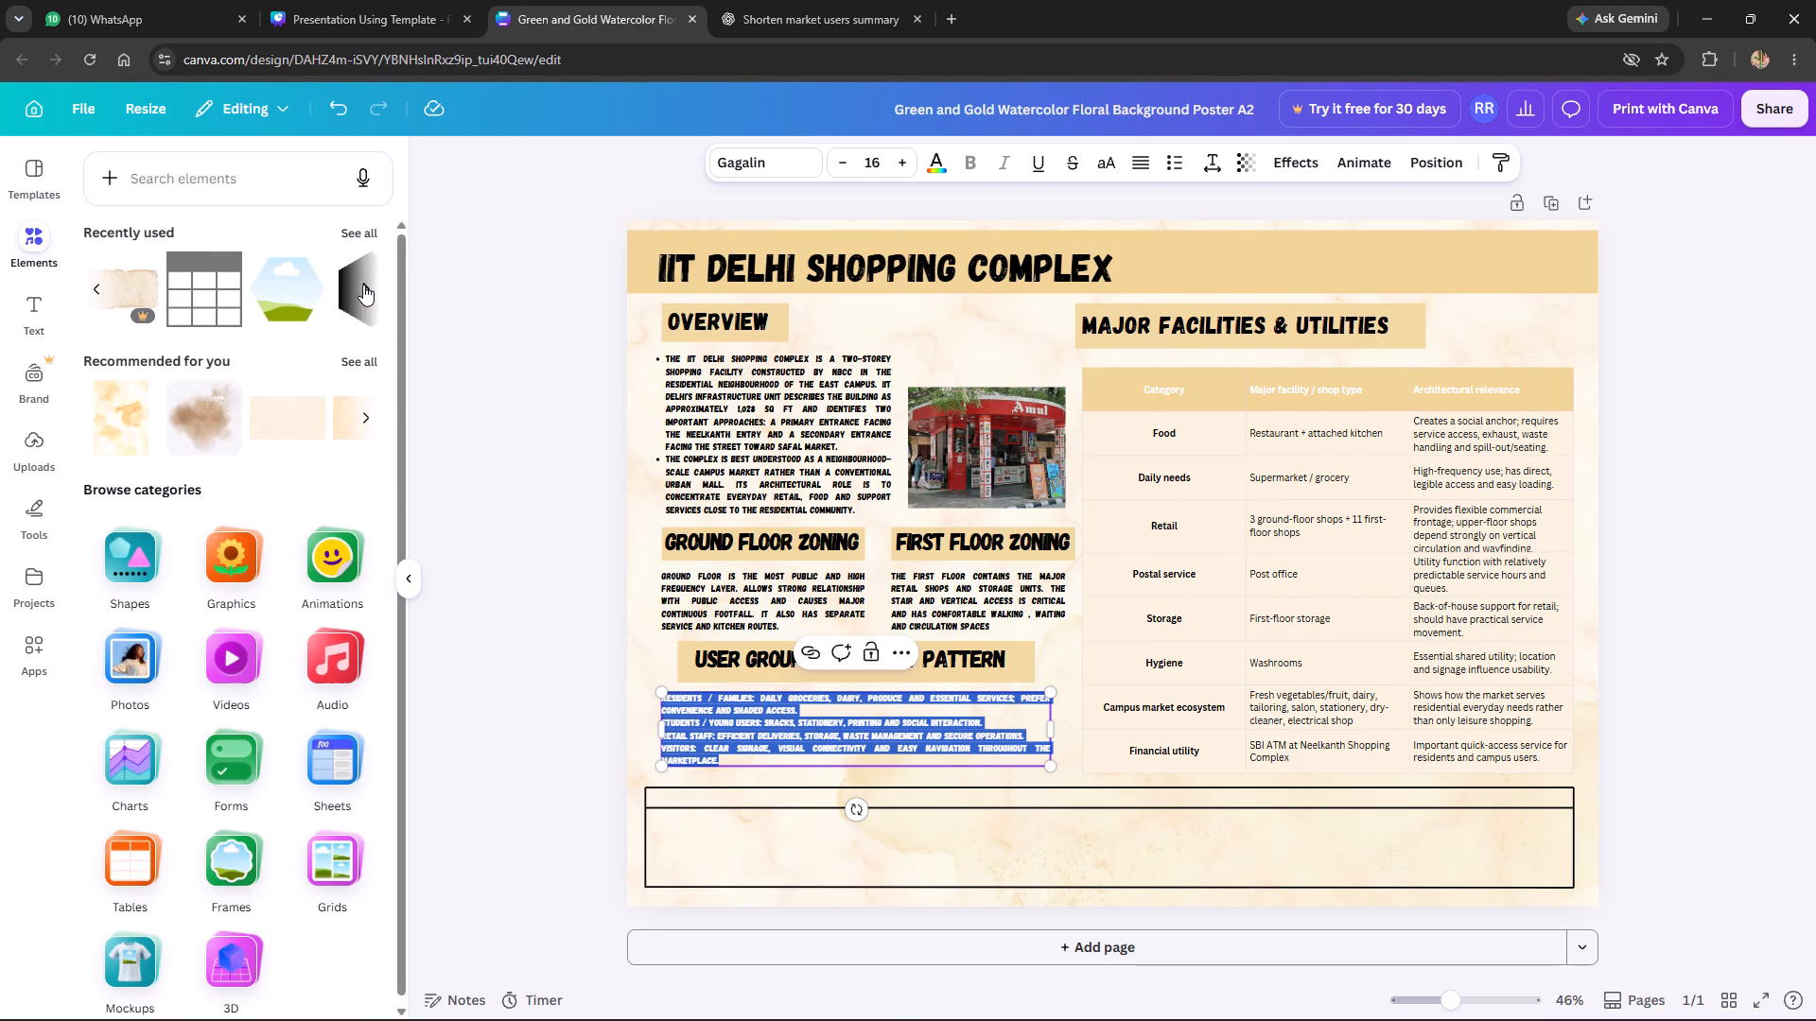
pyautogui.click(231, 165)
pyautogui.click(215, 179)
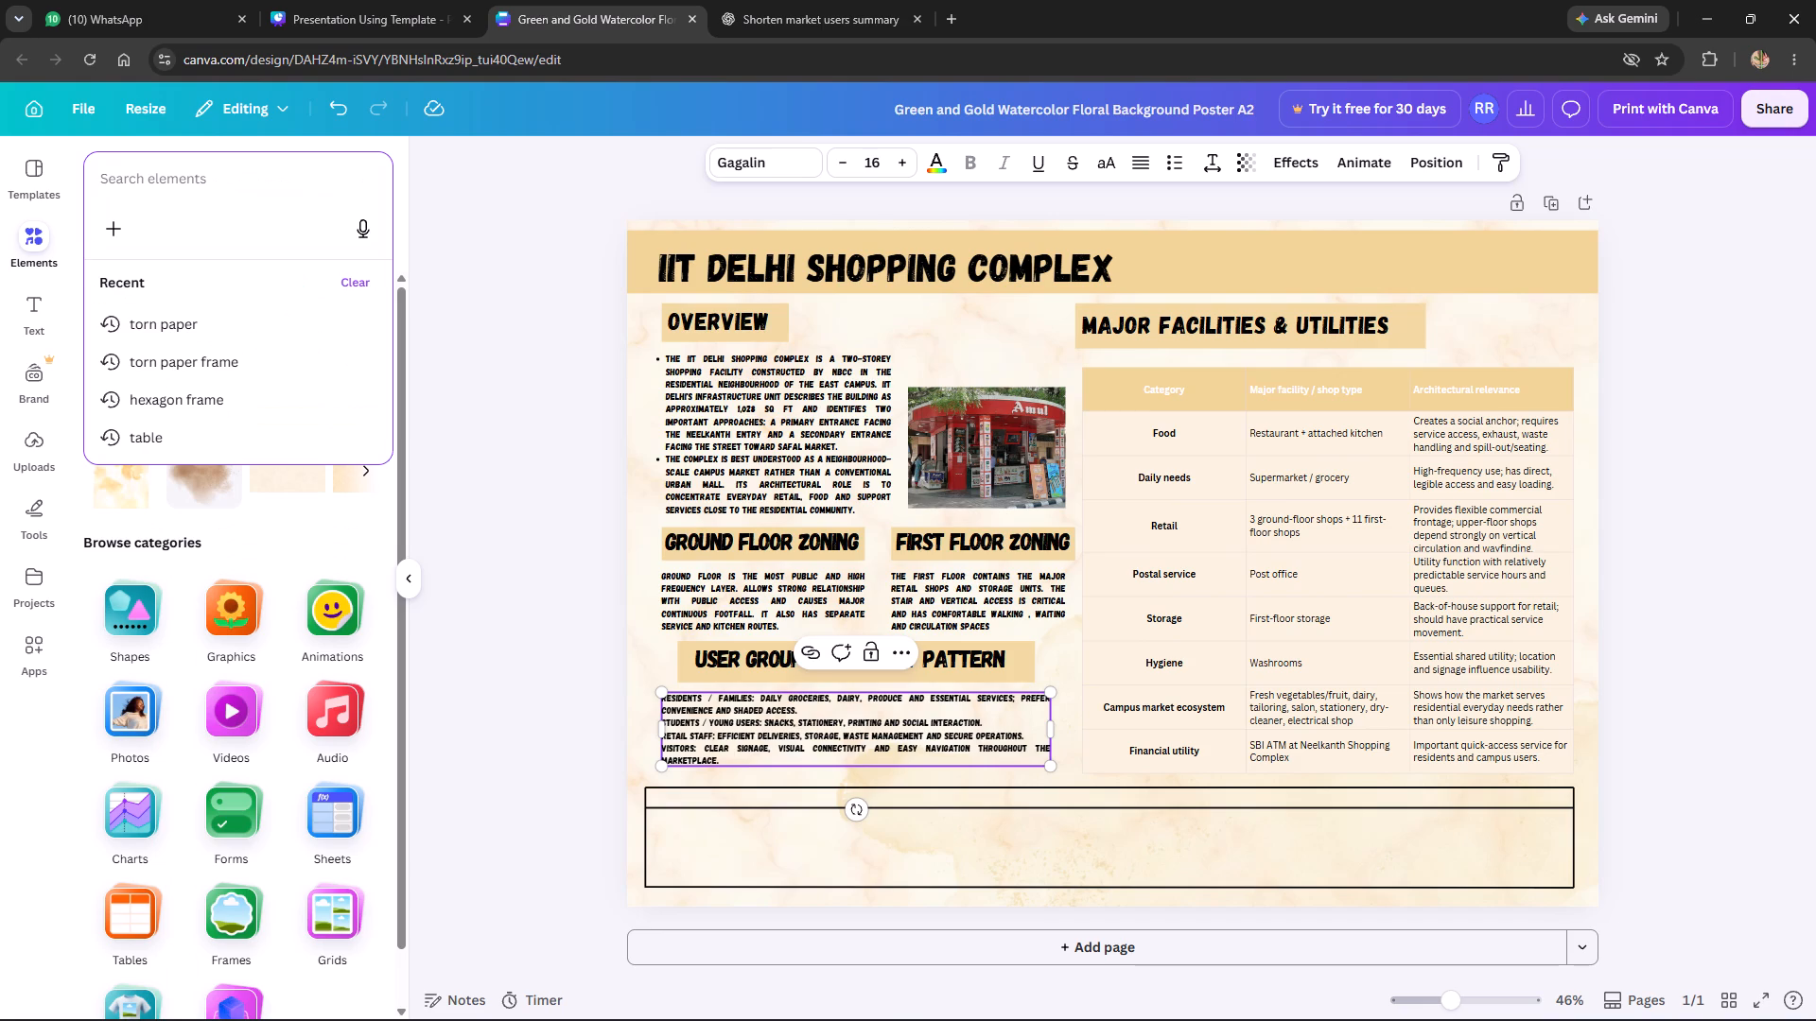
pyautogui.write('BULL')
pyautogui.write('ET')
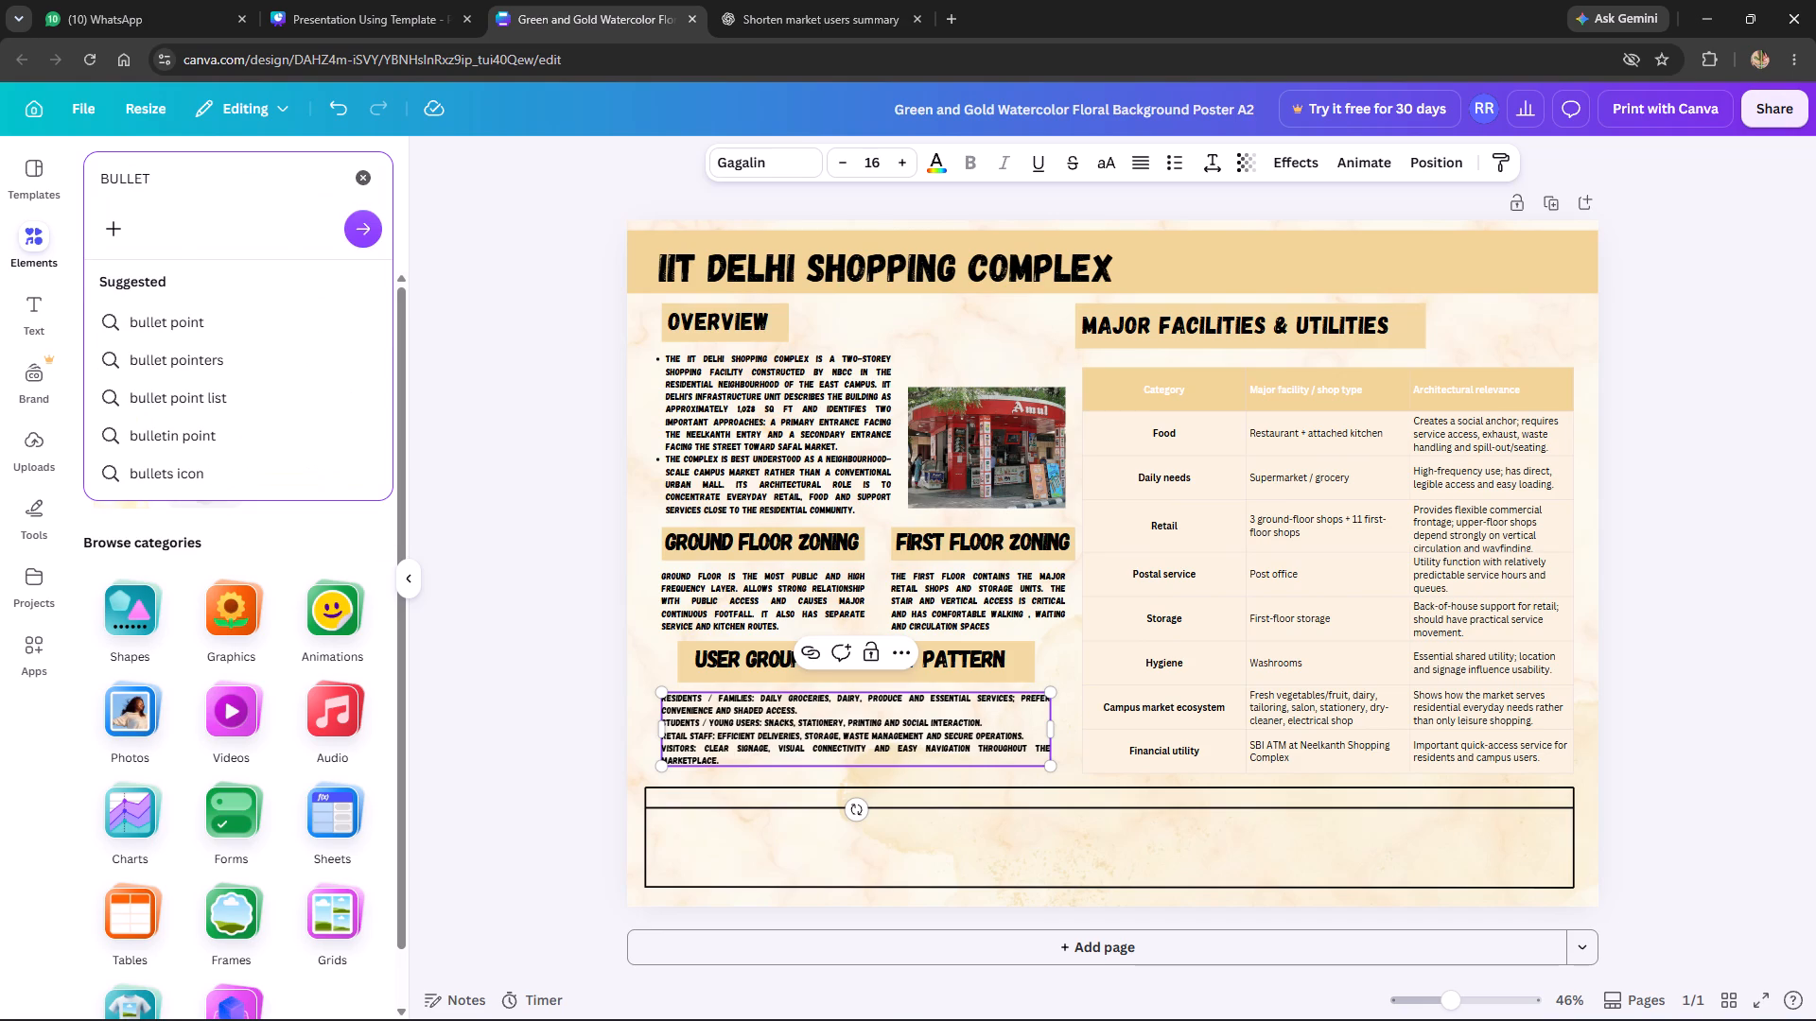
pyautogui.click(194, 360)
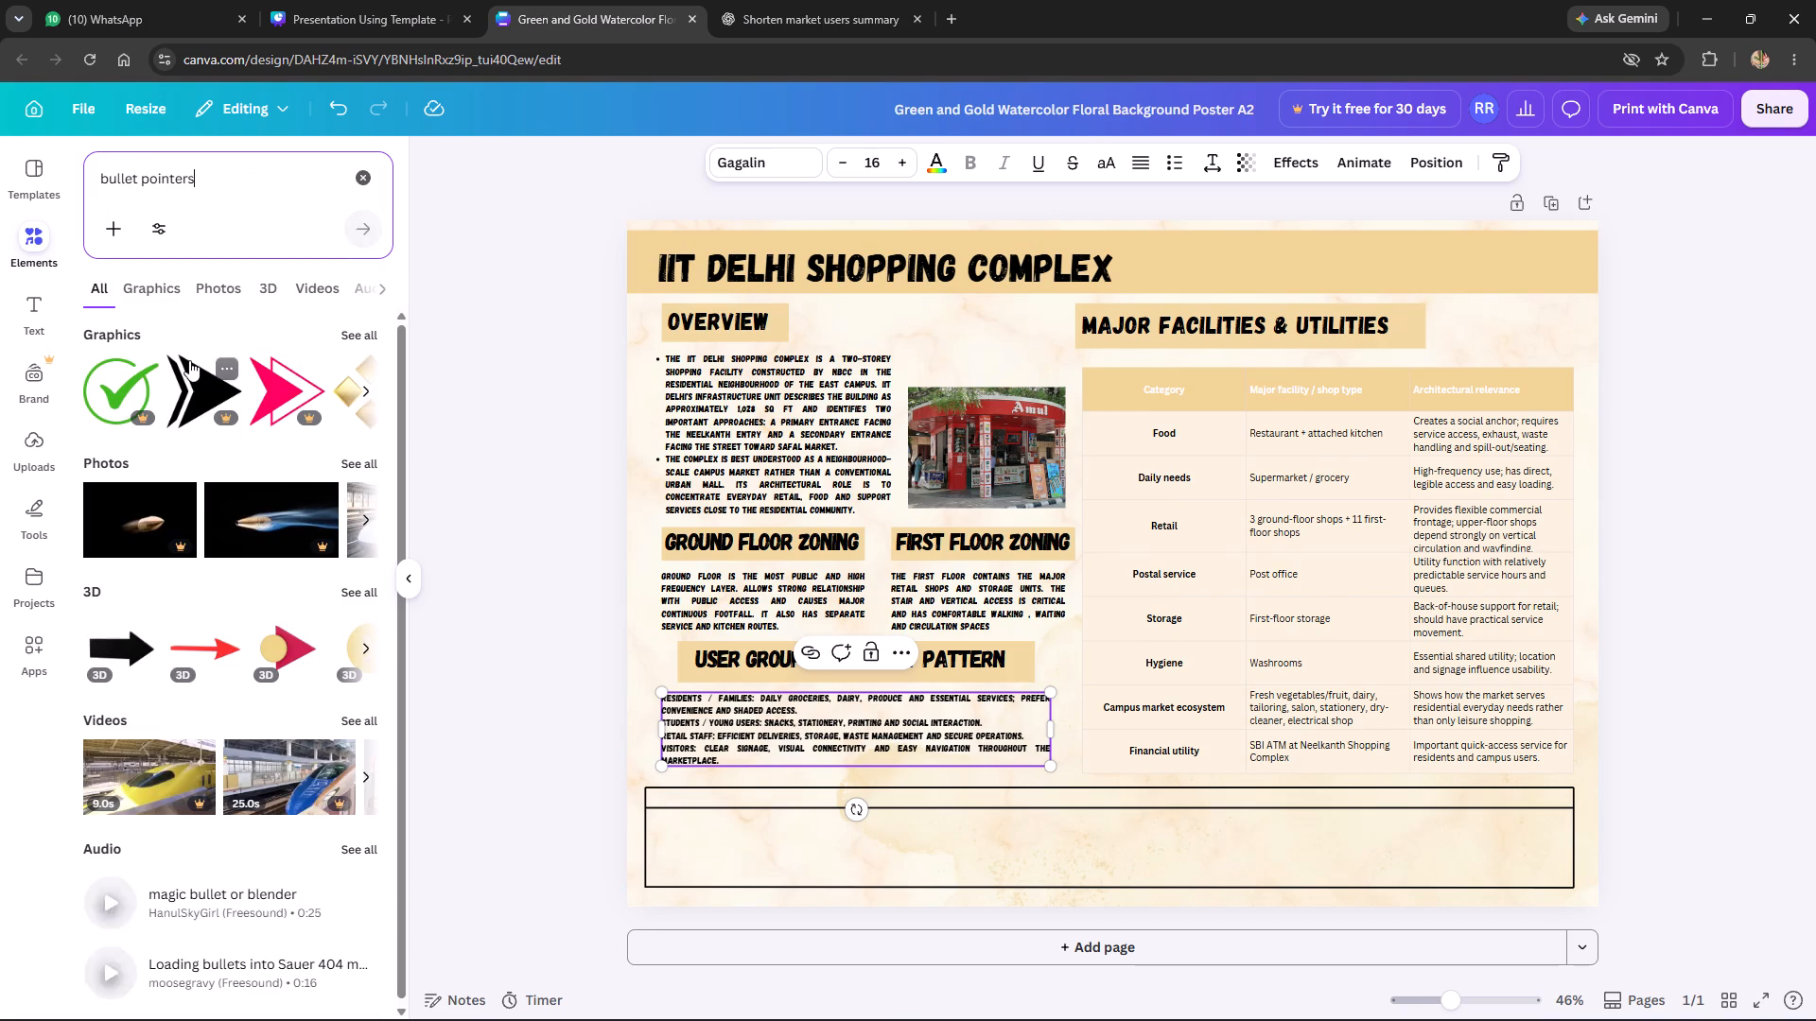
# Examine the bullet pointers results across graphics, photos, 3D and videos for markers suited to the user-group points.
pyautogui.scroll(-2, 168, 502)
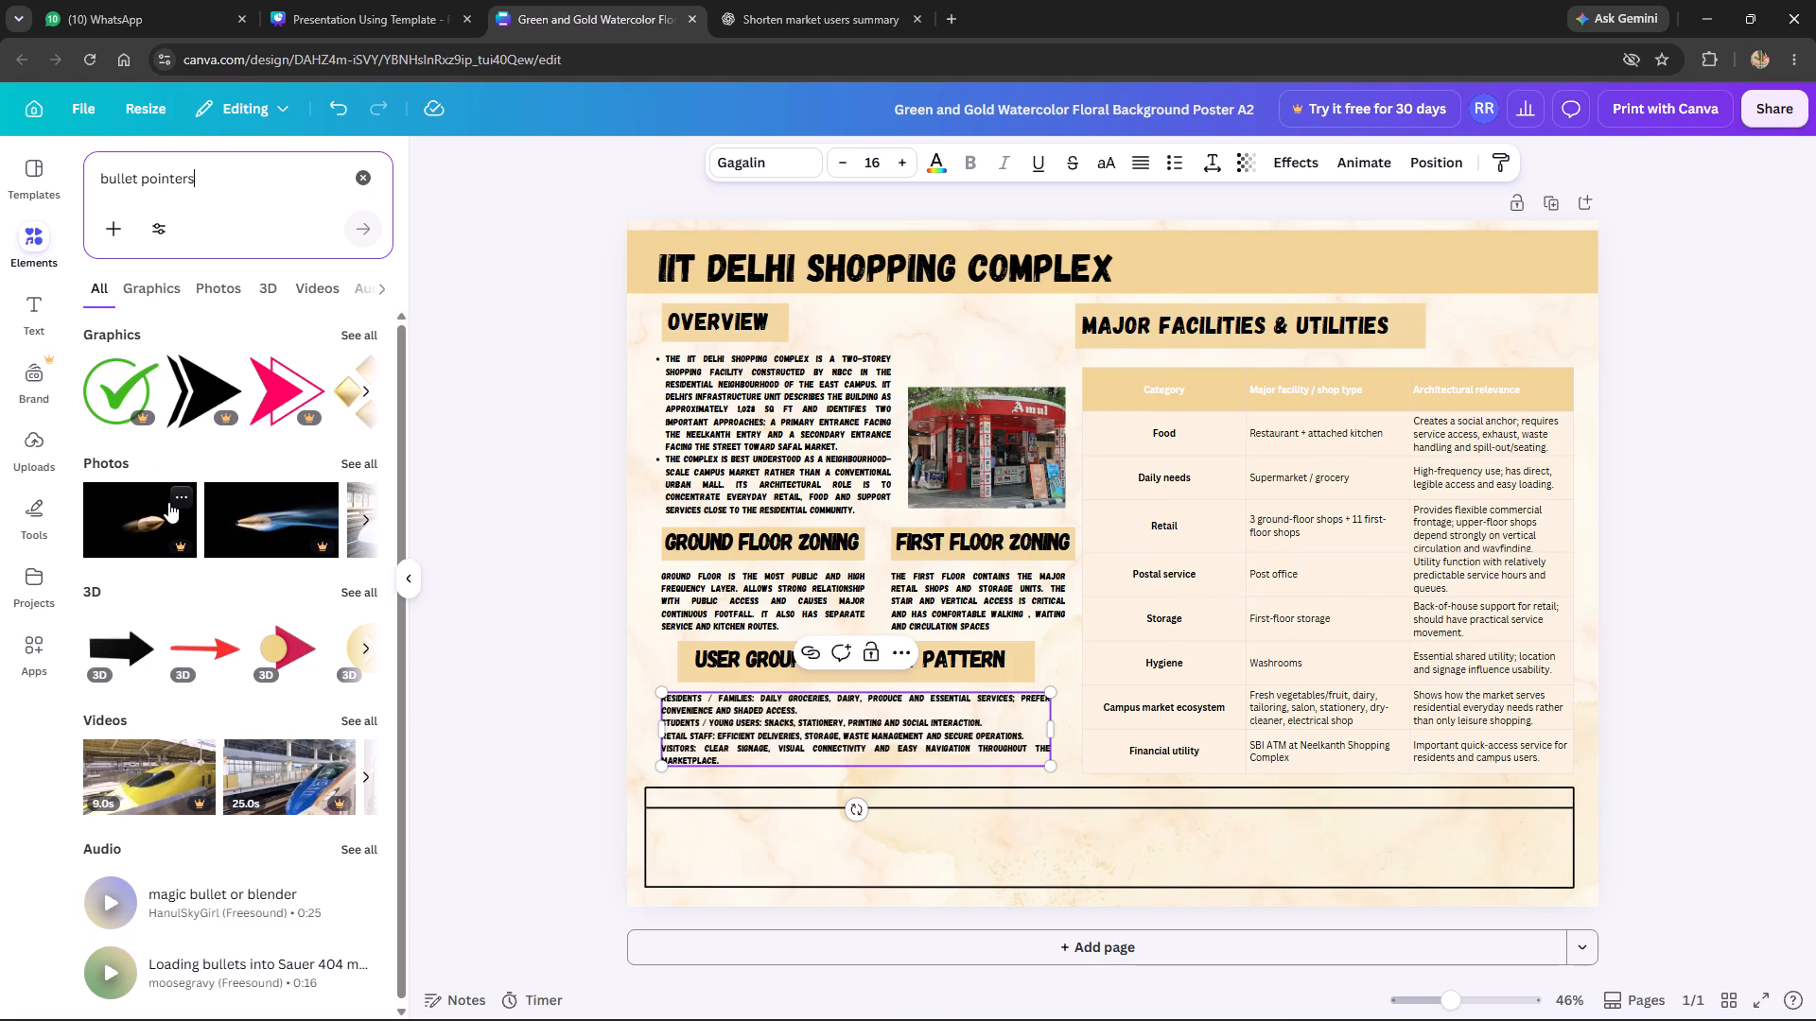
pyautogui.scroll(-2, 168, 502)
pyautogui.scroll(4, 169, 502)
pyautogui.click(160, 281)
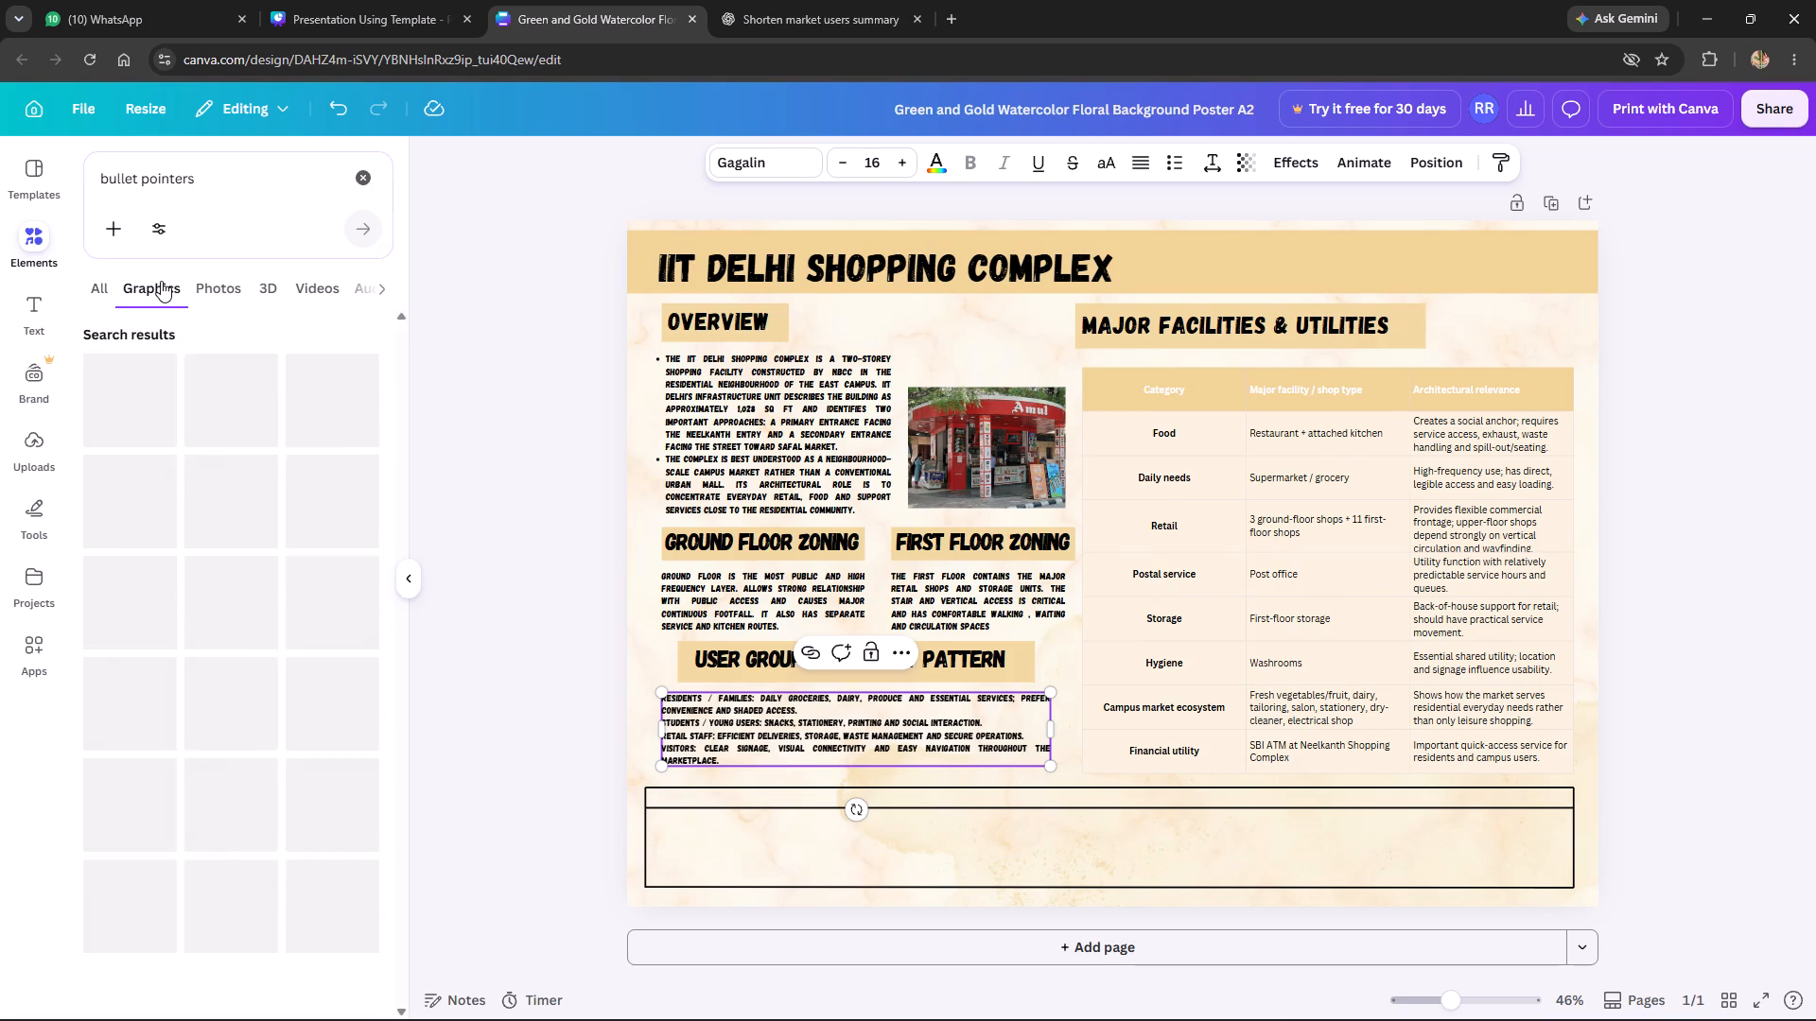
pyautogui.click(209, 286)
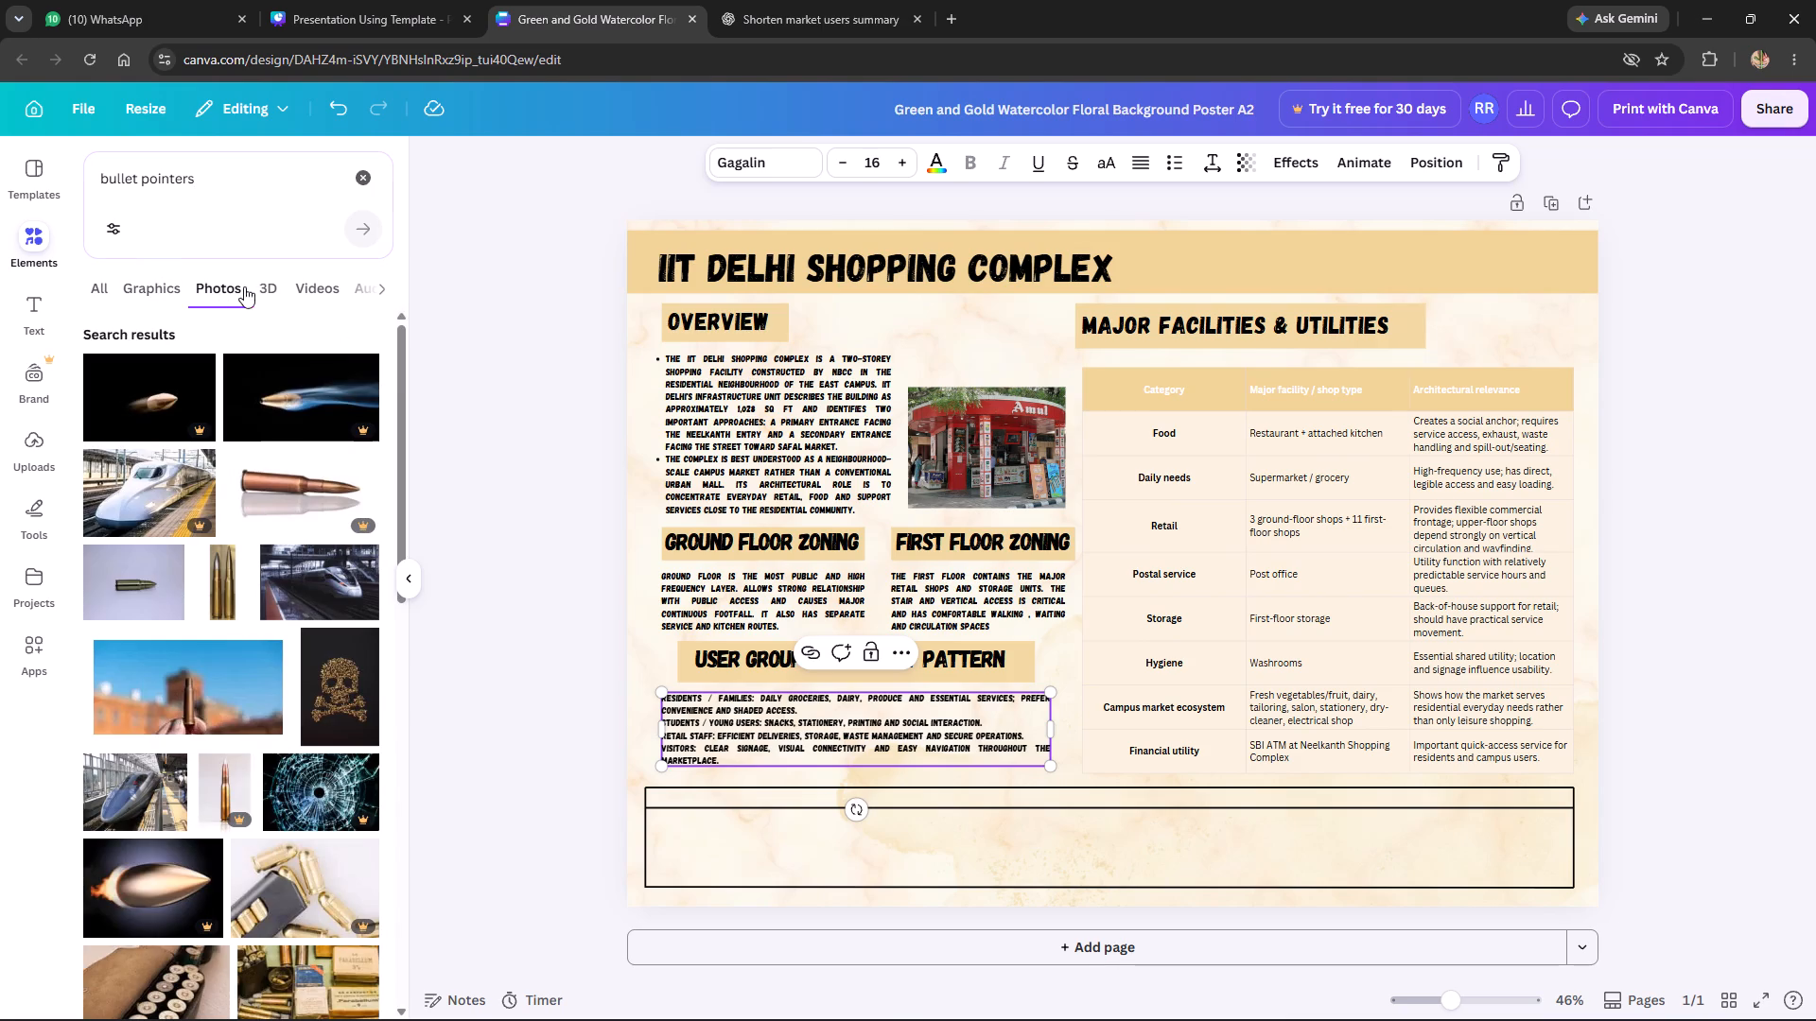
pyautogui.click(247, 286)
pyautogui.click(254, 286)
pyautogui.click(301, 288)
pyautogui.middleClick(137, 281)
pyautogui.scroll(2, 137, 281)
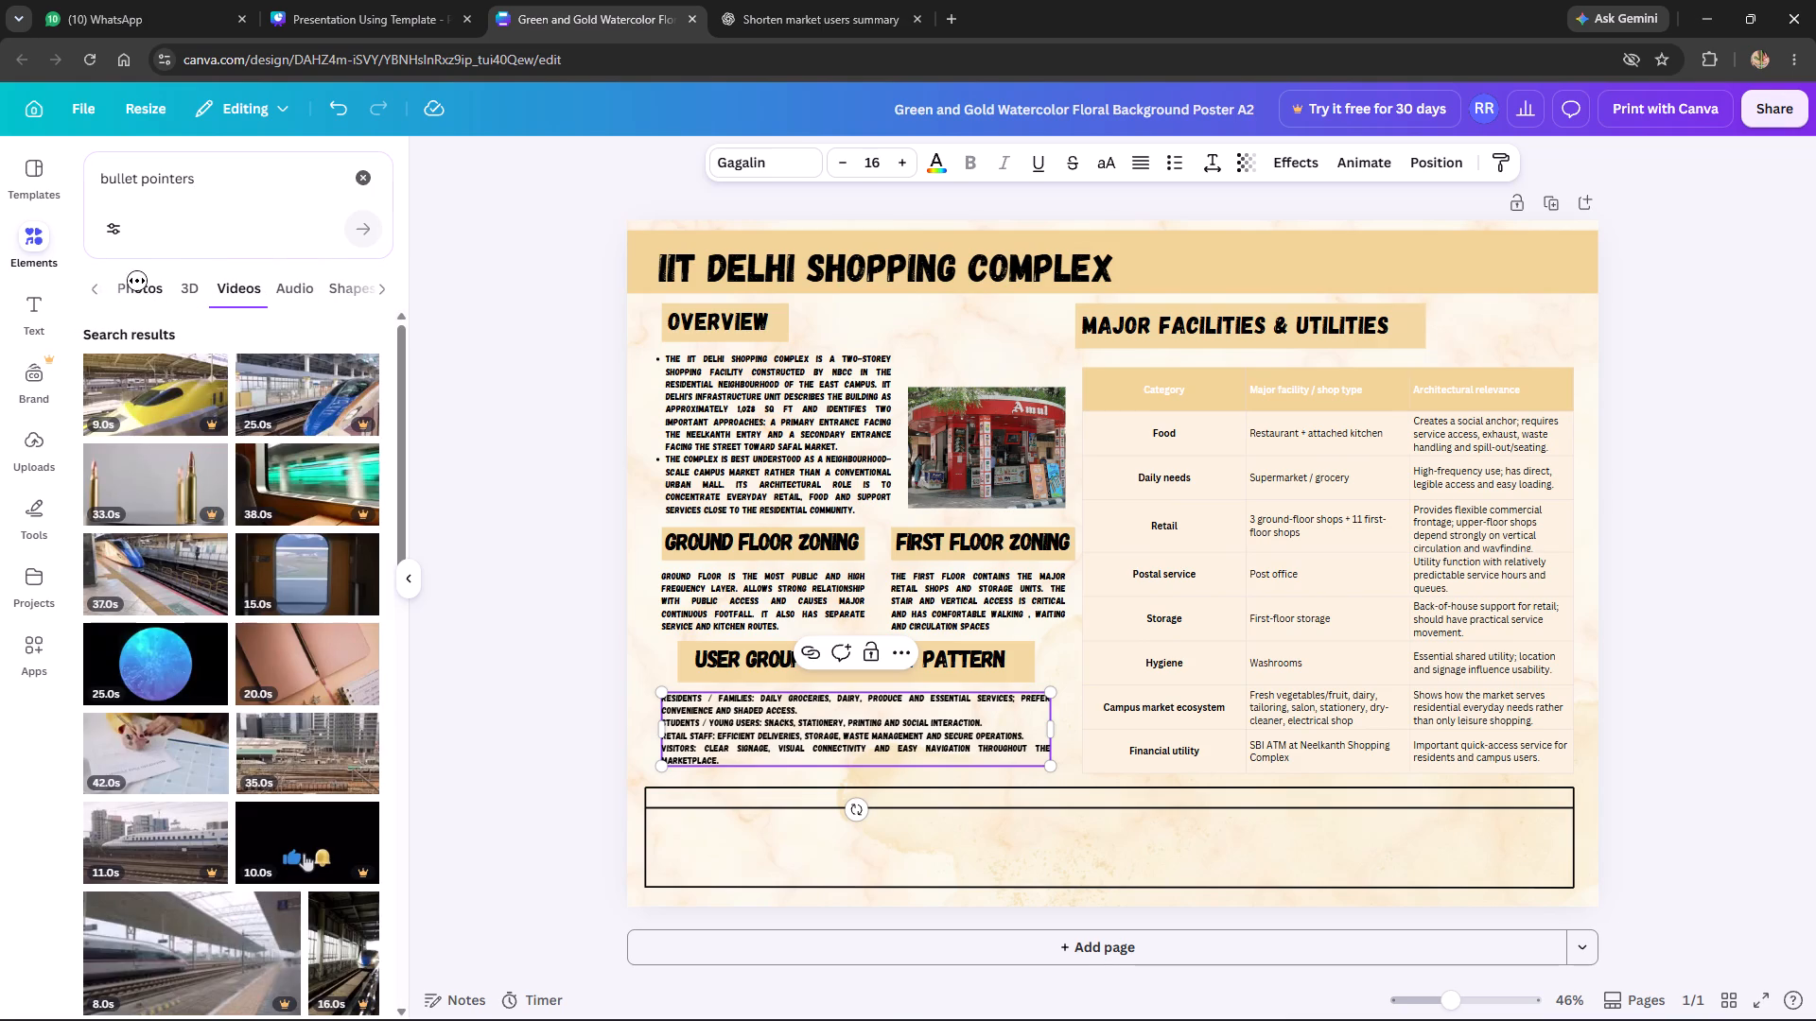
pyautogui.scroll(5, 137, 281)
pyautogui.scroll(-10, 164, 294)
pyautogui.middleClick(184, 296)
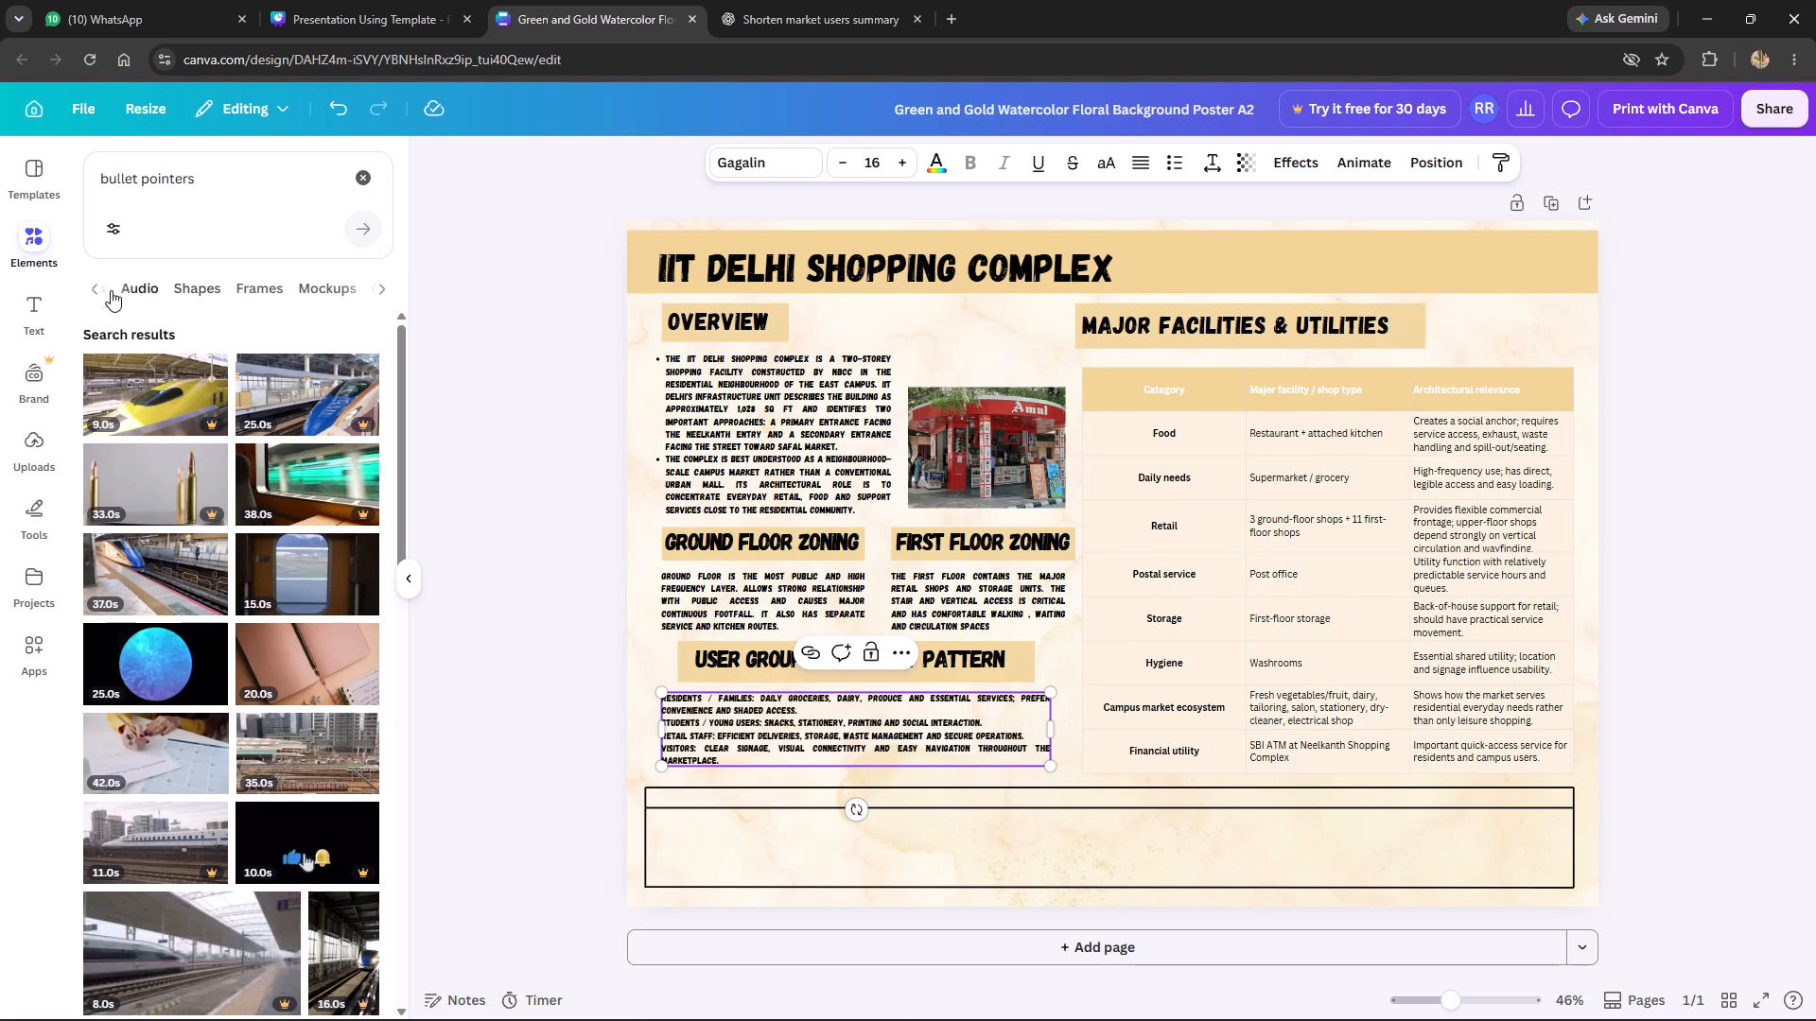
pyautogui.doubleClick(91, 290)
pyautogui.tripleClick(91, 290)
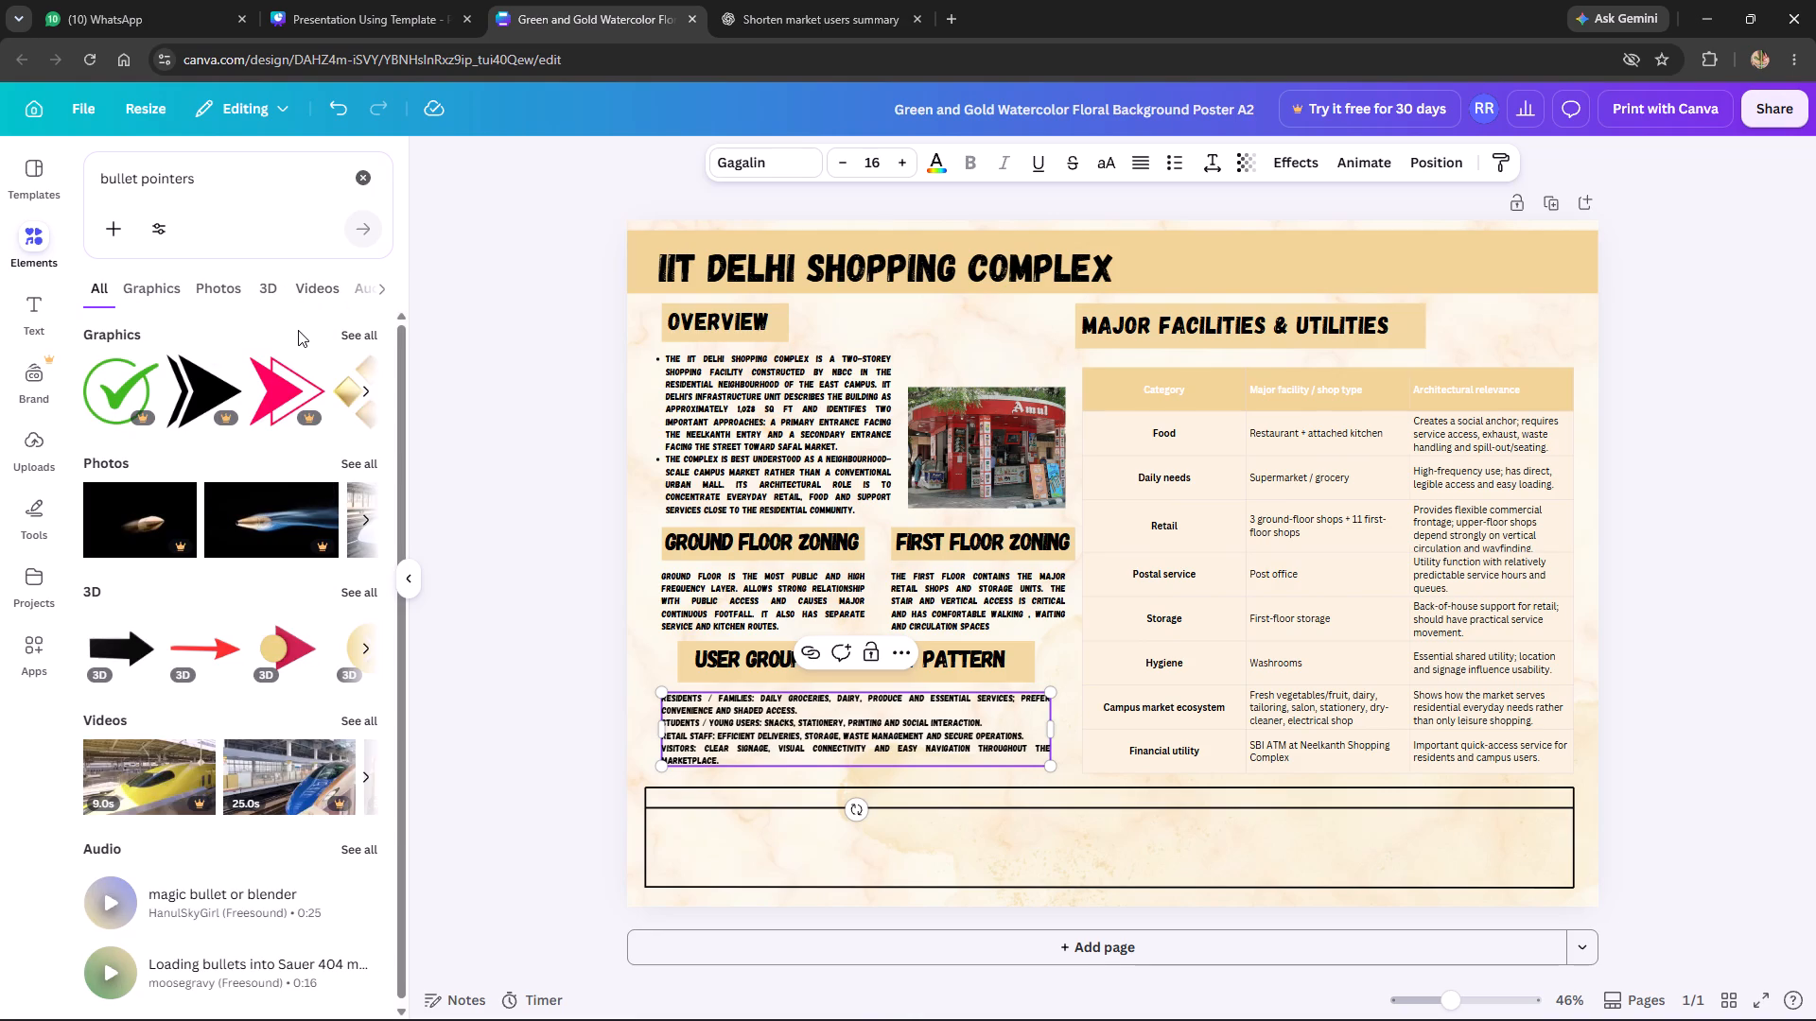
pyautogui.scroll(-6, 240, 698)
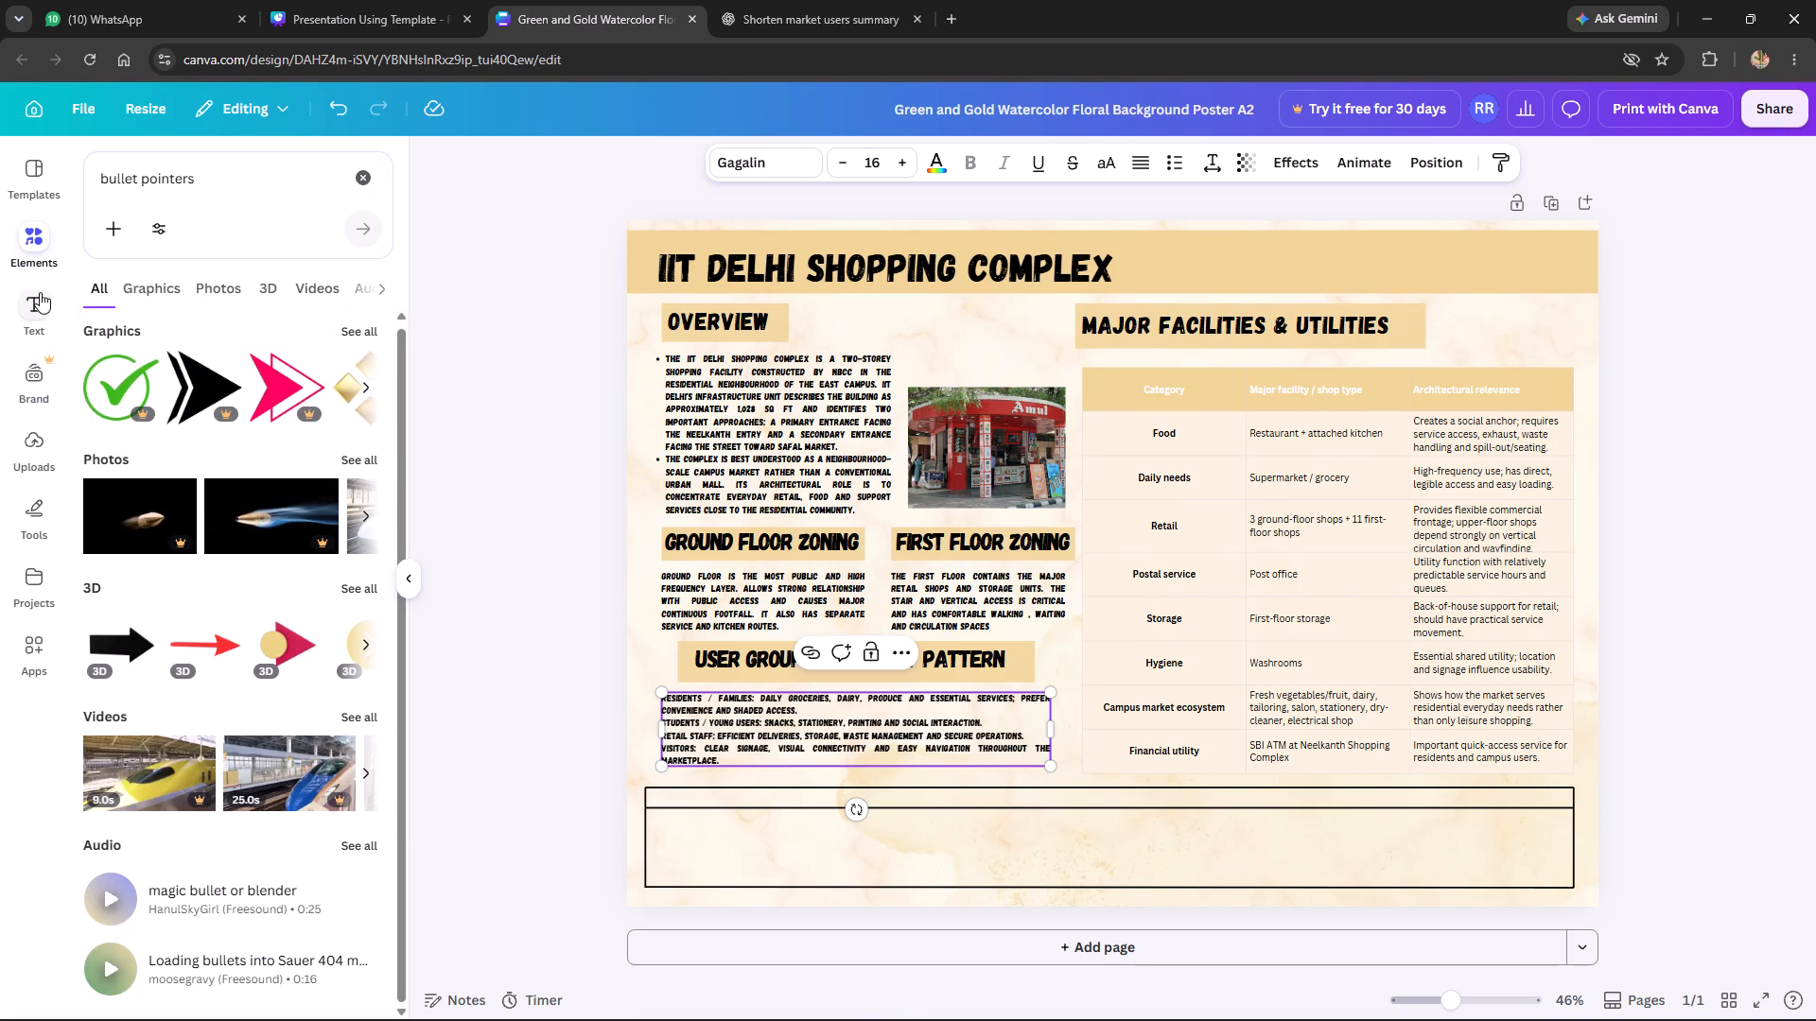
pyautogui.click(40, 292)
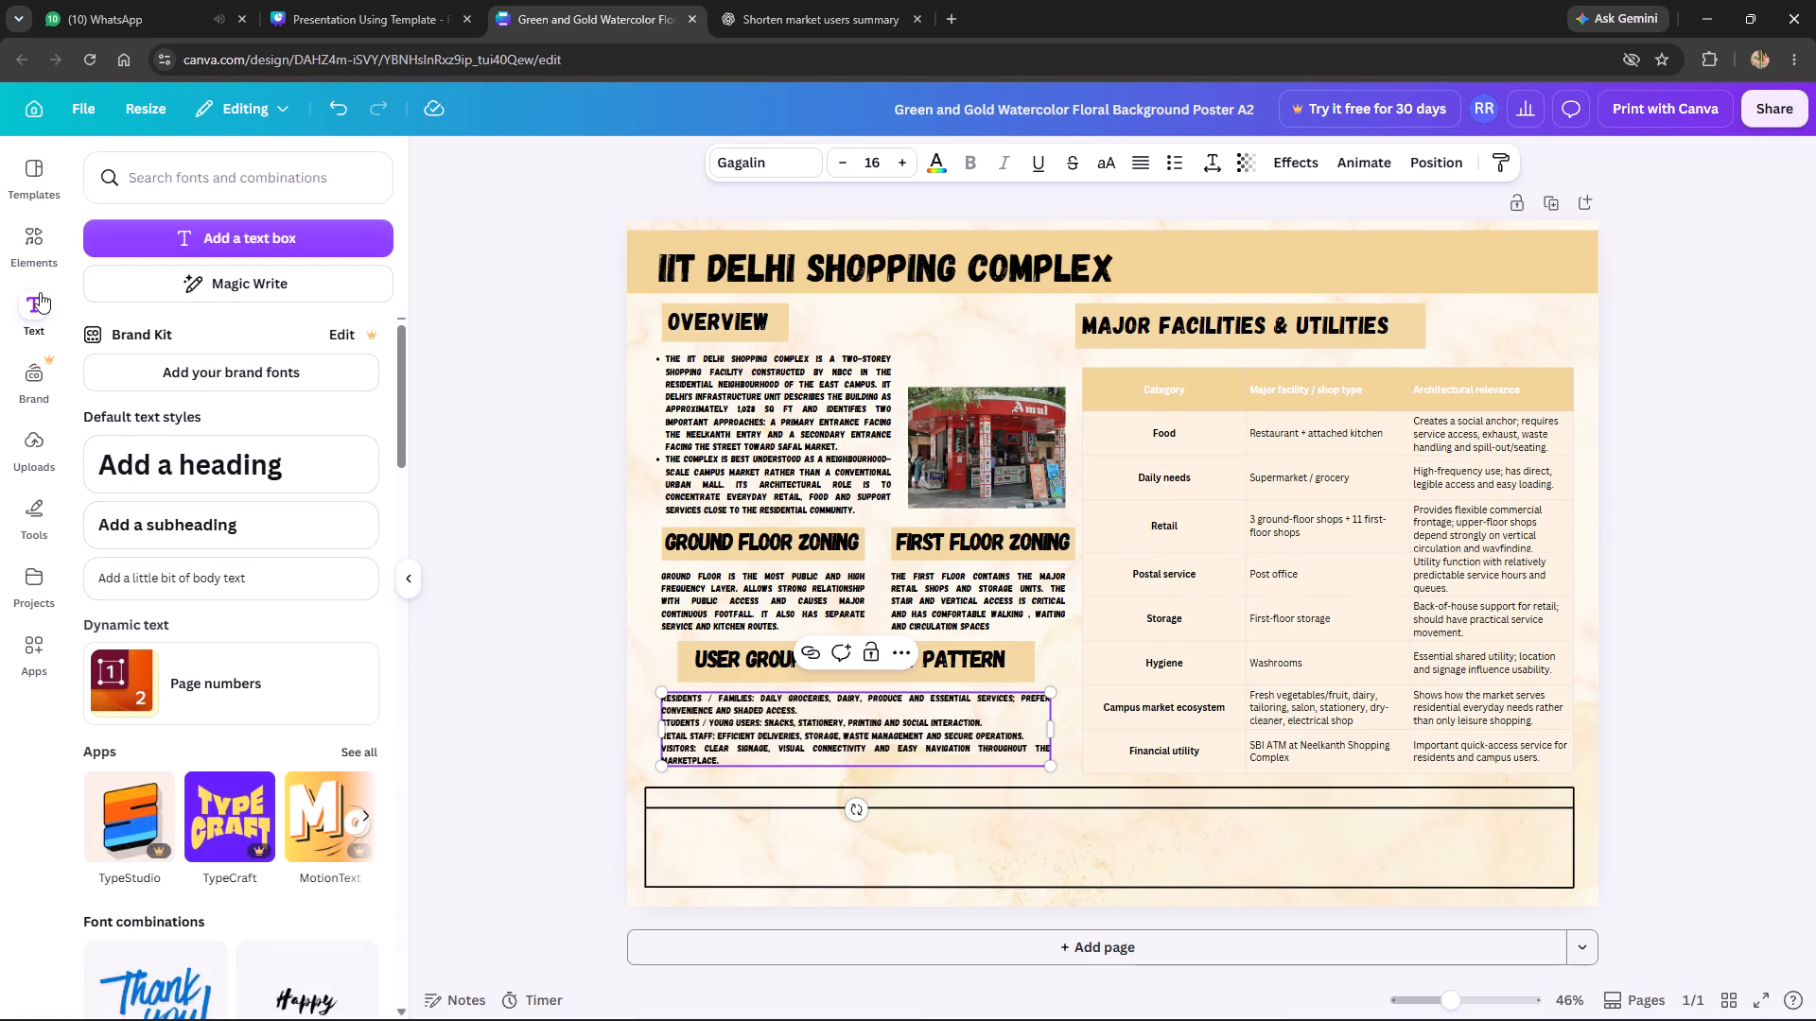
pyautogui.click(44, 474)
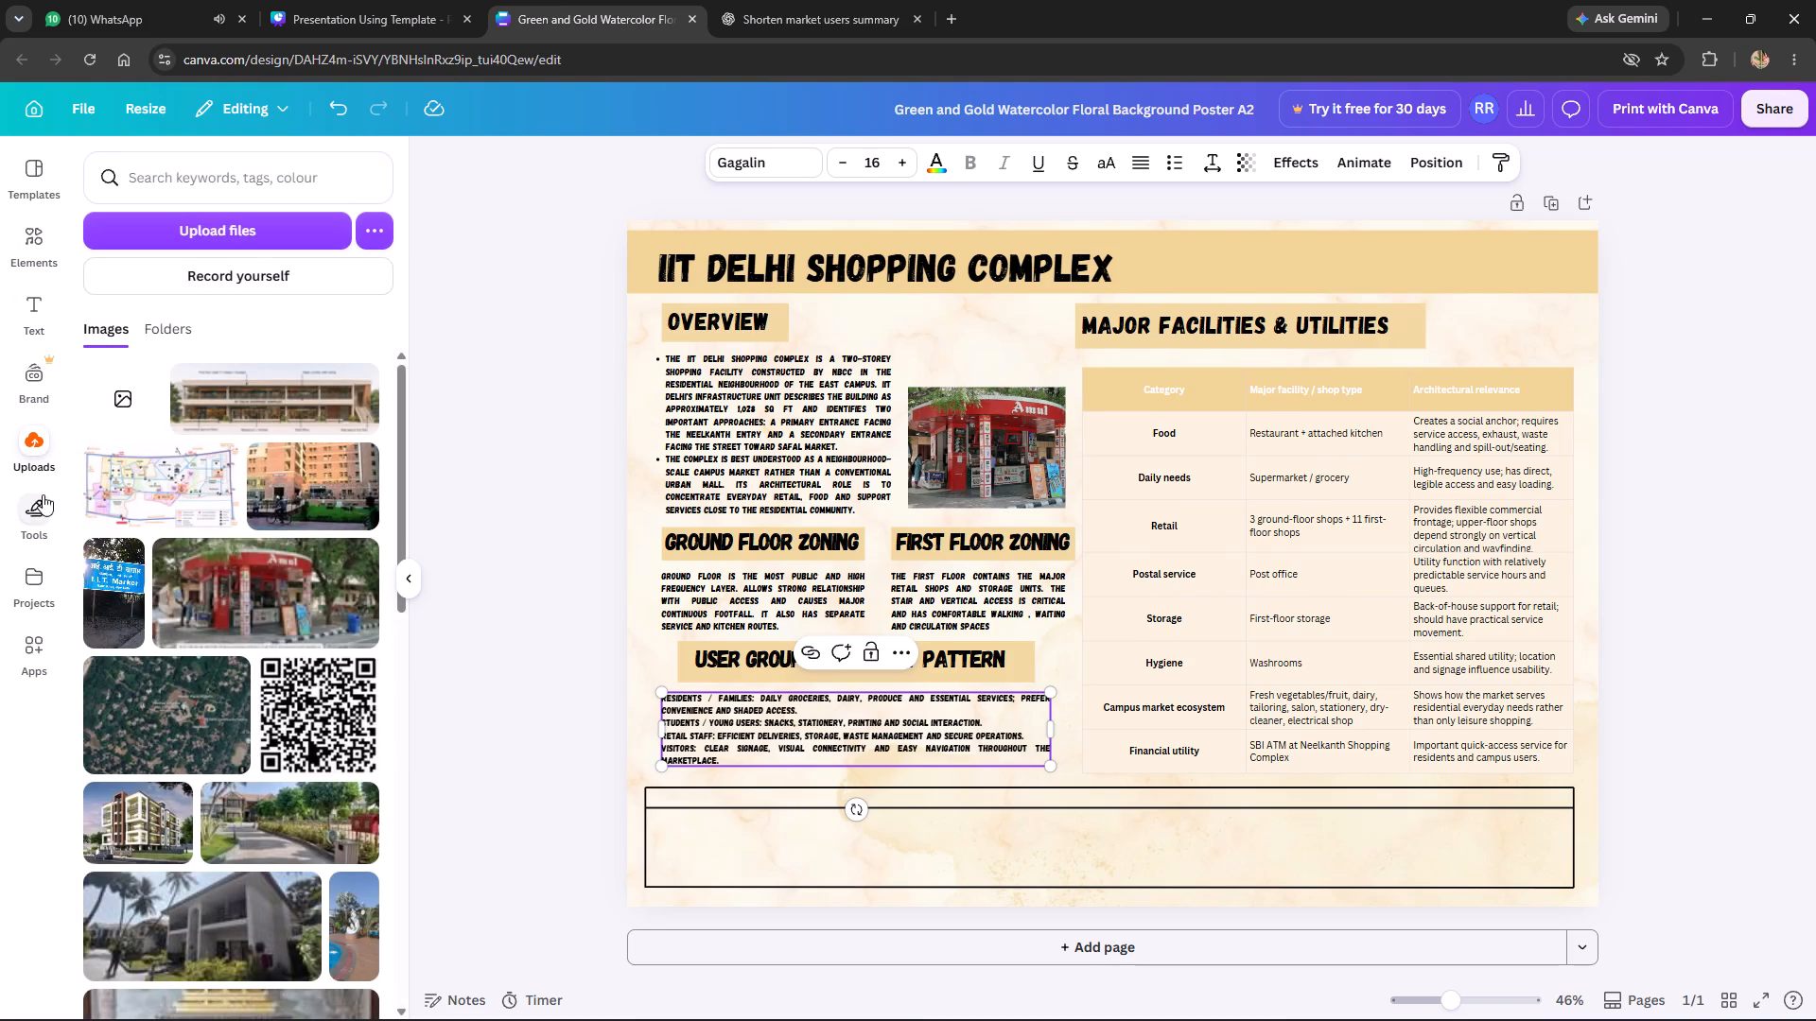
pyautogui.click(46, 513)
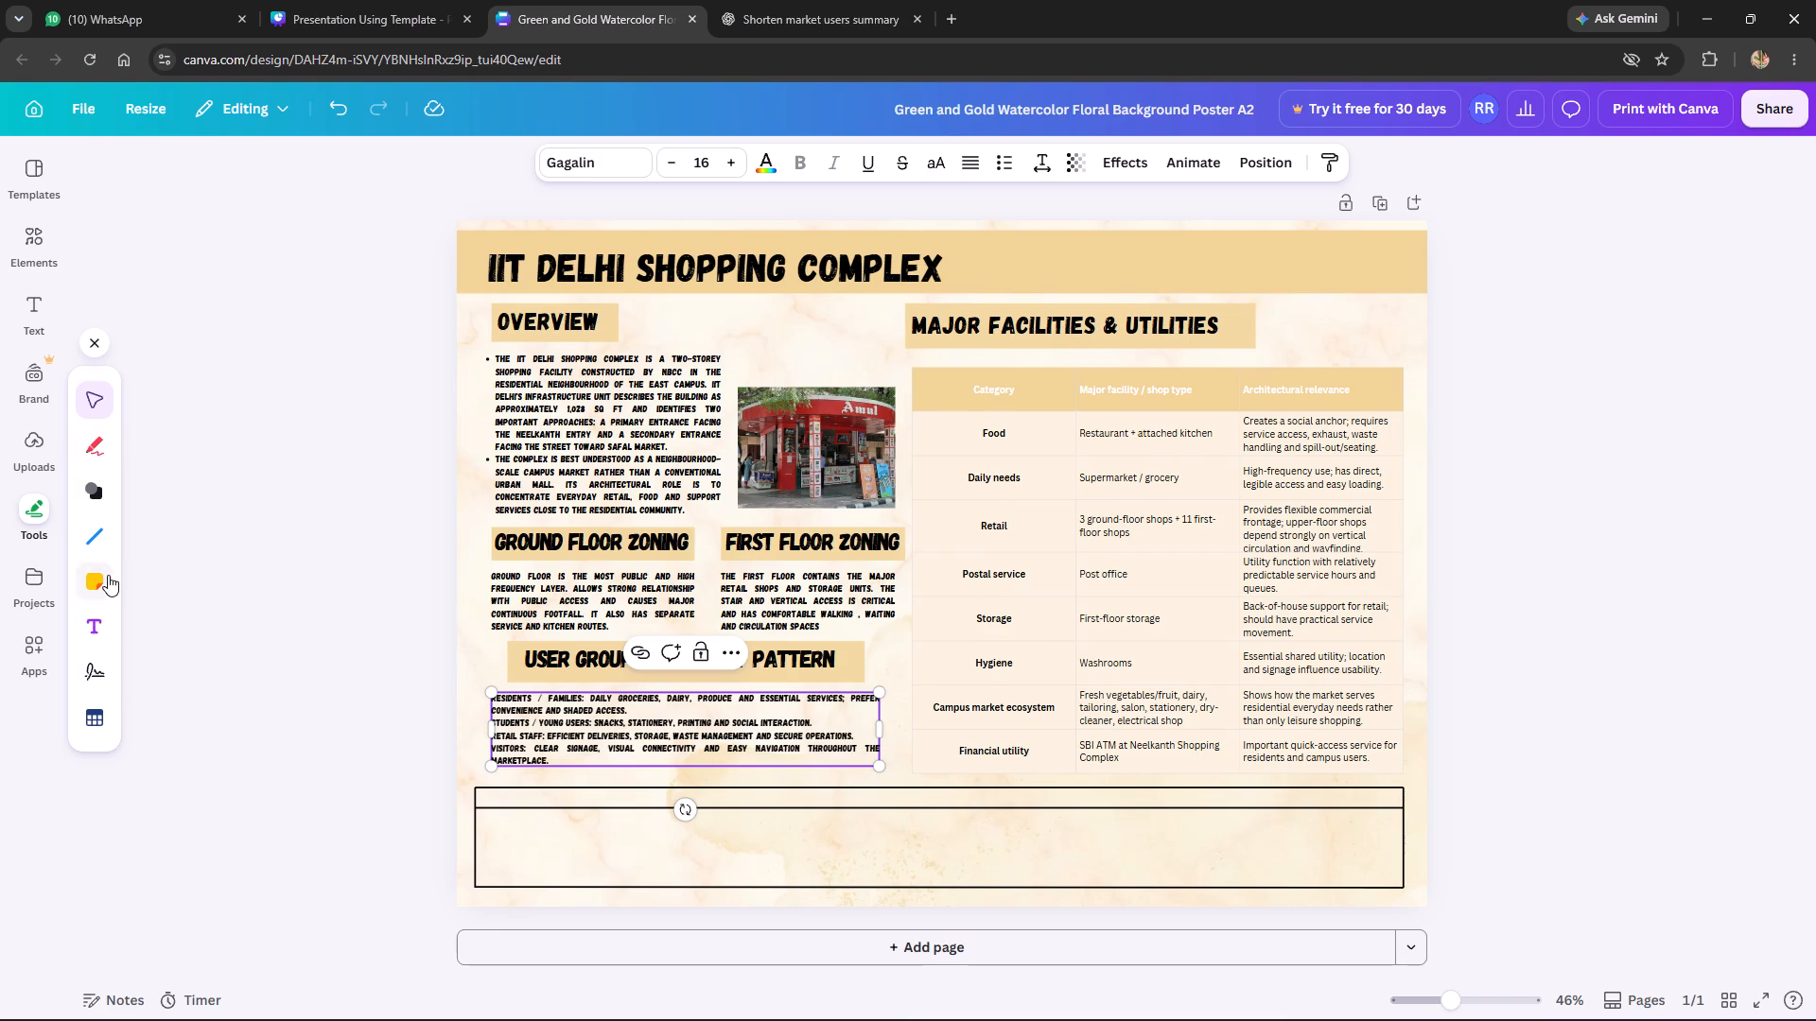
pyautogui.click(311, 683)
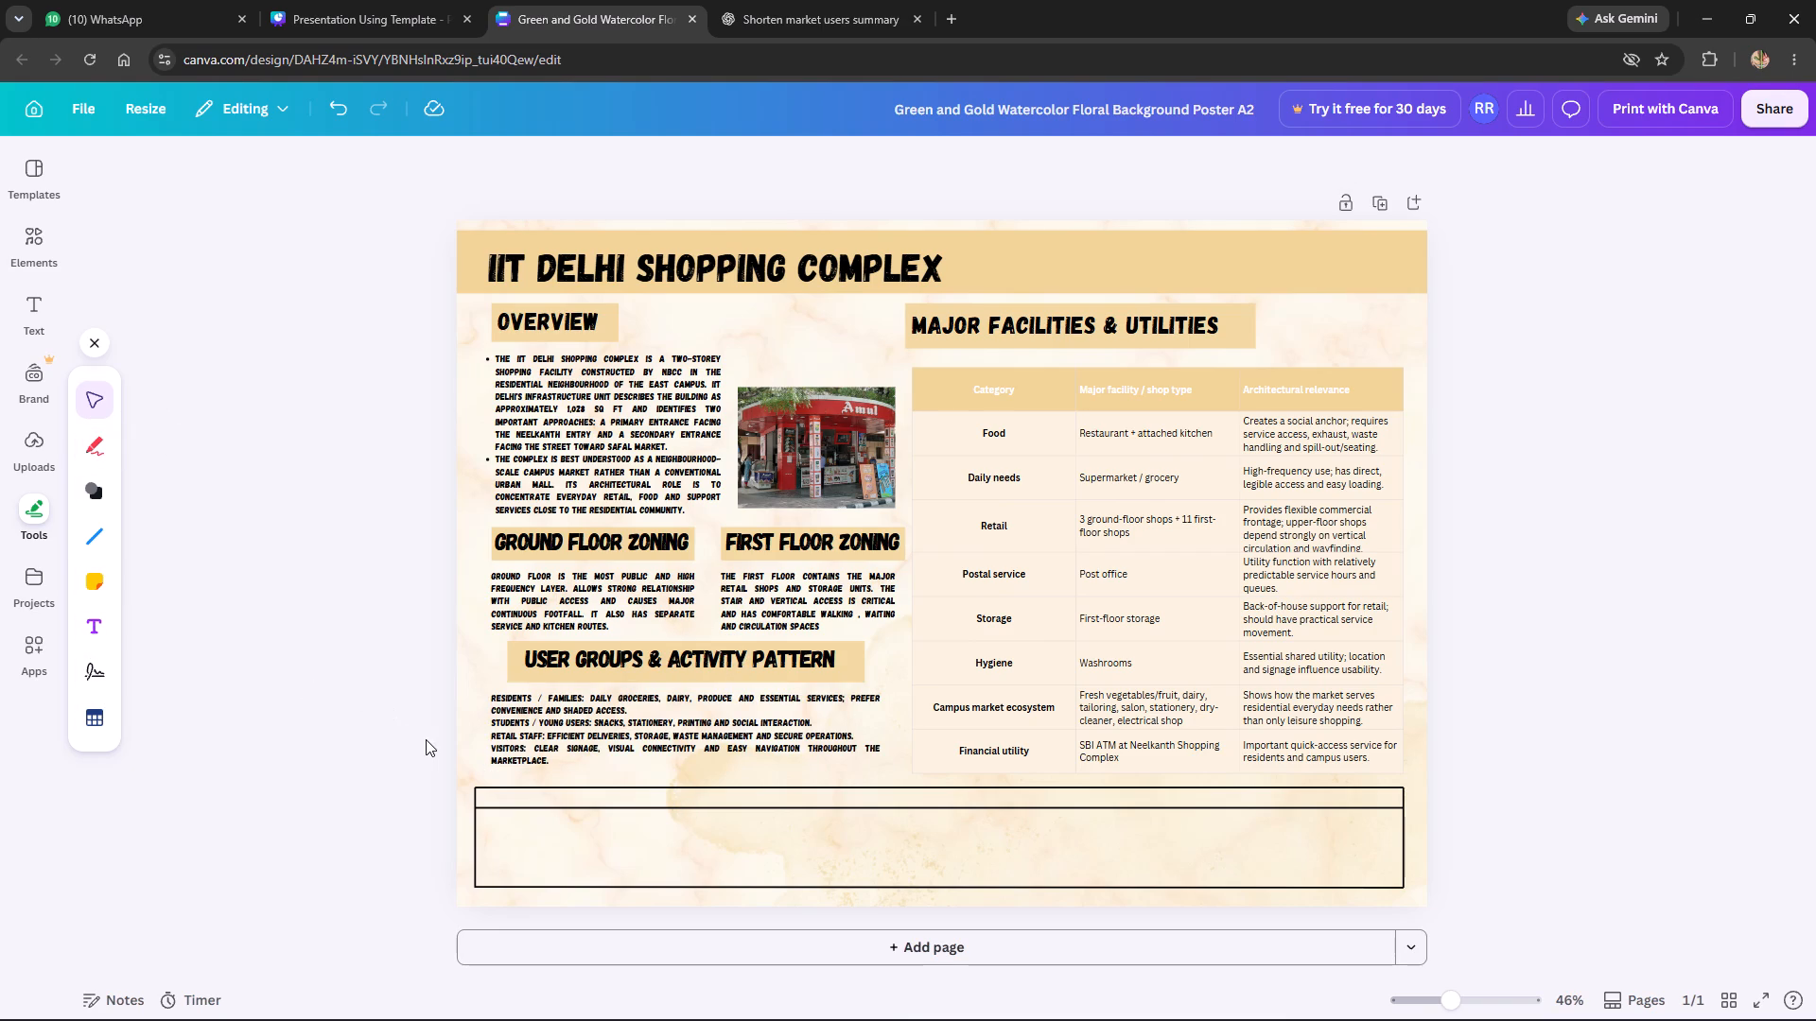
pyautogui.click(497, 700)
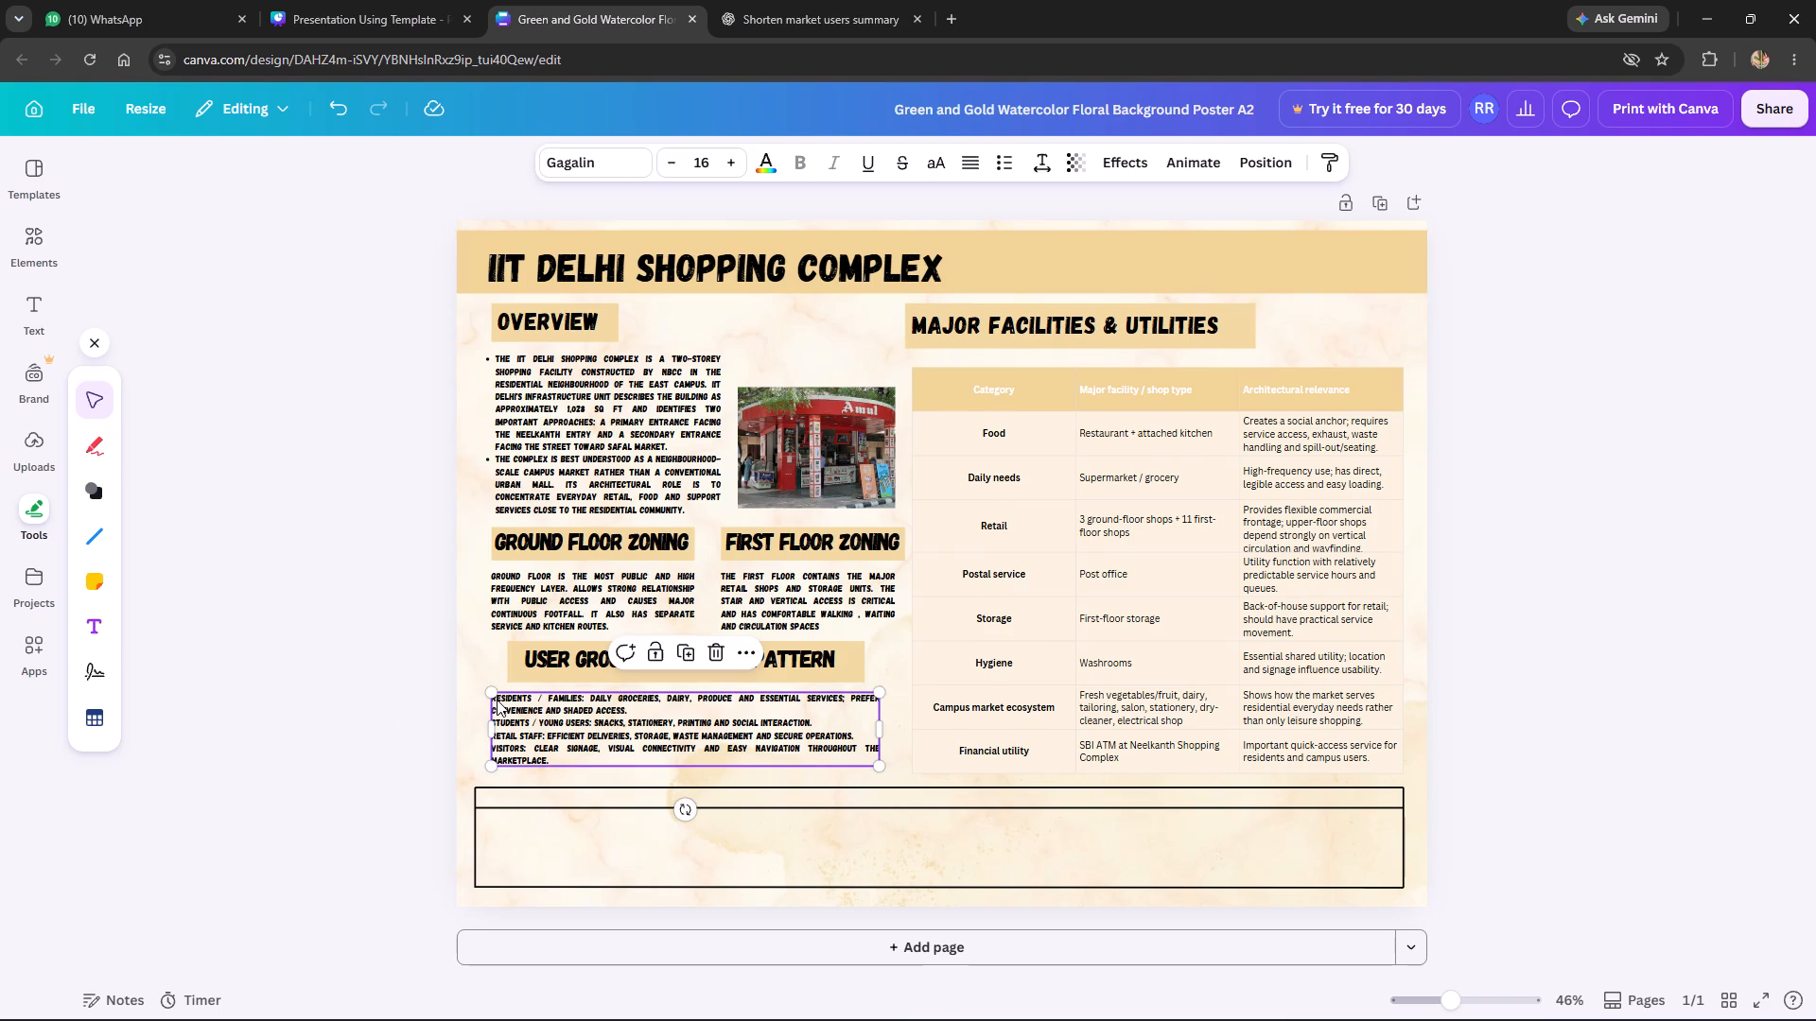
# Cut the user-group points' text box from the poster.
pyautogui.hotkey('ctrl', 'x')
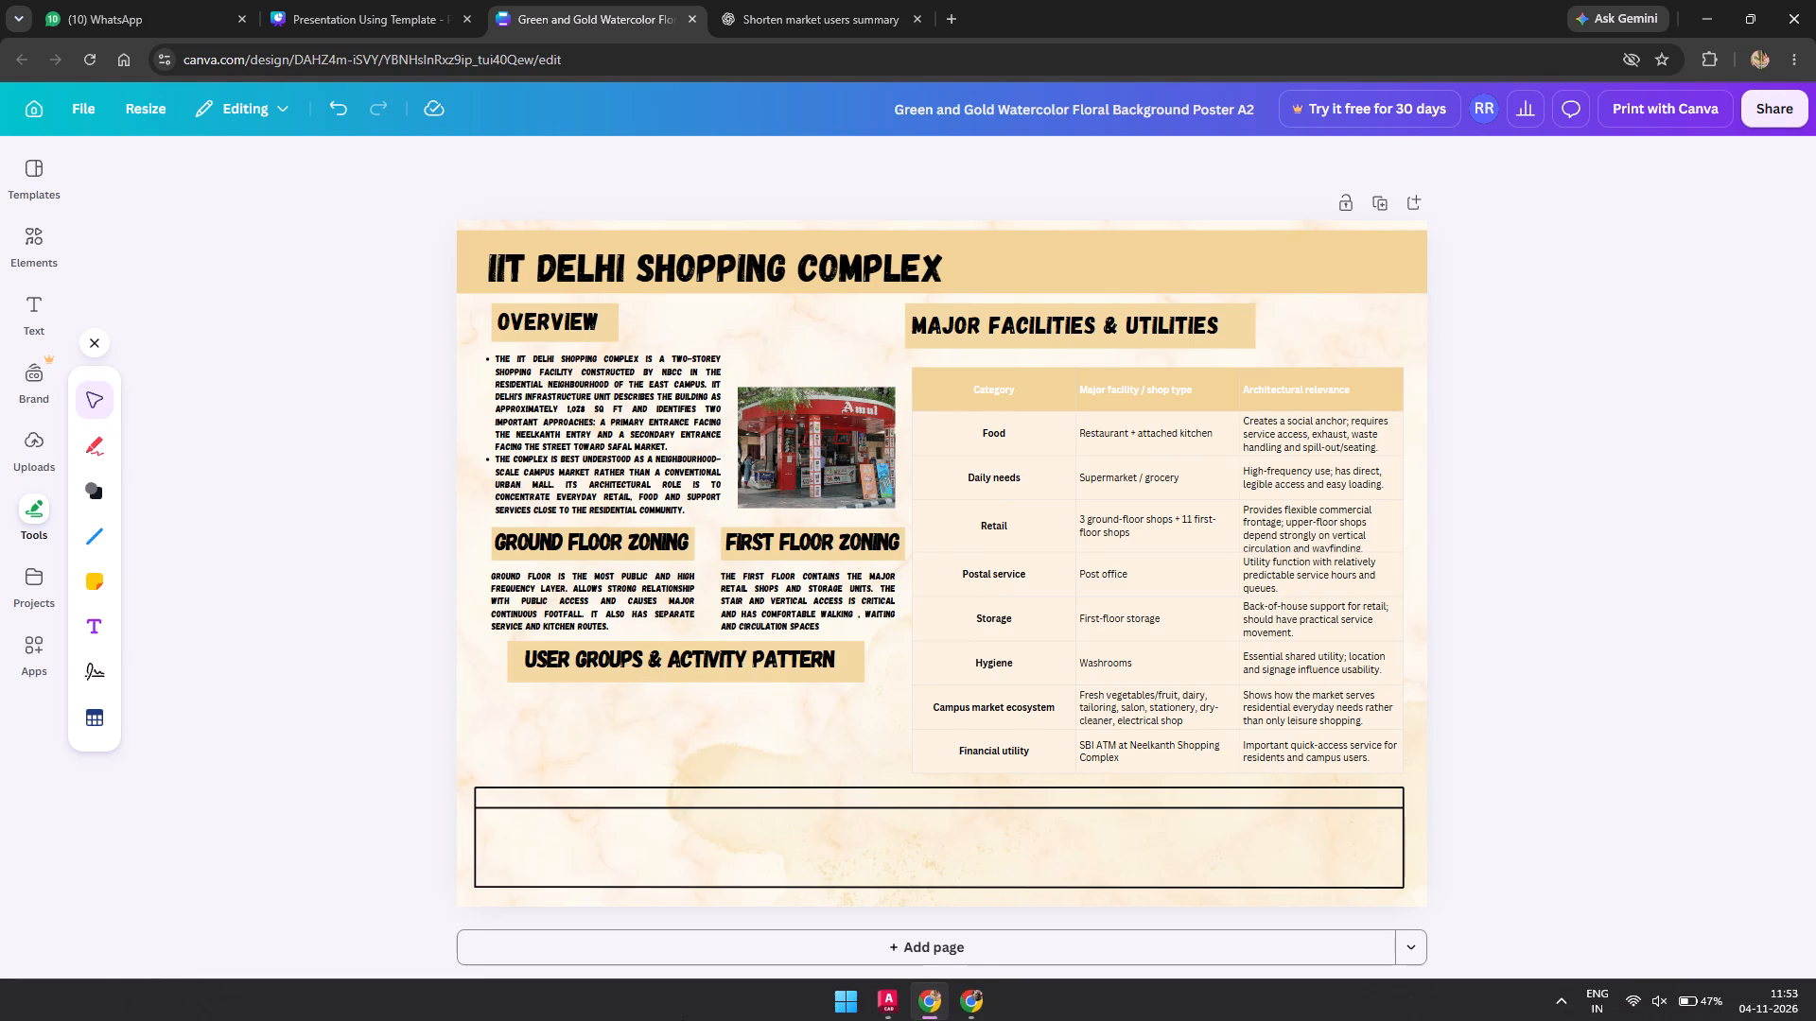
# Switch to Microsoft Word with the STAIR DWGS document, maximize its window and enable editing.
pyautogui.click(851, 1010)
pyautogui.write('WORD')
pyautogui.press('Return')
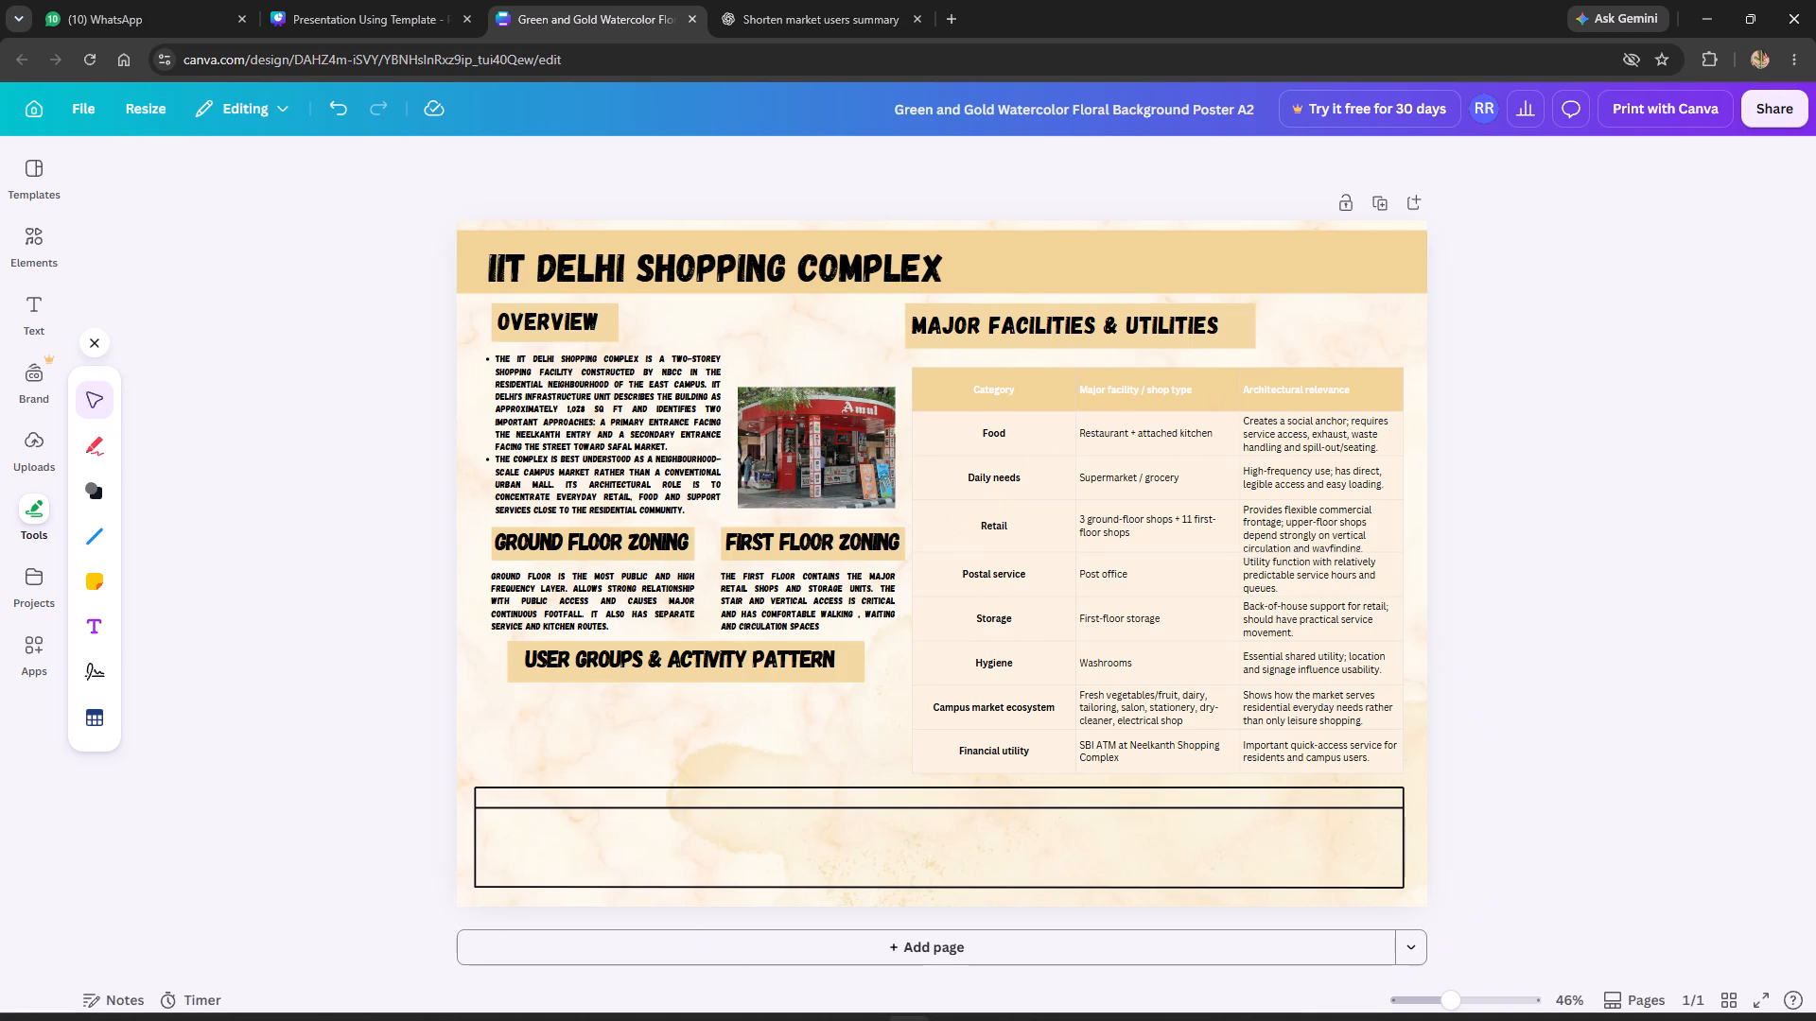
pyautogui.click(995, 994)
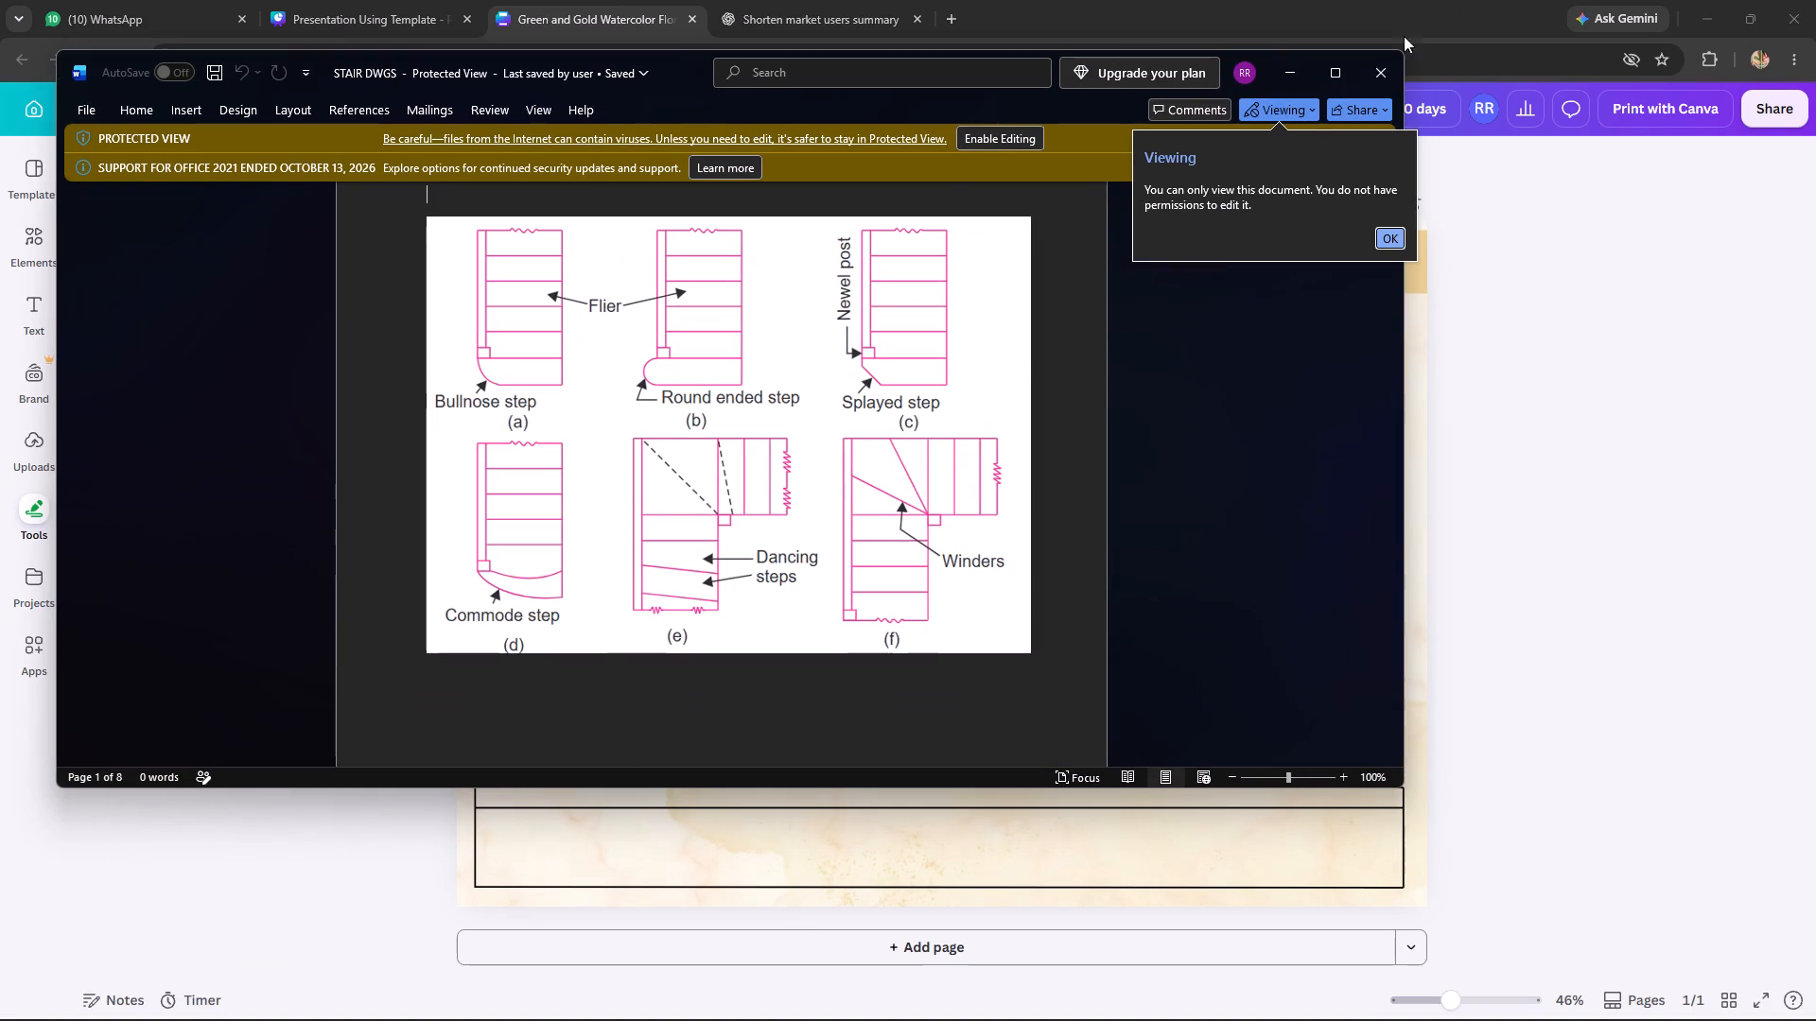
pyautogui.click(1336, 67)
pyautogui.scroll(-3, 777, 779)
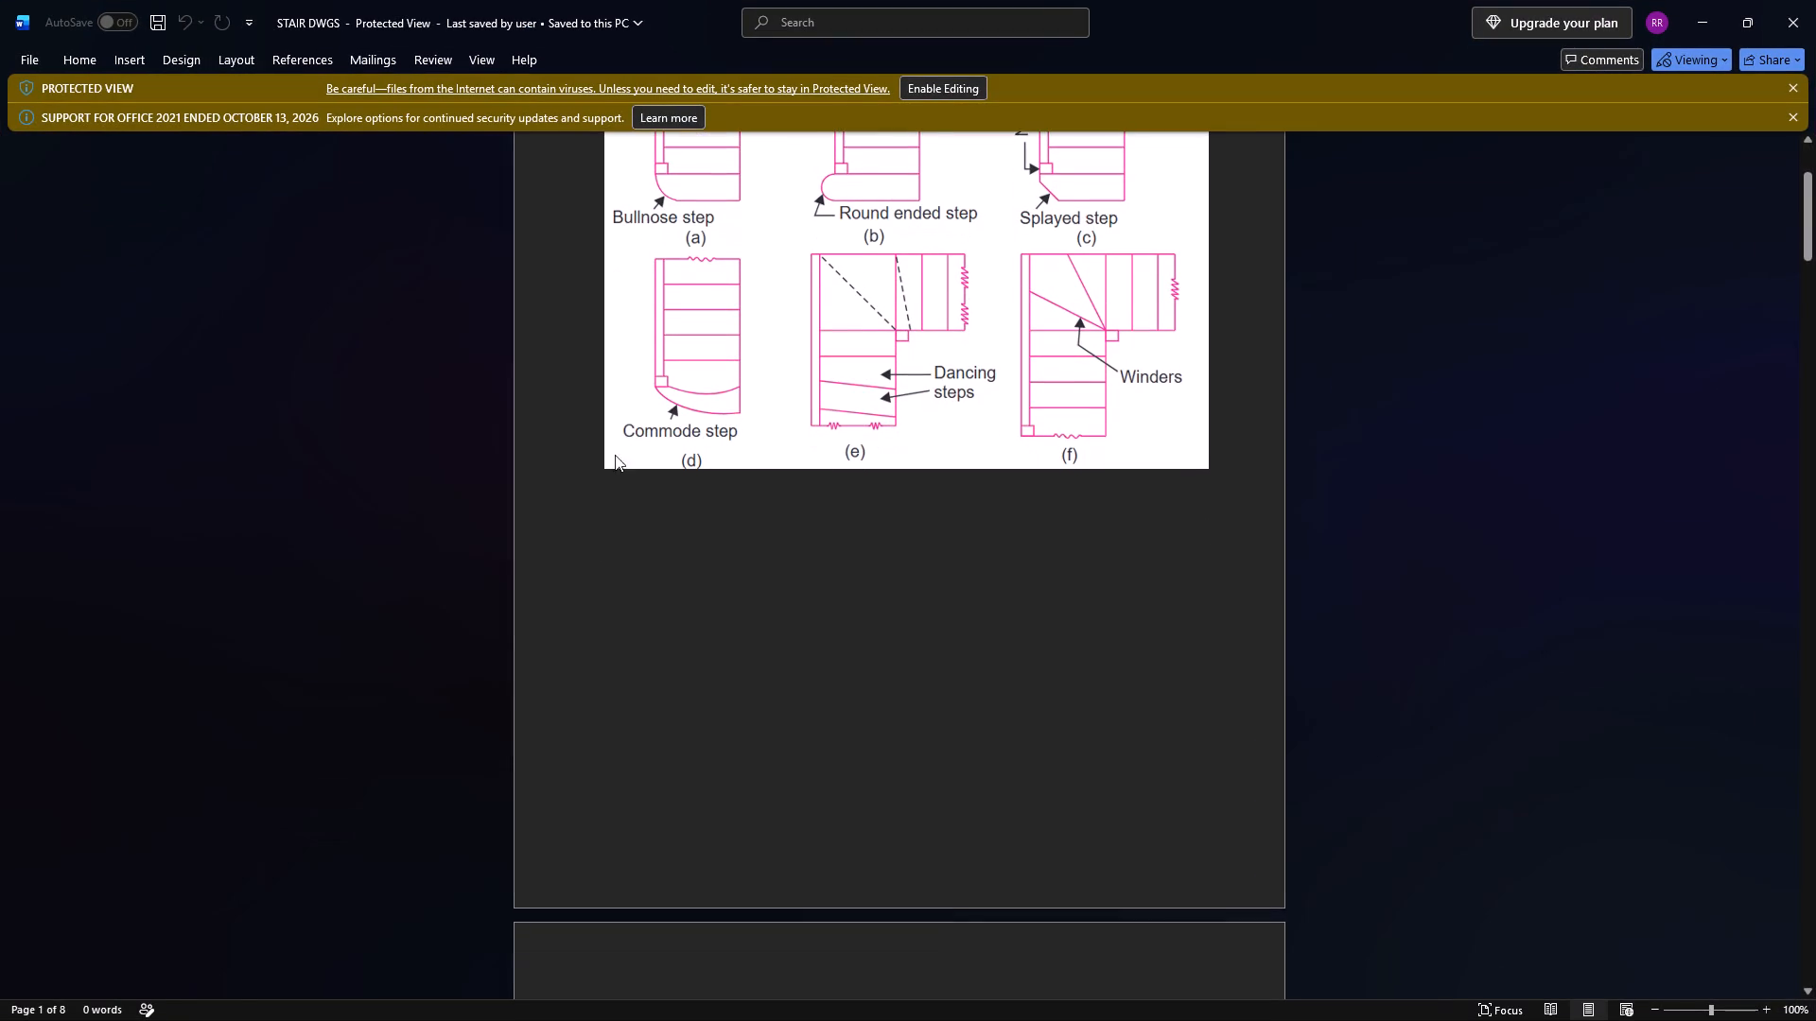
pyautogui.click(941, 85)
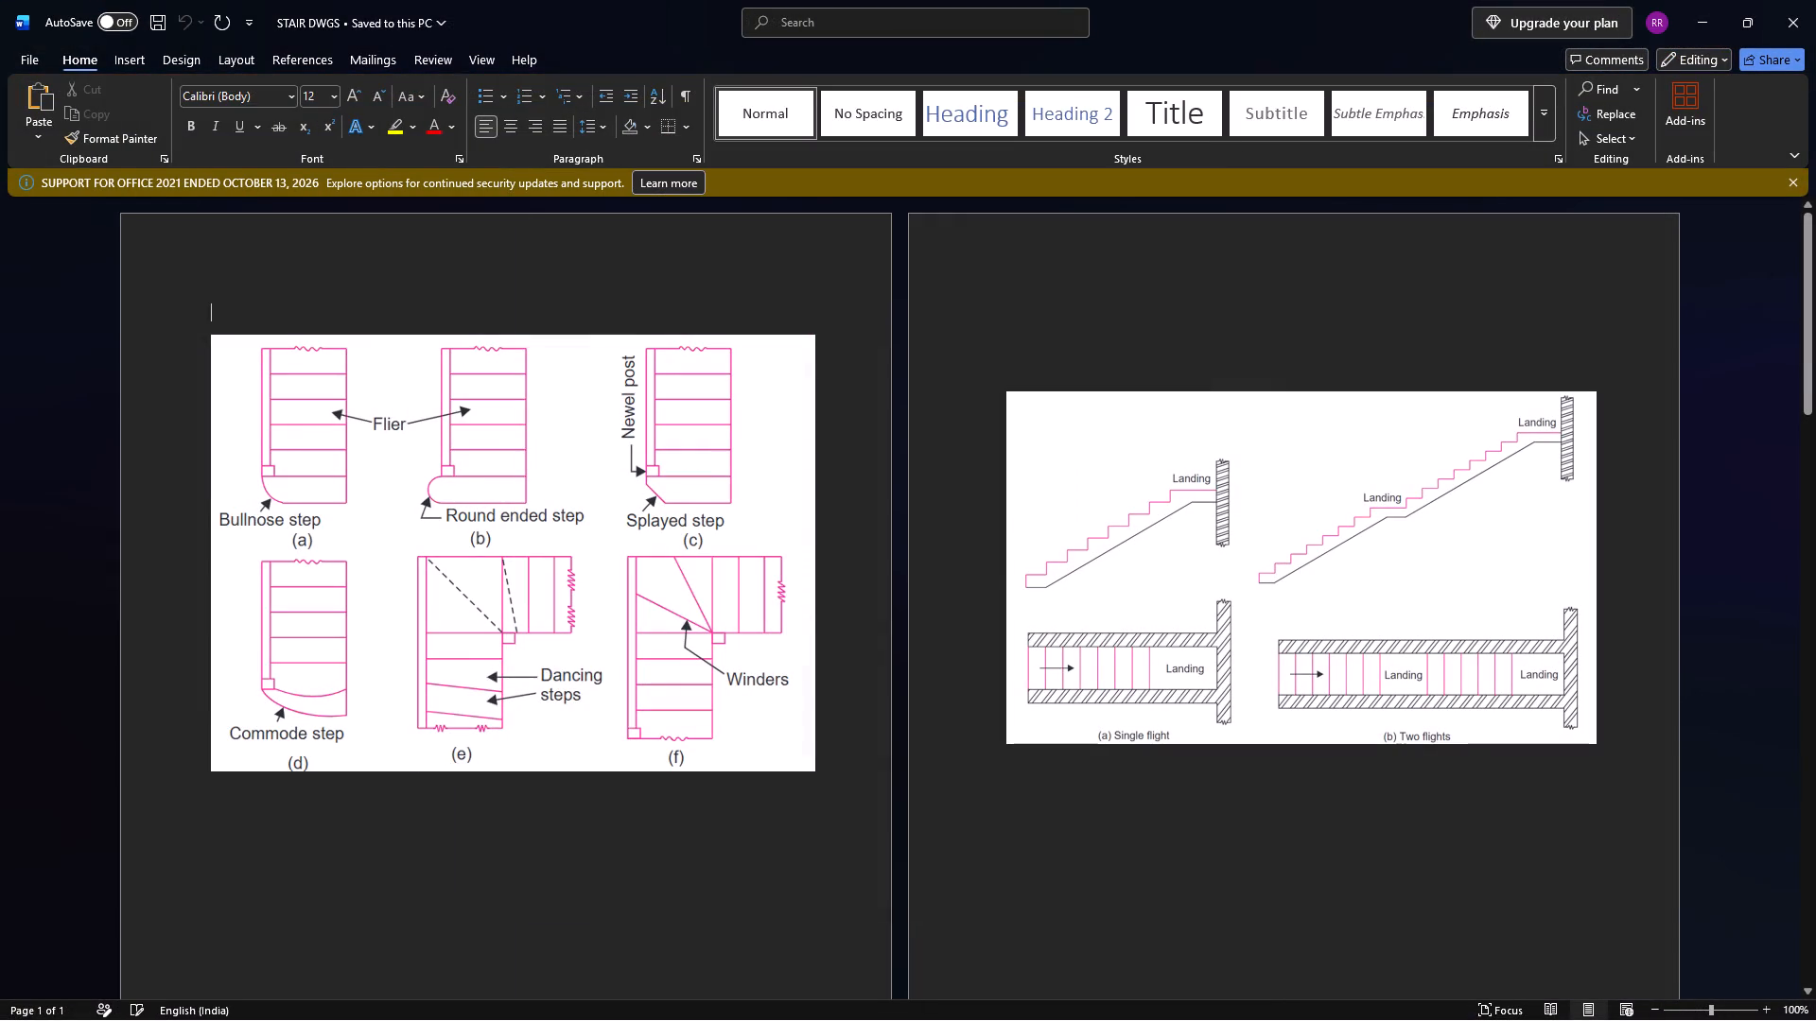
# Paste the user-group points into the blank space below the stair diagrams on the first page.
pyautogui.keyDown('ctrl'); pyautogui.scroll(4, 1141, 649); pyautogui.keyUp('ctrl')
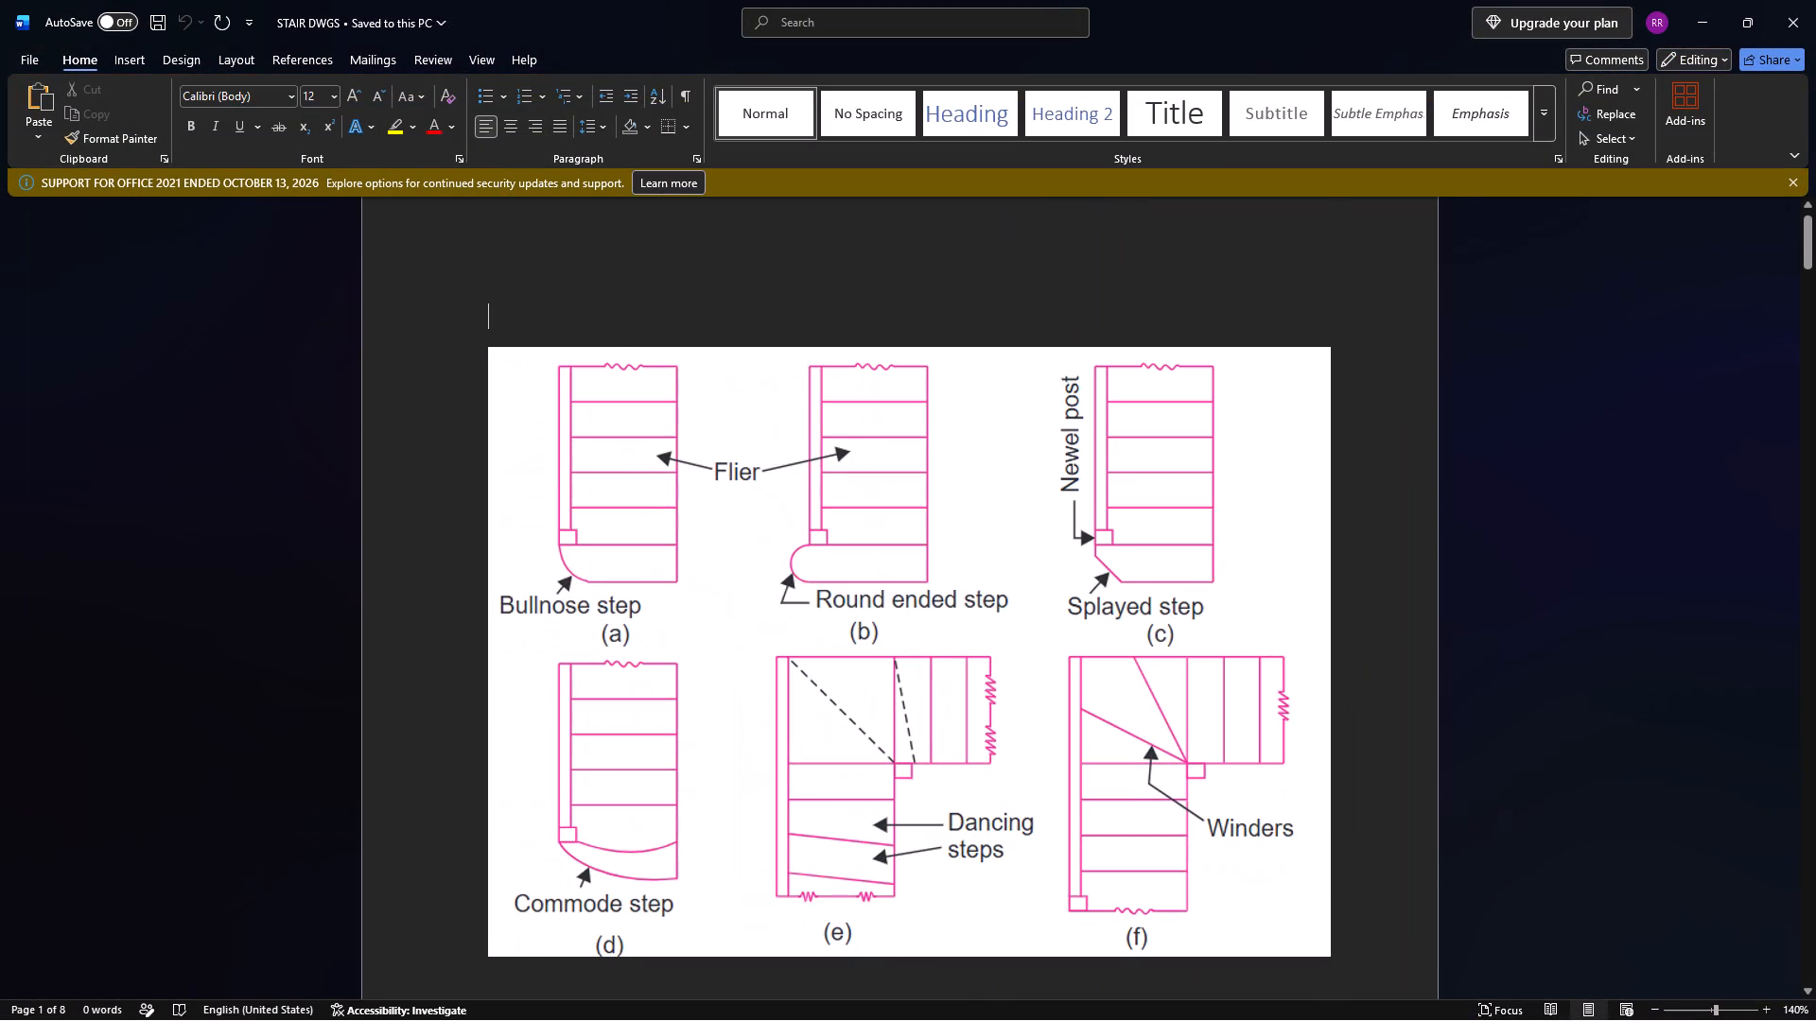
pyautogui.scroll(-11, 1140, 649)
pyautogui.click(575, 599)
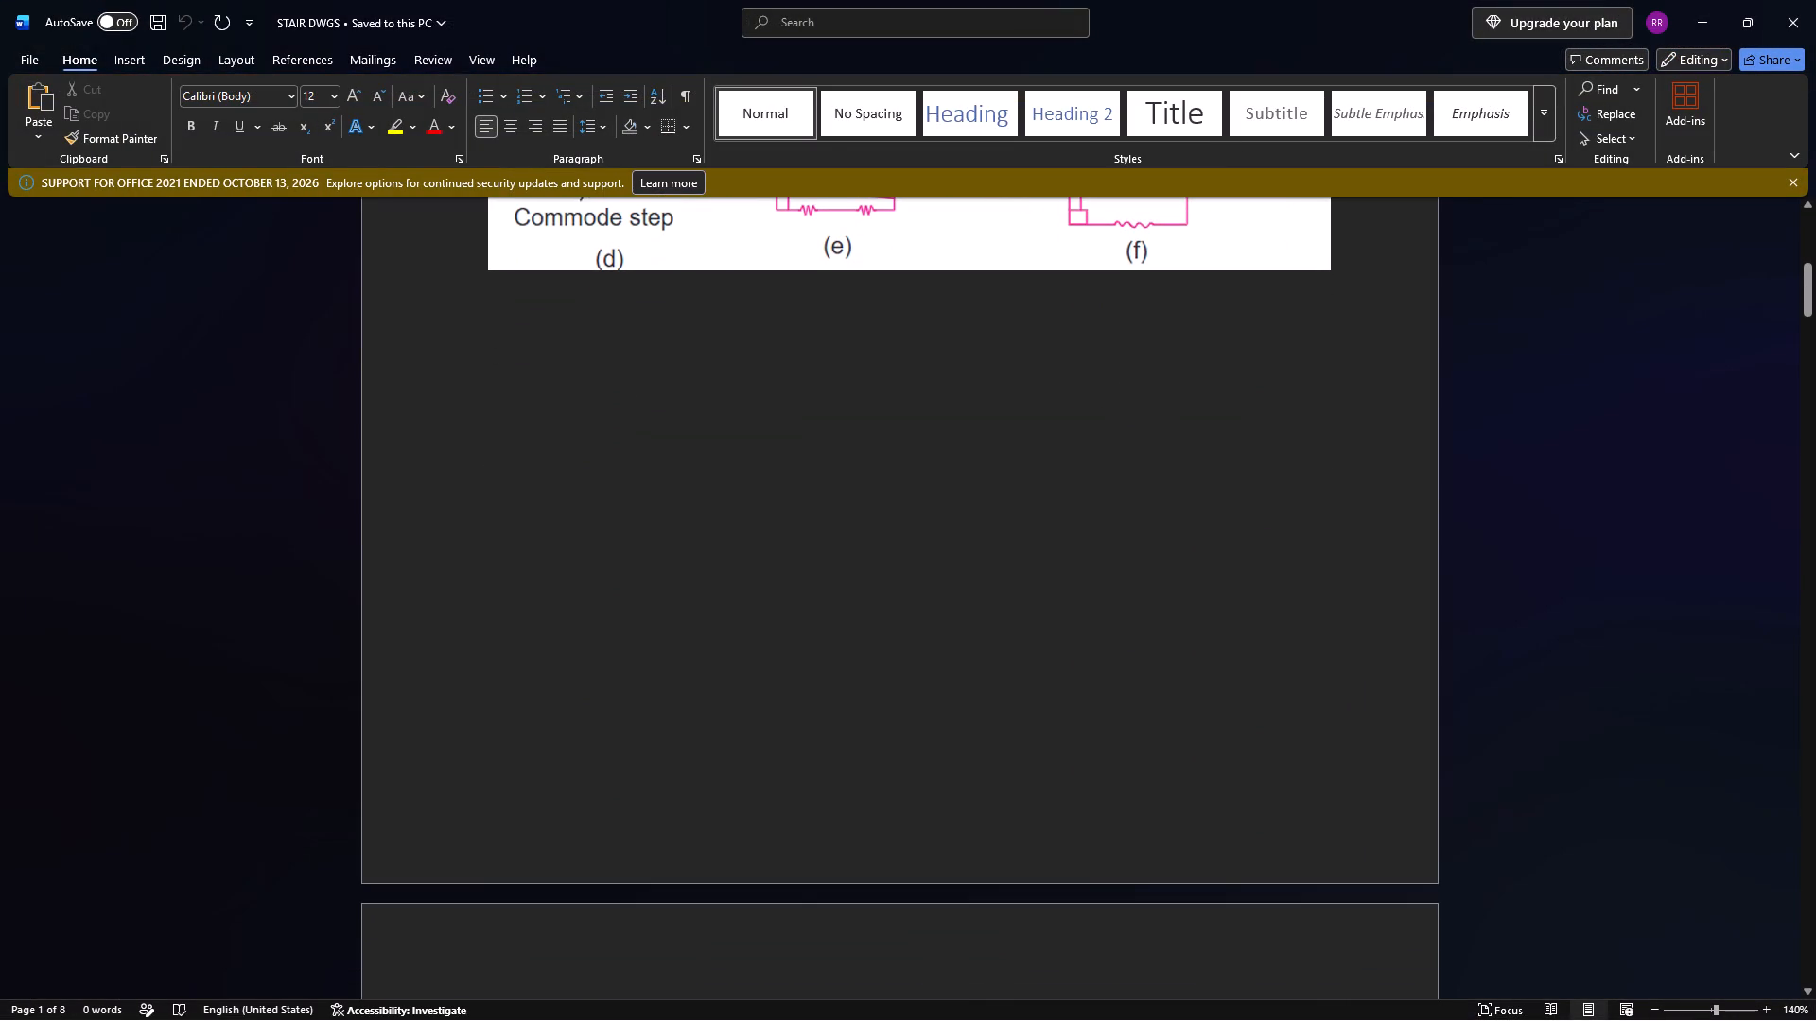
pyautogui.click(515, 342)
pyautogui.hotkey('ctrl', 'v')
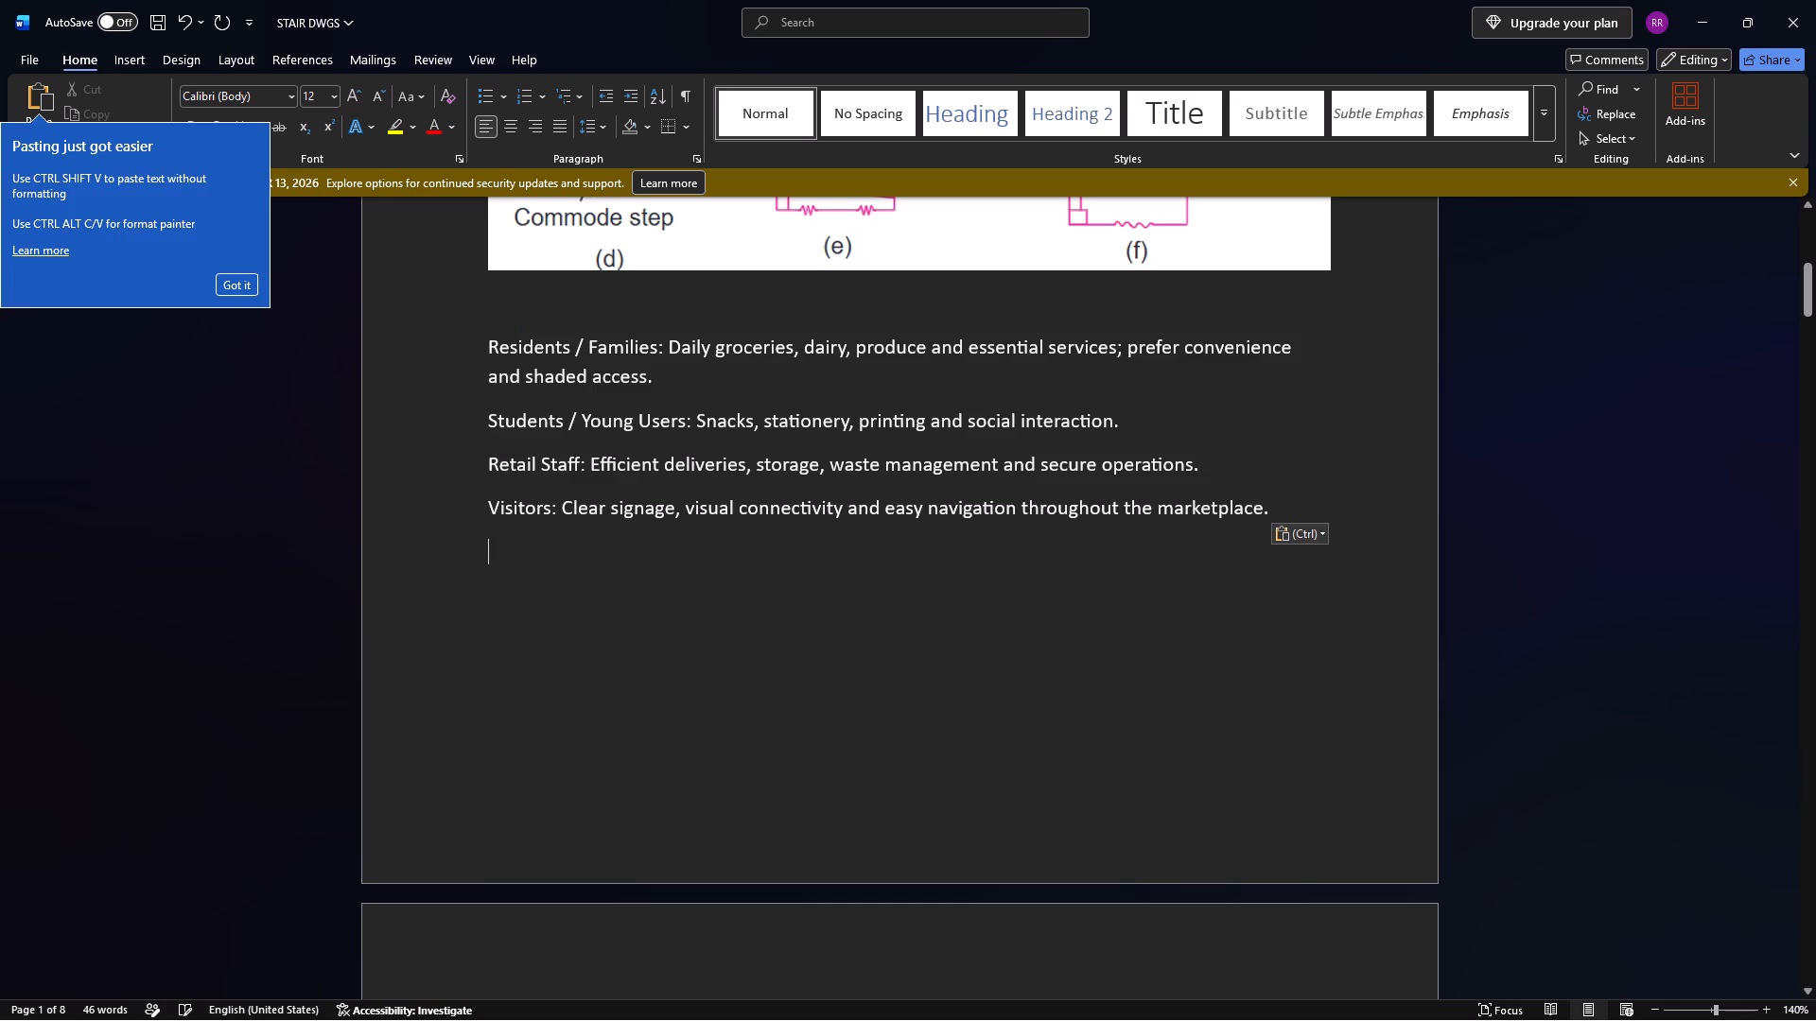
# Format all four pasted user-group points as a bulleted list.
pyautogui.moveTo(490, 345); pyautogui.dragTo(505, 356)
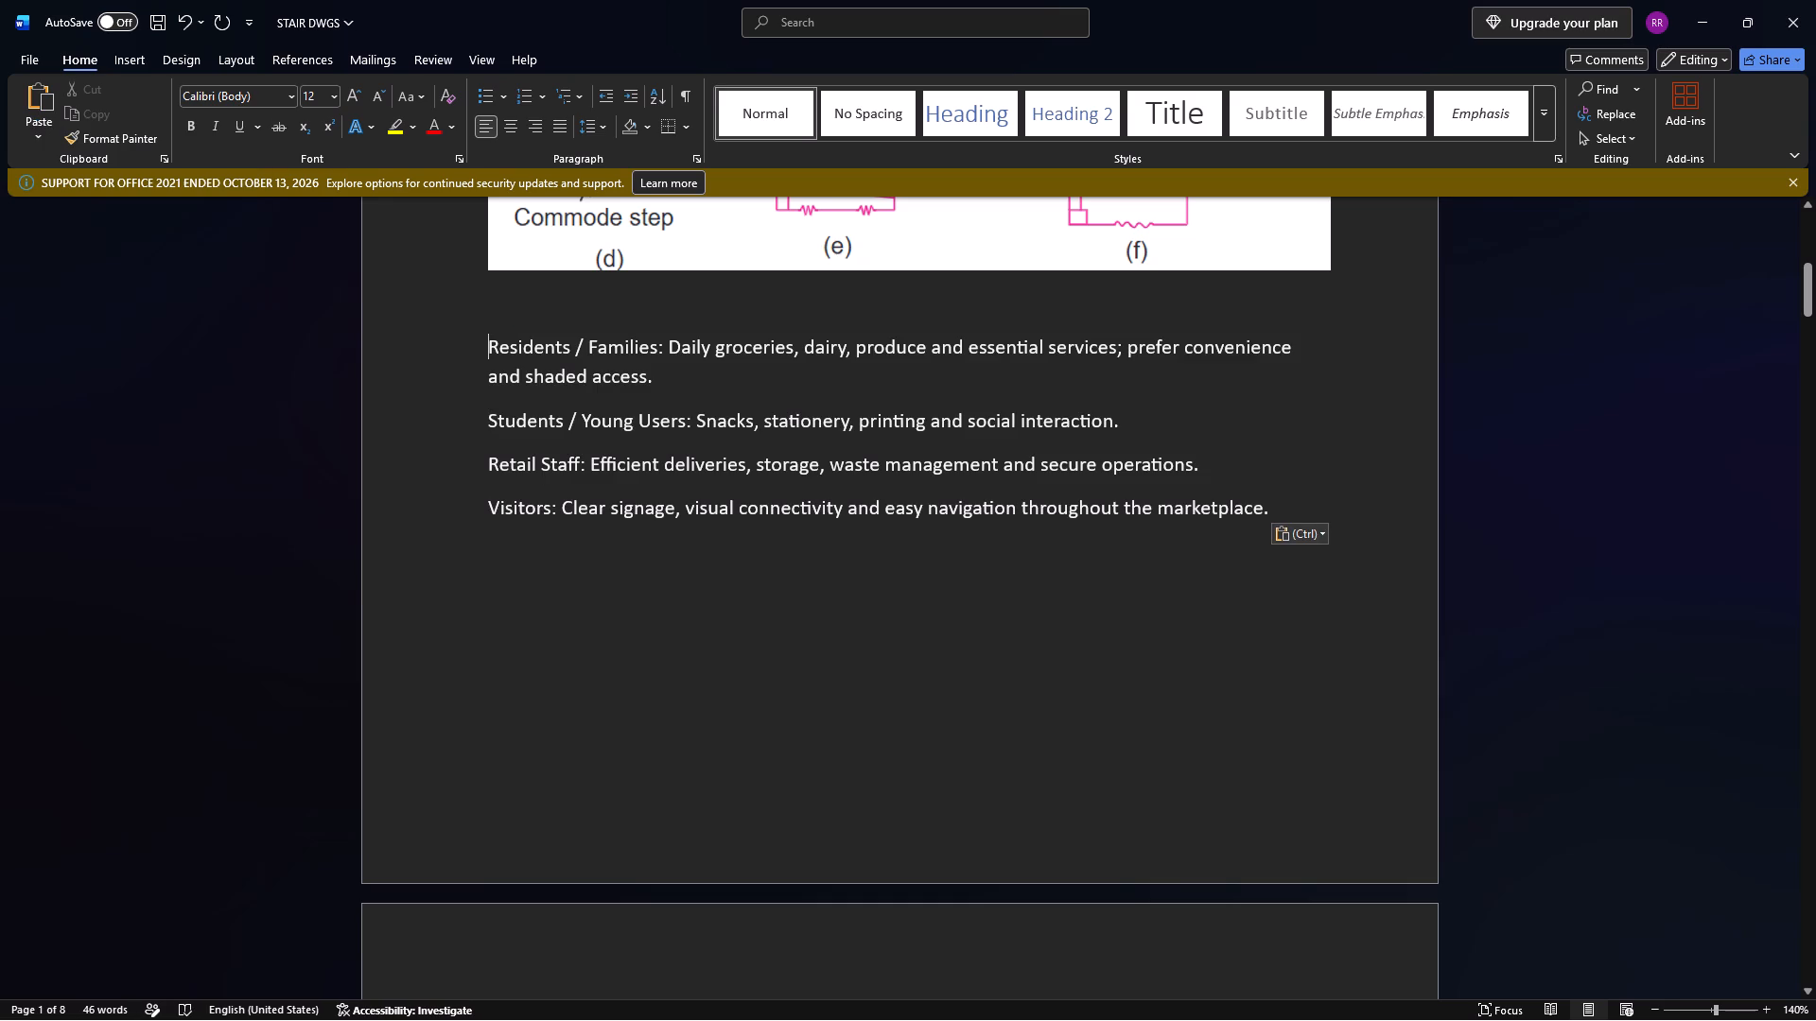
pyautogui.moveTo(505, 356); pyautogui.dragTo(1297, 505)
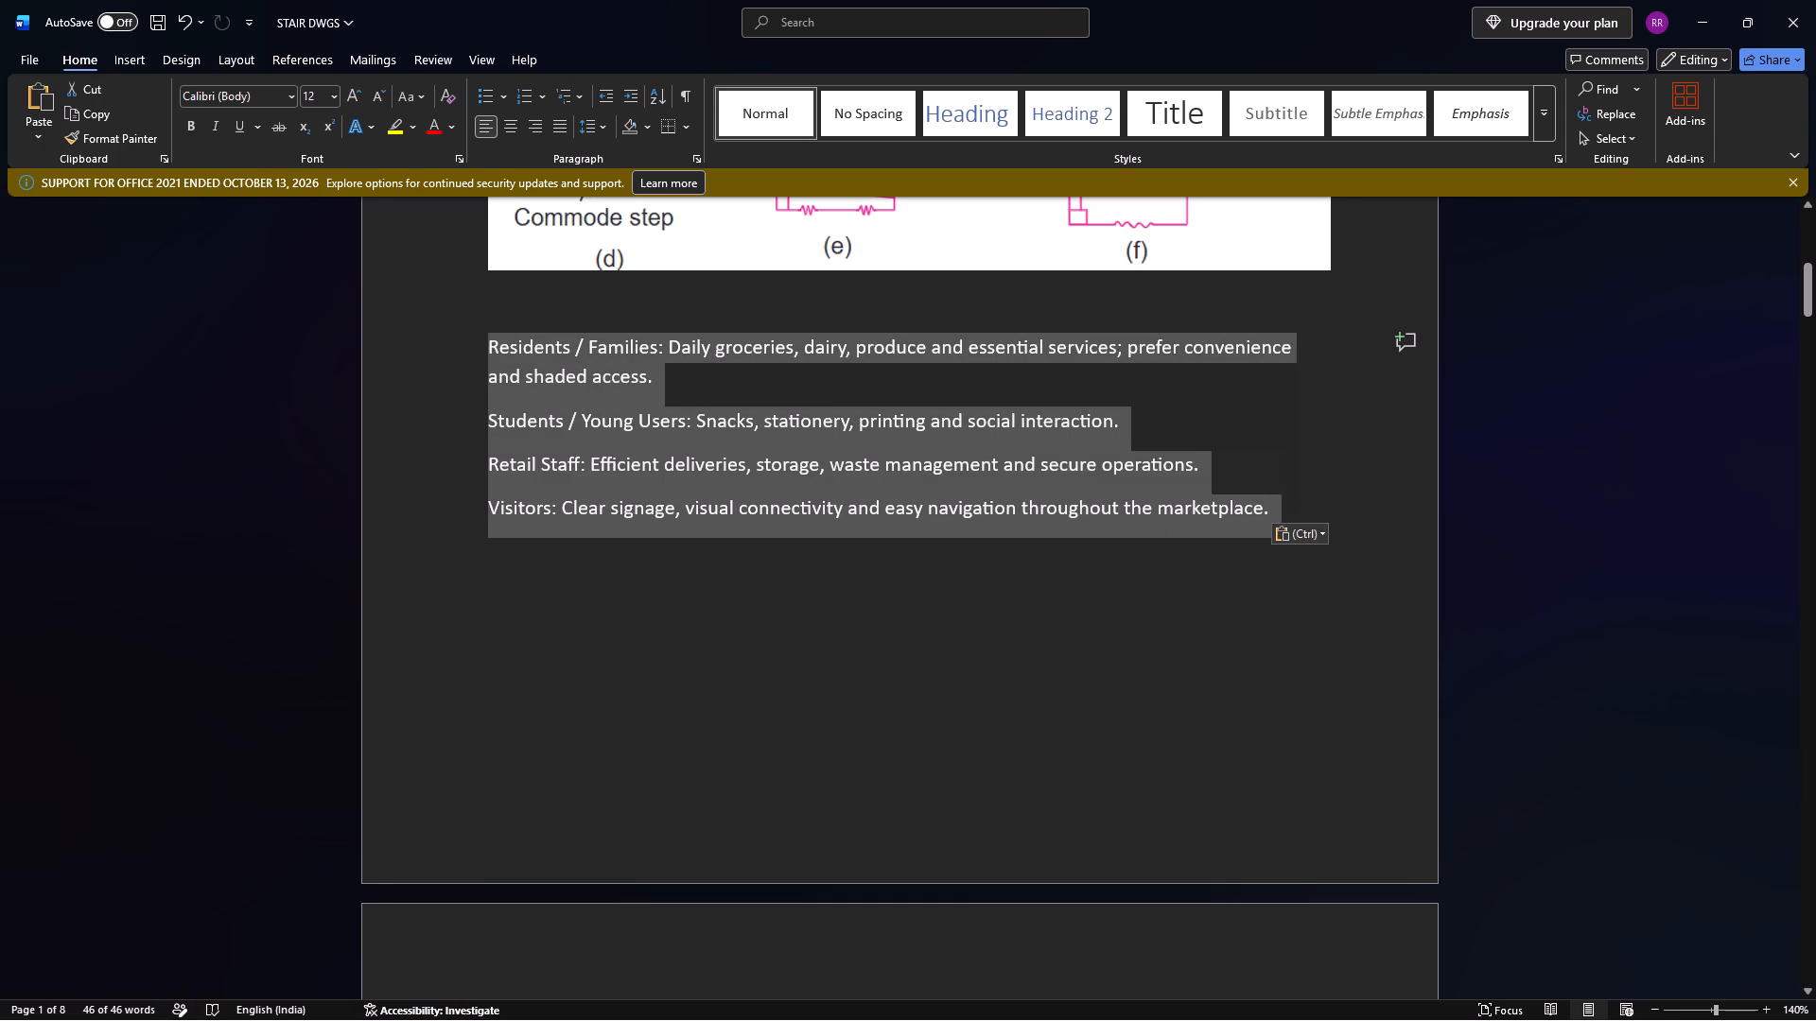
pyautogui.click(486, 95)
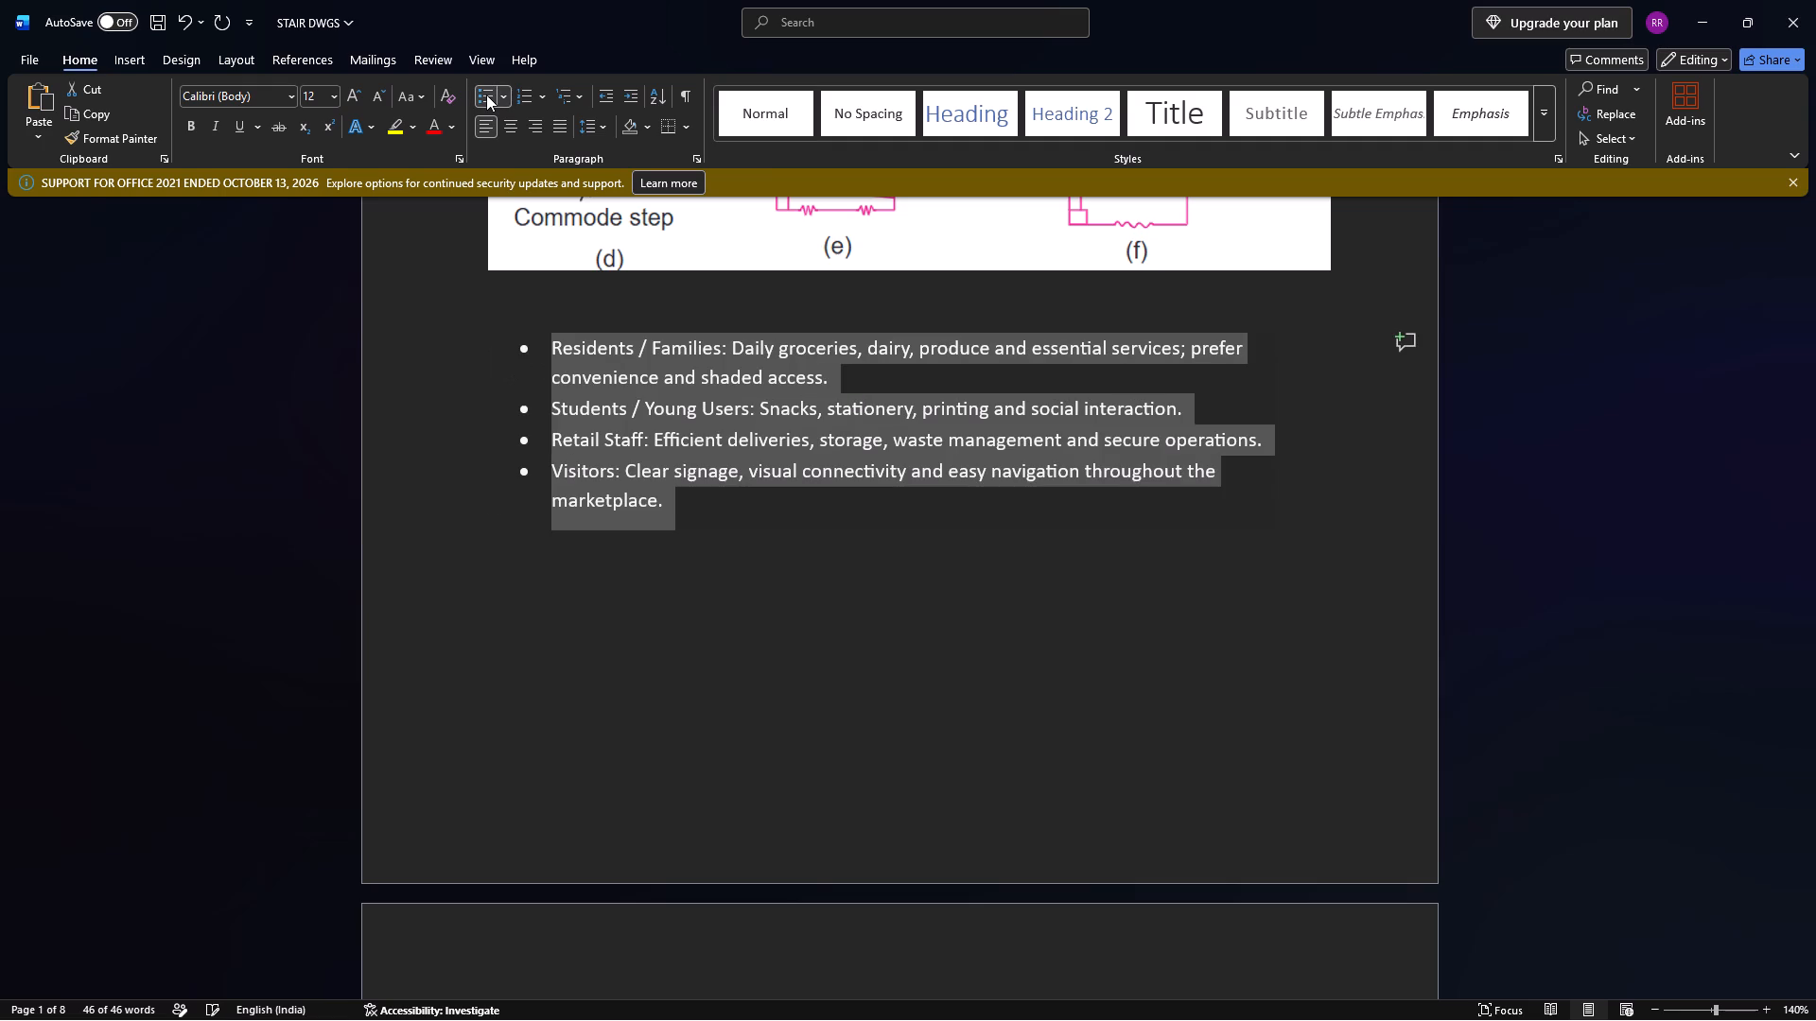
pyautogui.click(224, 315)
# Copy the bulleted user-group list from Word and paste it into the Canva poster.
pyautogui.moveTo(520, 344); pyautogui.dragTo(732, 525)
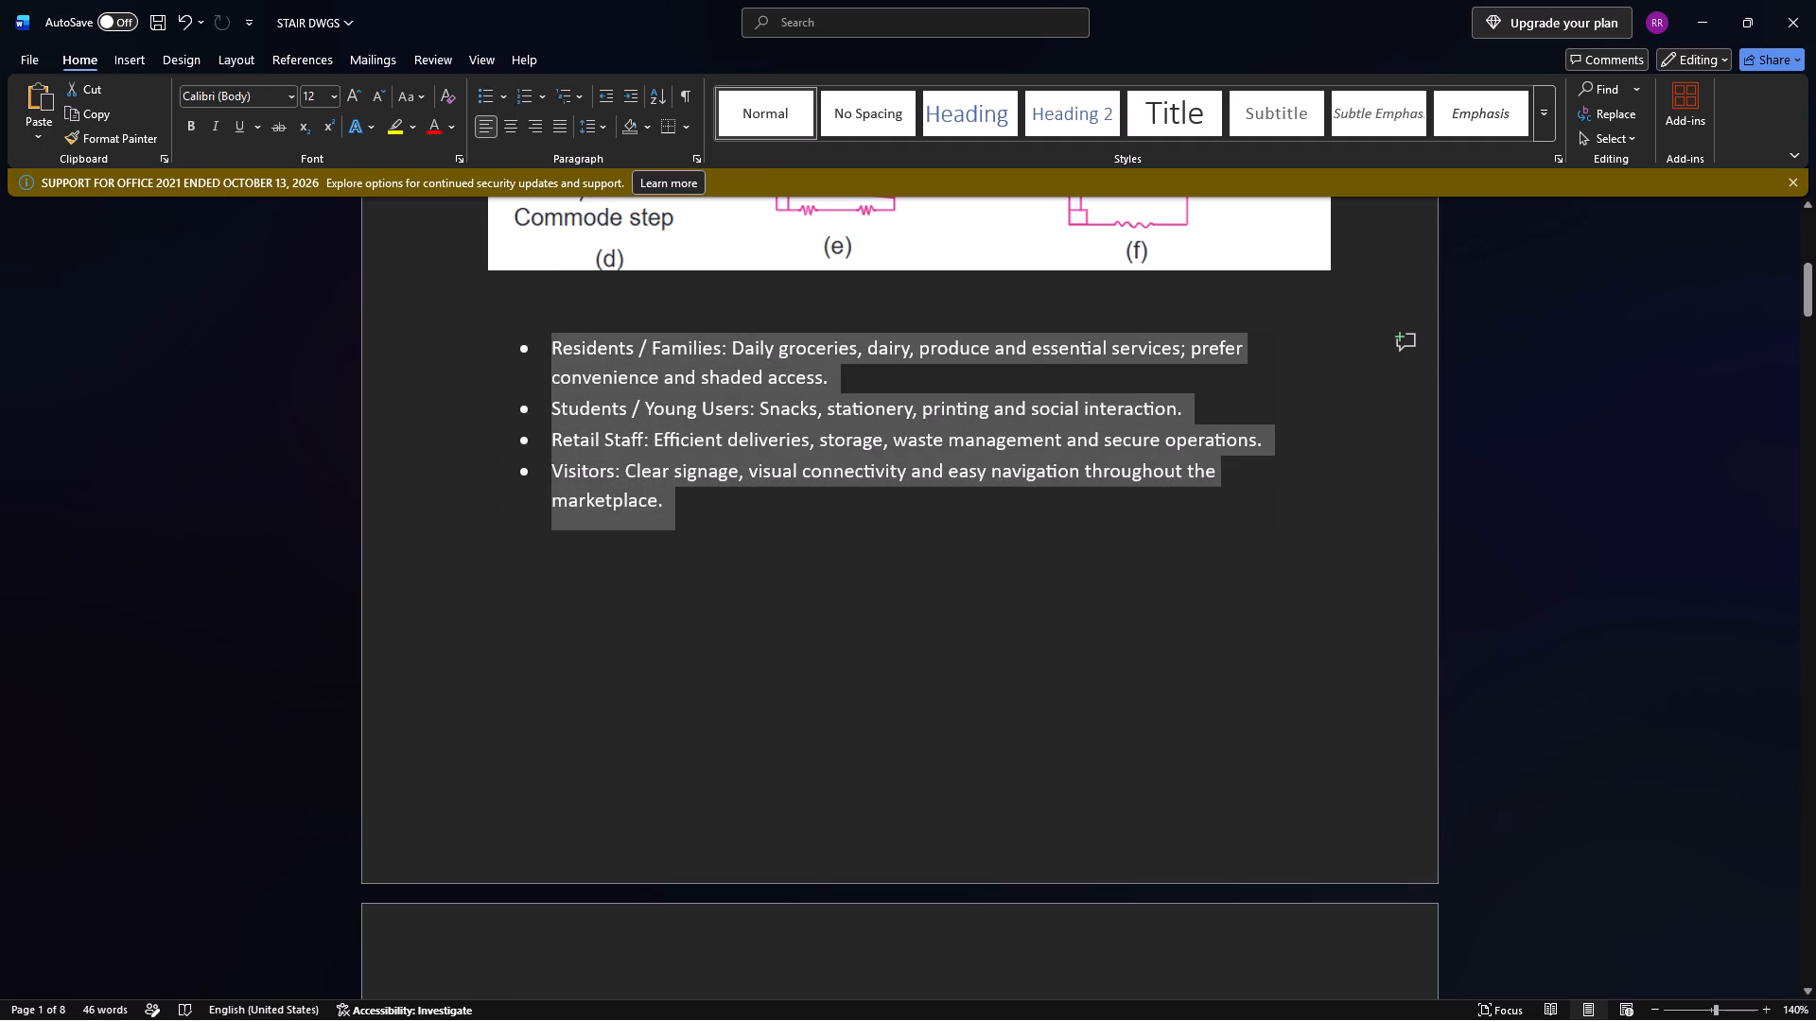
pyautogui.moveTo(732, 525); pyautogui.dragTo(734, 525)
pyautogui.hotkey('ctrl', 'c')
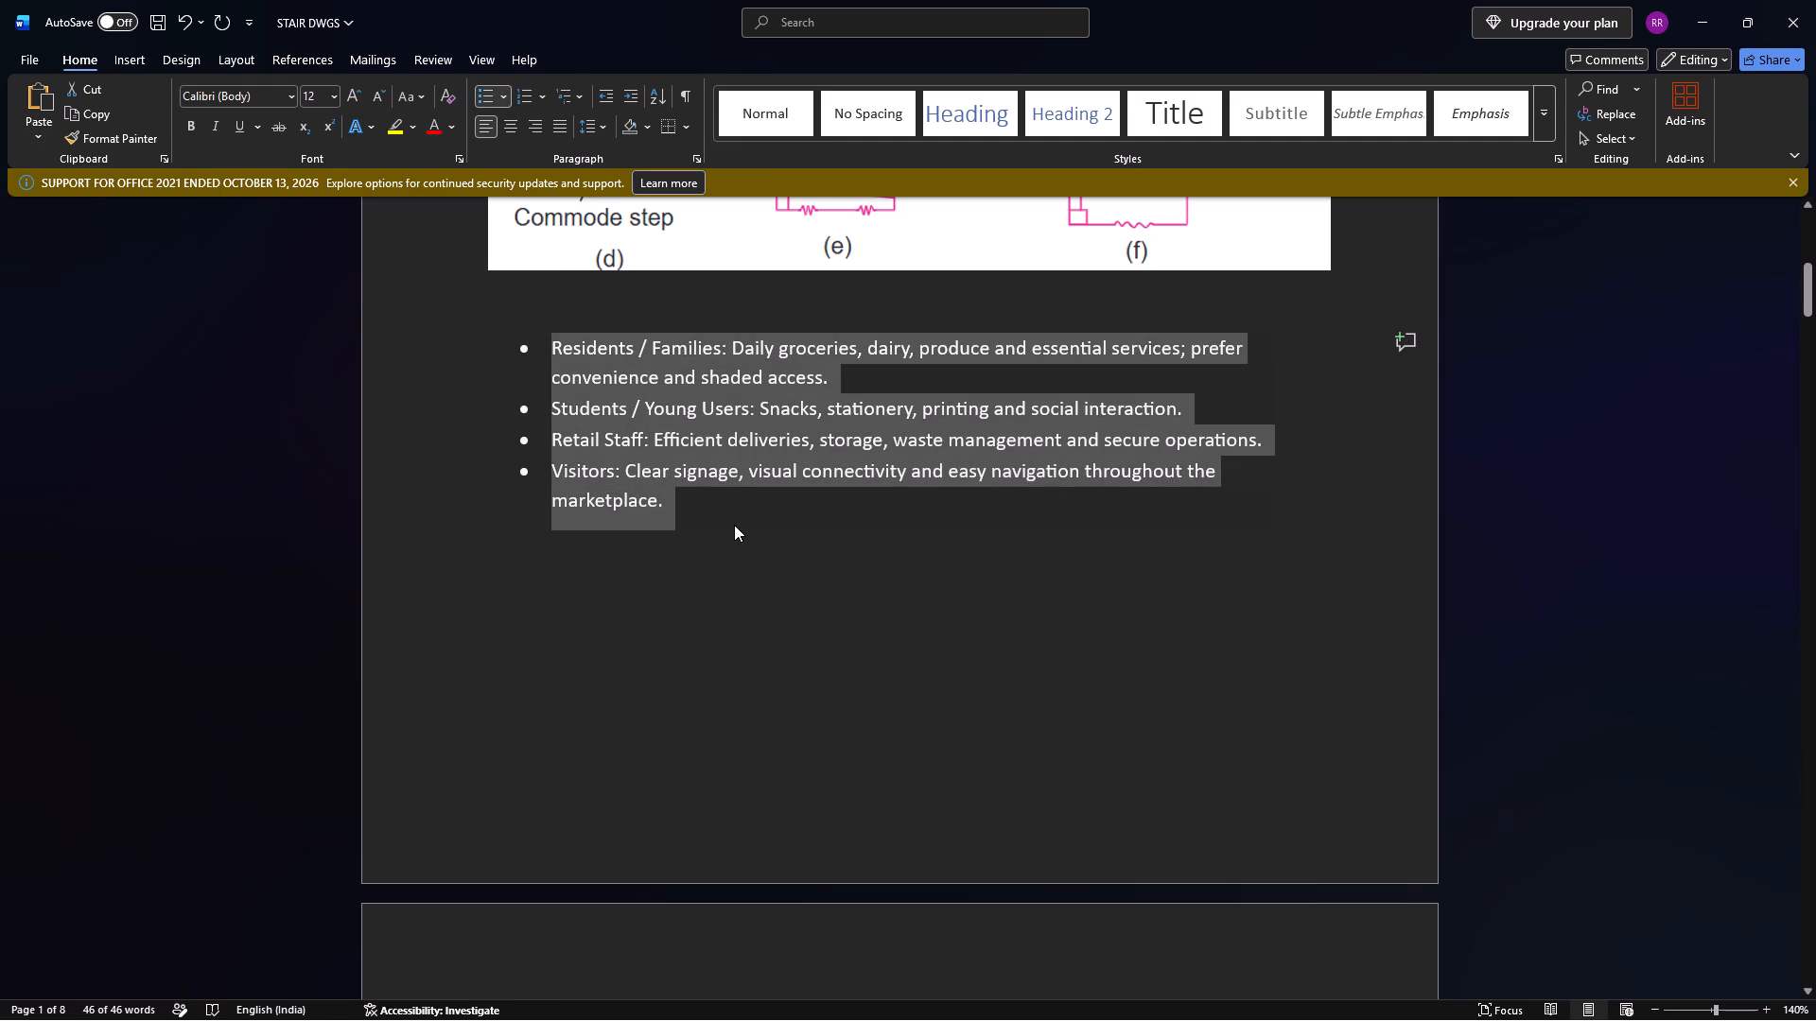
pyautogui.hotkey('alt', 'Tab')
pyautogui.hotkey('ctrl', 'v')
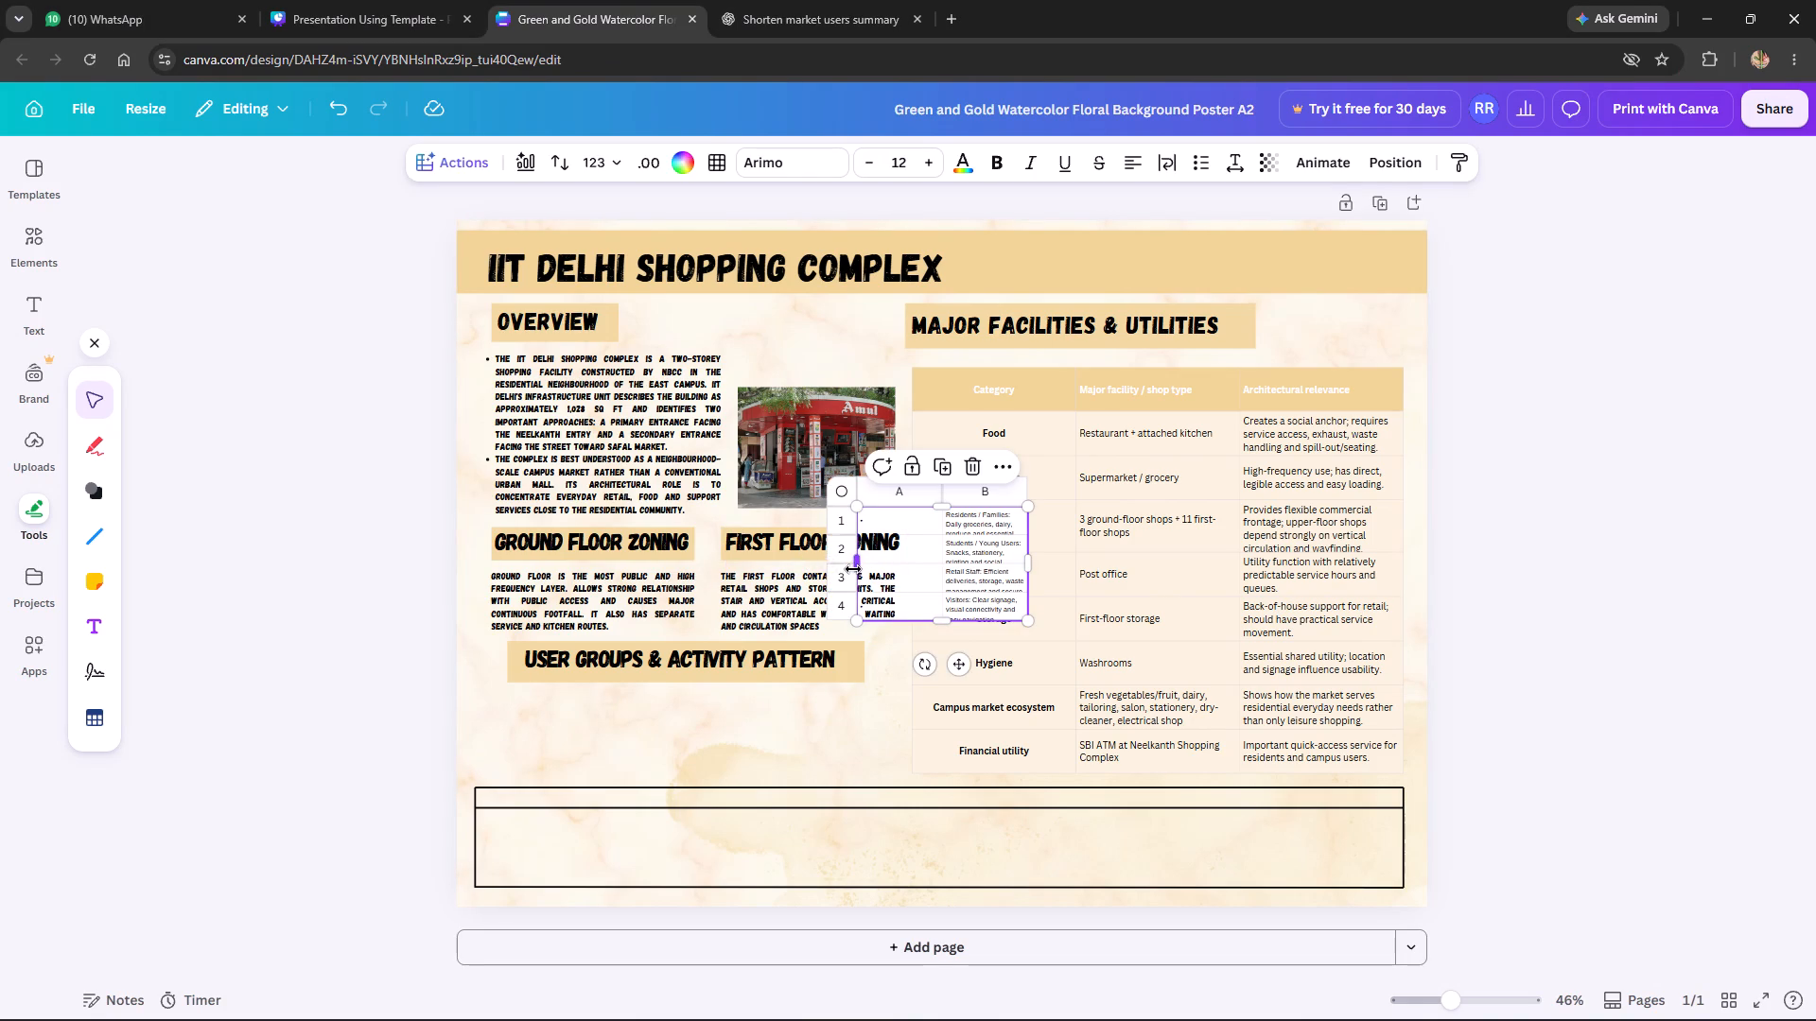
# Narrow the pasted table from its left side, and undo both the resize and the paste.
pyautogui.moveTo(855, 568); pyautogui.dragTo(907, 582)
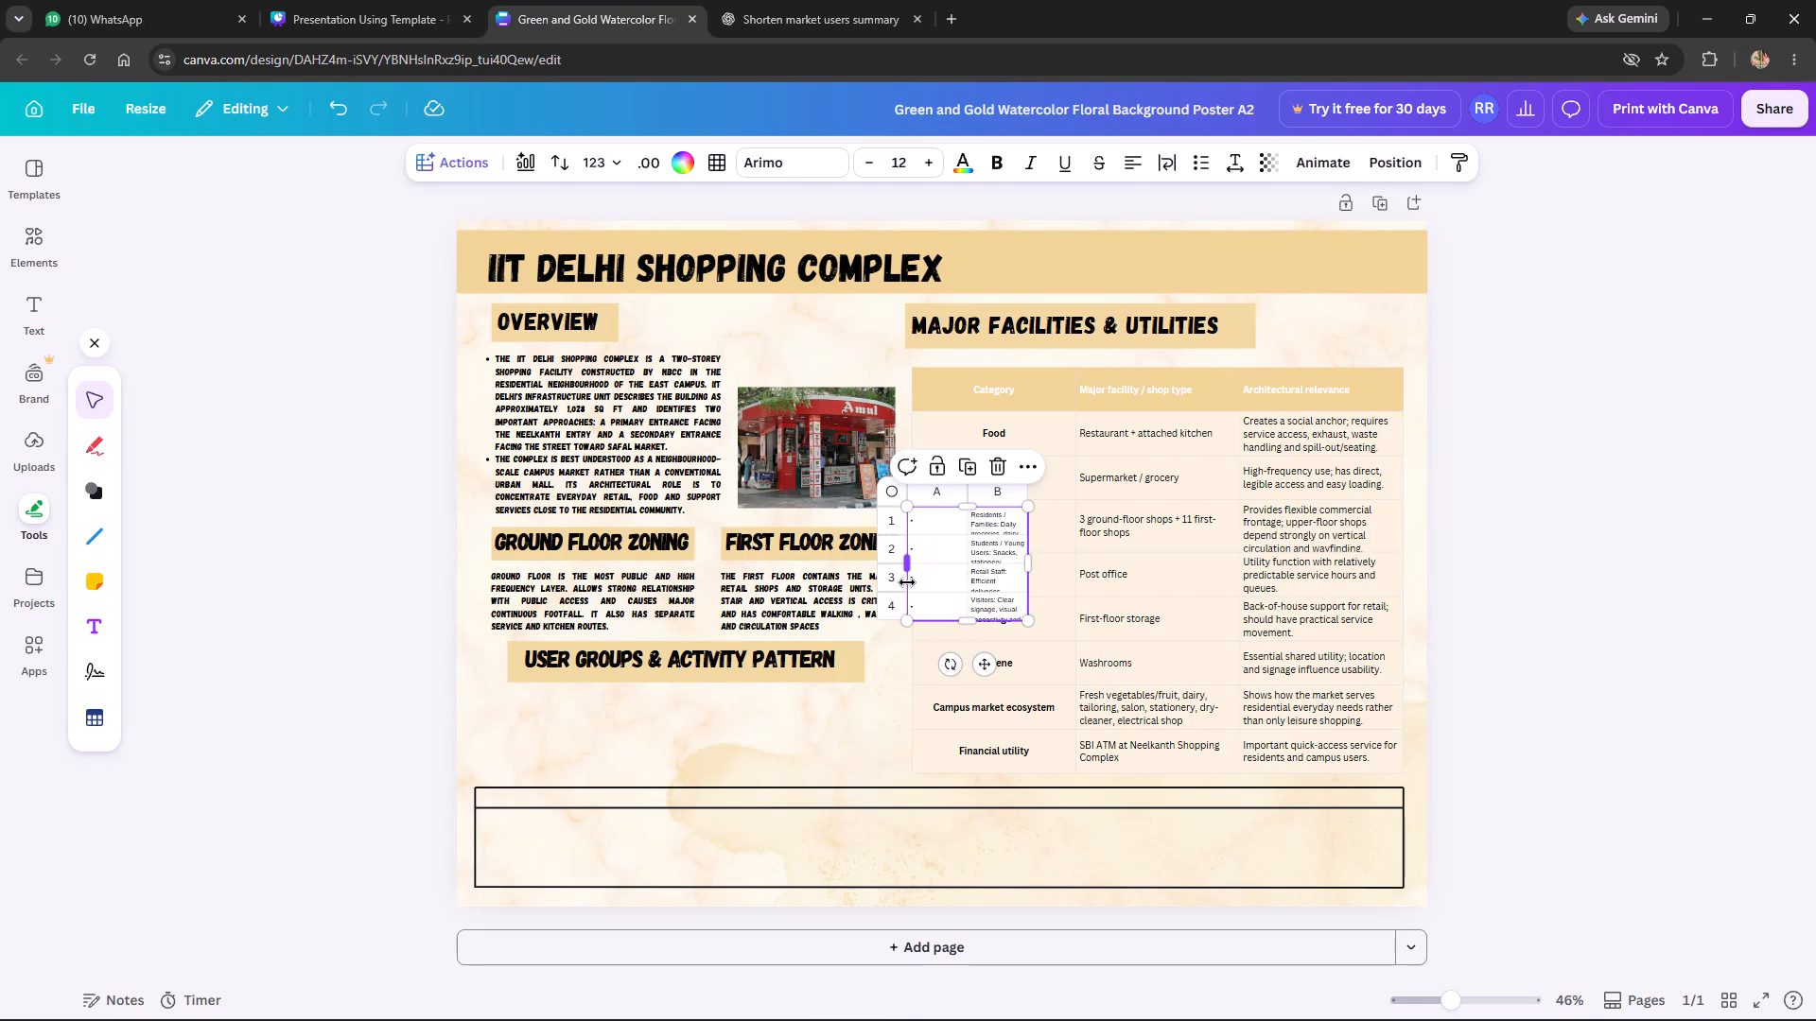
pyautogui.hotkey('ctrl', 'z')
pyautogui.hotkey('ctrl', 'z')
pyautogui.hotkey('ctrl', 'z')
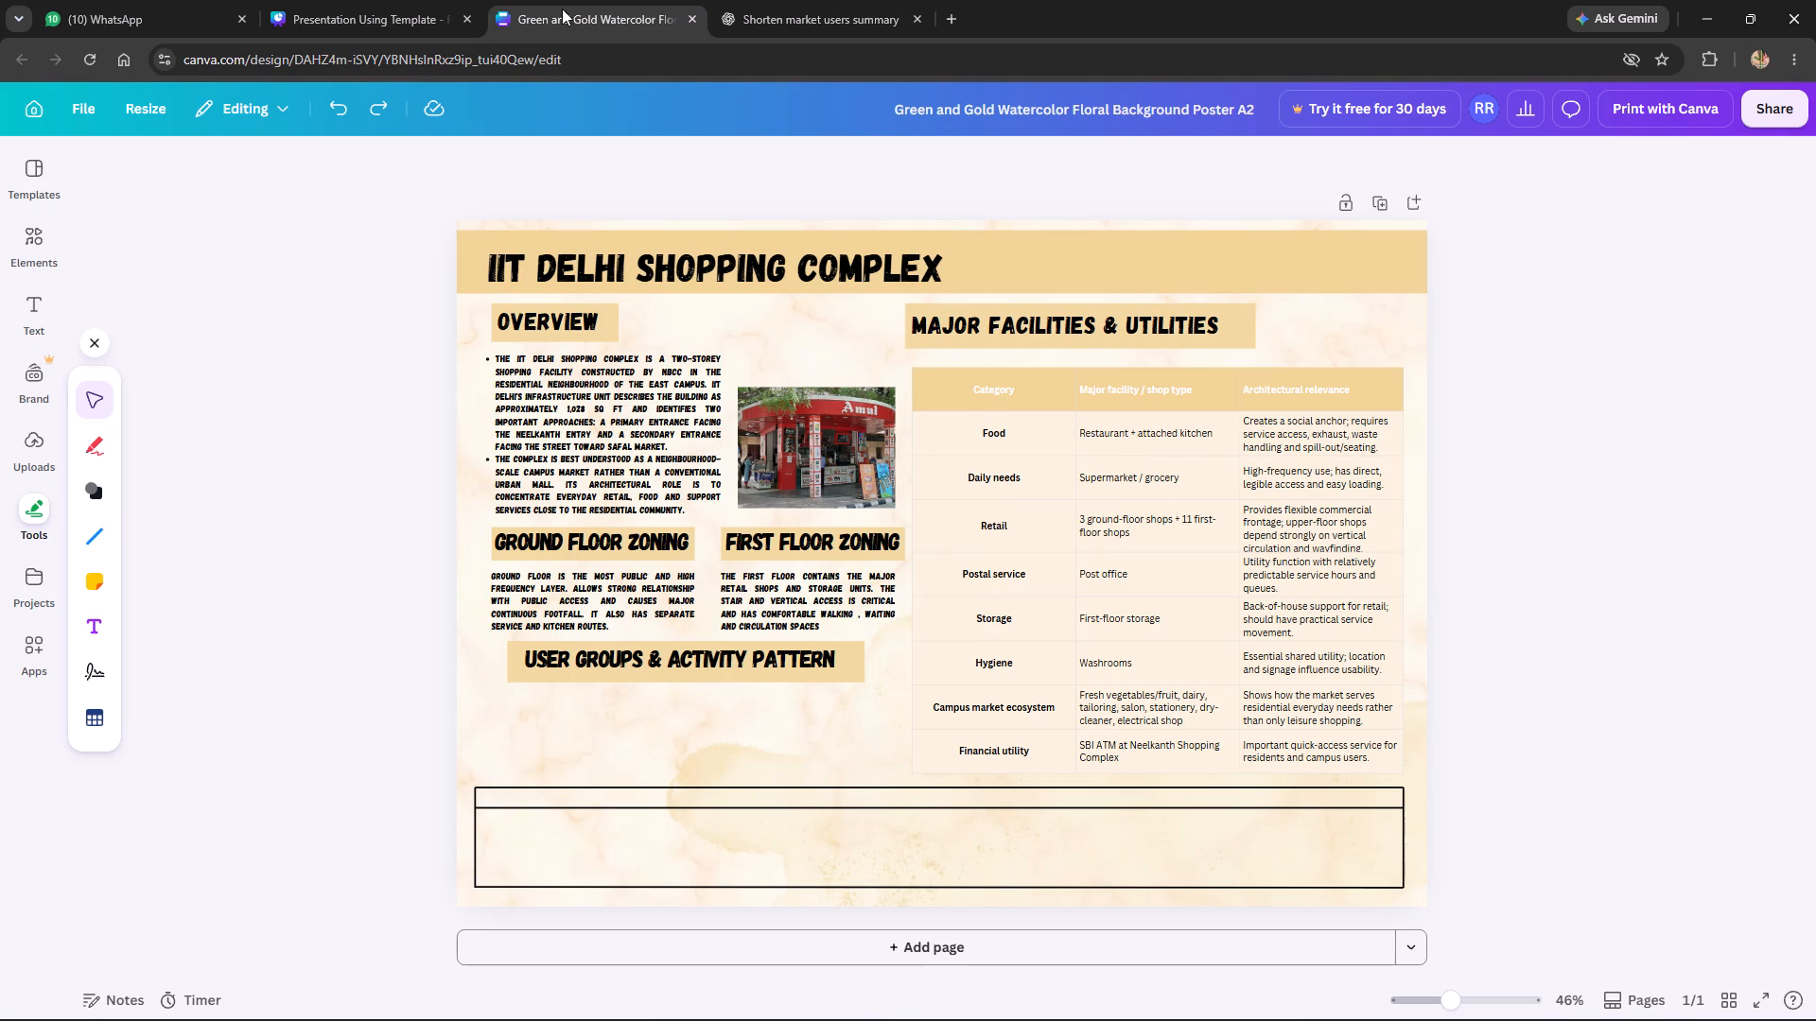
pyautogui.hotkey('ctrl', 'v')
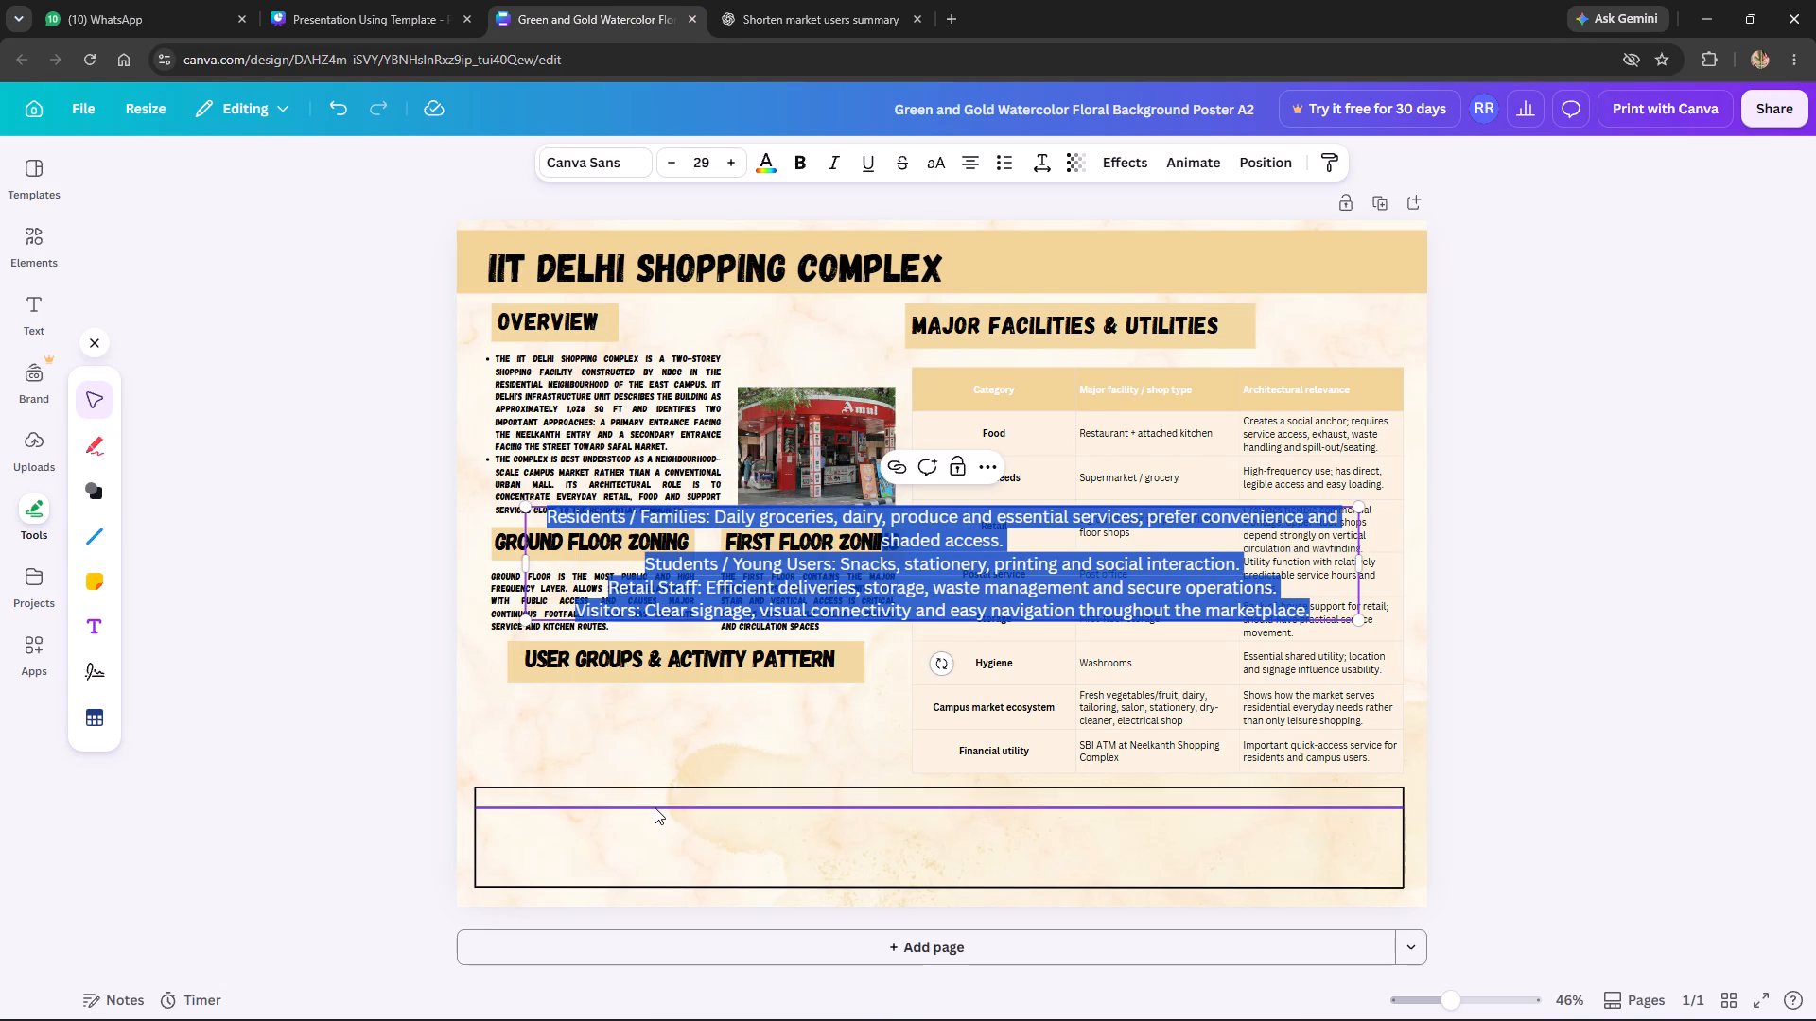
pyautogui.click(969, 159)
pyautogui.click(970, 160)
pyautogui.click(1002, 164)
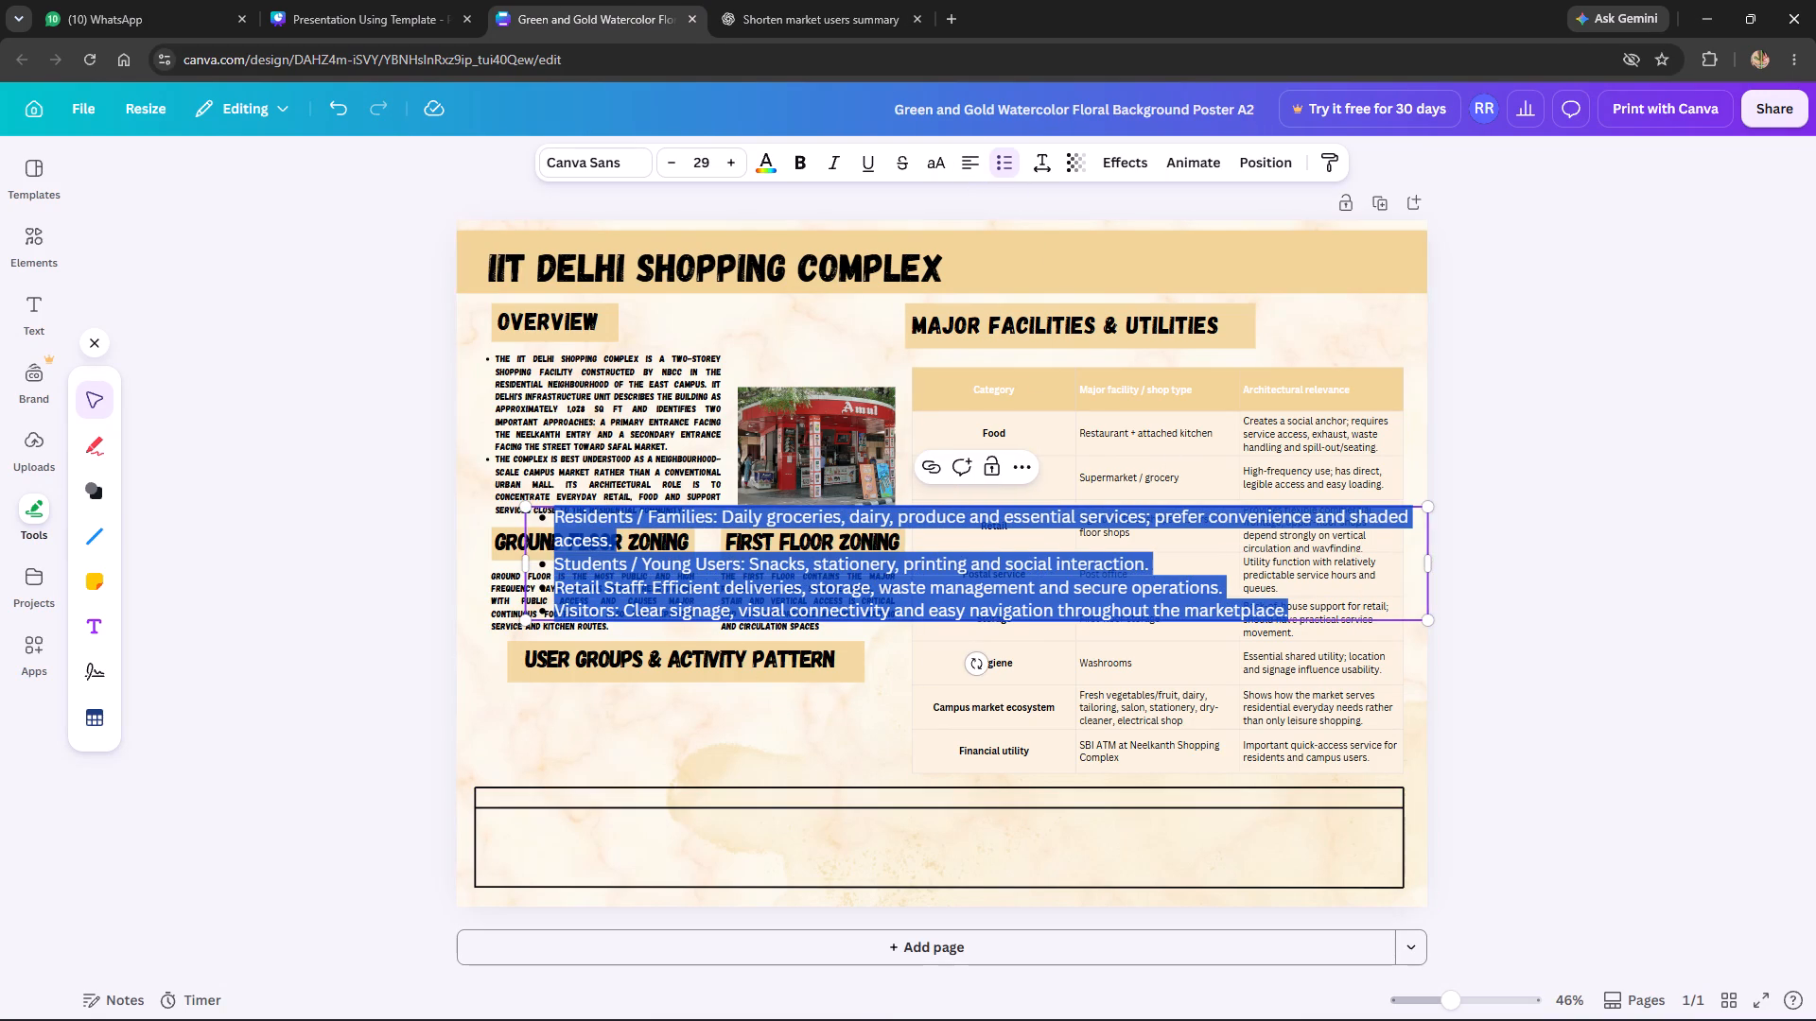
# Reduce the pasted bulleted list's font size to 16.
pyautogui.tripleClick(675, 167)
pyautogui.tripleClick(675, 167)
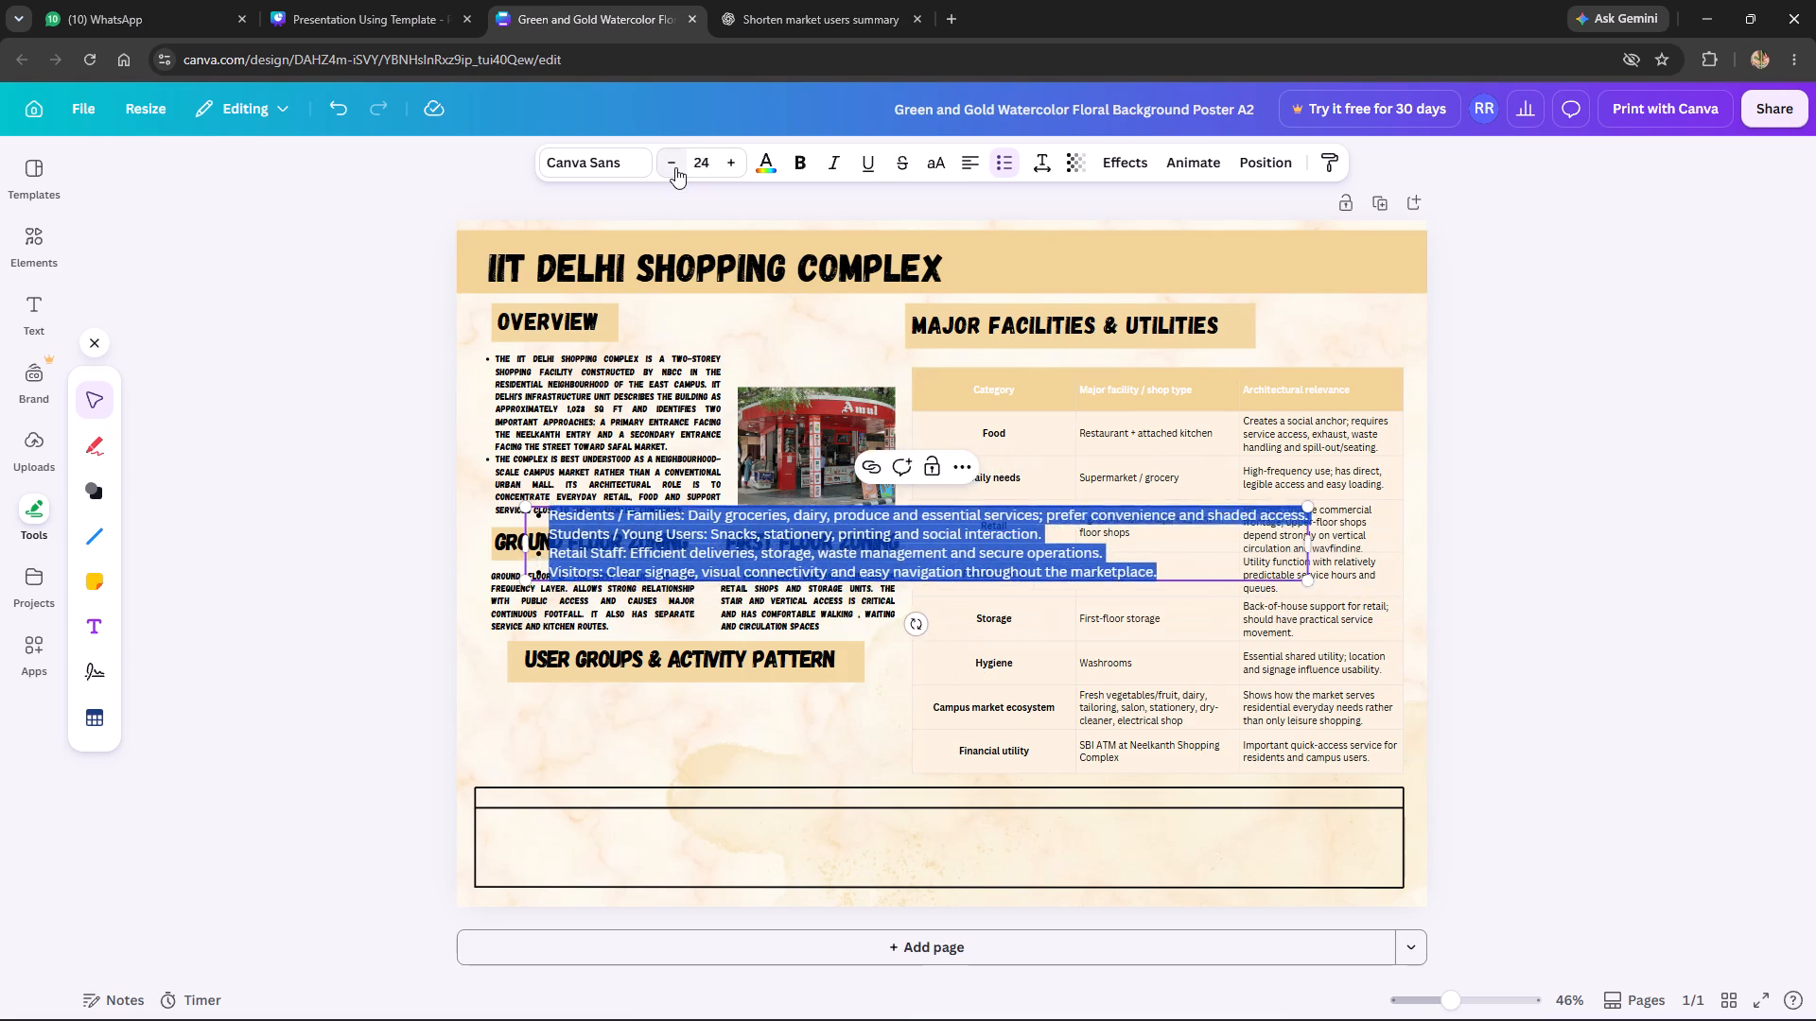
pyautogui.tripleClick(675, 167)
pyautogui.click(675, 167)
pyautogui.click(675, 167)
pyautogui.click(675, 167)
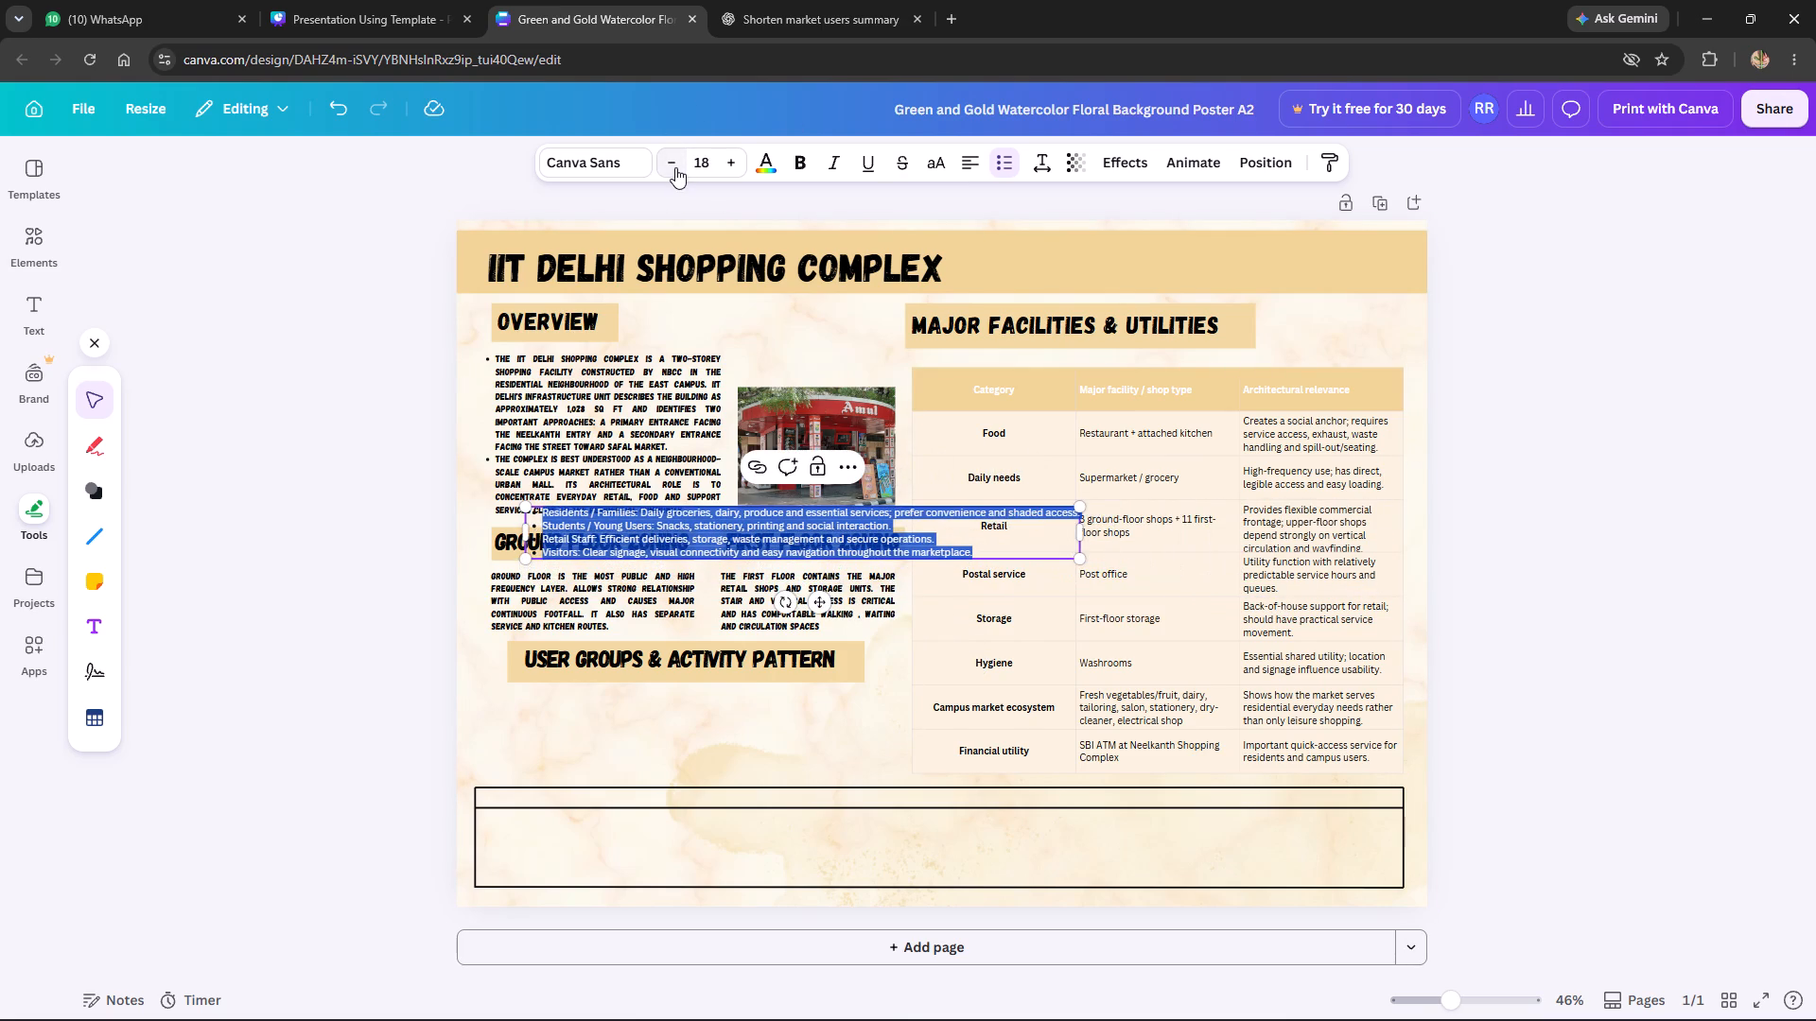
pyautogui.click(675, 167)
# Narrow the bulleted list's text box to about half its width so its lines wrap.
pyautogui.click(1045, 535)
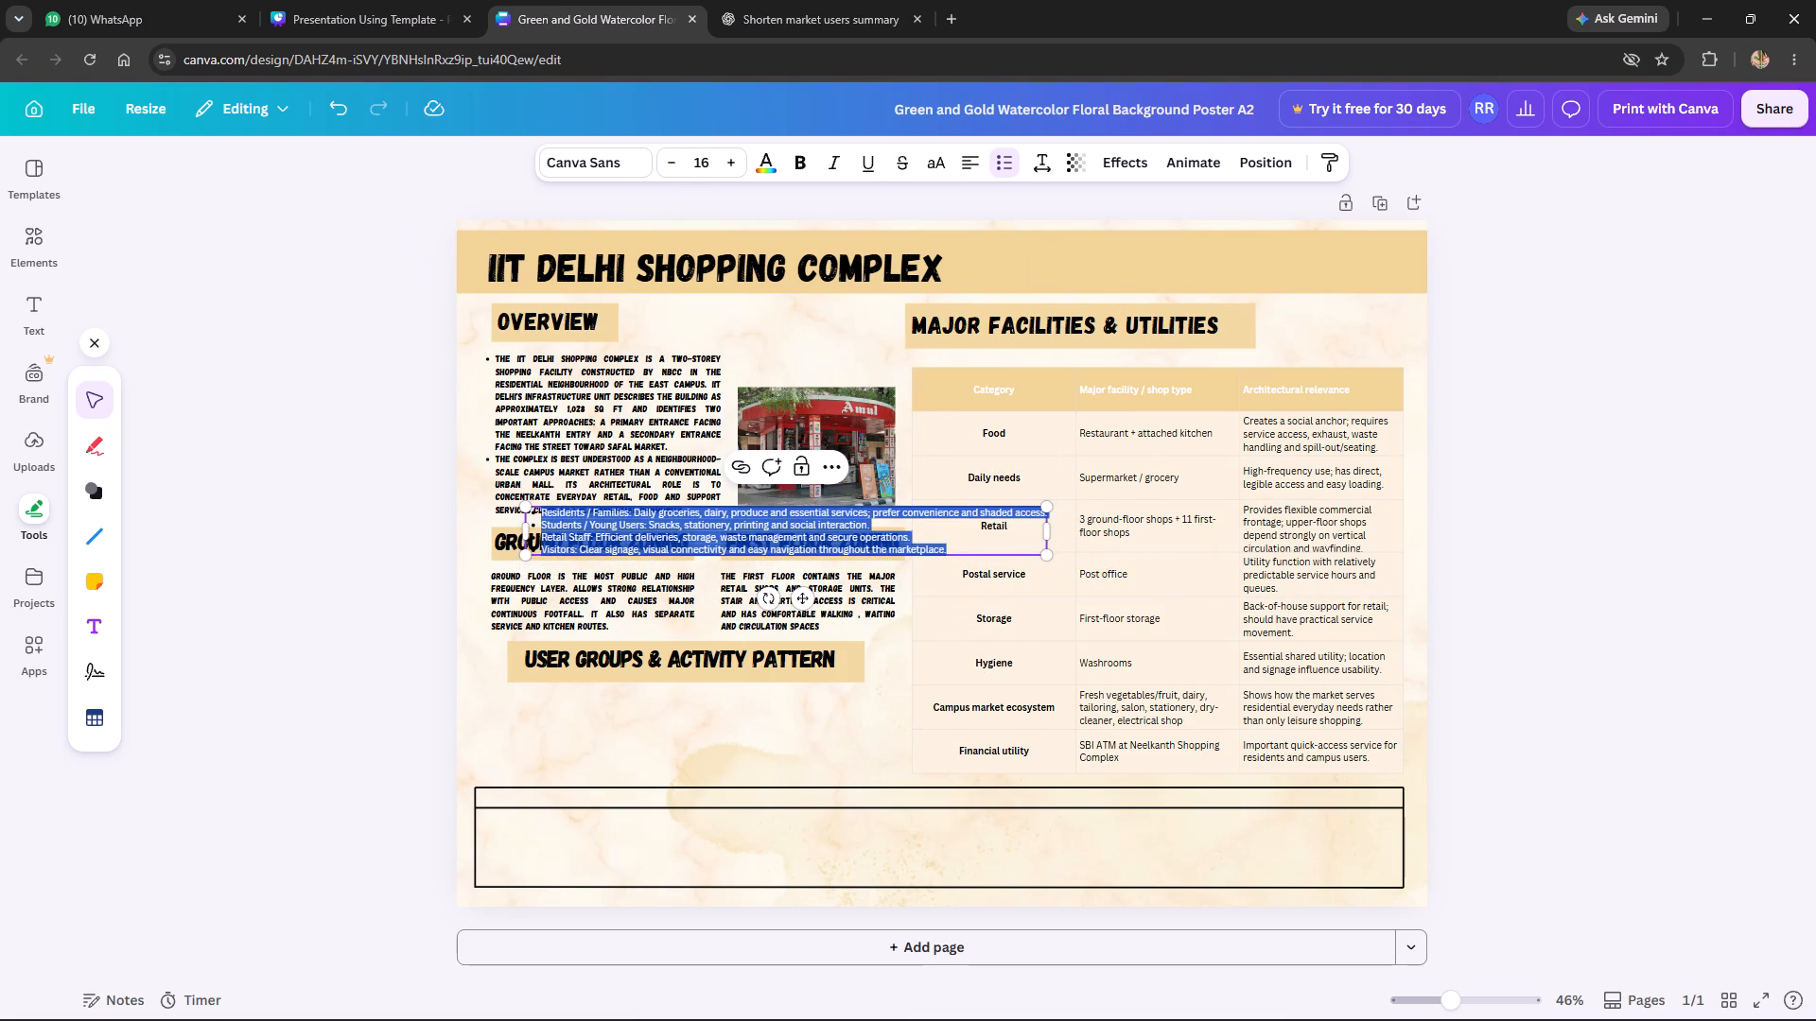
pyautogui.moveTo(1048, 531); pyautogui.dragTo(795, 540)
# Move the bulleted list's text box directly beneath the User Groups & Activity Pattern heading.
pyautogui.moveTo(596, 543); pyautogui.dragTo(599, 726)
pyautogui.click(581, 528)
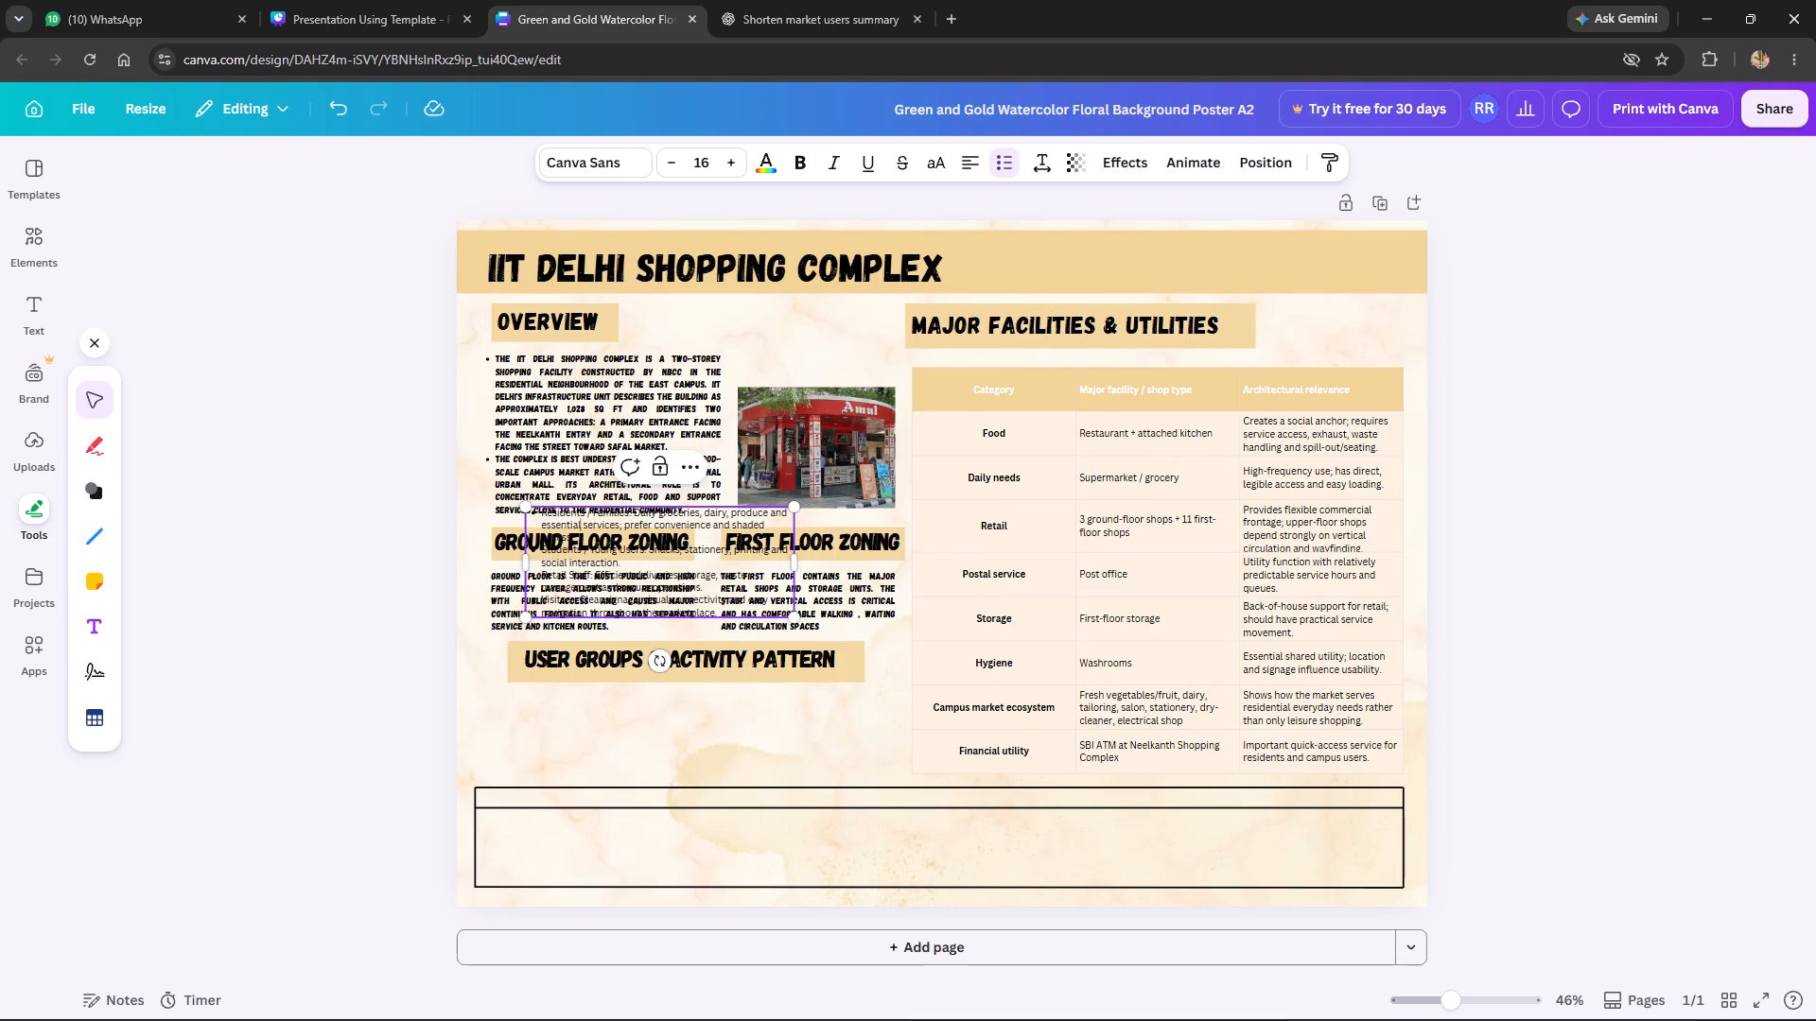
pyautogui.click(375, 675)
pyautogui.click(618, 541)
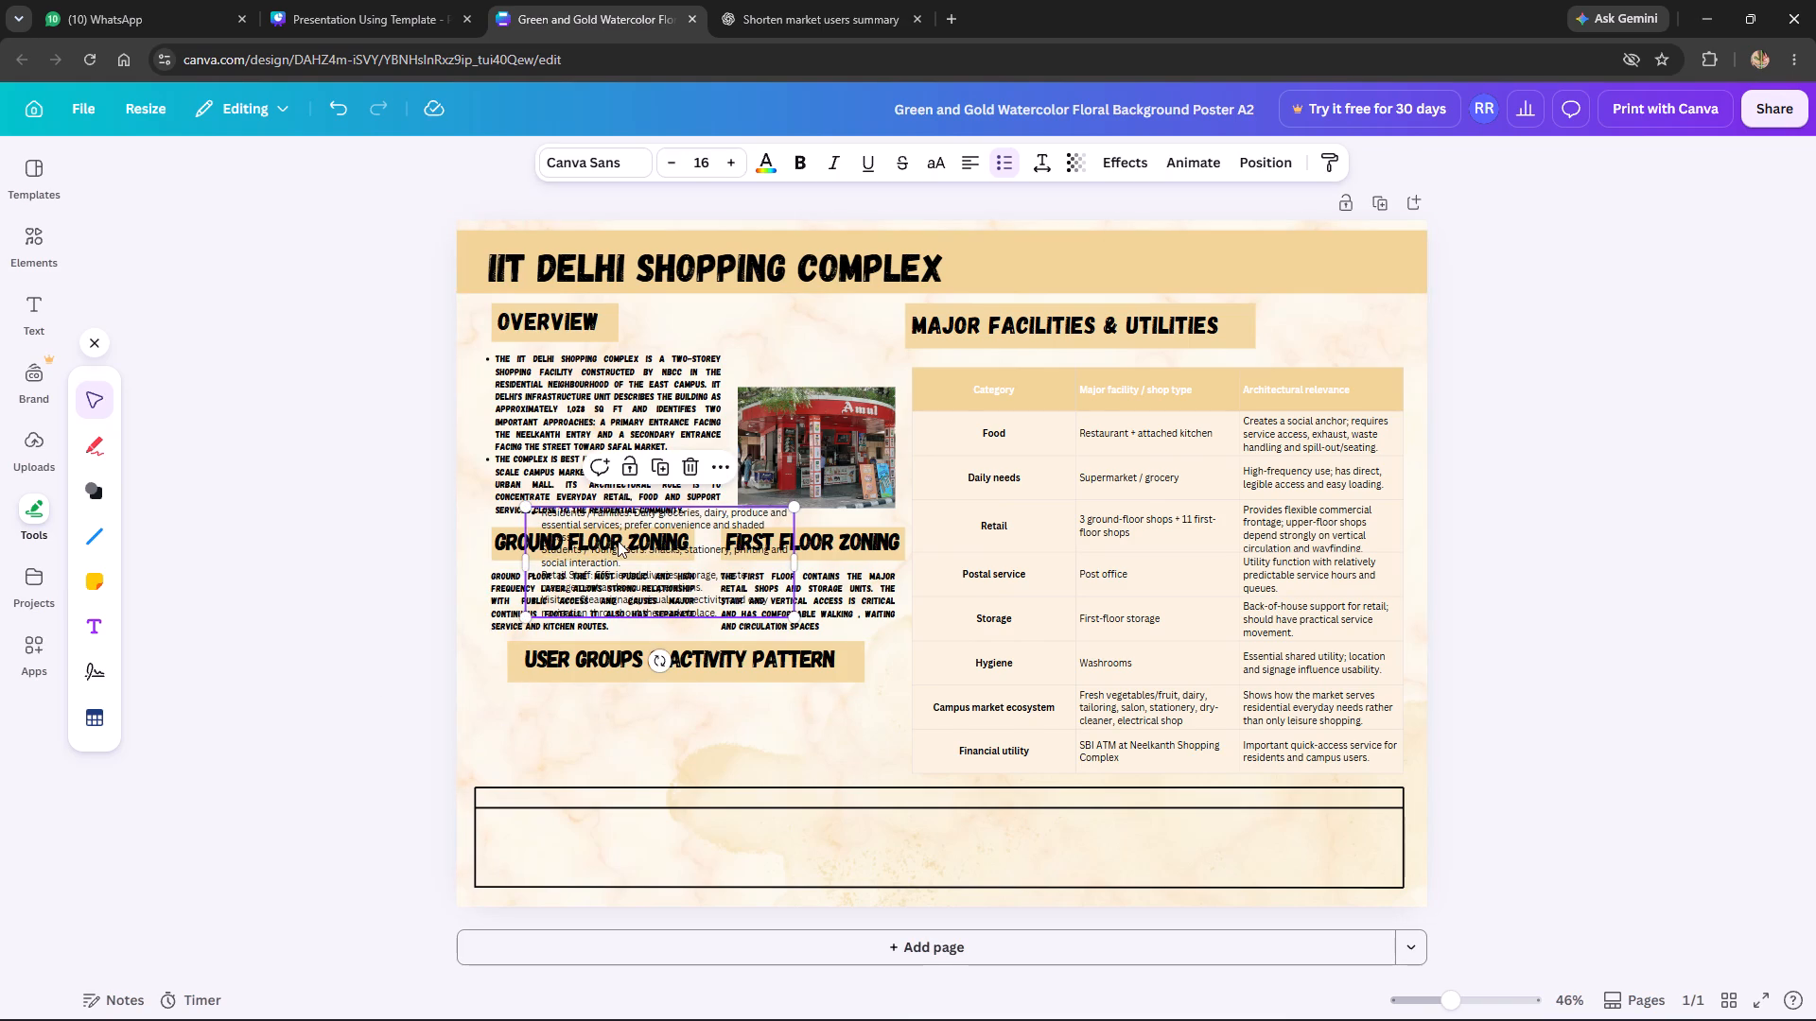
pyautogui.moveTo(614, 534); pyautogui.dragTo(622, 715)
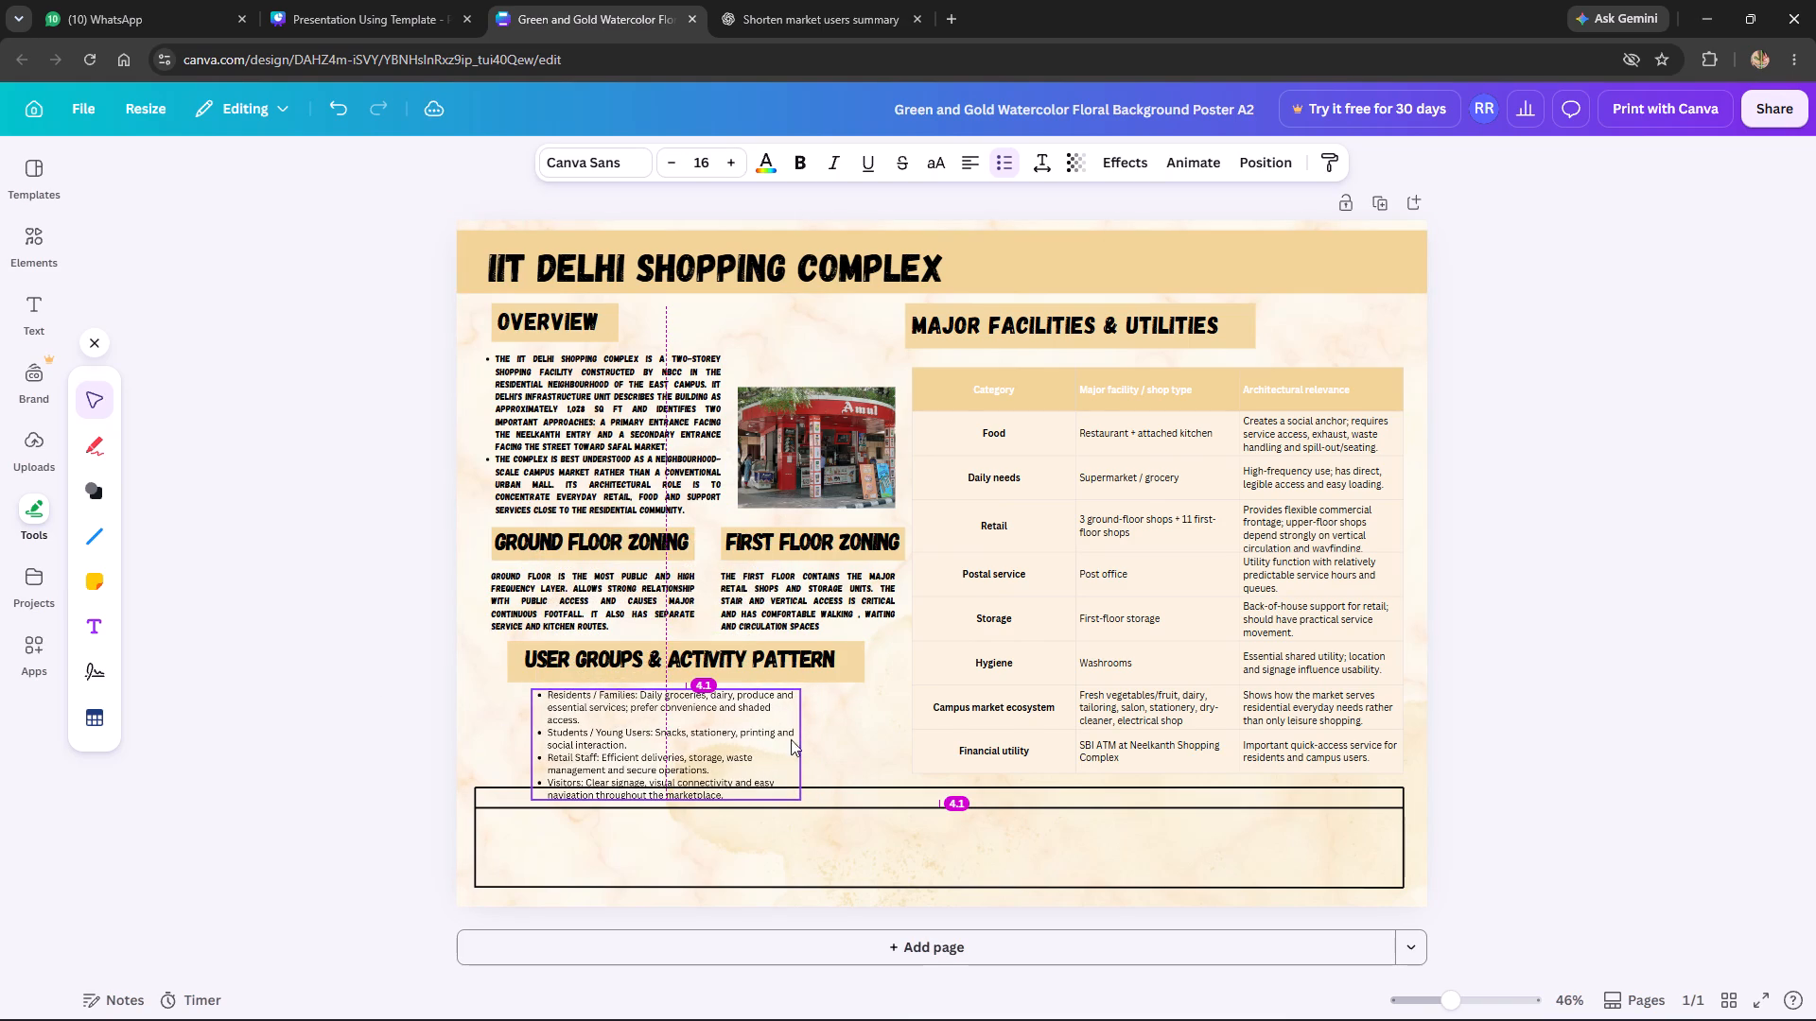
pyautogui.click(800, 743)
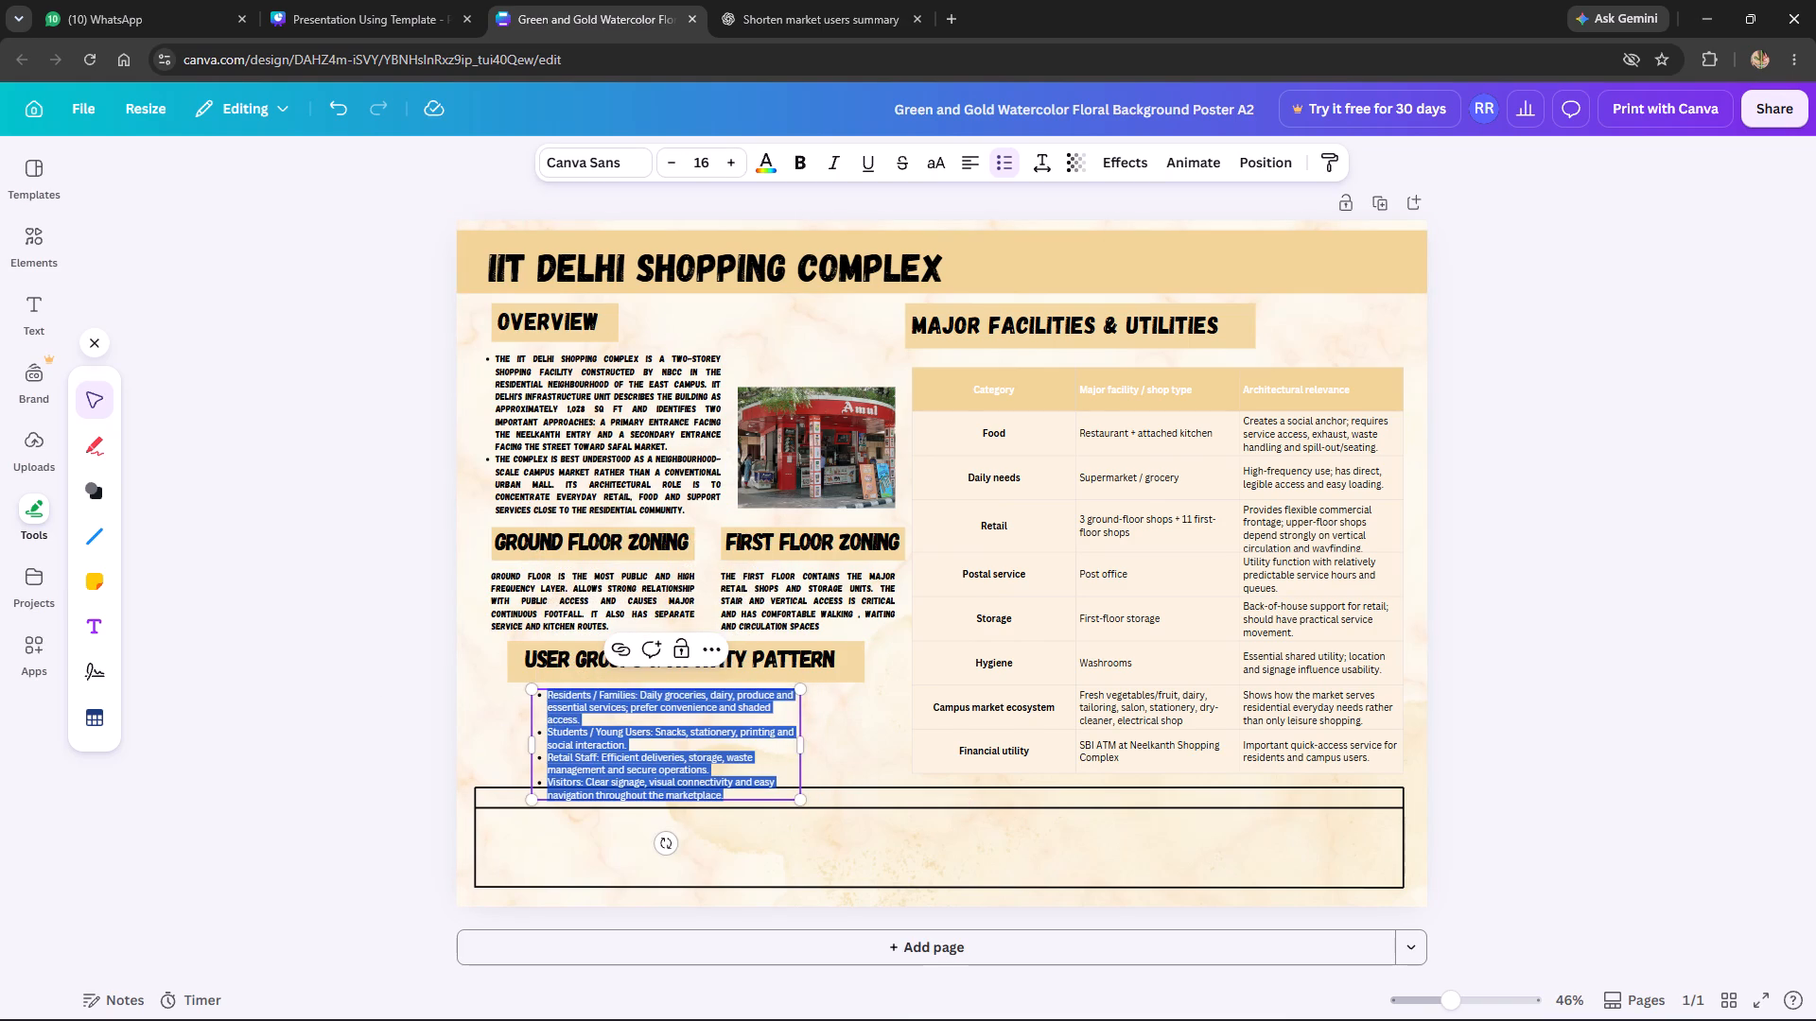
# Widen the user-group bulleted list's text box on both sides so it spans the column beside the facilities table.
pyautogui.moveTo(799, 745); pyautogui.dragTo(816, 744)
pyautogui.moveTo(801, 742); pyautogui.dragTo(871, 734)
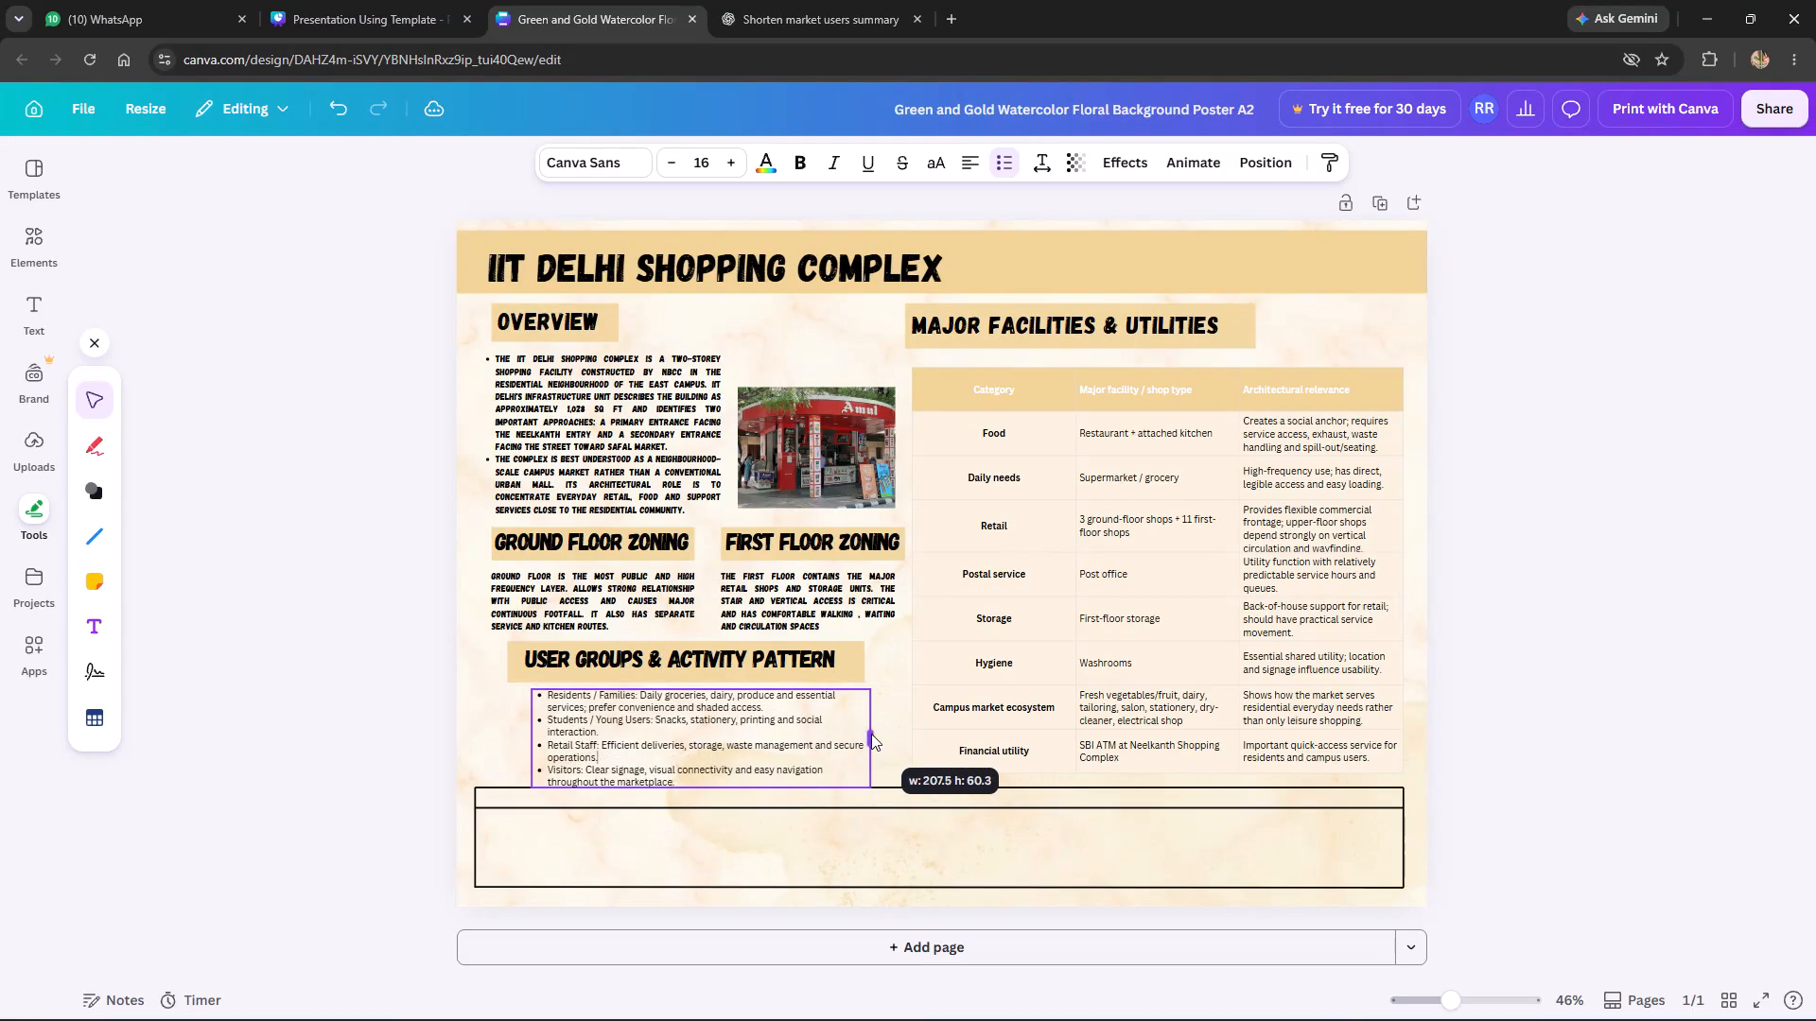
pyautogui.moveTo(871, 734); pyautogui.dragTo(888, 734)
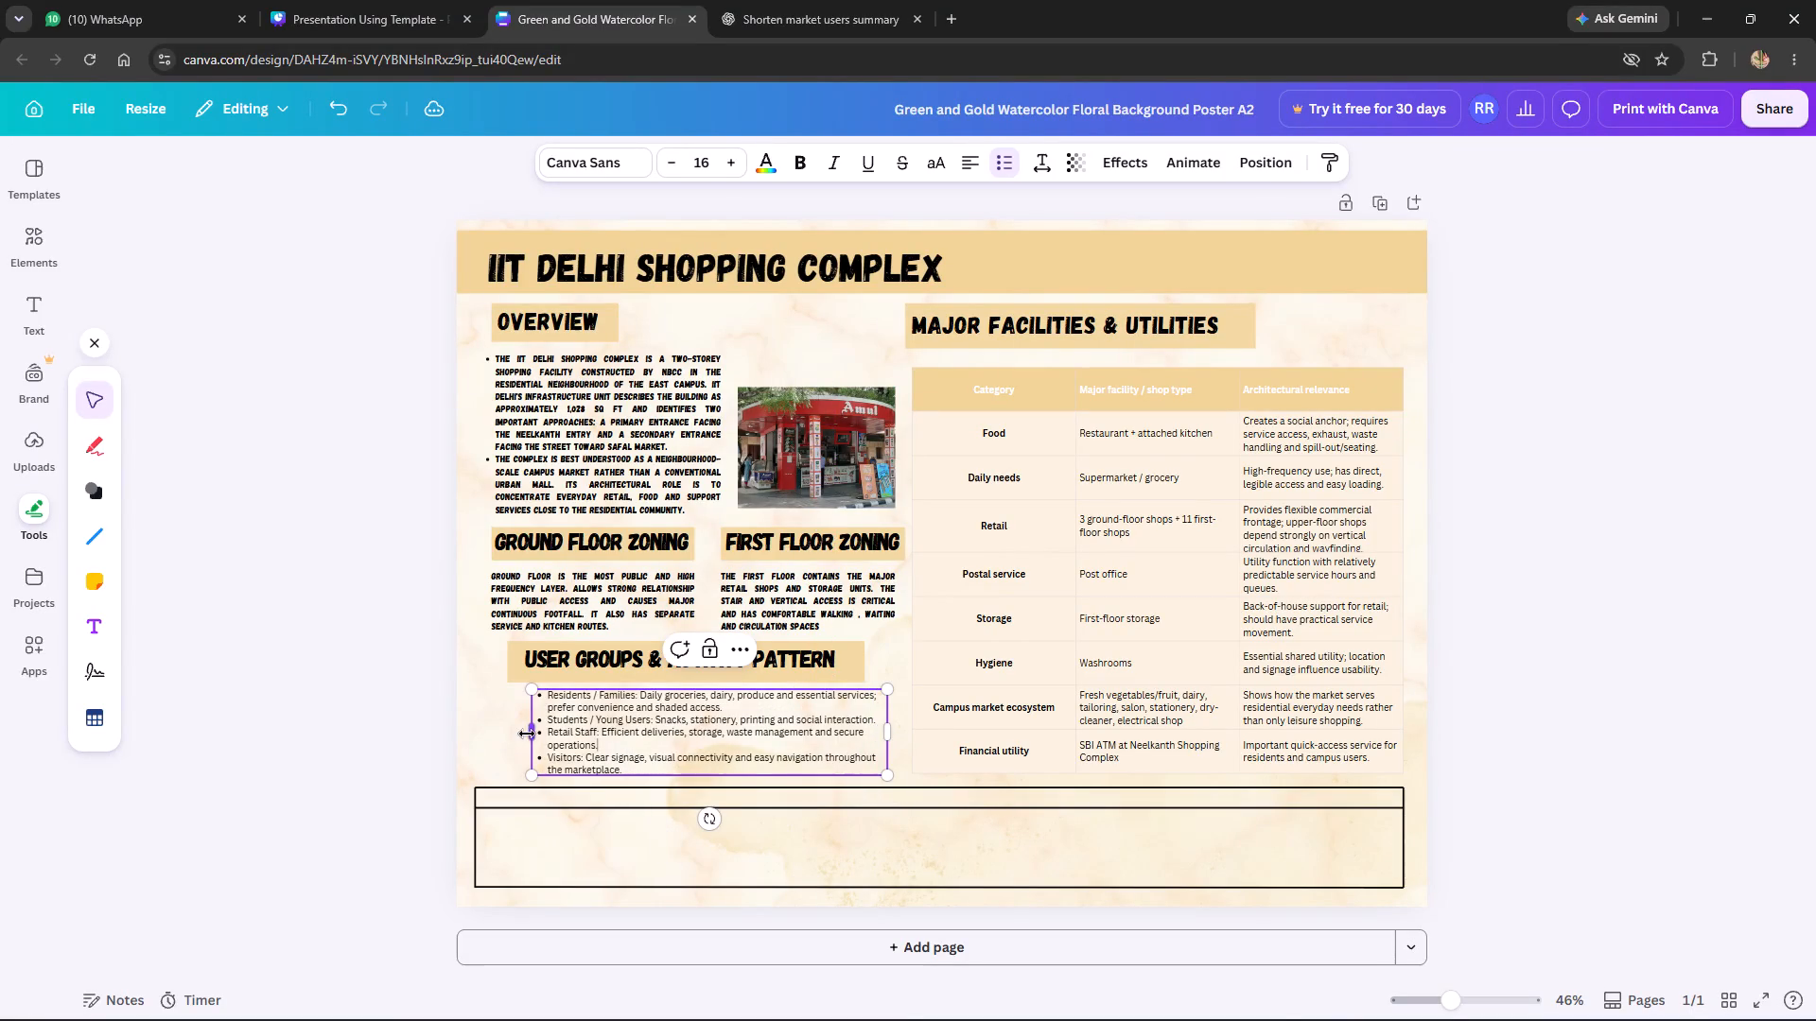
pyautogui.moveTo(527, 733); pyautogui.dragTo(496, 731)
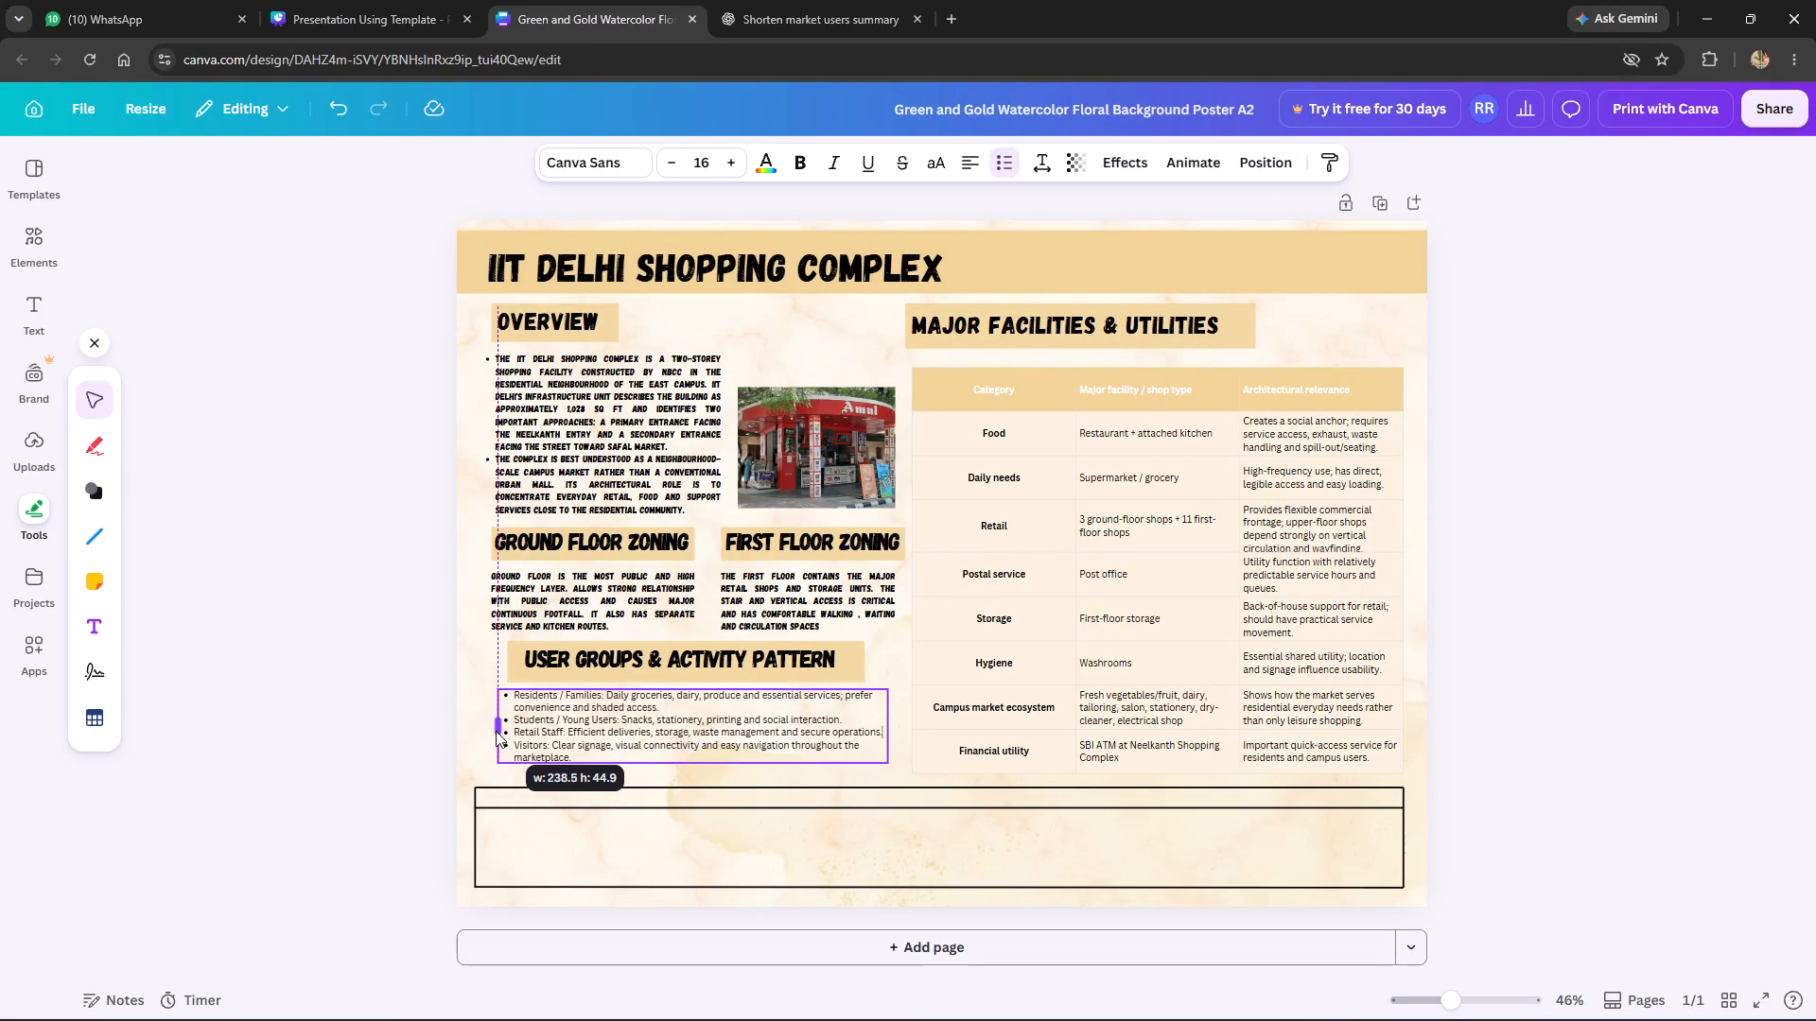
pyautogui.moveTo(496, 731); pyautogui.dragTo(489, 731)
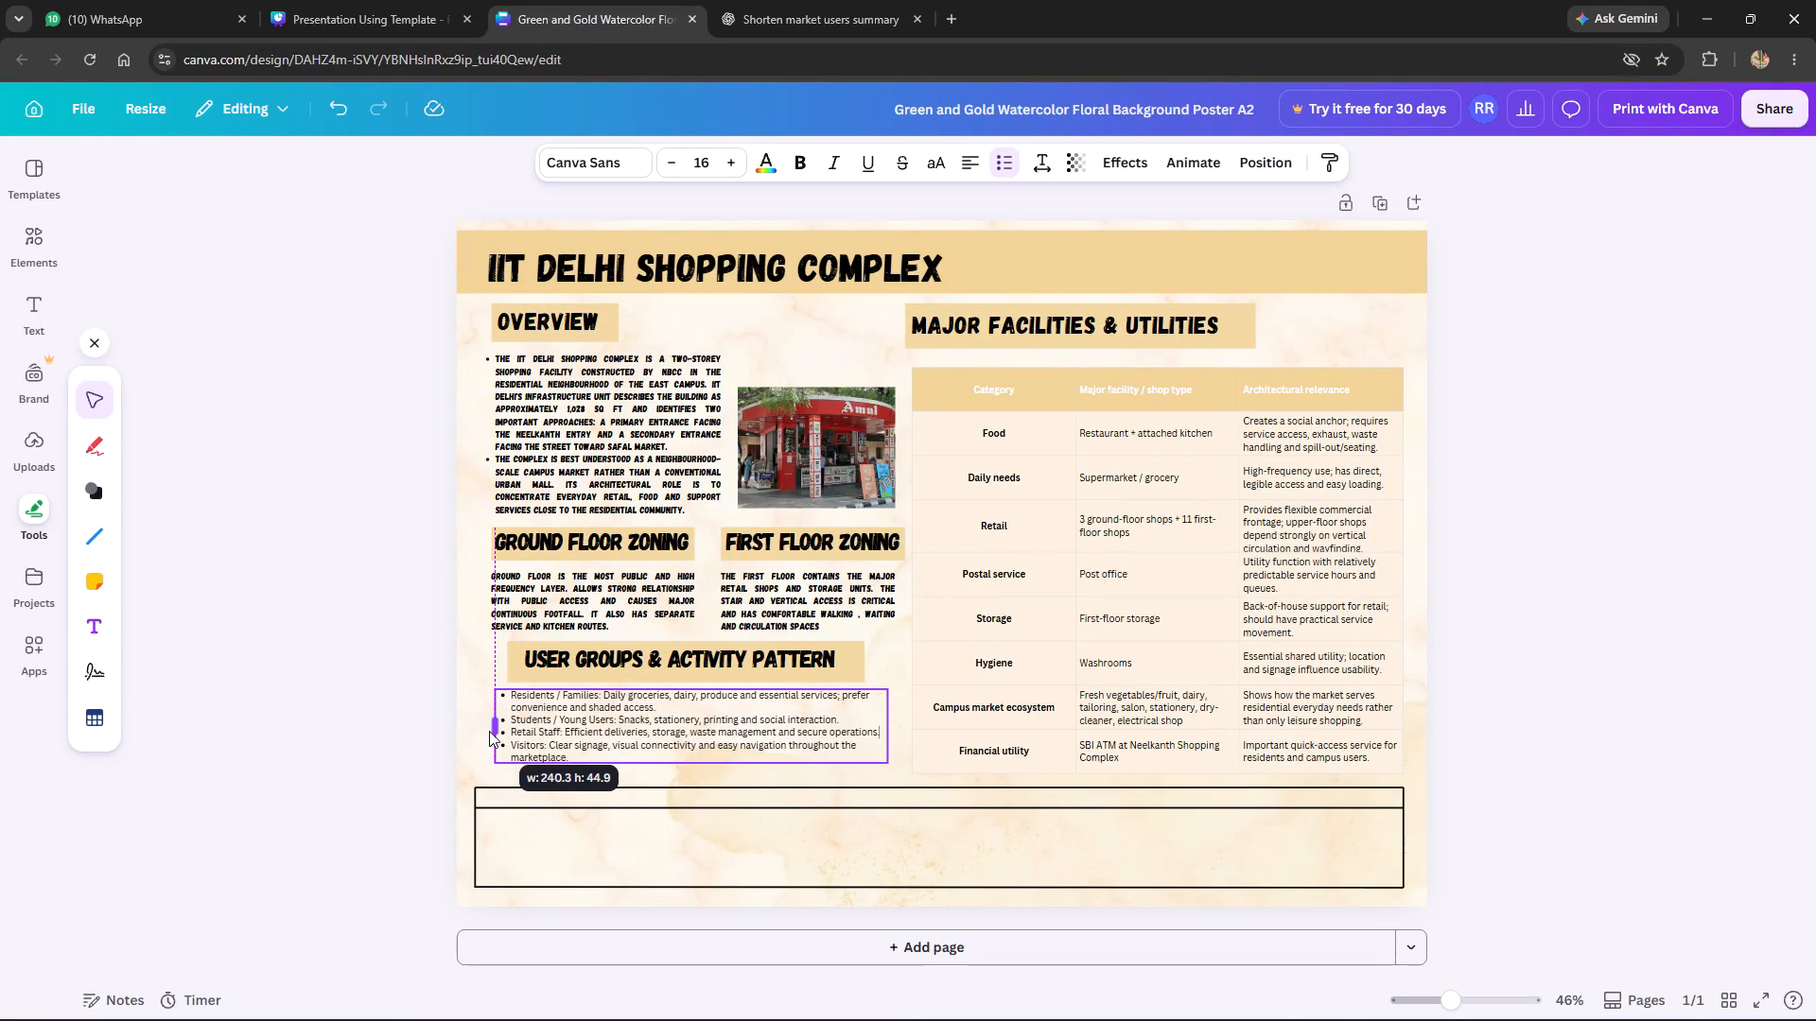
pyautogui.moveTo(489, 731); pyautogui.dragTo(486, 731)
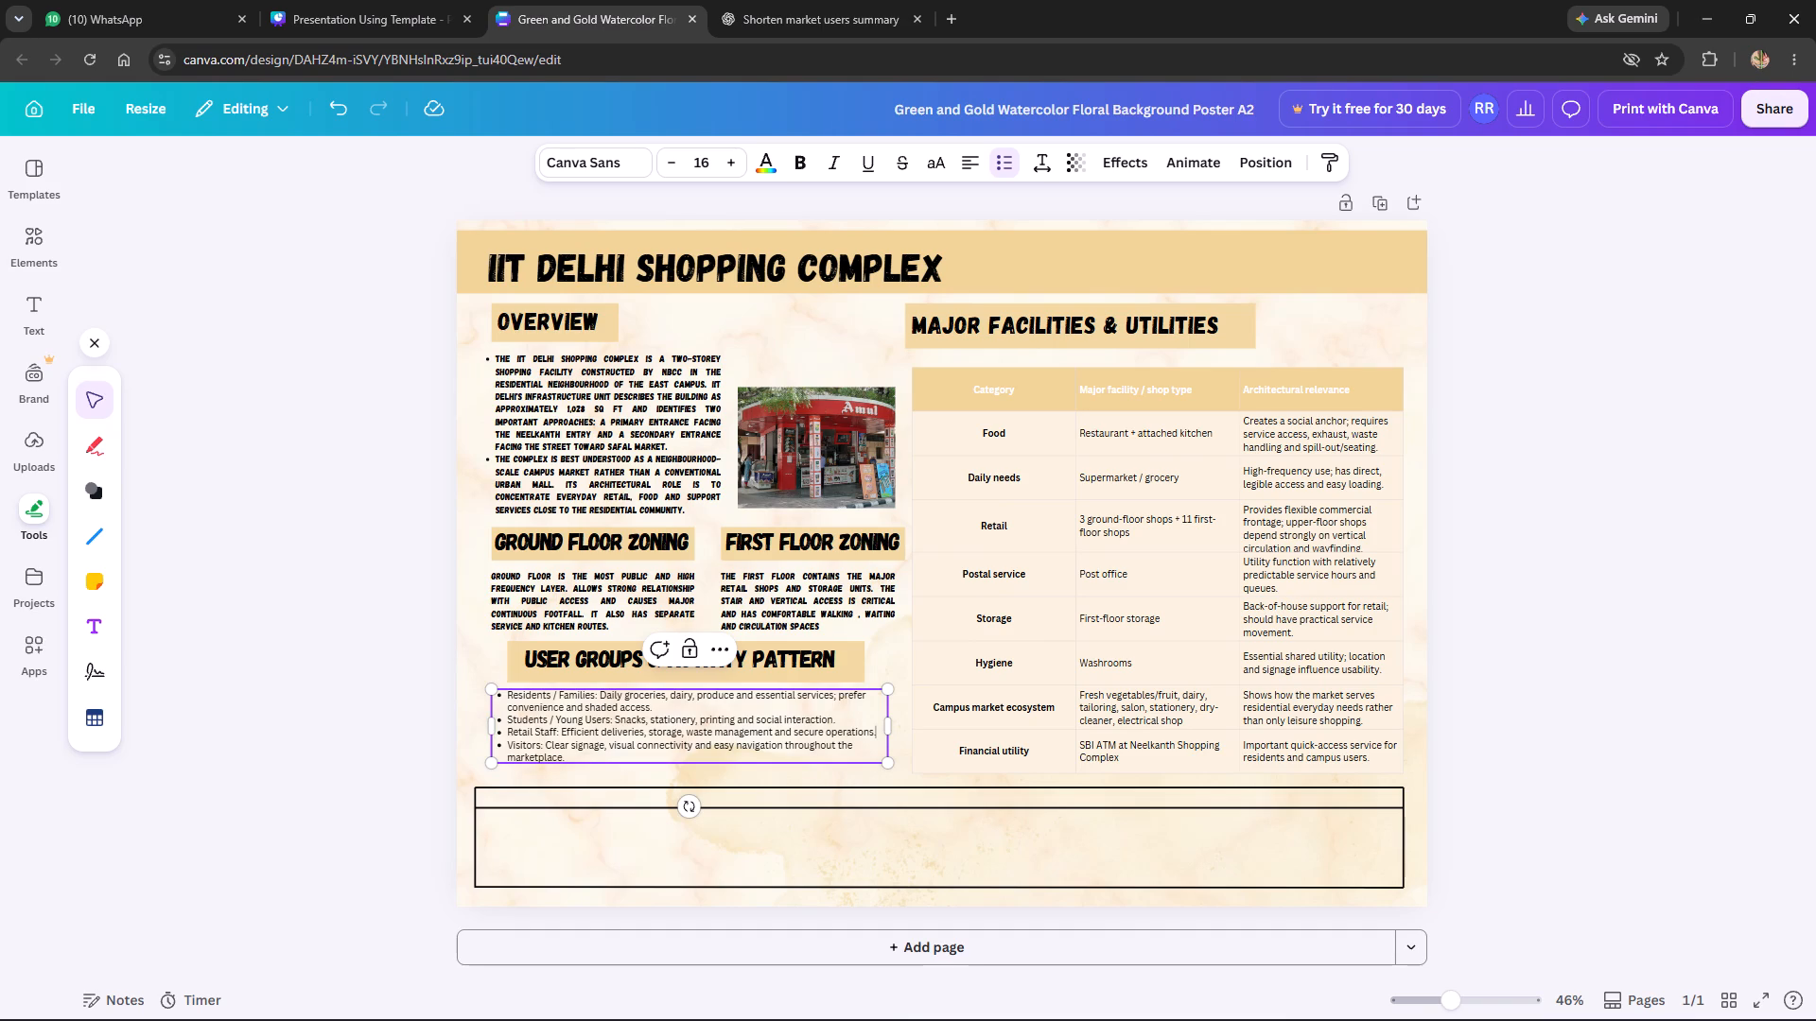
pyautogui.click(887, 726)
pyautogui.click(321, 689)
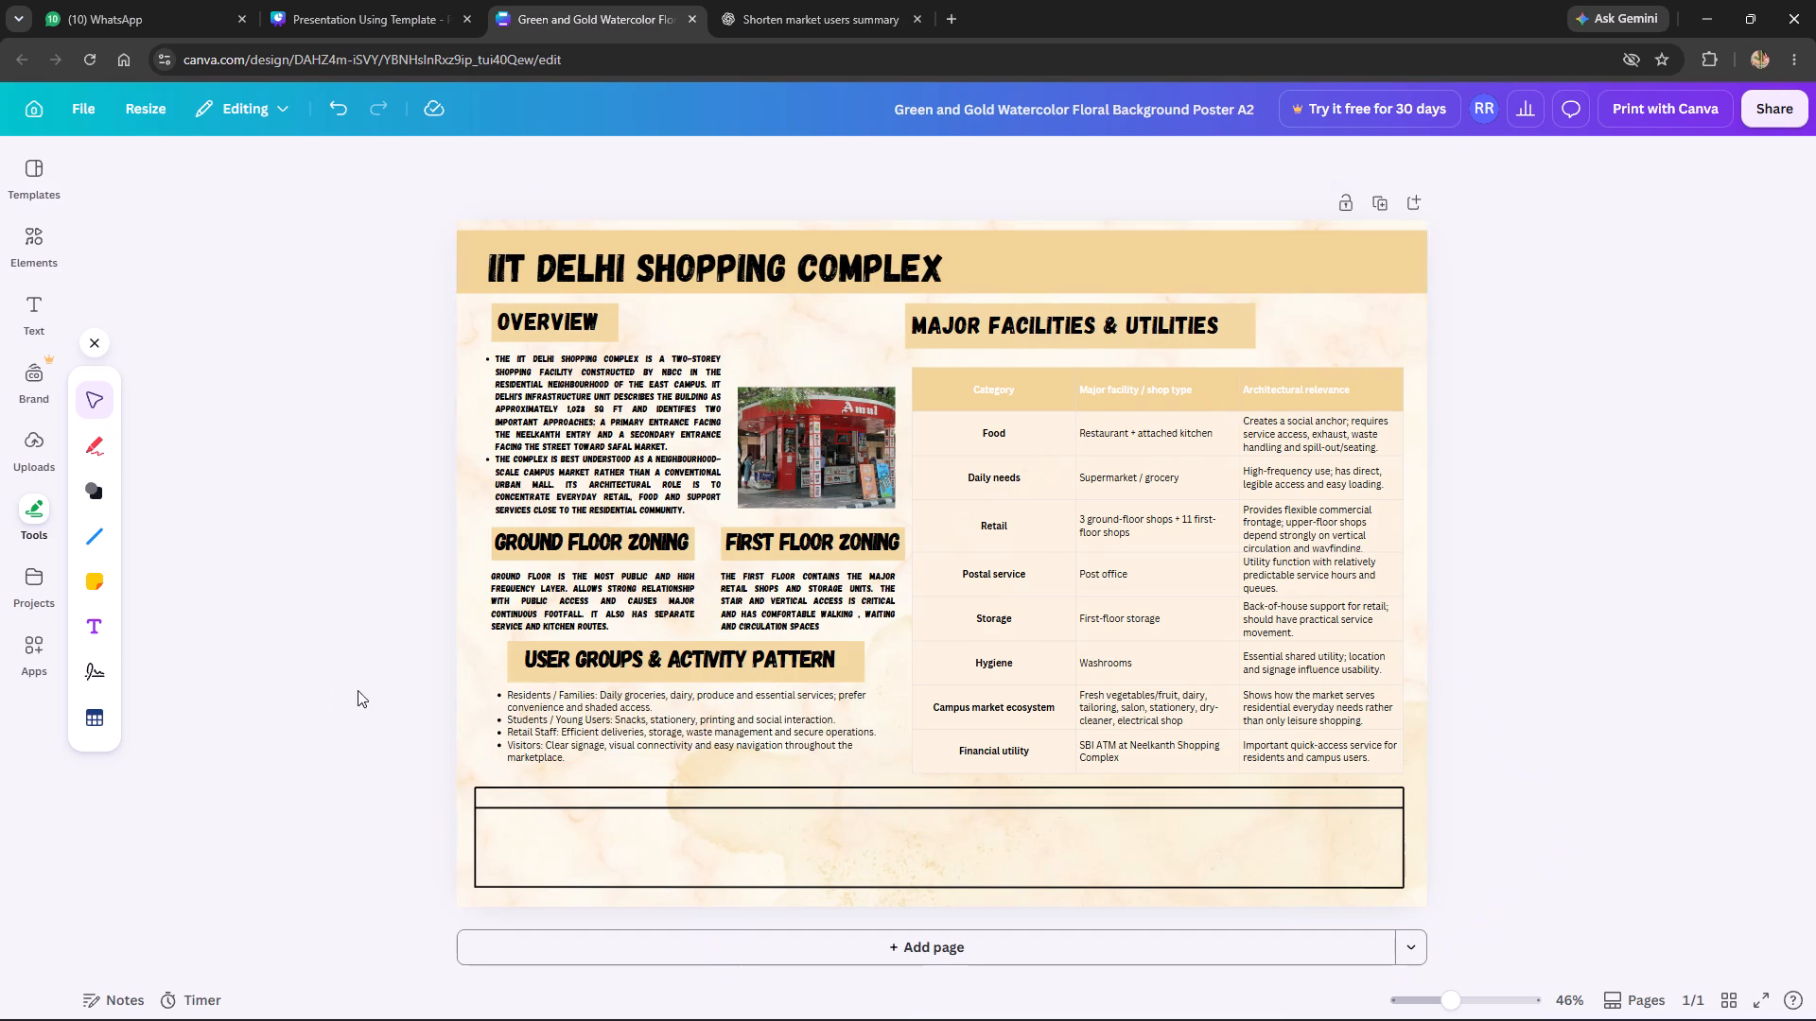
pyautogui.click(676, 701)
pyautogui.click(889, 723)
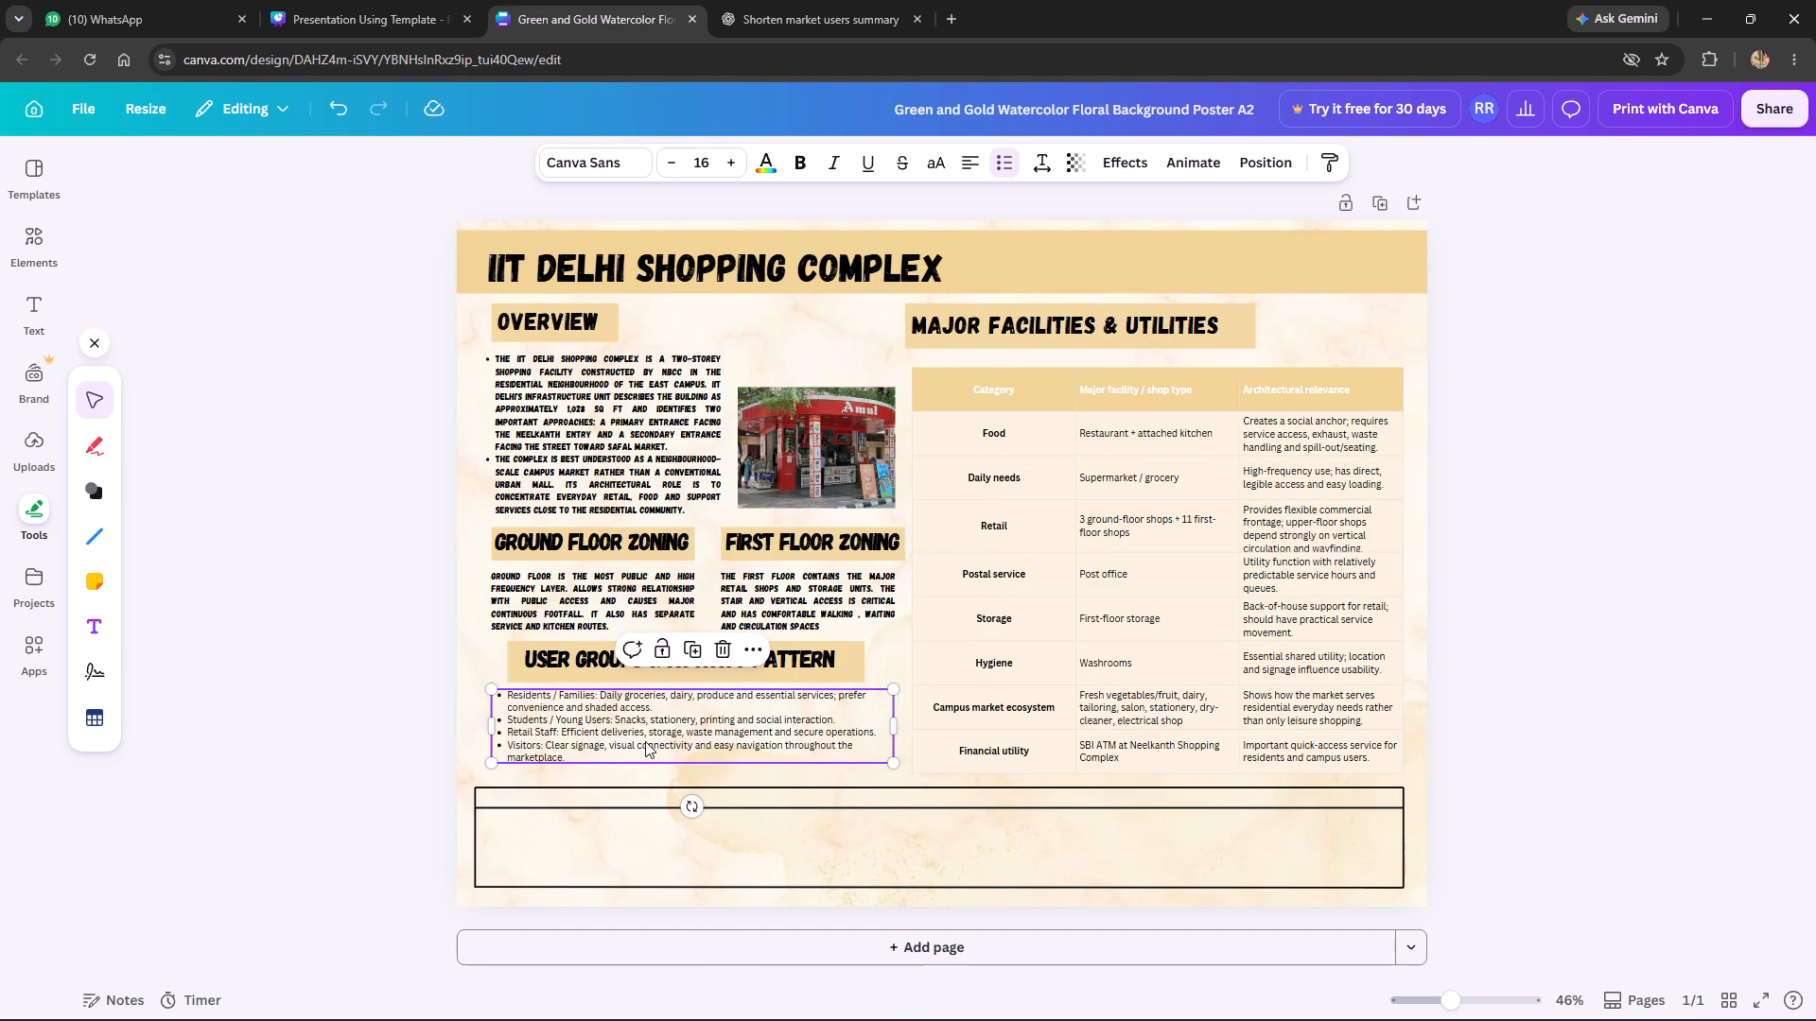
# Change the user-group bulleted list's font to Gagalin.
pyautogui.click(583, 160)
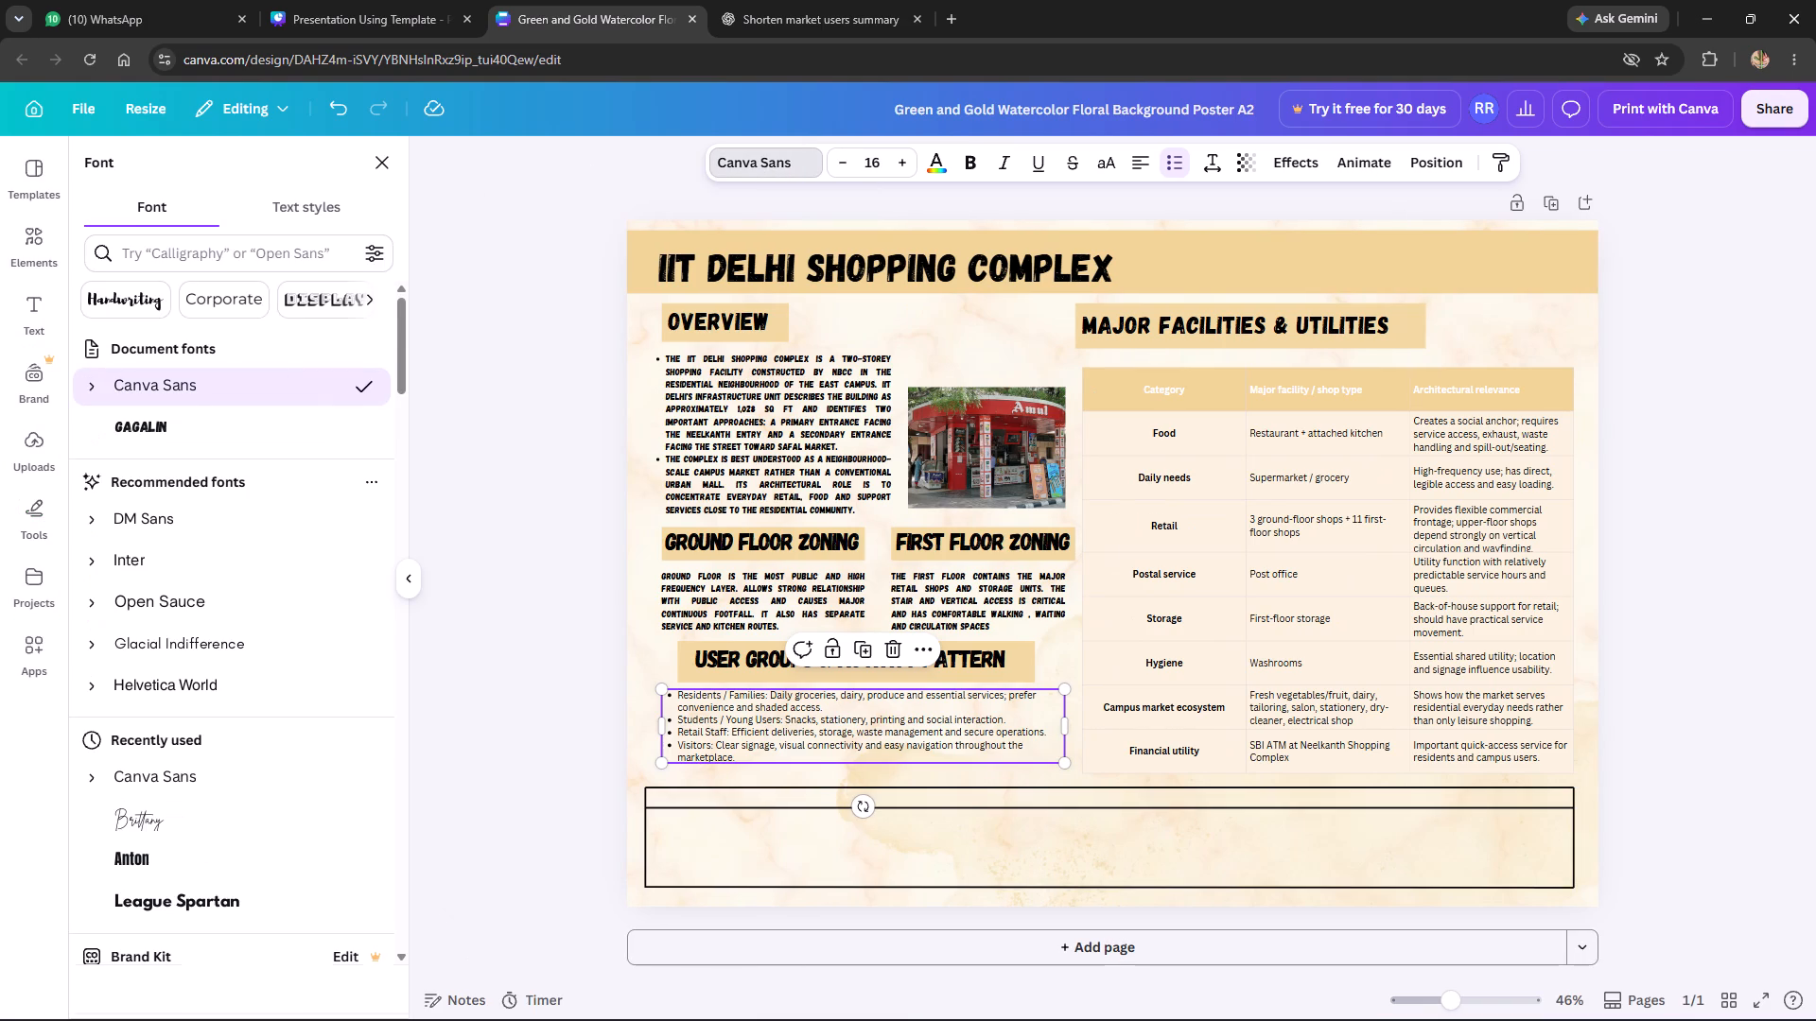
pyautogui.click(128, 428)
pyautogui.click(521, 409)
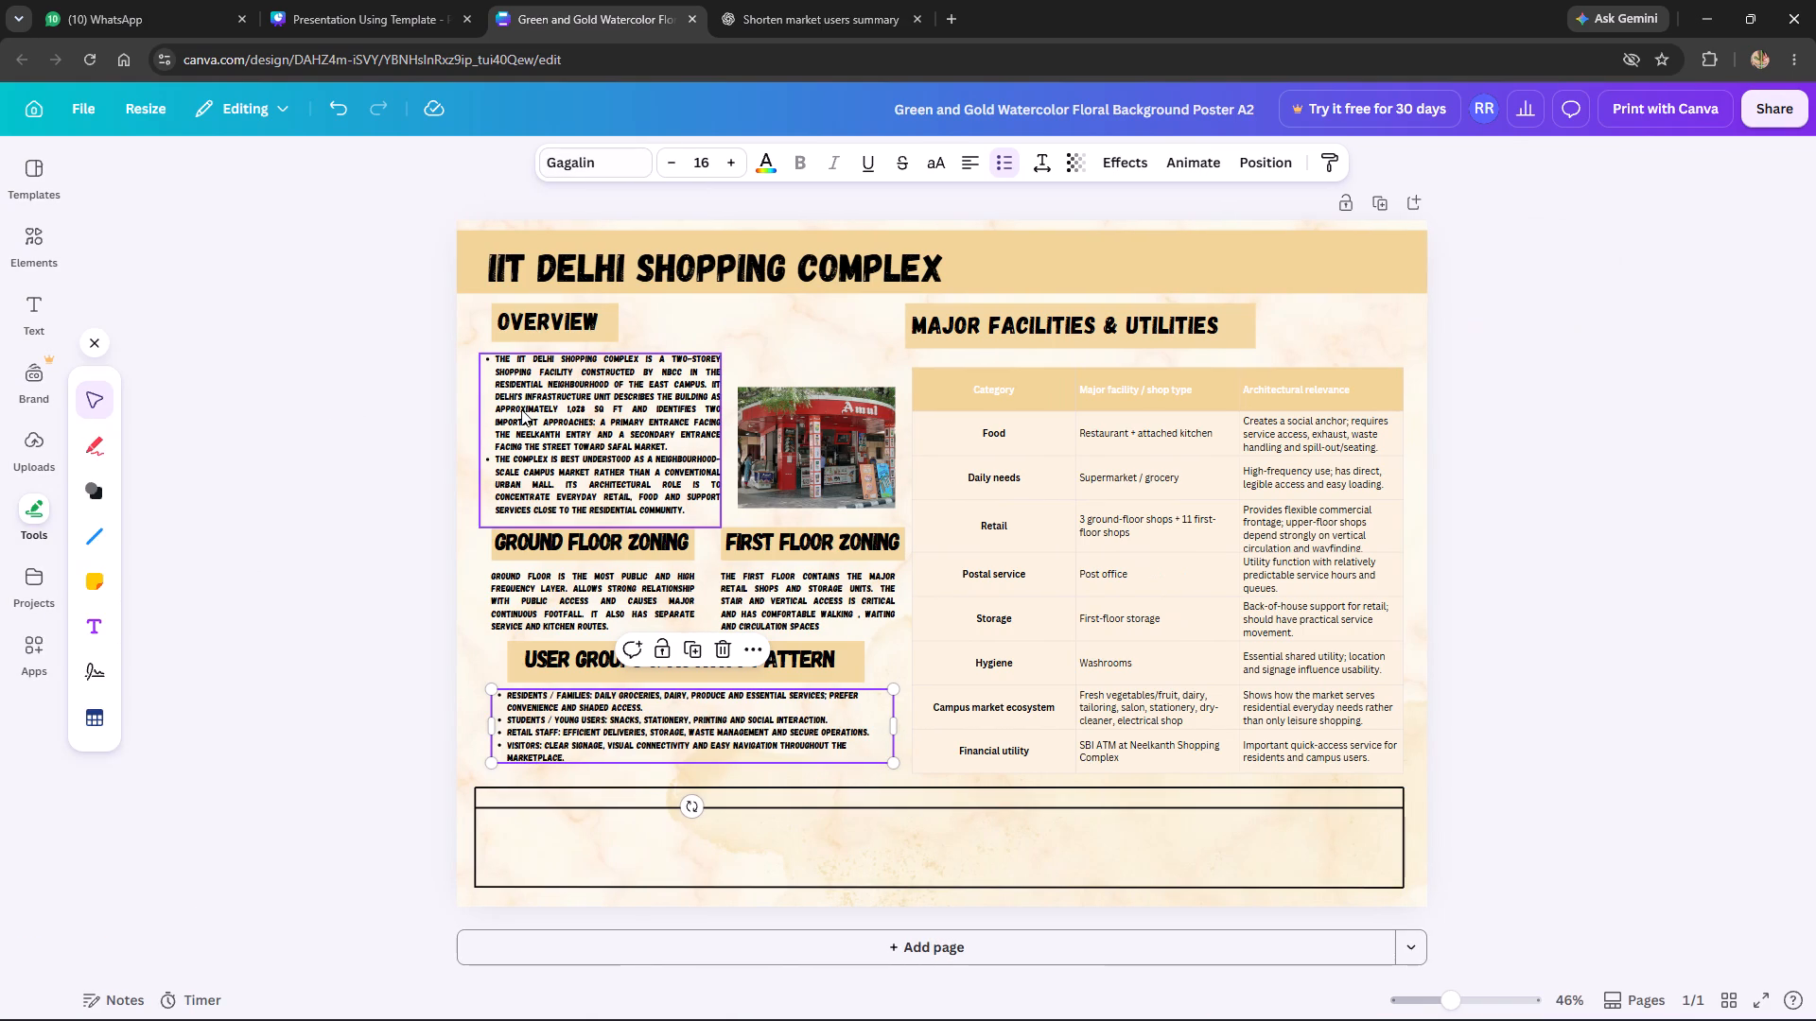
pyautogui.click(323, 402)
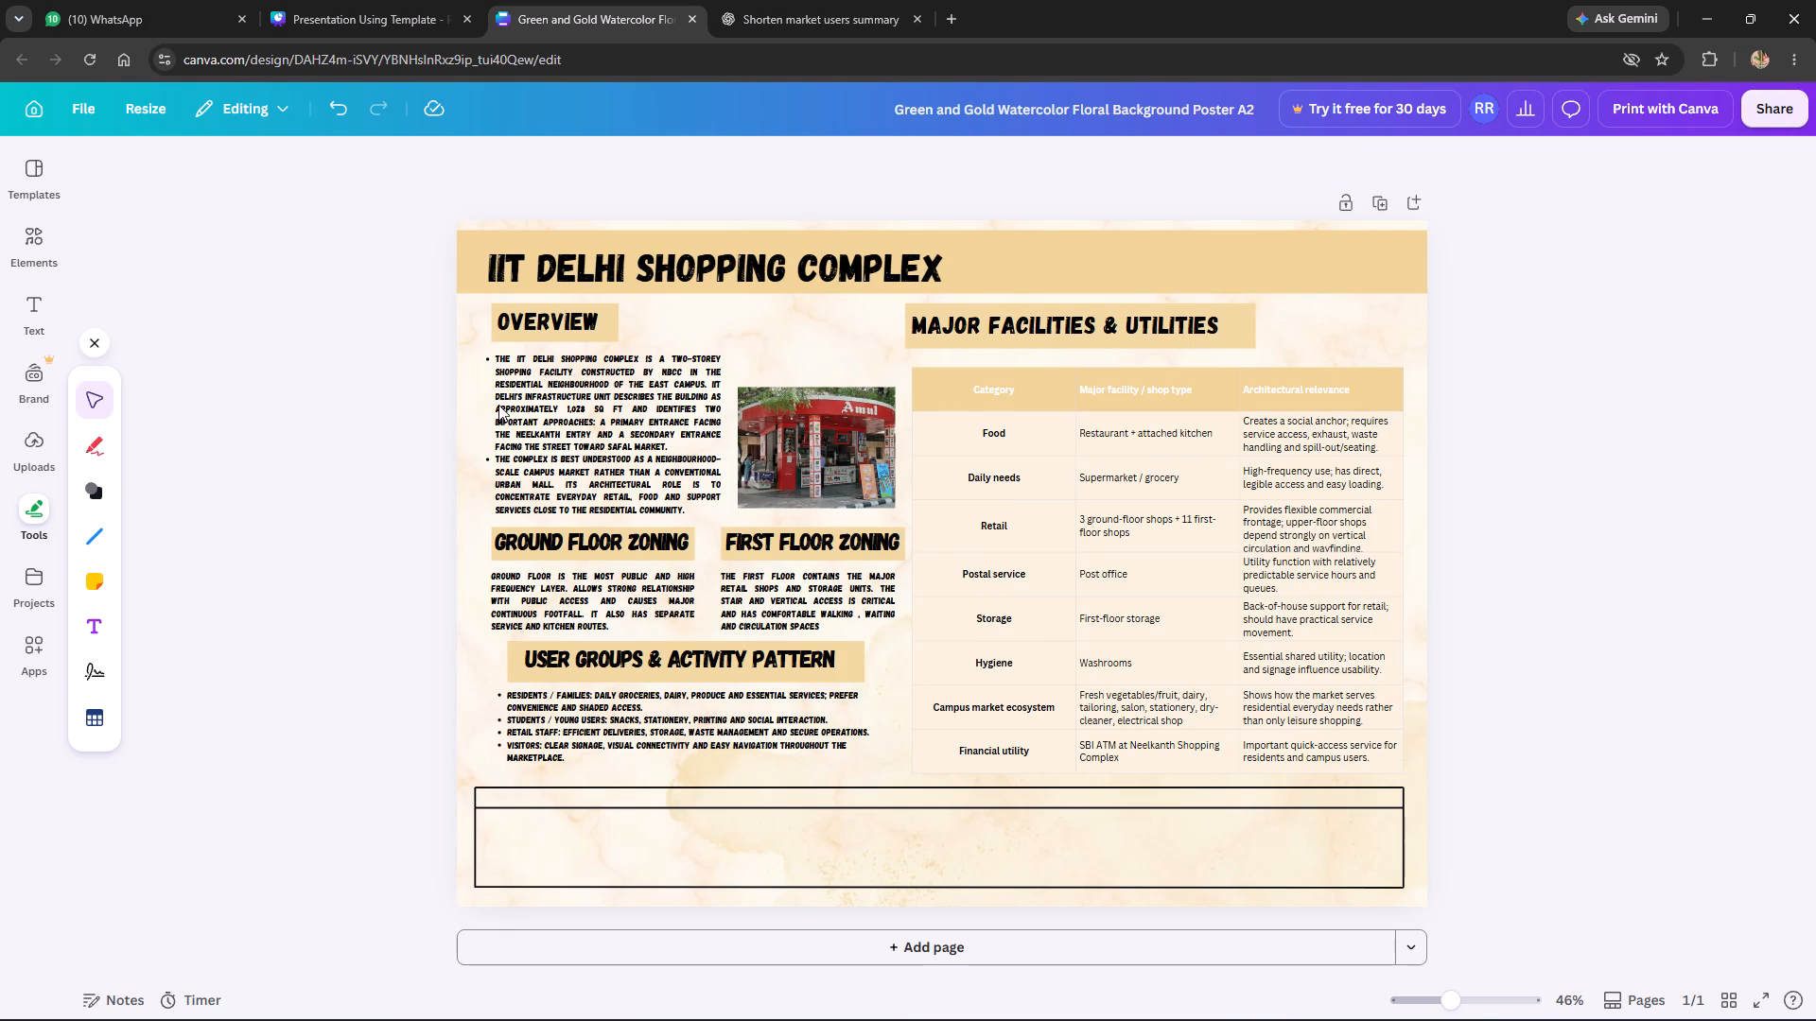
pyautogui.click(825, 446)
pyautogui.click(233, 407)
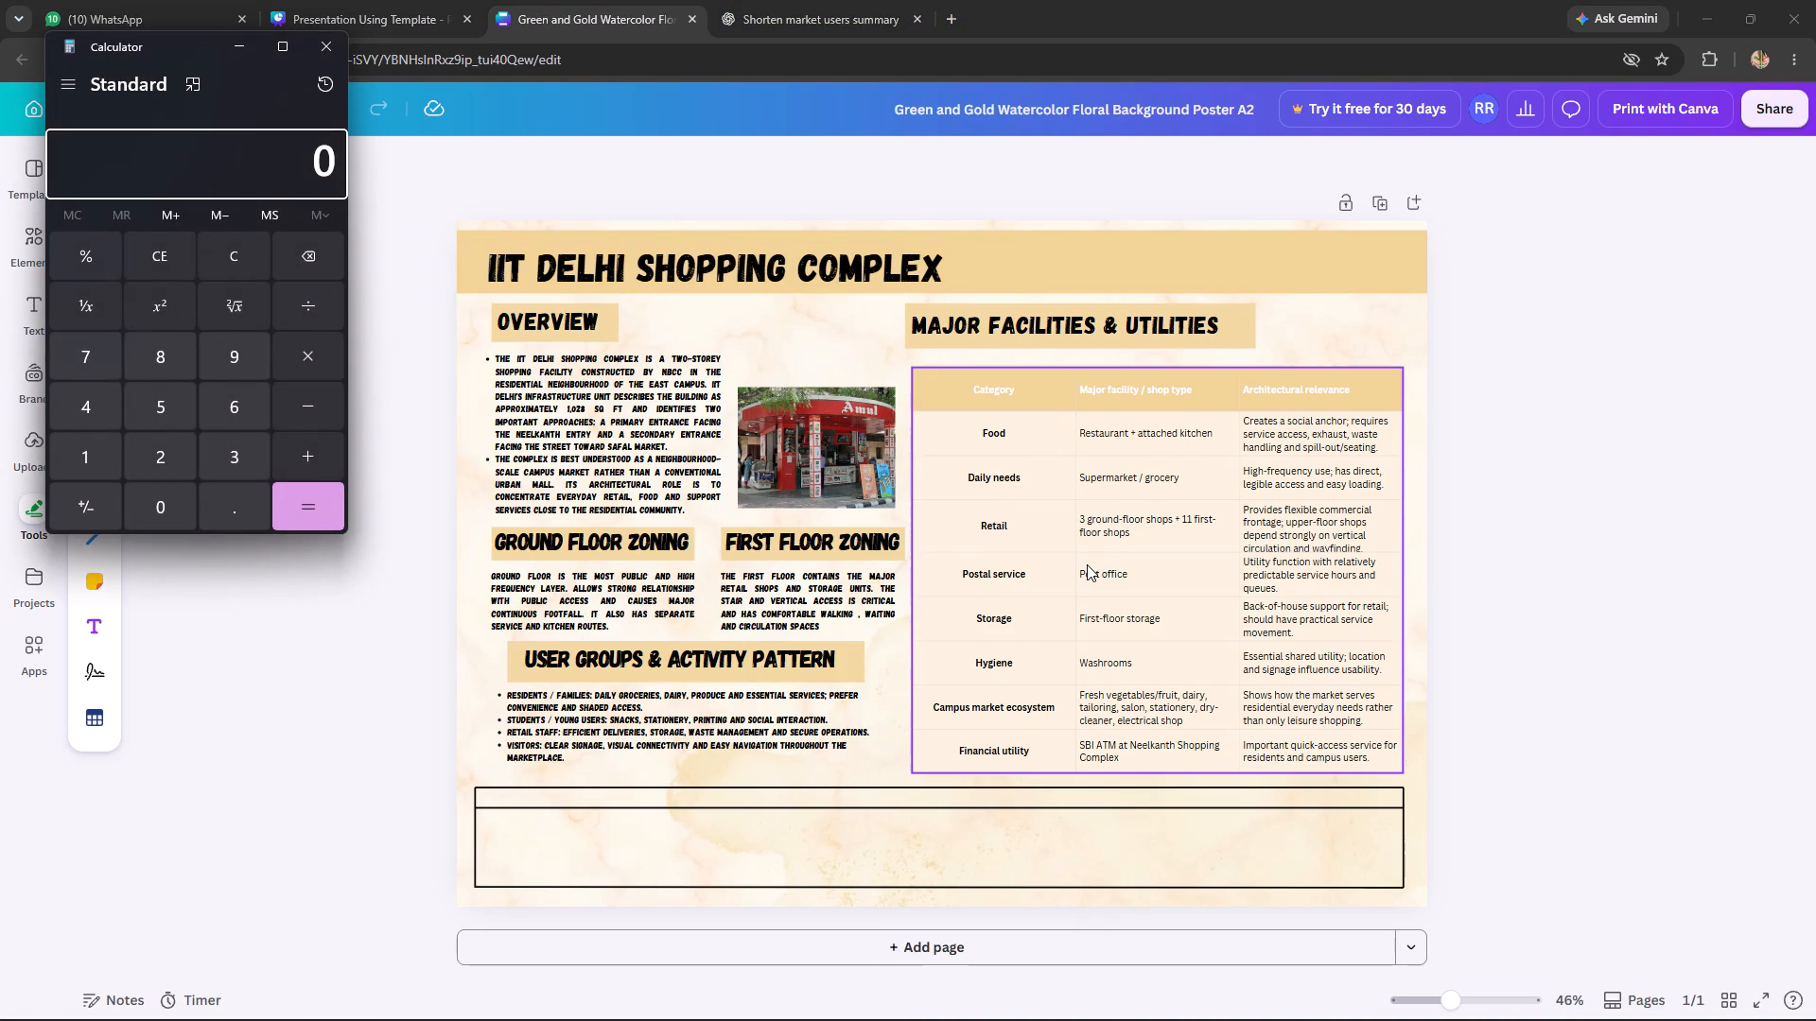
# Switch to Calculator and start a multiplication with 1028.
pyautogui.write('1028')
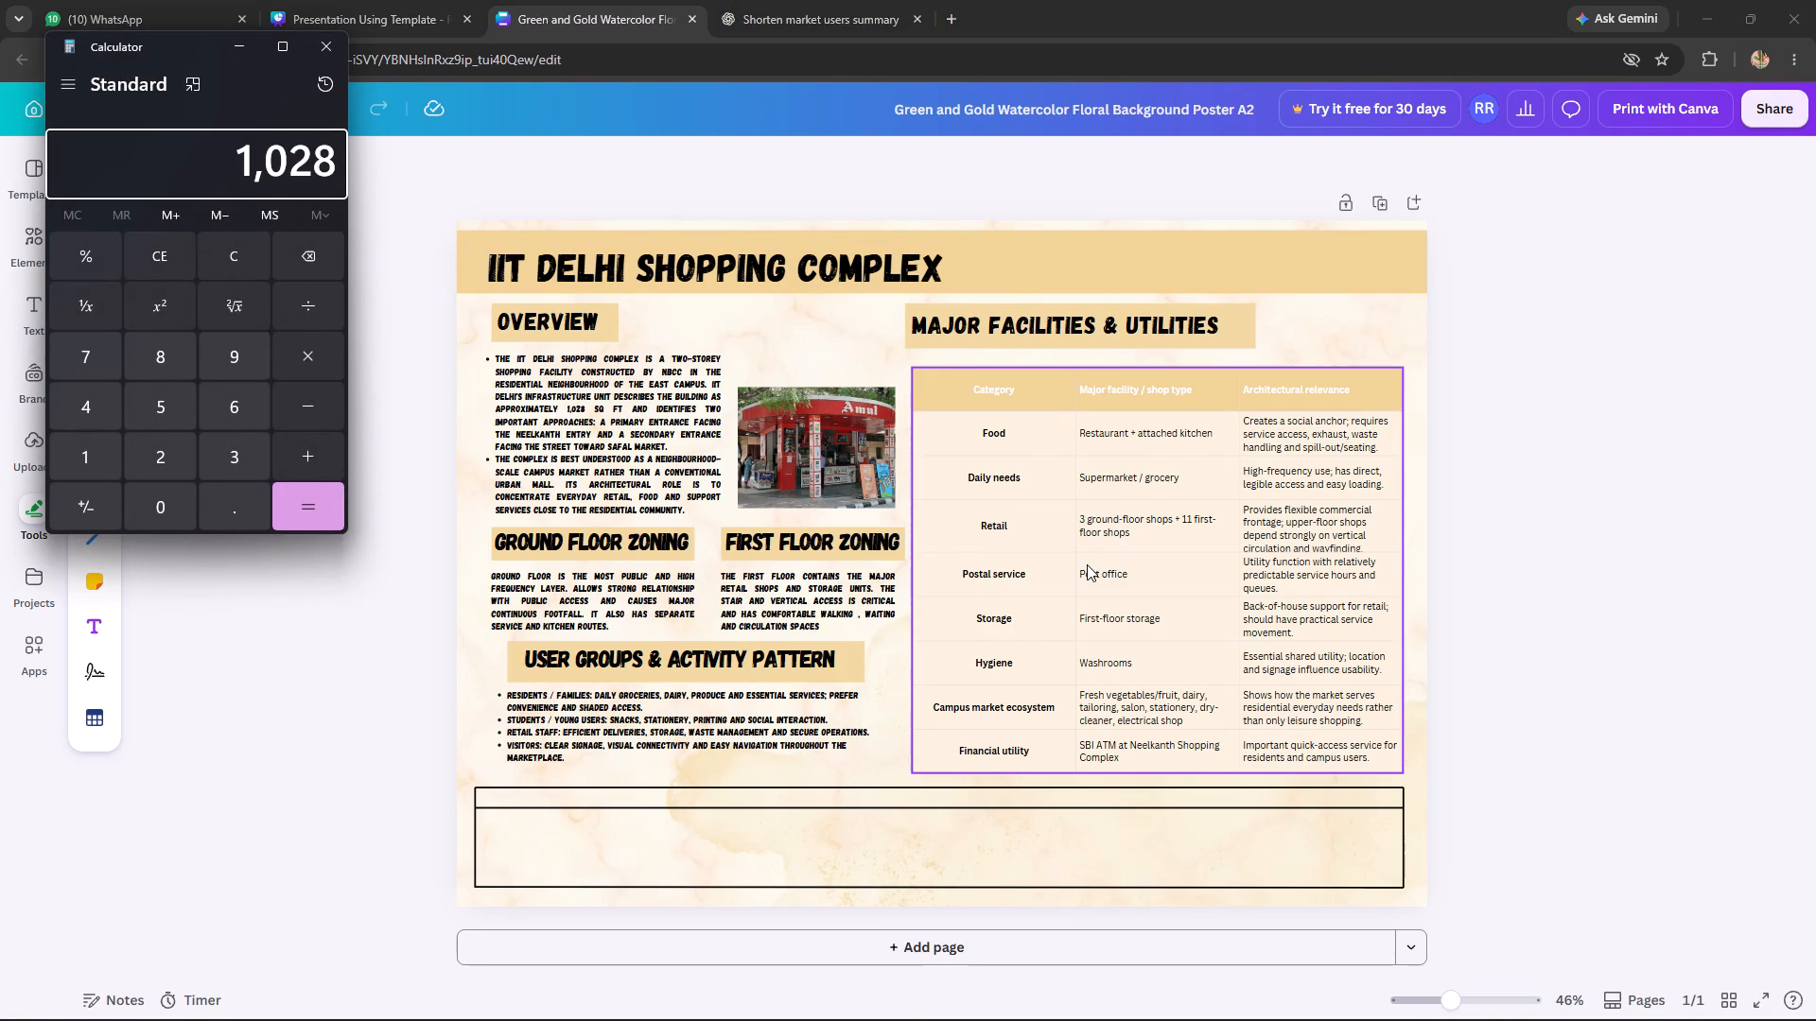
pyautogui.press('*')
# Switch to the Presentation Using Template design and look through its slides for the About The Complex slide with the area and unit figures.
pyautogui.click(344, 0)
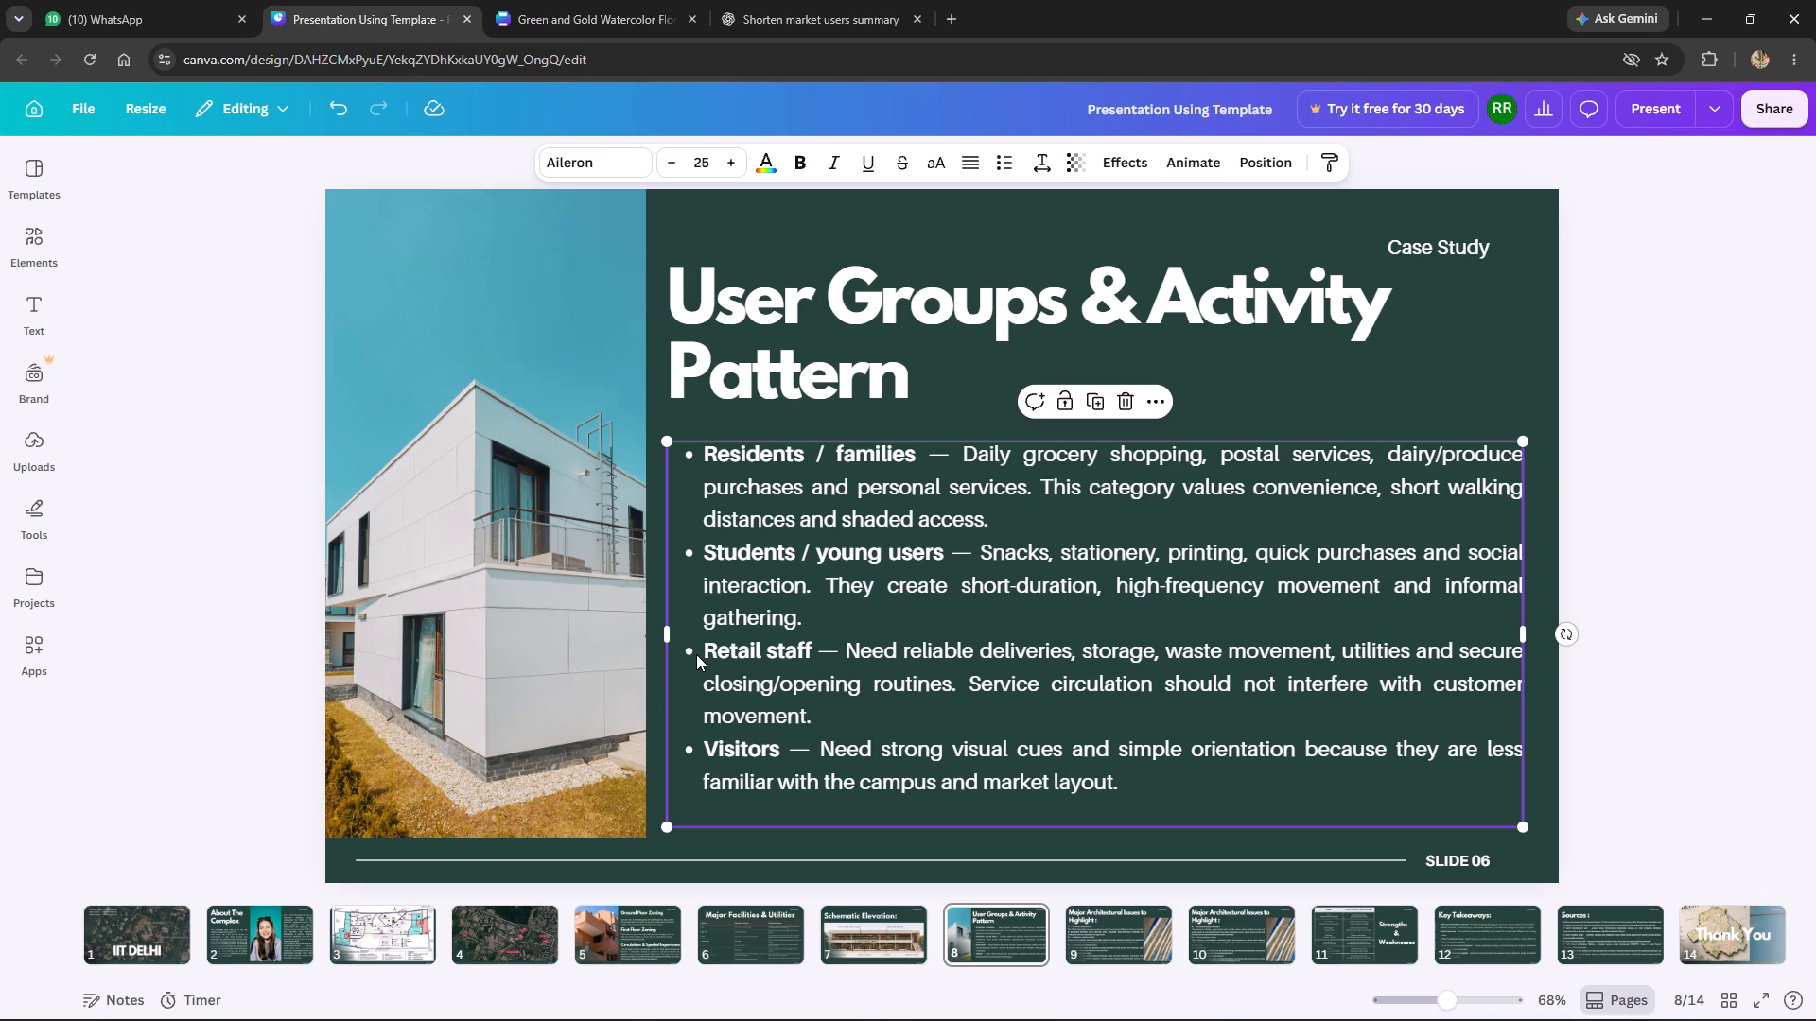
pyautogui.scroll(1, 699, 654)
pyautogui.scroll(-6, 700, 654)
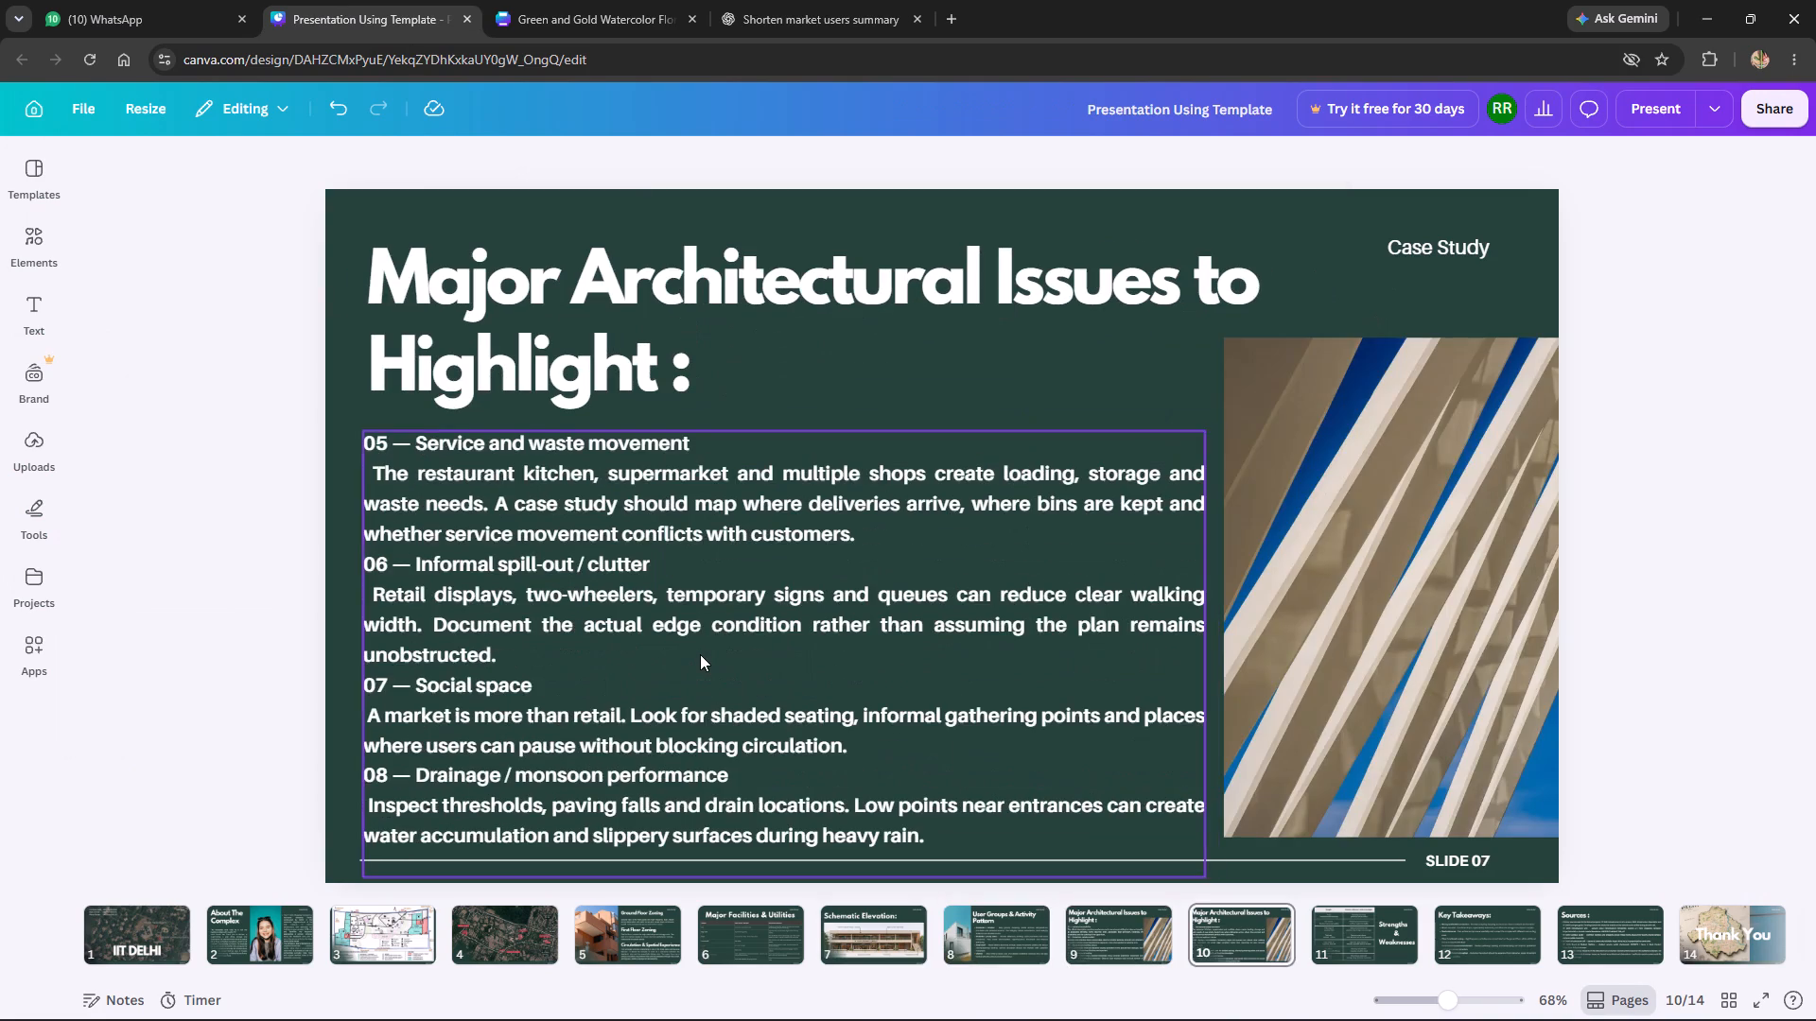
pyautogui.scroll(-2, 700, 654)
pyautogui.scroll(-3, 410, 610)
pyautogui.scroll(-4, 182, 612)
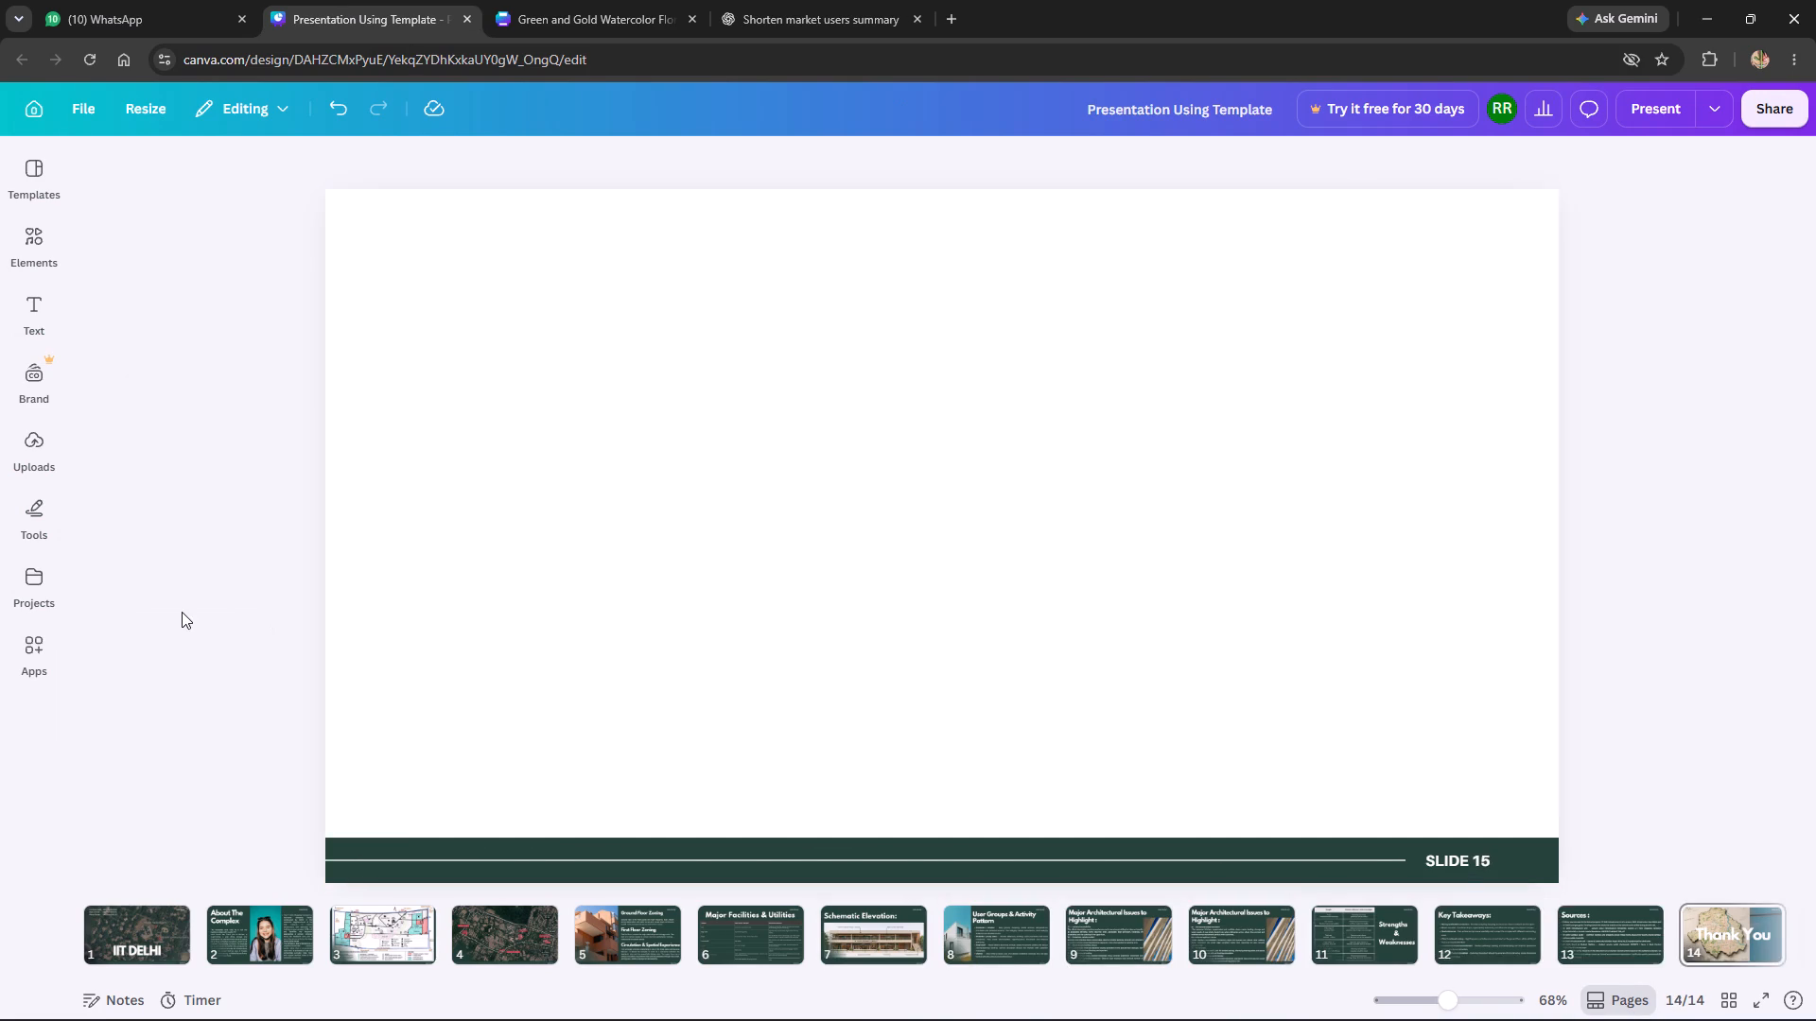
pyautogui.scroll(15, 182, 612)
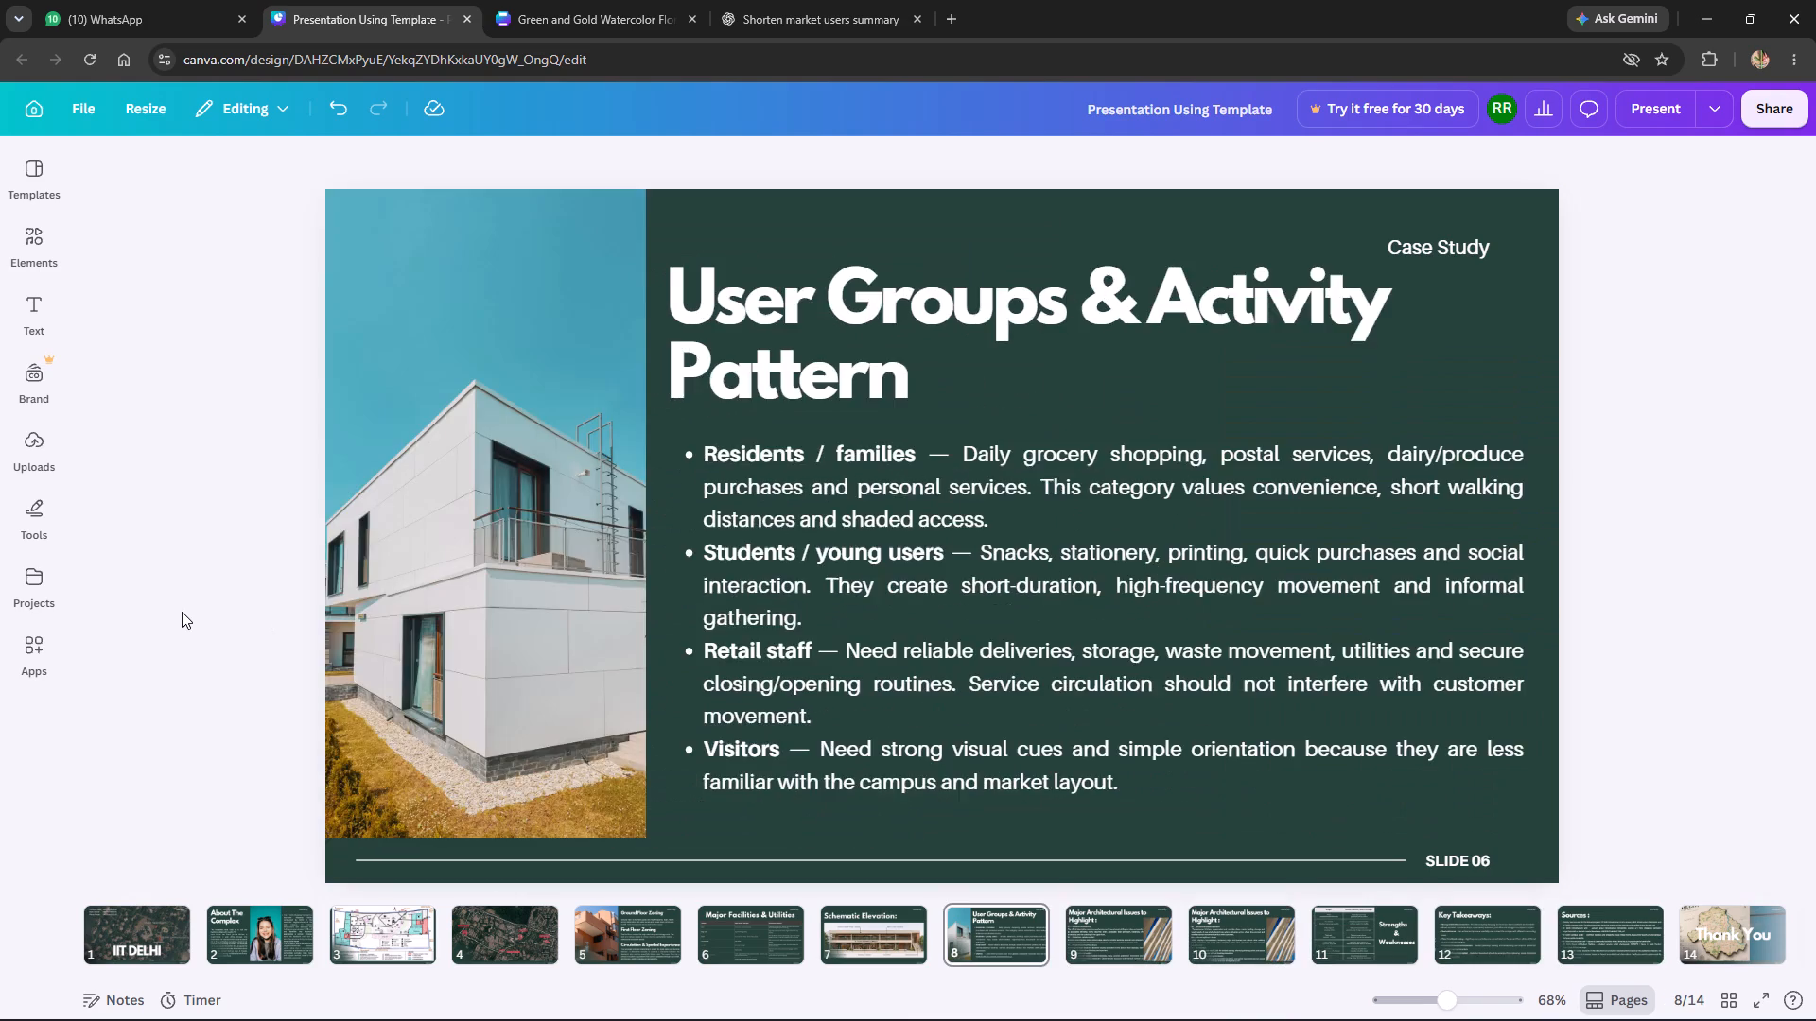
pyautogui.scroll(5, 182, 612)
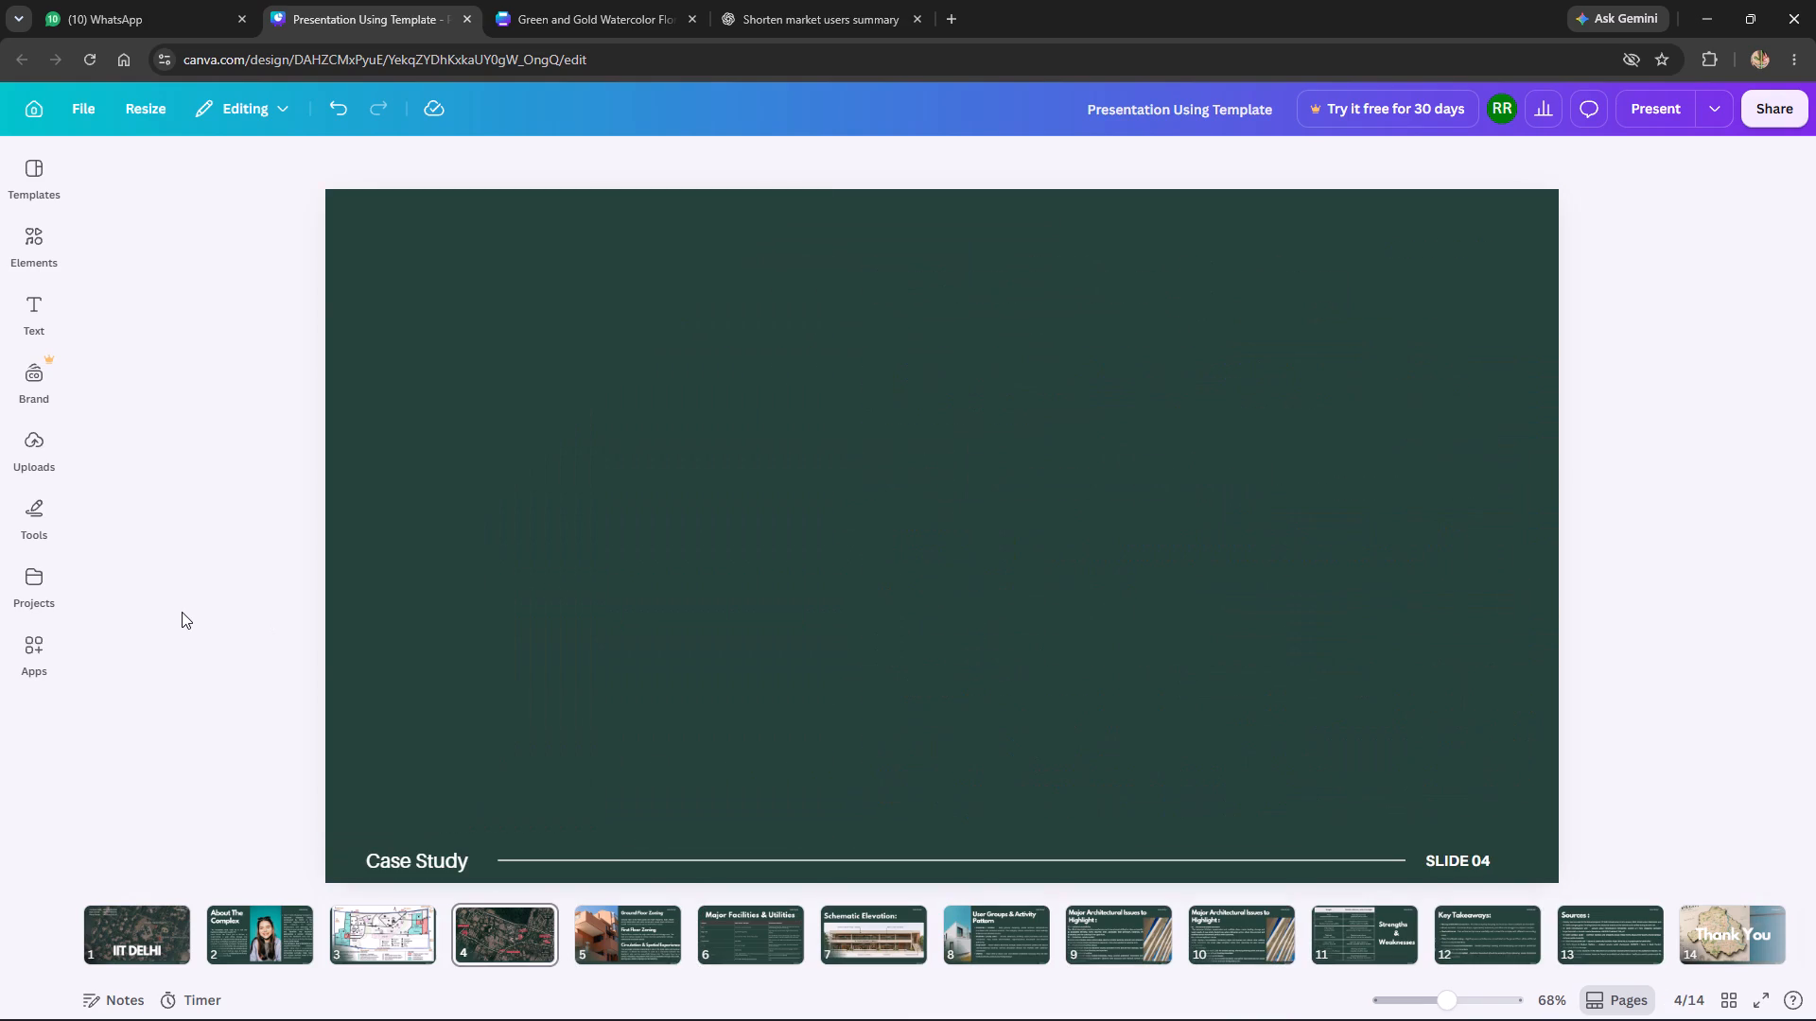
pyautogui.scroll(-1, 182, 612)
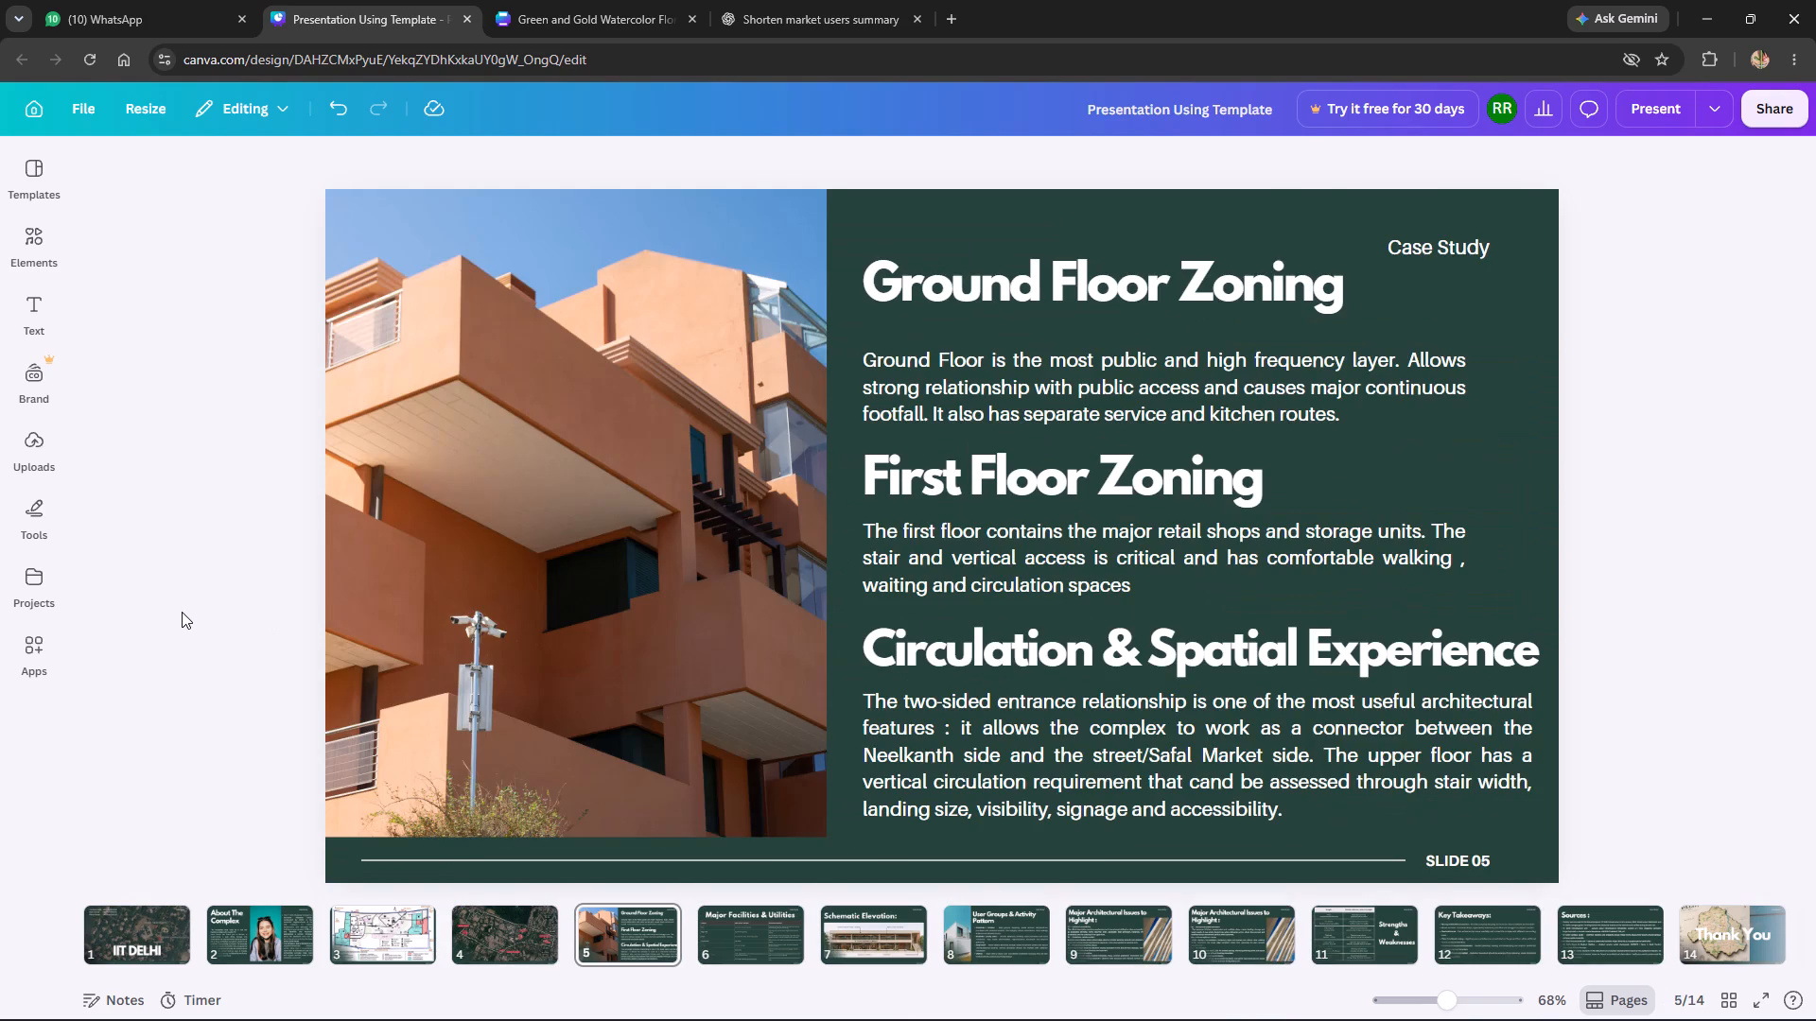
pyautogui.scroll(3, 182, 612)
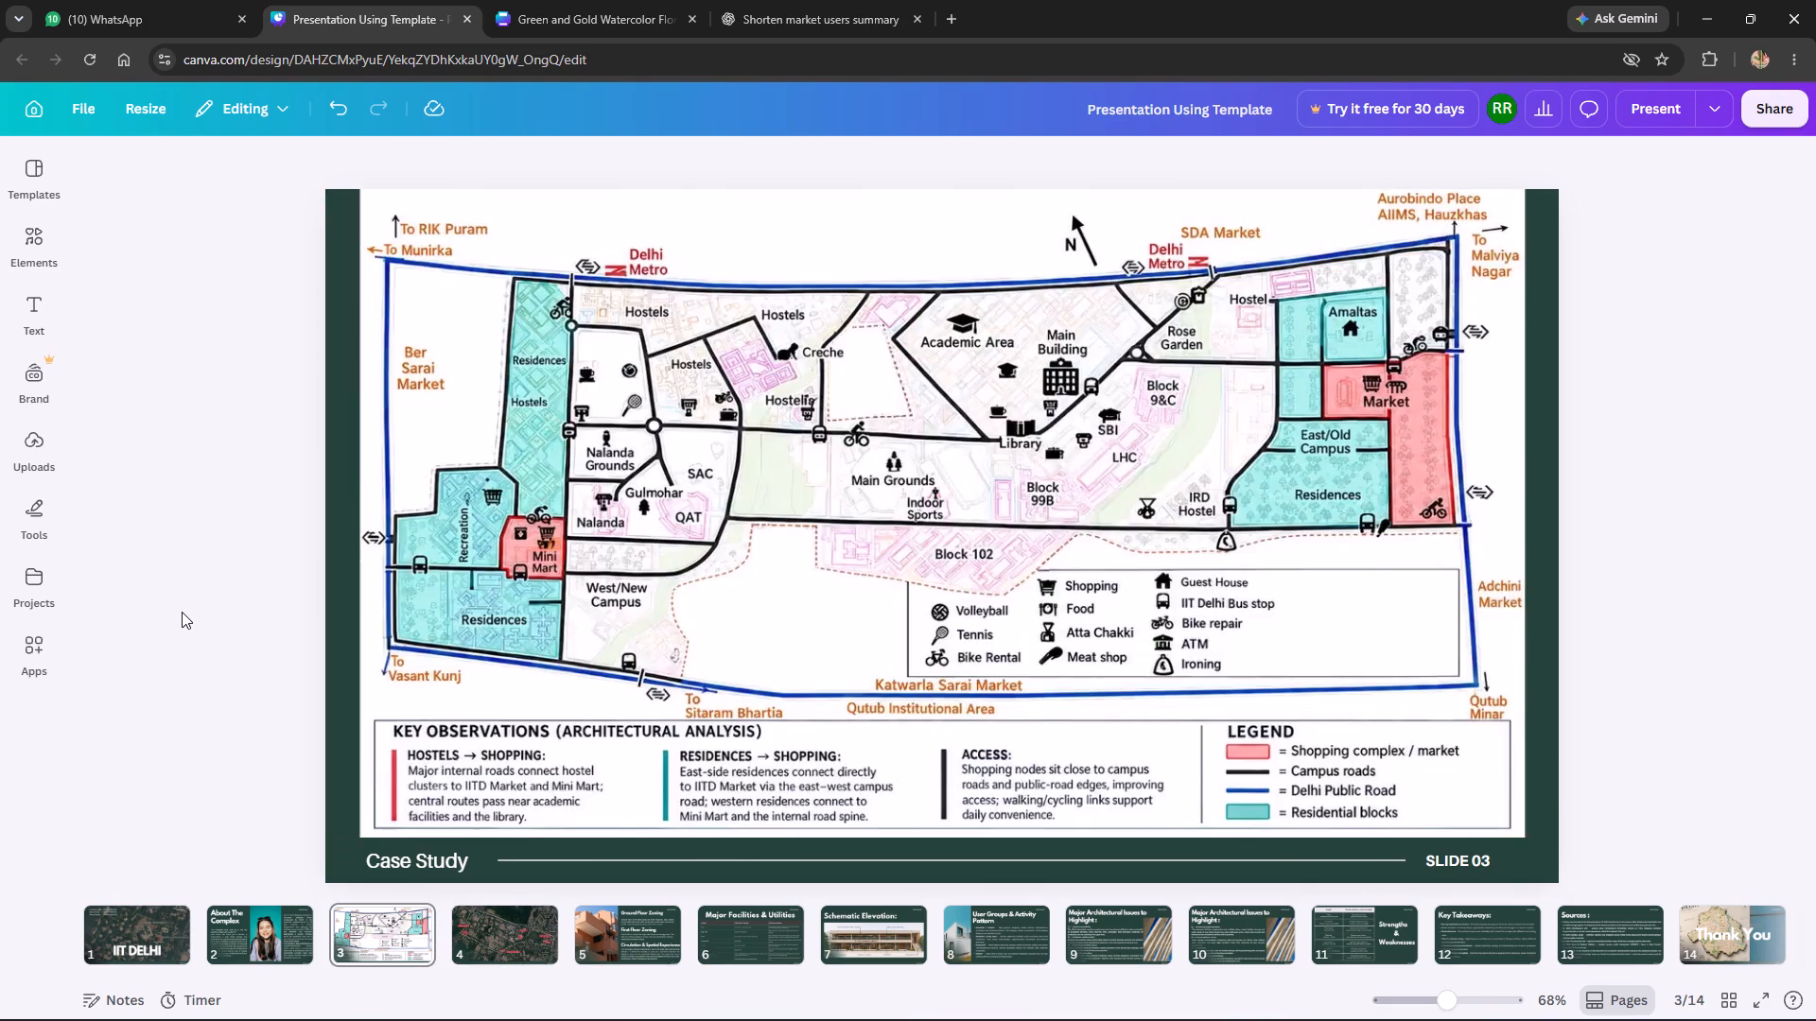
pyautogui.scroll(1, 182, 612)
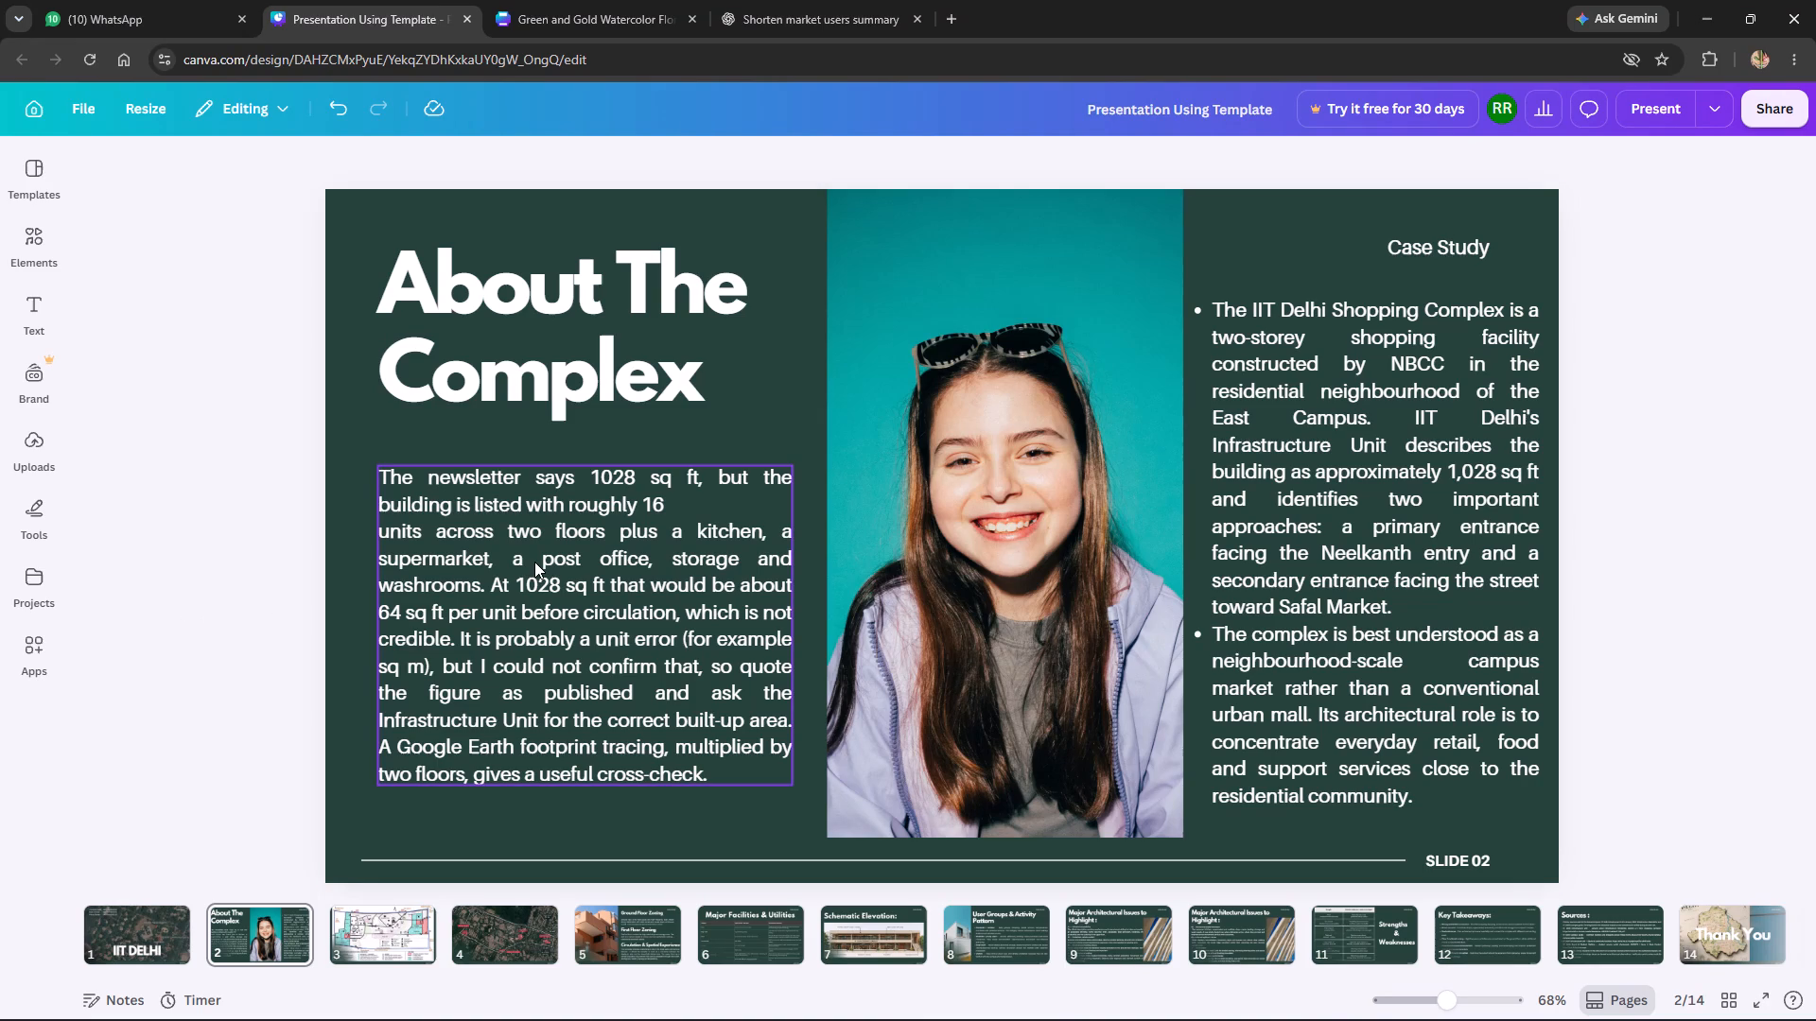
# Return to Calculator, complete the pending multiplication by 16, and put the calculator away.
pyautogui.hotkey('alt', 'Tab')
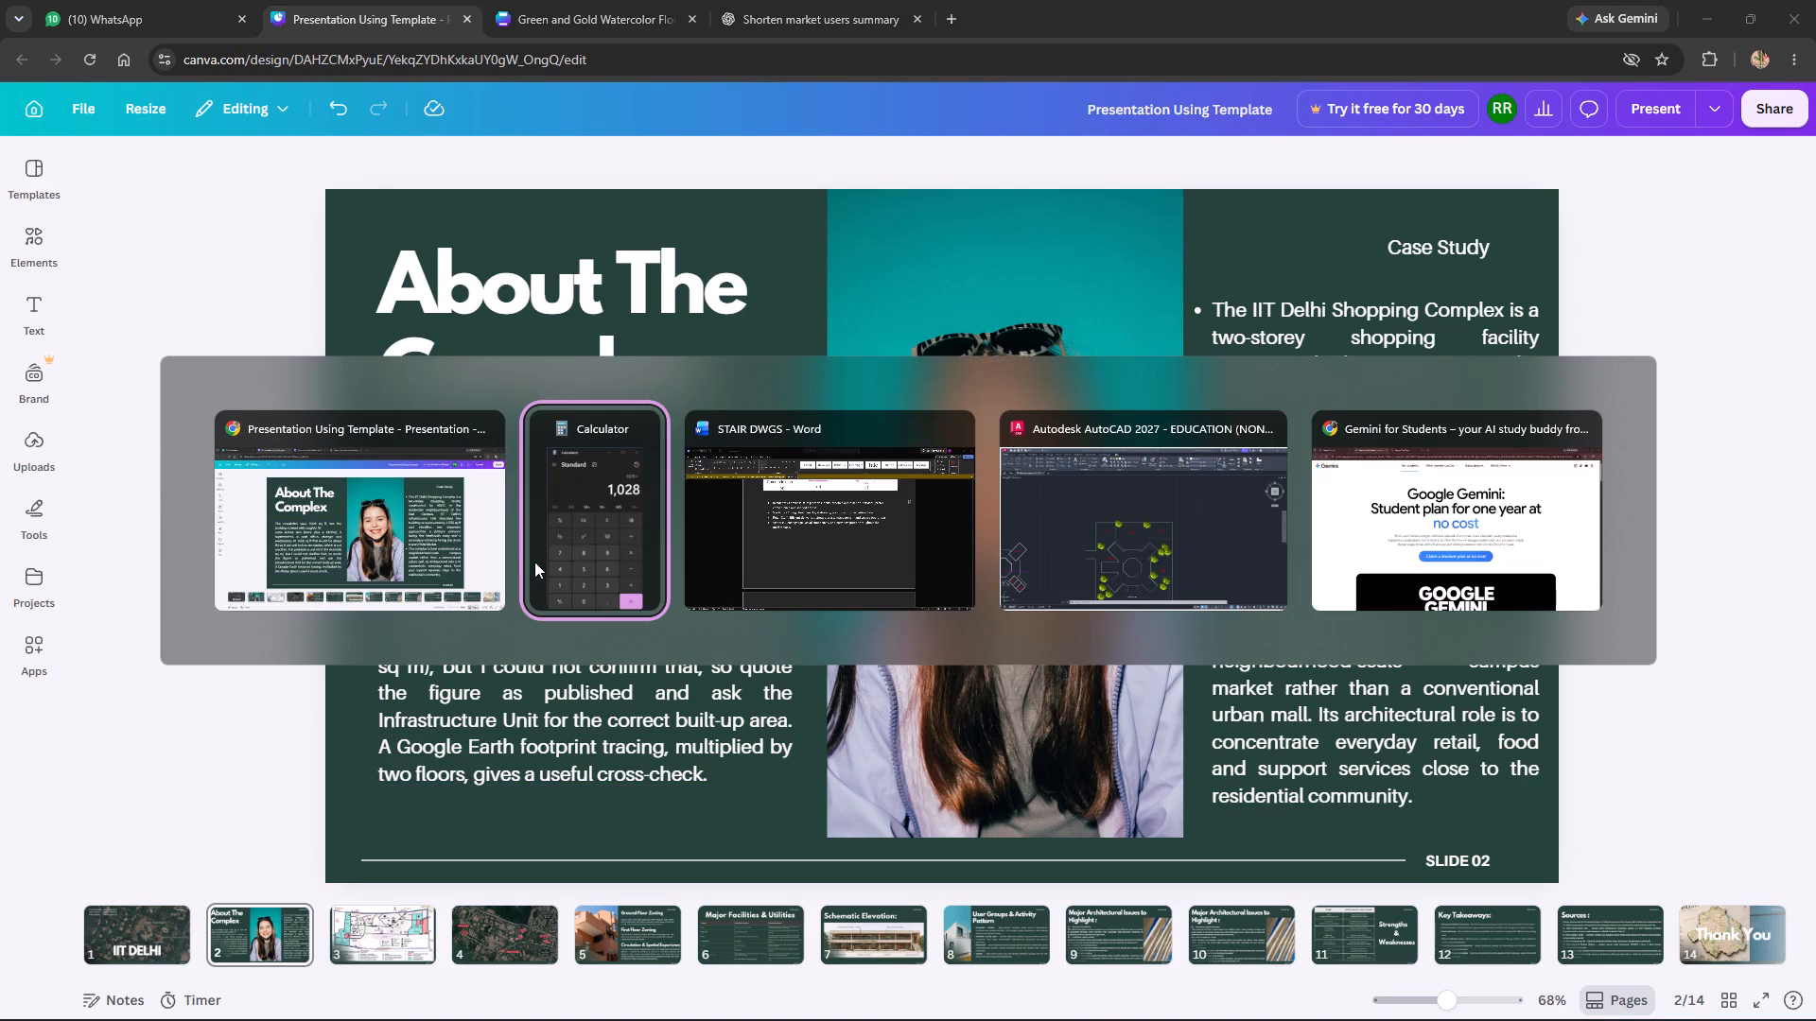
pyautogui.write('16')
pyautogui.press('Return')
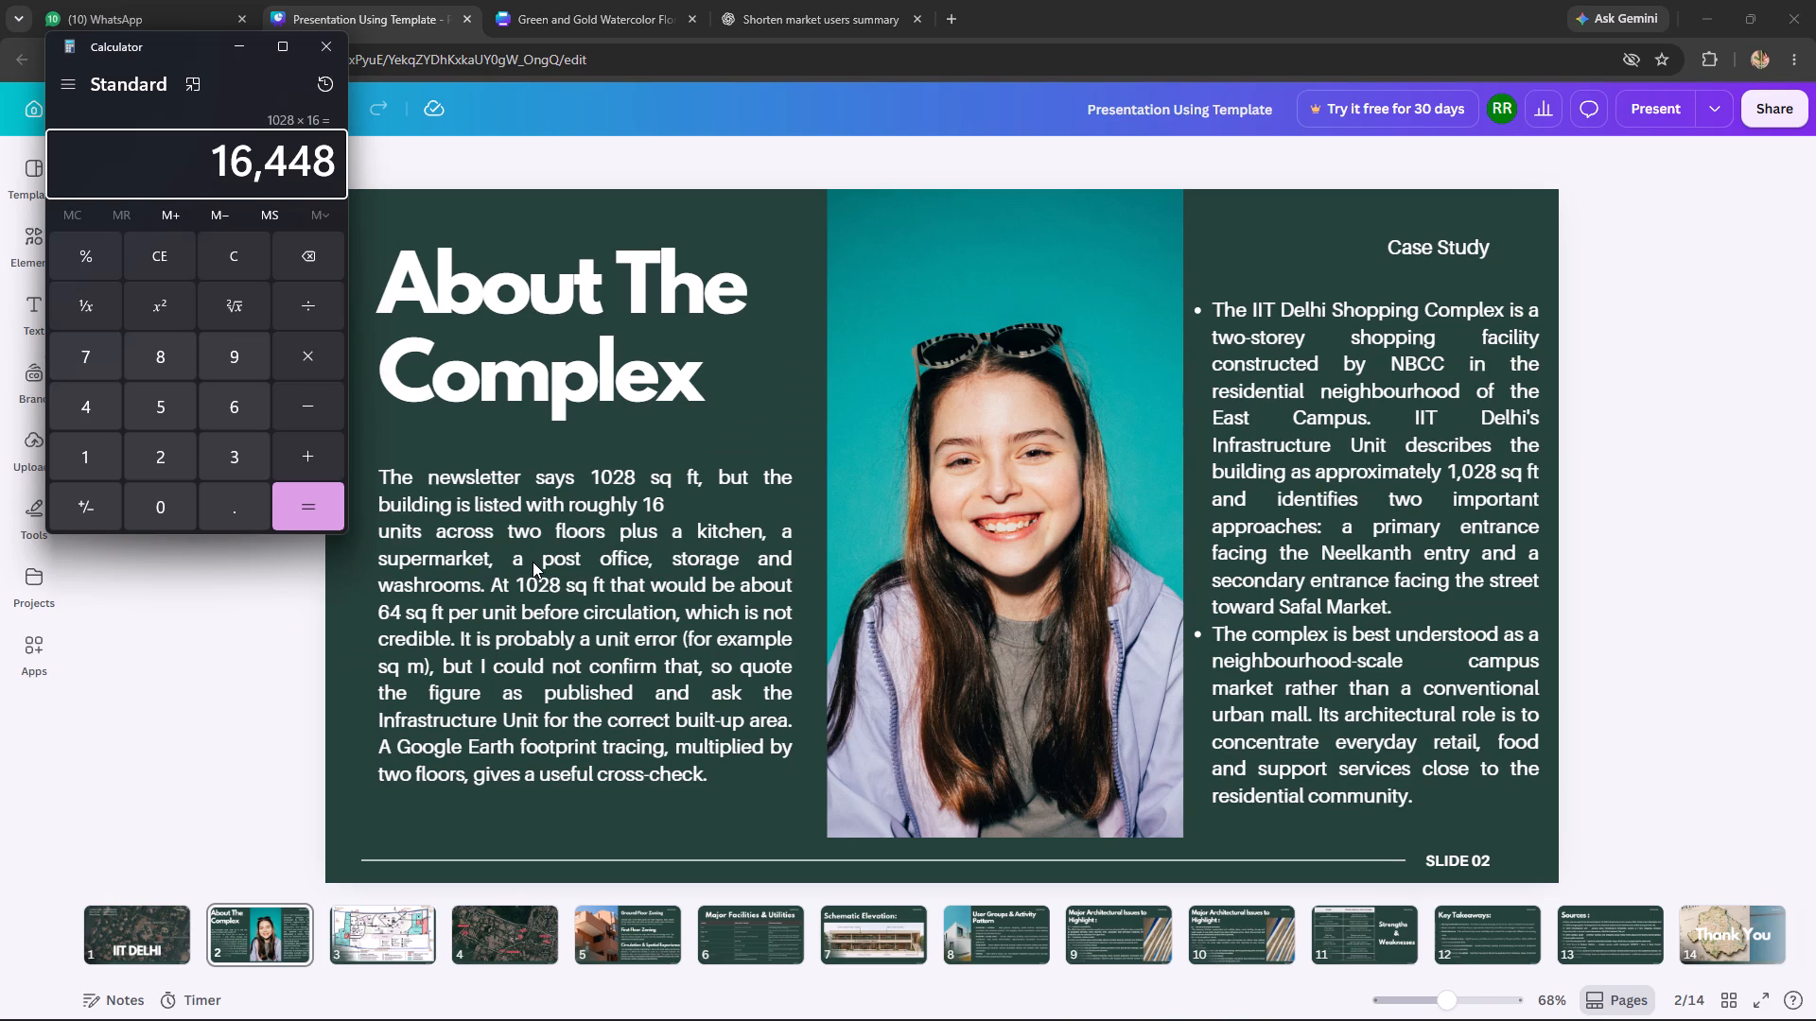
pyautogui.click(234, 52)
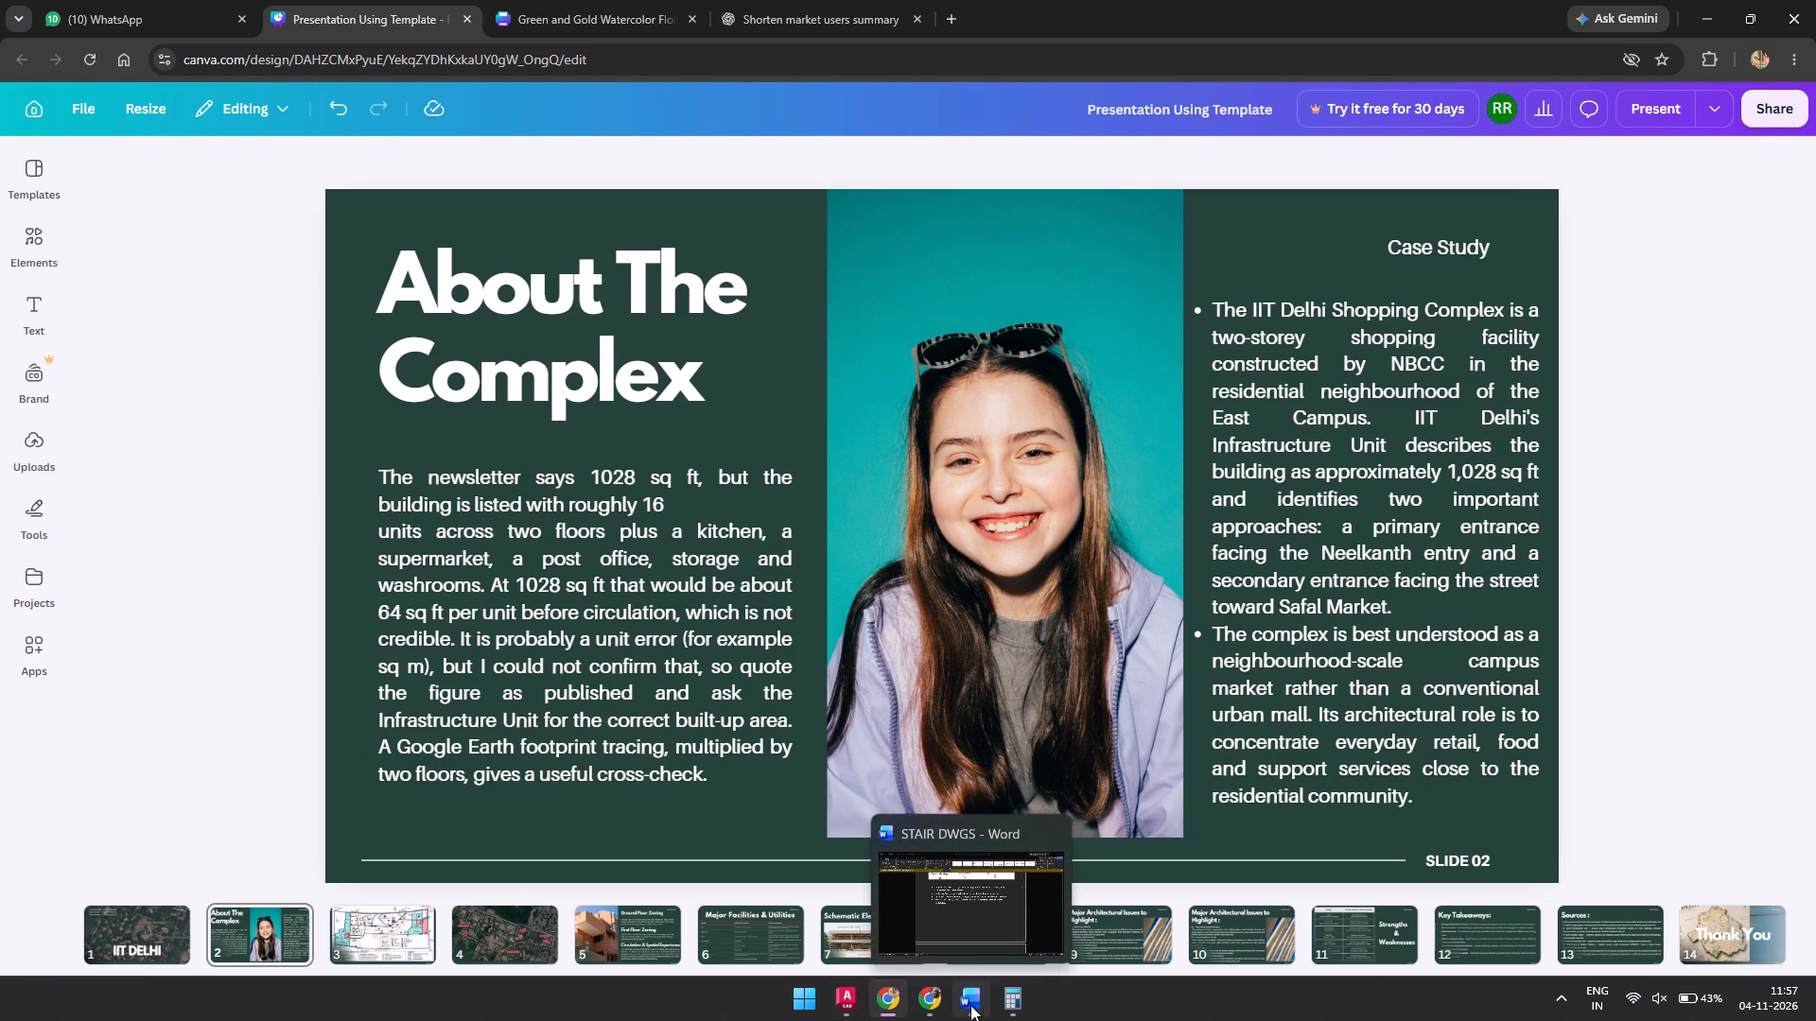
# Copy the opening sentence of the About The Complex slide's paragraph, from "The newsletter says 1028 sq ft" through "storage and washrooms.".
pyautogui.click(392, 476)
pyautogui.click(385, 474)
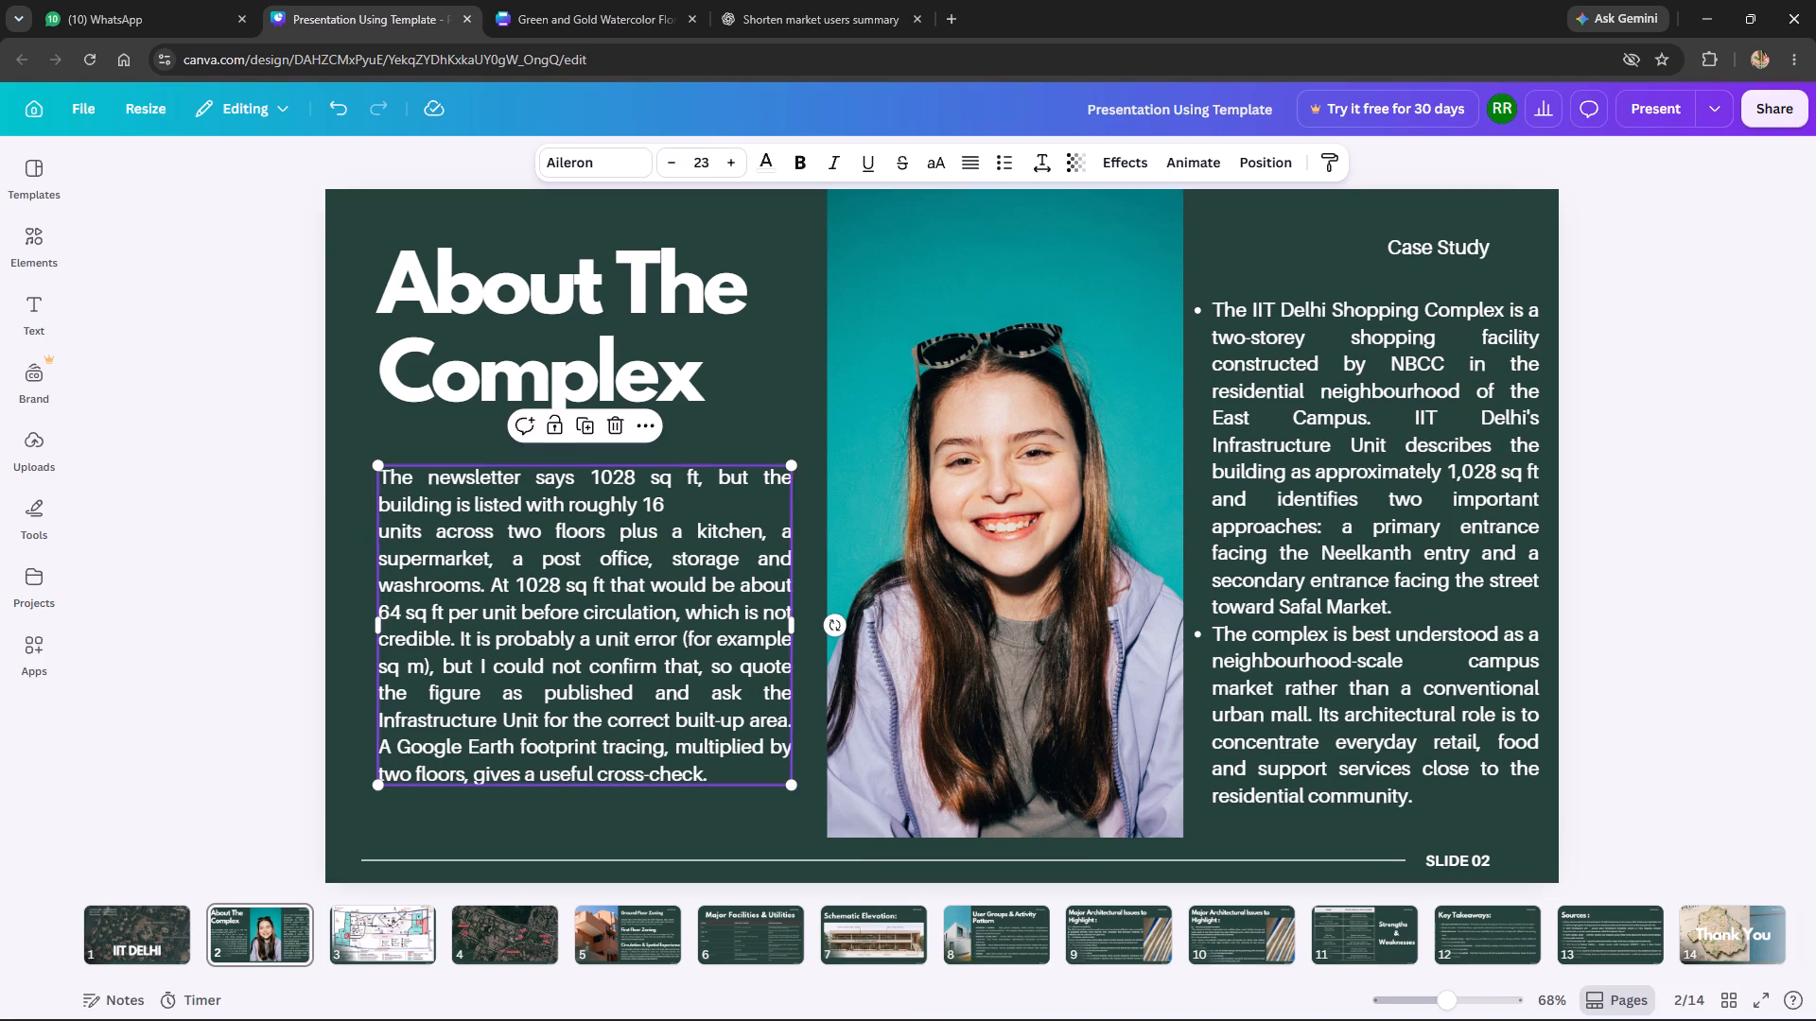
pyautogui.click(381, 474)
pyautogui.moveTo(381, 474); pyautogui.dragTo(516, 508)
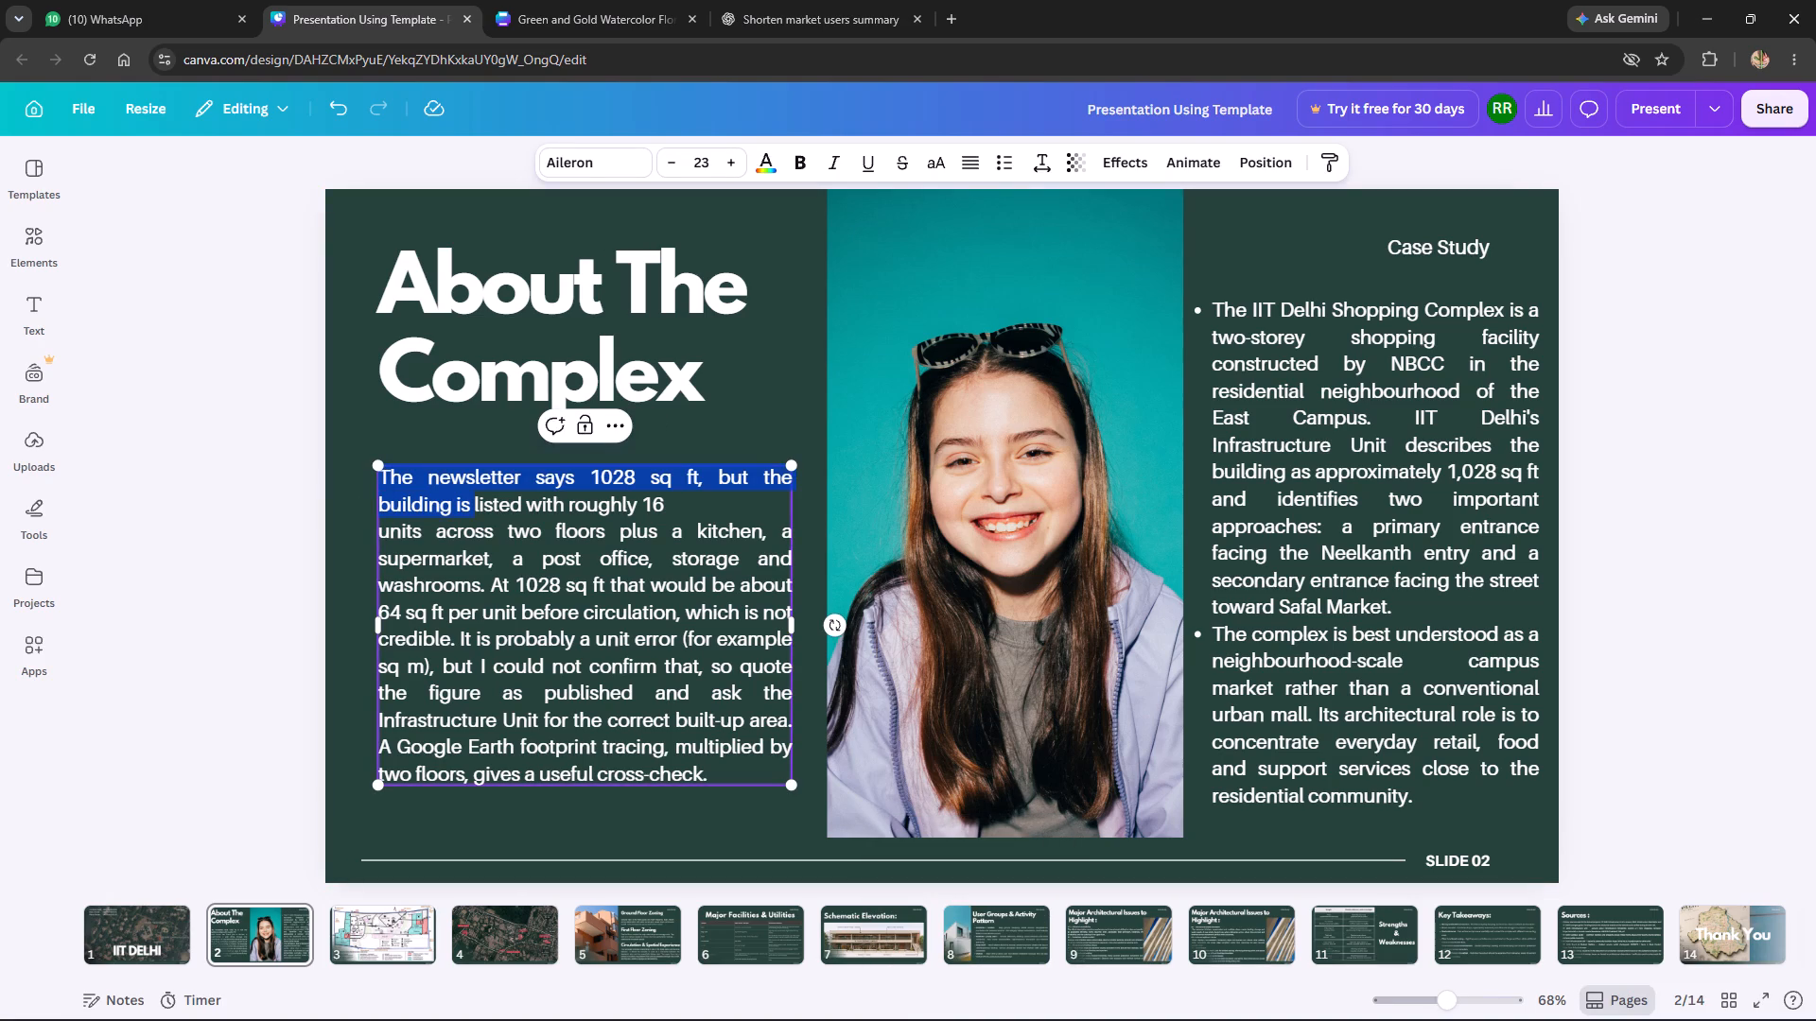
pyautogui.moveTo(516, 508); pyautogui.dragTo(683, 536)
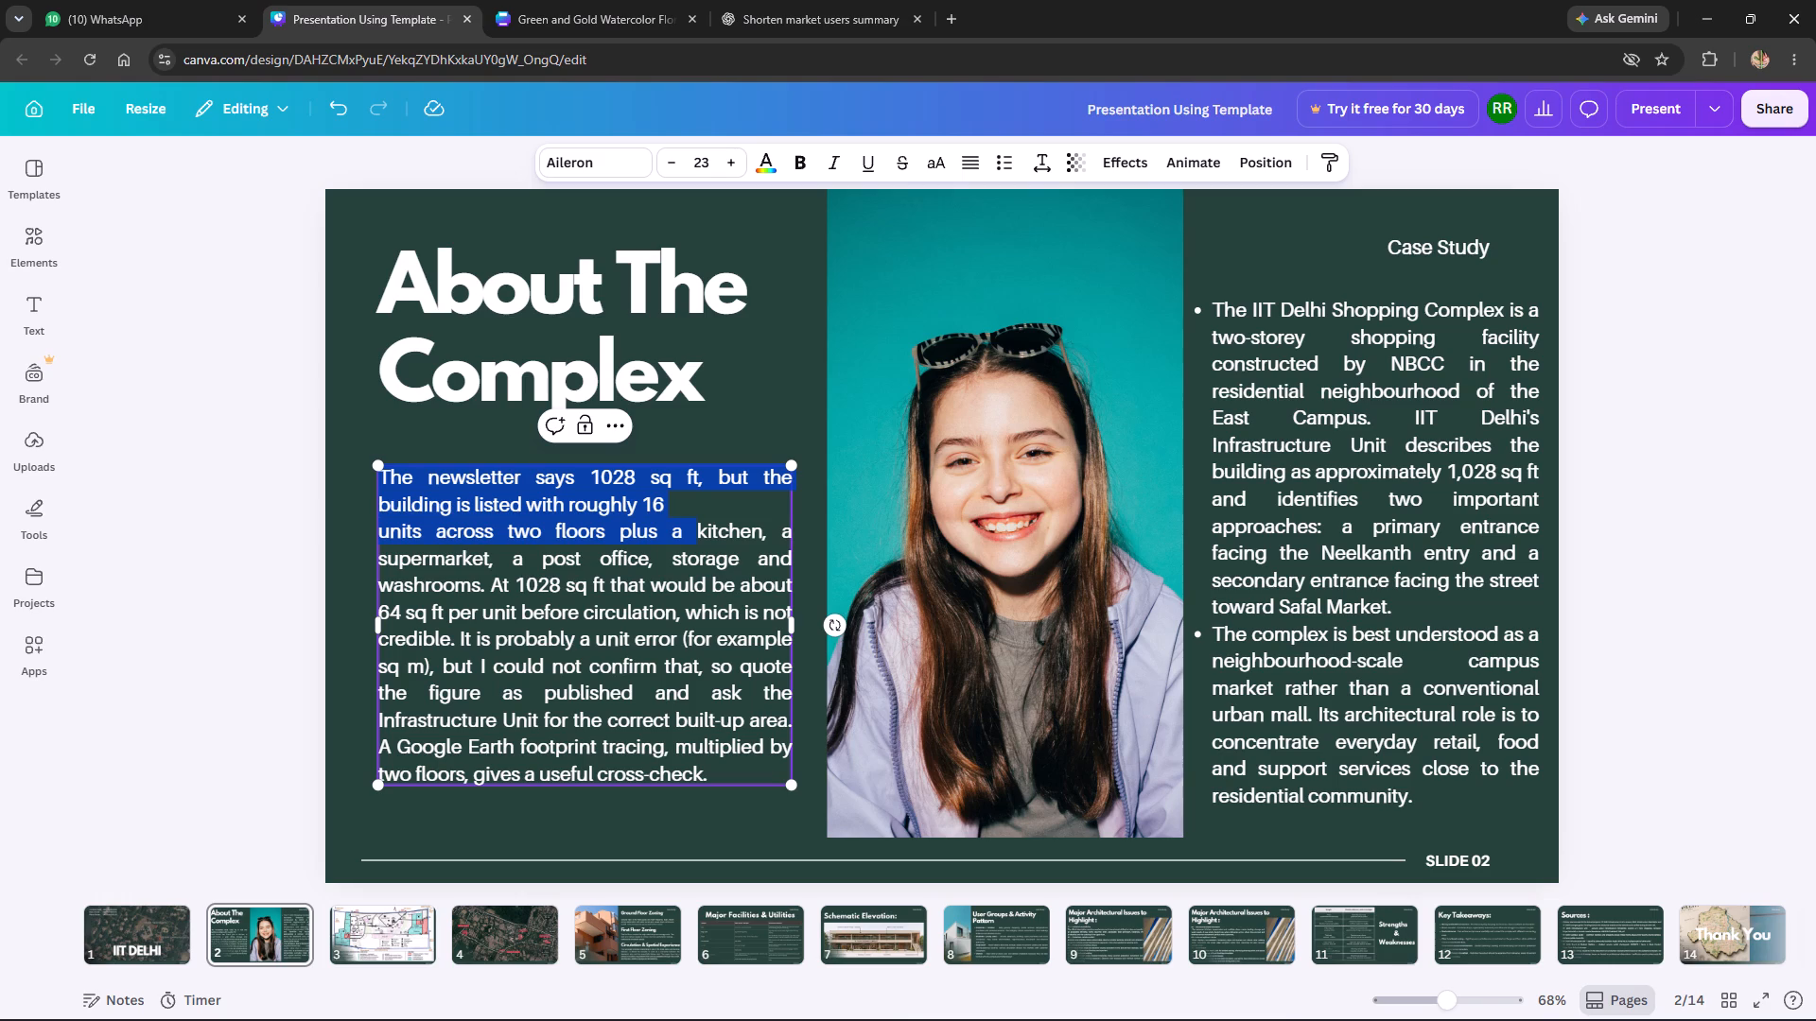
pyautogui.moveTo(683, 536); pyautogui.dragTo(489, 585)
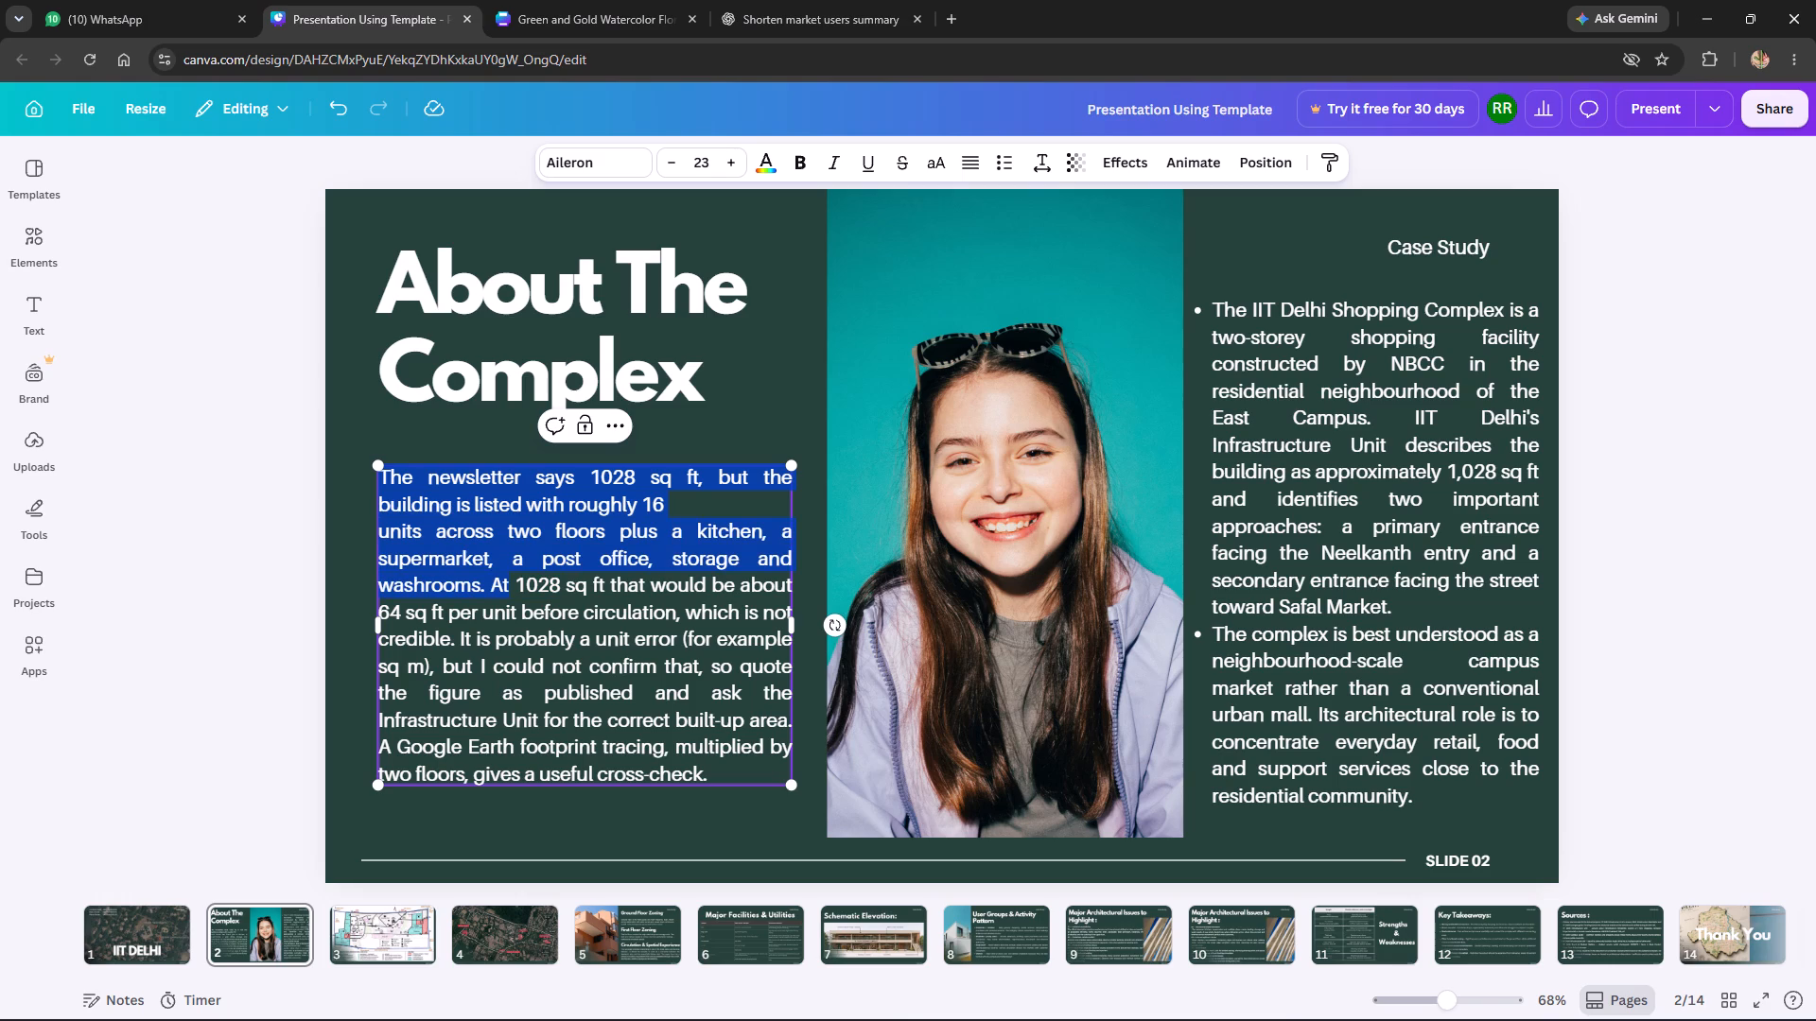
pyautogui.moveTo(489, 585); pyautogui.dragTo(482, 588)
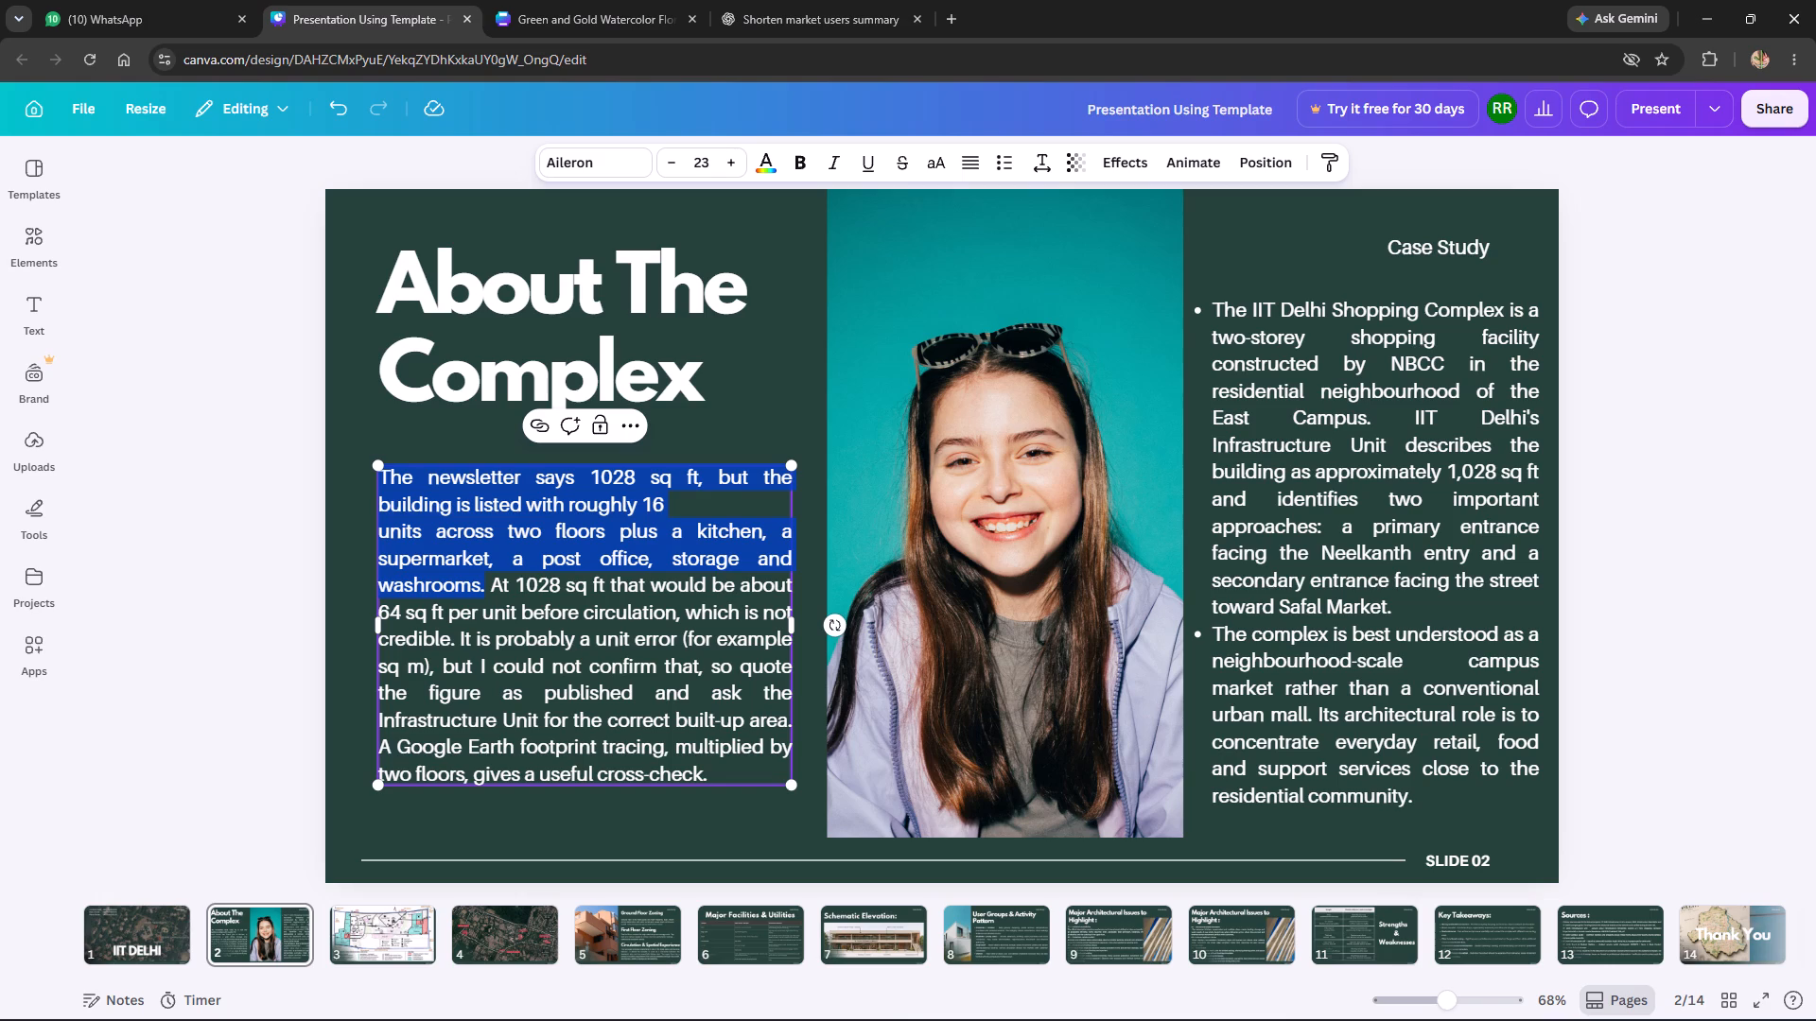
pyautogui.hotkey('ctrl', 'c')
# Switch to the IIT Delhi Shopping Complex poster and paste the copied newsletter sentence onto it.
pyautogui.click(567, 0)
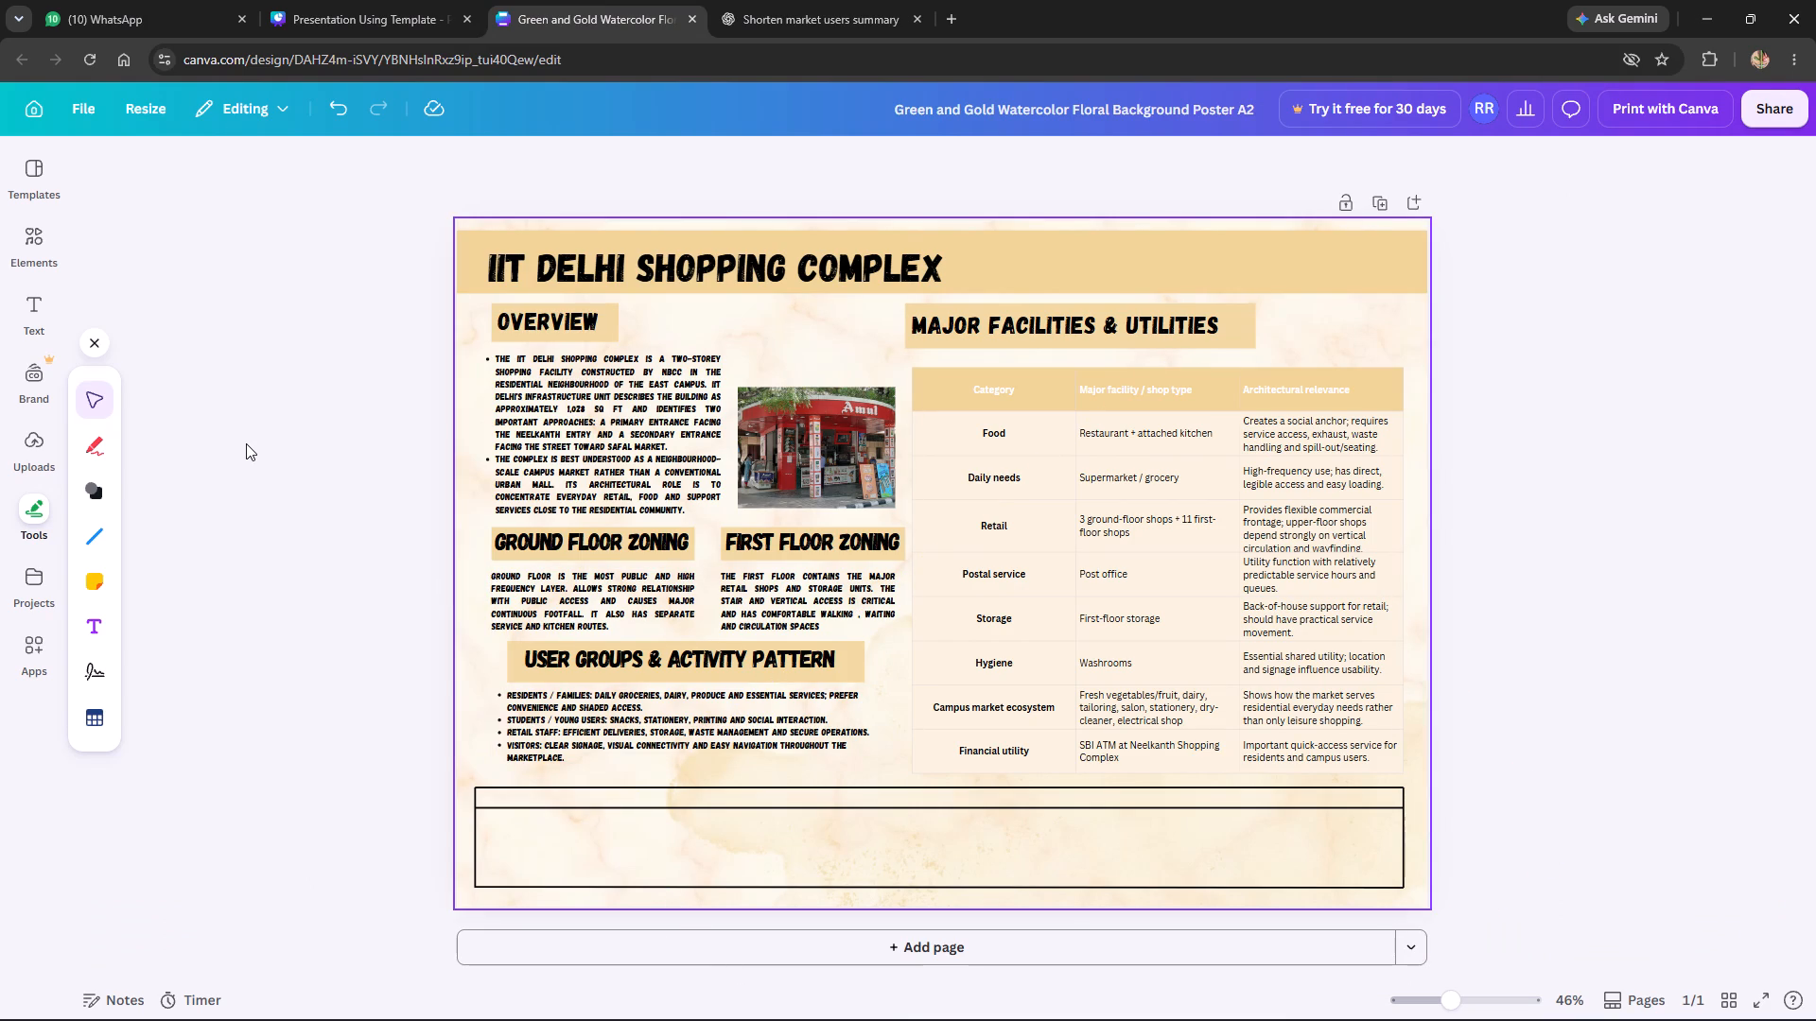
pyautogui.hotkey('ctrl', 'v')
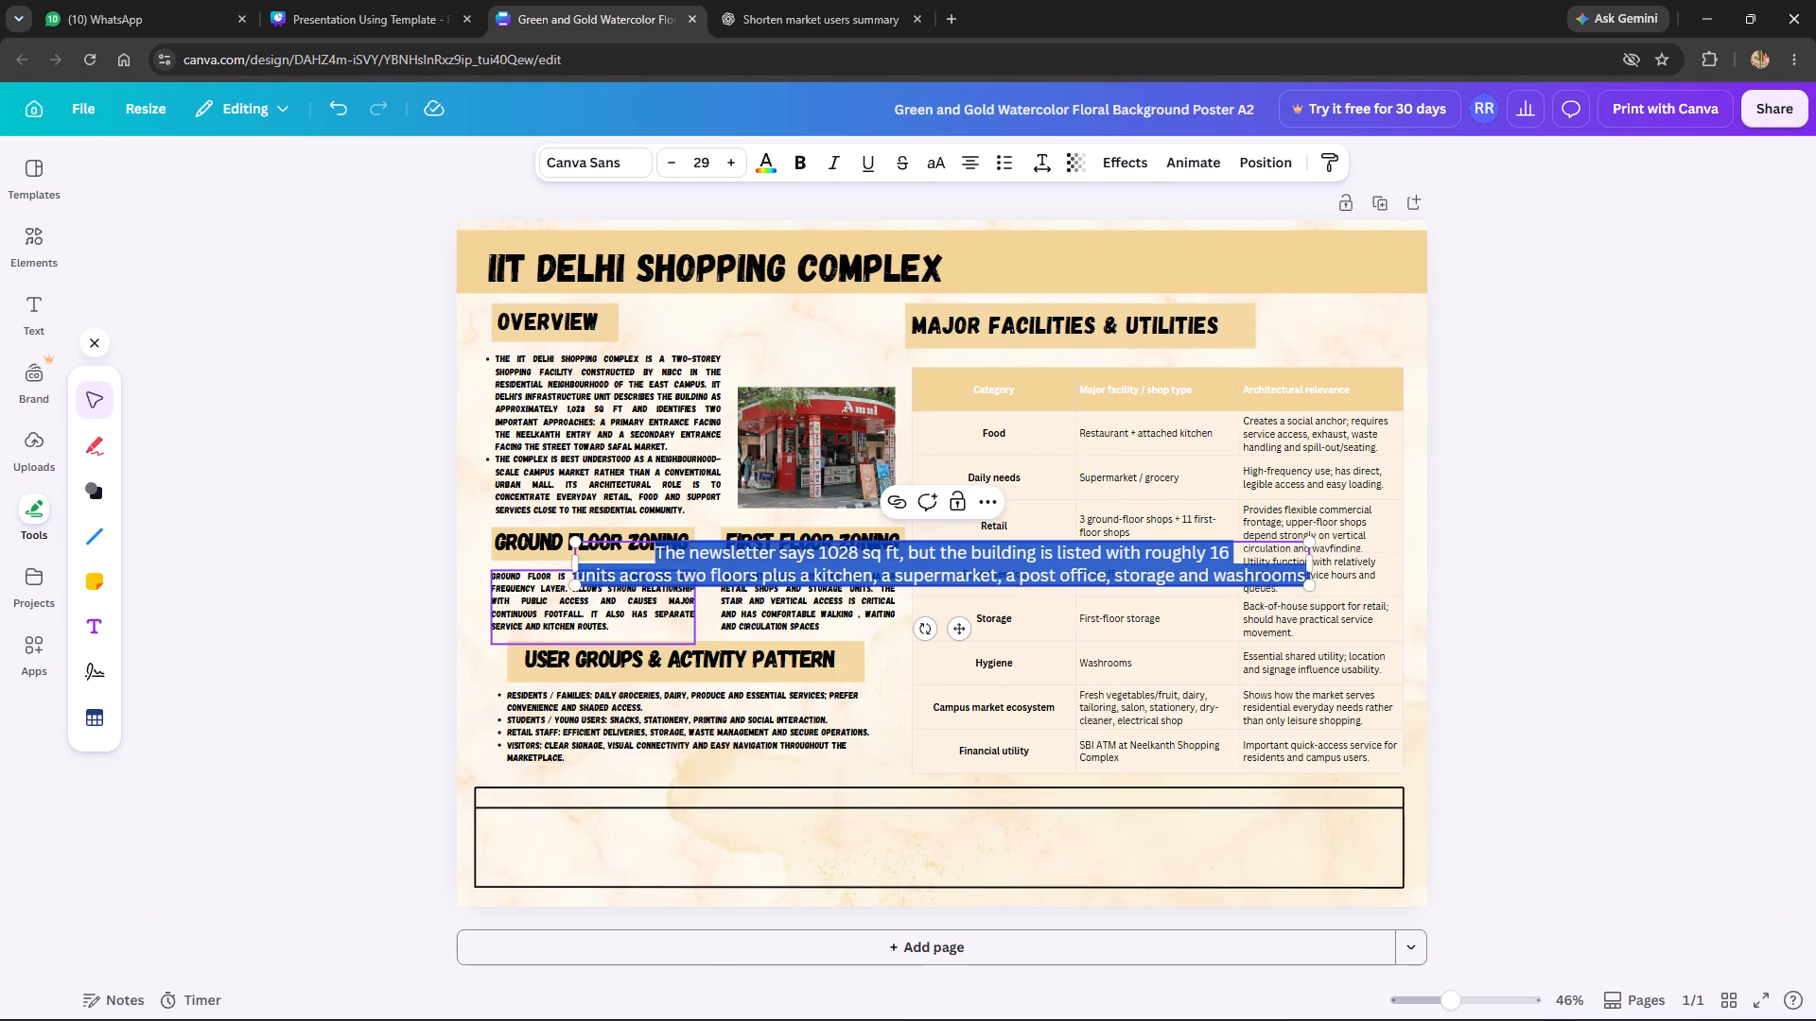
# Justify the pasted newsletter text and narrow its text box from both sides to a slim column about eight lines tall.
pyautogui.moveTo(569, 562); pyautogui.dragTo(847, 571)
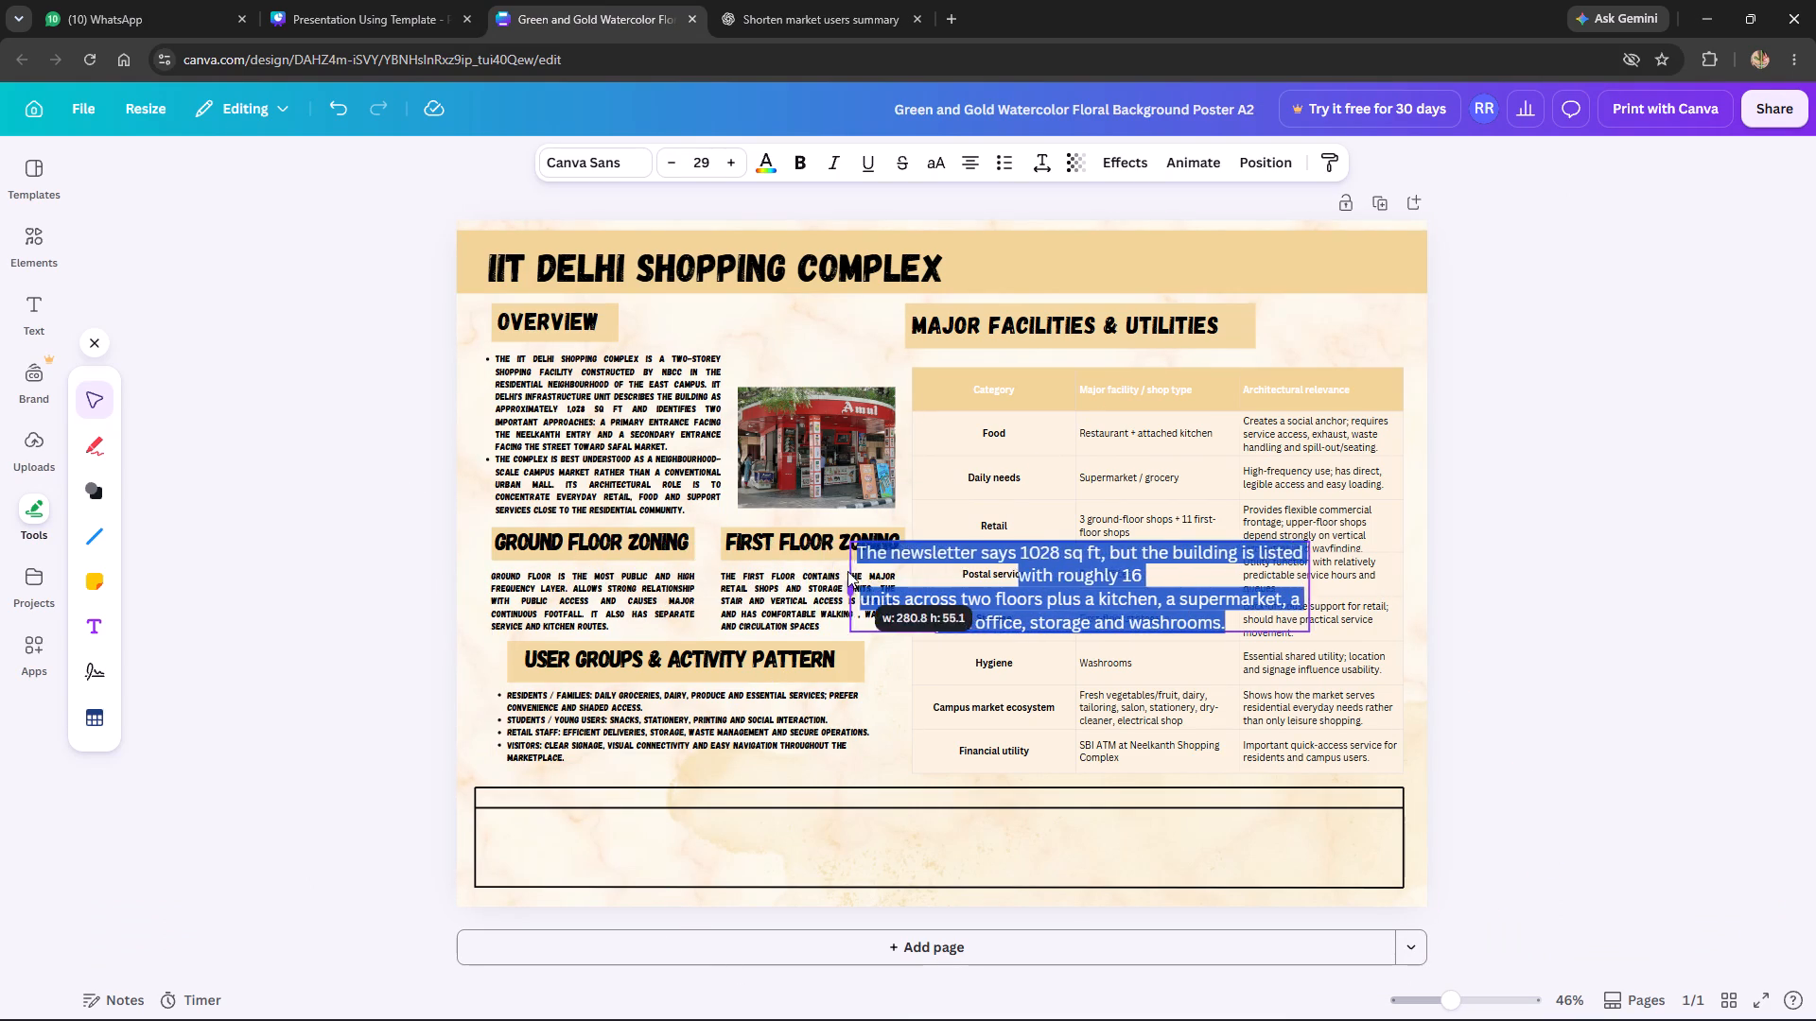
pyautogui.moveTo(847, 571); pyautogui.dragTo(871, 574)
pyautogui.doubleClick(964, 162)
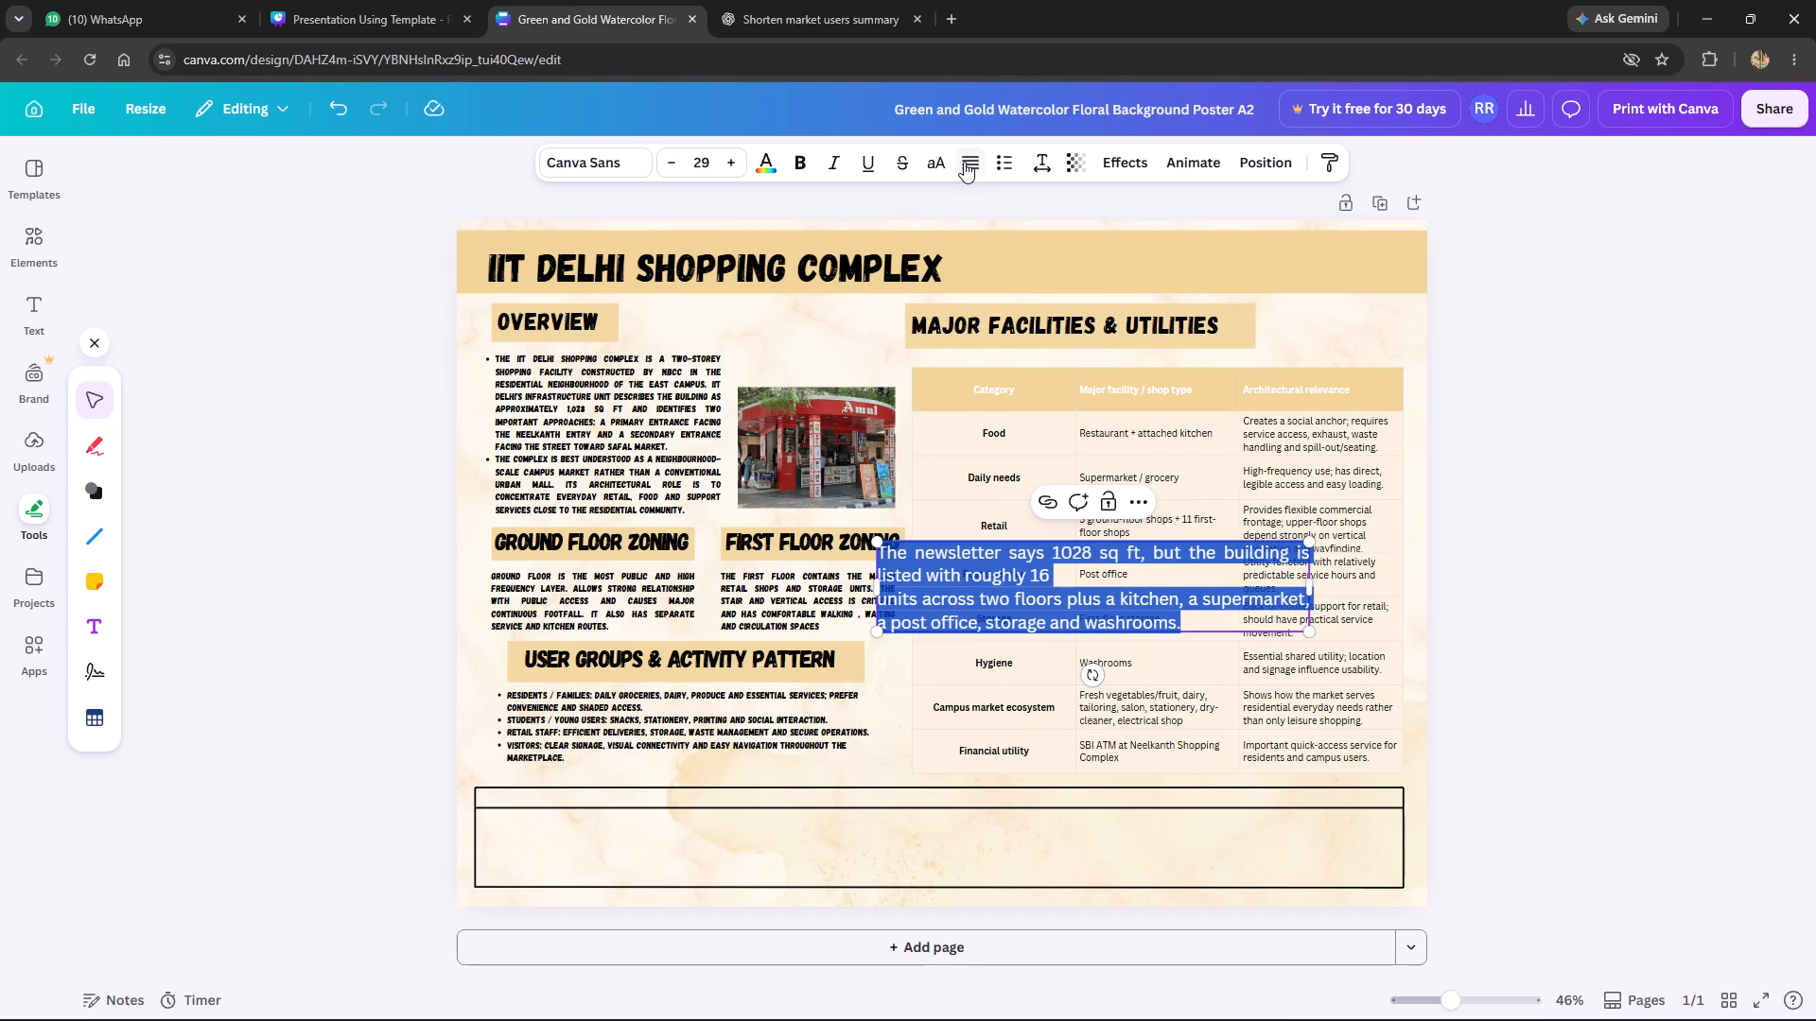
pyautogui.moveTo(1311, 591); pyautogui.dragTo(1165, 589)
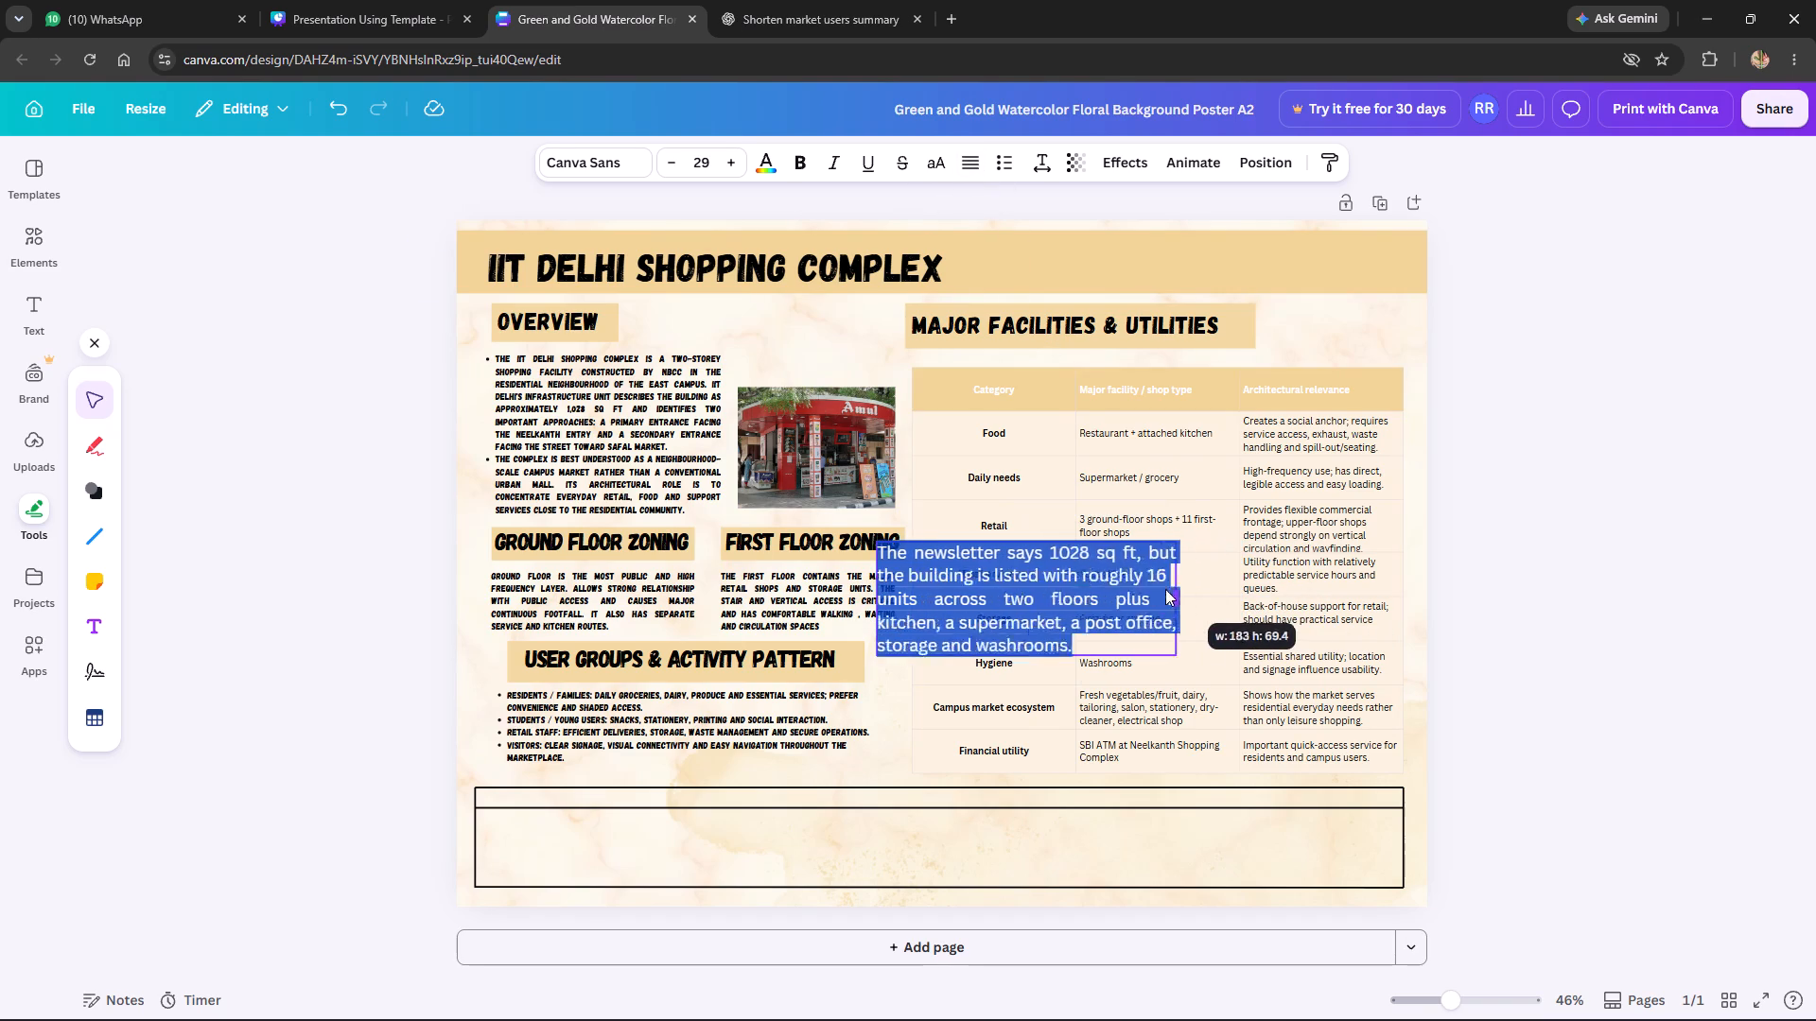
pyautogui.moveTo(1165, 589); pyautogui.dragTo(1089, 612)
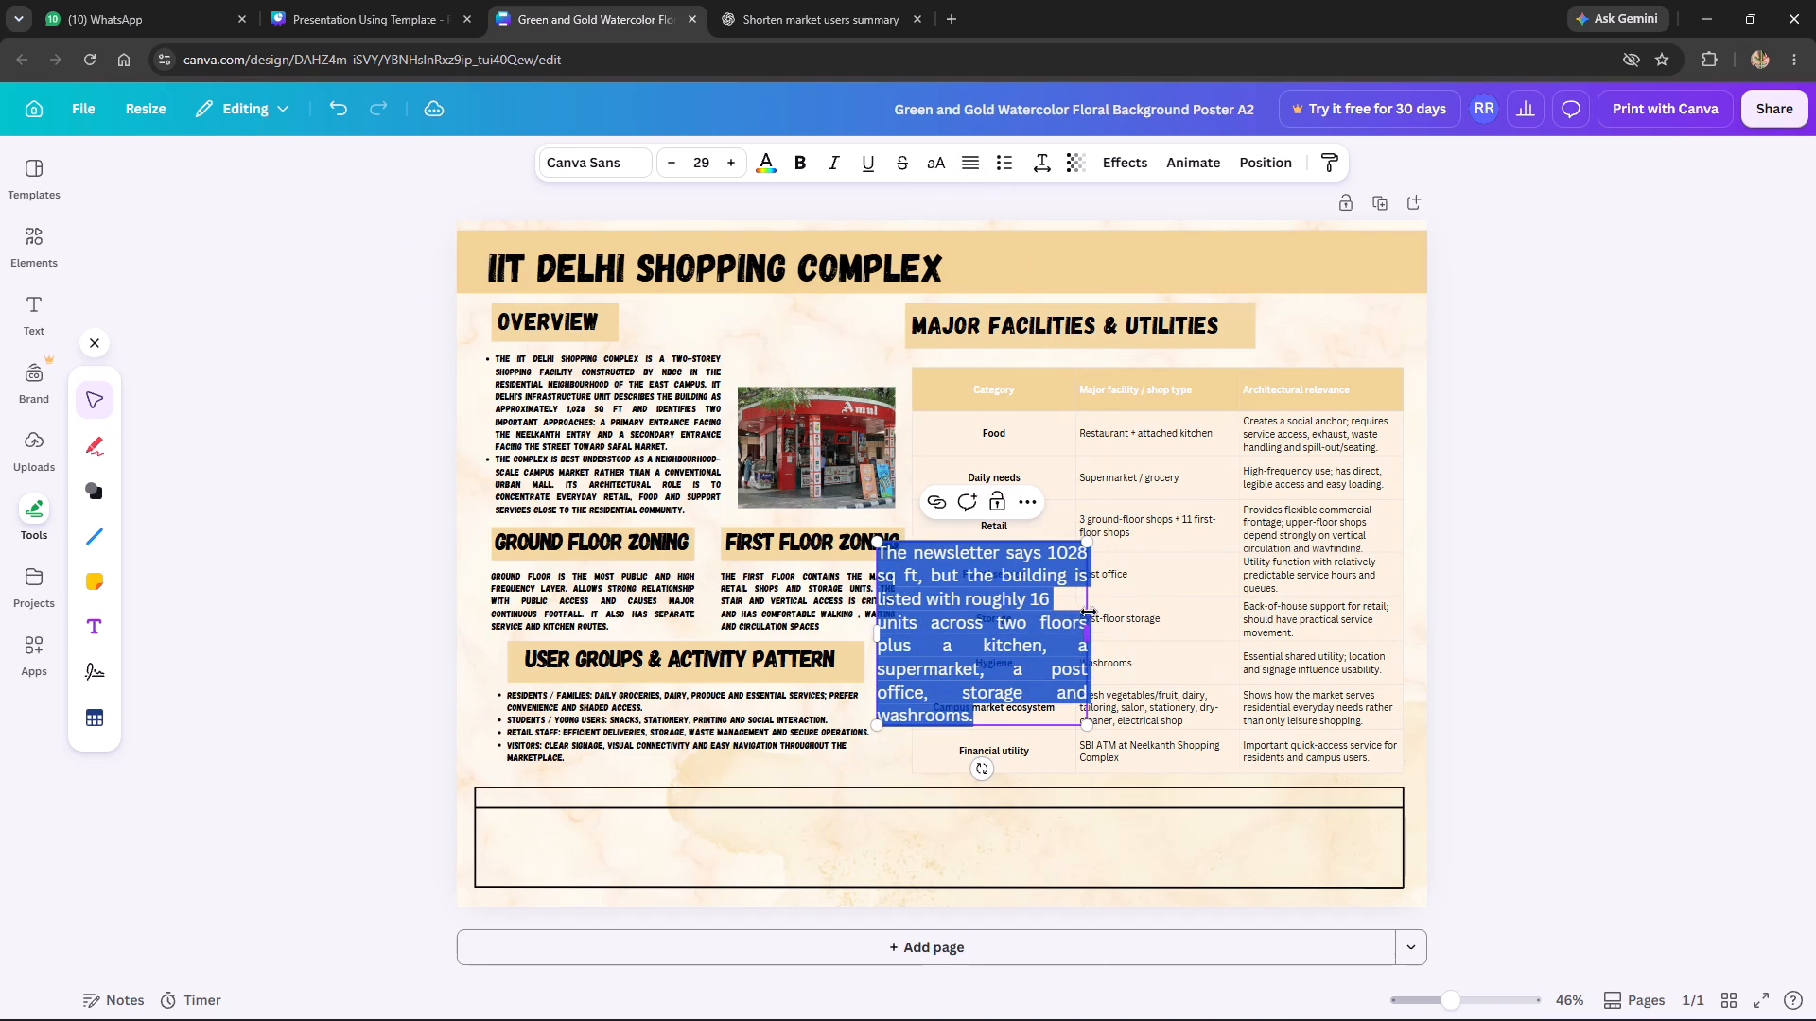
# Set the pasted newsletter text to font size 16 and change its font to Gagalin.
pyautogui.tripleClick(671, 164)
pyautogui.tripleClick(671, 164)
pyautogui.tripleClick(671, 164)
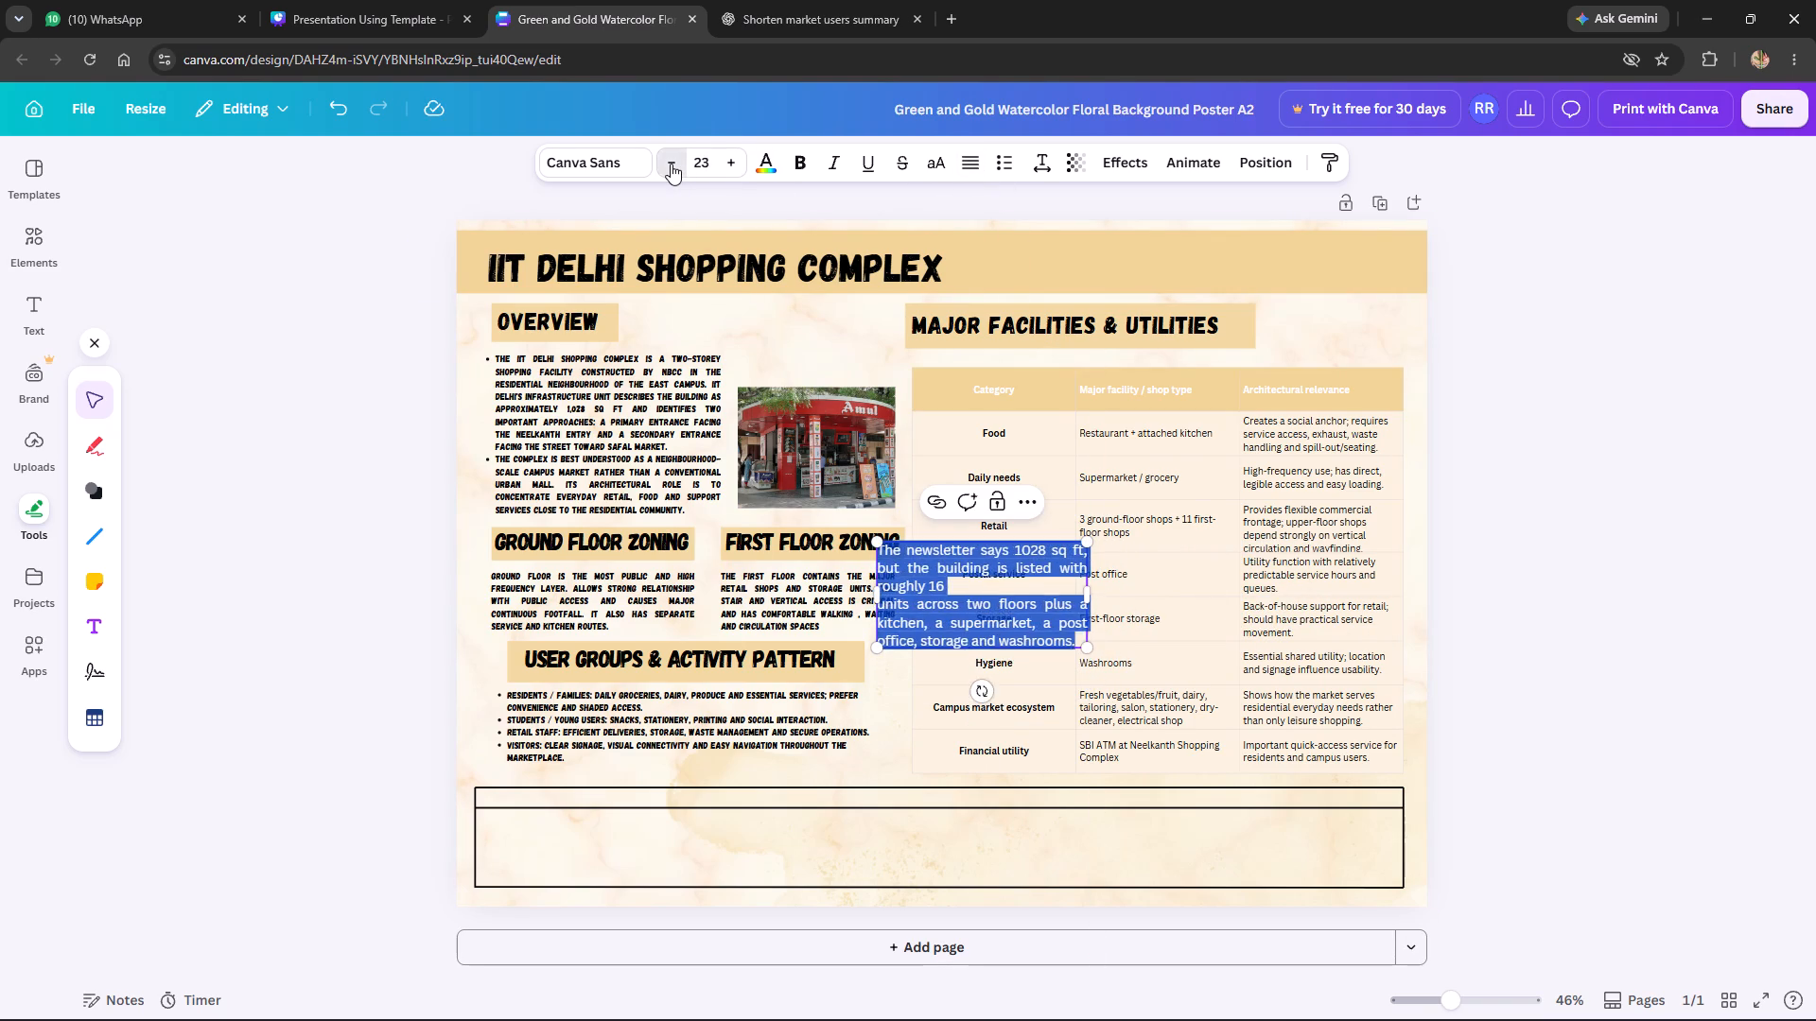
pyautogui.doubleClick(671, 164)
pyautogui.tripleClick(671, 164)
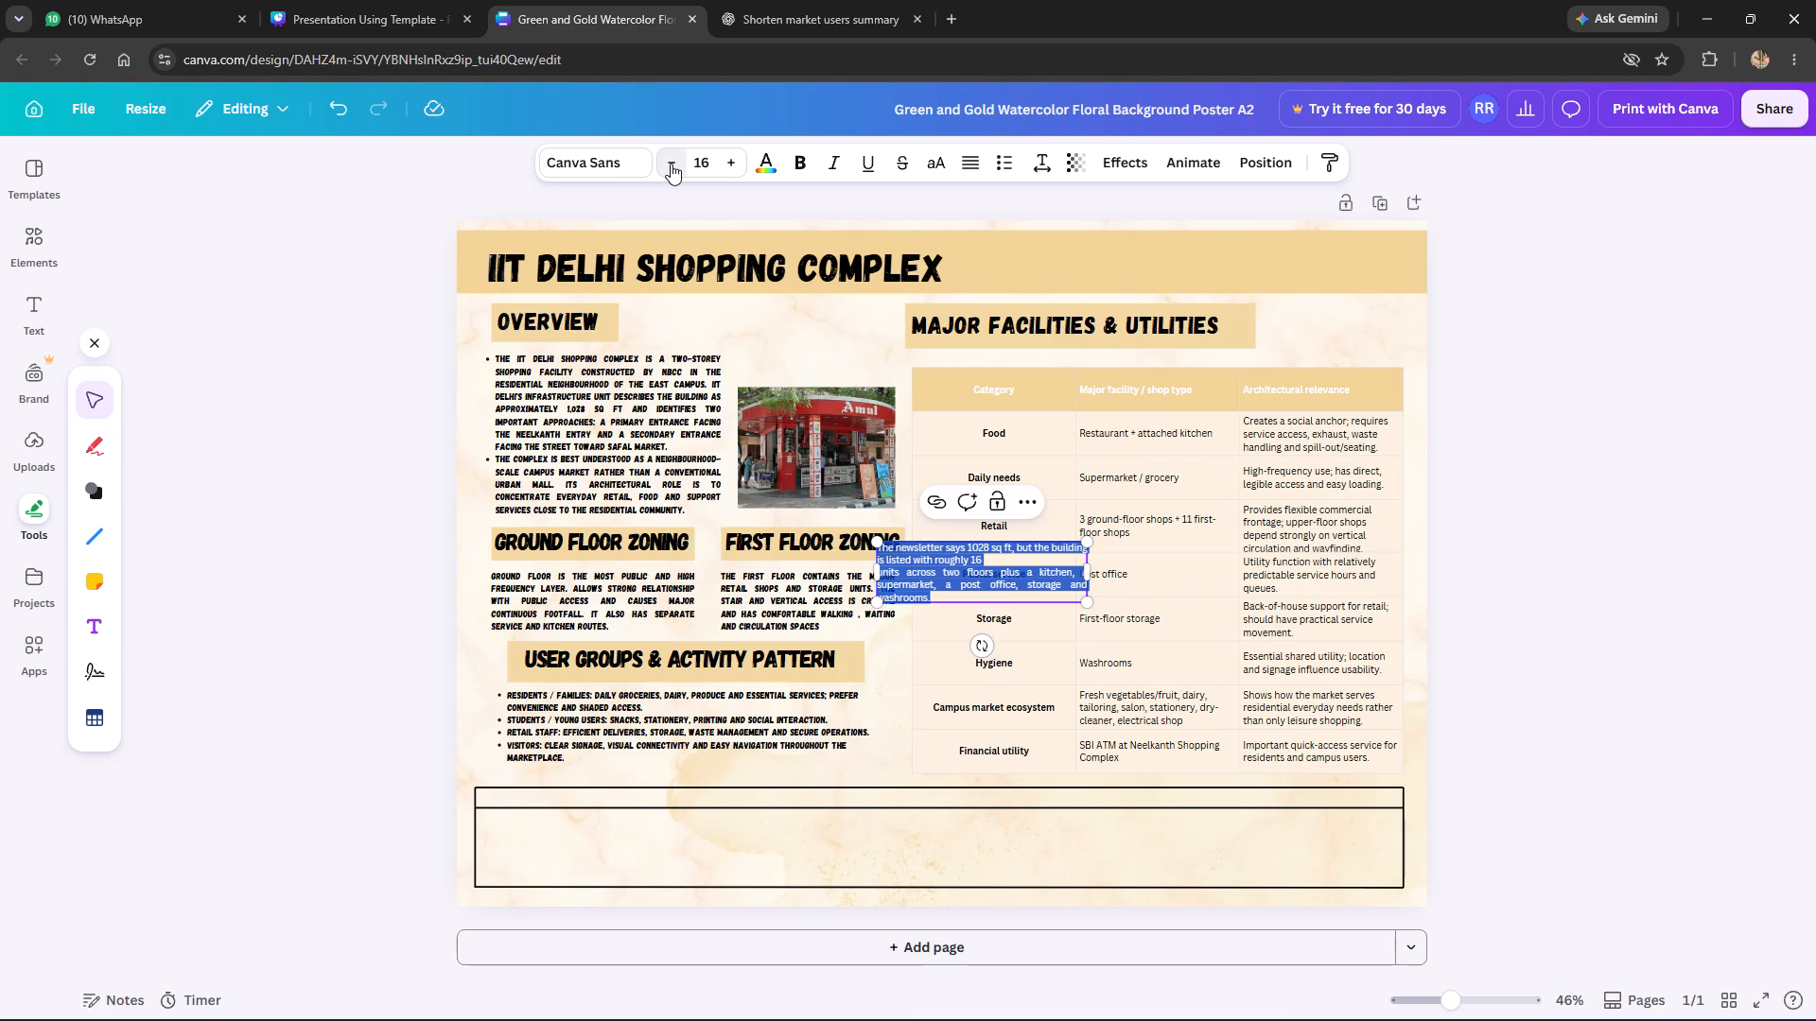
pyautogui.click(731, 158)
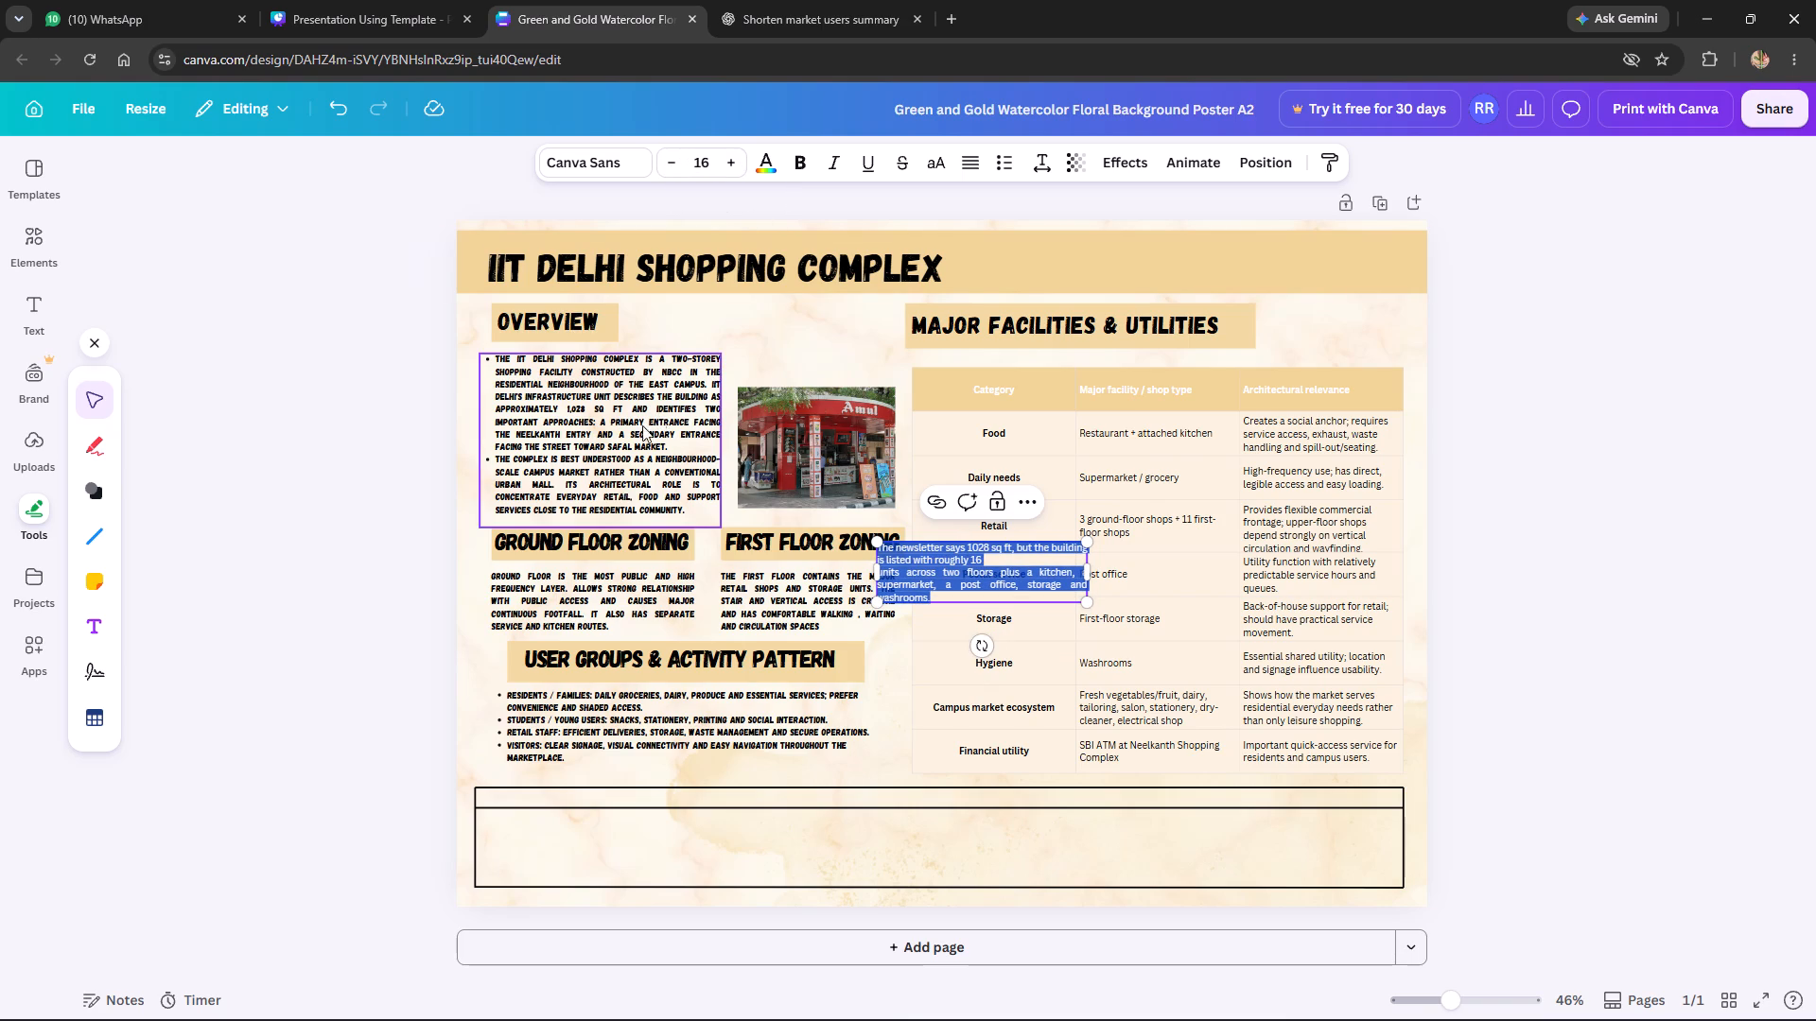
pyautogui.click(624, 164)
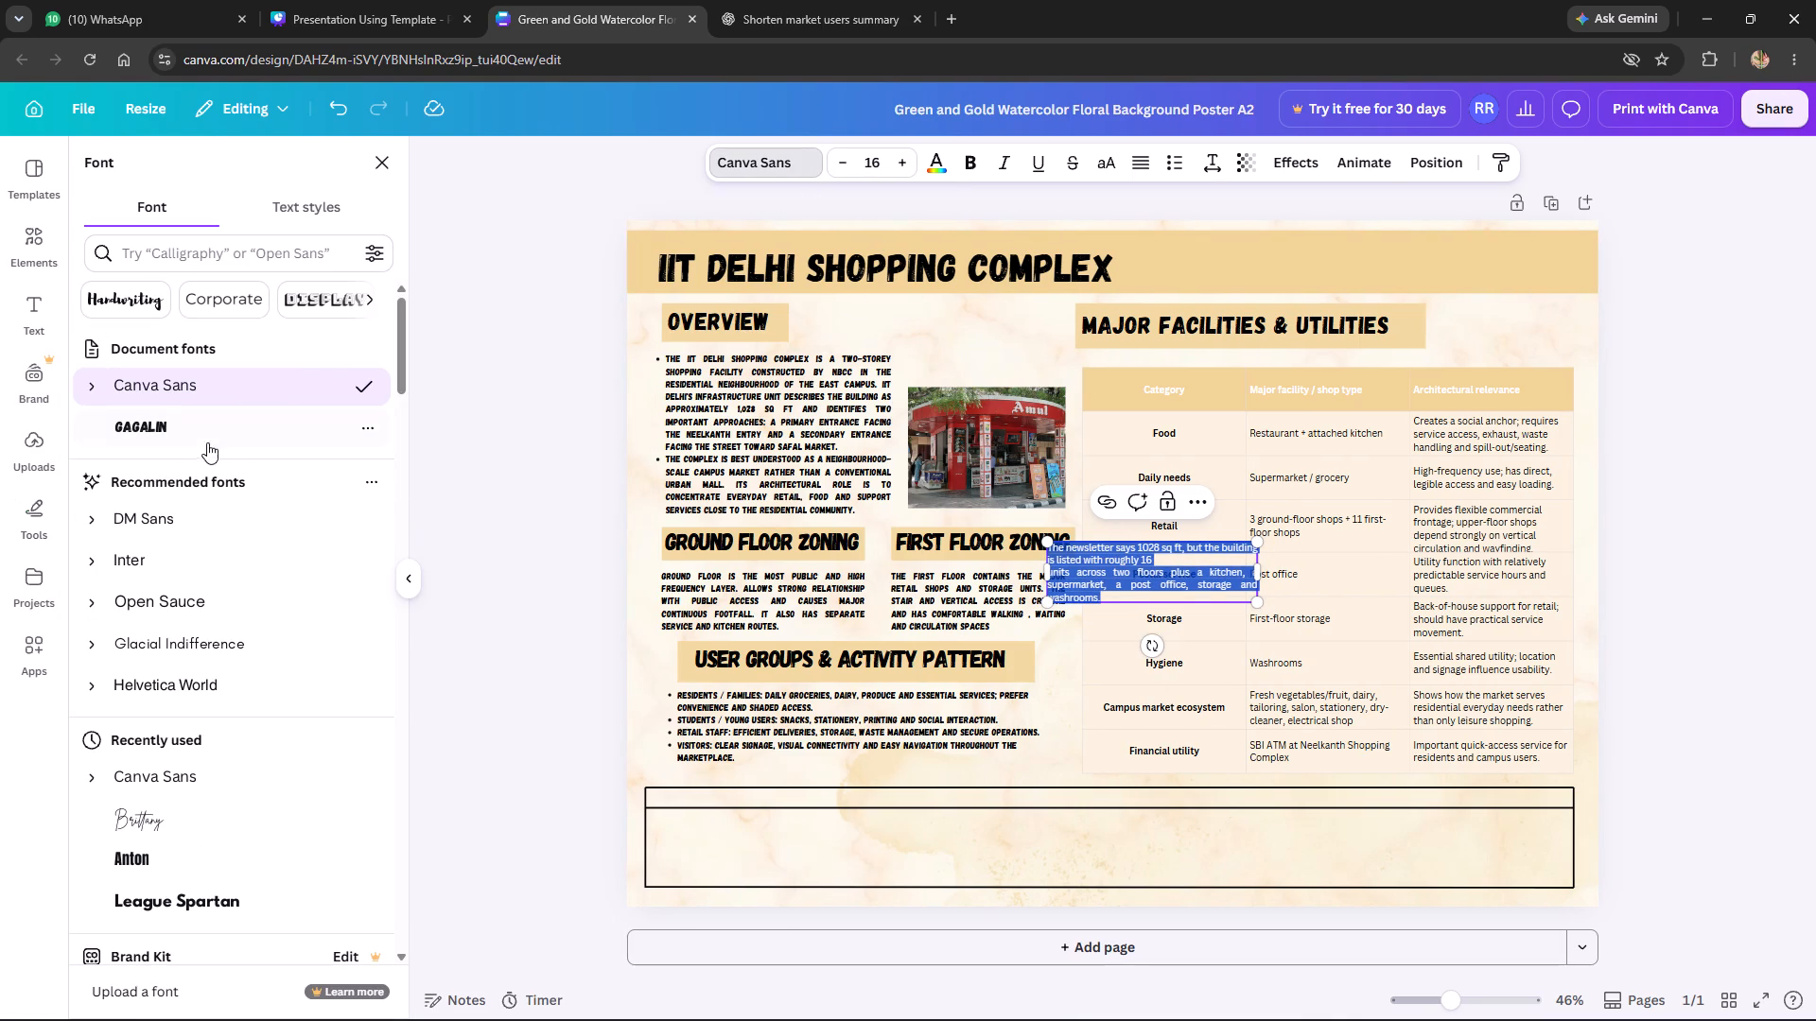
pyautogui.click(194, 431)
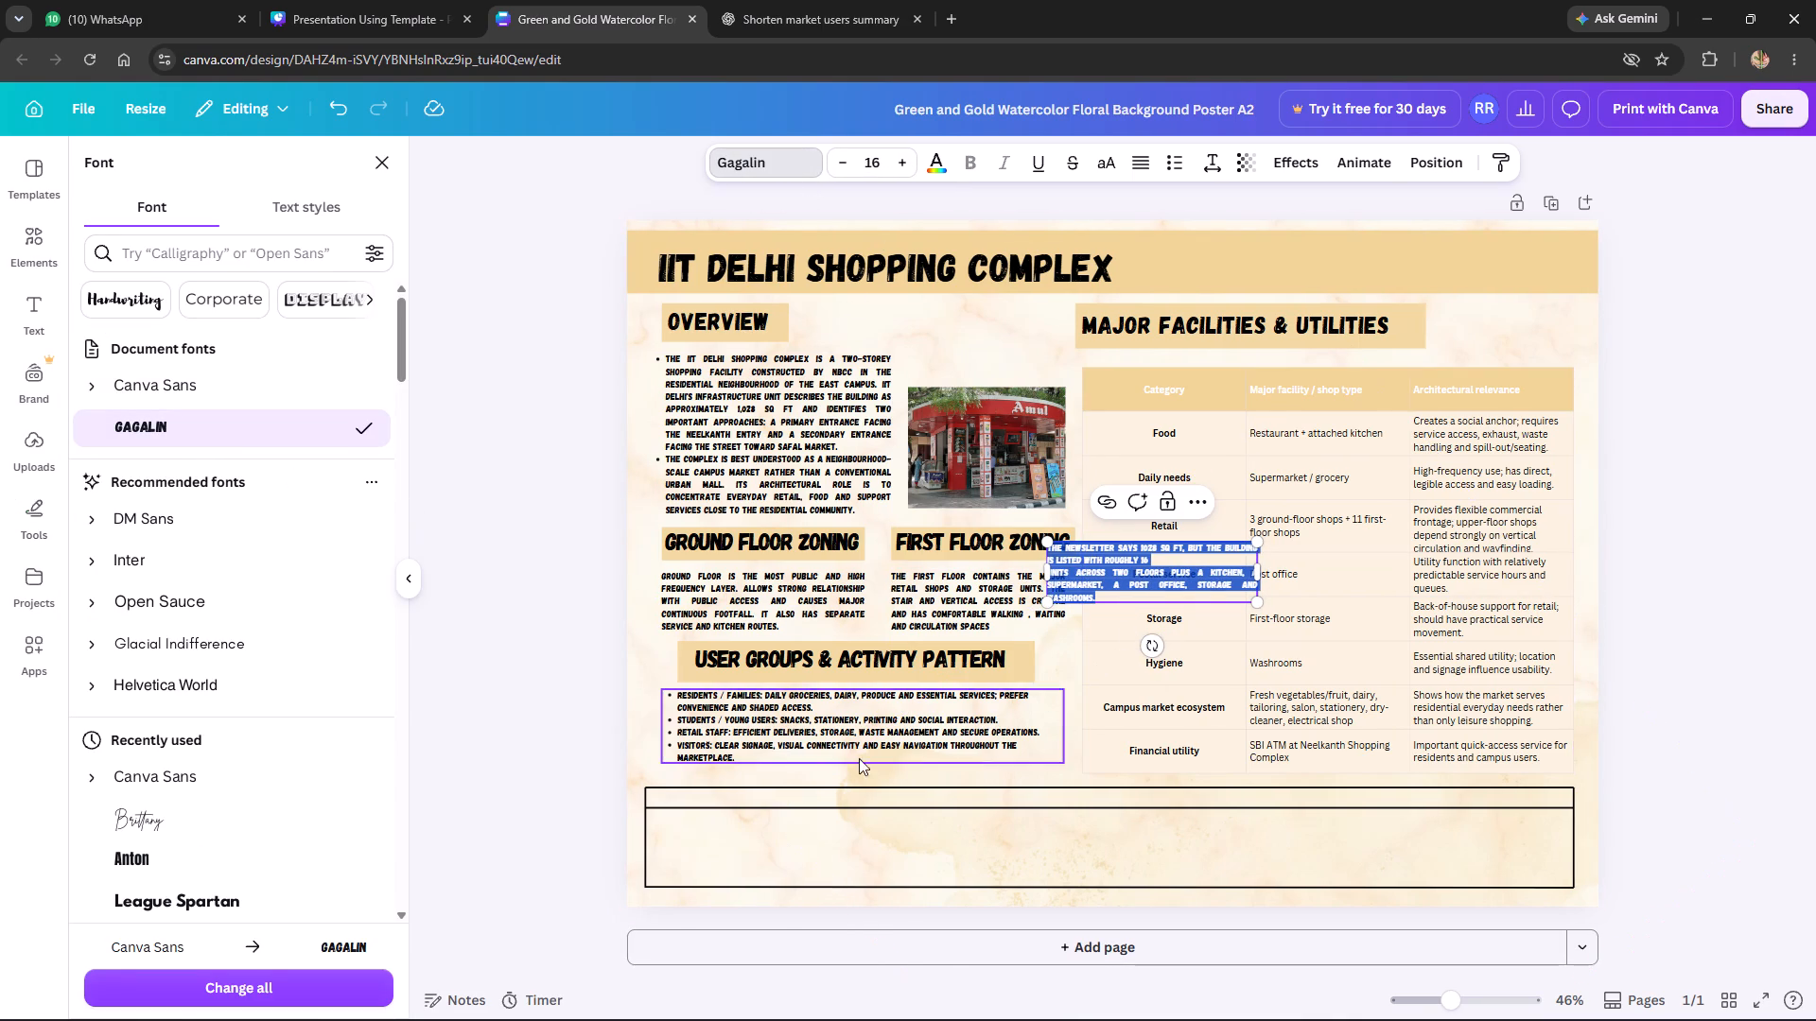
pyautogui.click(536, 692)
pyautogui.click(464, 541)
pyautogui.click(375, 529)
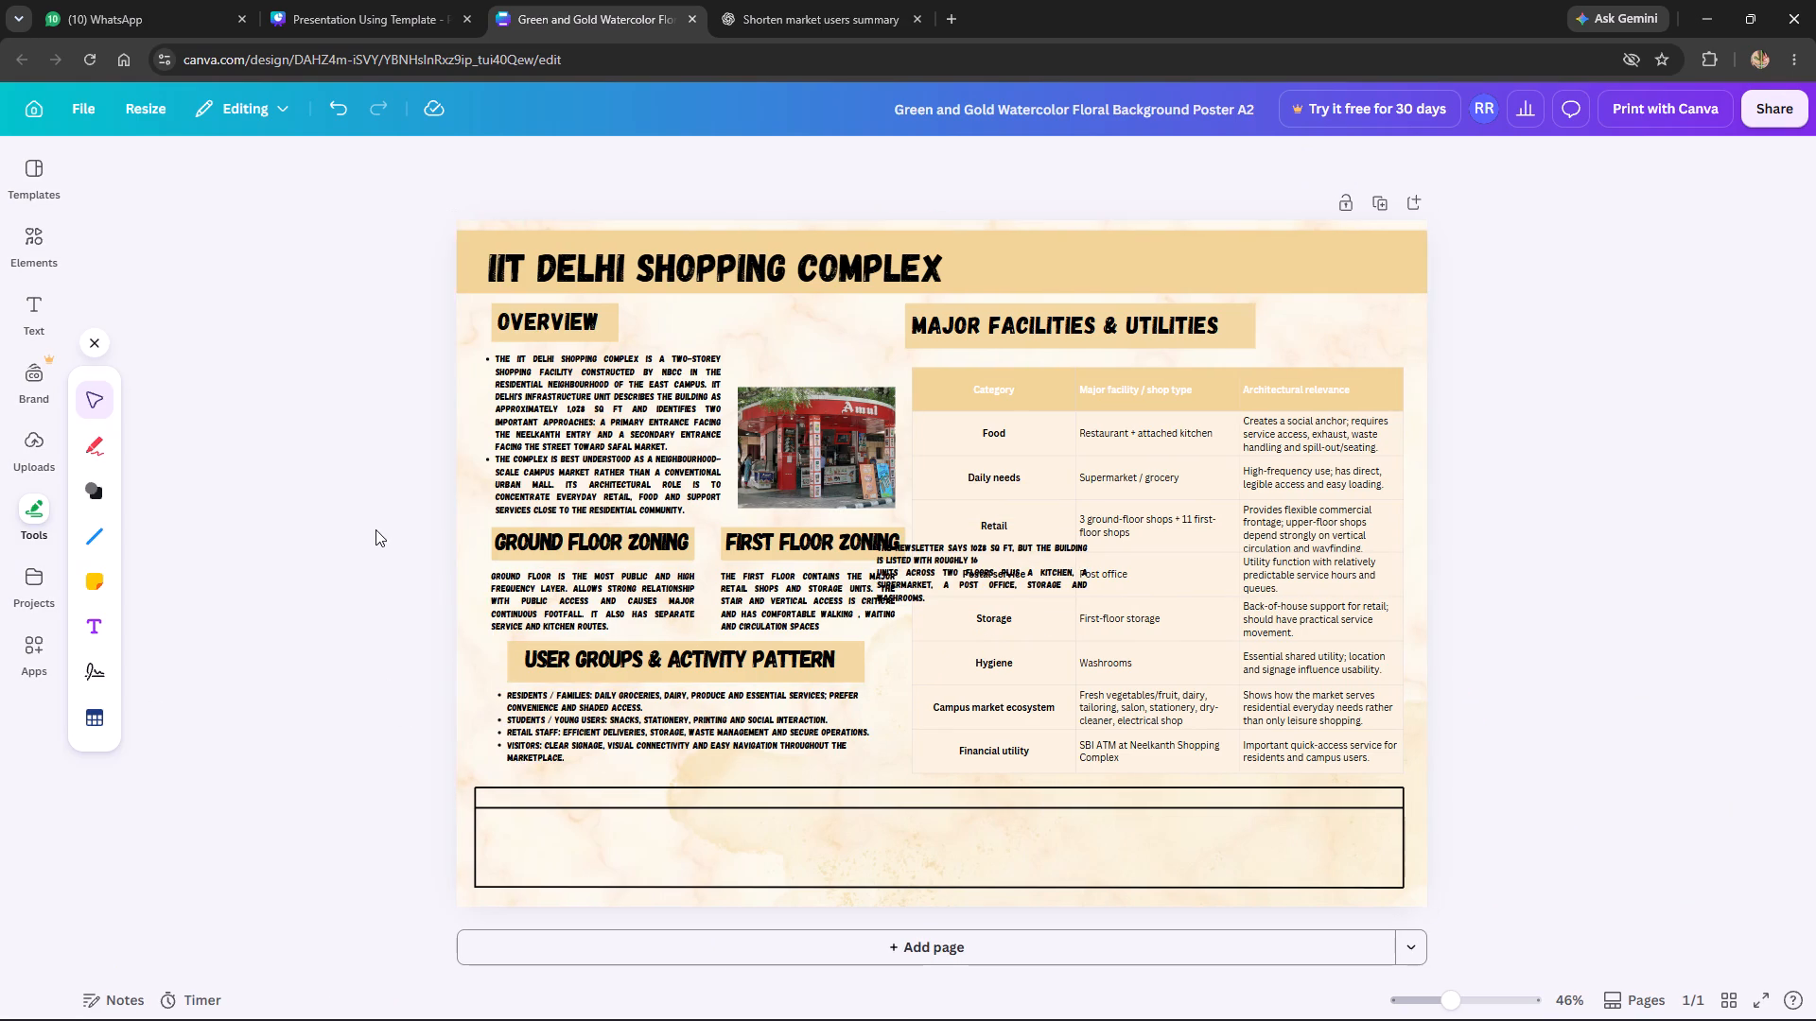
# Move the newsletter text above the Amul shop photo and narrow its text box from both sides to the photo's width.
pyautogui.click(952, 563)
pyautogui.moveTo(949, 564); pyautogui.dragTo(782, 326)
pyautogui.moveTo(922, 333); pyautogui.dragTo(900, 334)
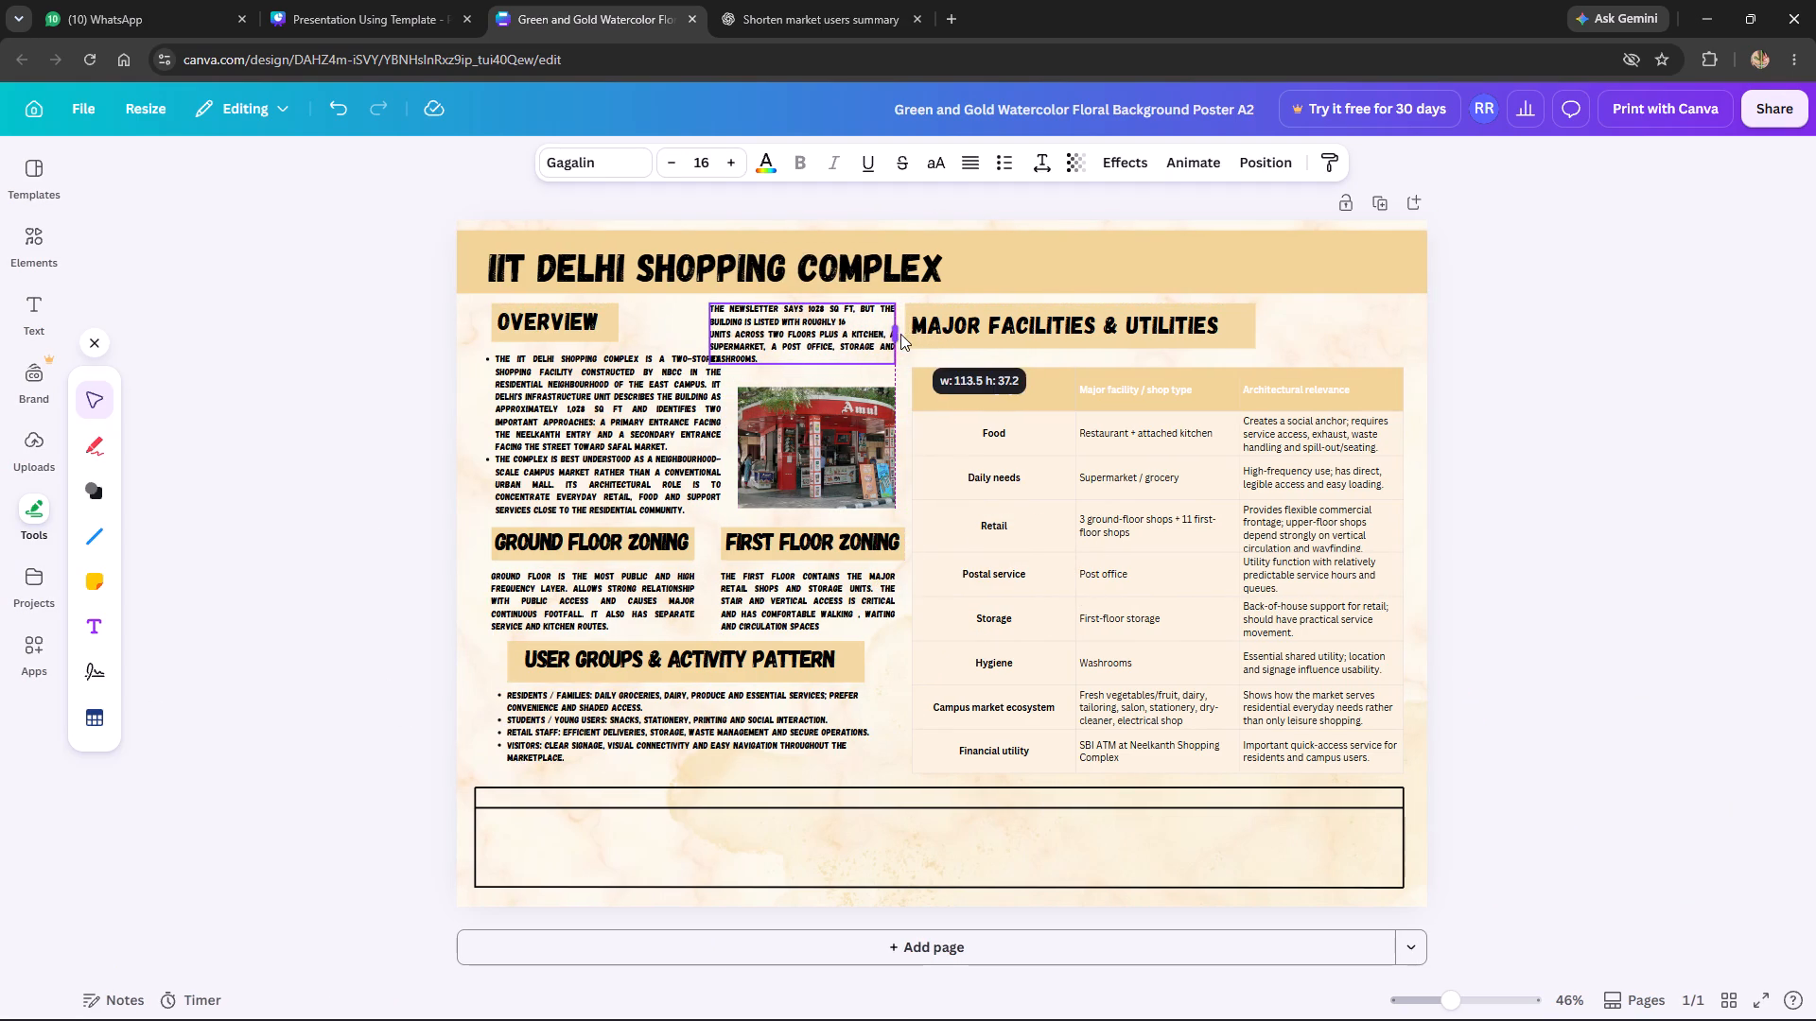
pyautogui.moveTo(900, 334); pyautogui.dragTo(899, 334)
pyautogui.moveTo(707, 330); pyautogui.dragTo(728, 332)
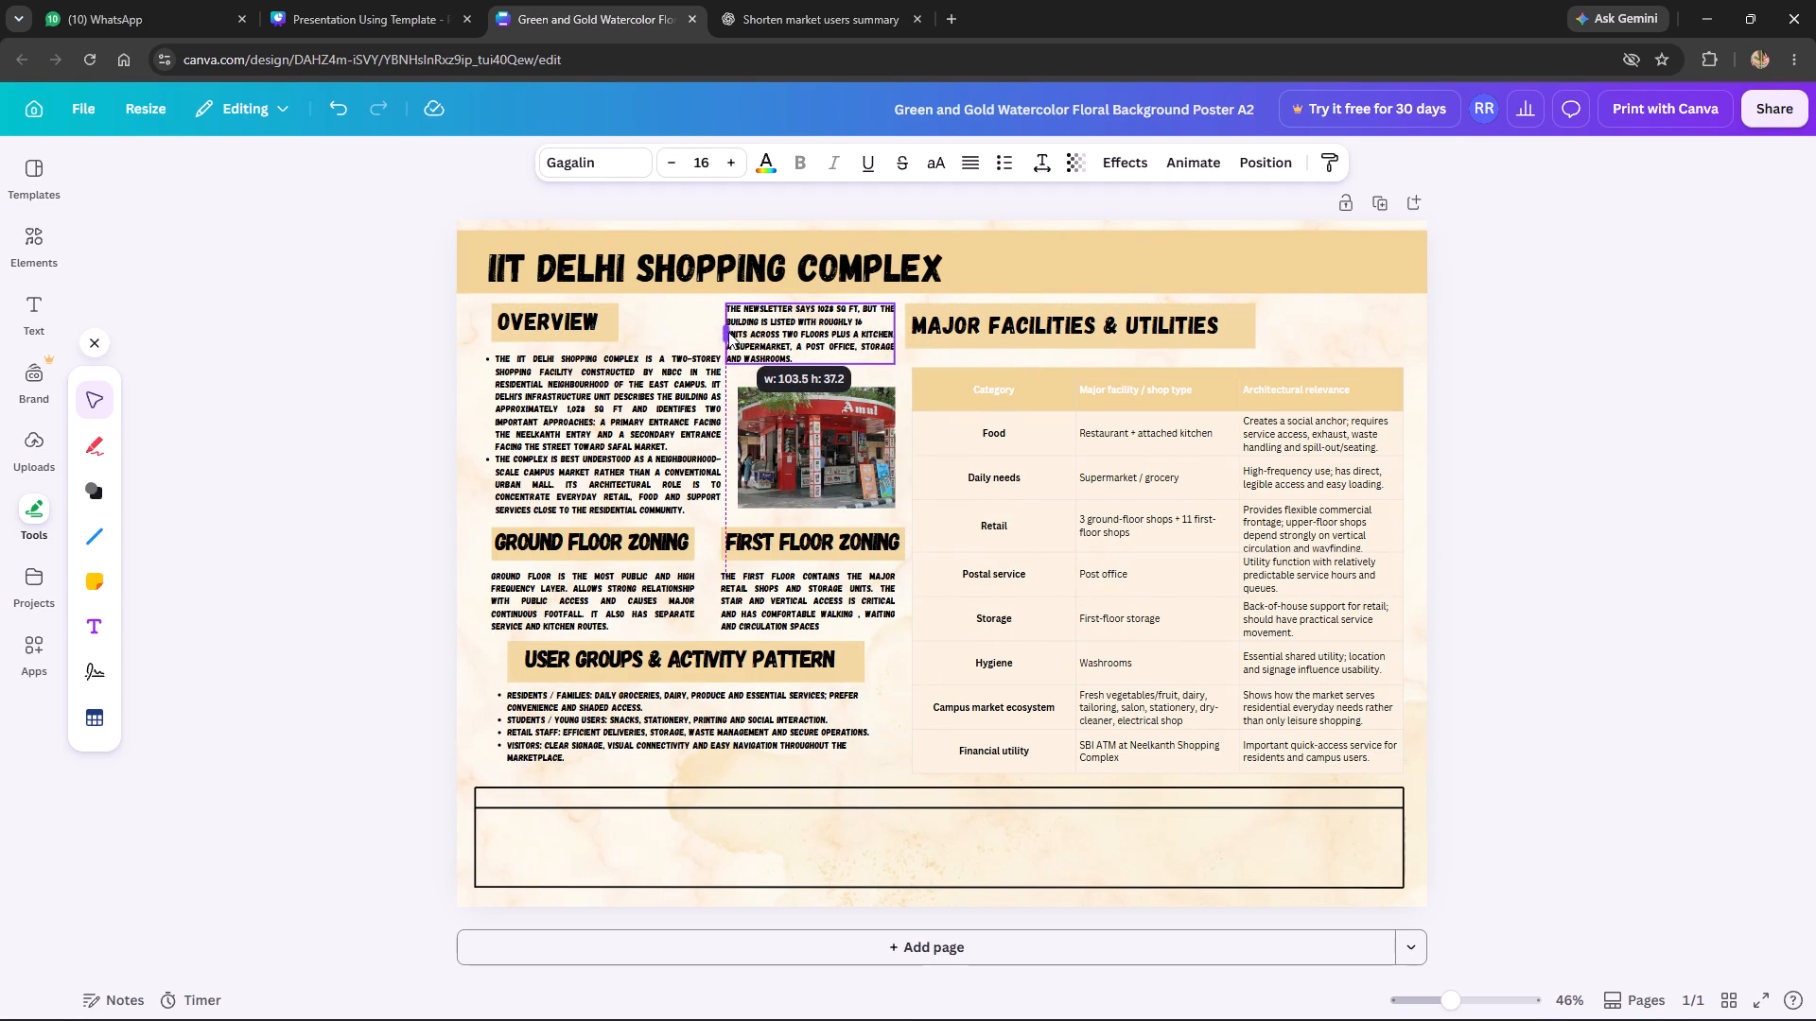
pyautogui.moveTo(728, 332); pyautogui.dragTo(734, 332)
pyautogui.click(805, 326)
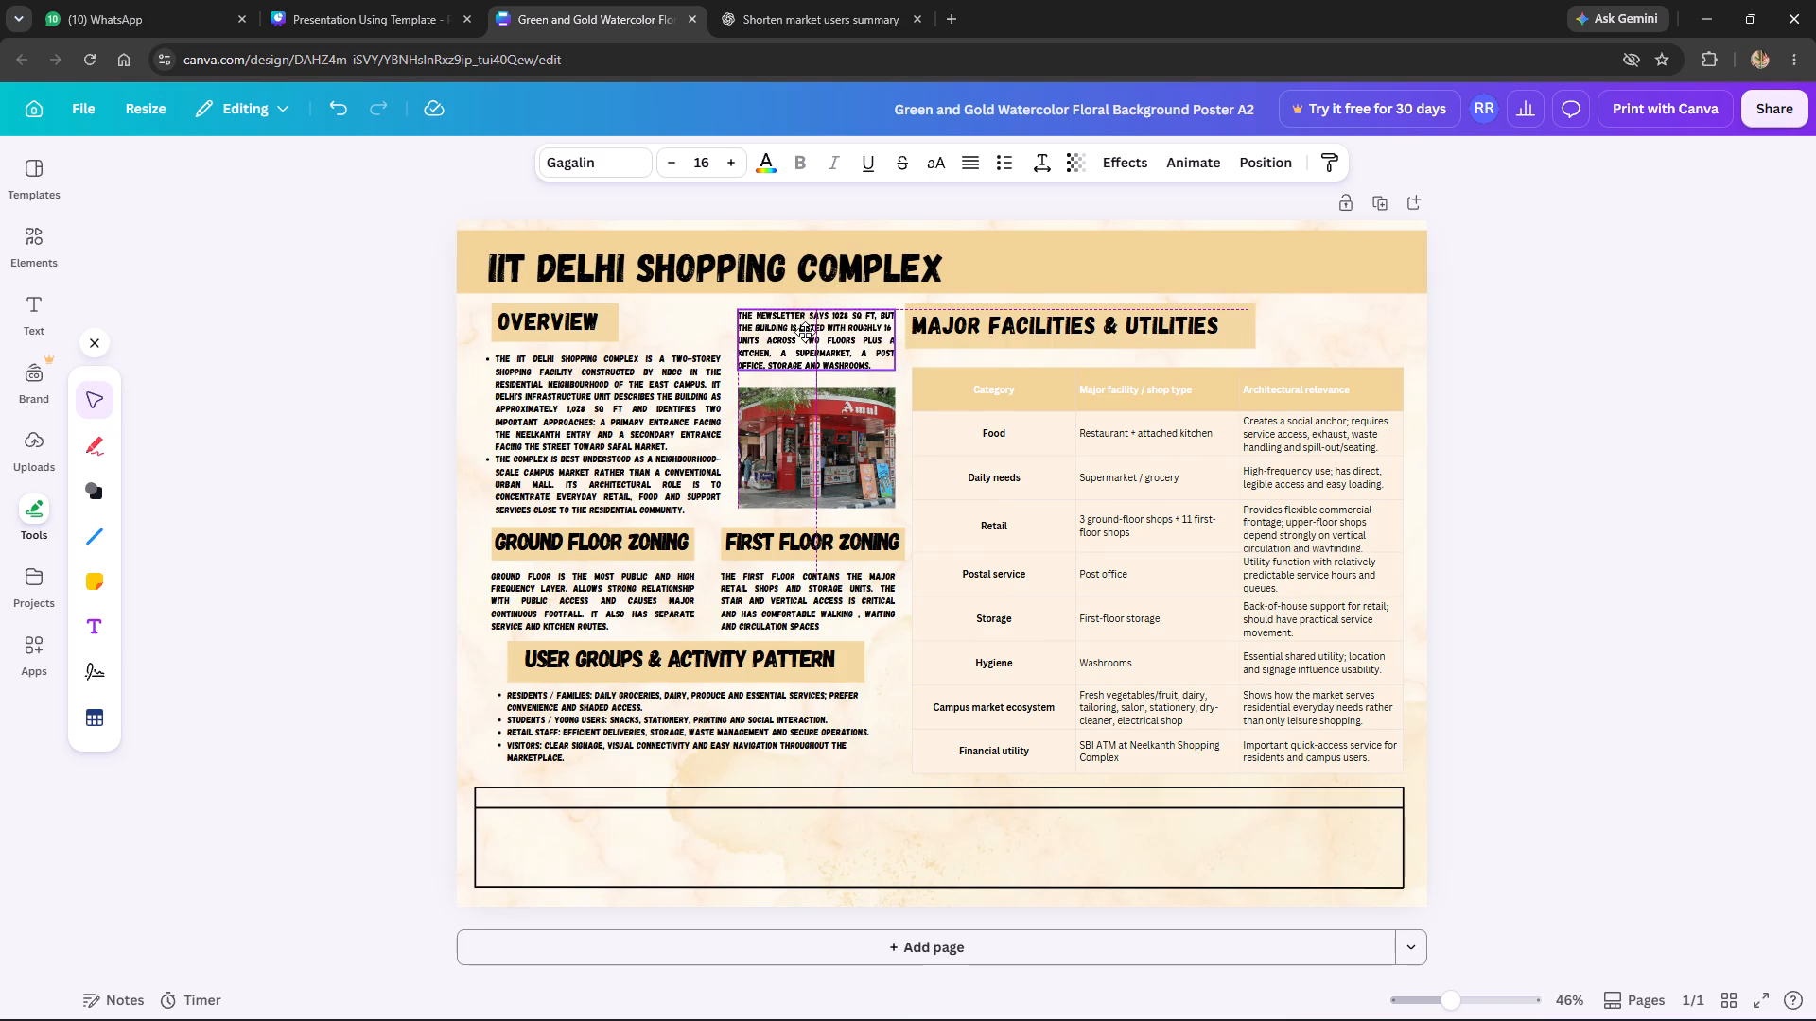
pyautogui.click(340, 378)
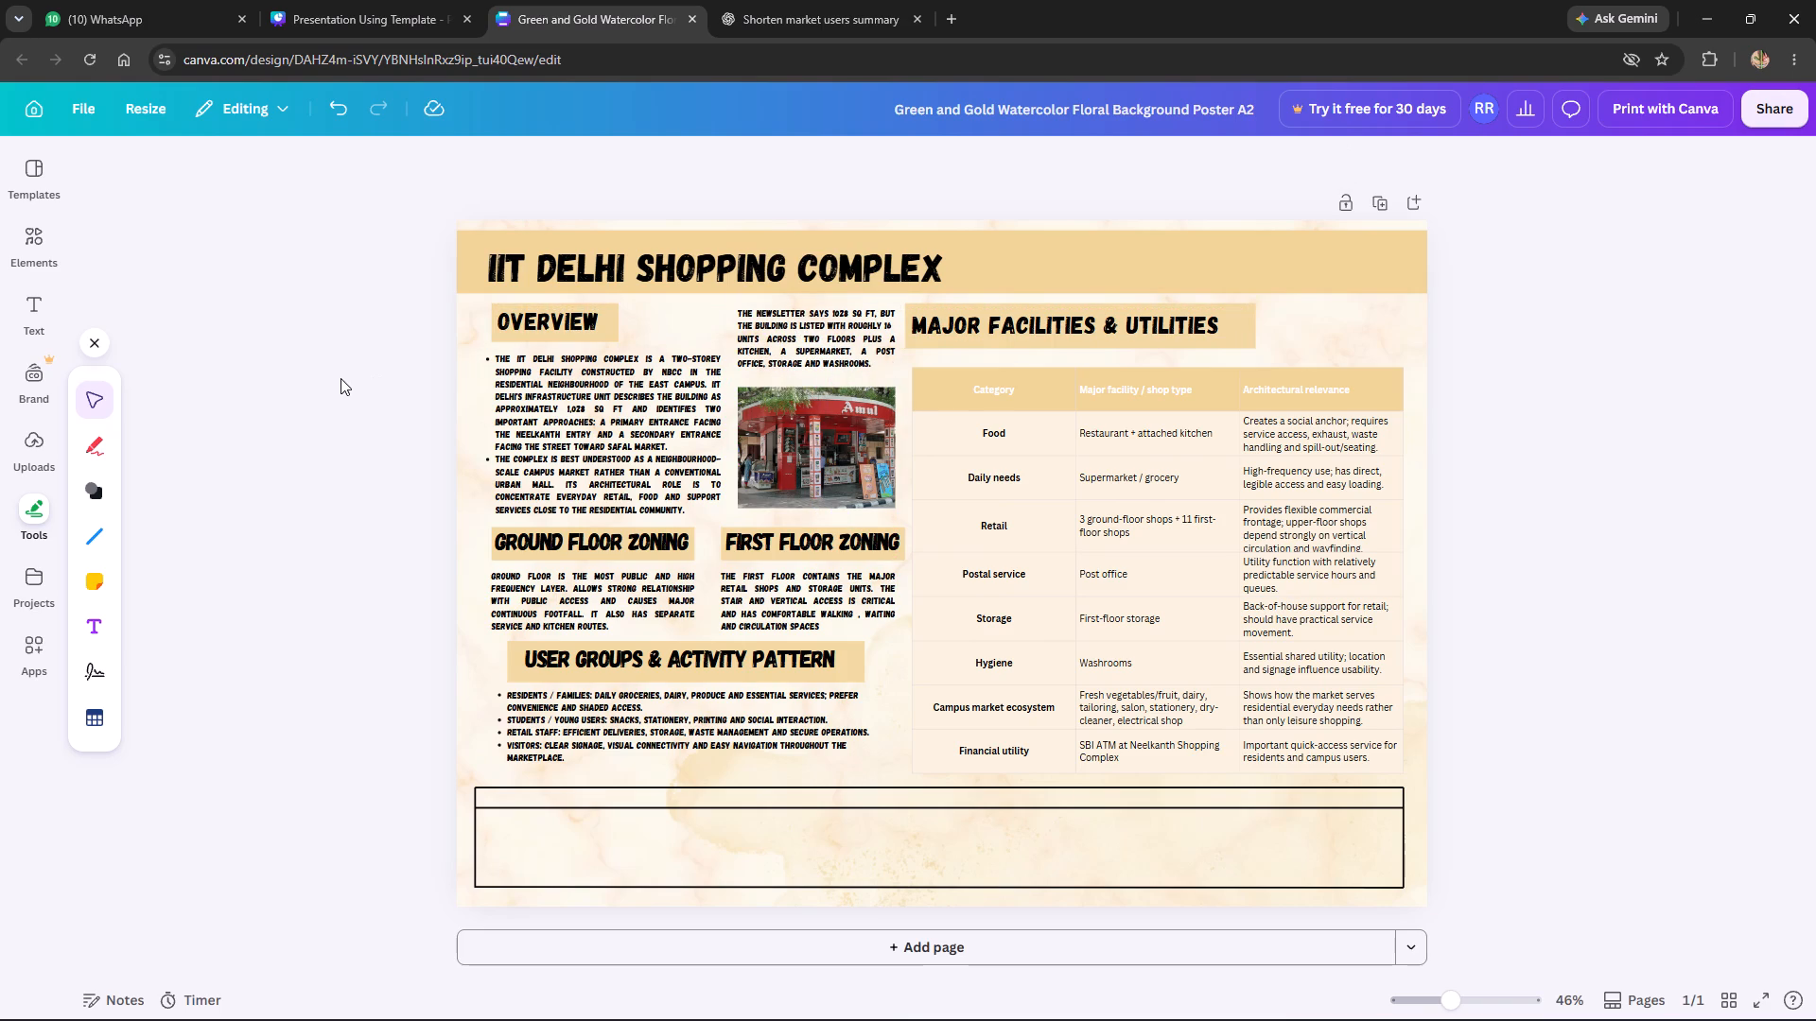
# Insert the recently used square shape from the elements library and flatten it into a rectangle about 52 tall.
pyautogui.click(18, 163)
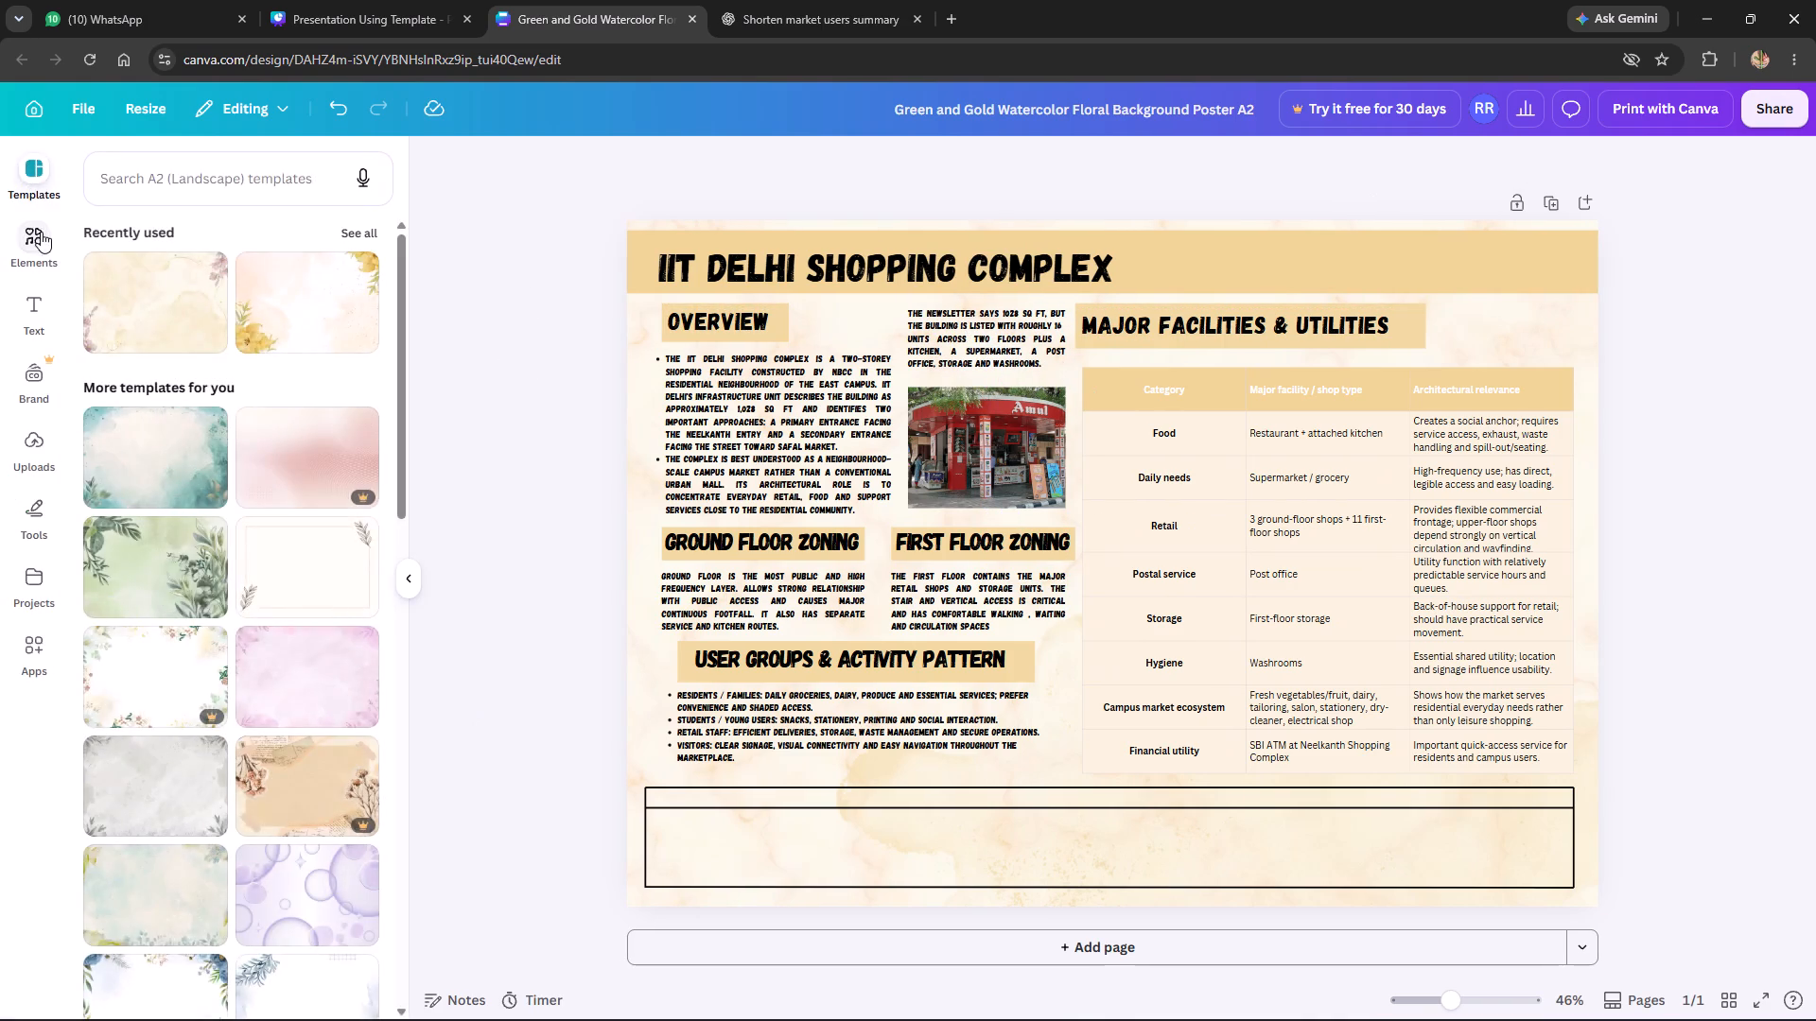
pyautogui.click(41, 232)
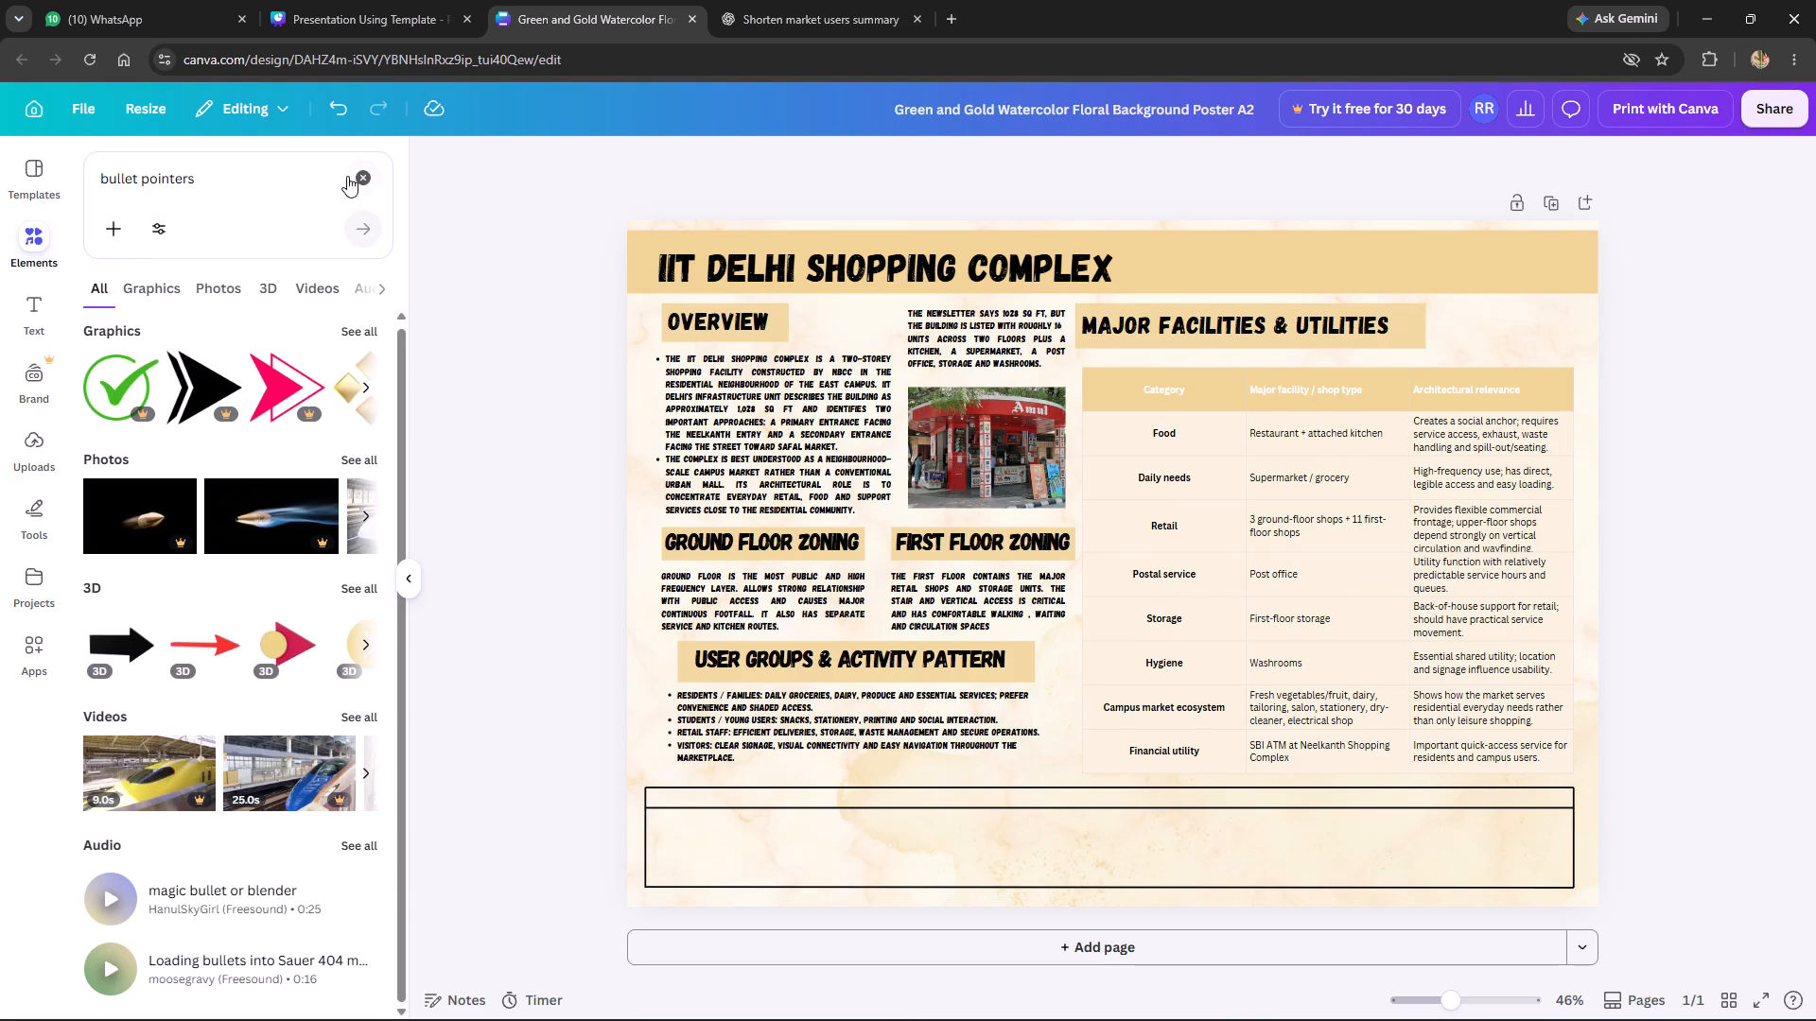
pyautogui.click(355, 177)
pyautogui.click(463, 185)
pyautogui.scroll(7, 241, 369)
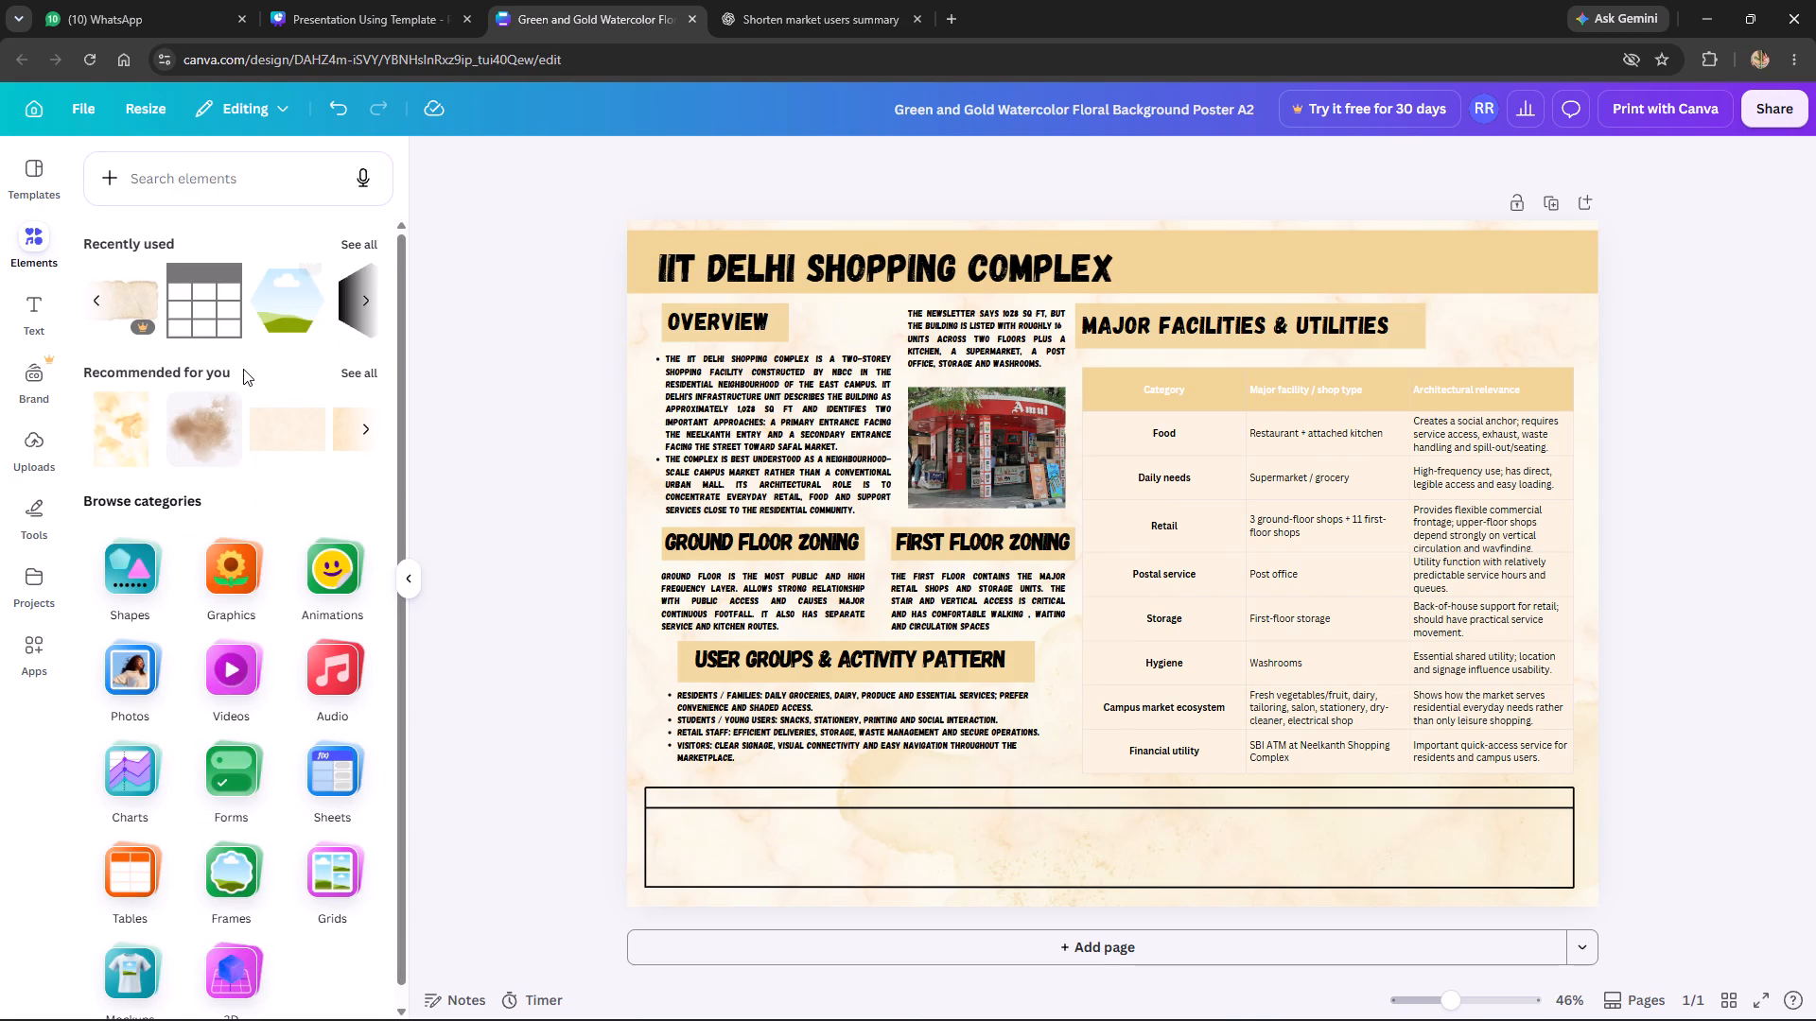
pyautogui.scroll(1, 243, 369)
pyautogui.click(96, 295)
pyautogui.click(199, 295)
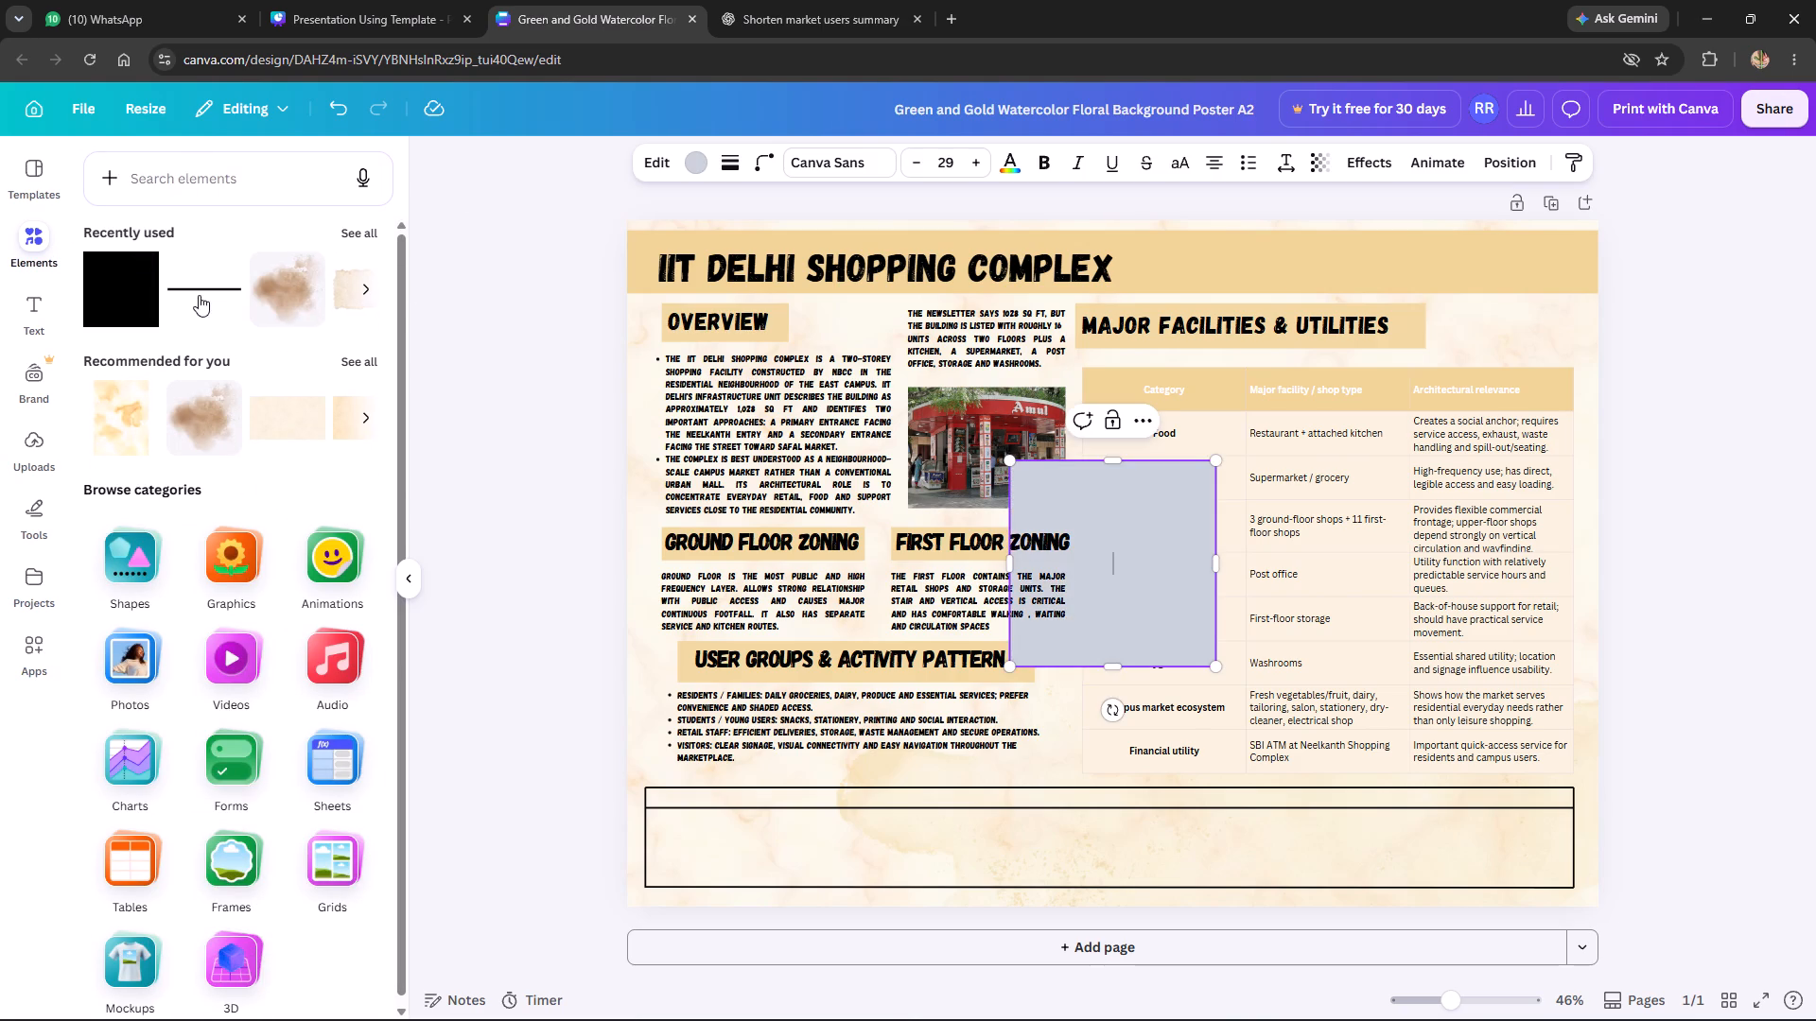
pyautogui.moveTo(1134, 552); pyautogui.dragTo(1036, 397)
pyautogui.moveTo(1006, 667); pyautogui.dragTo(1000, 523)
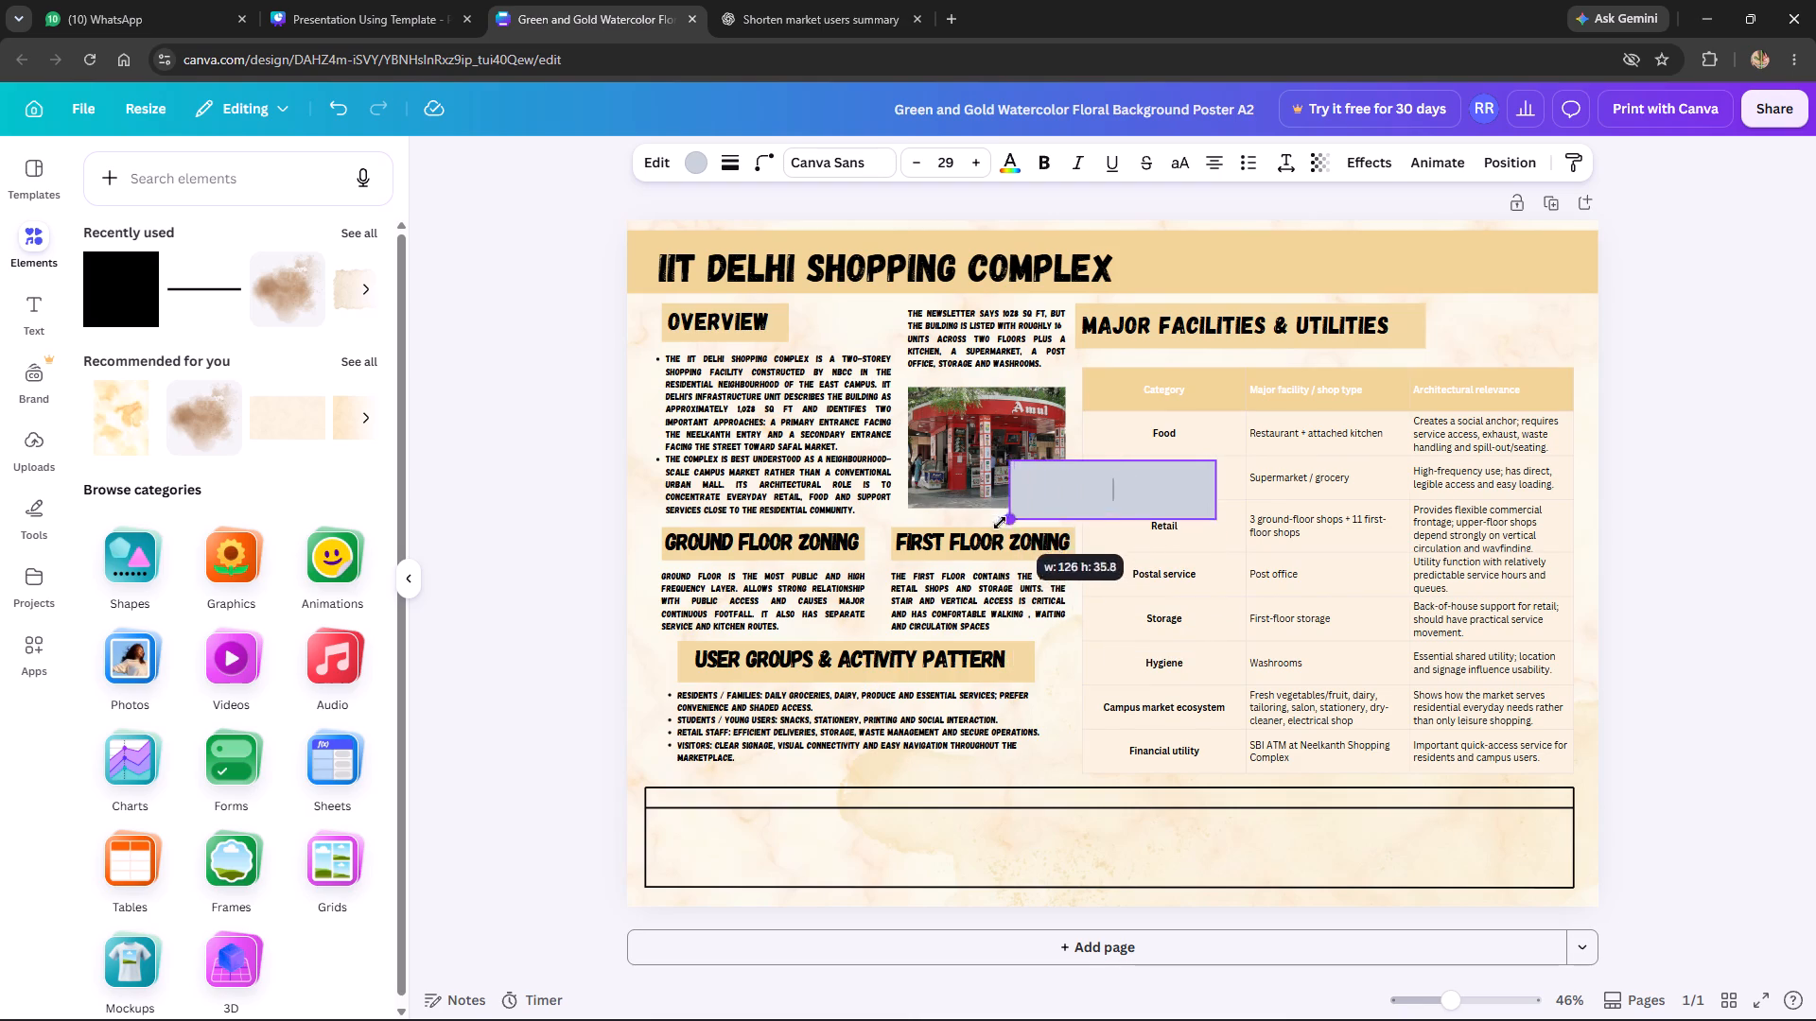
pyautogui.moveTo(1000, 523); pyautogui.dragTo(1004, 549)
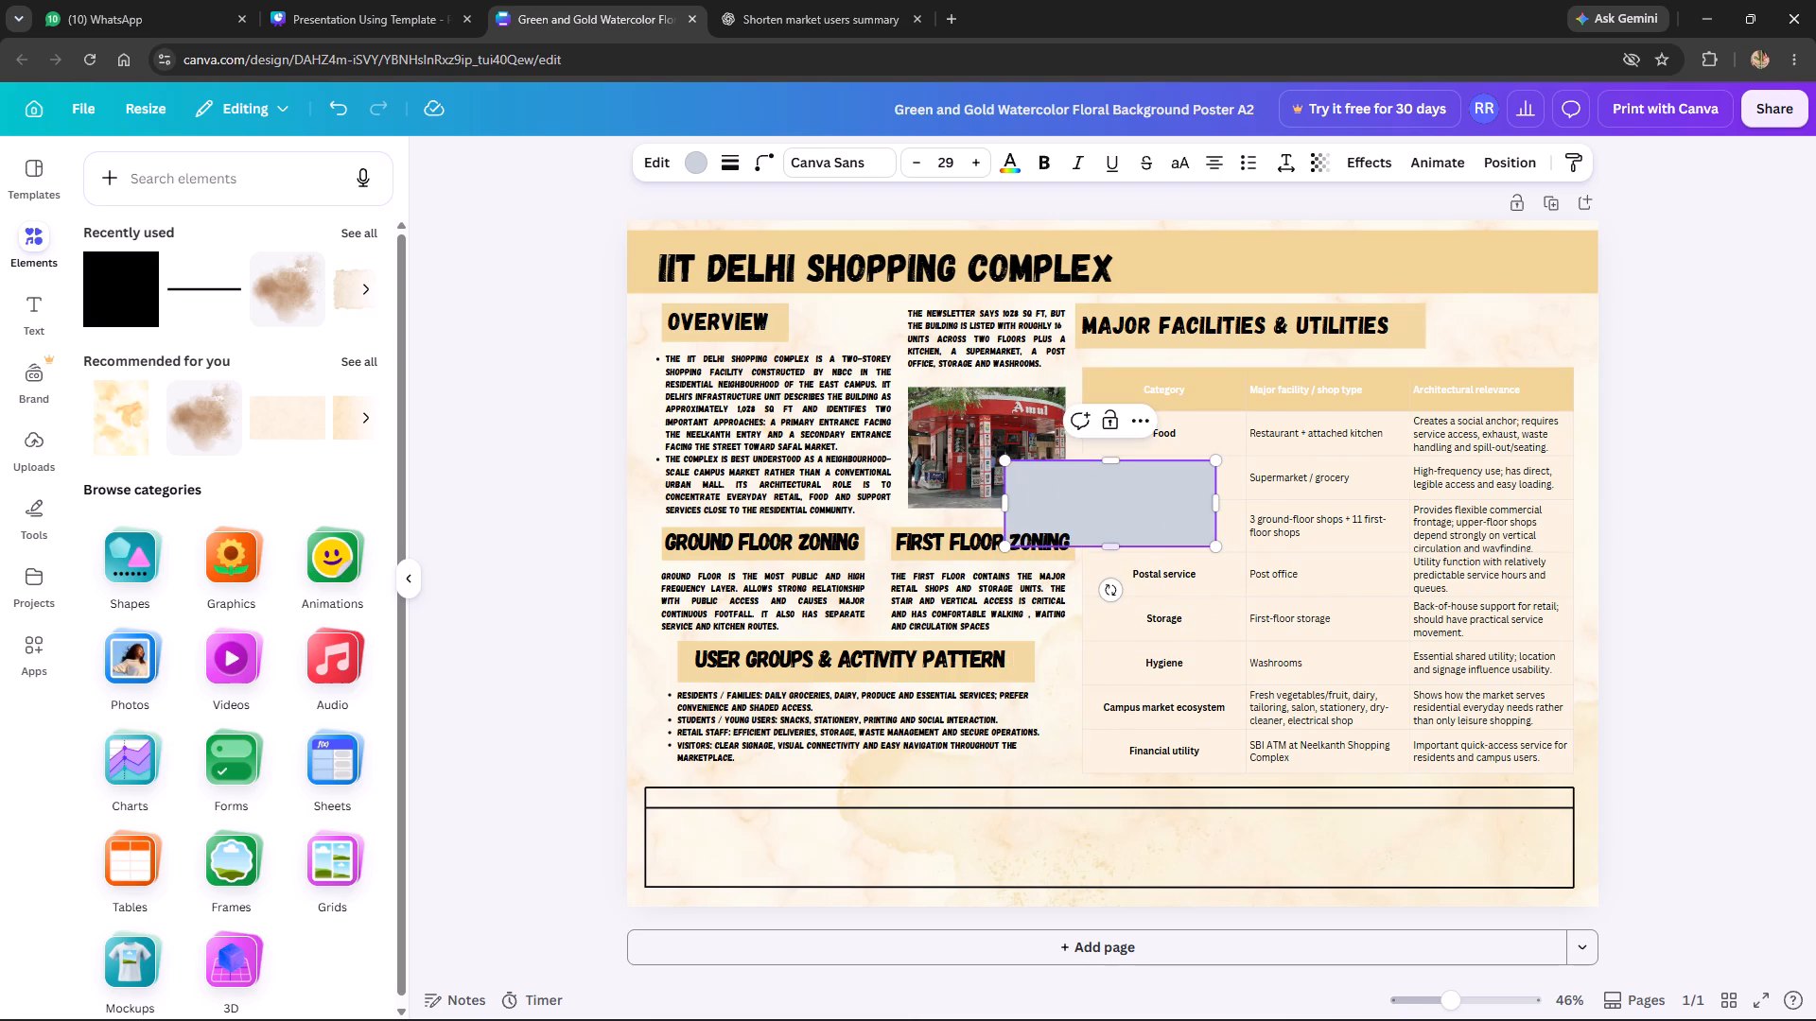
pyautogui.click(1695, 485)
# Place the grey-blue rectangle behind the newsletter text and resize it to about 109.5 wide by 45.2 high.
pyautogui.moveTo(1131, 499); pyautogui.dragTo(1010, 341)
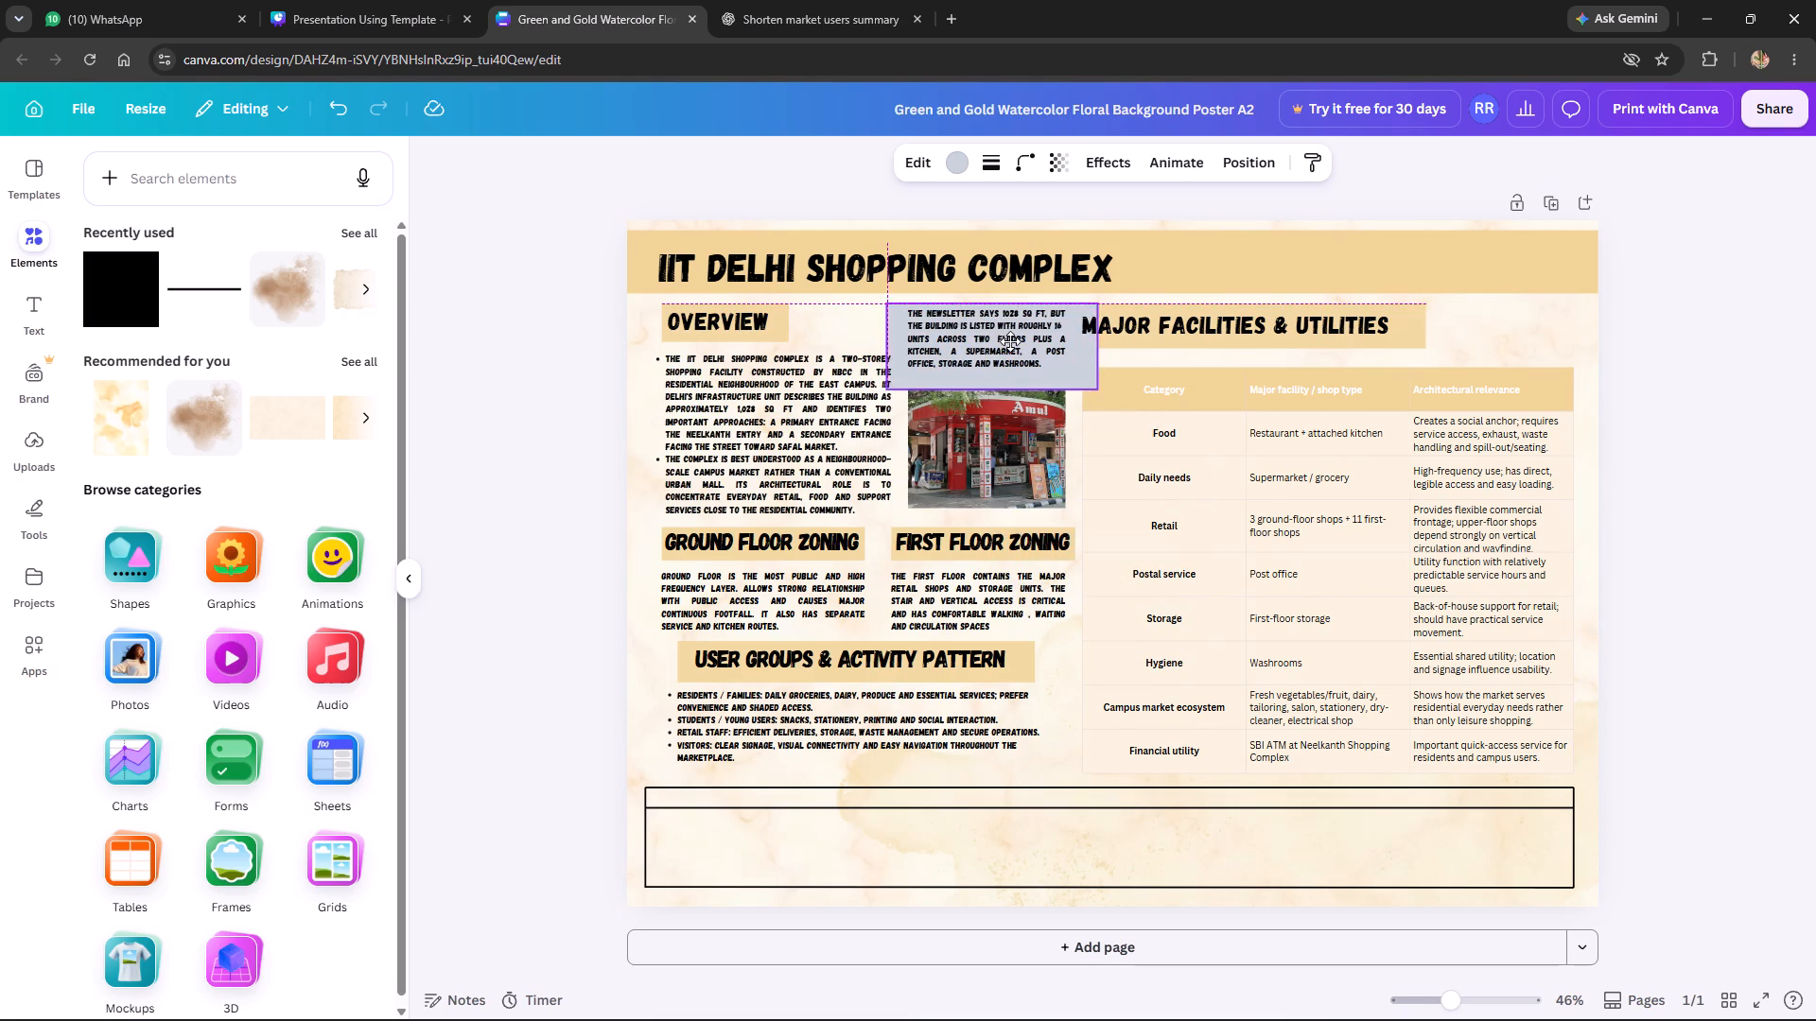
pyautogui.moveTo(1010, 341); pyautogui.dragTo(1002, 337)
pyautogui.moveTo(875, 337); pyautogui.dragTo(899, 333)
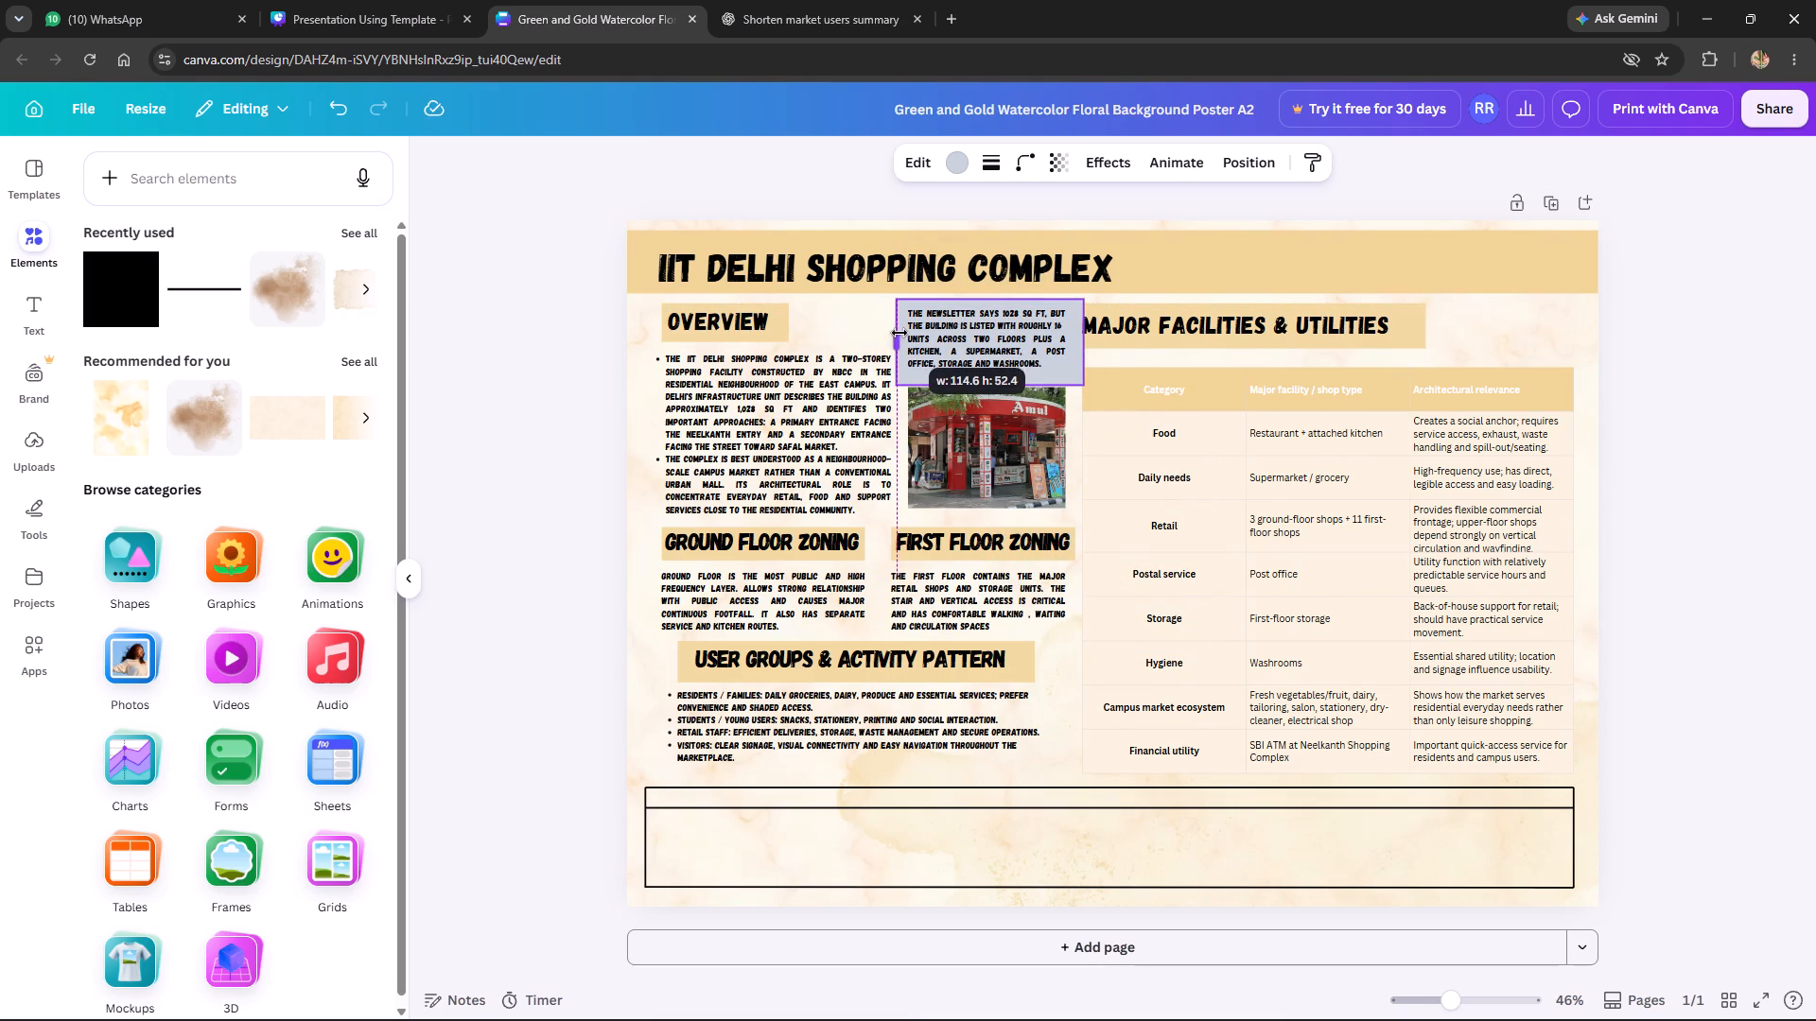
pyautogui.moveTo(899, 333); pyautogui.dragTo(900, 333)
pyautogui.moveTo(1080, 338); pyautogui.dragTo(1073, 338)
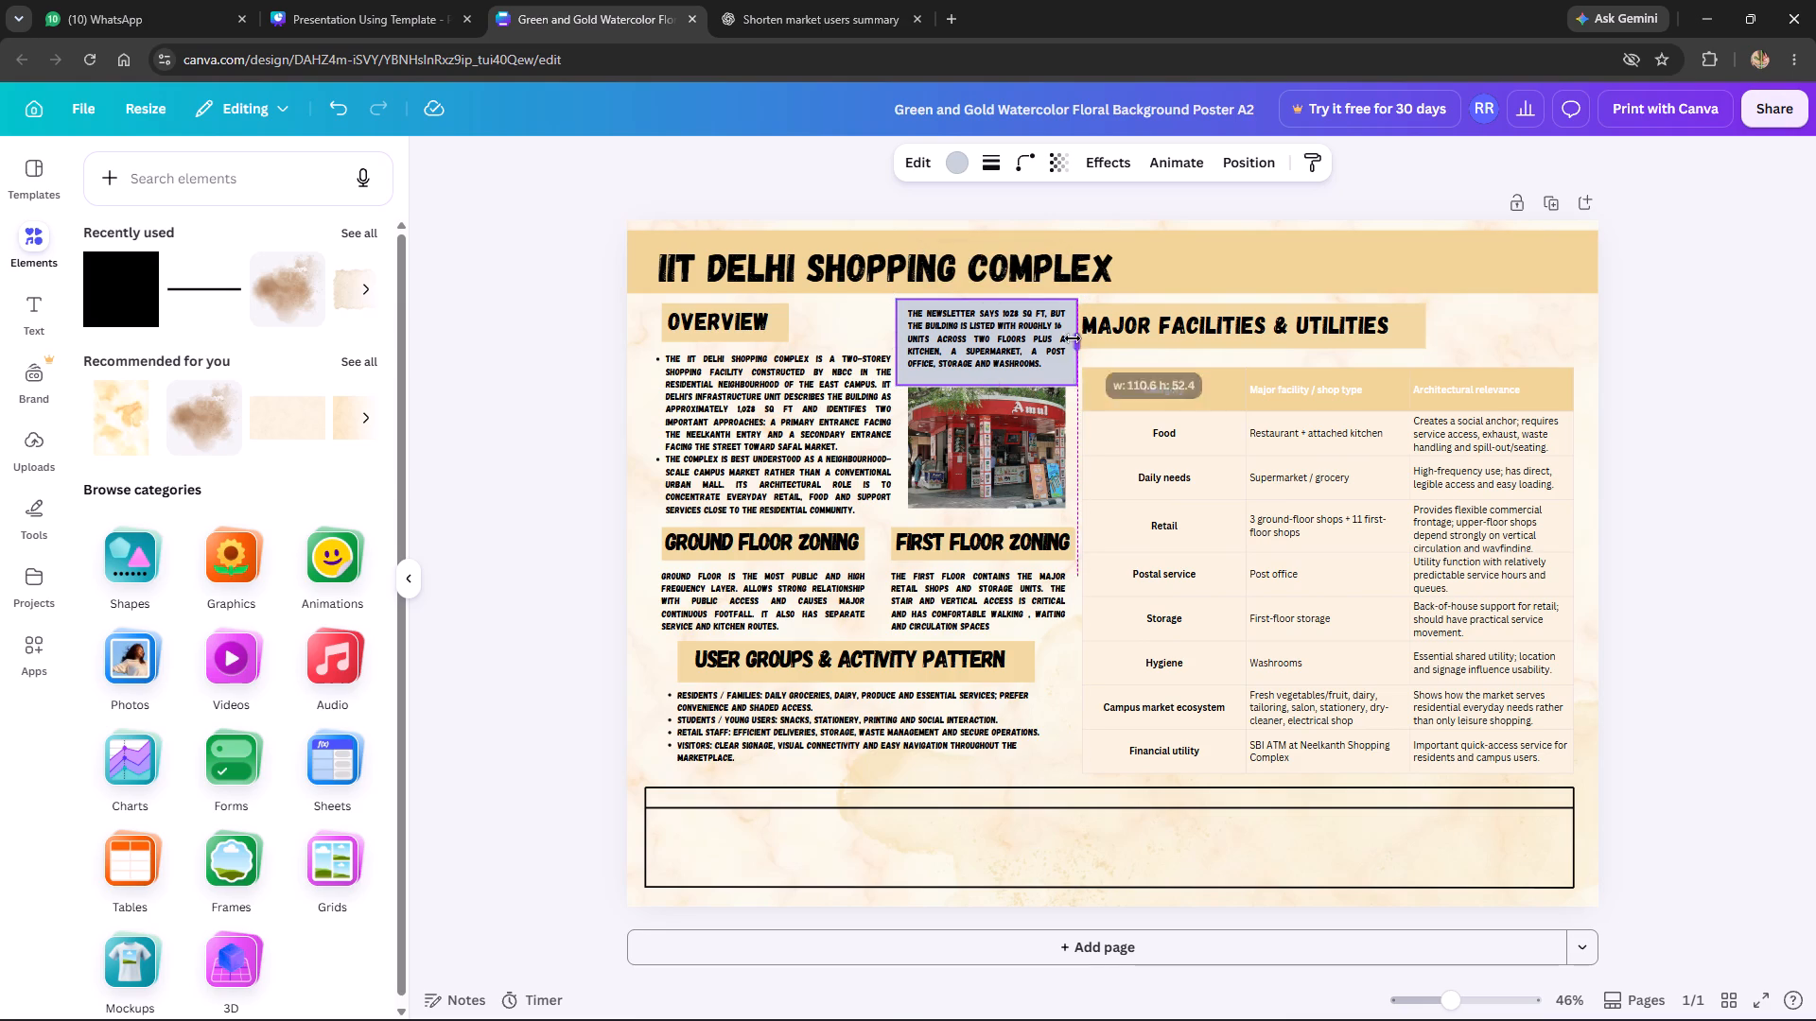
pyautogui.moveTo(1073, 338); pyautogui.dragTo(1071, 338)
pyautogui.click(988, 382)
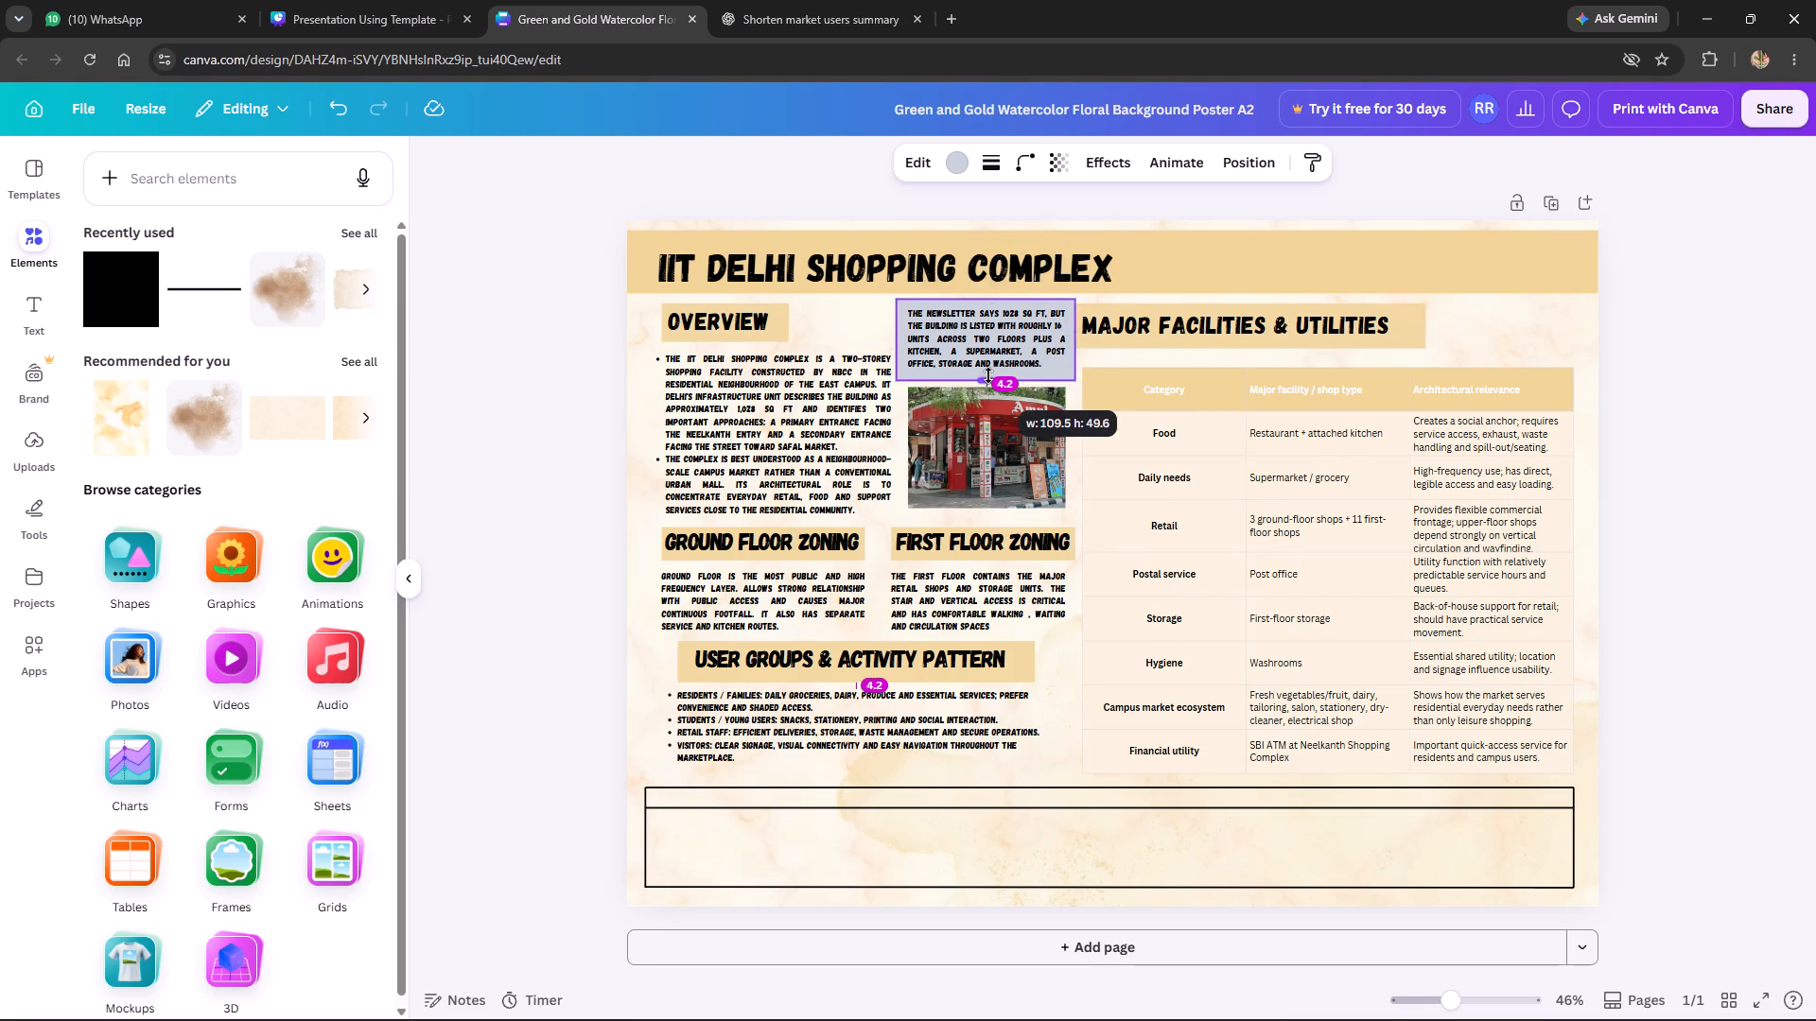
pyautogui.click(986, 302)
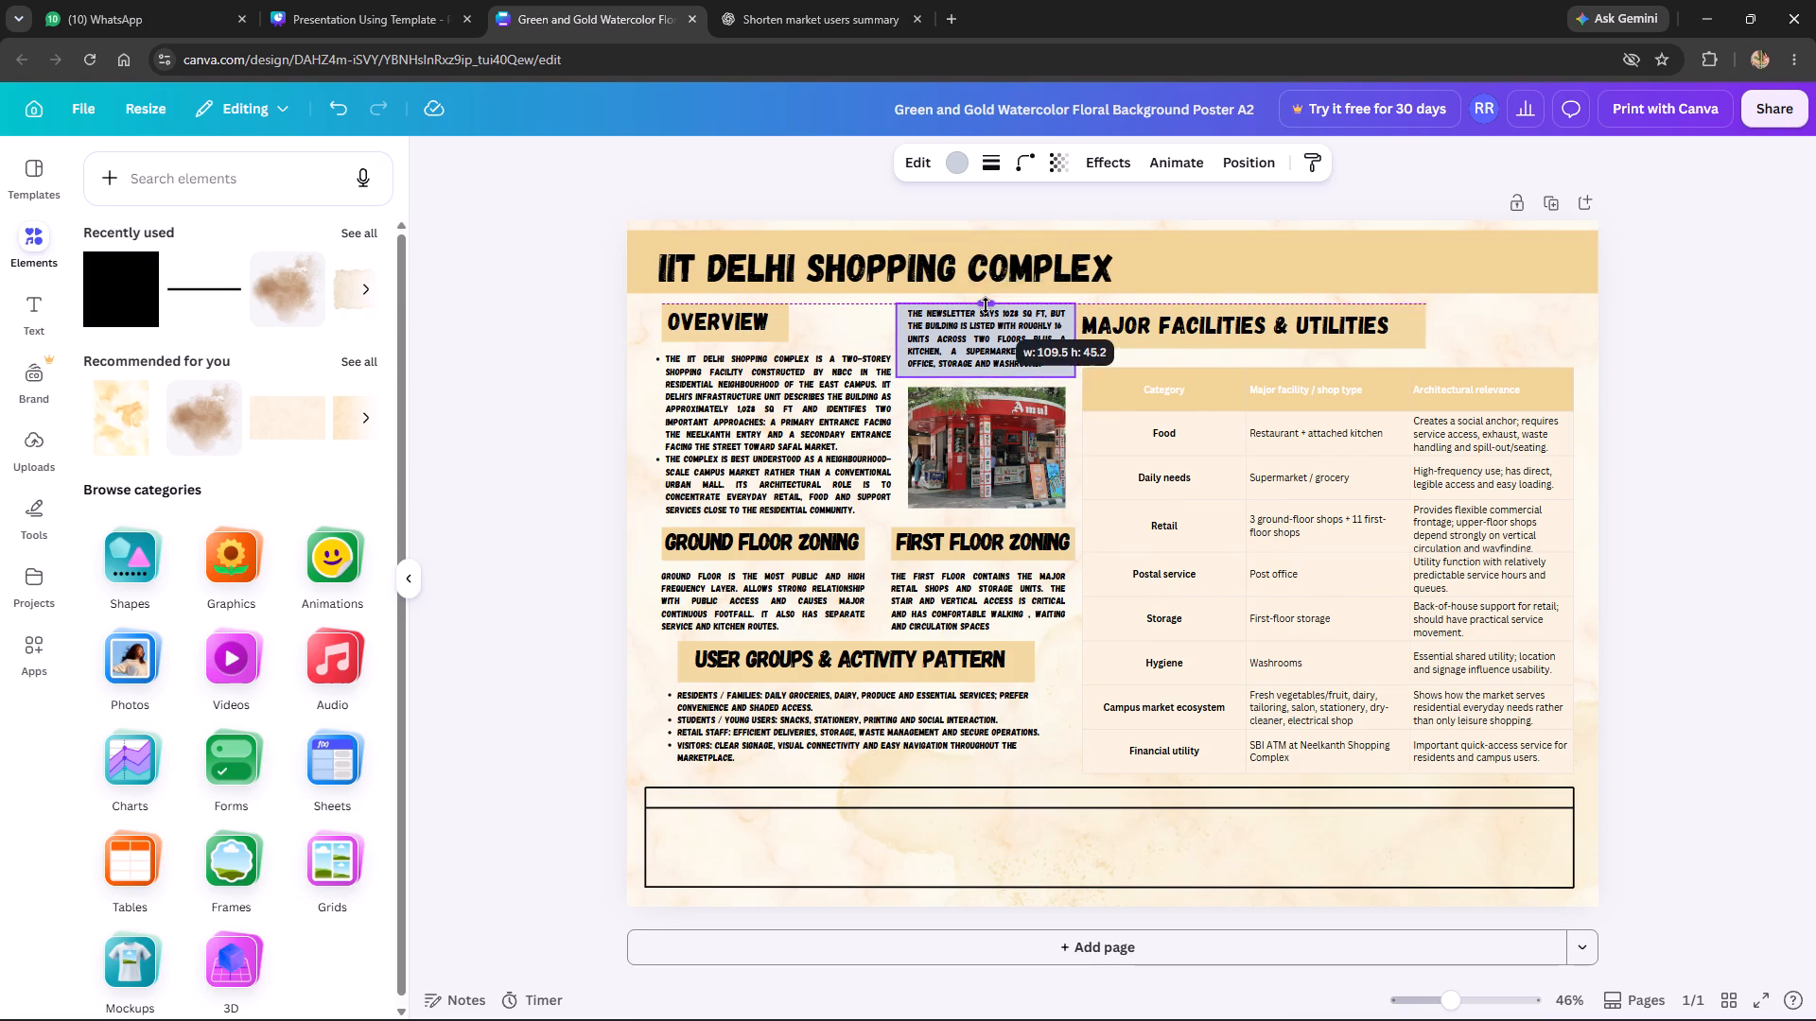
pyautogui.click(550, 398)
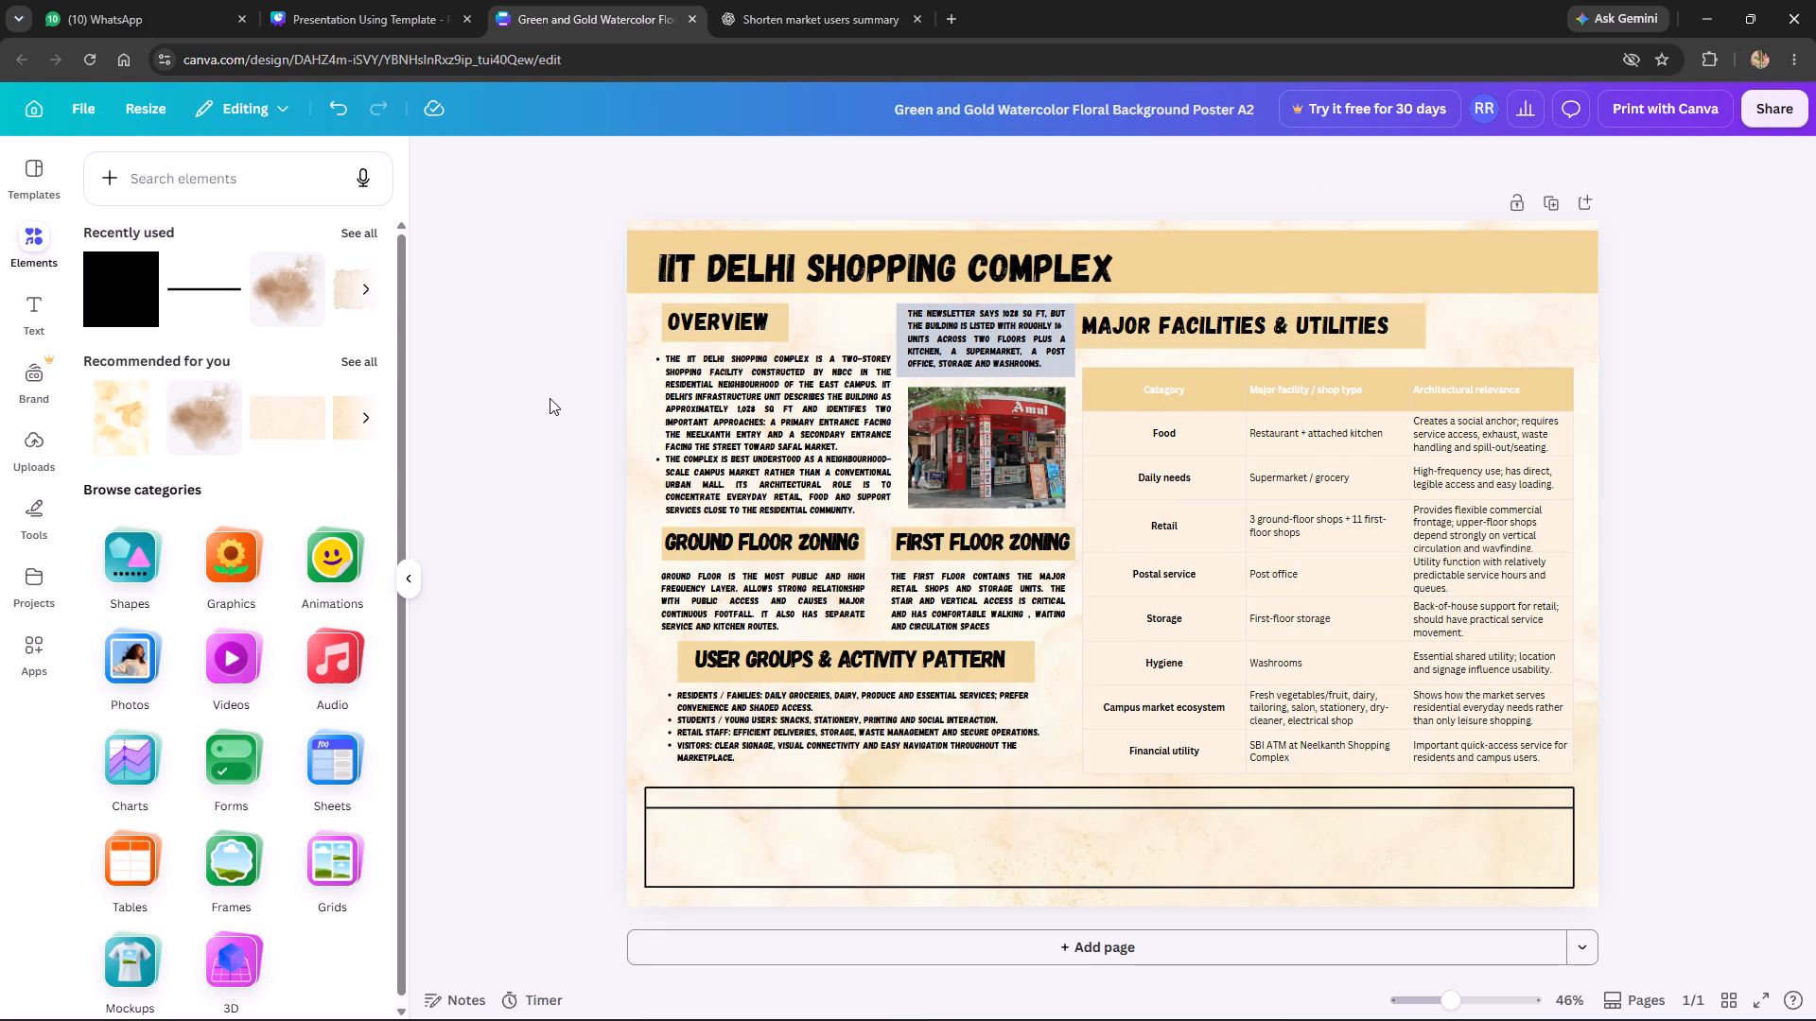
# Shift the grey-blue rectangle slightly left and trim its left edge to fit closely around the newsletter text.
pyautogui.click(1072, 364)
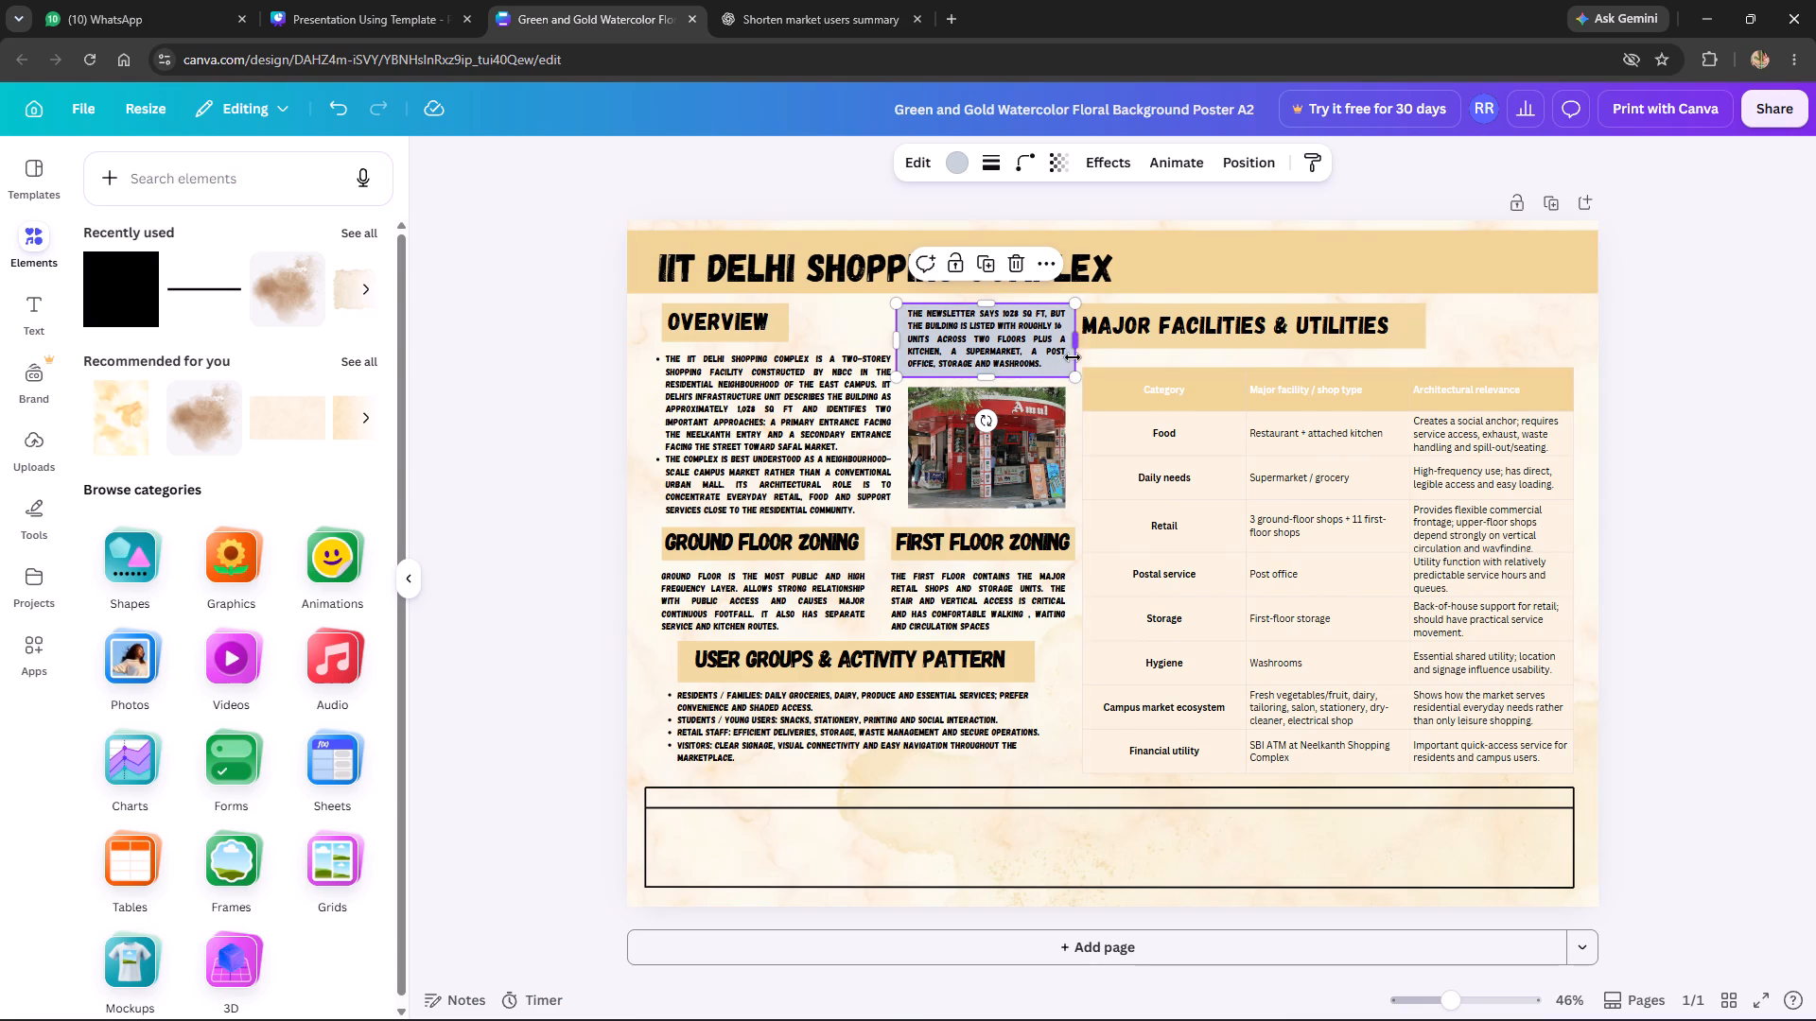
pyautogui.click(1054, 371)
pyautogui.scroll(2, 1060, 358)
pyautogui.keyDown('ctrl'); pyautogui.scroll(2, 1056, 362); pyautogui.keyUp('ctrl')
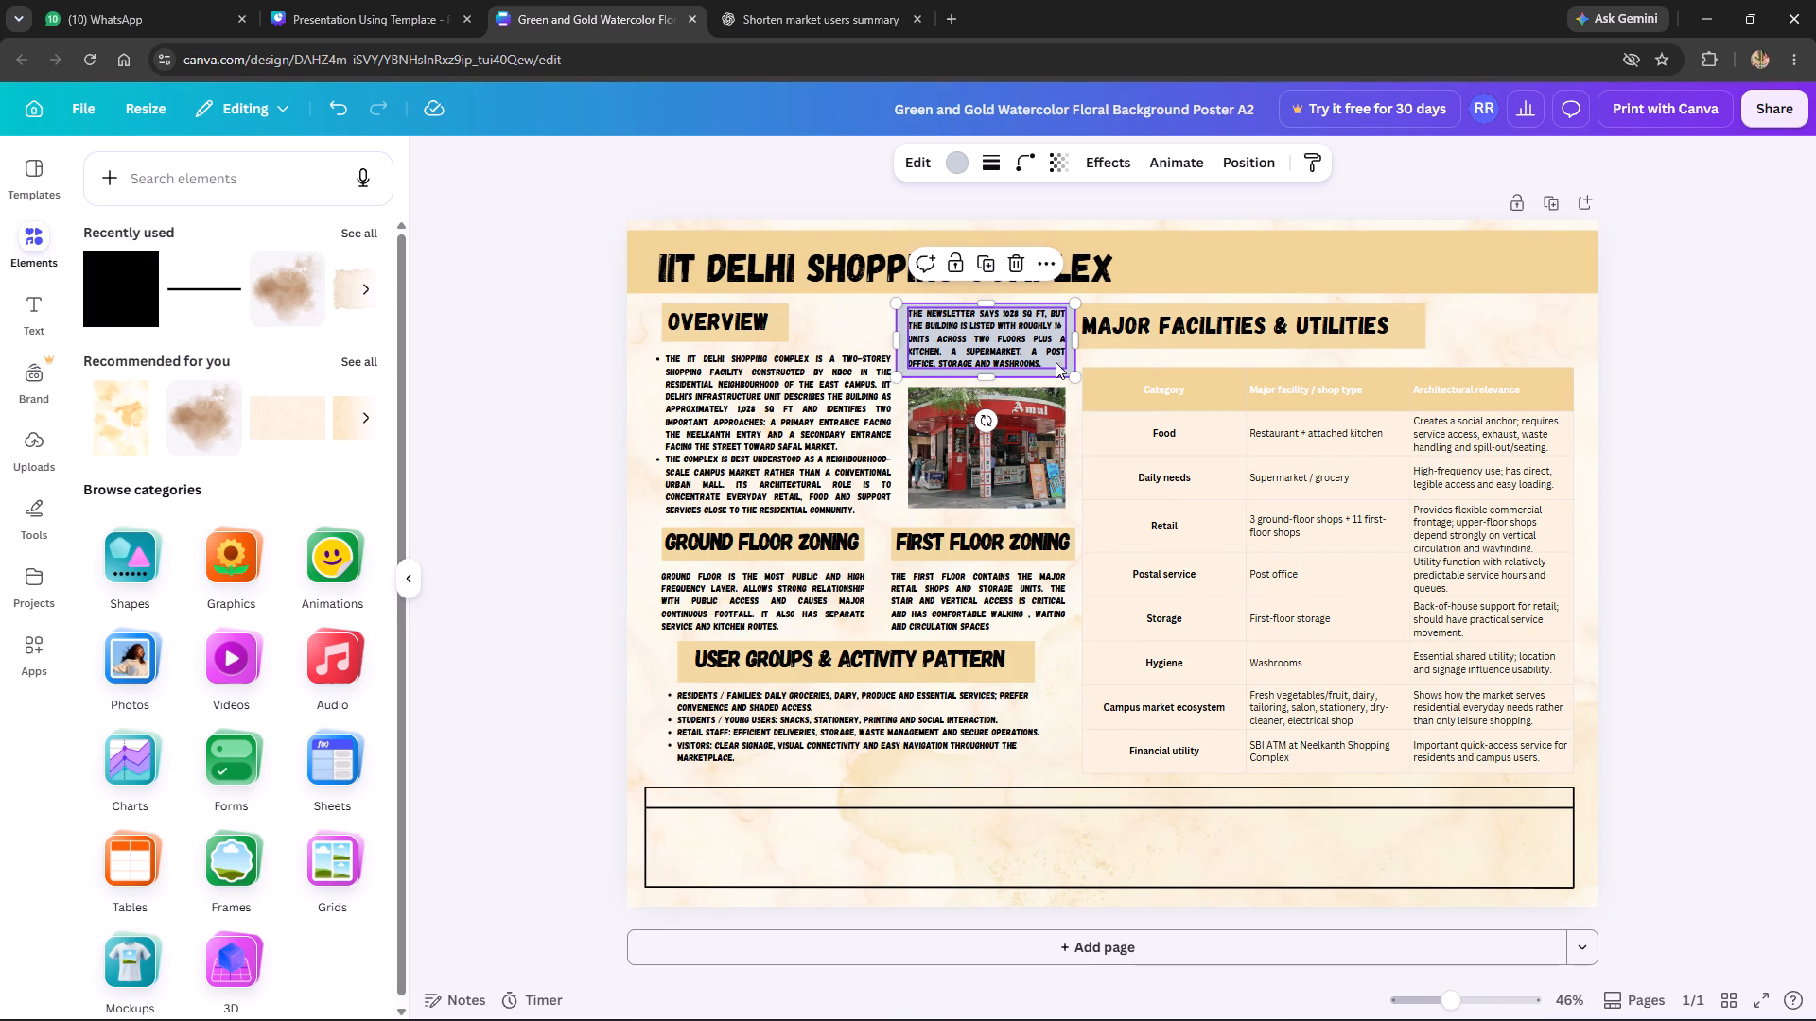
pyautogui.keyDown('ctrl'); pyautogui.scroll(3, 1056, 362); pyautogui.keyUp('ctrl')
pyautogui.scroll(2, 1056, 362)
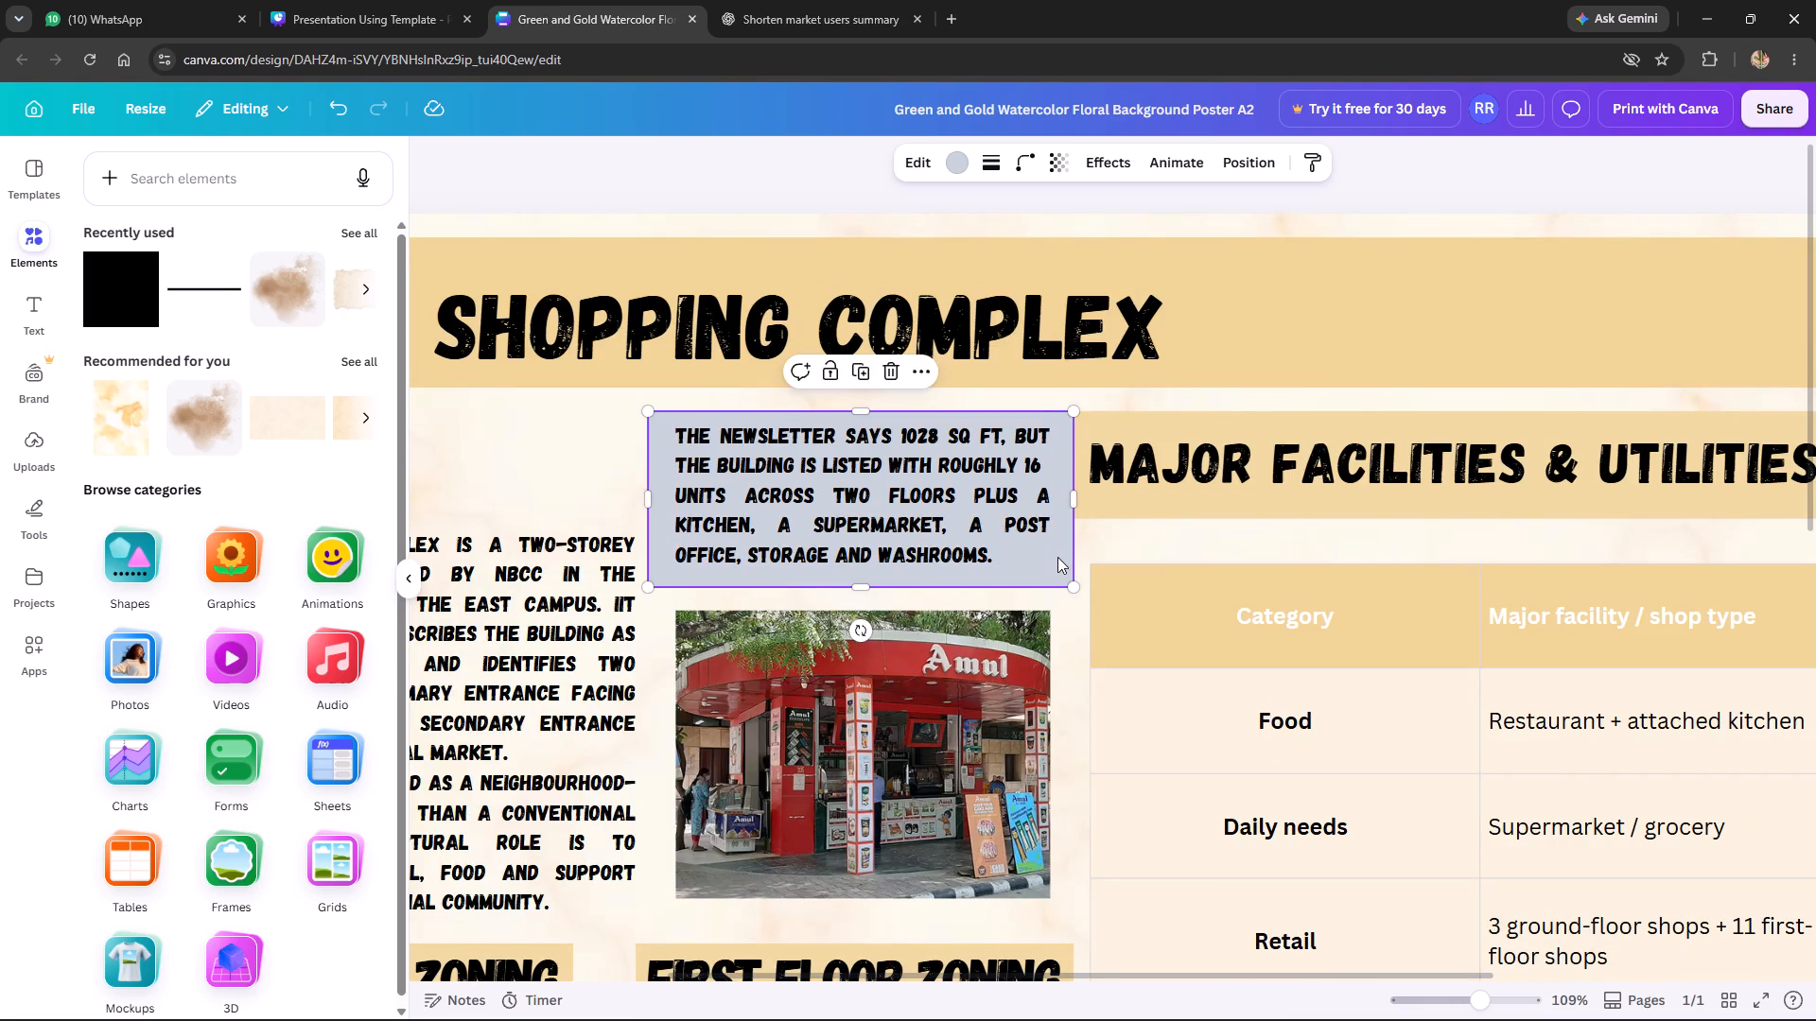
pyautogui.moveTo(1062, 551); pyautogui.dragTo(1052, 552)
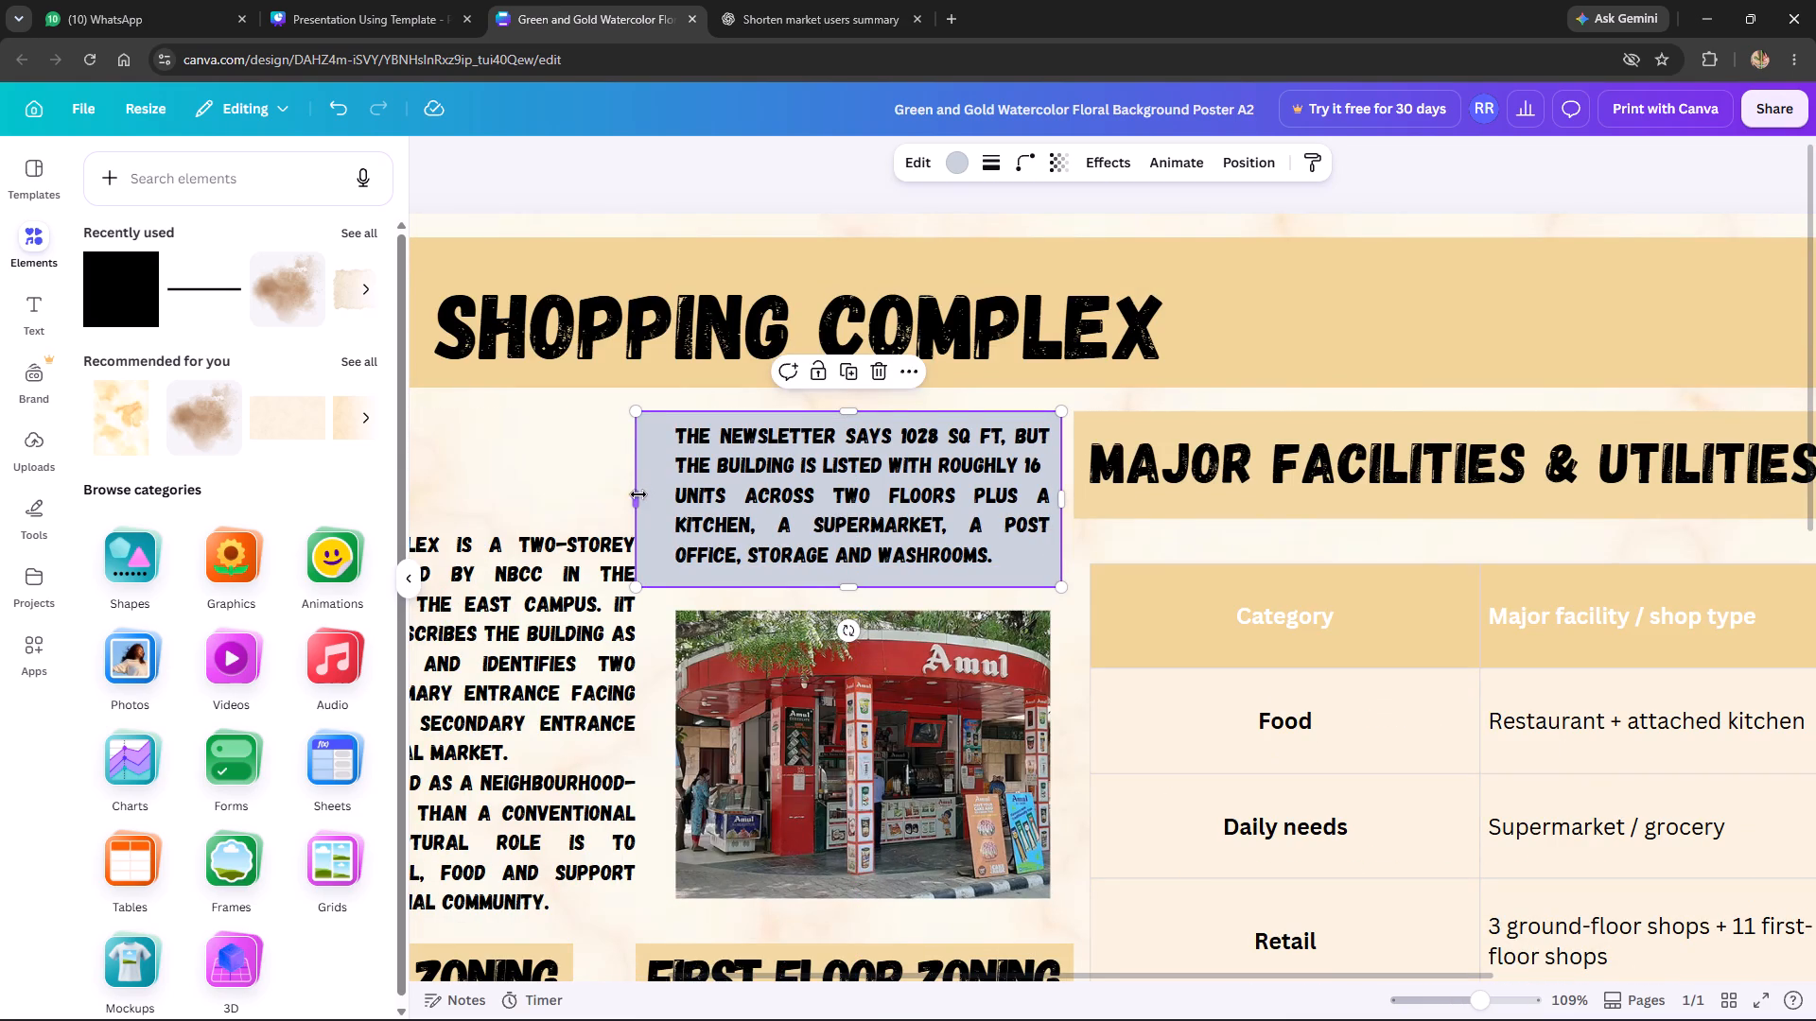
pyautogui.moveTo(638, 494); pyautogui.dragTo(674, 494)
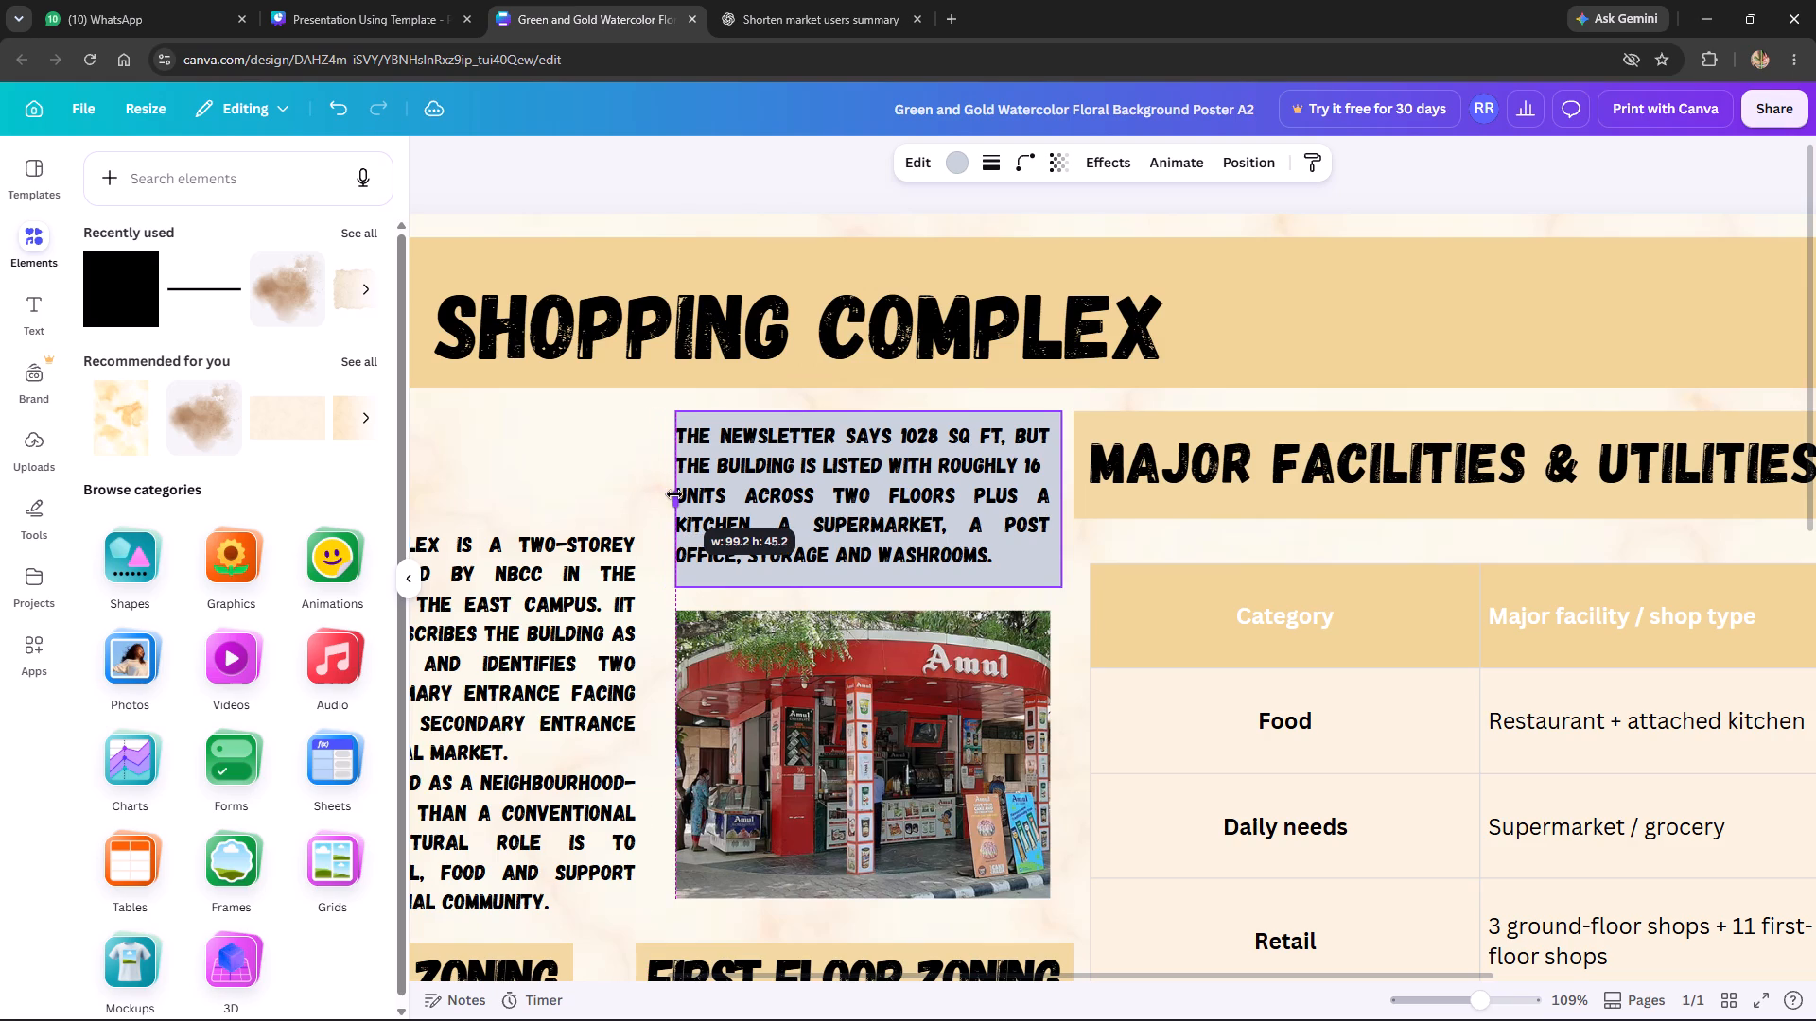
pyautogui.moveTo(674, 494); pyautogui.dragTo(671, 495)
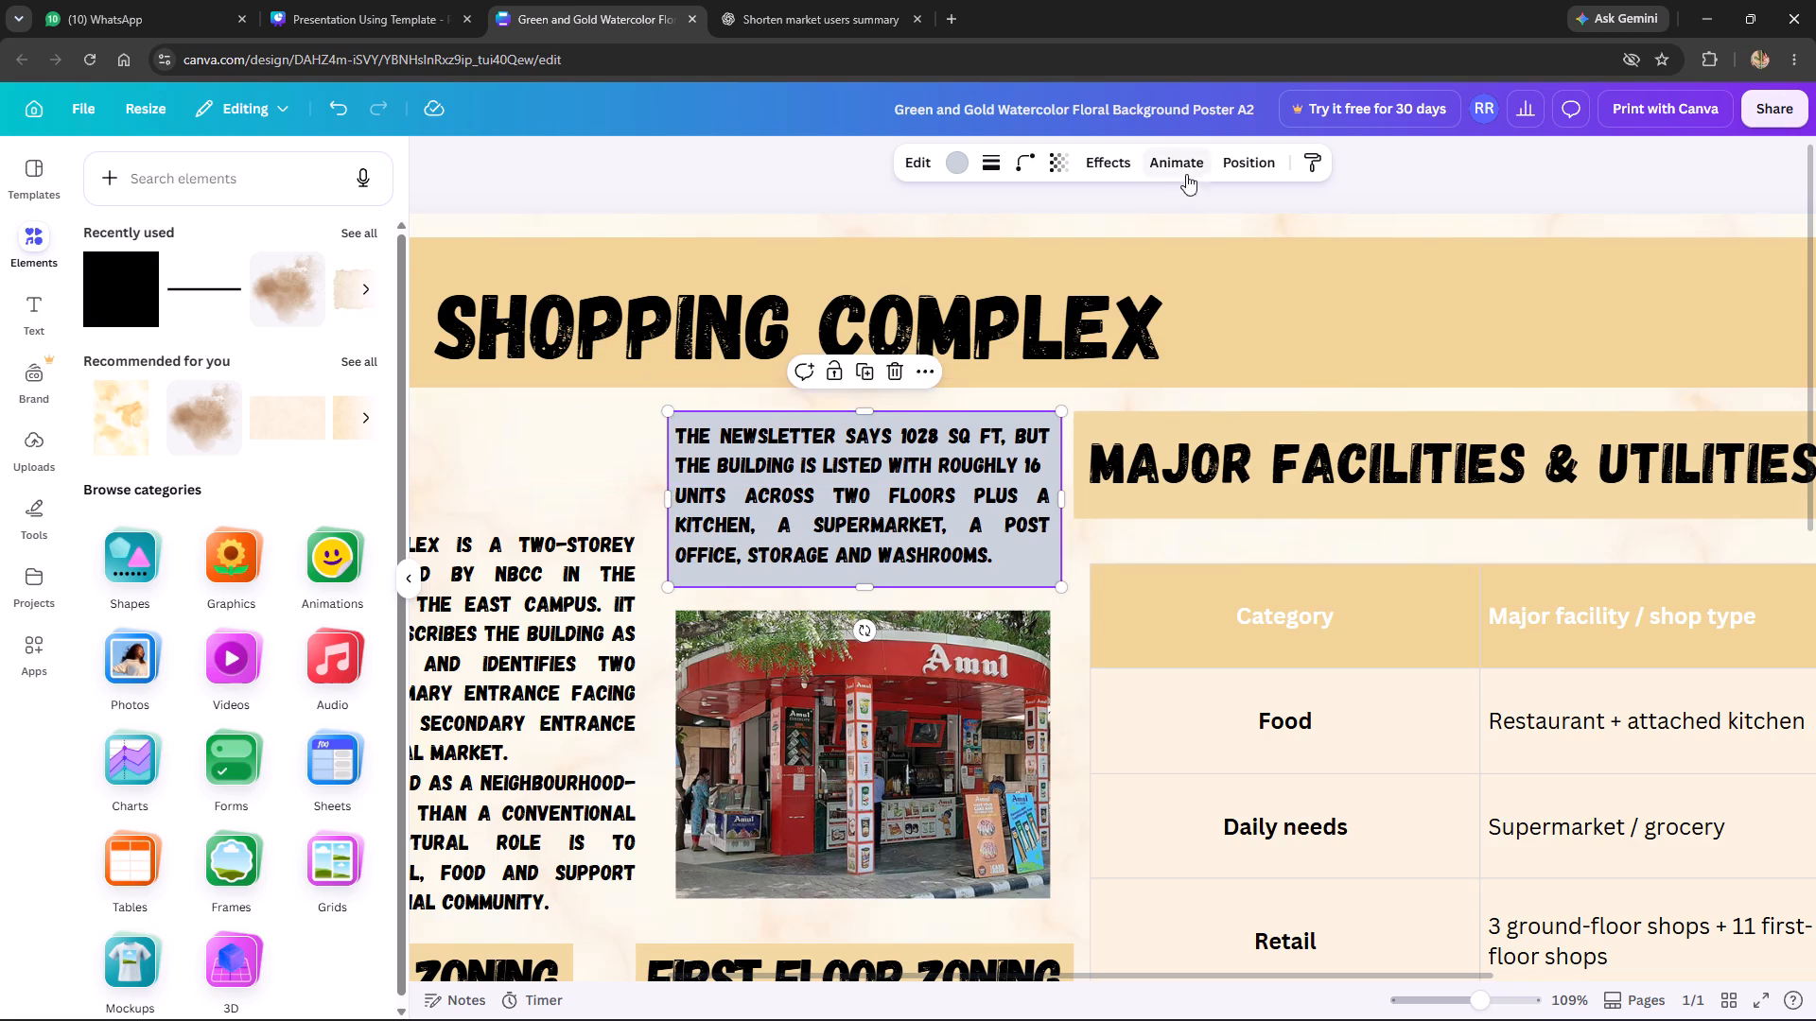
pyautogui.click(767, 177)
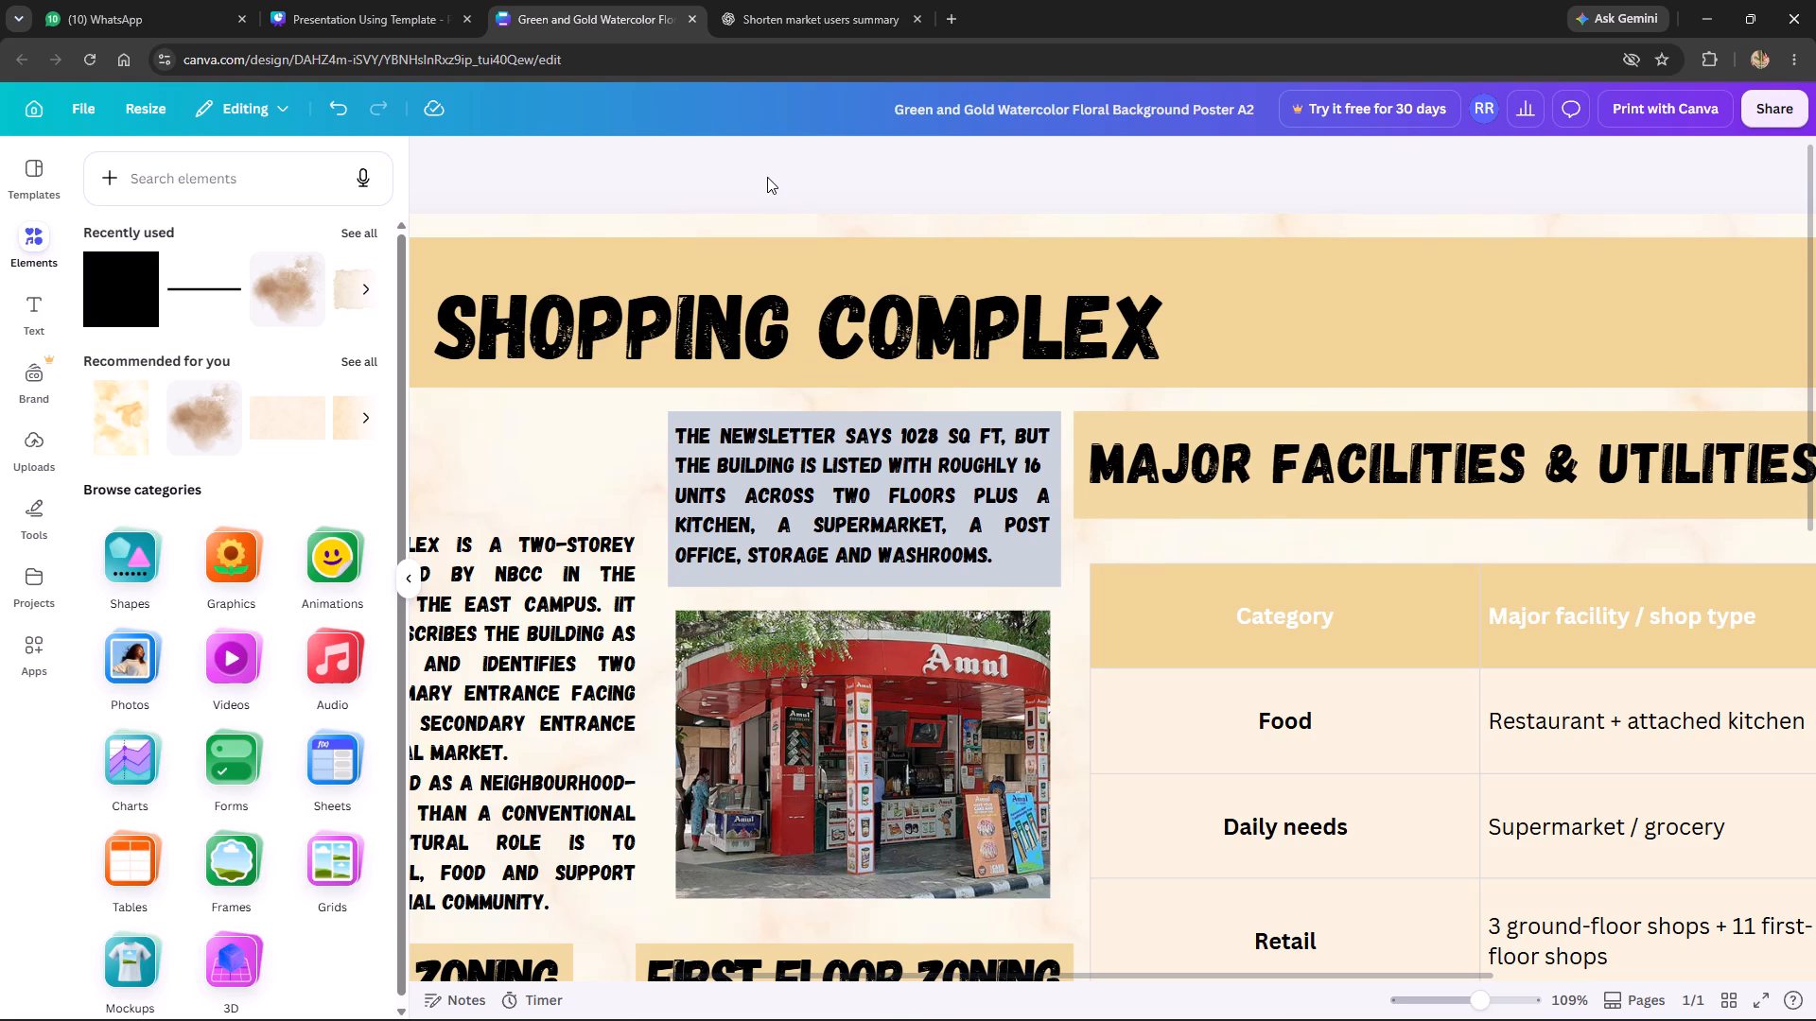
# Select the newsletter text box above the Amul shop photo.
pyautogui.click(1049, 565)
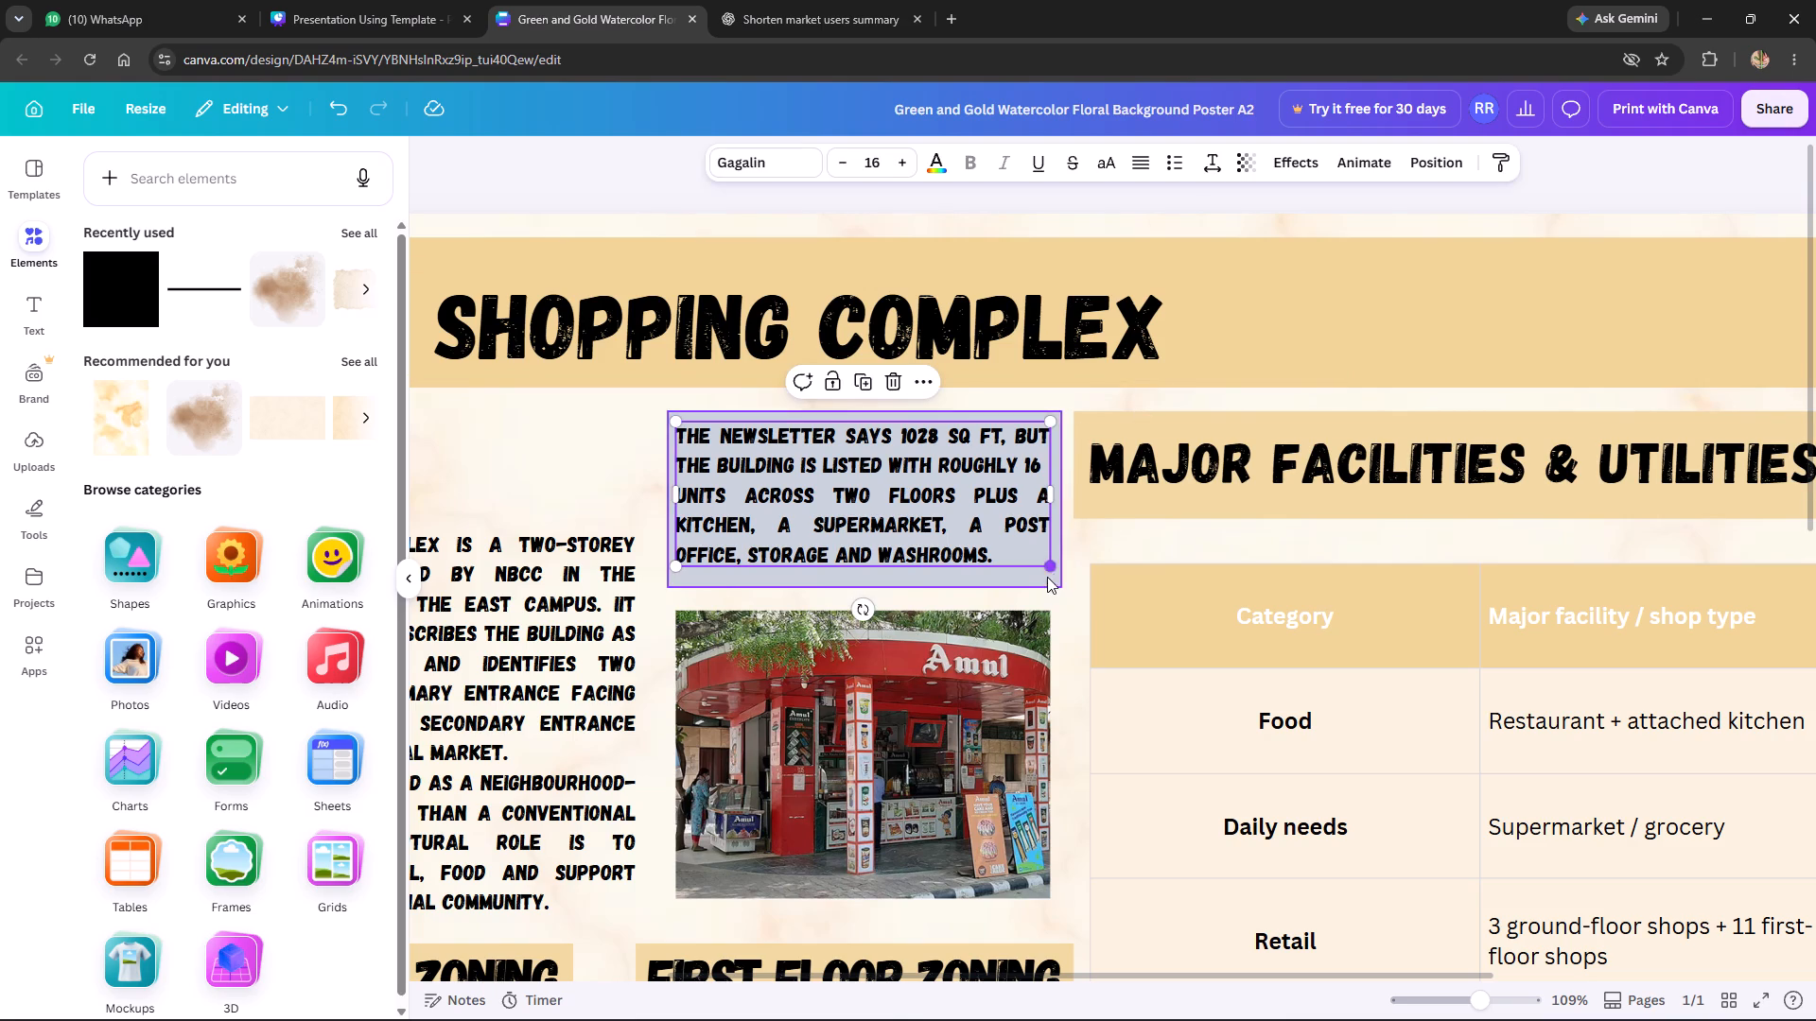
# Recolour the grey-blue rectangle behind the newsletter text to the design's pastel orange #f1d8a0, comparing it with the neighbouring orange shade.
pyautogui.click(1044, 580)
pyautogui.click(948, 164)
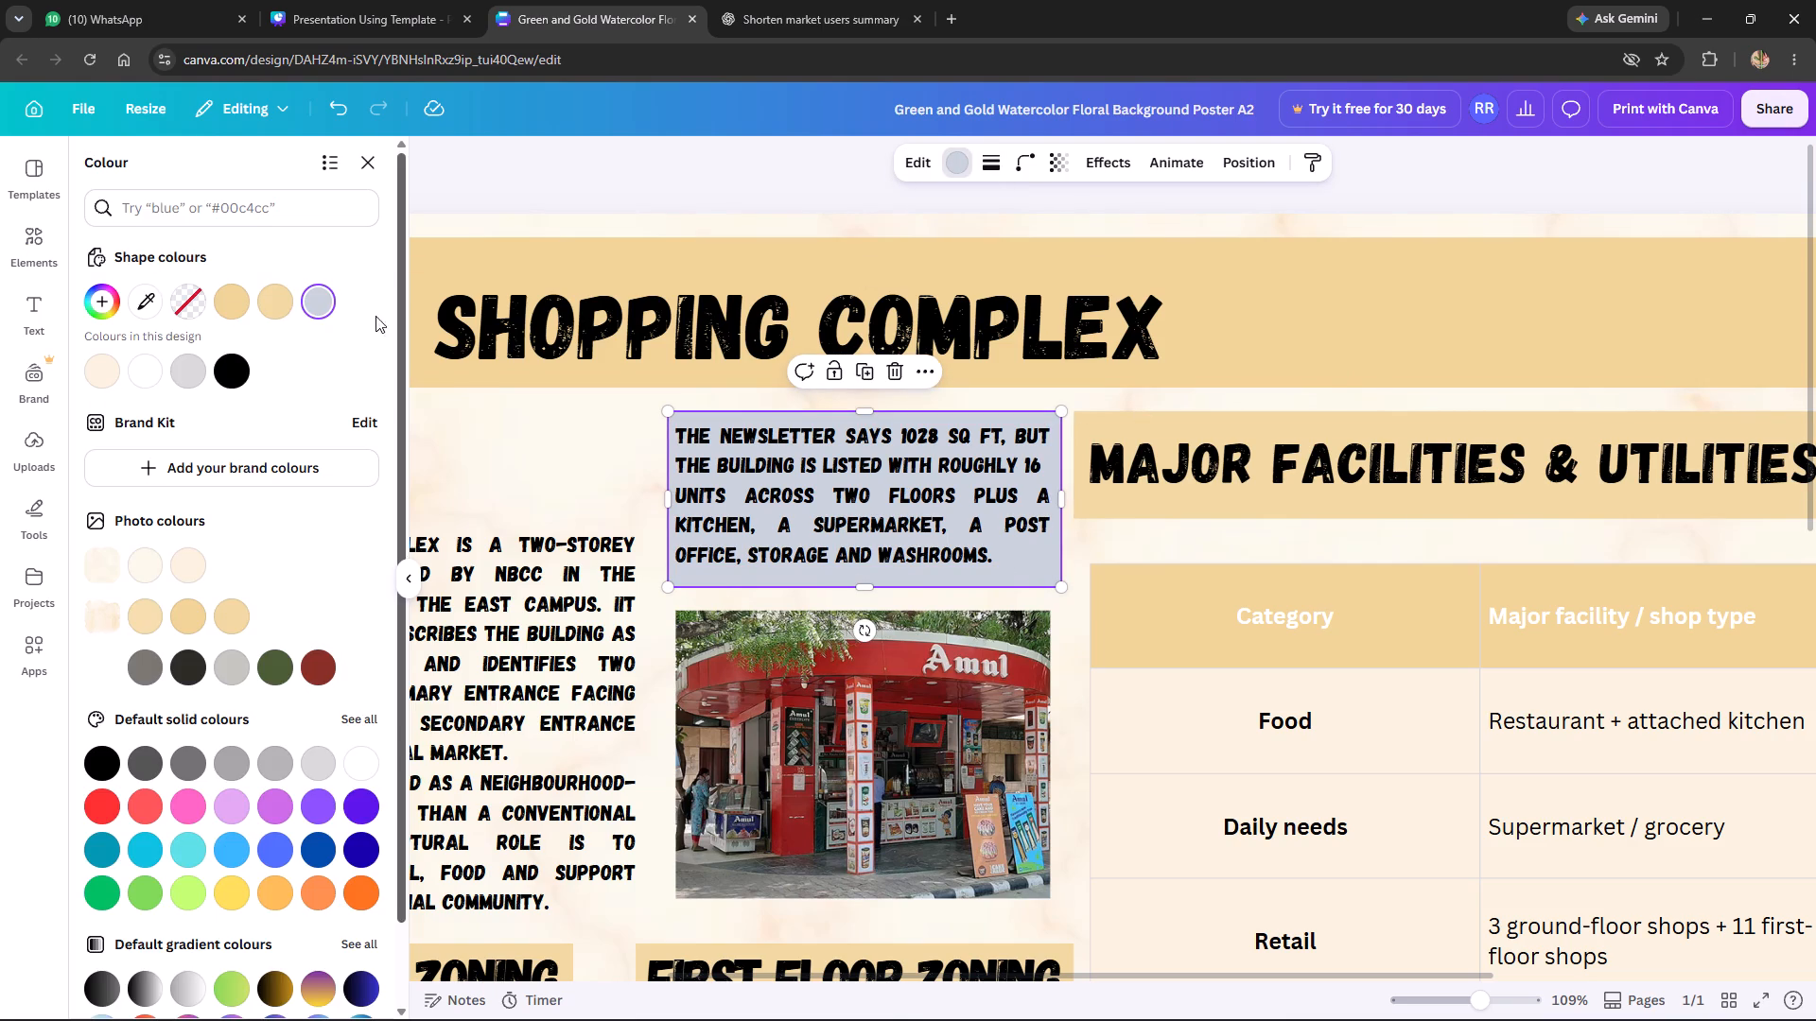
pyautogui.click(271, 303)
pyautogui.click(237, 303)
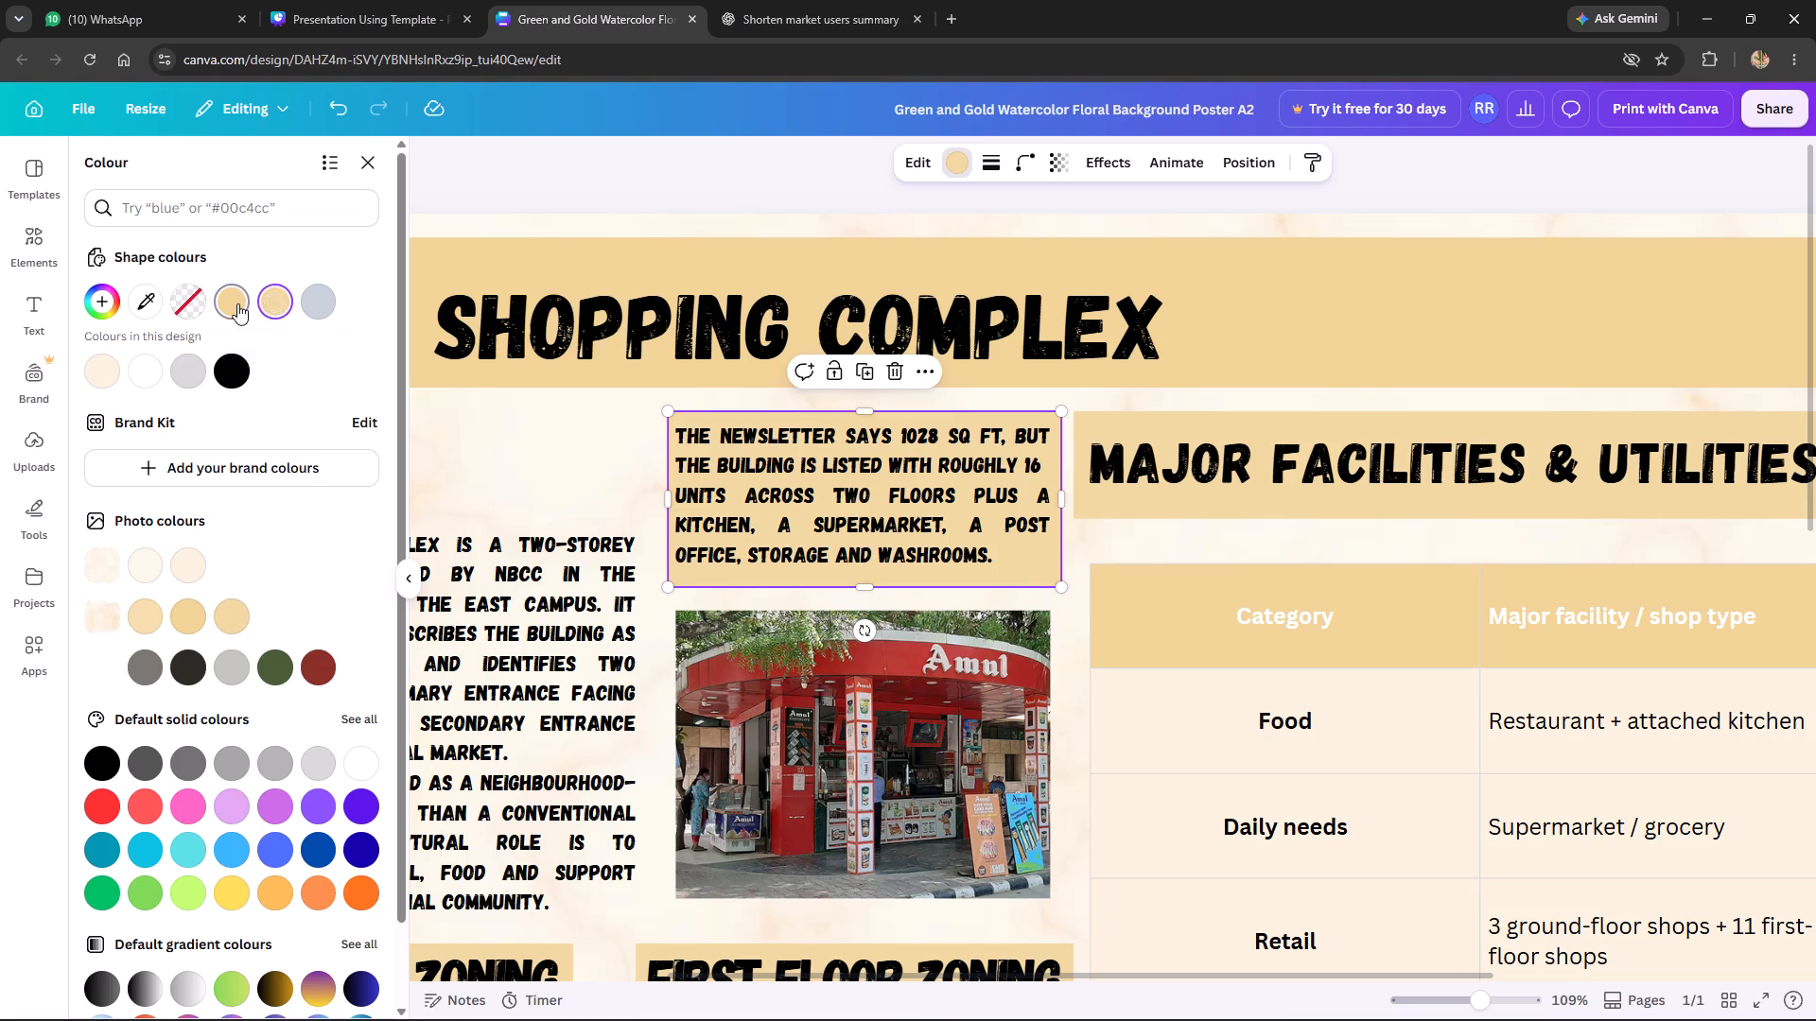
pyautogui.click(280, 303)
pyautogui.click(238, 300)
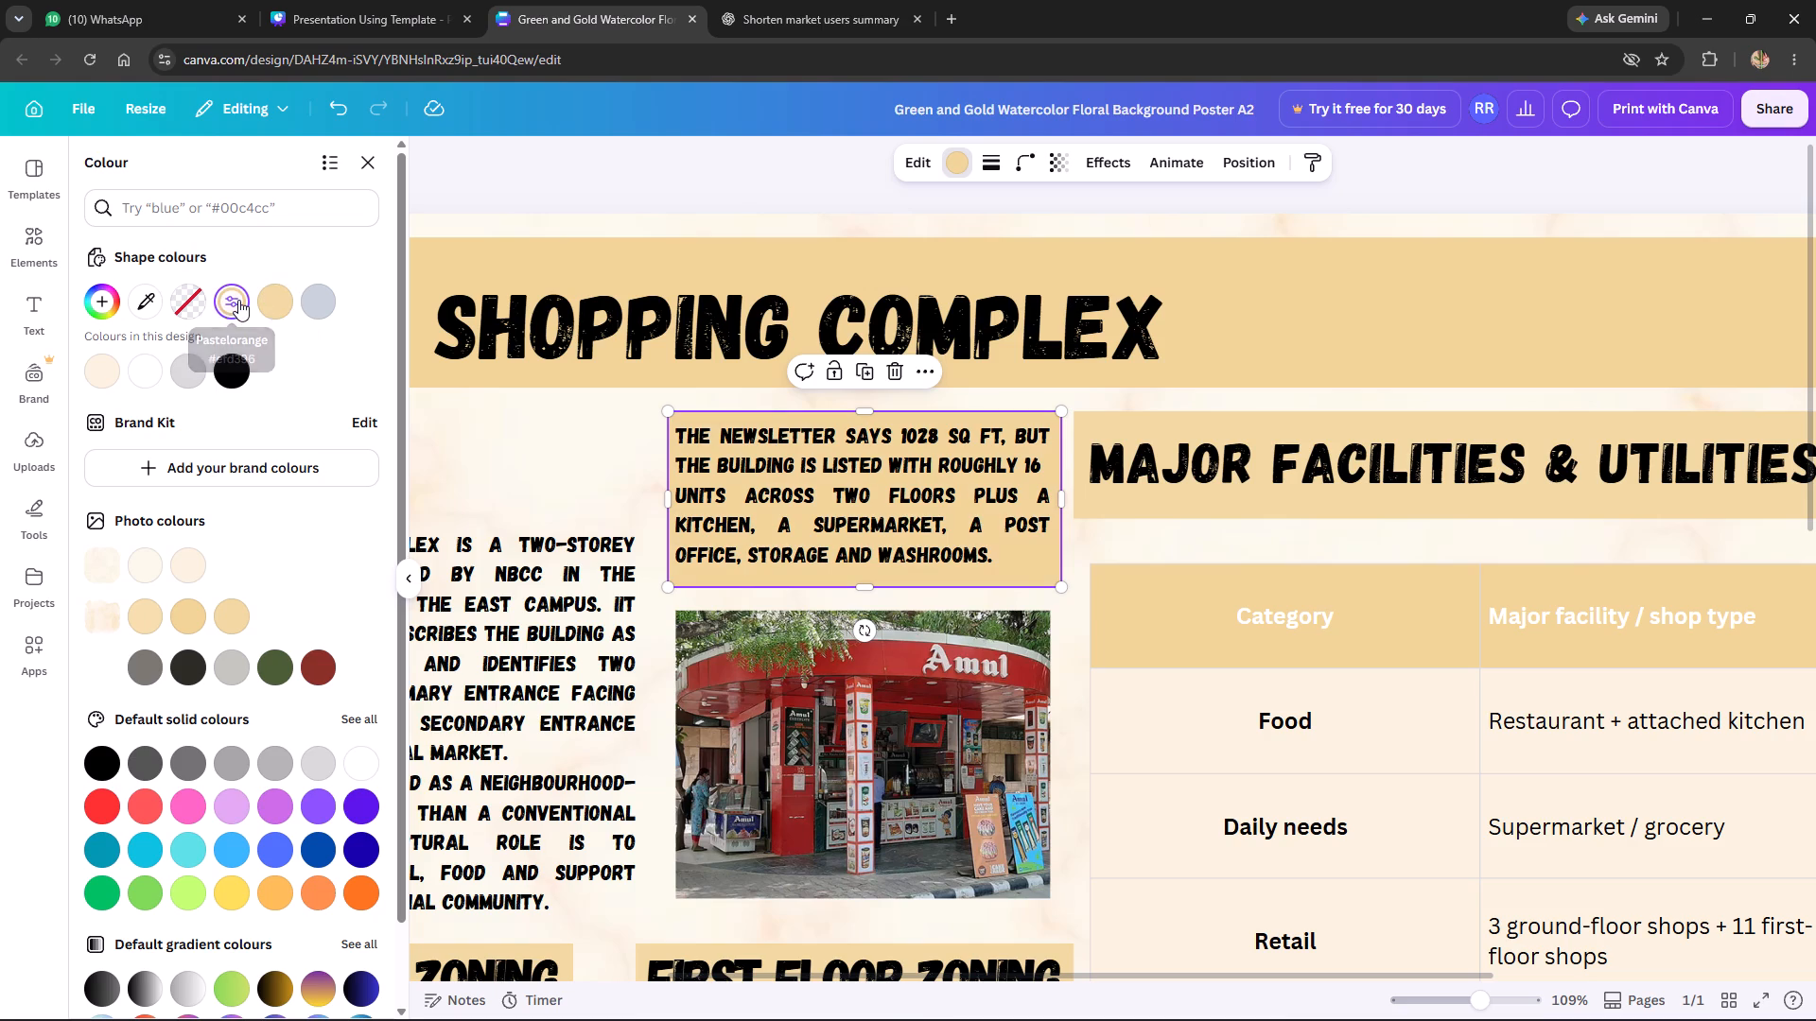
pyautogui.click(283, 298)
pyautogui.click(253, 296)
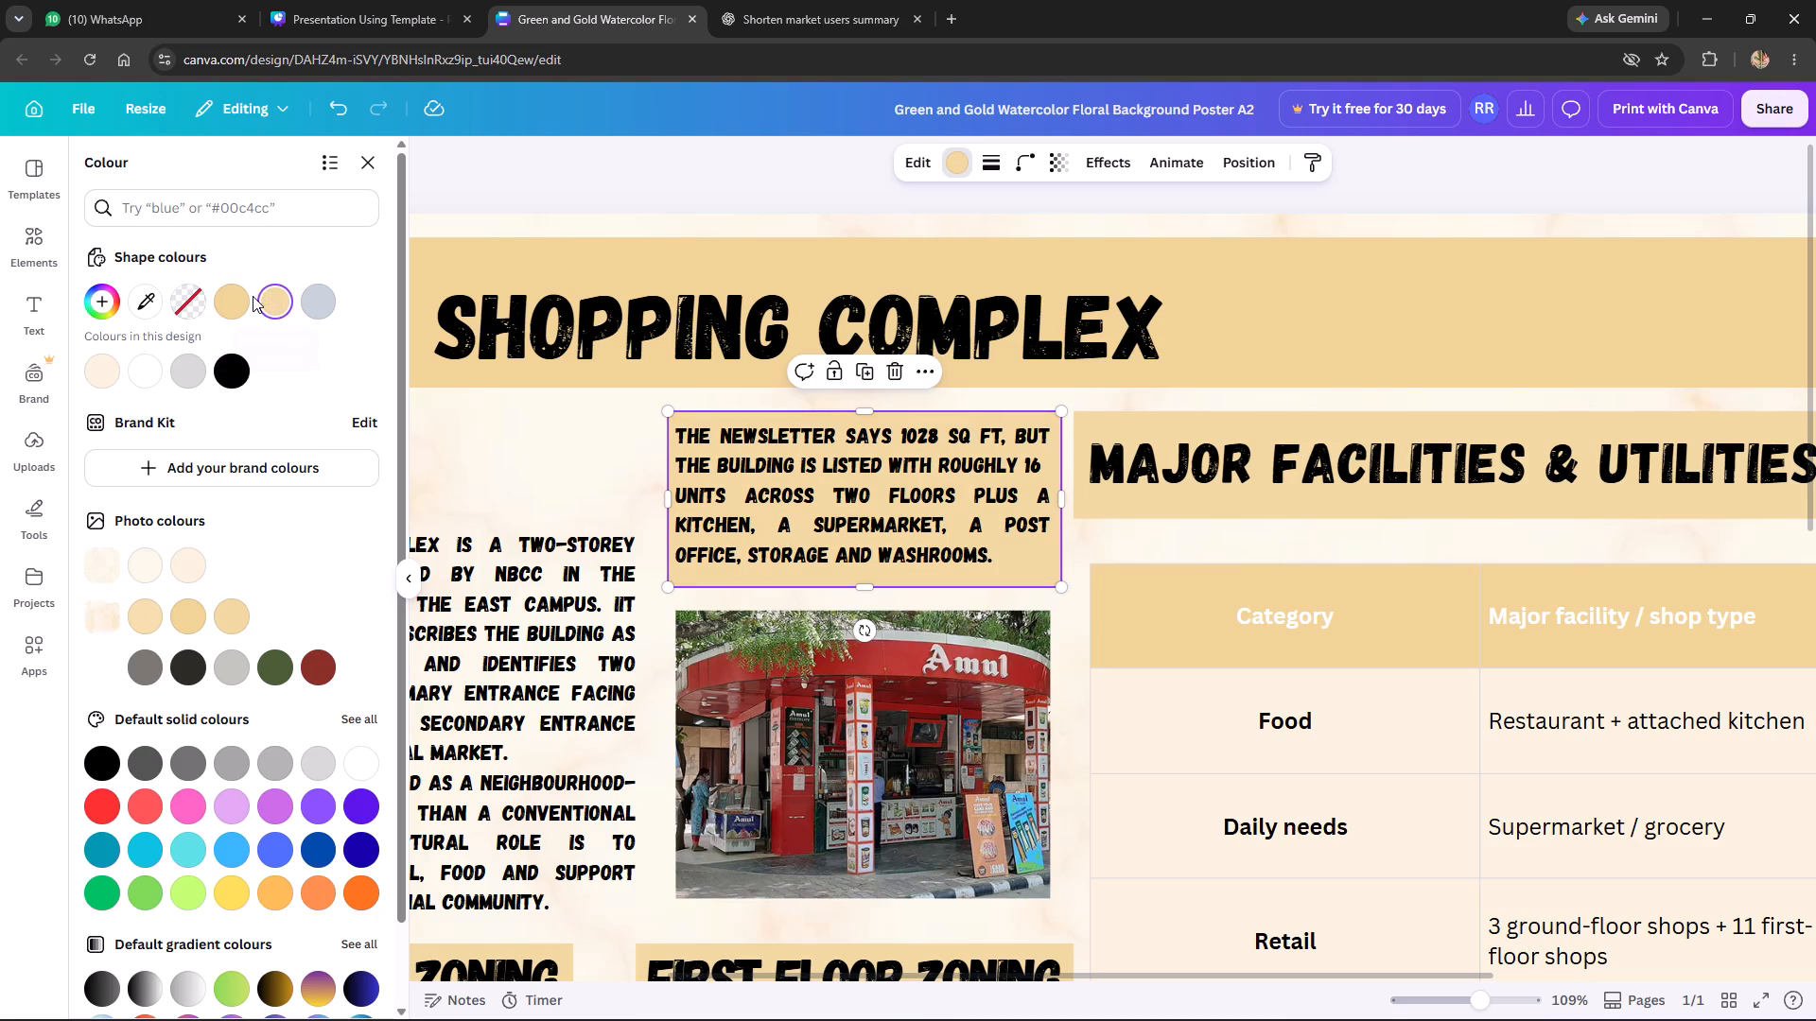
pyautogui.click(238, 296)
pyautogui.click(273, 296)
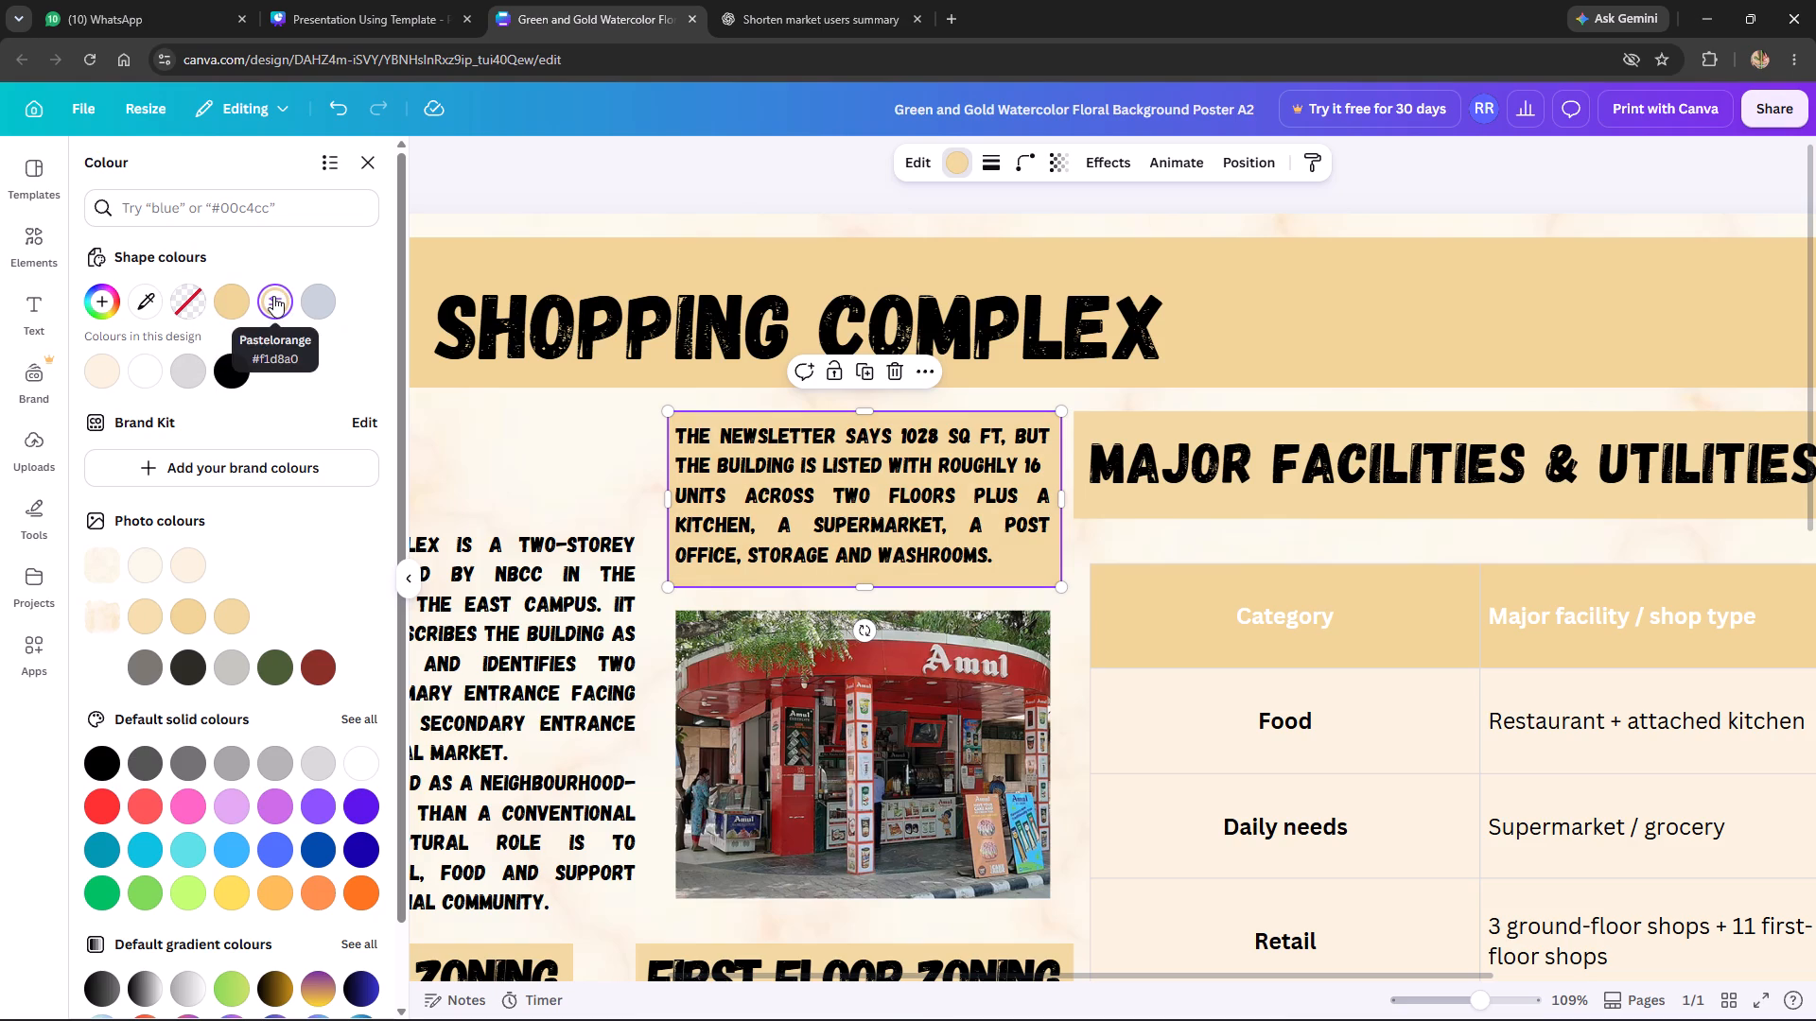
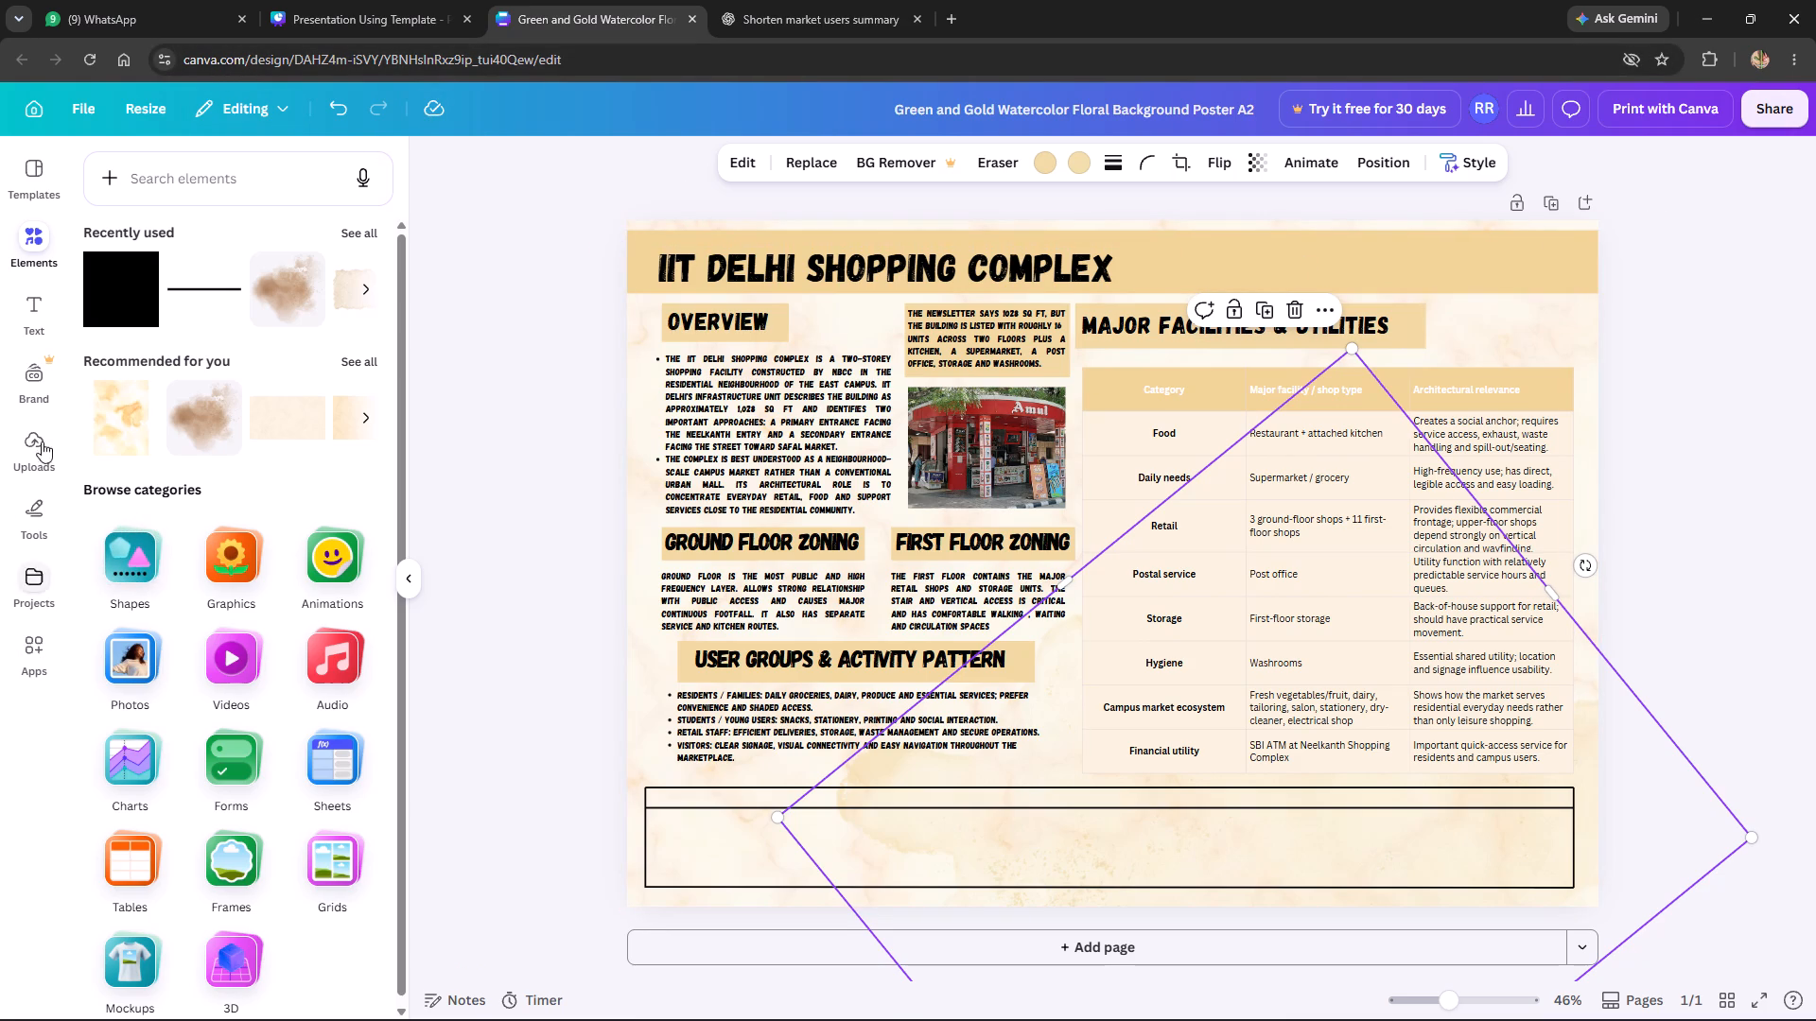
# Open the text options for adding text to the poster.
pyautogui.click(26, 321)
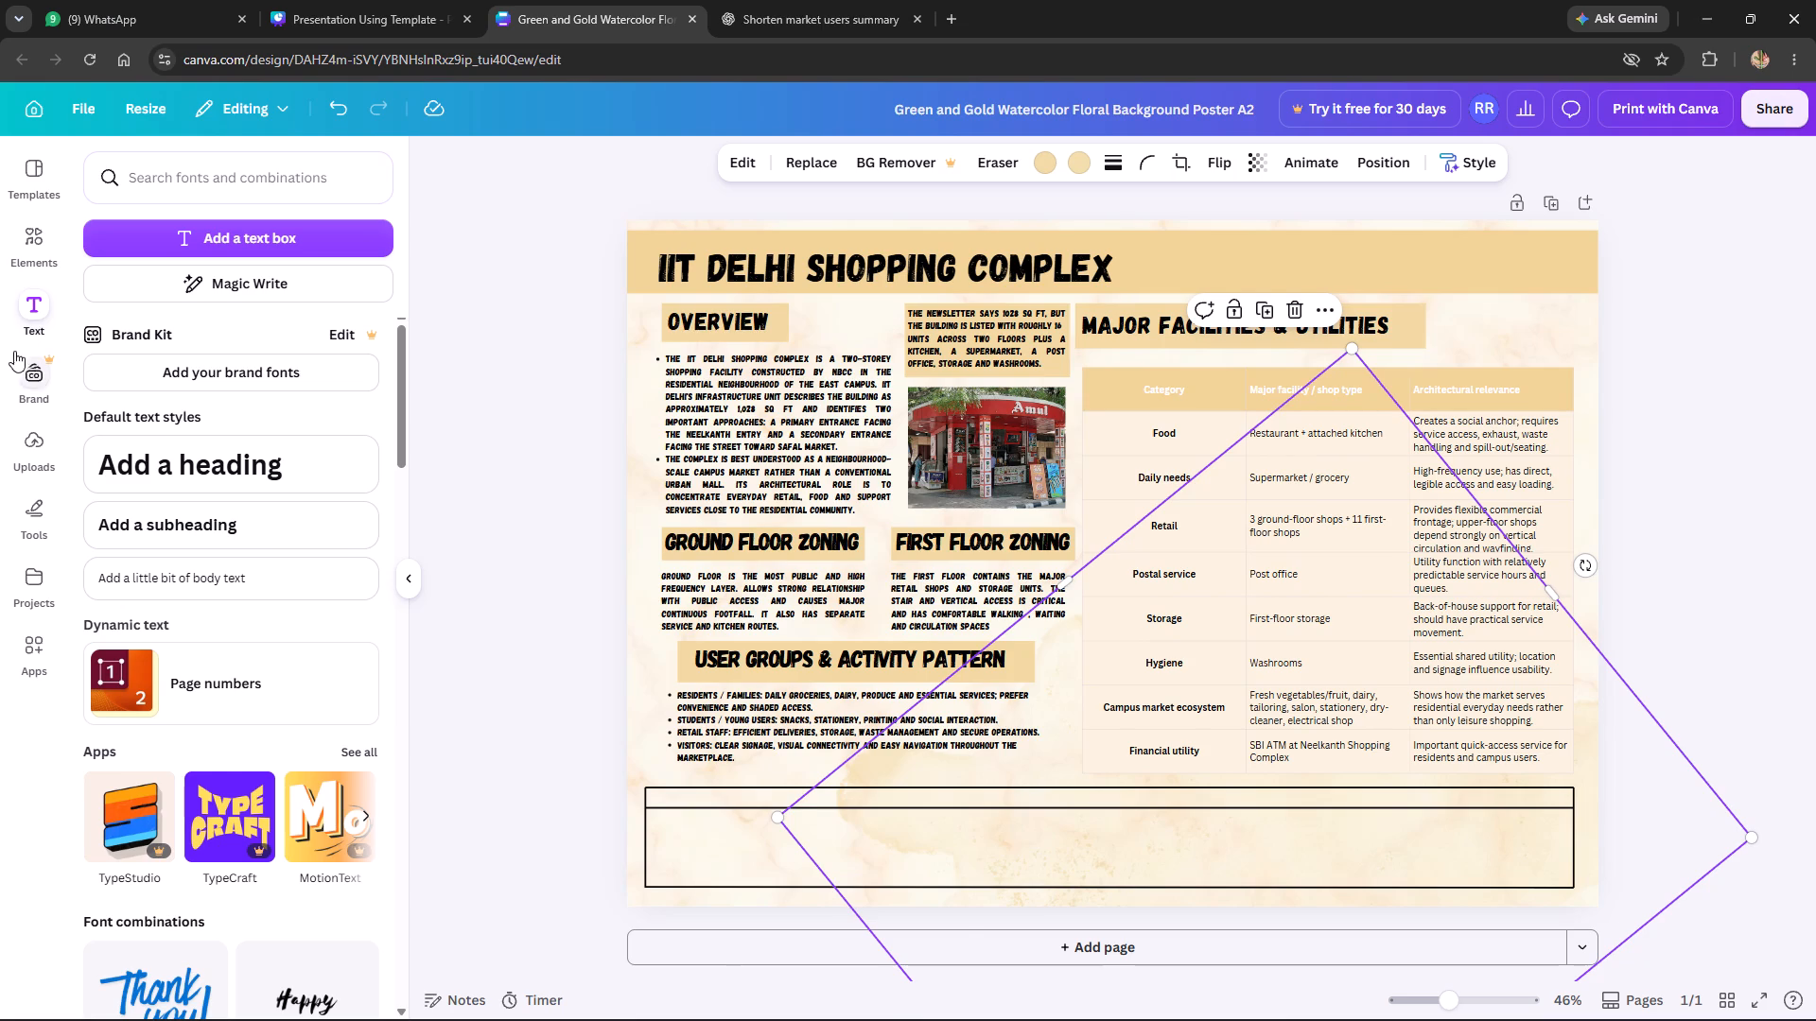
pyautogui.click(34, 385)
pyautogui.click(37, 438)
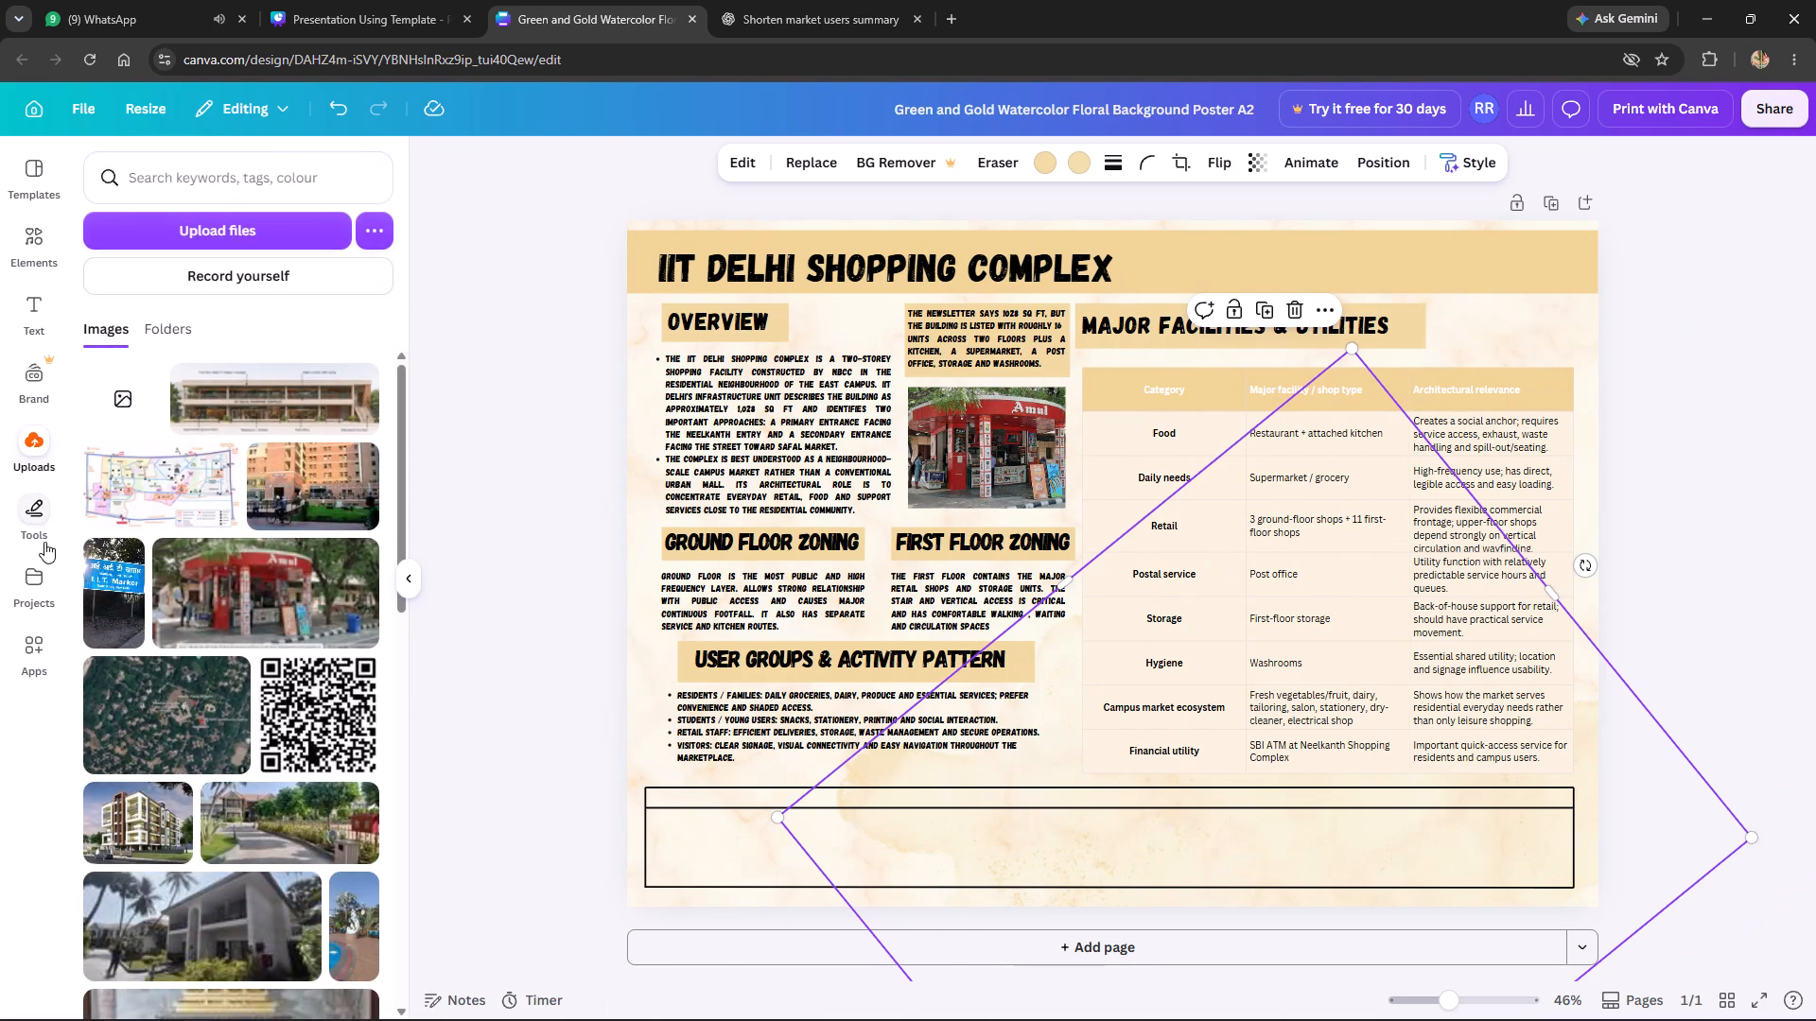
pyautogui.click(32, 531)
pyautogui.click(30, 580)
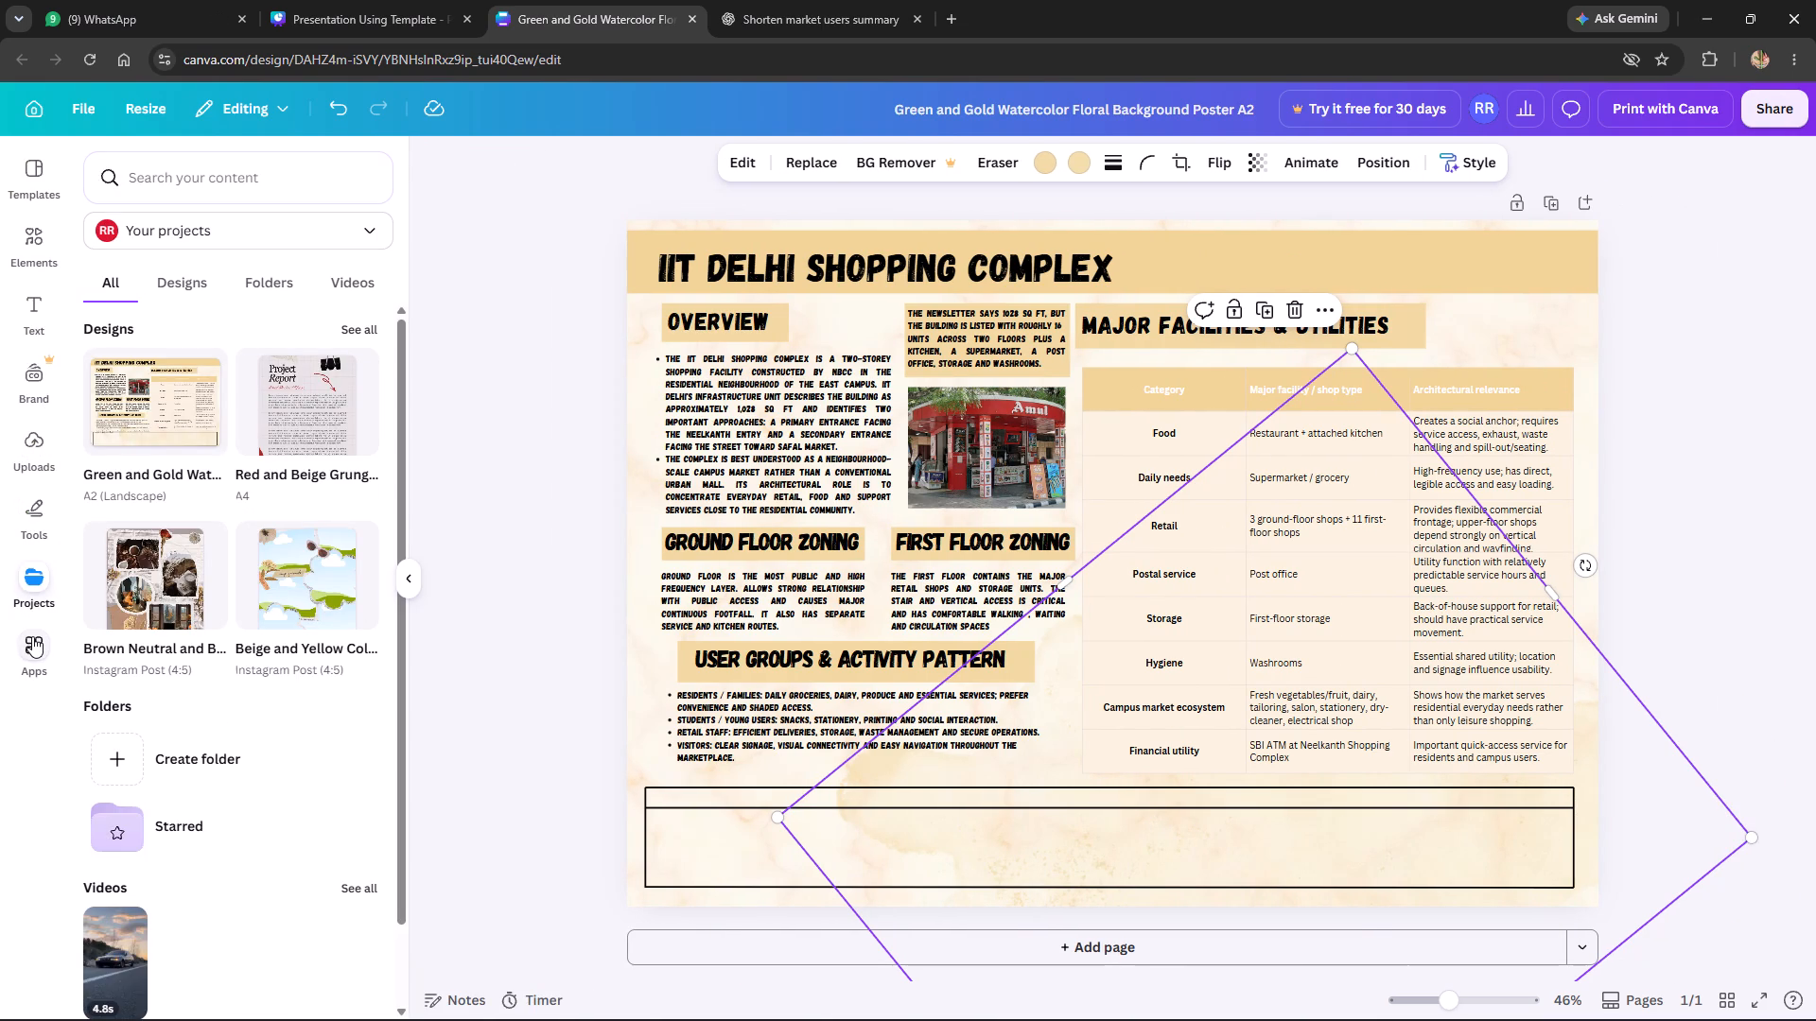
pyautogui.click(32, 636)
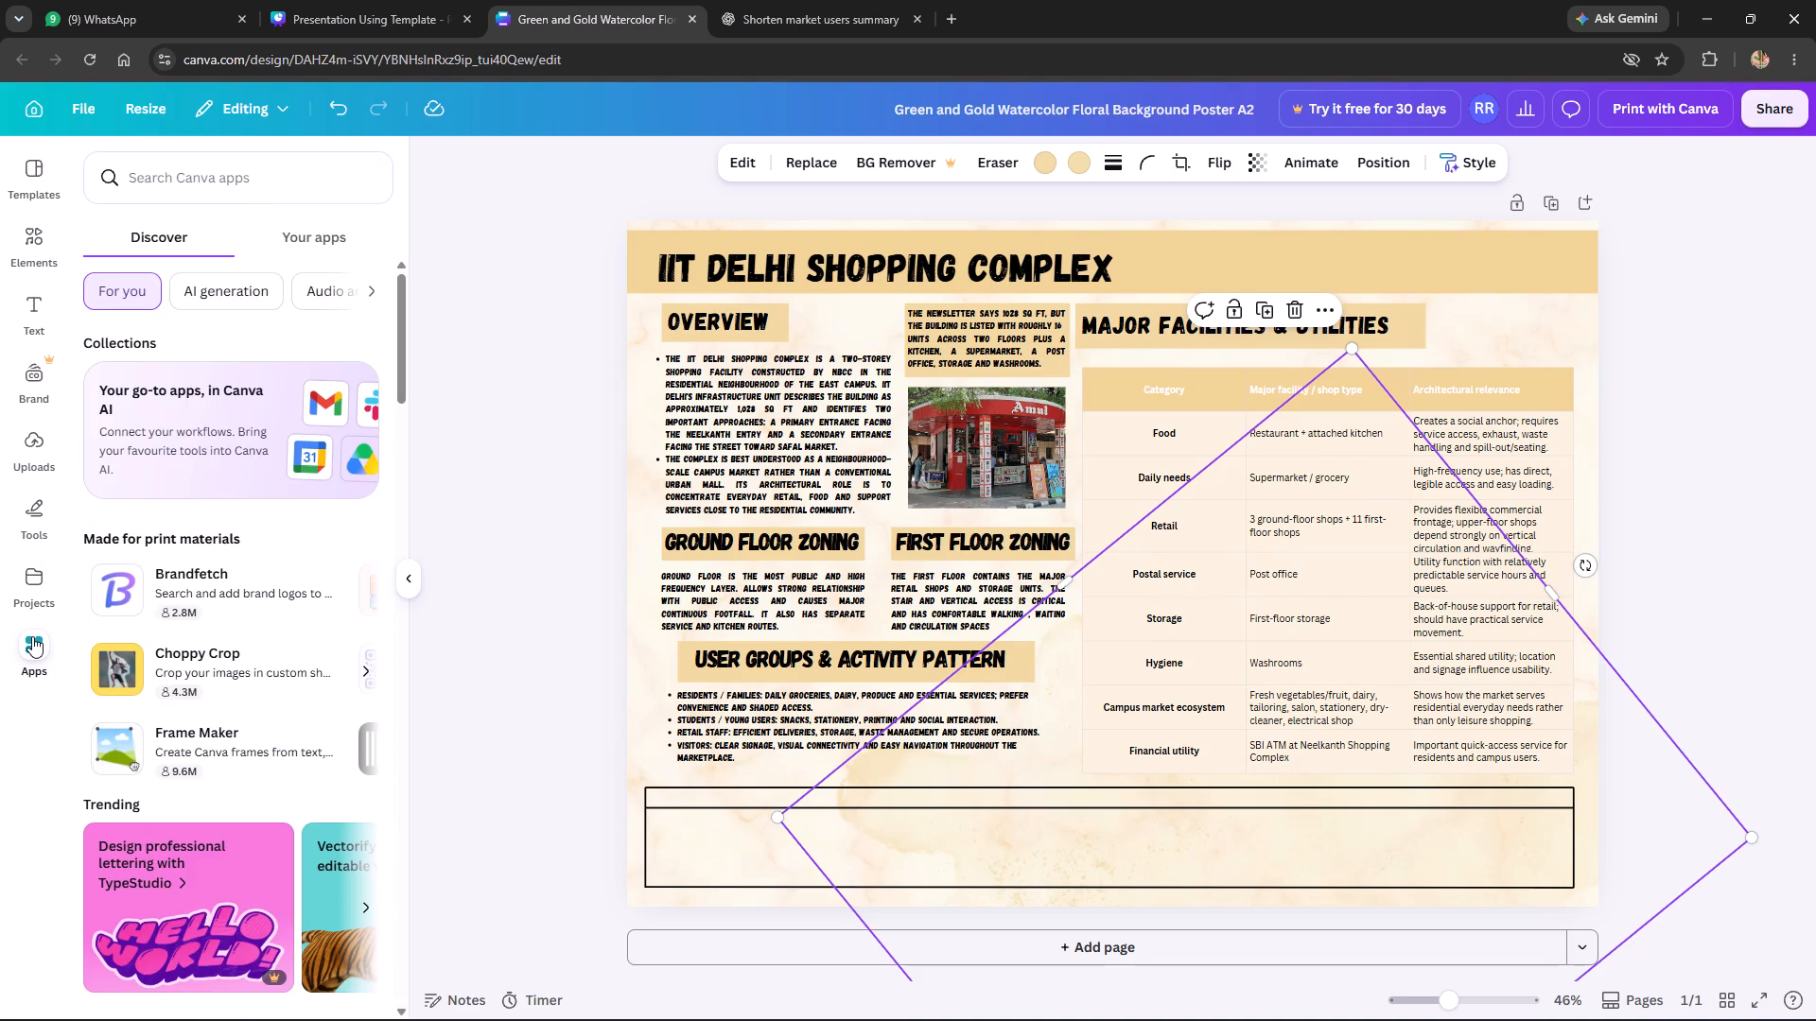
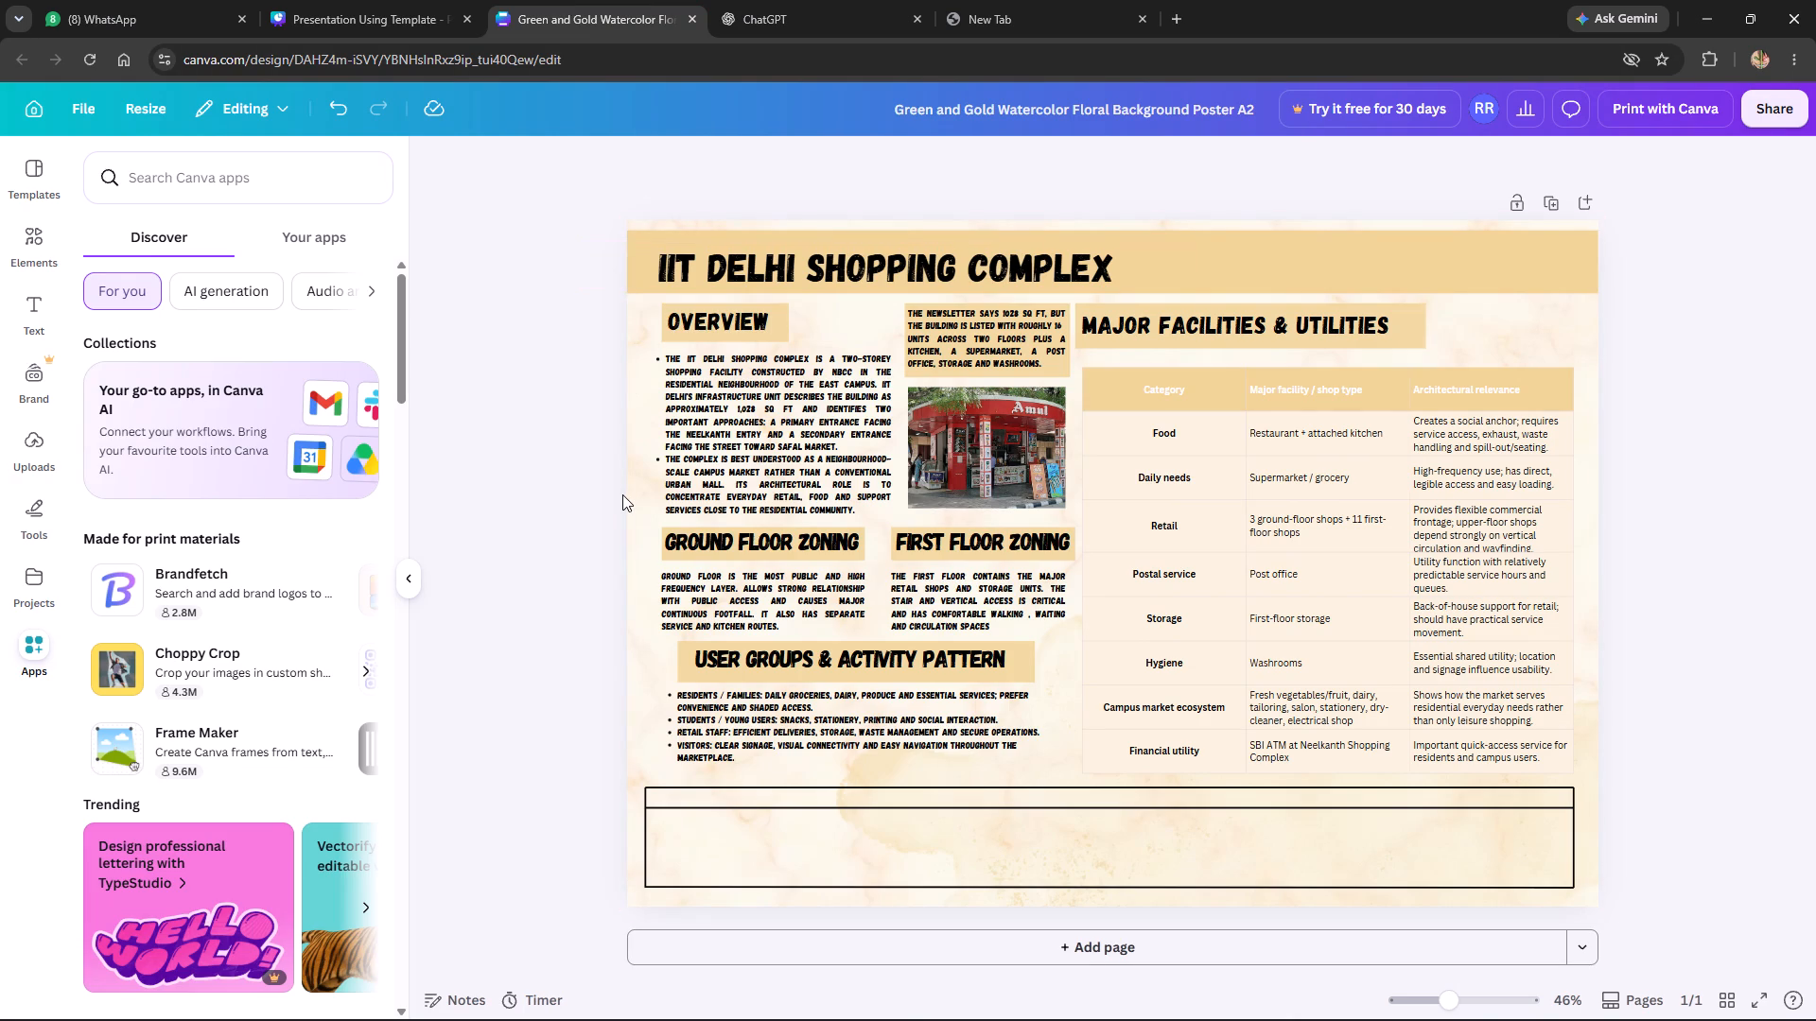
pyautogui.press('Escape')
pyautogui.press('Escape')
pyautogui.press('Escape')
pyautogui.press('Escape')
pyautogui.press('Escape')
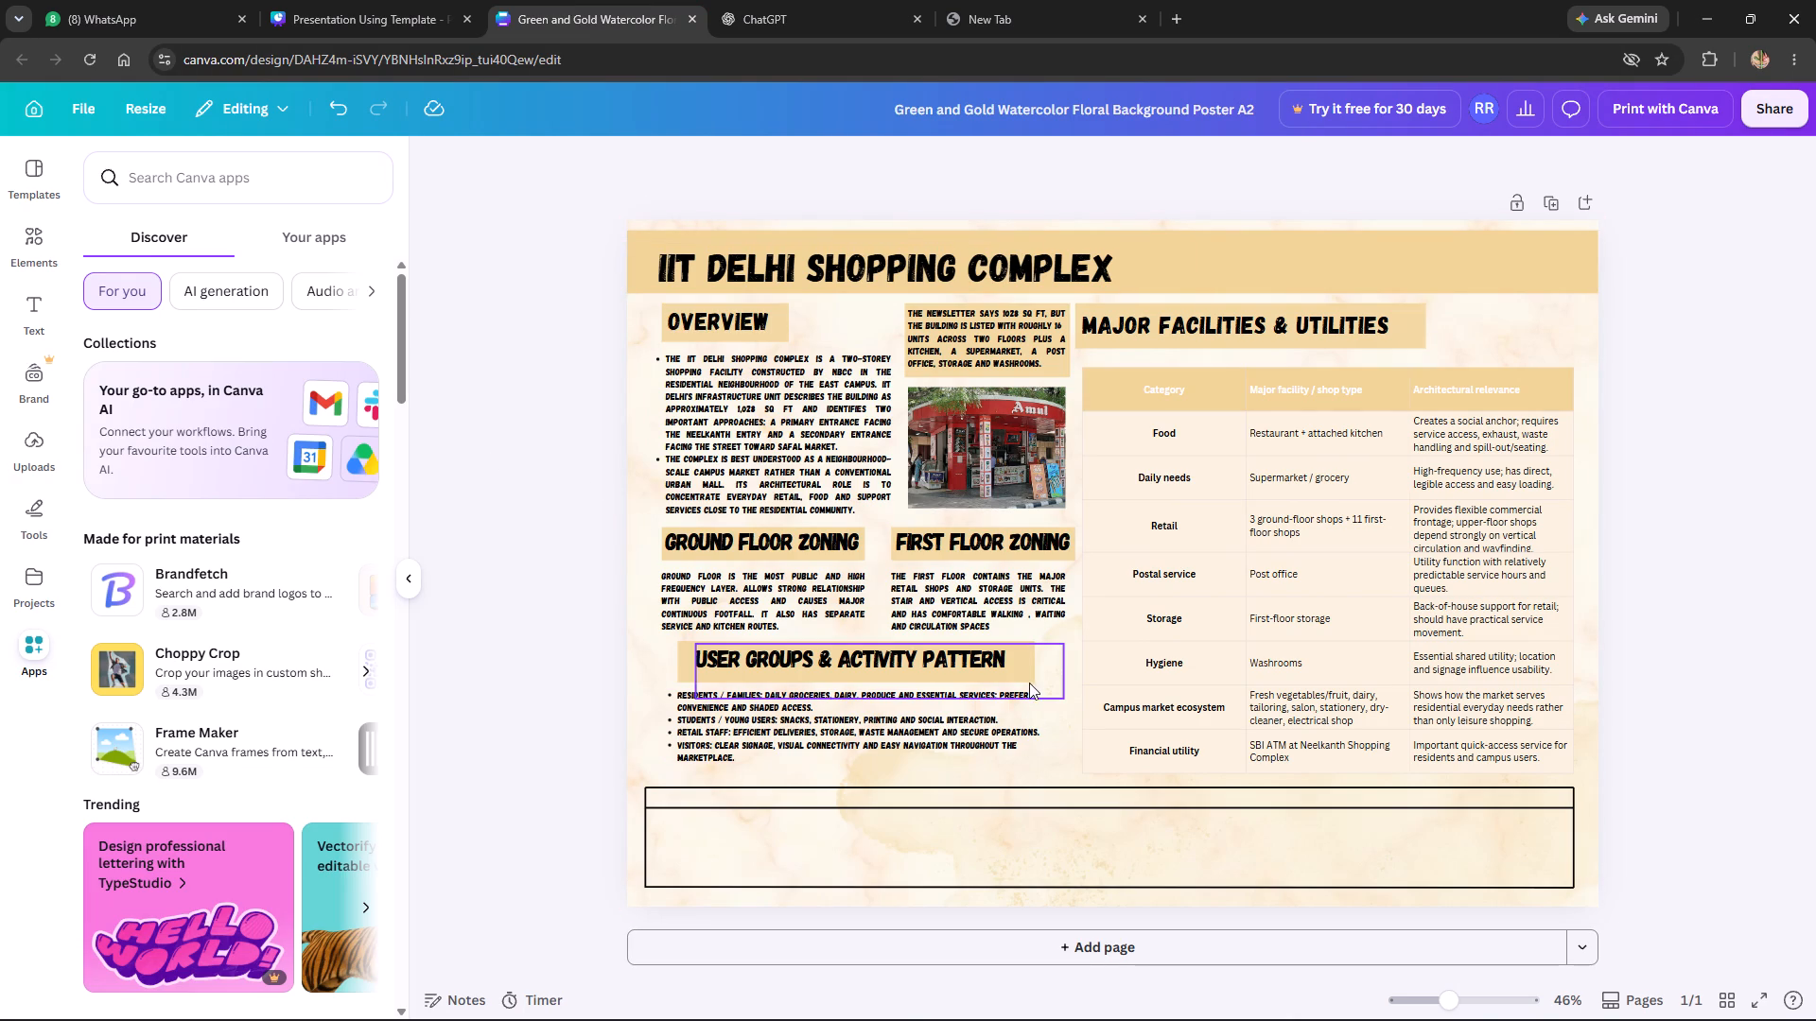
pyautogui.scroll(5, 1027, 667)
pyautogui.keyDown('ctrl'); pyautogui.scroll(5, 1027, 666); pyautogui.keyUp('ctrl')
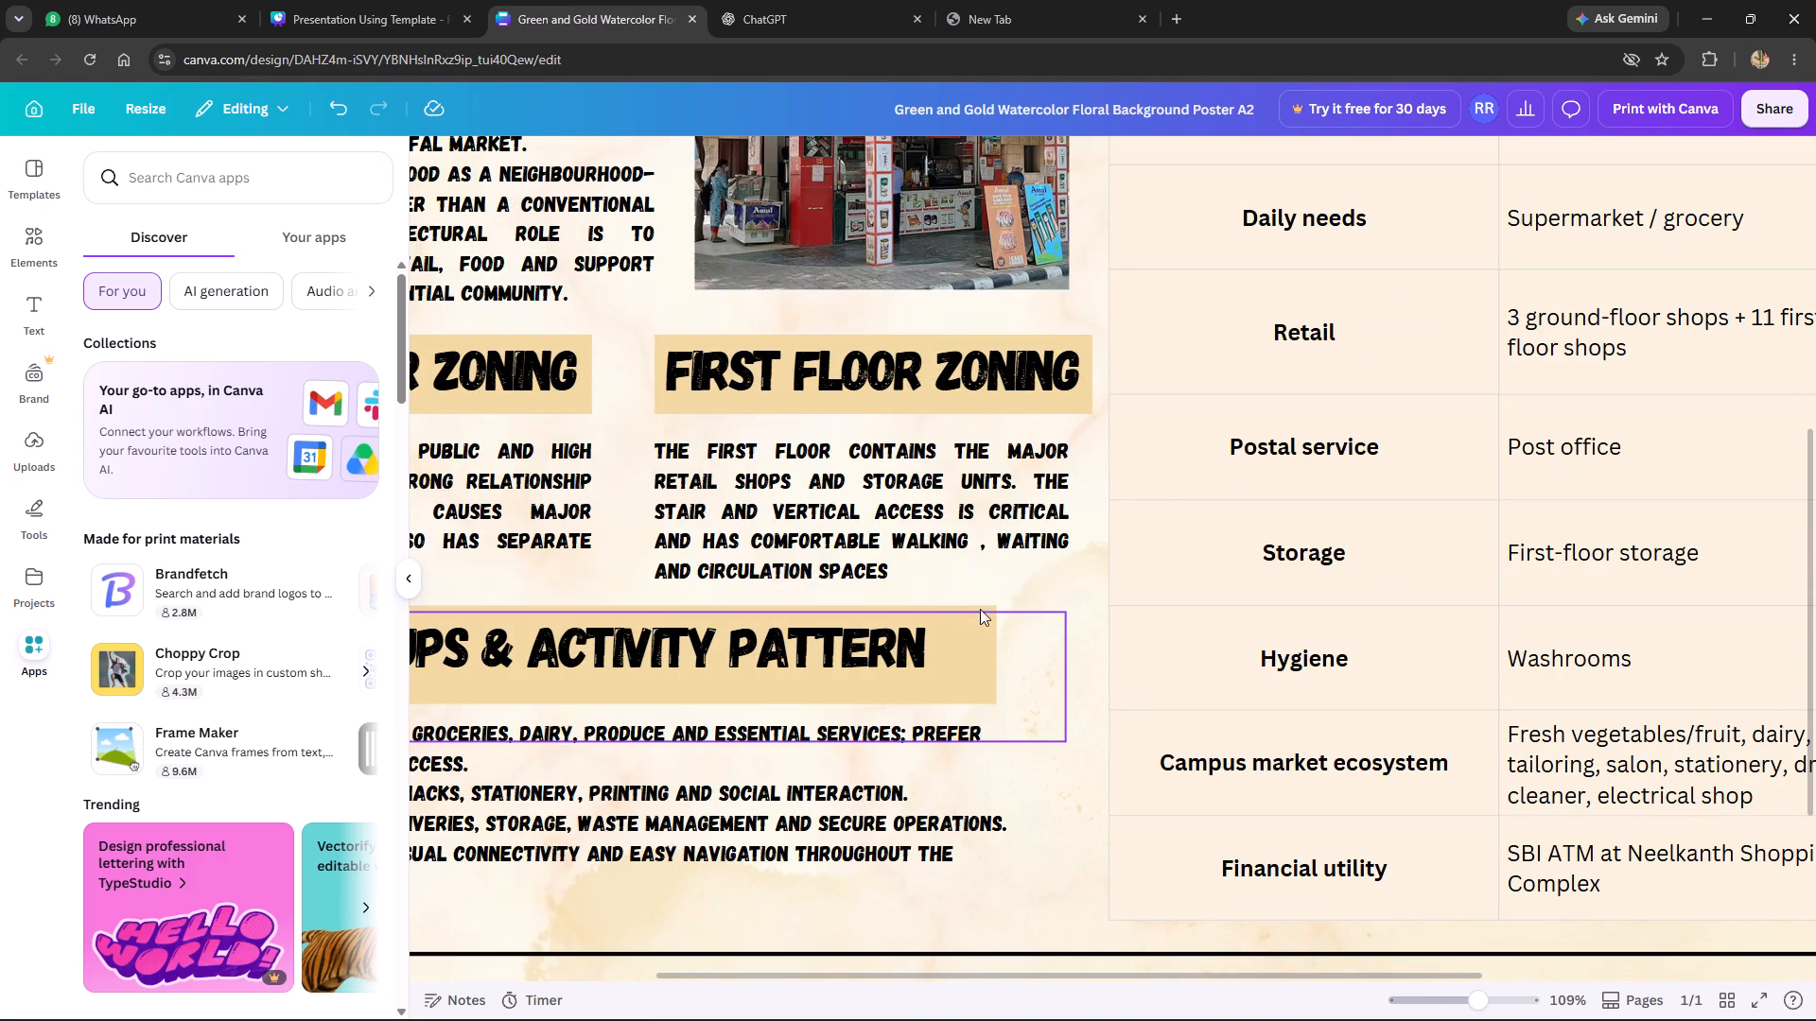
pyautogui.click(974, 657)
pyautogui.scroll(3, 875, 661)
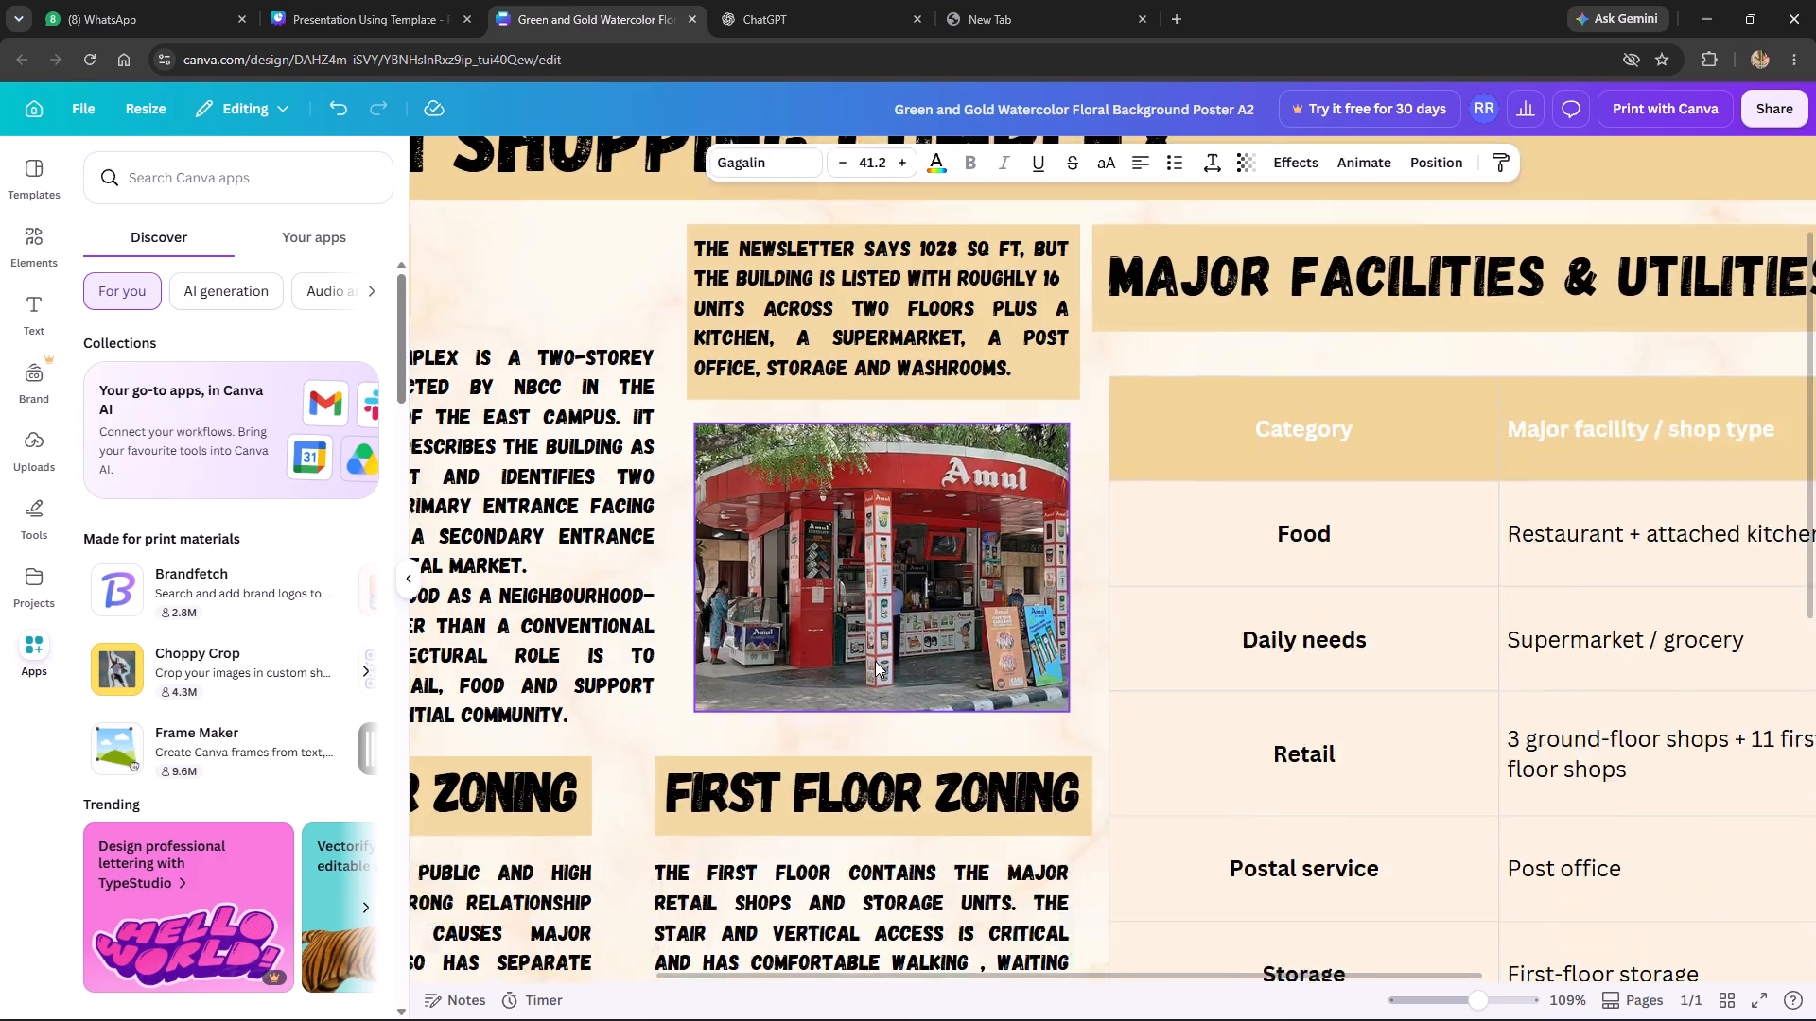
pyautogui.scroll(-8, 884, 661)
pyautogui.scroll(2, 964, 487)
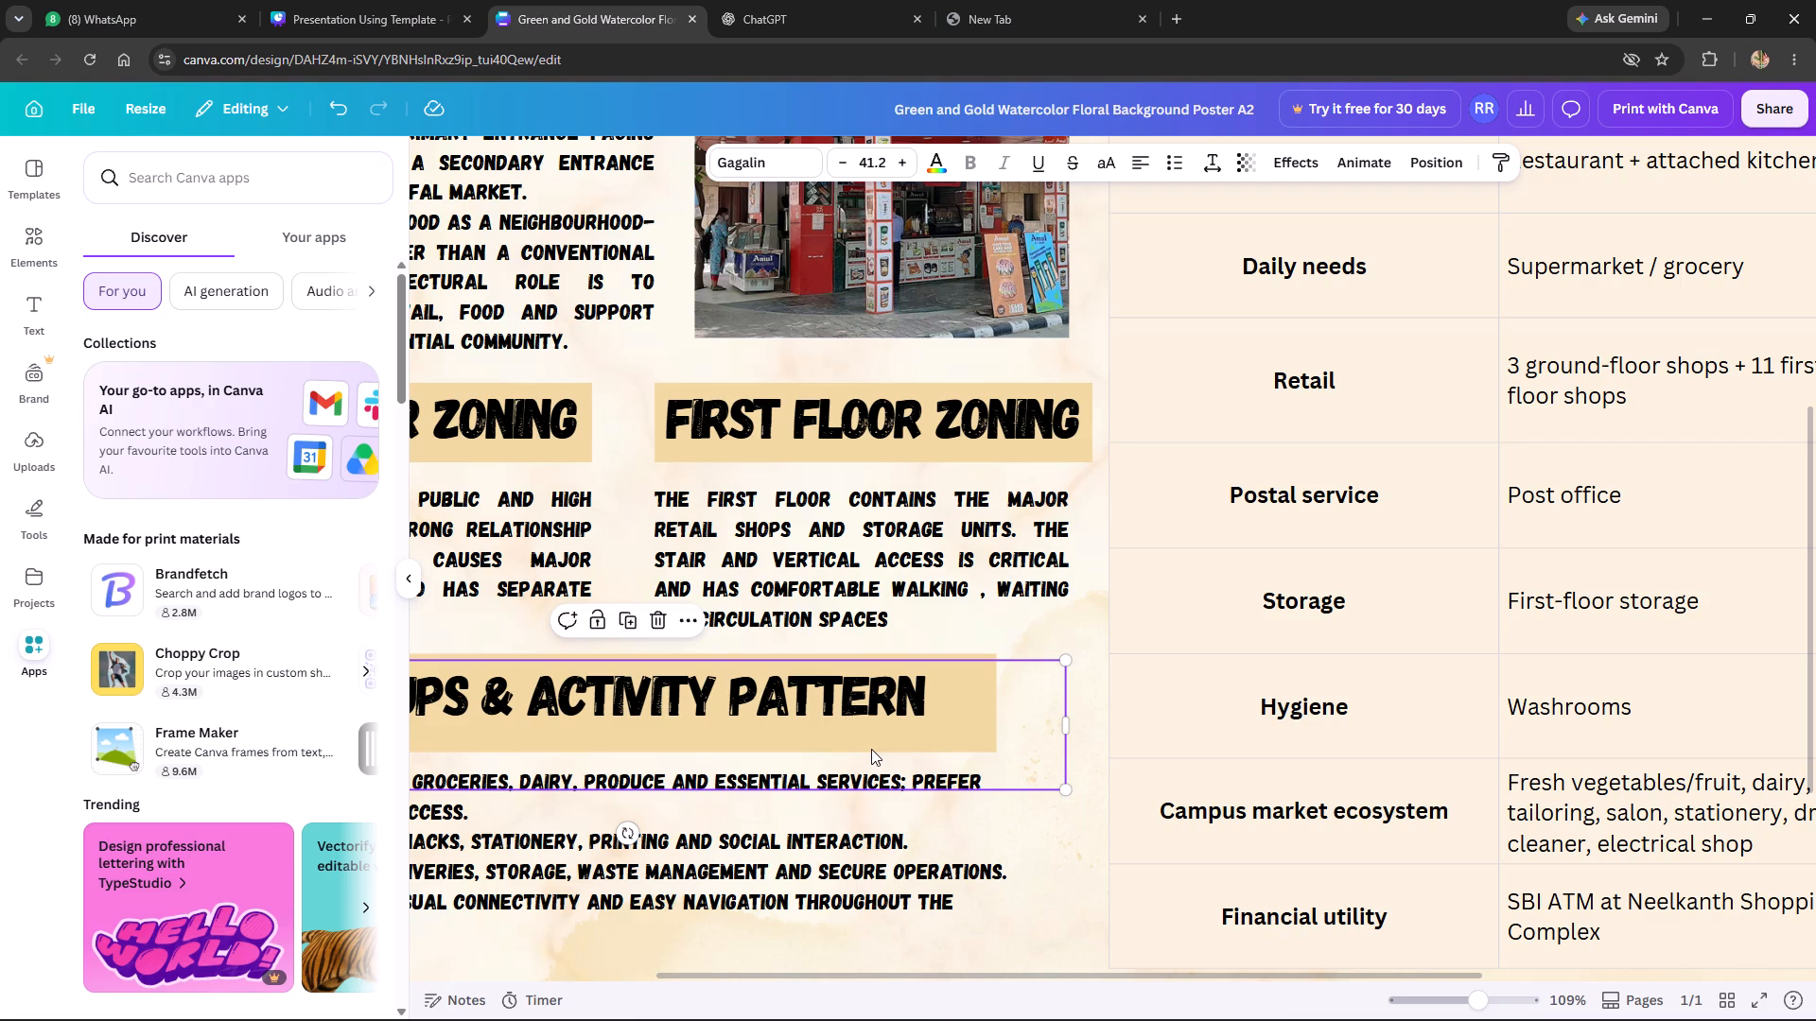
pyautogui.click(762, 737)
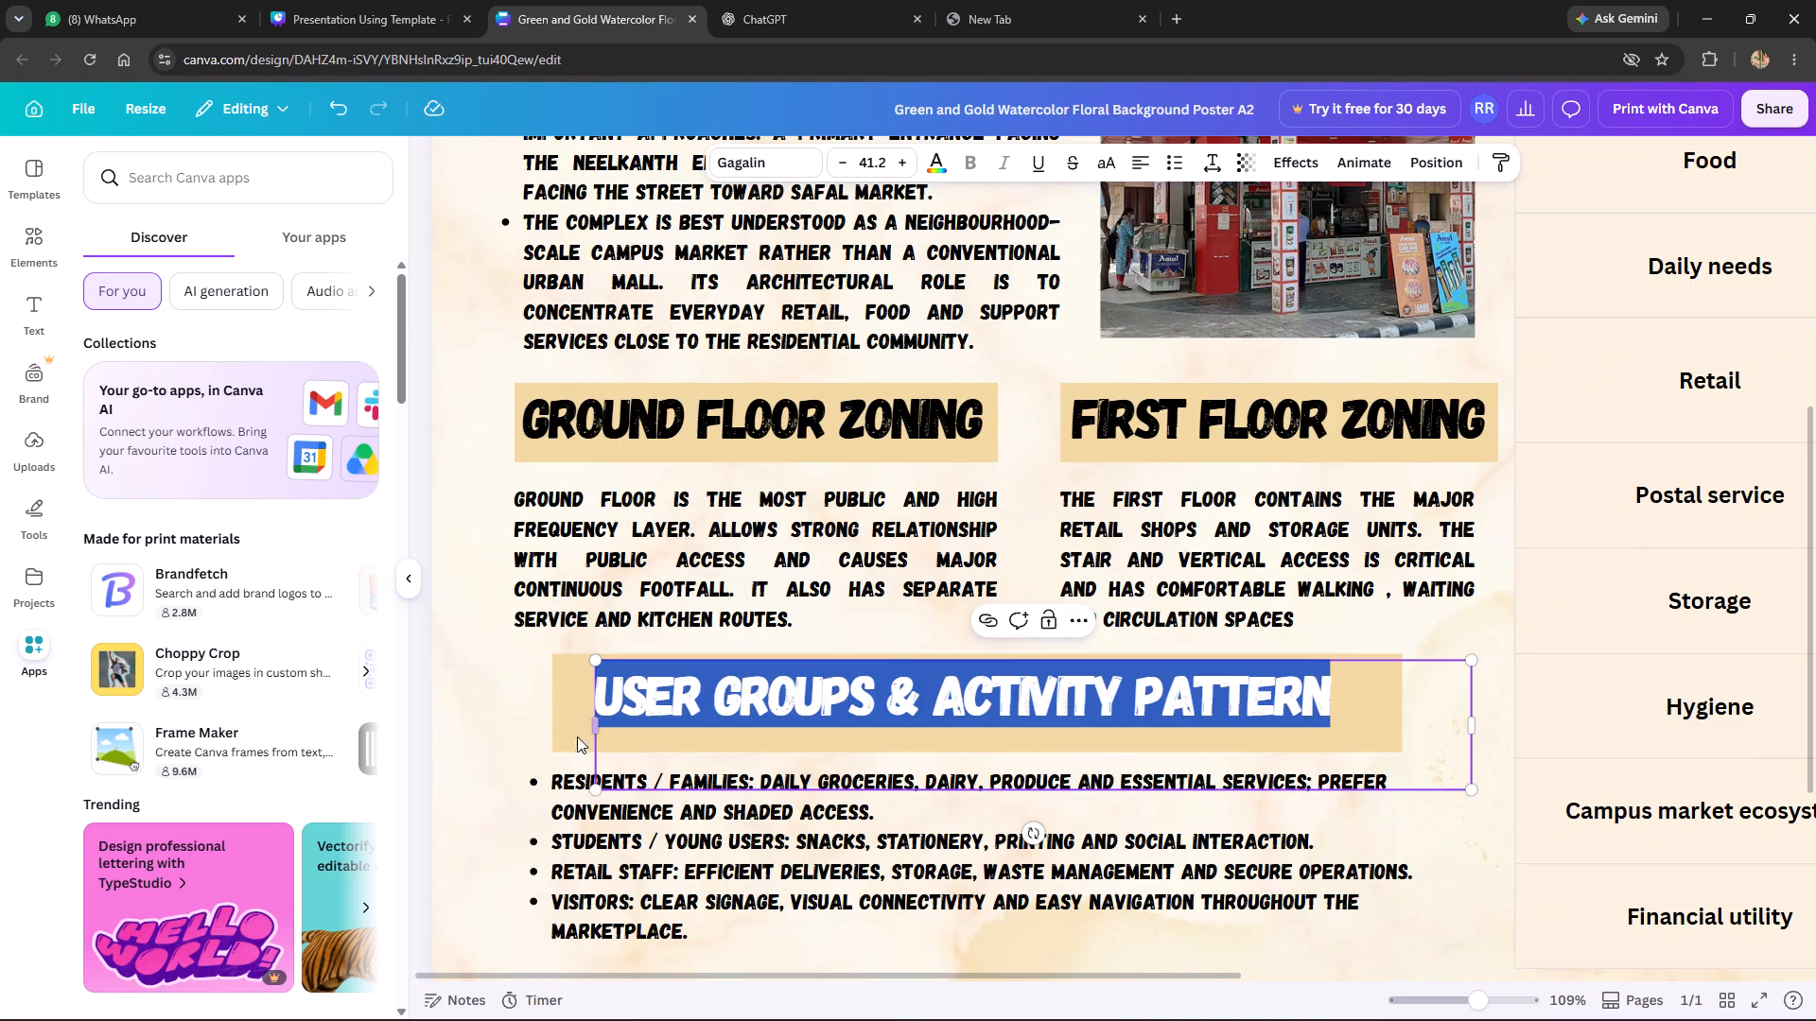
pyautogui.click(567, 735)
pyautogui.moveTo(555, 747); pyautogui.dragTo(556, 740)
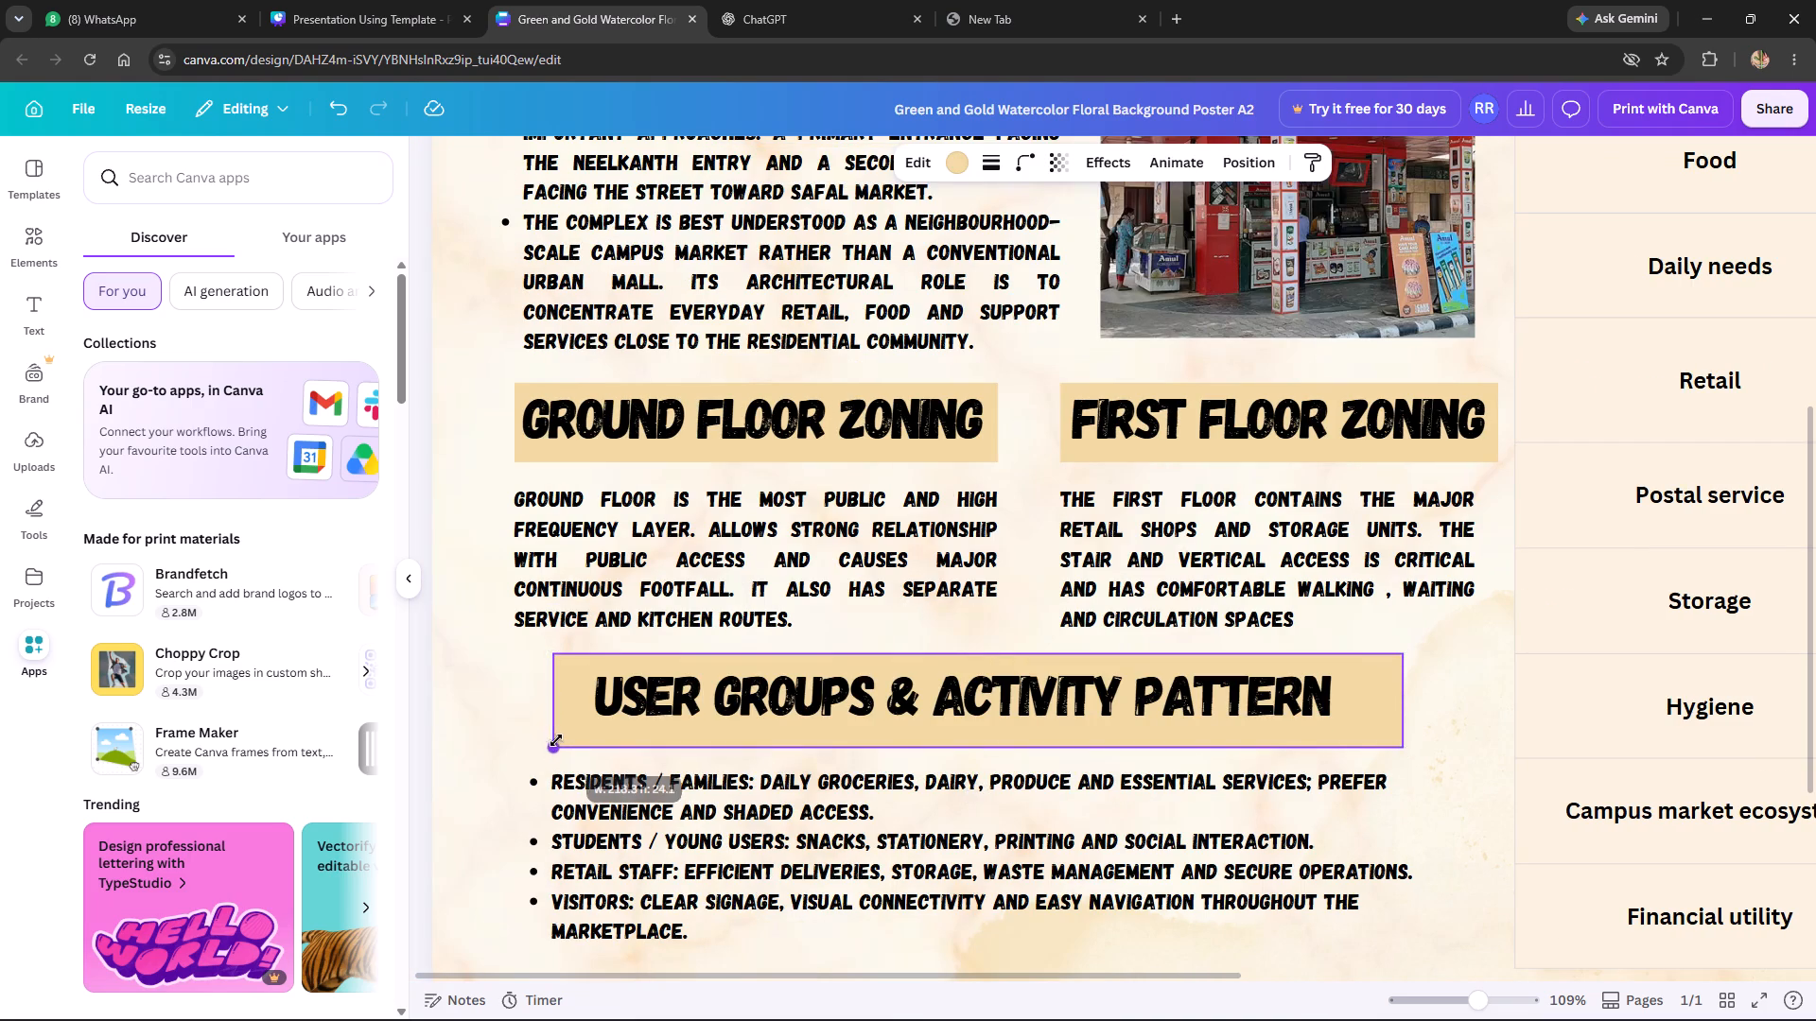
pyautogui.moveTo(556, 740); pyautogui.dragTo(566, 727)
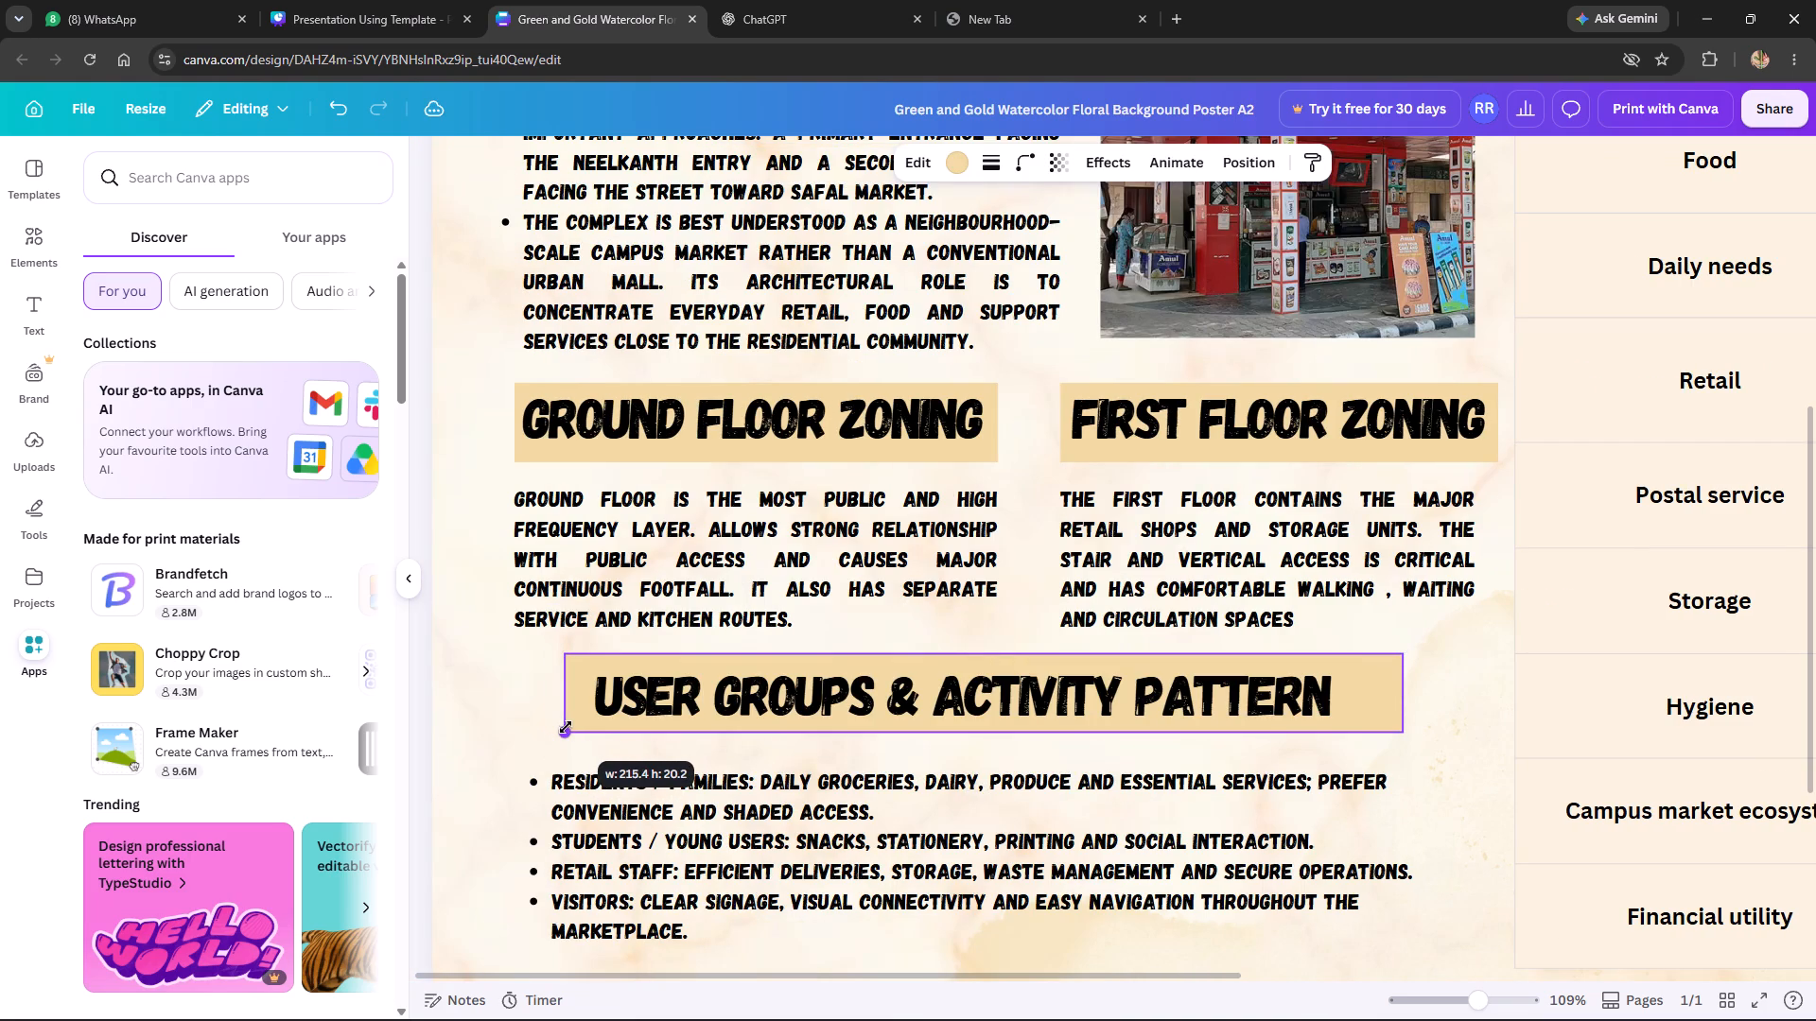
pyautogui.moveTo(566, 727); pyautogui.dragTo(566, 725)
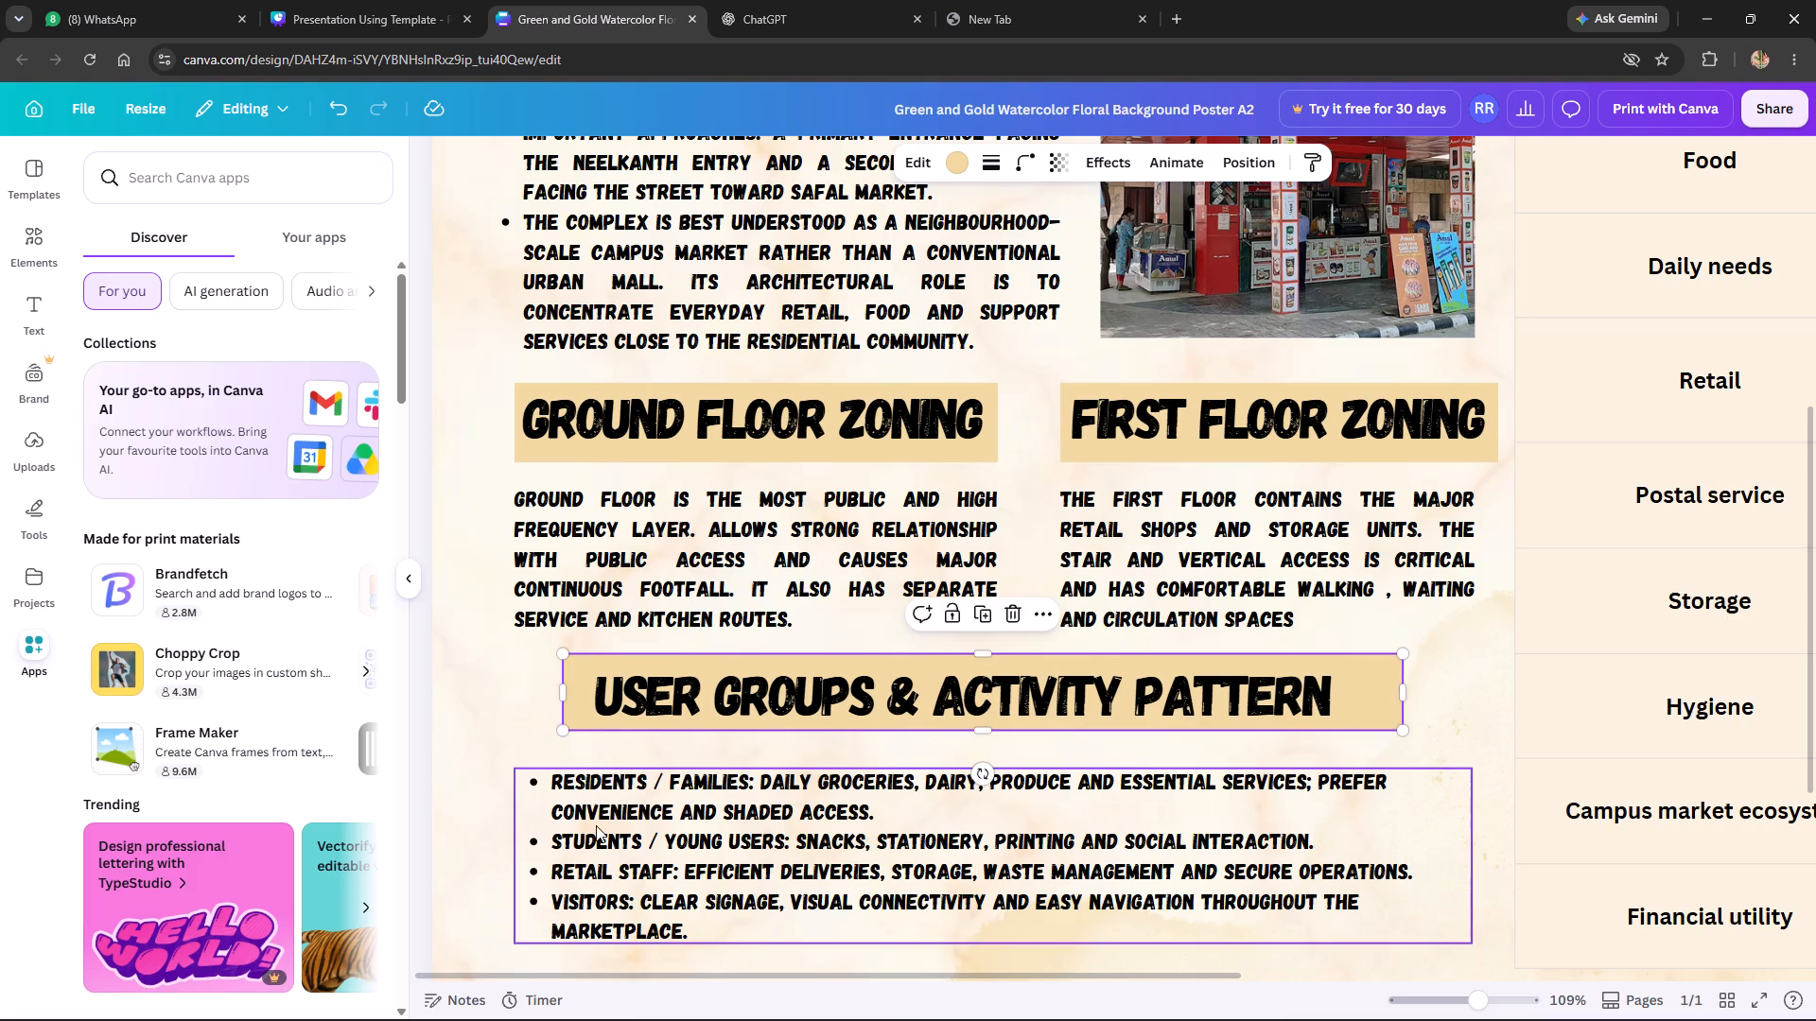
# Move the user groups bullet list slightly up, closer to its User Groups & Activity Pattern heading.
pyautogui.moveTo(619, 837); pyautogui.dragTo(620, 823)
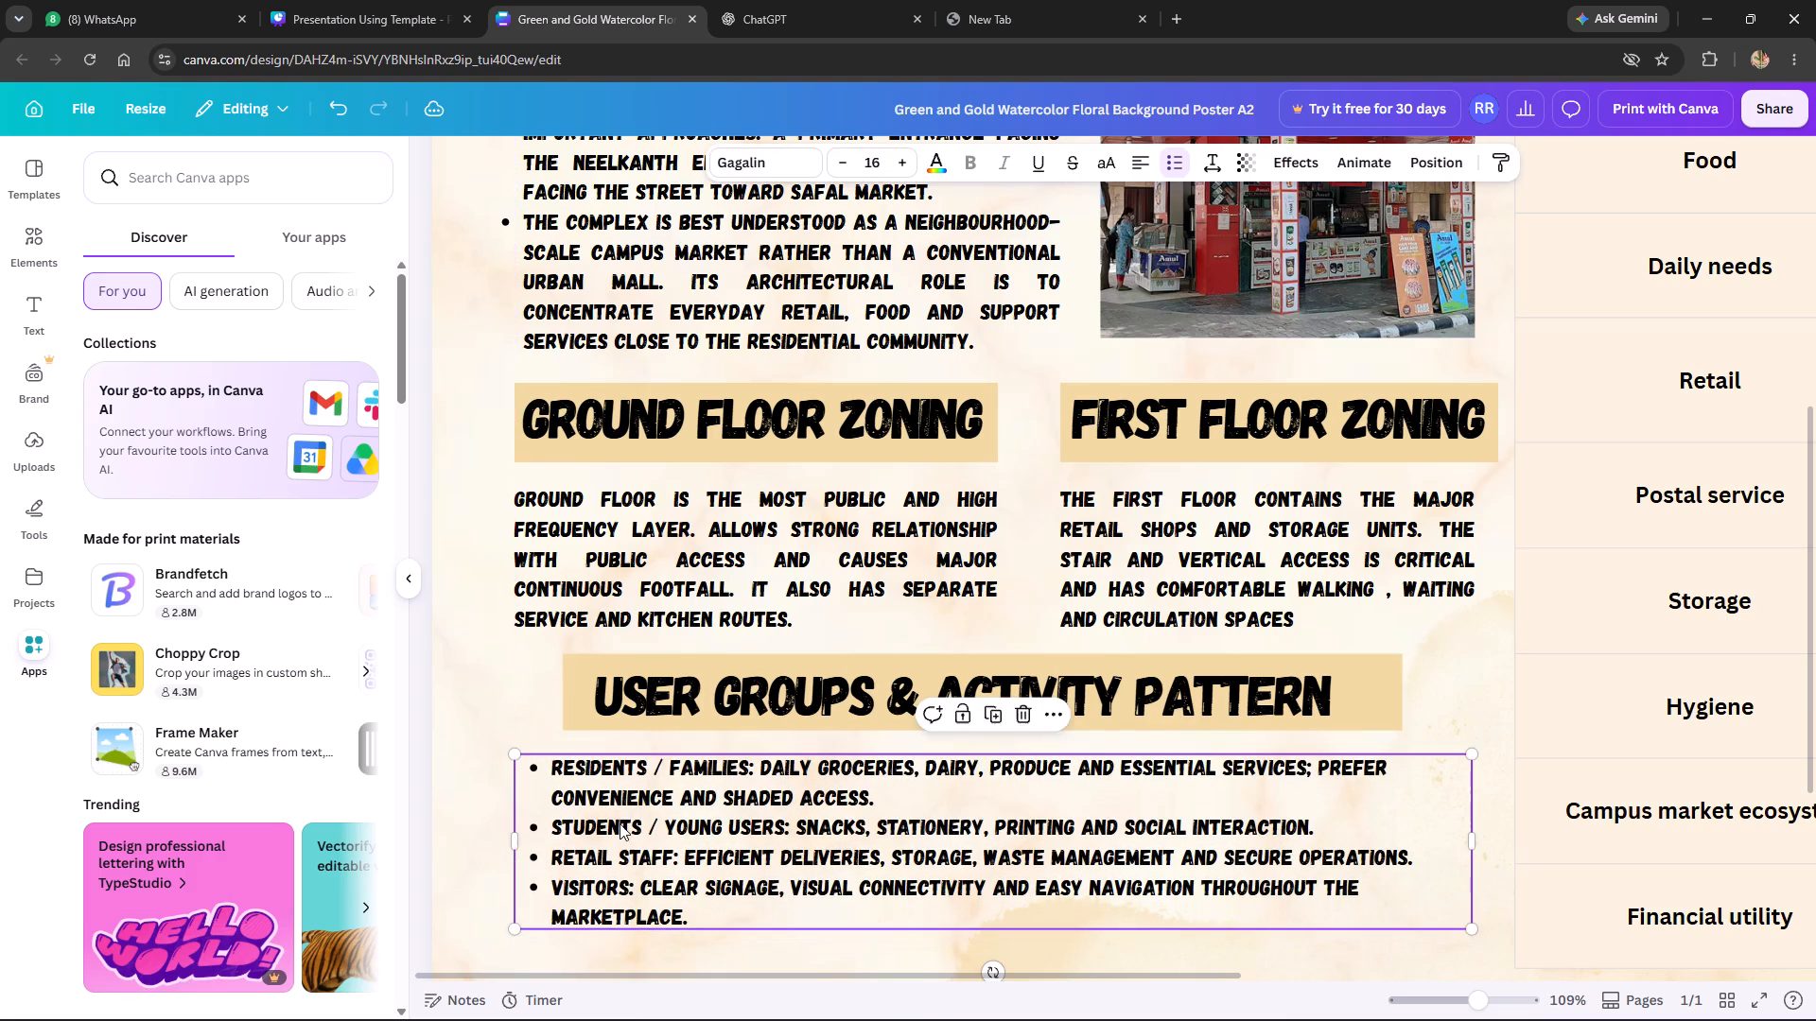
# Review the poster layout from the user groups section and the frames below it up to the title and Overview.
pyautogui.scroll(-2, 620, 820)
pyautogui.scroll(4, 621, 820)
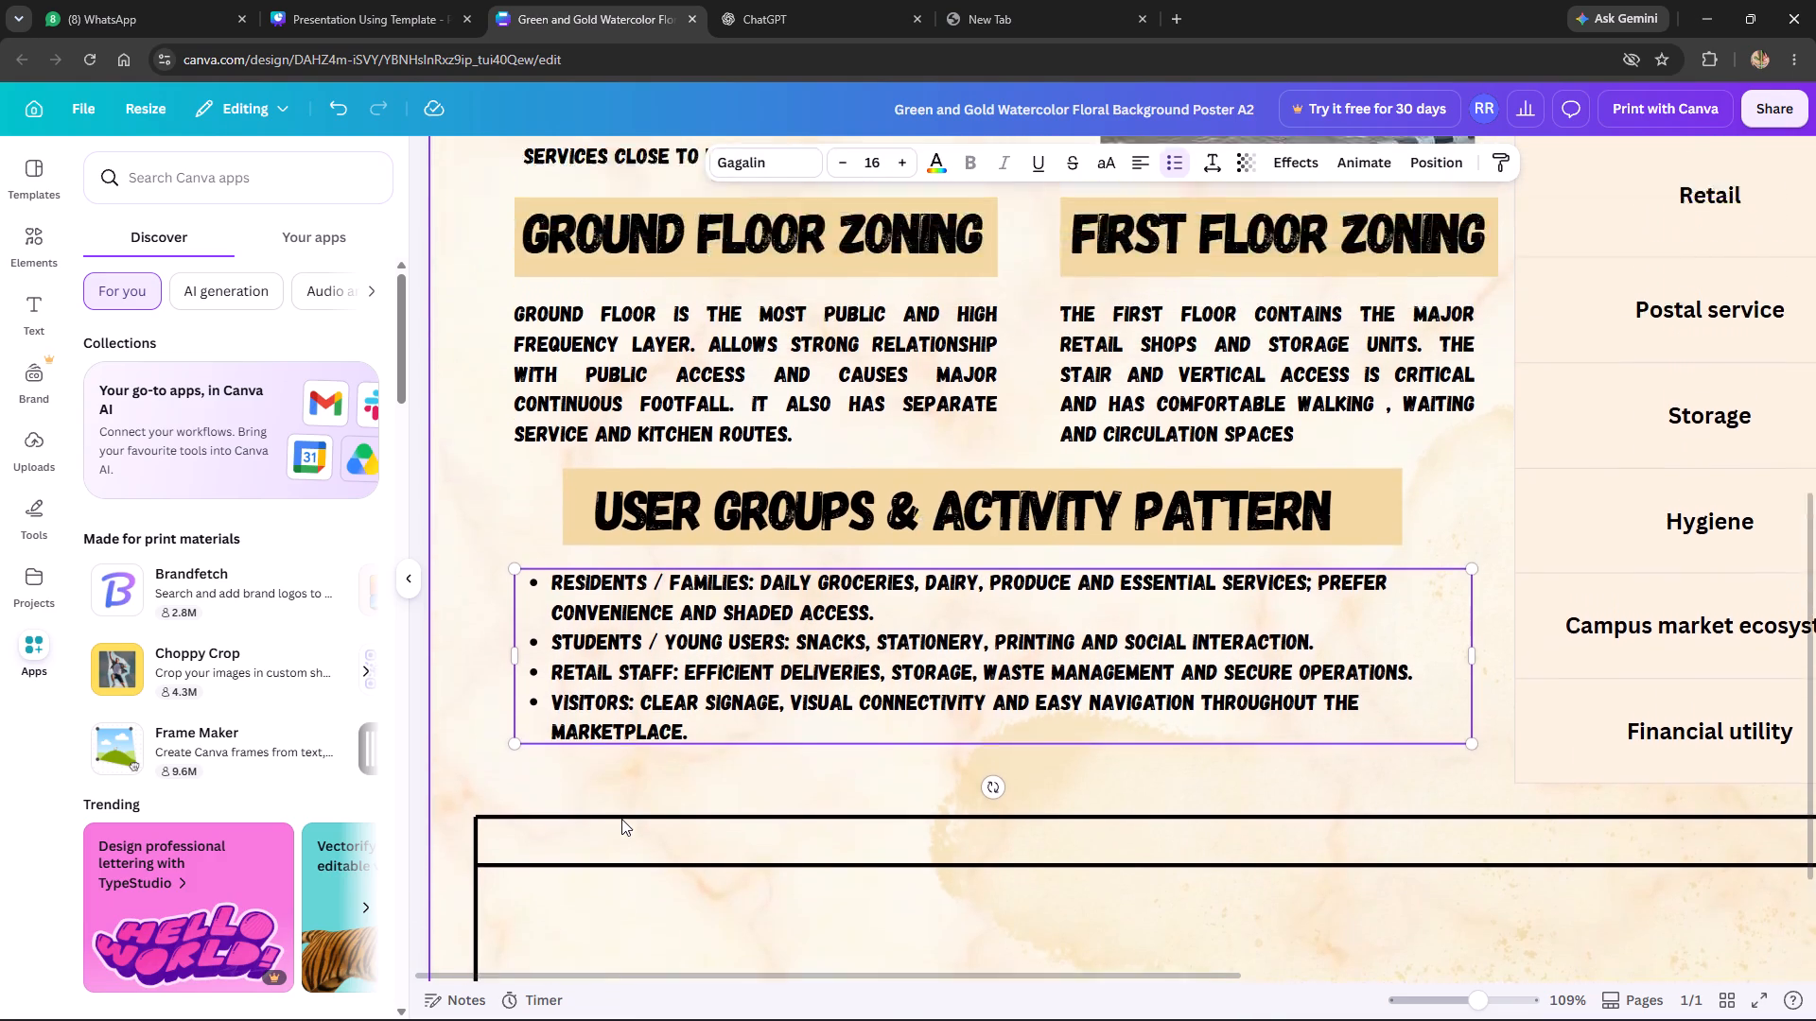
pyautogui.scroll(9, 621, 819)
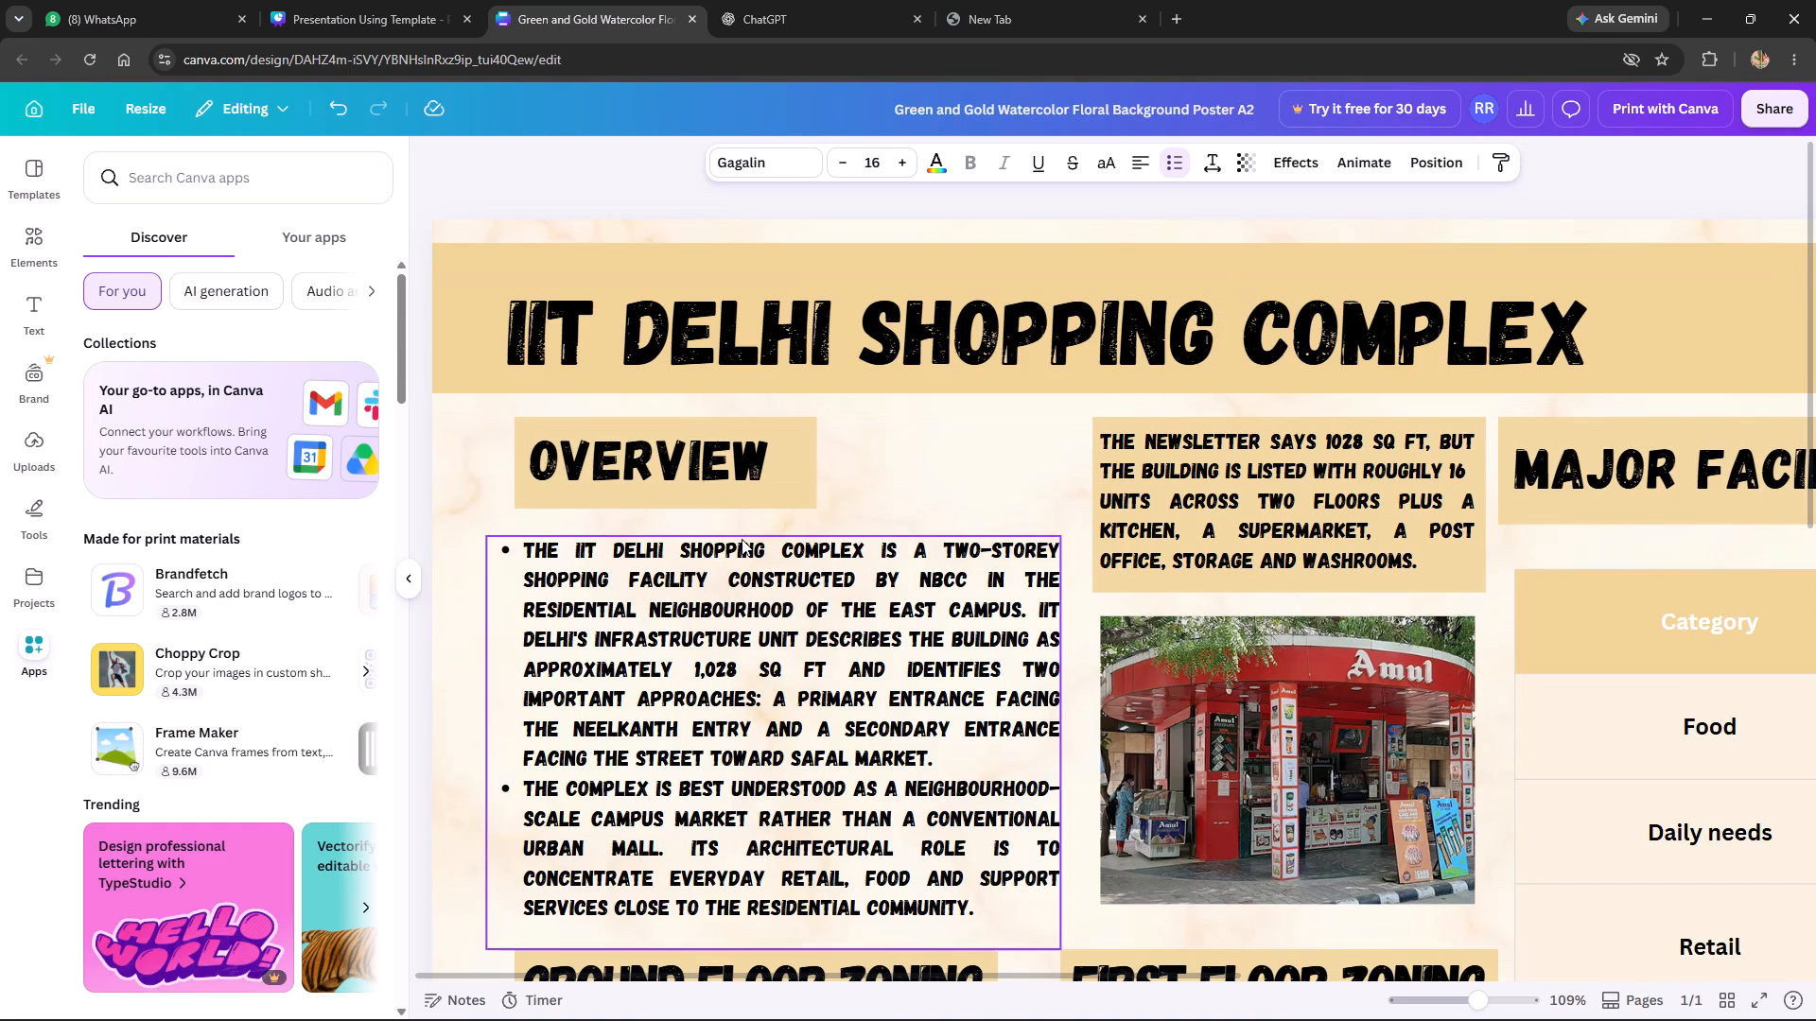
pyautogui.scroll(-3, 743, 536)
pyautogui.scroll(3, 743, 536)
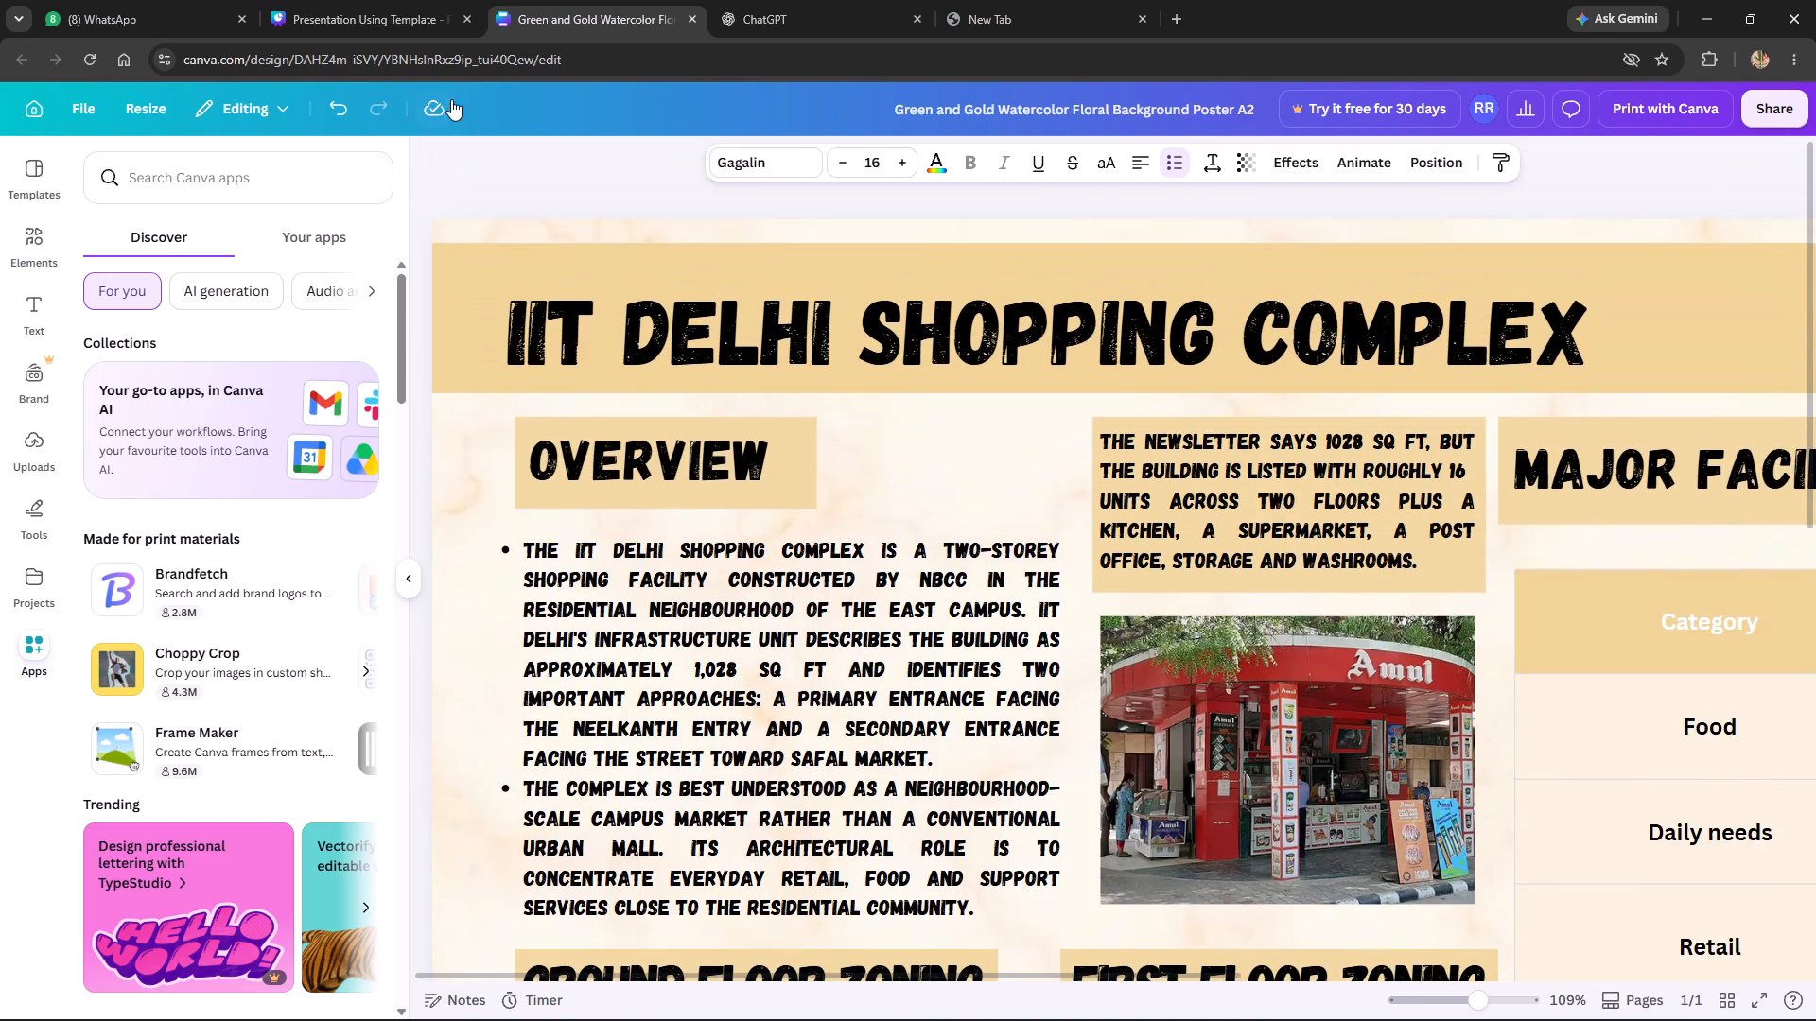
# In the empty browser tab, search Google for PIN and open the Pinterest site.
pyautogui.click(1031, 12)
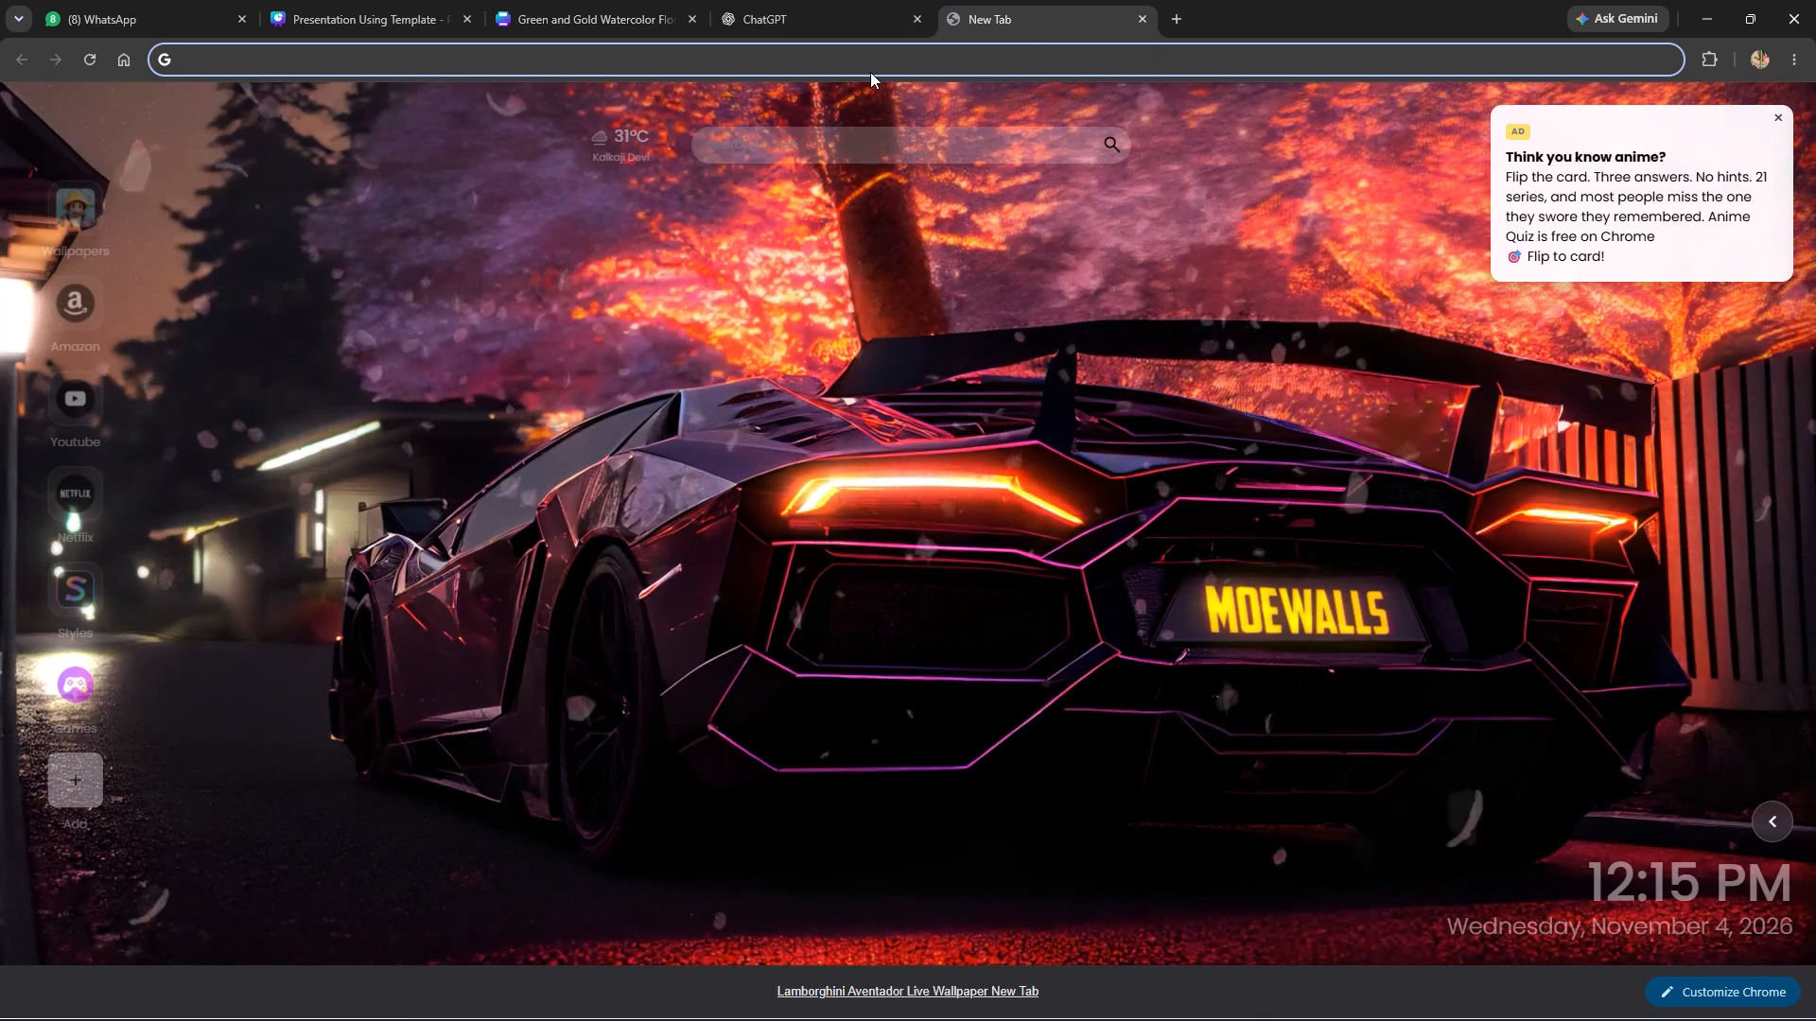
pyautogui.write('PIN')
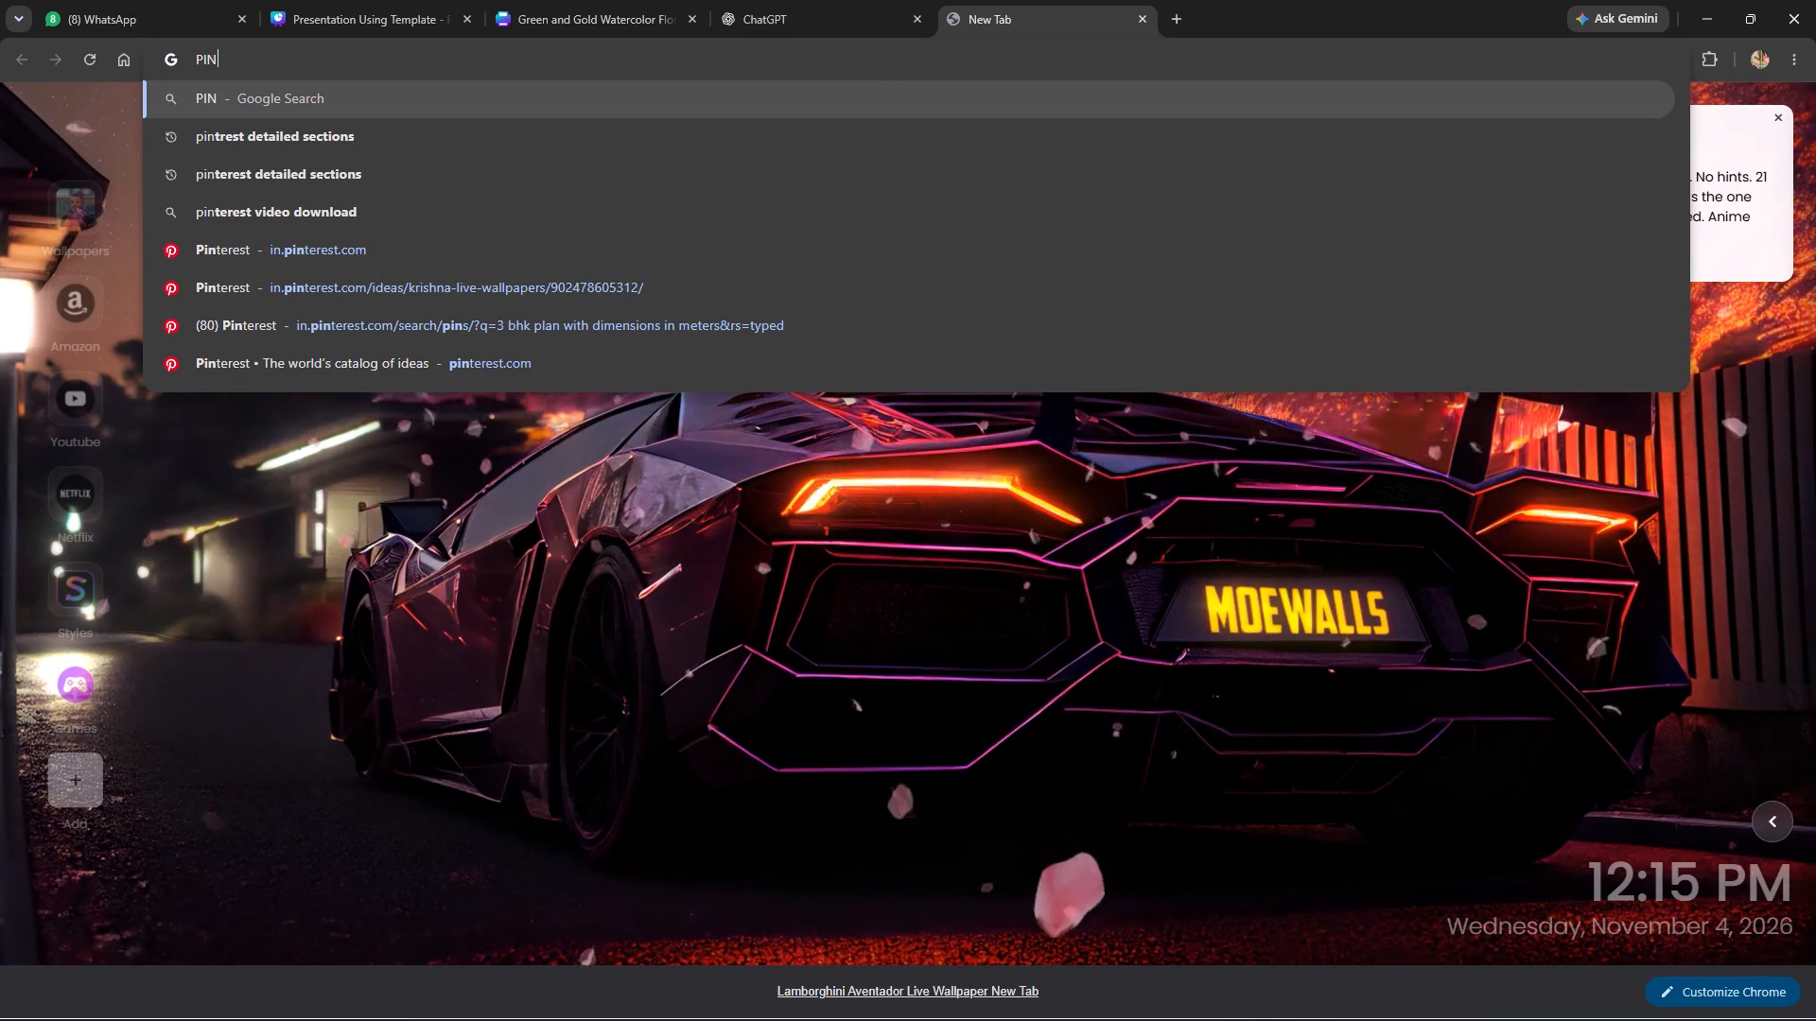
pyautogui.press('Return')
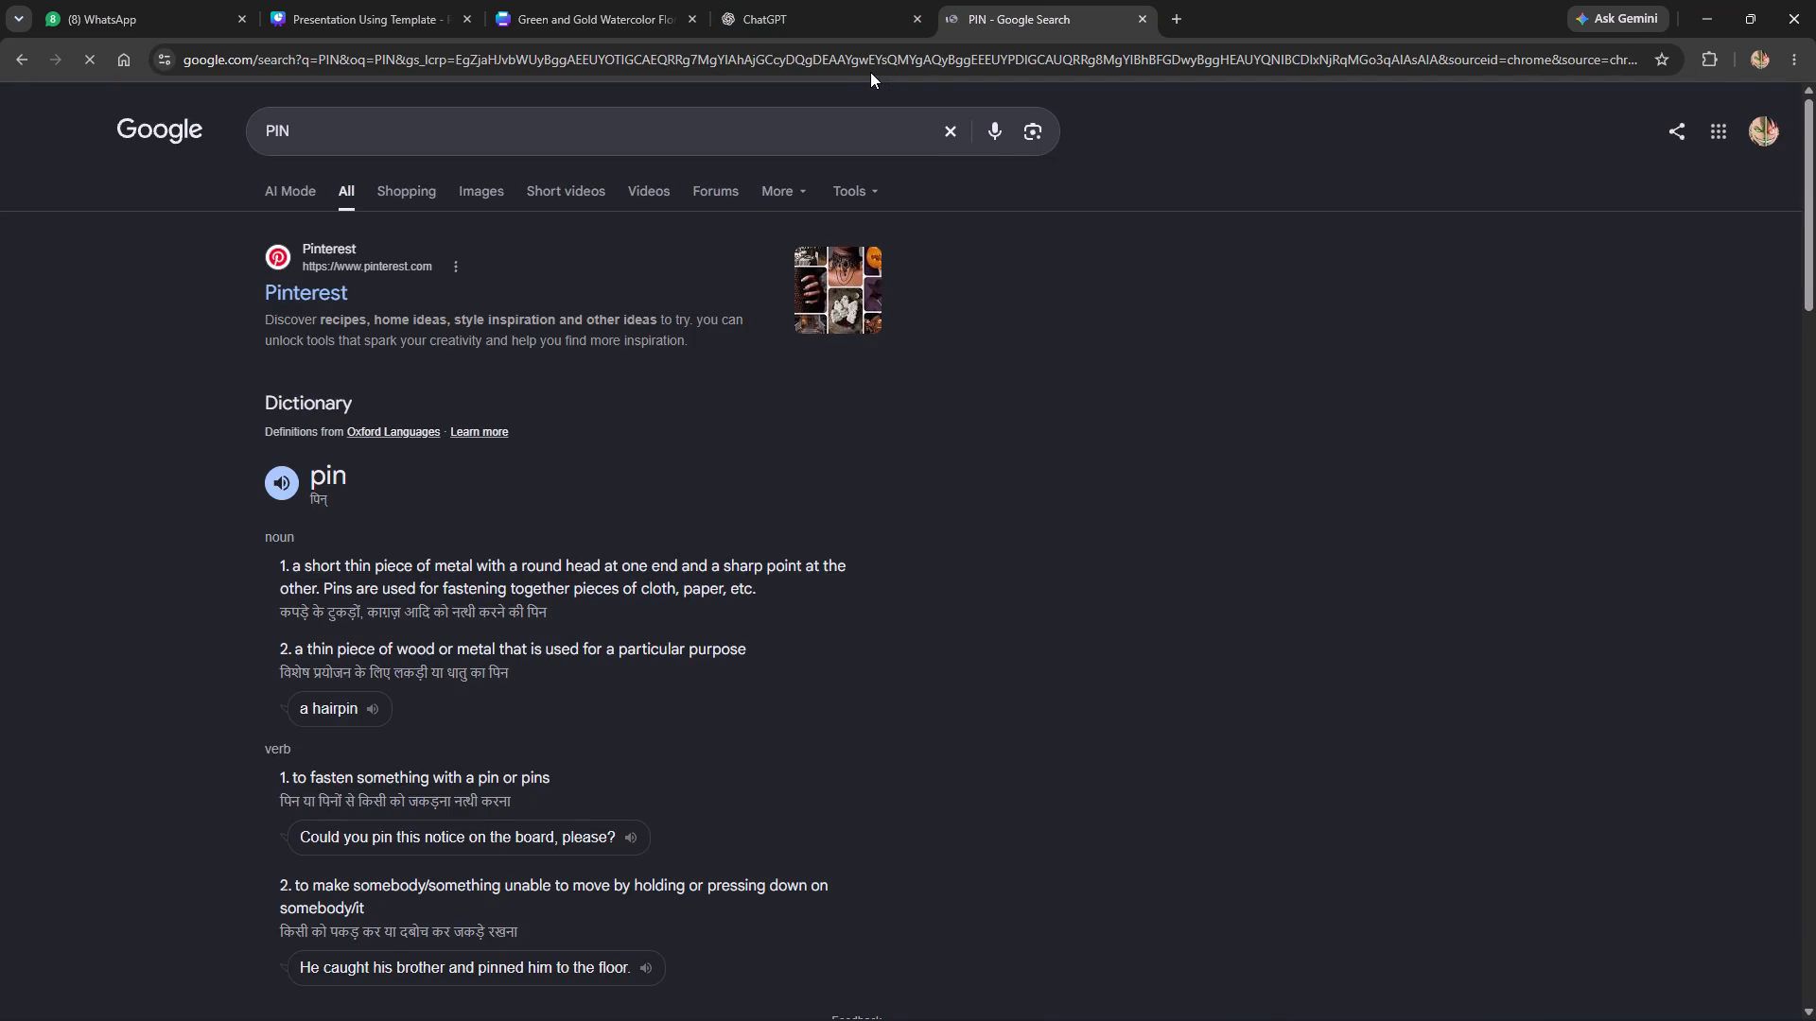
pyautogui.click(278, 284)
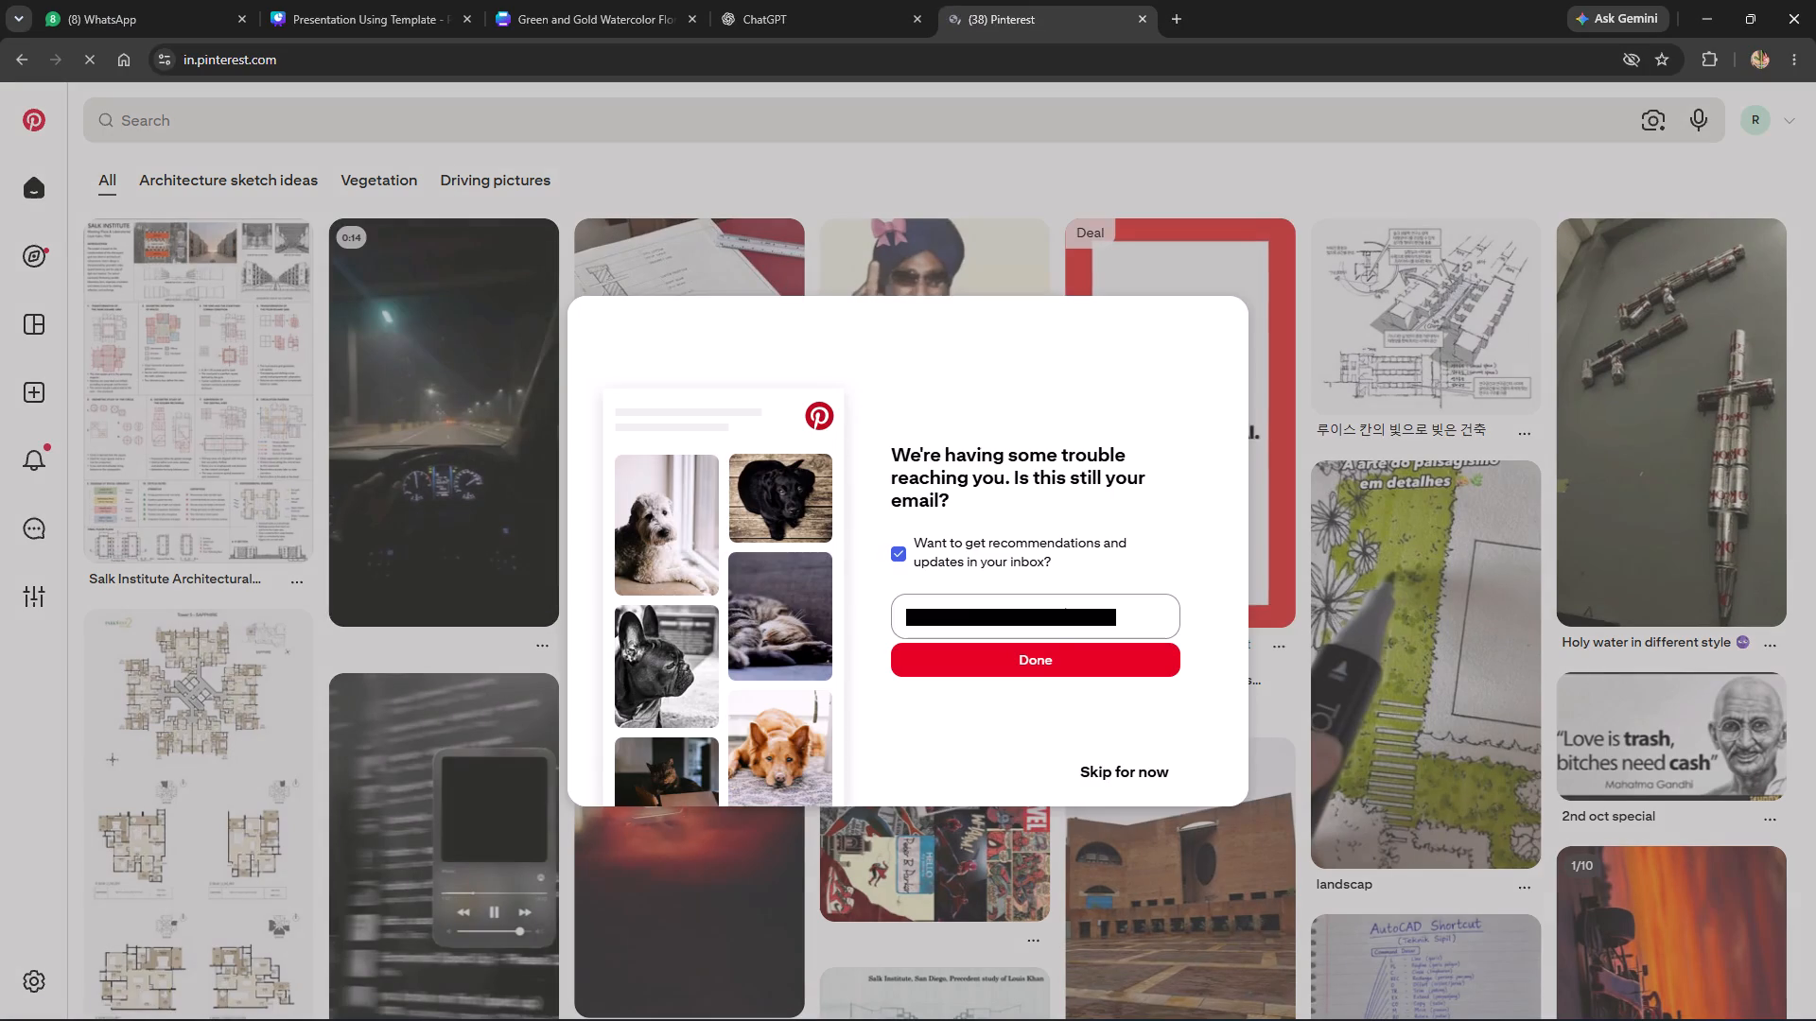
# Confirm the Pinterest account email with recommendations and updates enabled, and dismiss the dialog.
pyautogui.click(1039, 666)
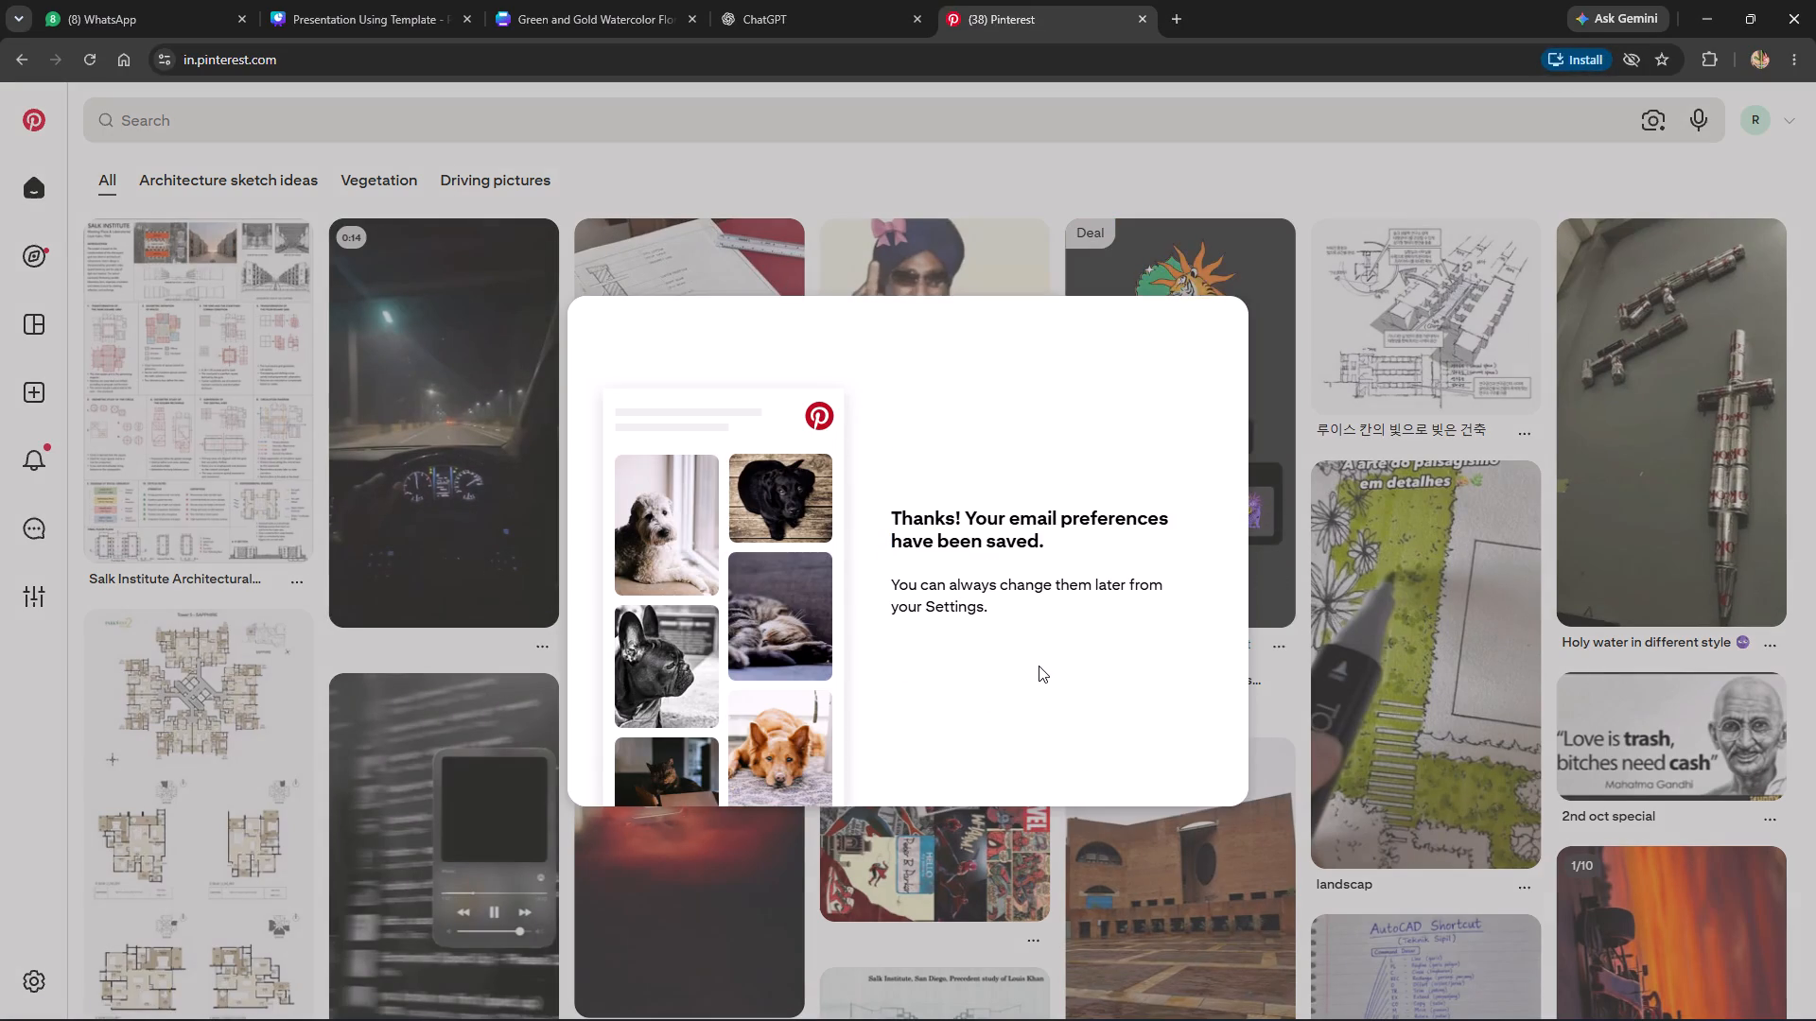
pyautogui.press('Escape')
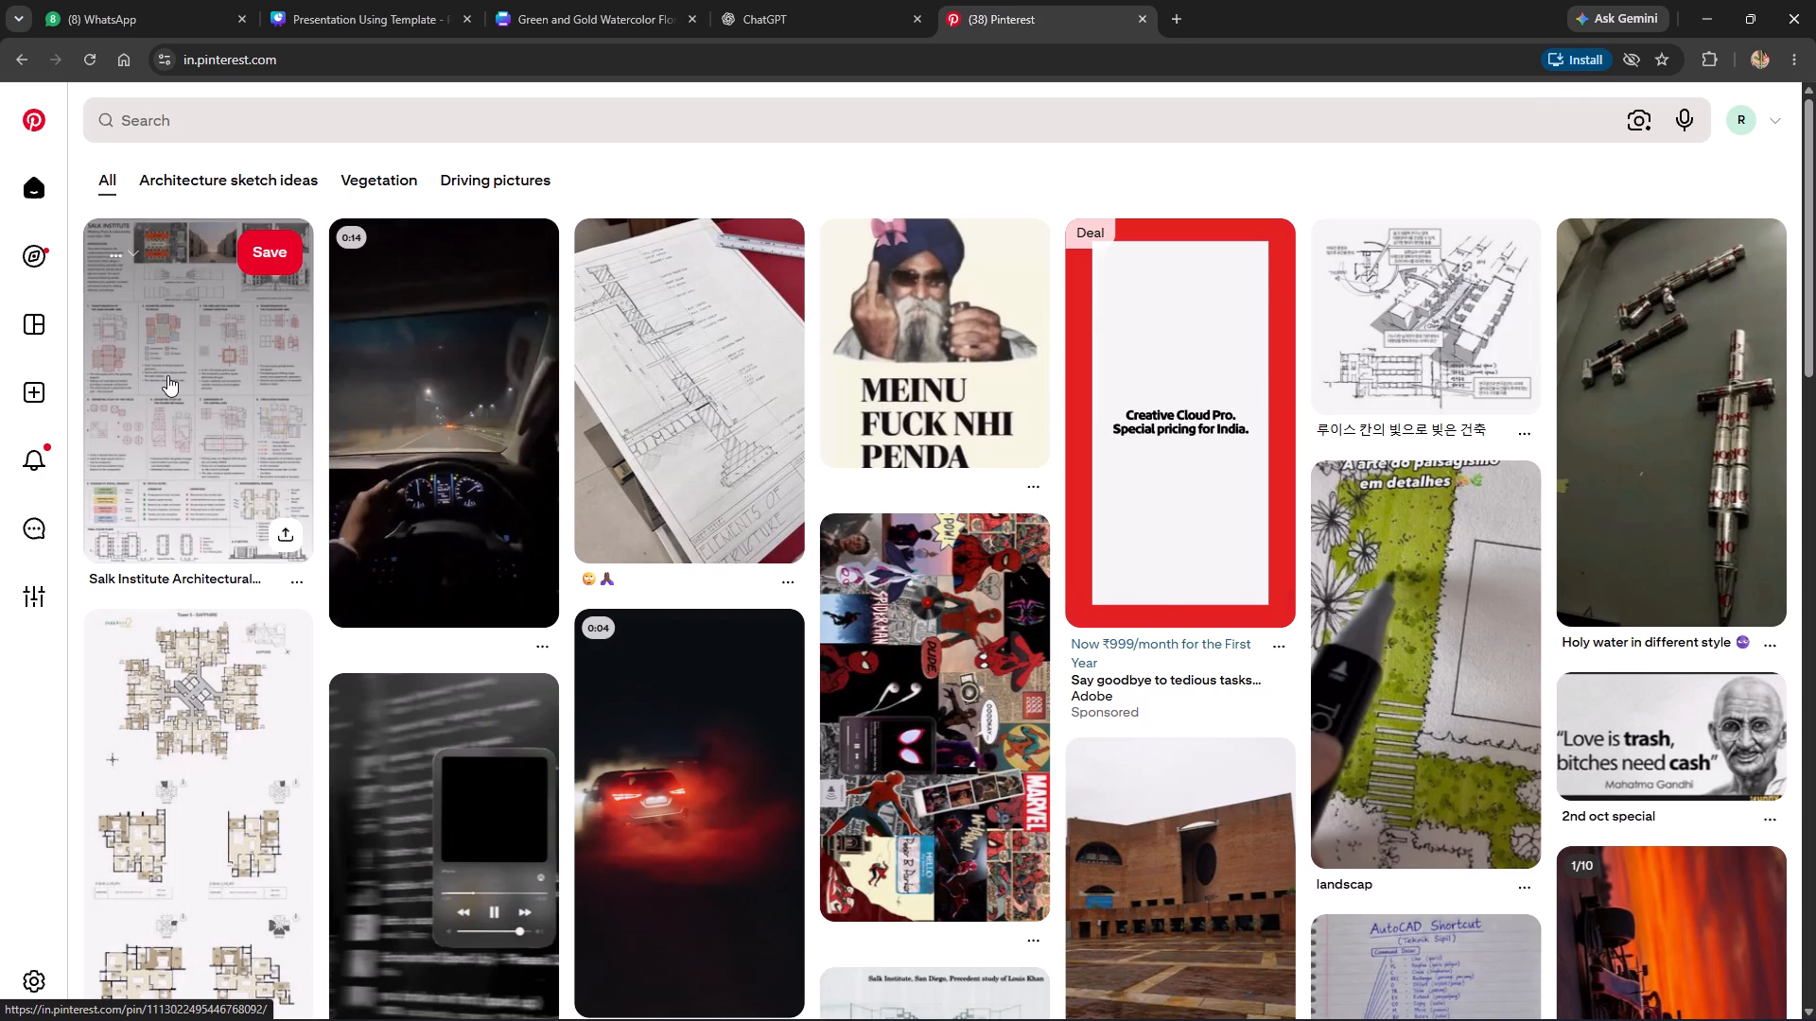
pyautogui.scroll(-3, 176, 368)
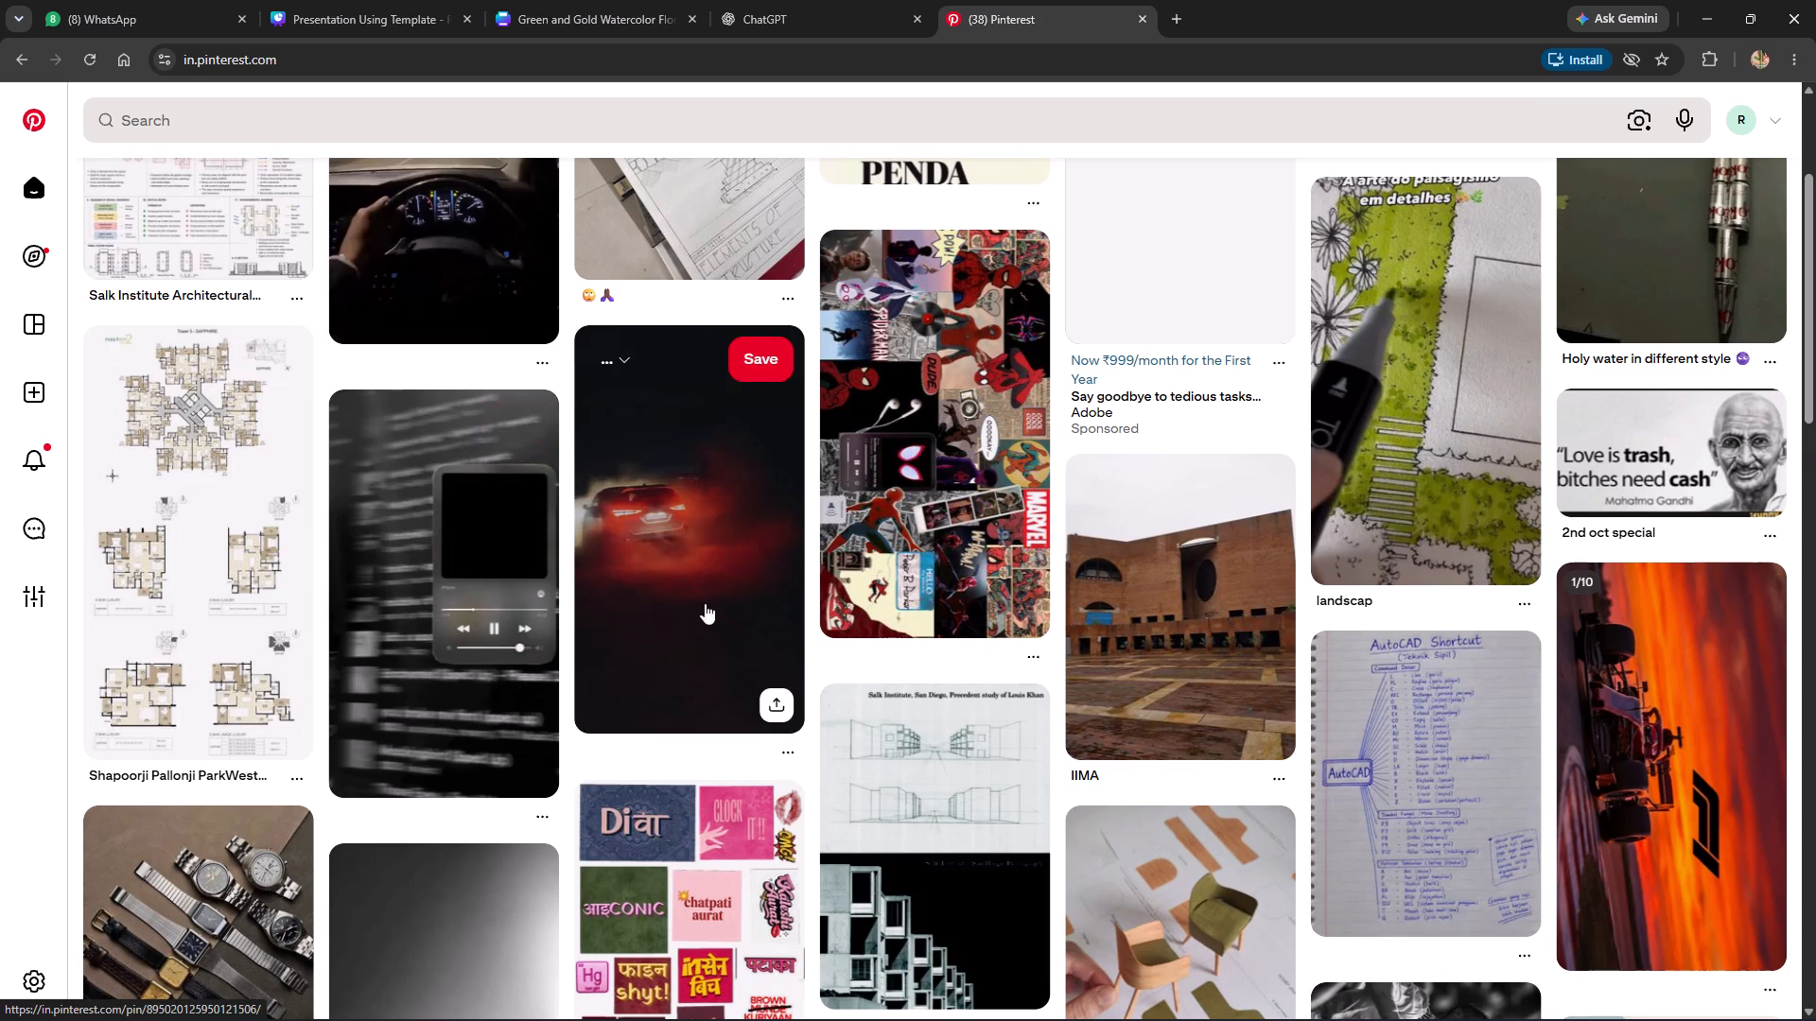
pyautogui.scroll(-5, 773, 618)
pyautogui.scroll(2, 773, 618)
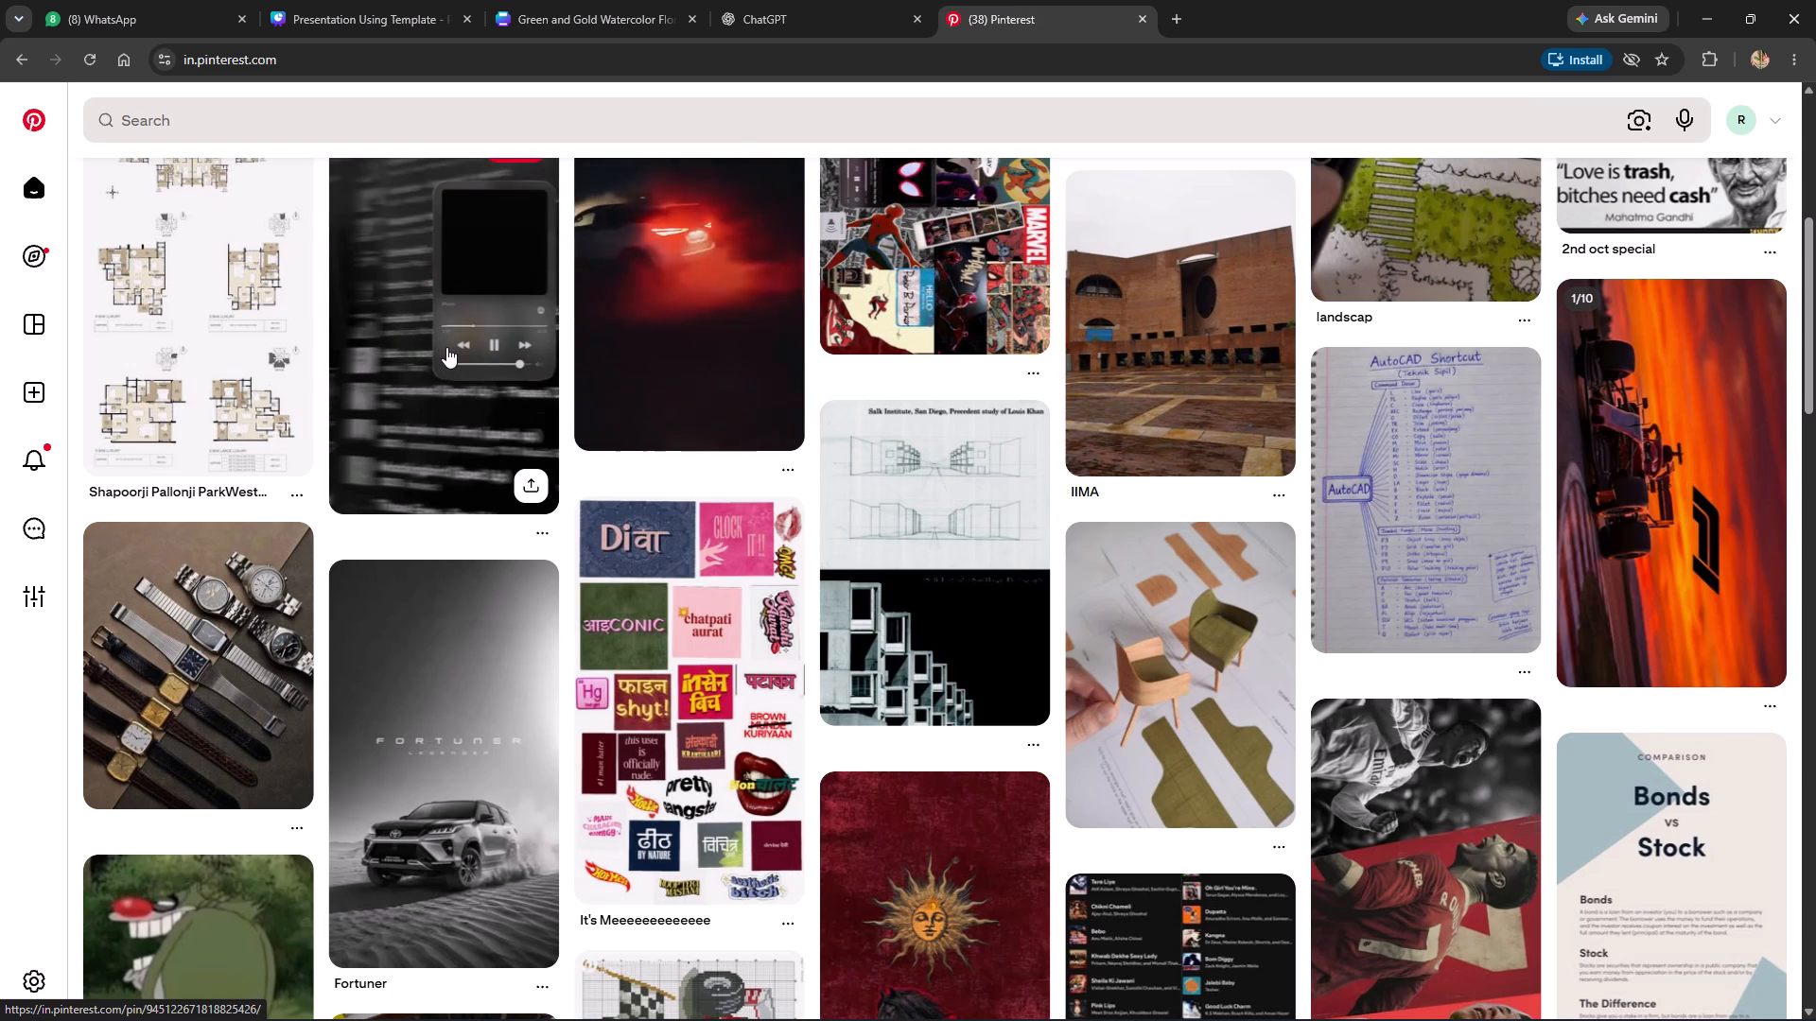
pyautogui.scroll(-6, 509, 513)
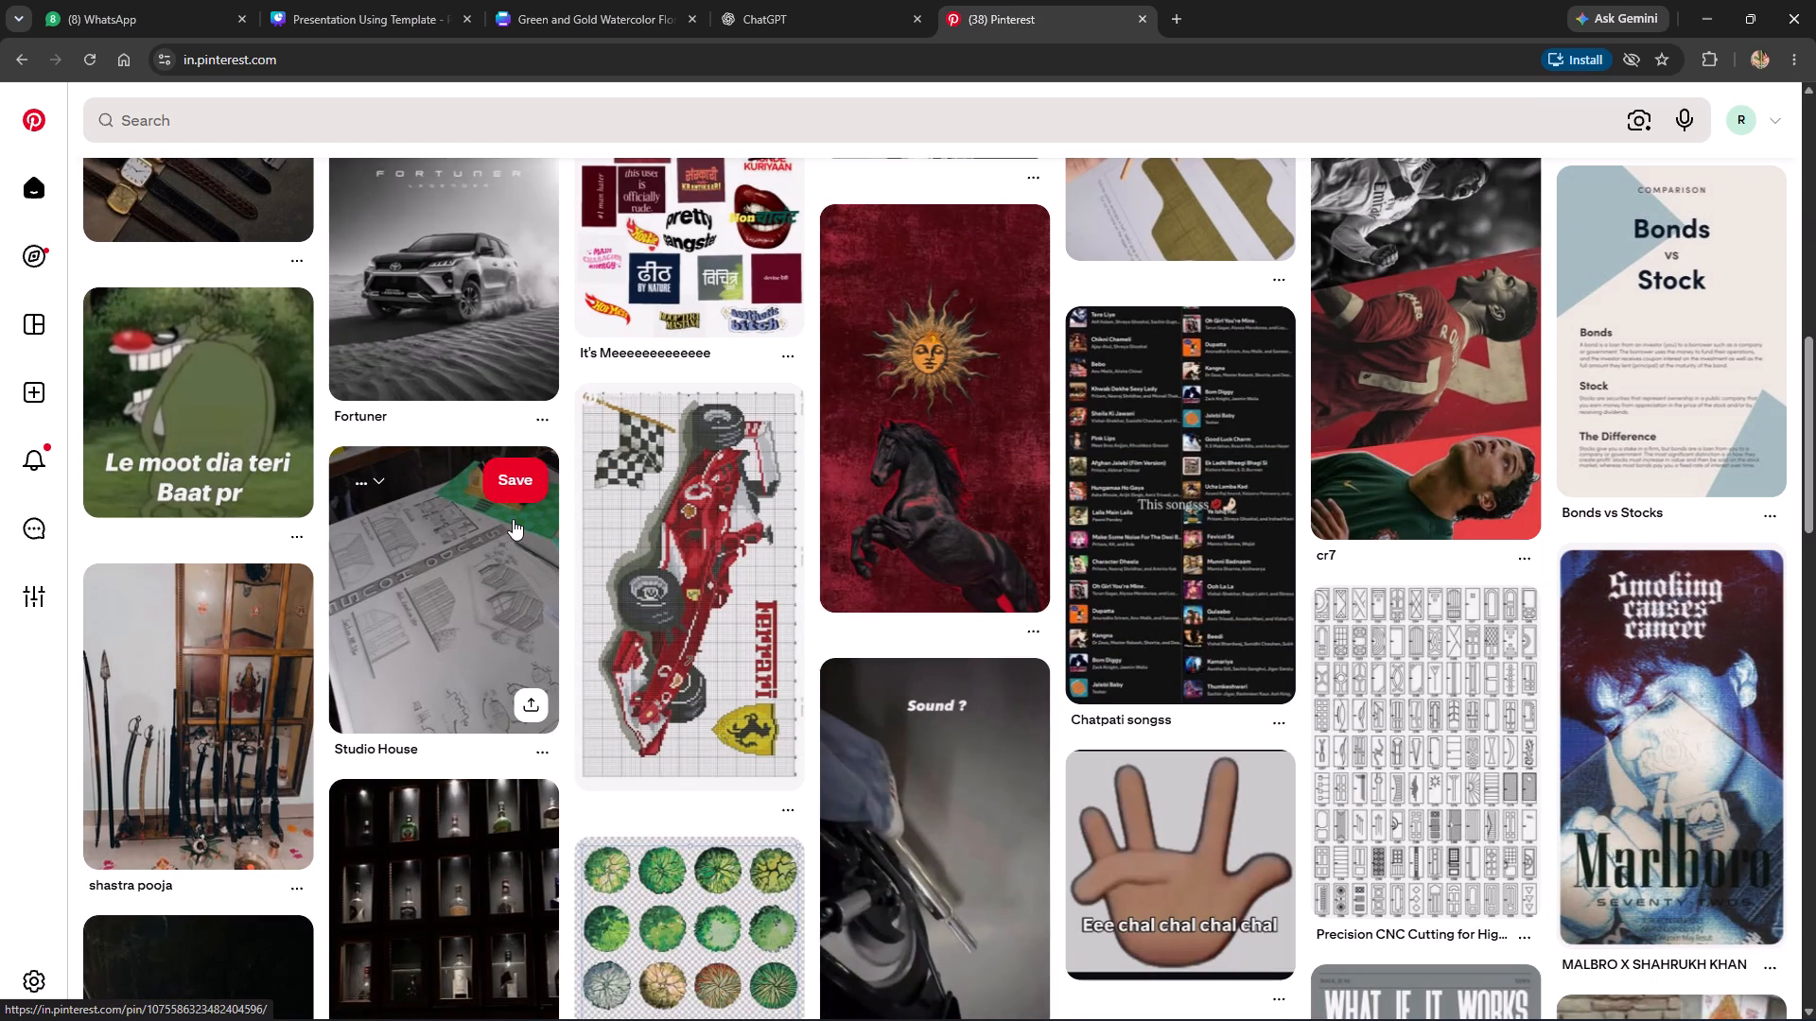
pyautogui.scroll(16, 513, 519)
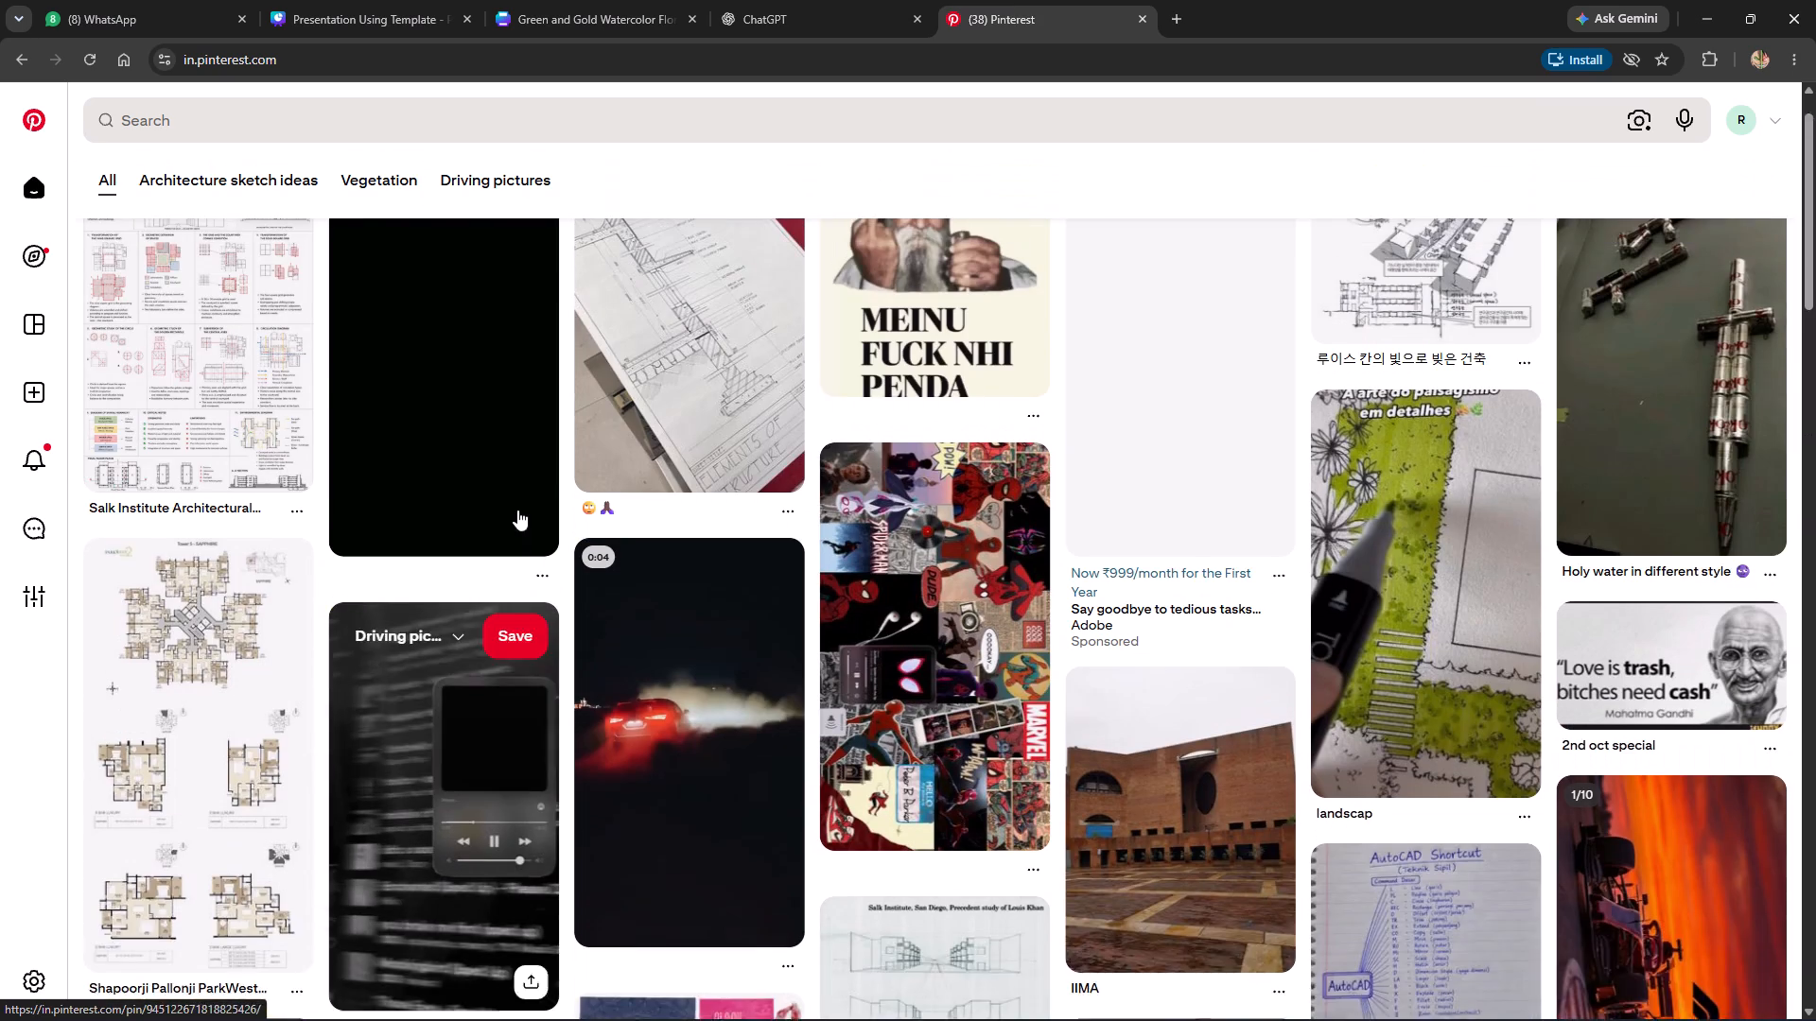
# Search Pinterest for TERACOTA INSPIRED BACKGROUND.
pyautogui.click(458, 118)
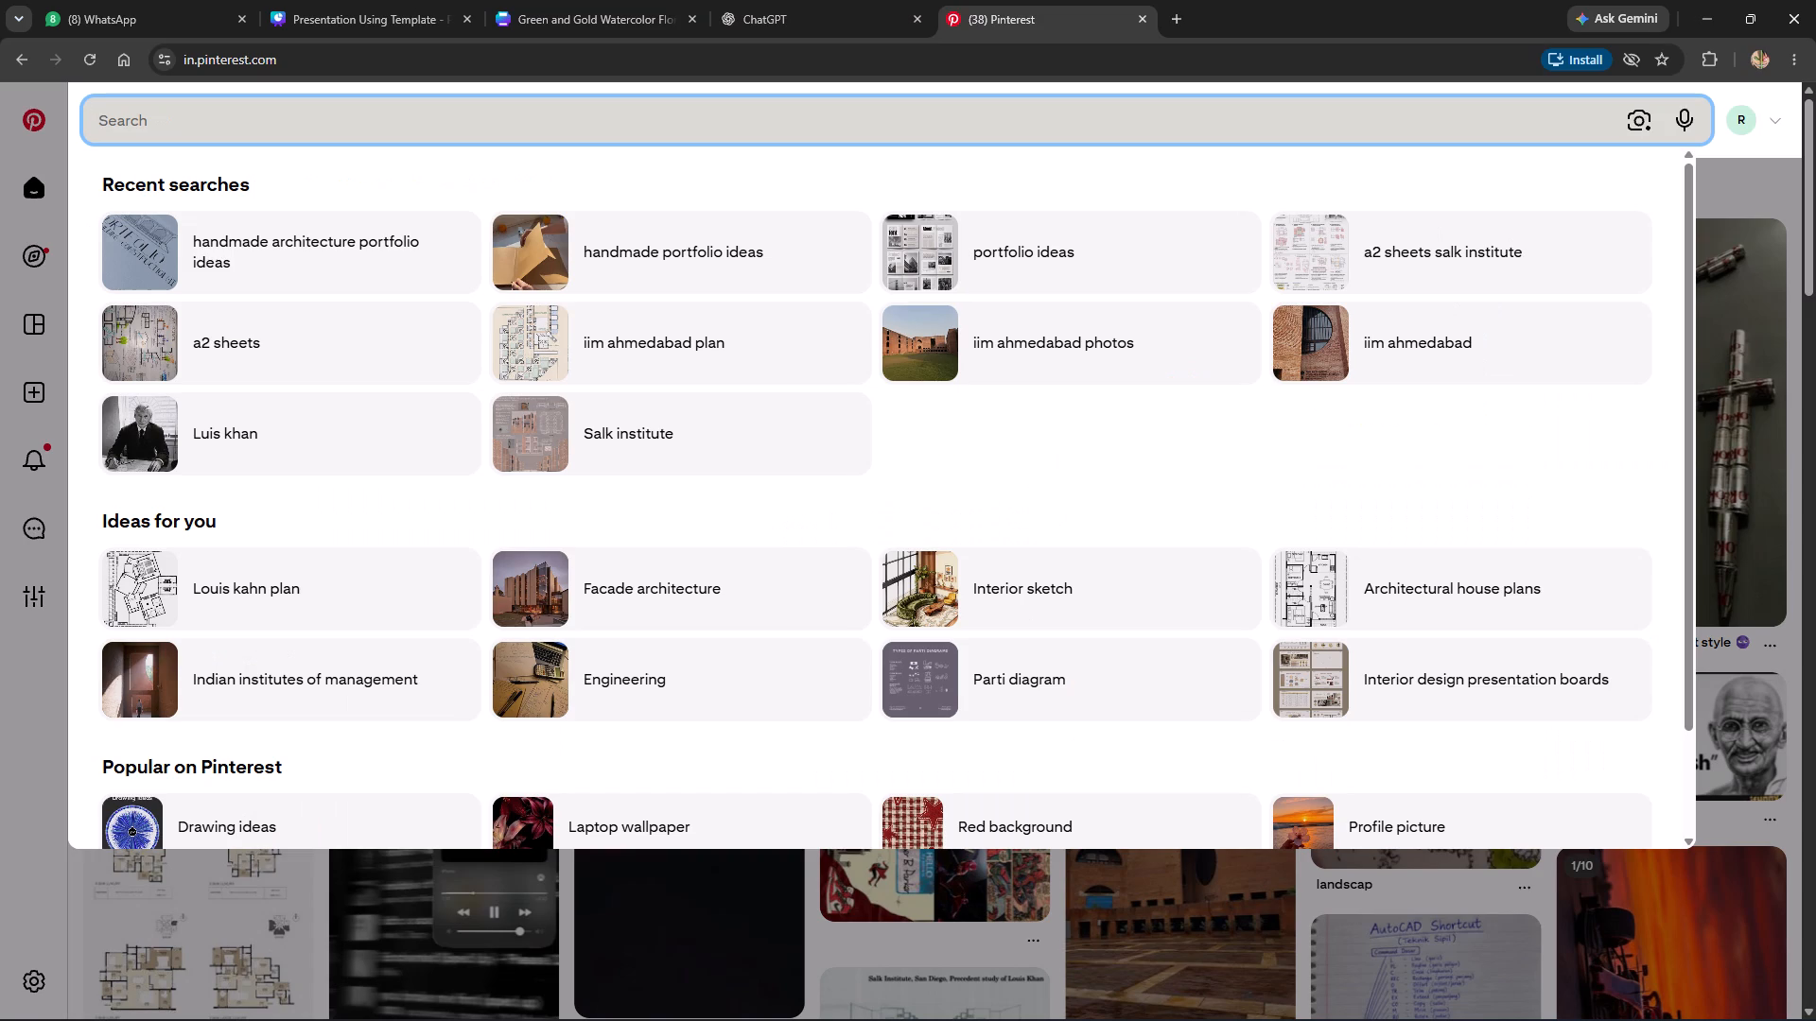
pyautogui.write('TER')
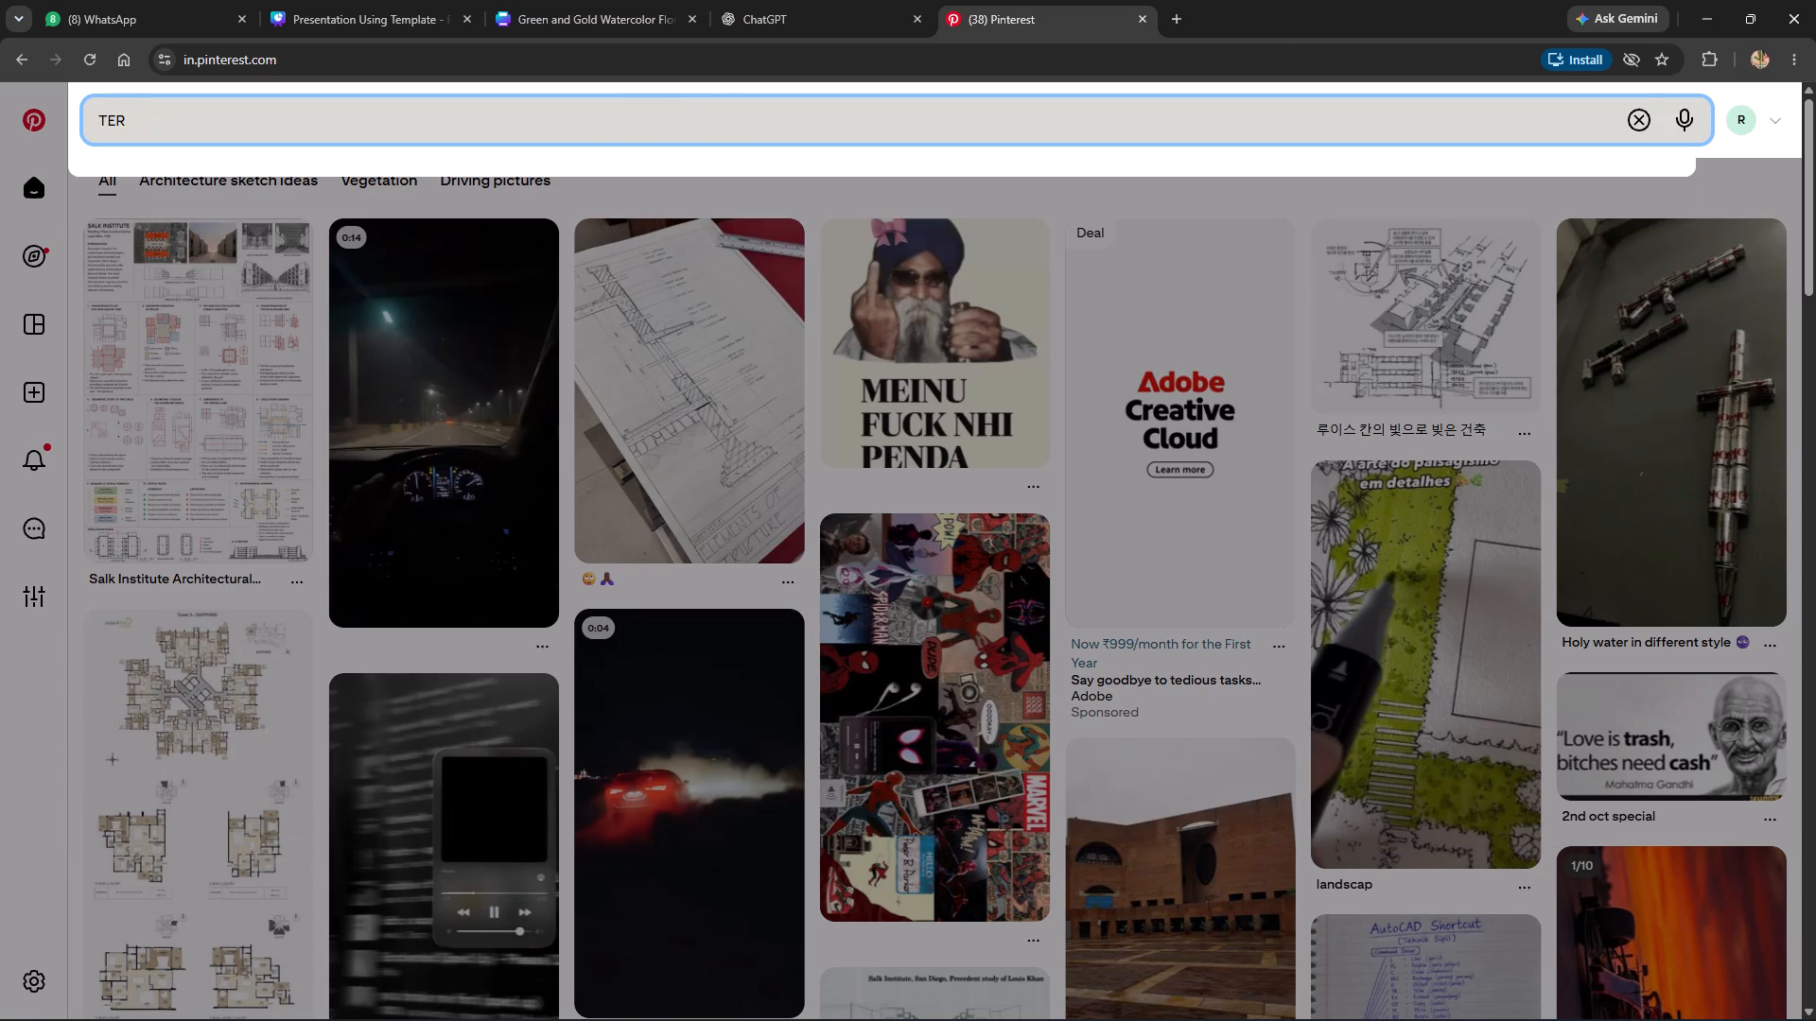
pyautogui.write('ACOTA')
pyautogui.press('space')
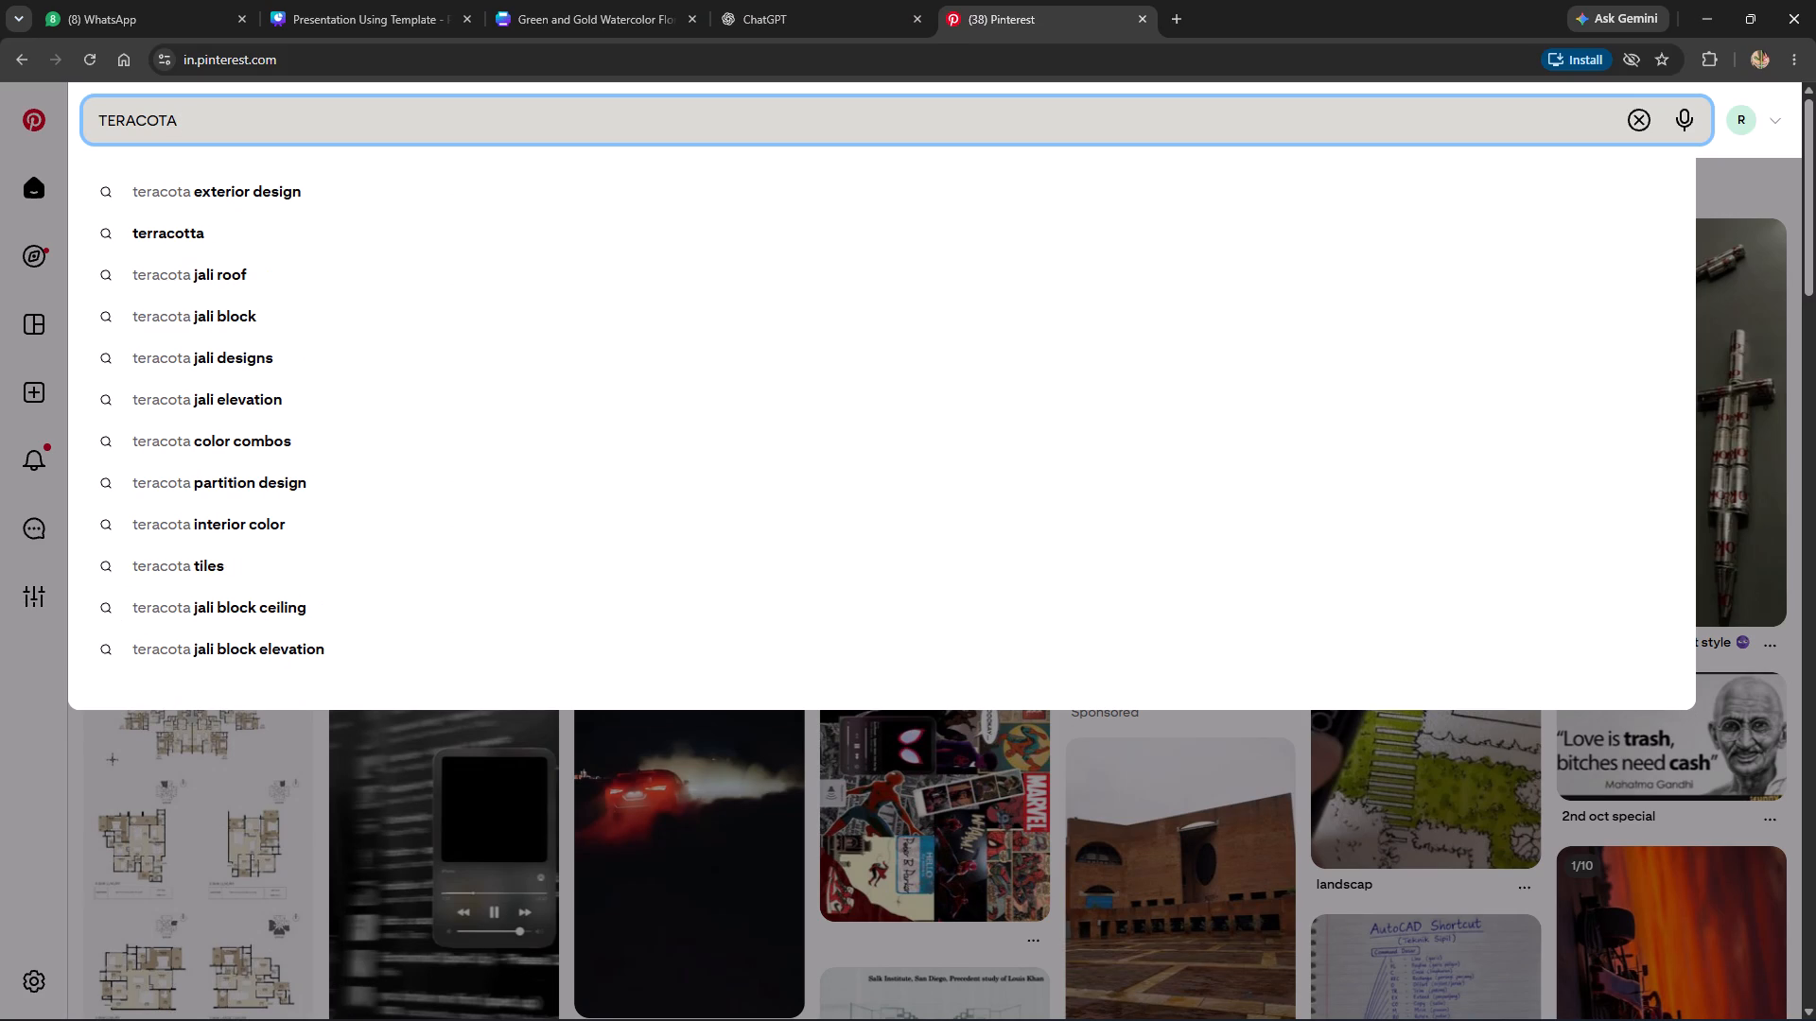
pyautogui.write('INSPIRED')
pyautogui.press('space')
pyautogui.write('BA')
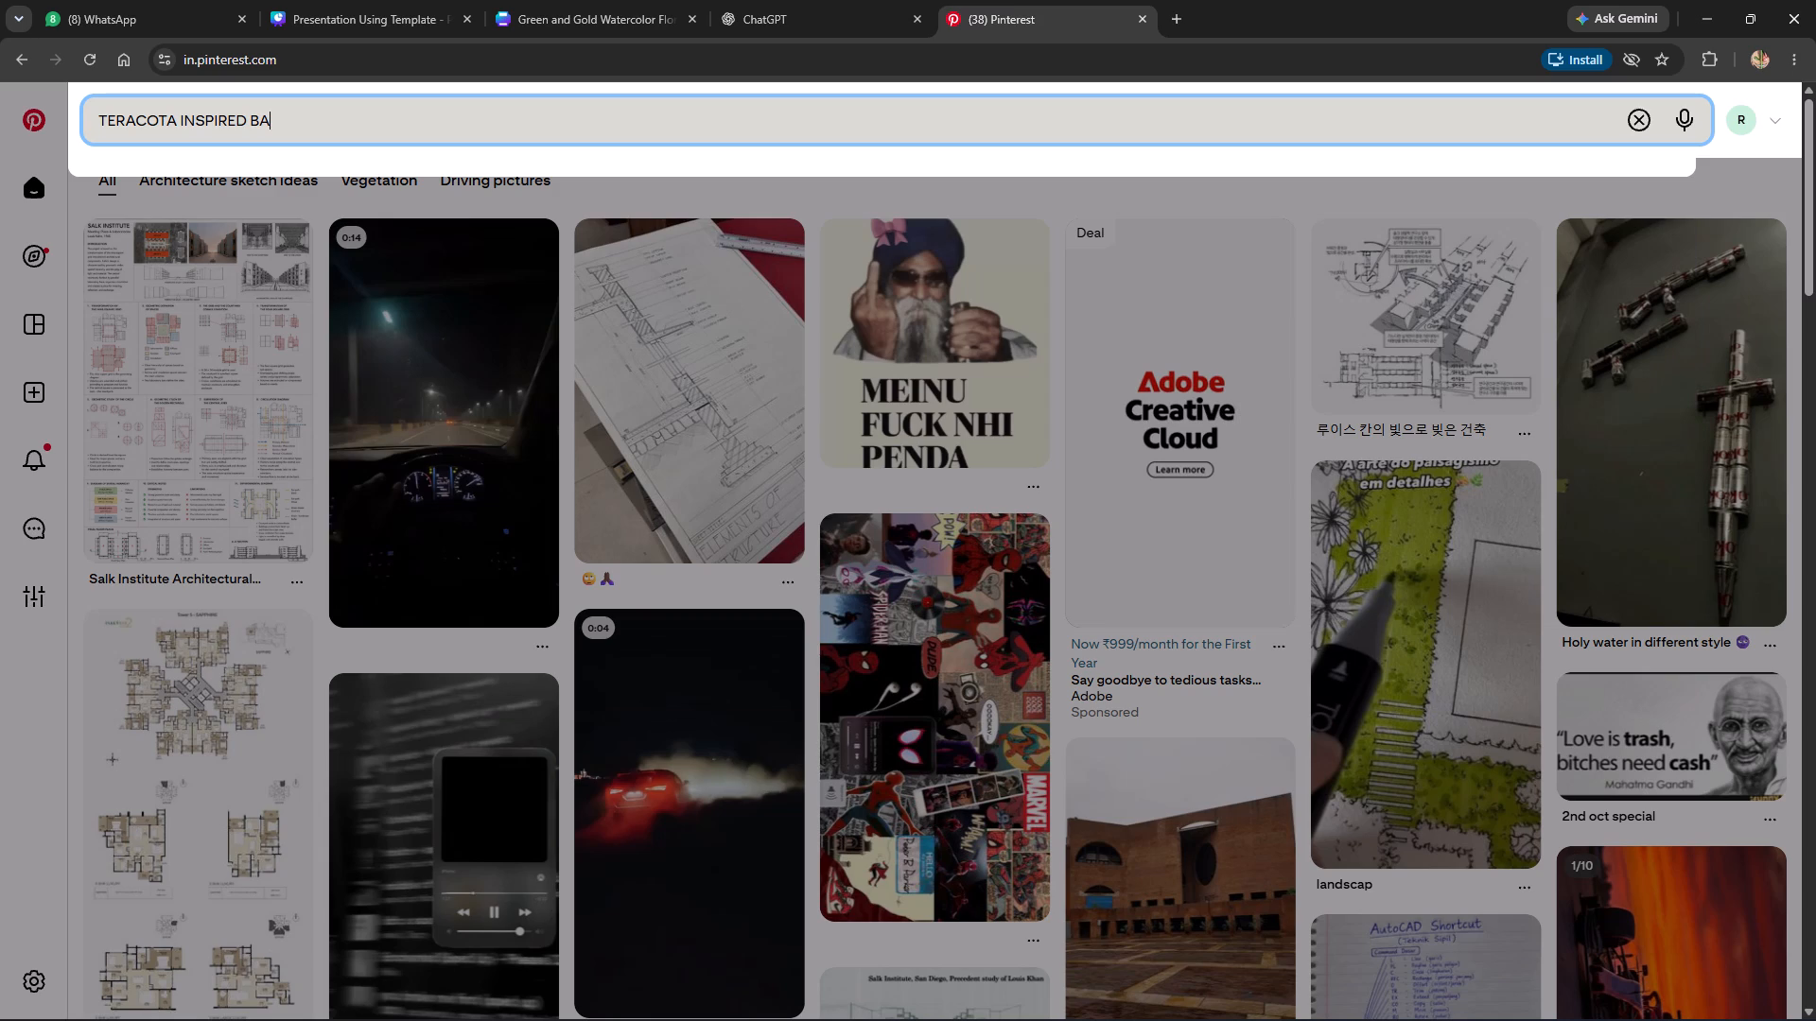
pyautogui.write('CK')
pyautogui.write('GROUND')
pyautogui.press('space')
pyautogui.press('Return')
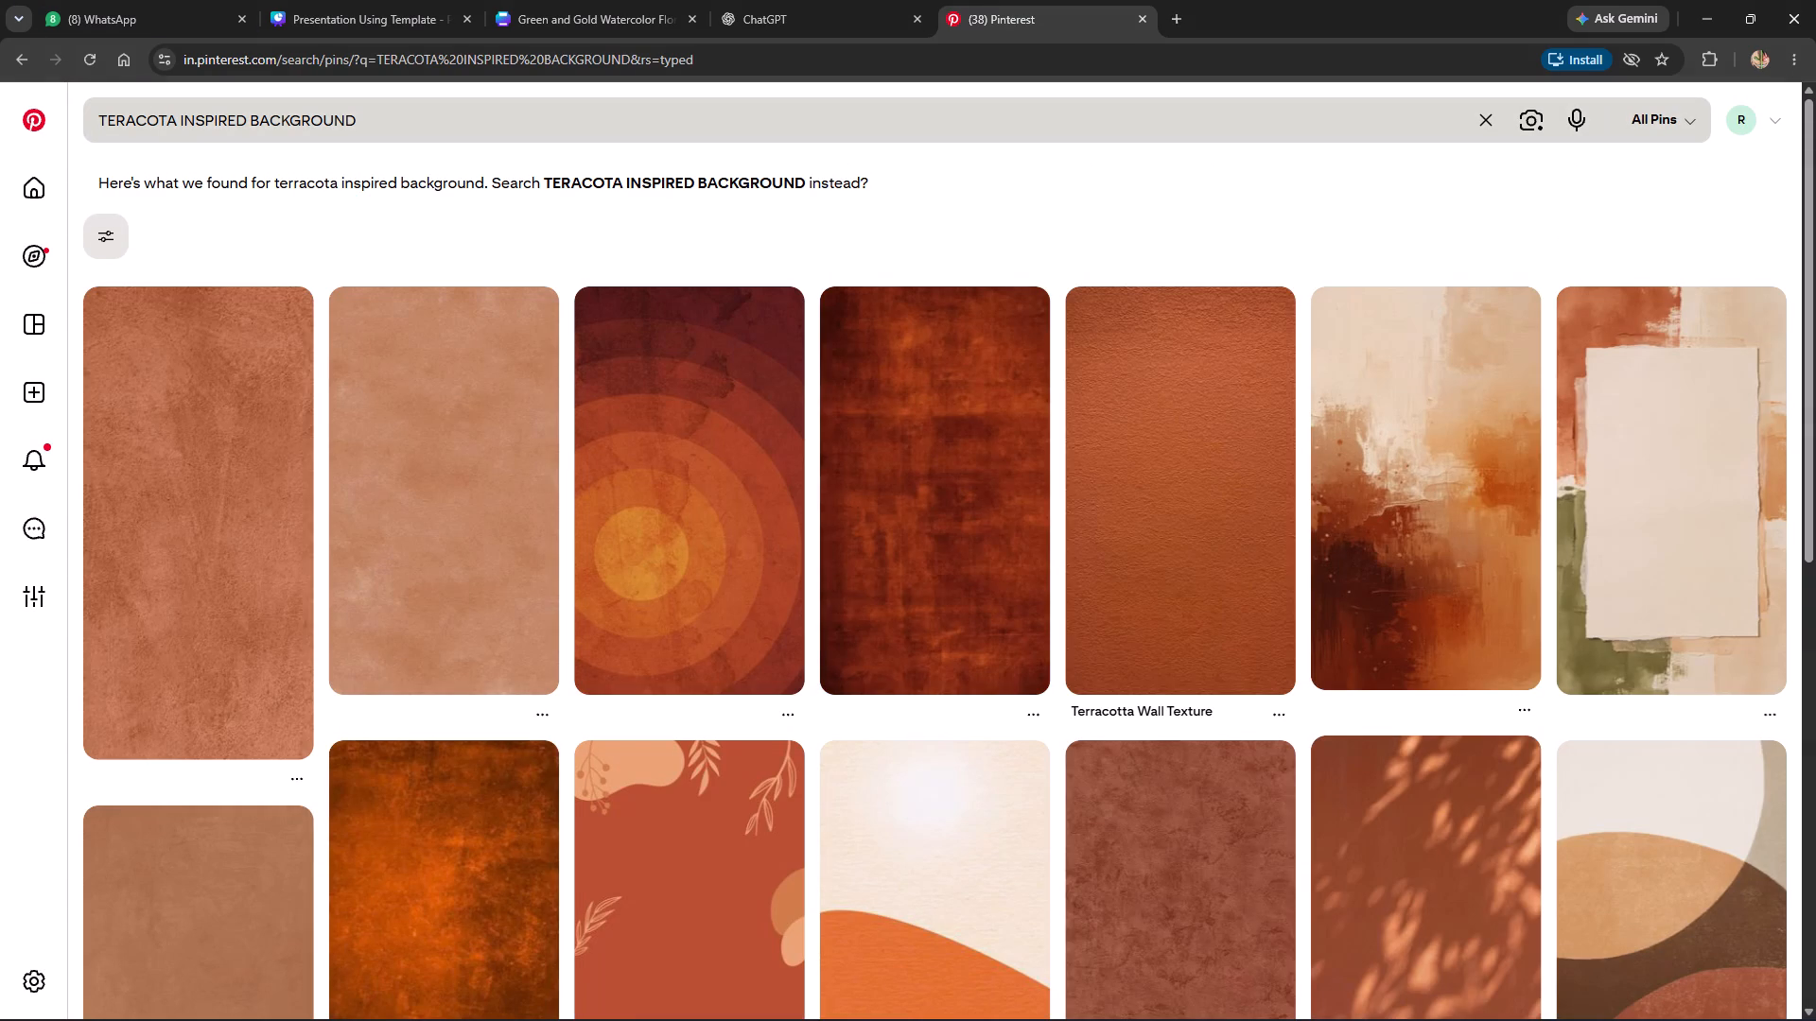
# Open the abstract cream-and-rust brushstroke pin from the search results and download its image to the Downloads folder as e.
pyautogui.click(418, 118)
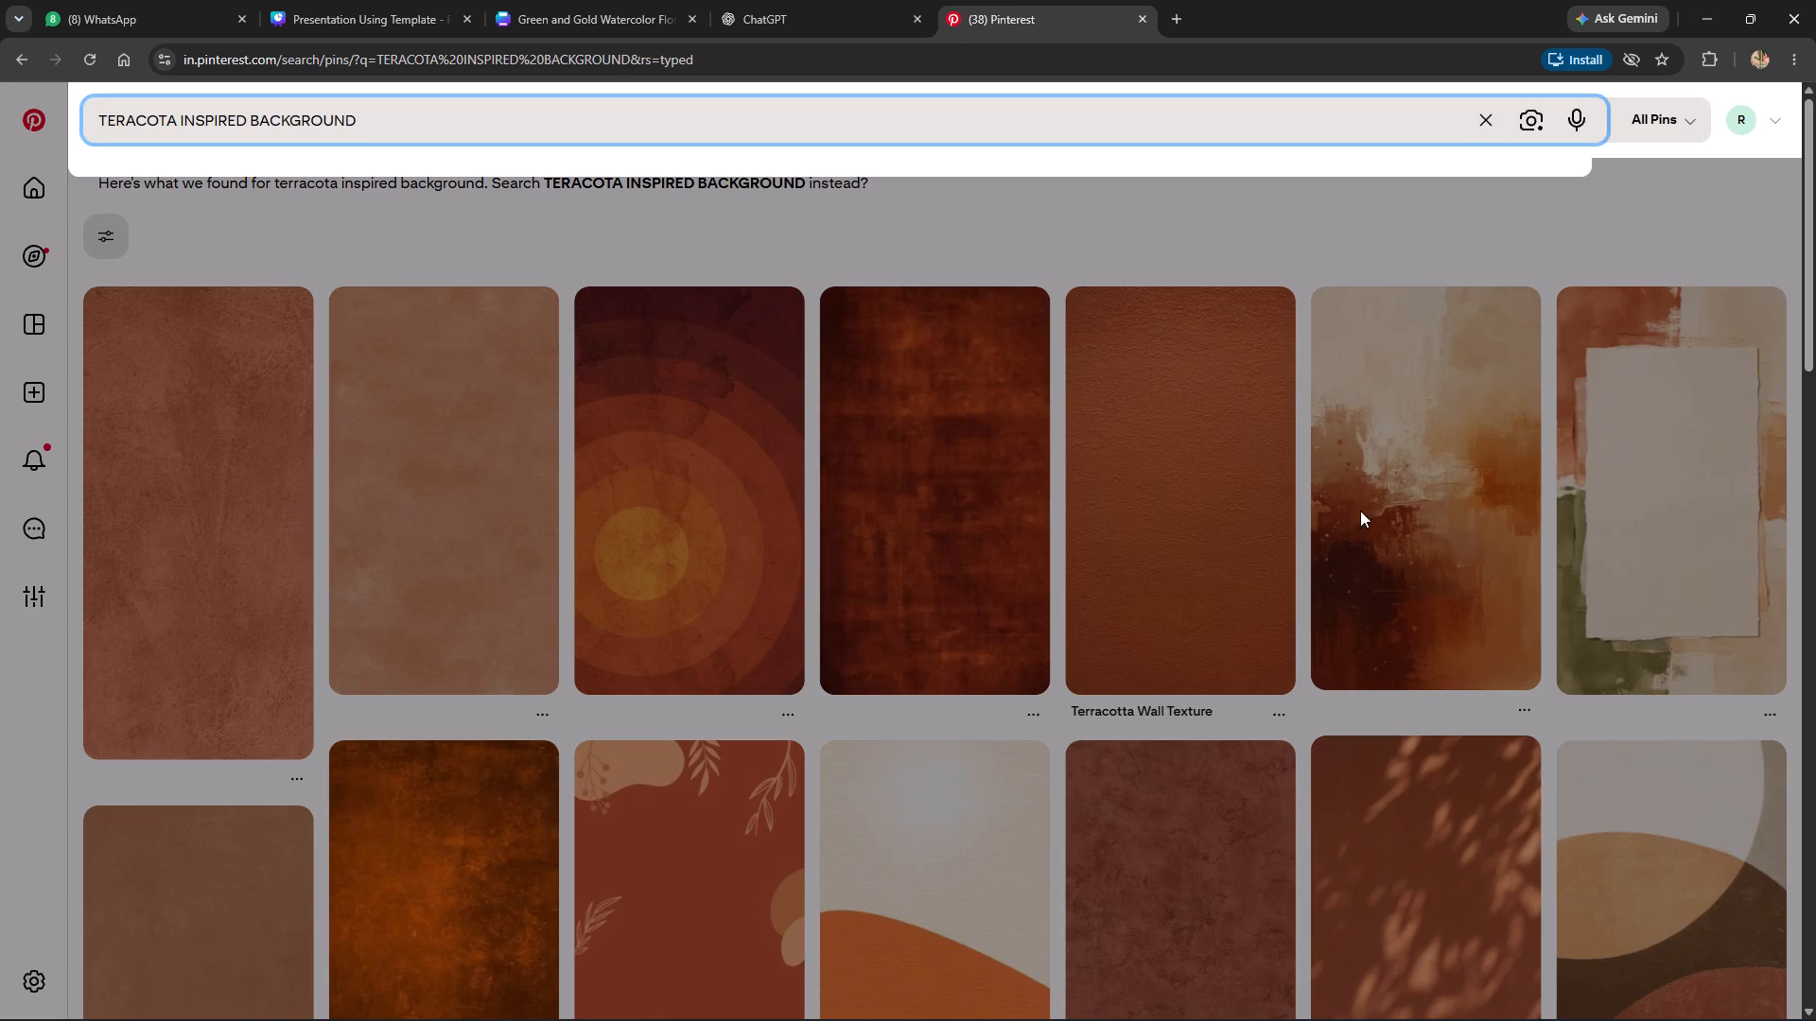
pyautogui.click(1401, 506)
pyautogui.click(1407, 511)
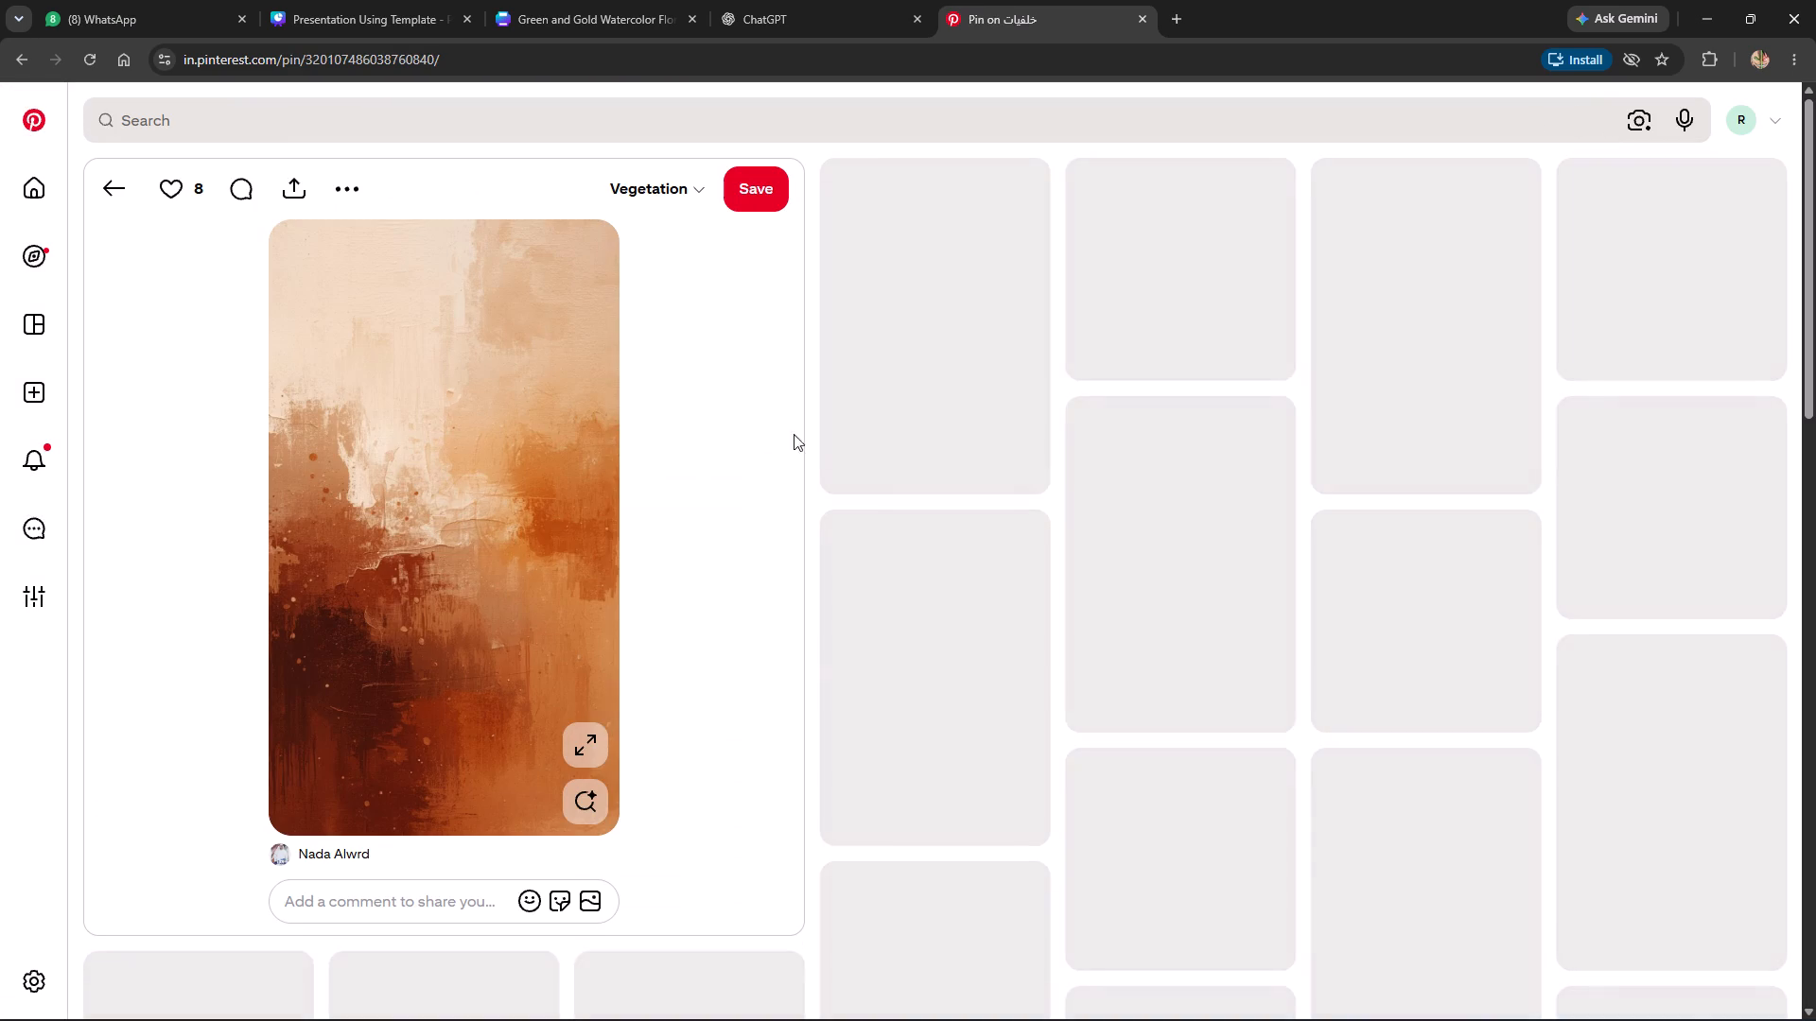
pyautogui.click(349, 193)
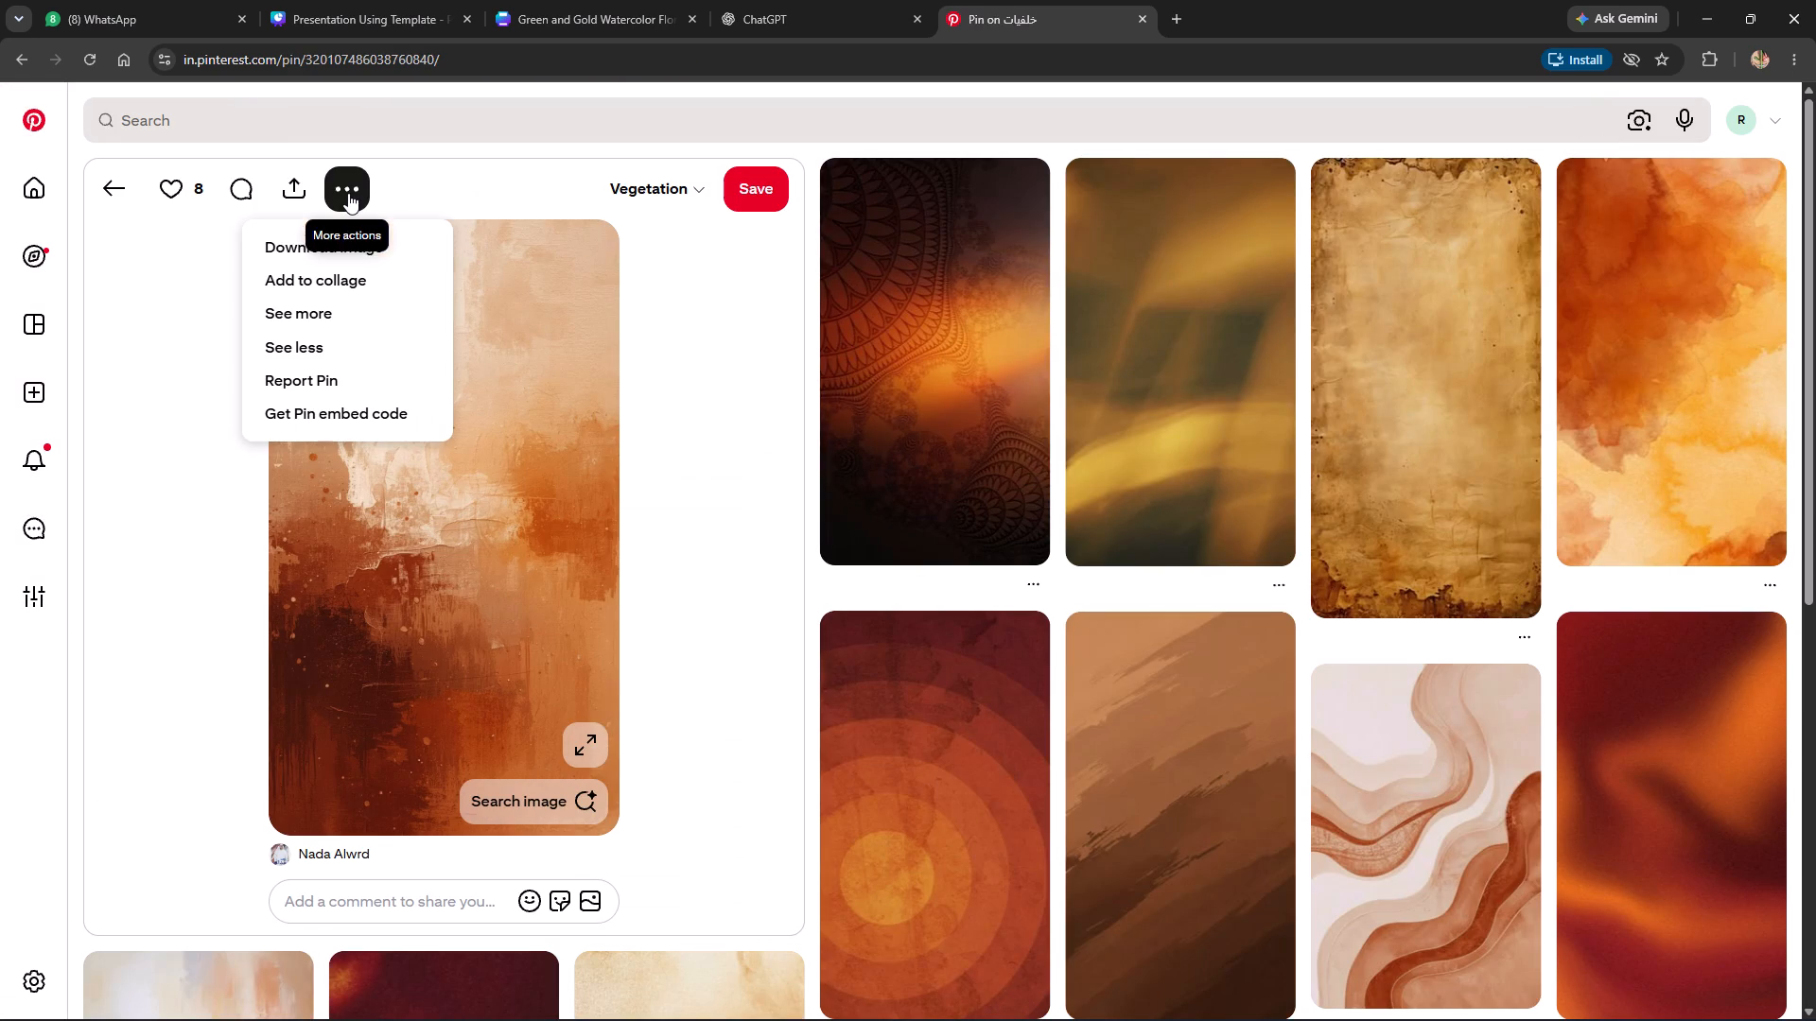
pyautogui.click(345, 236)
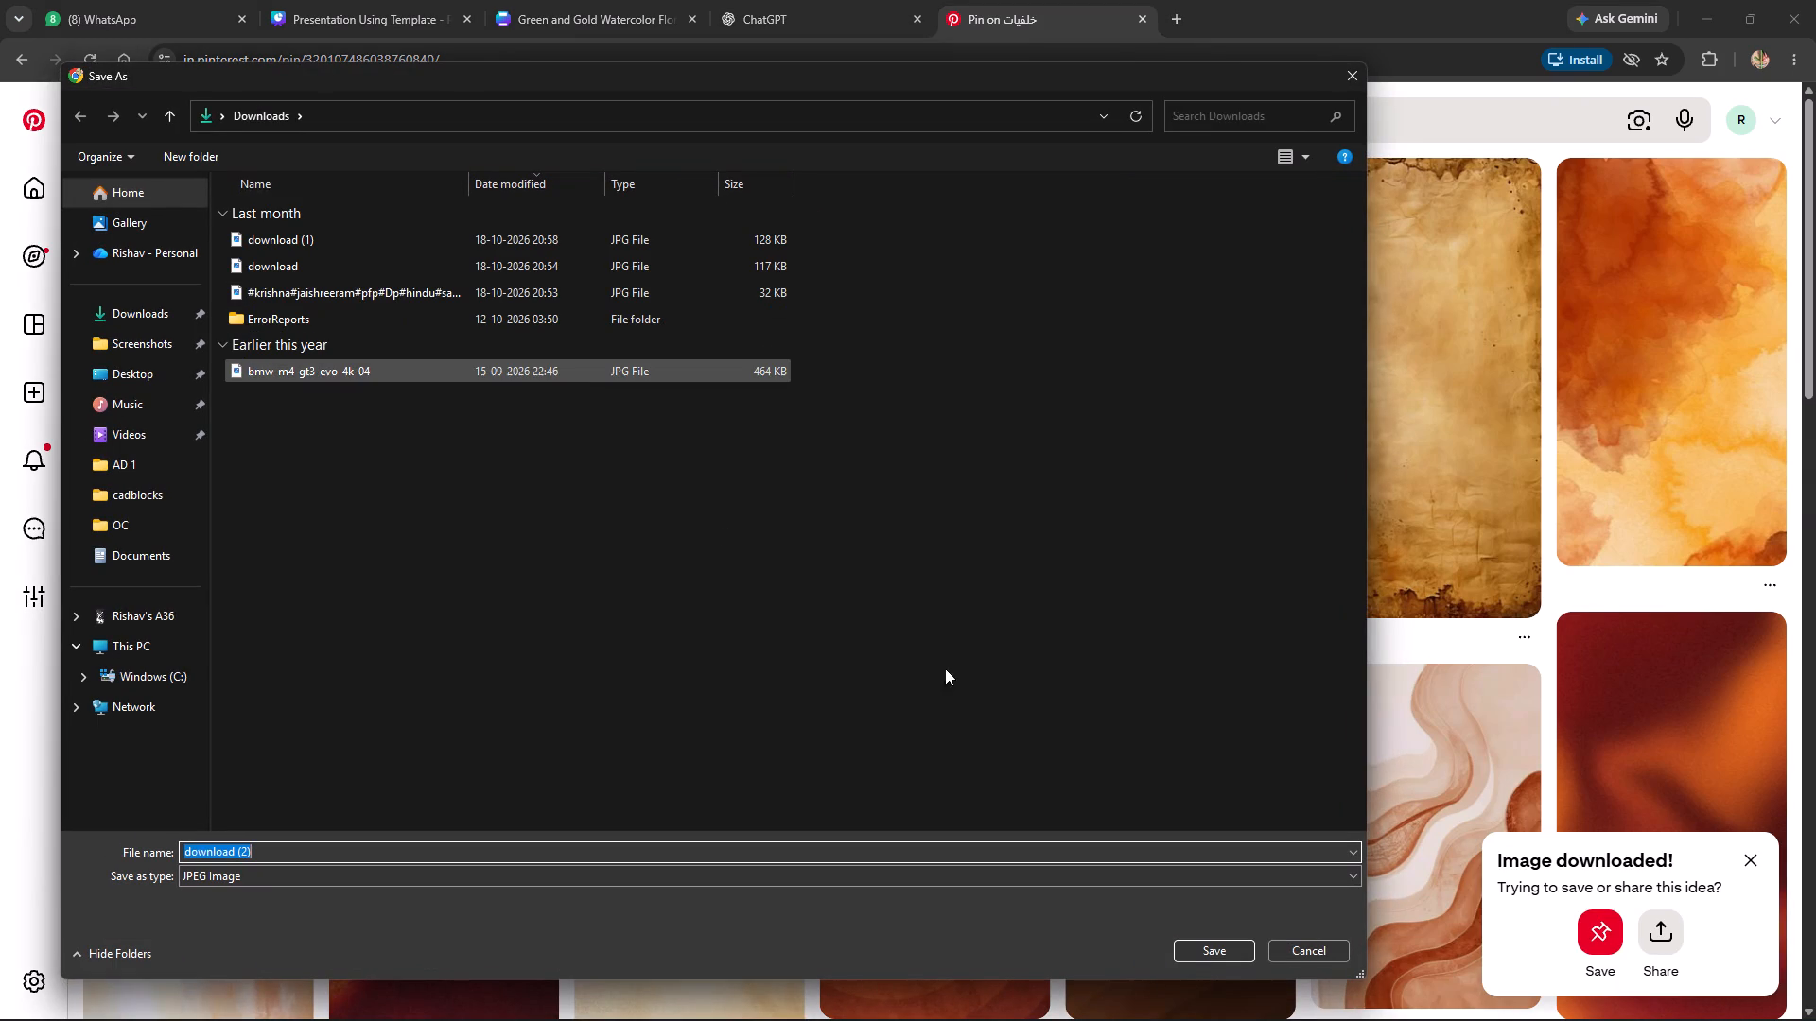
pyautogui.press('e')
pyautogui.click(1213, 950)
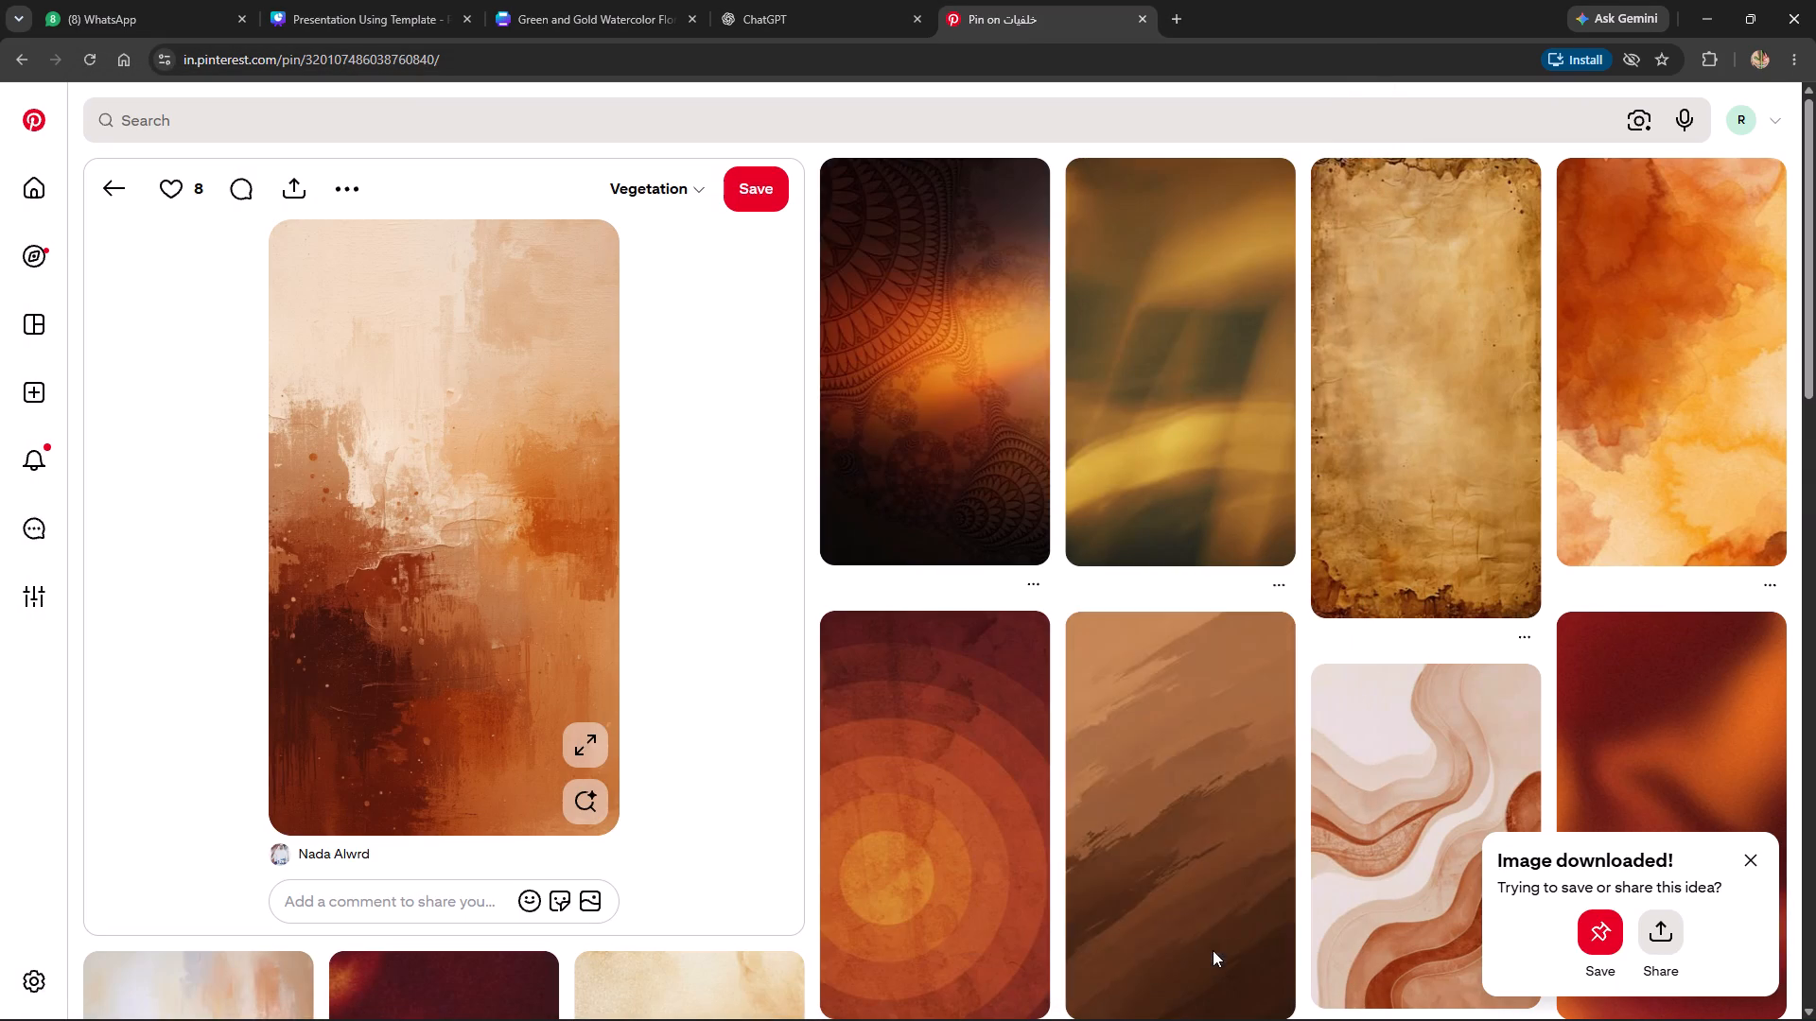
# Browse the related pins and the terracotta search results for further background options.
pyautogui.scroll(-5, 1034, 582)
pyautogui.scroll(4, 1110, 624)
pyautogui.click(1109, 624)
pyautogui.scroll(-2, 832, 619)
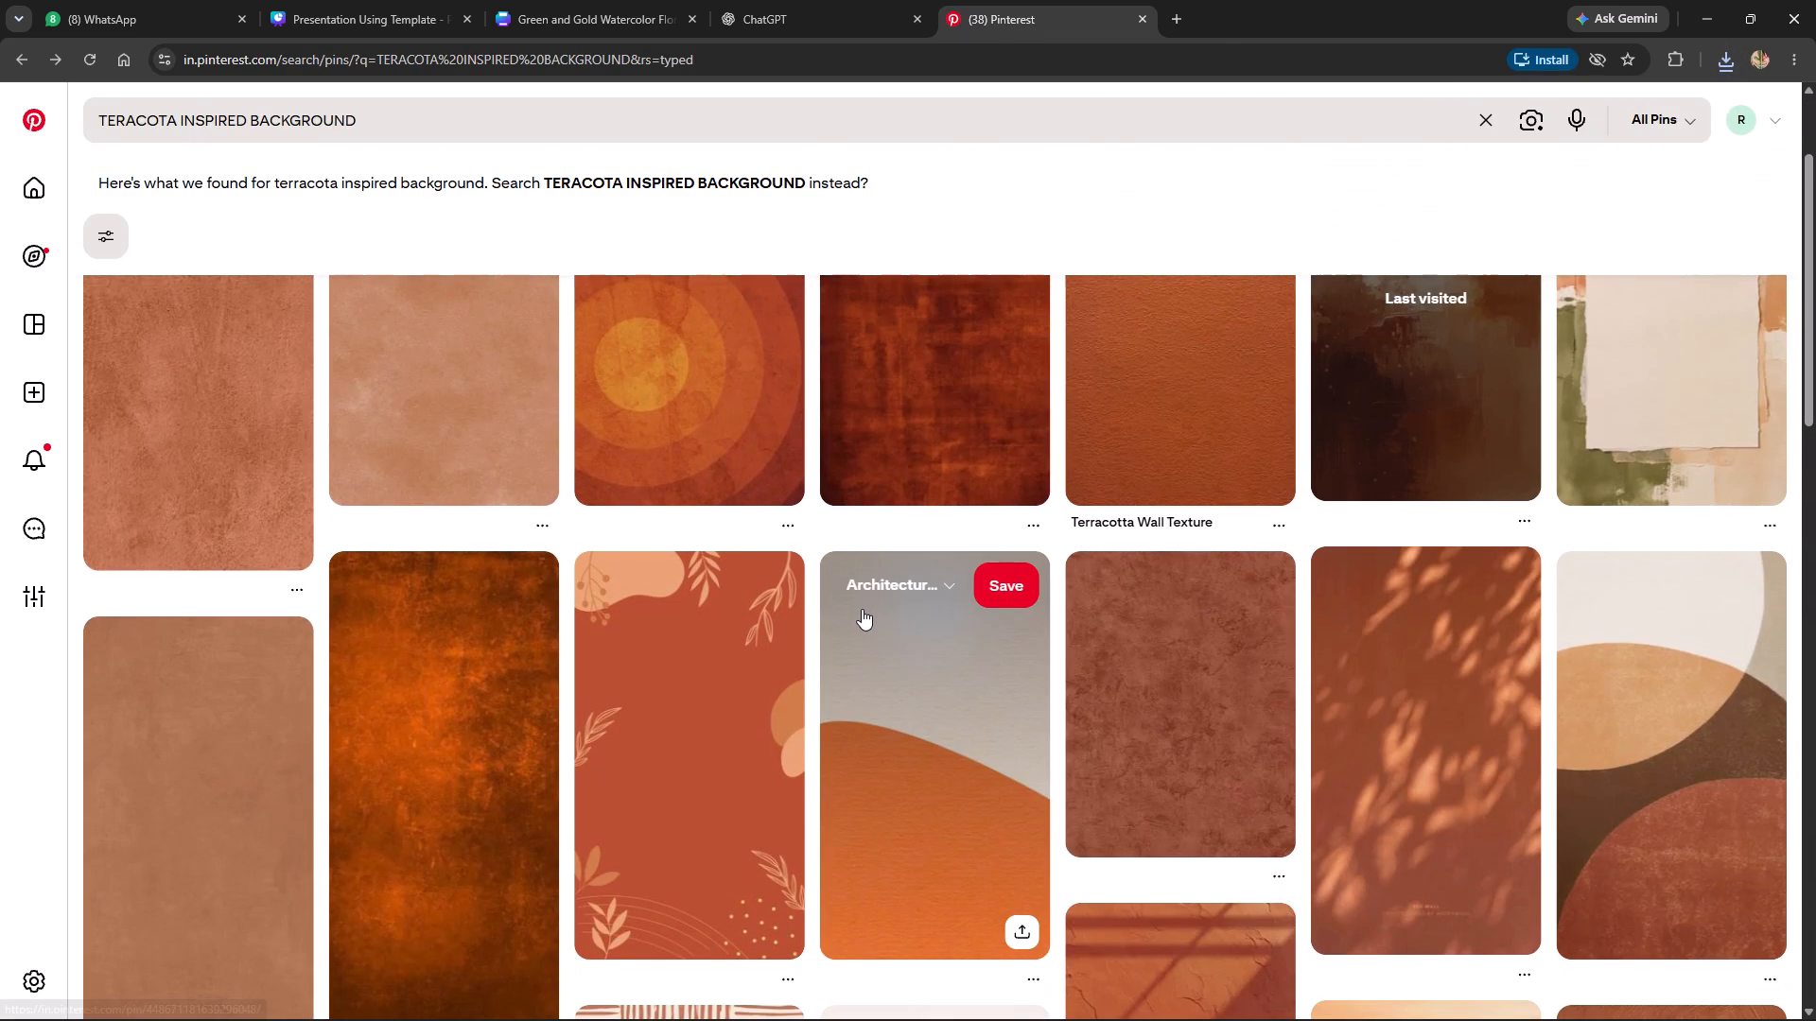
pyautogui.scroll(-4, 863, 604)
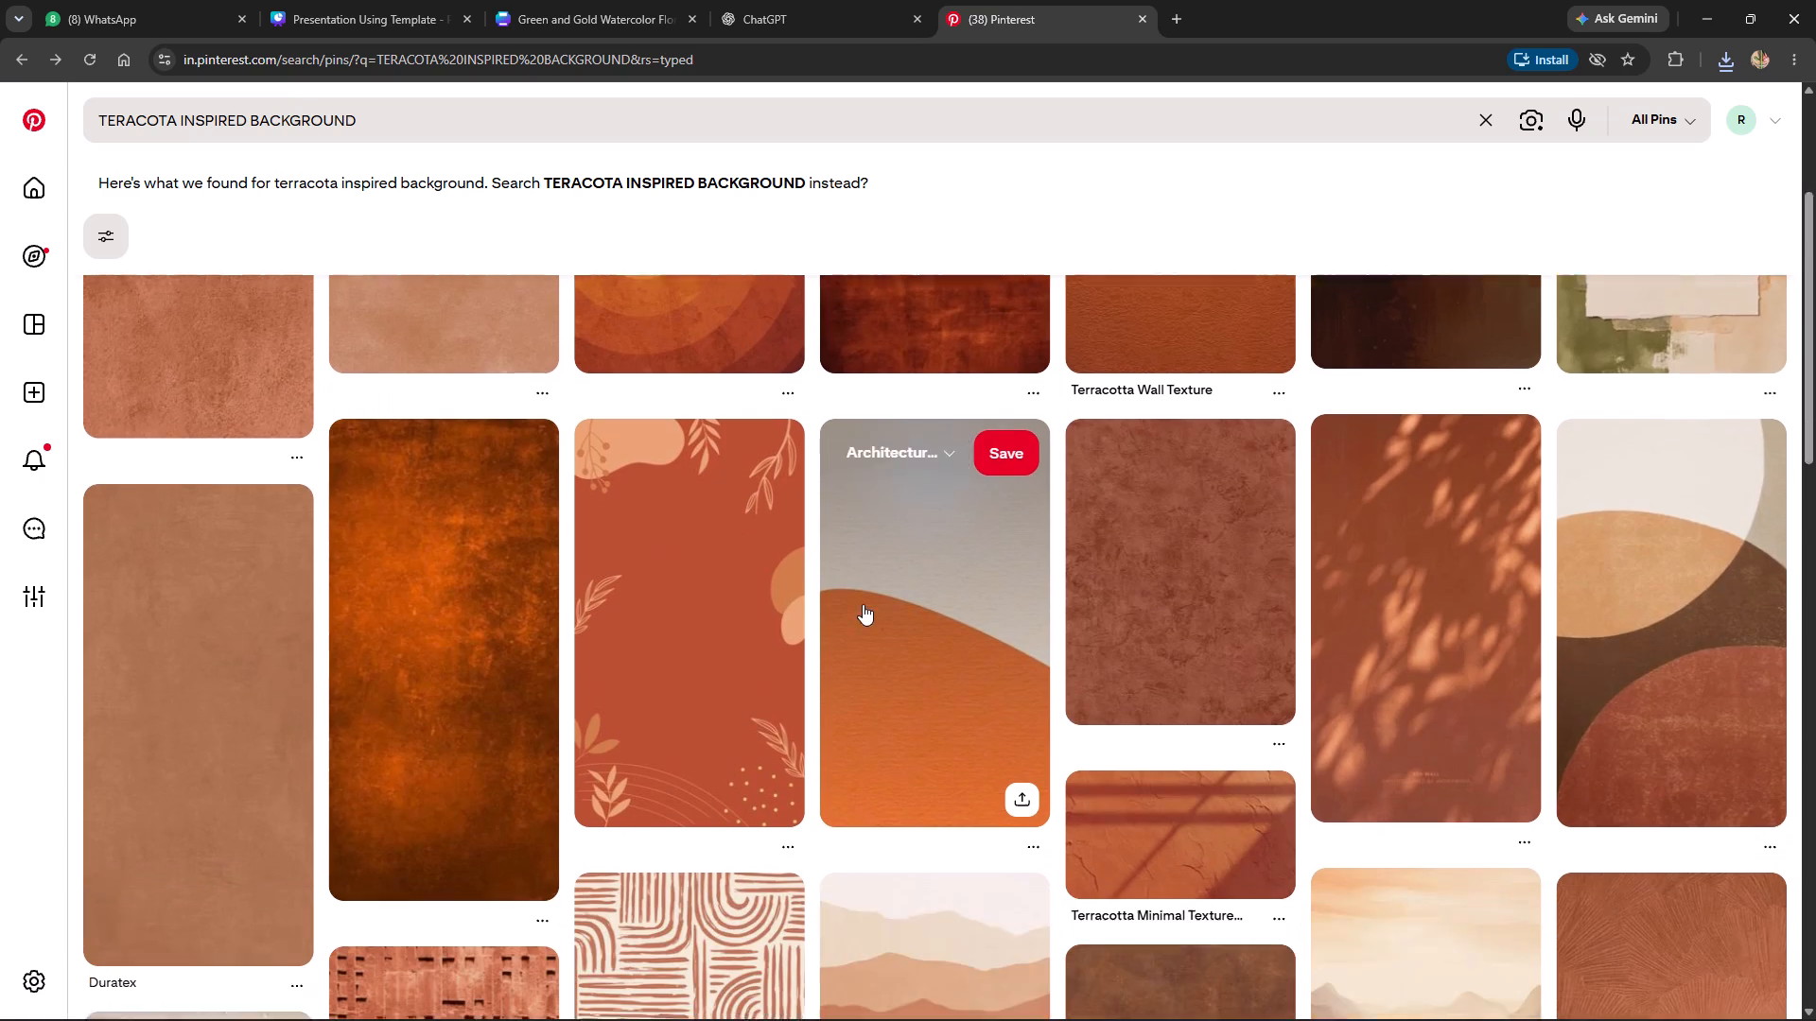
pyautogui.scroll(-7, 864, 603)
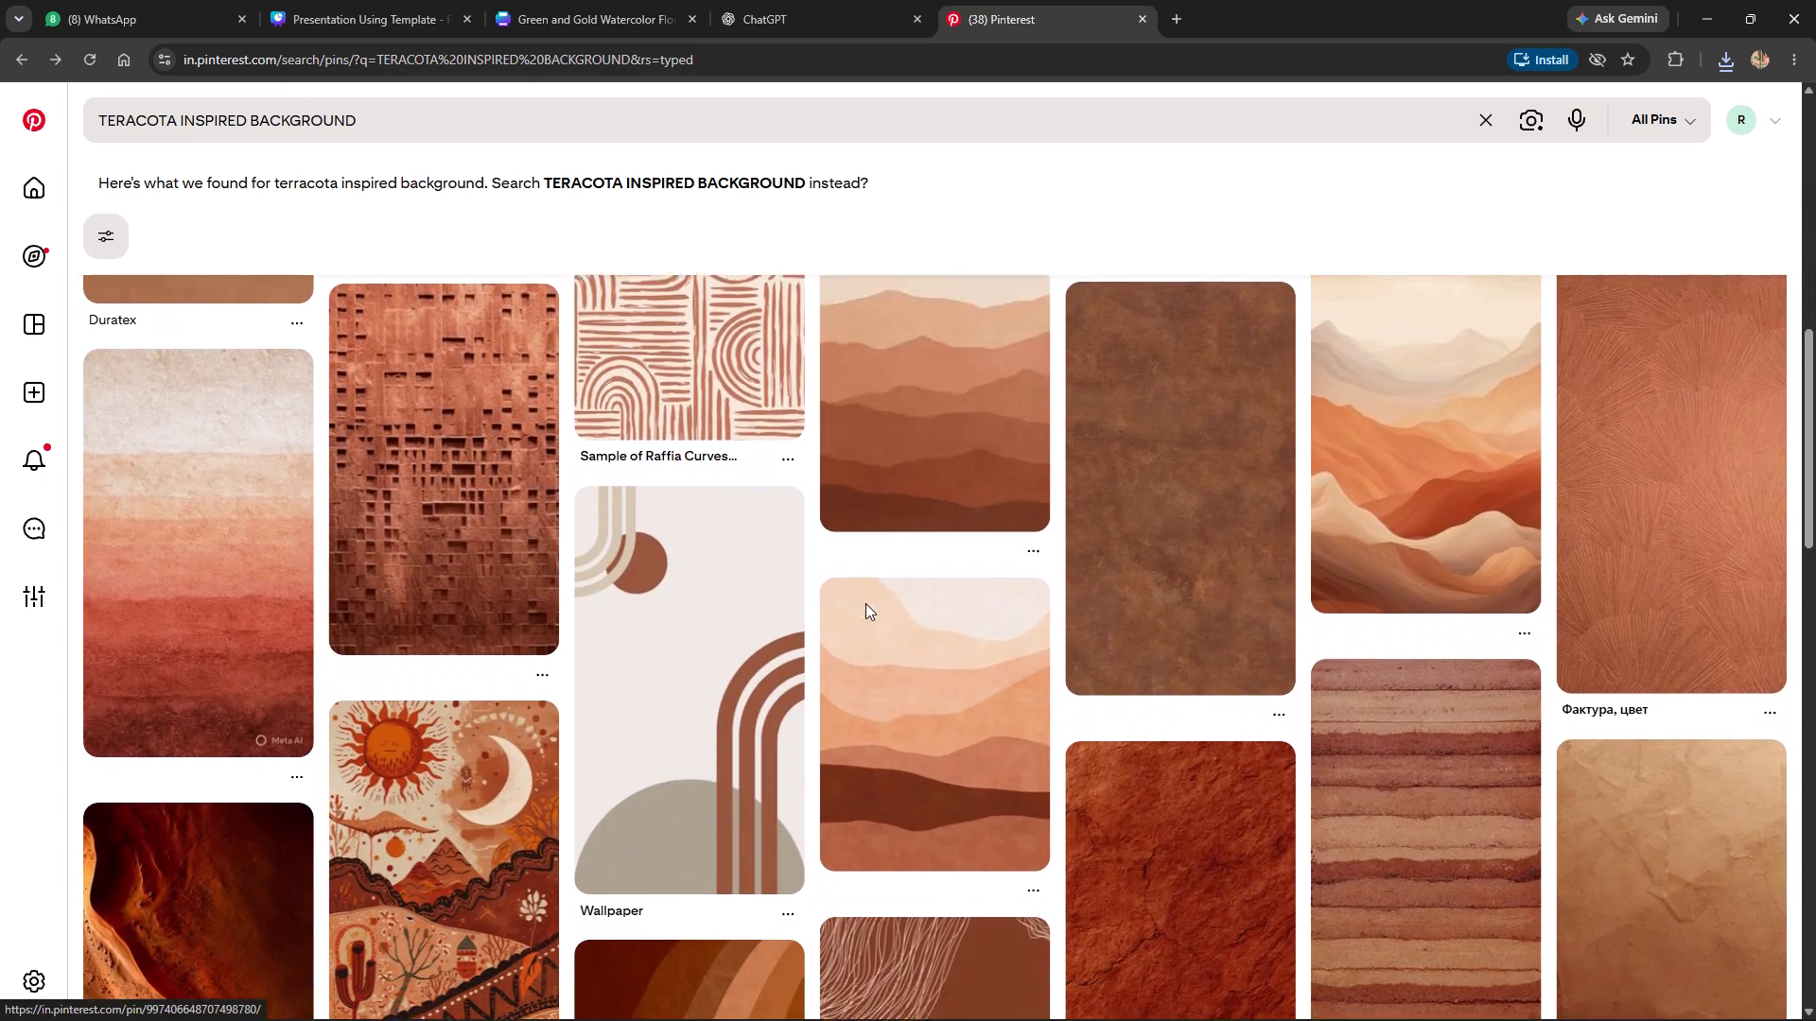
pyautogui.scroll(-4, 865, 603)
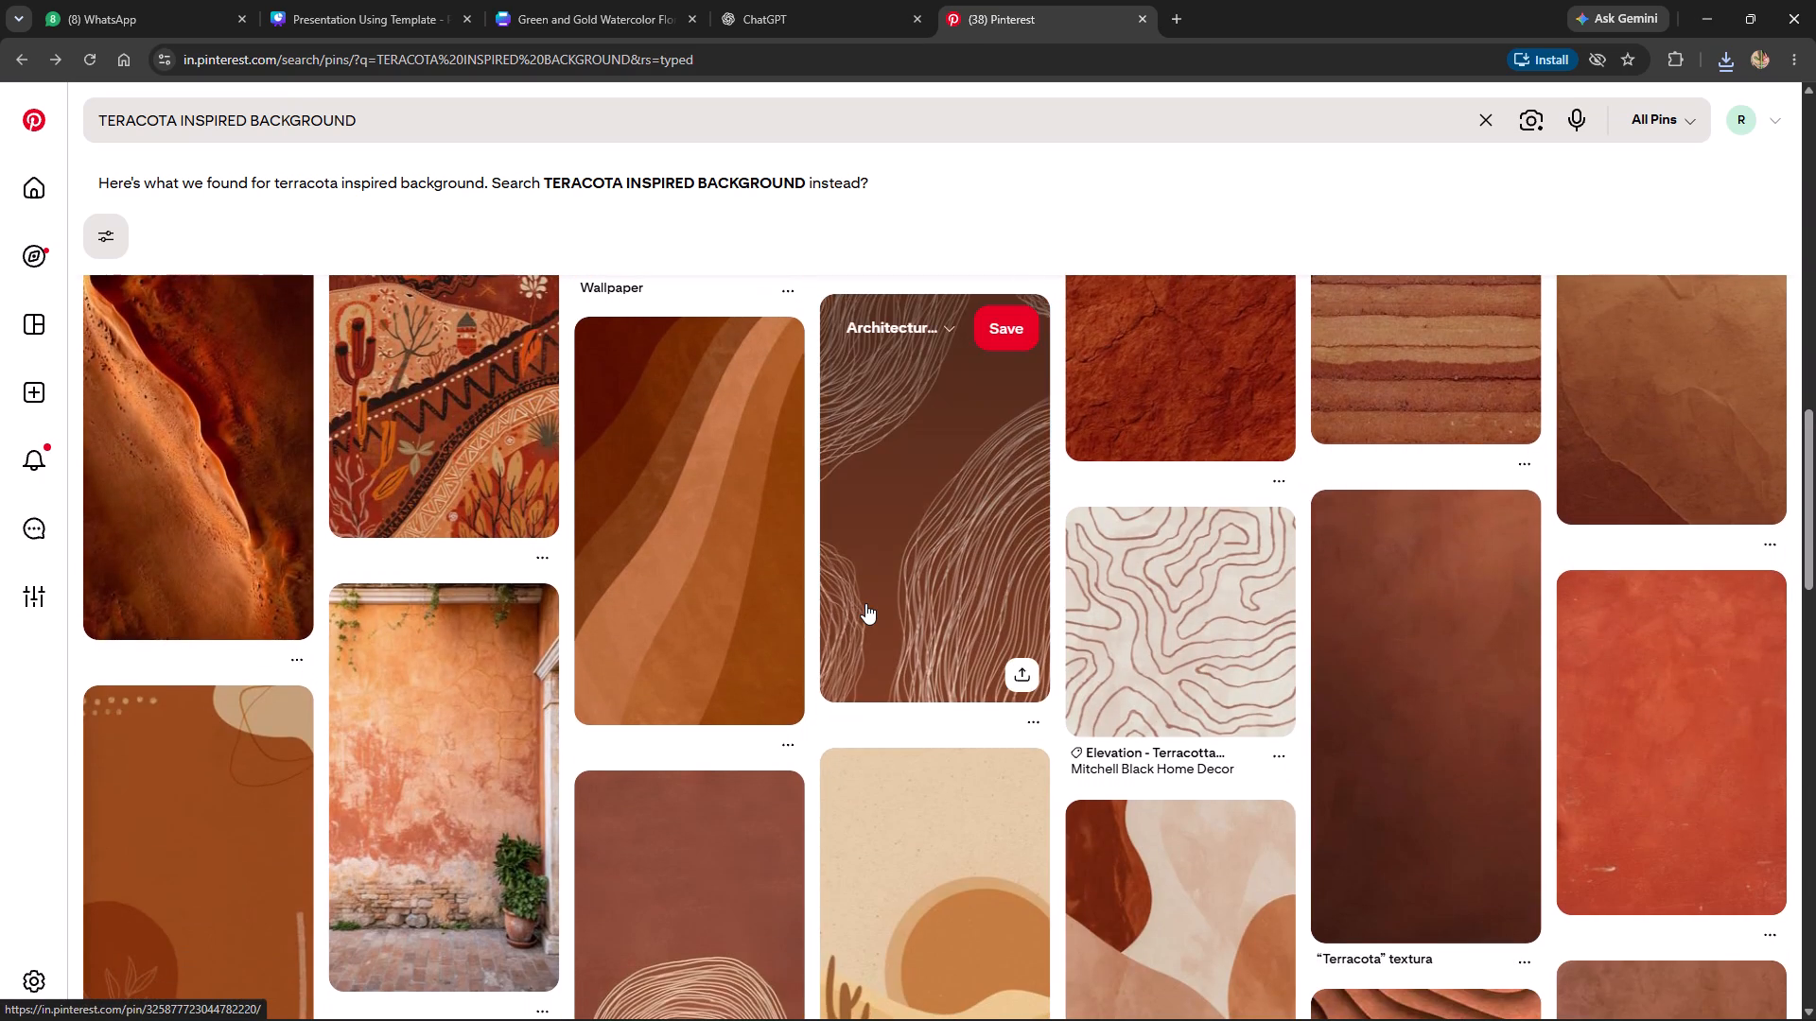
pyautogui.scroll(-4, 866, 603)
pyautogui.scroll(5, 866, 603)
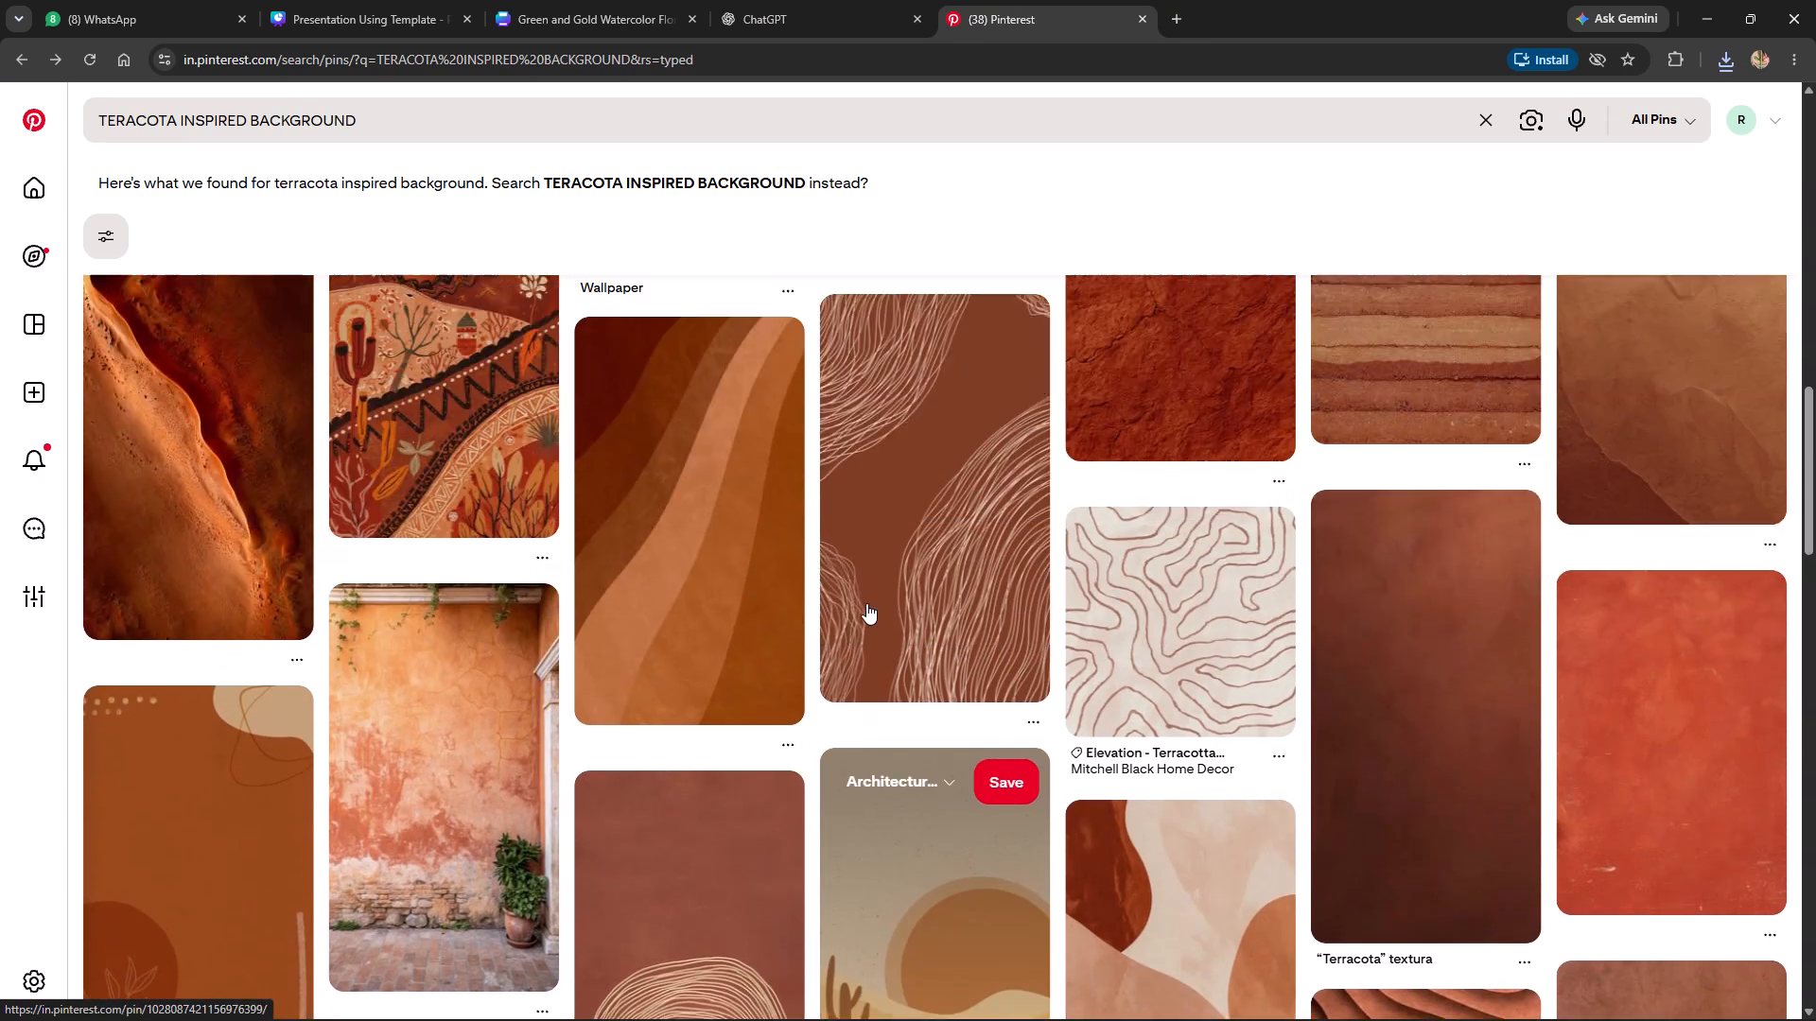
pyautogui.scroll(20, 866, 603)
pyautogui.scroll(16, 866, 603)
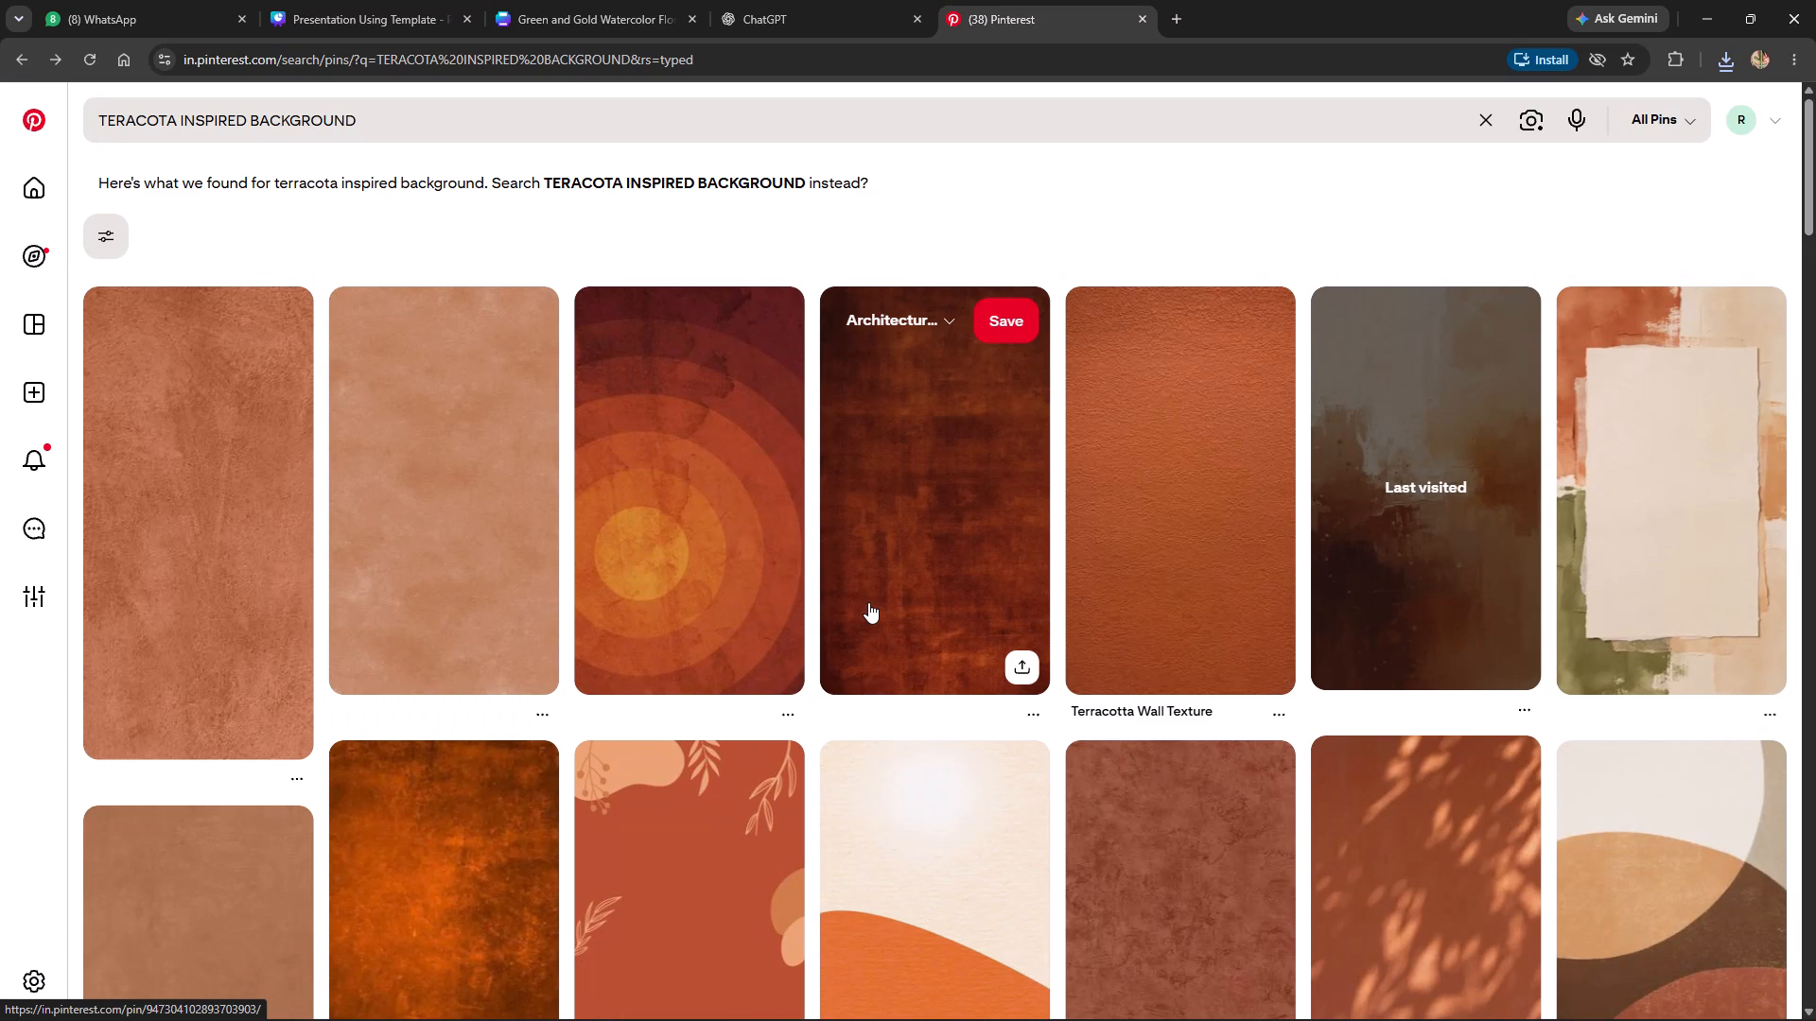
# Switch to the Presentation Using Template design in Canva.
pyautogui.click(388, 8)
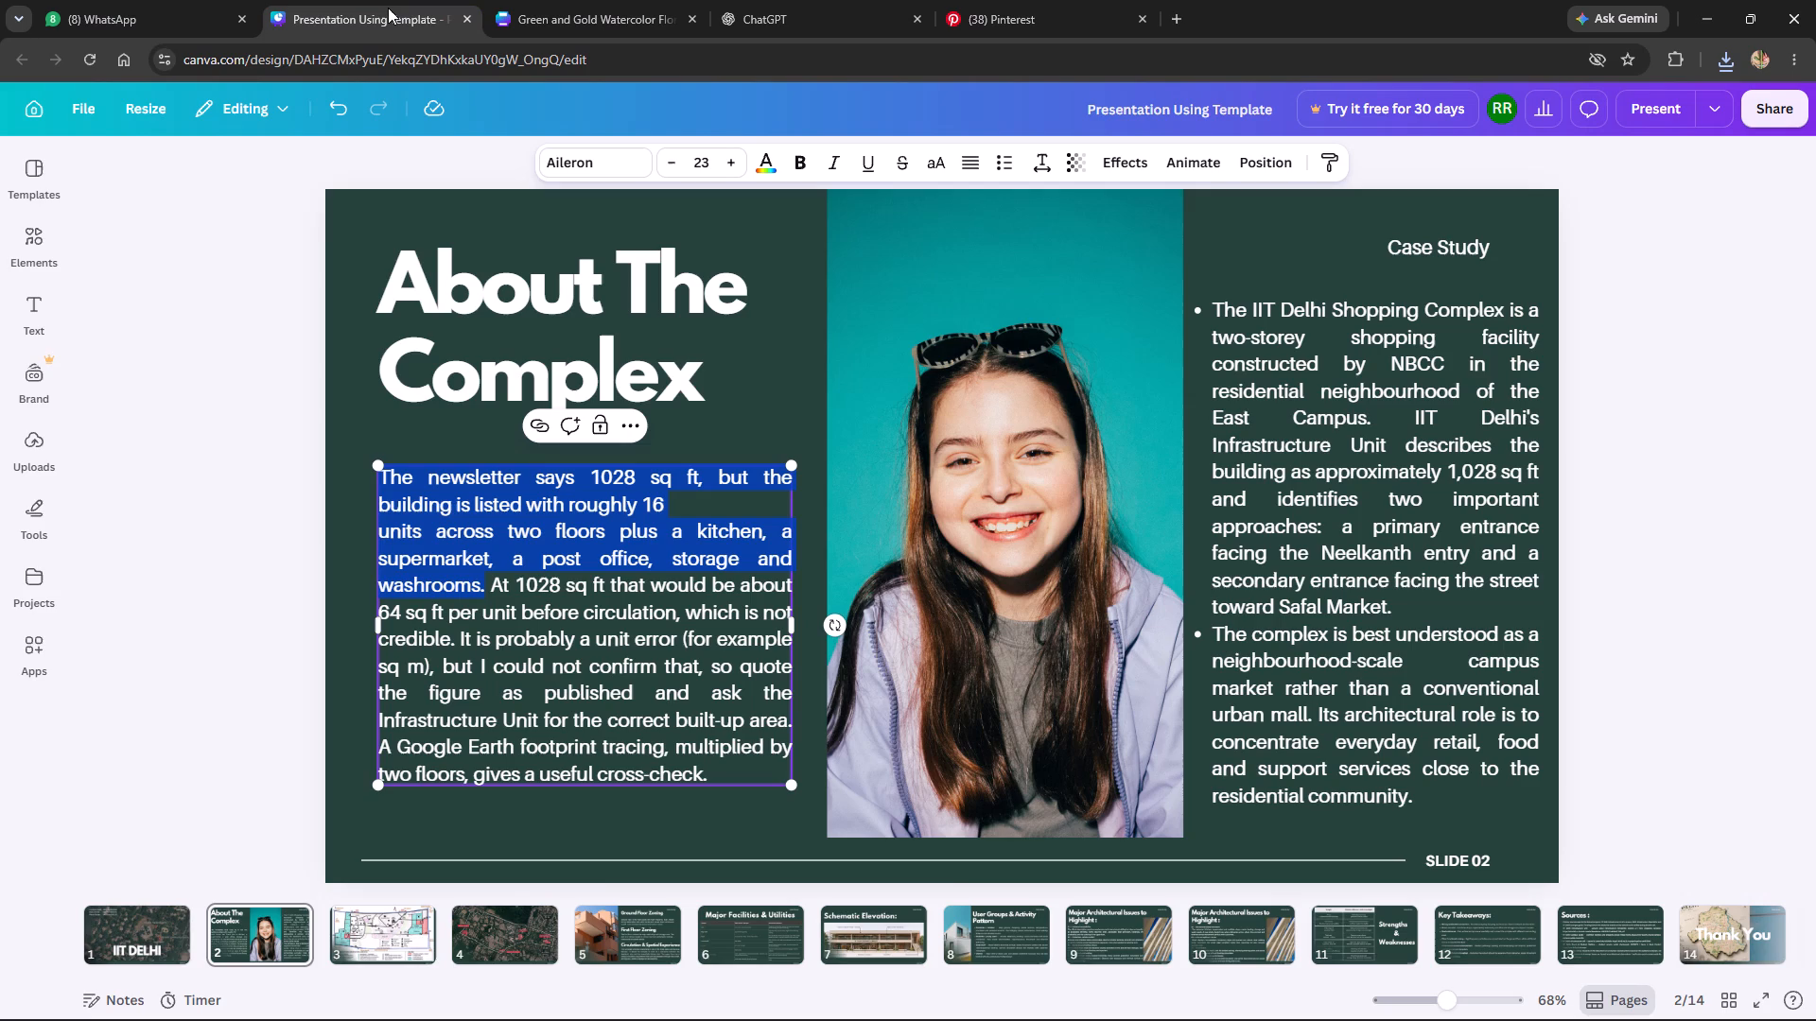
# Switch to the Green and Gold Watercolor Floral Background Poster A2 design to view its current background.
pyautogui.click(597, 30)
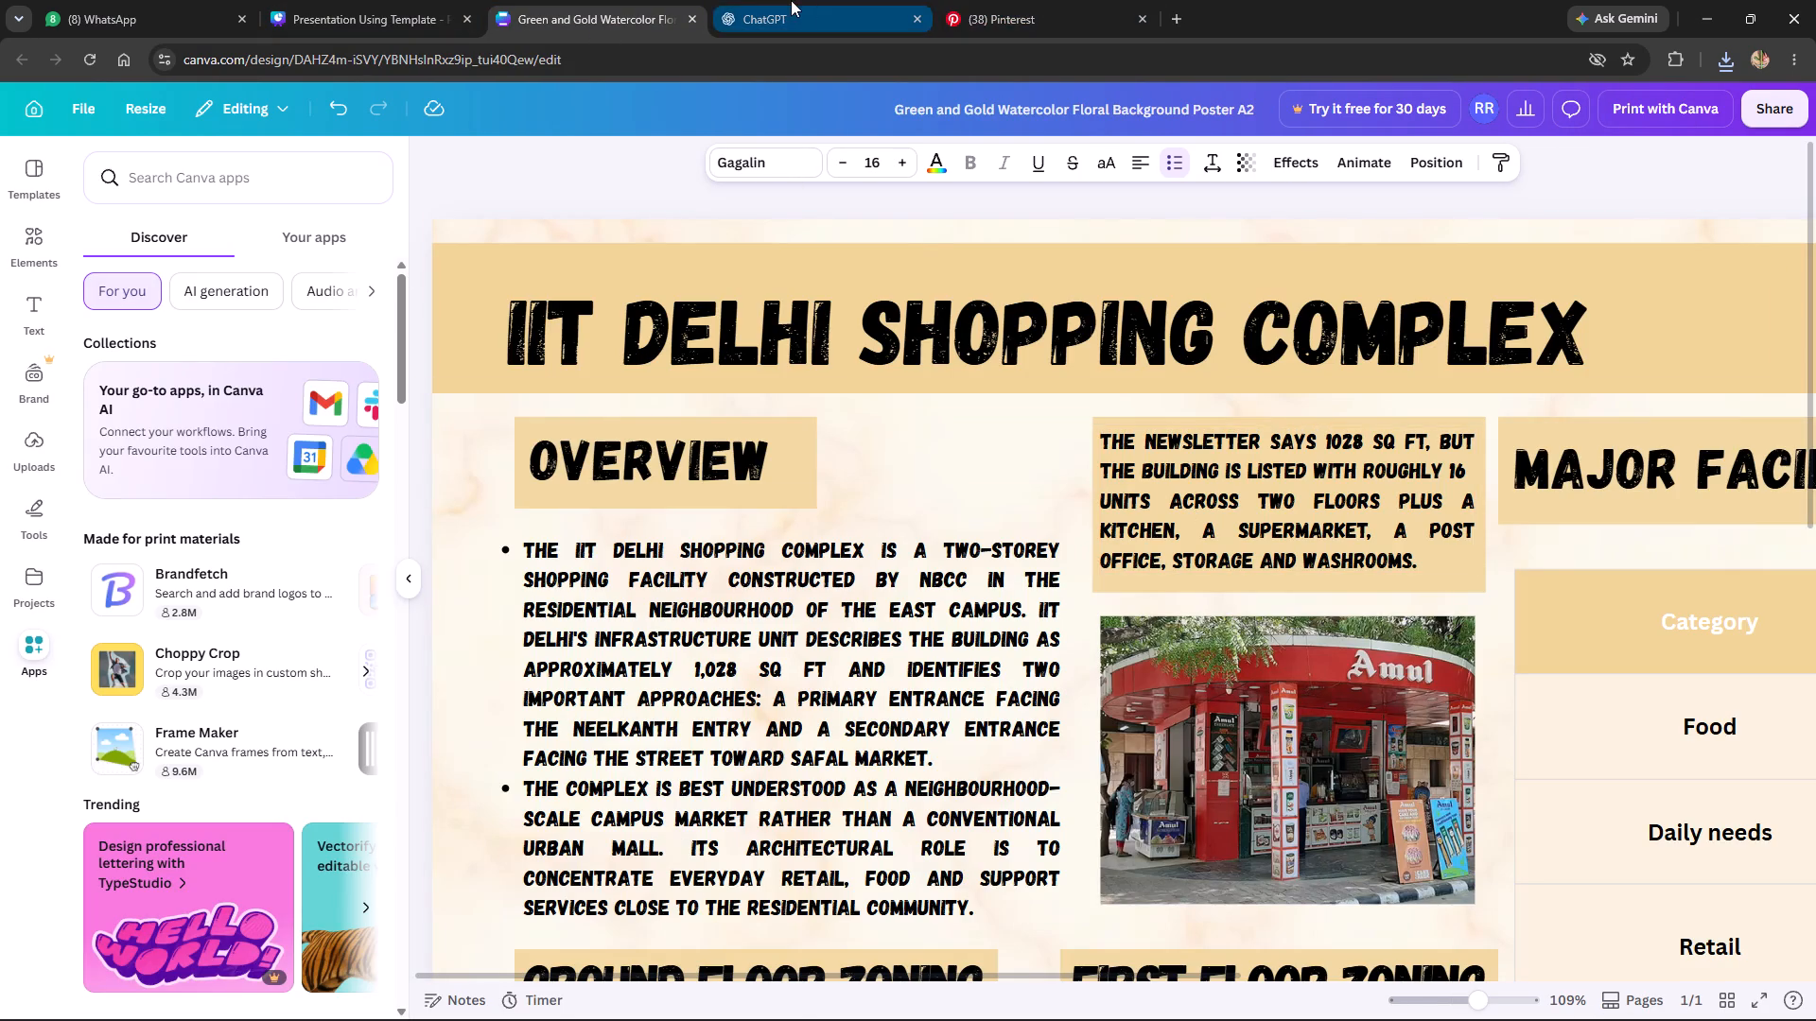
# Return to the Pinterest terracotta search results, open the plain brown-terracotta textured pin and download its image to the Downloads folder.
pyautogui.click(987, 0)
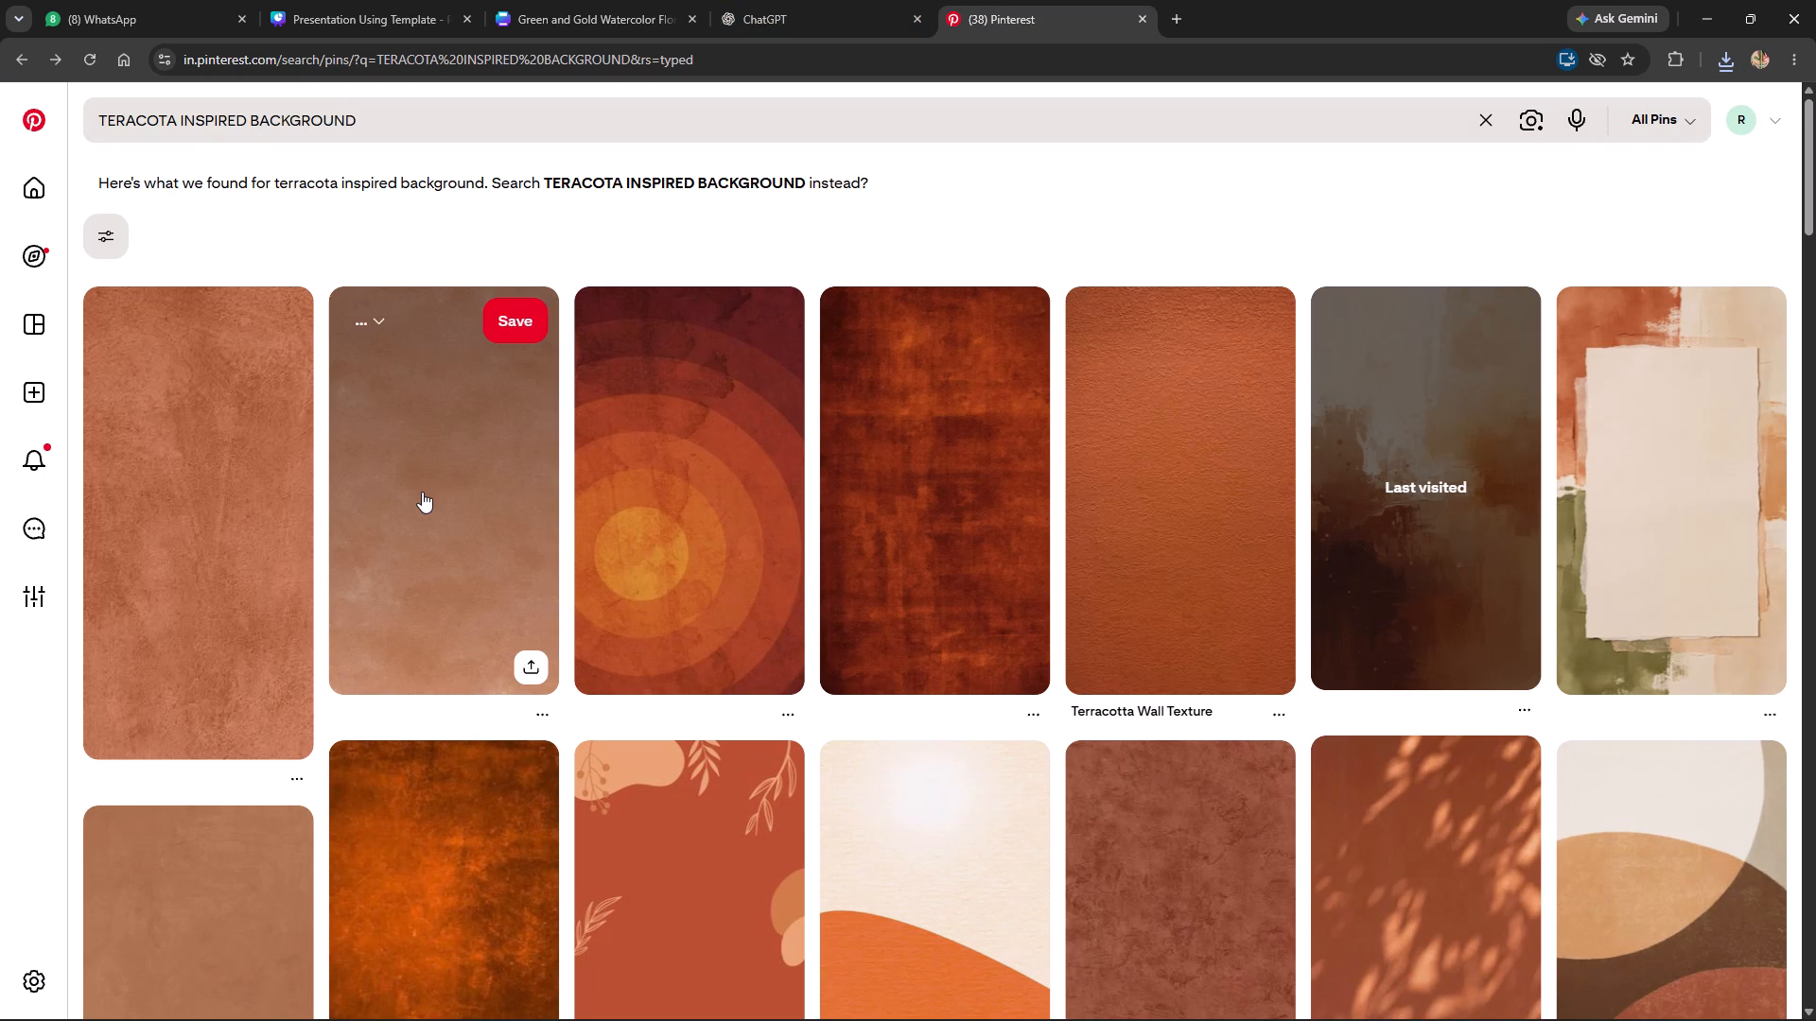
pyautogui.click(422, 492)
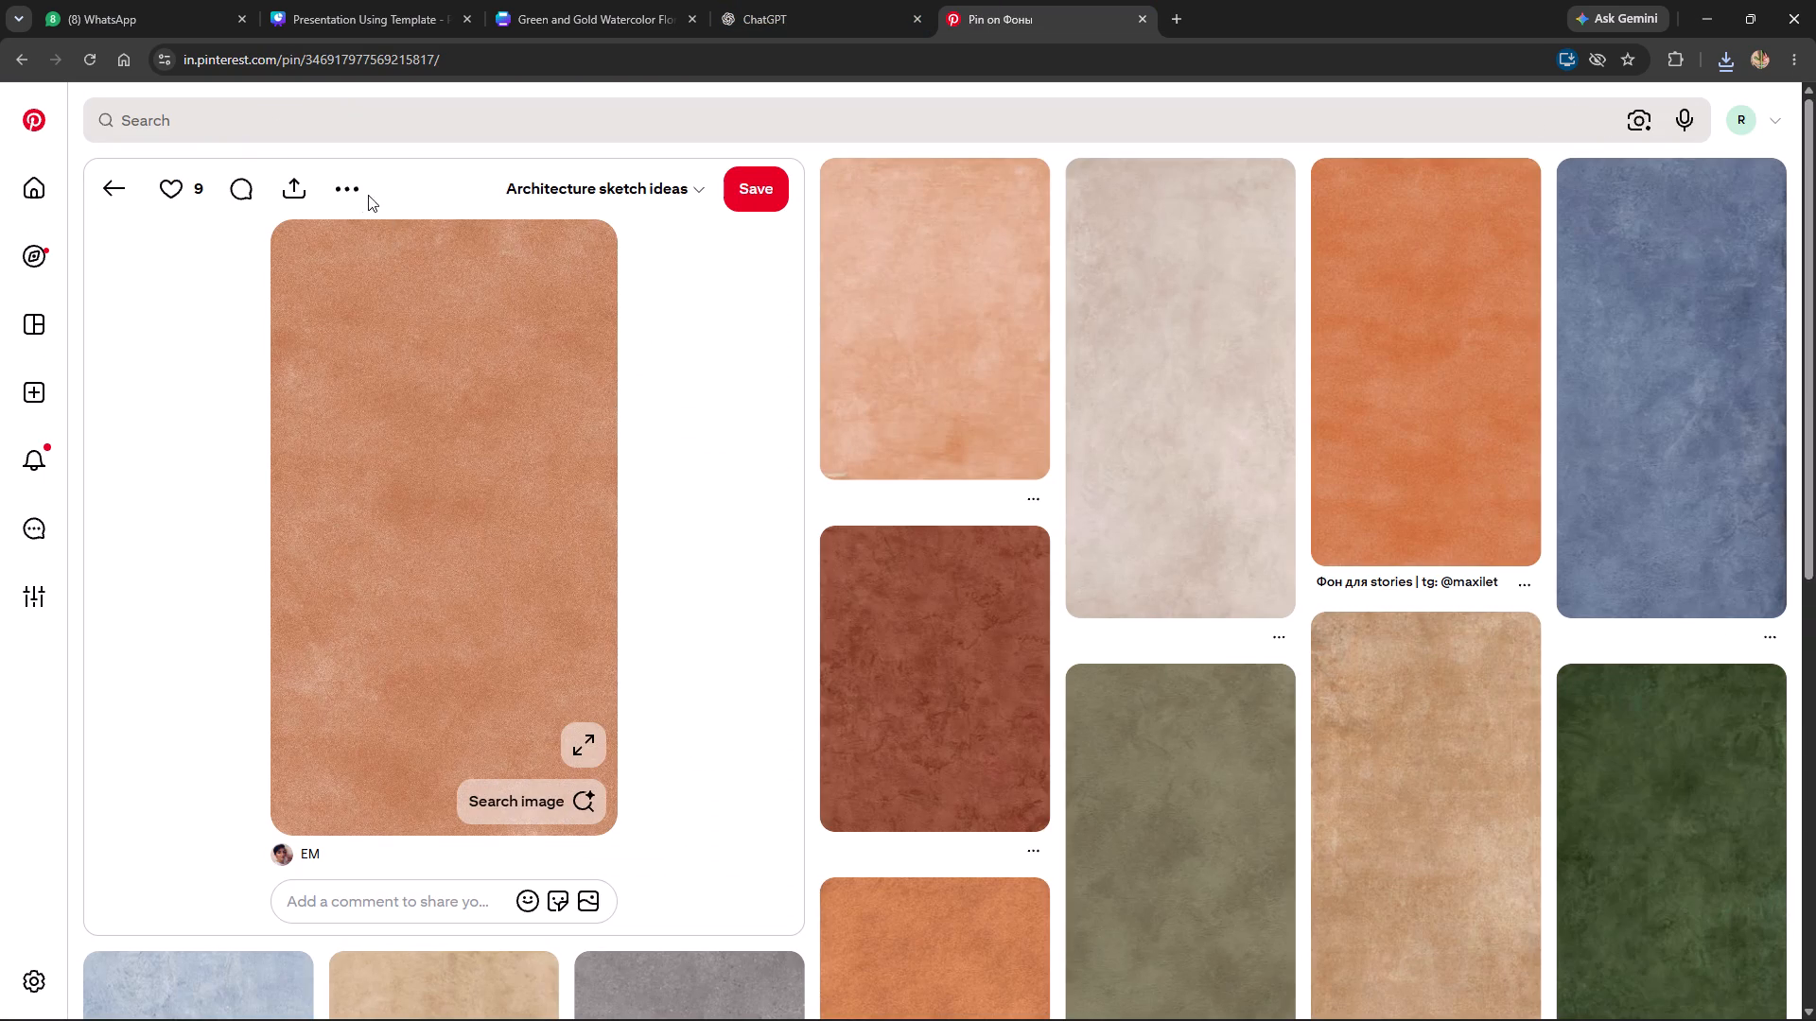
pyautogui.click(360, 190)
pyautogui.click(361, 253)
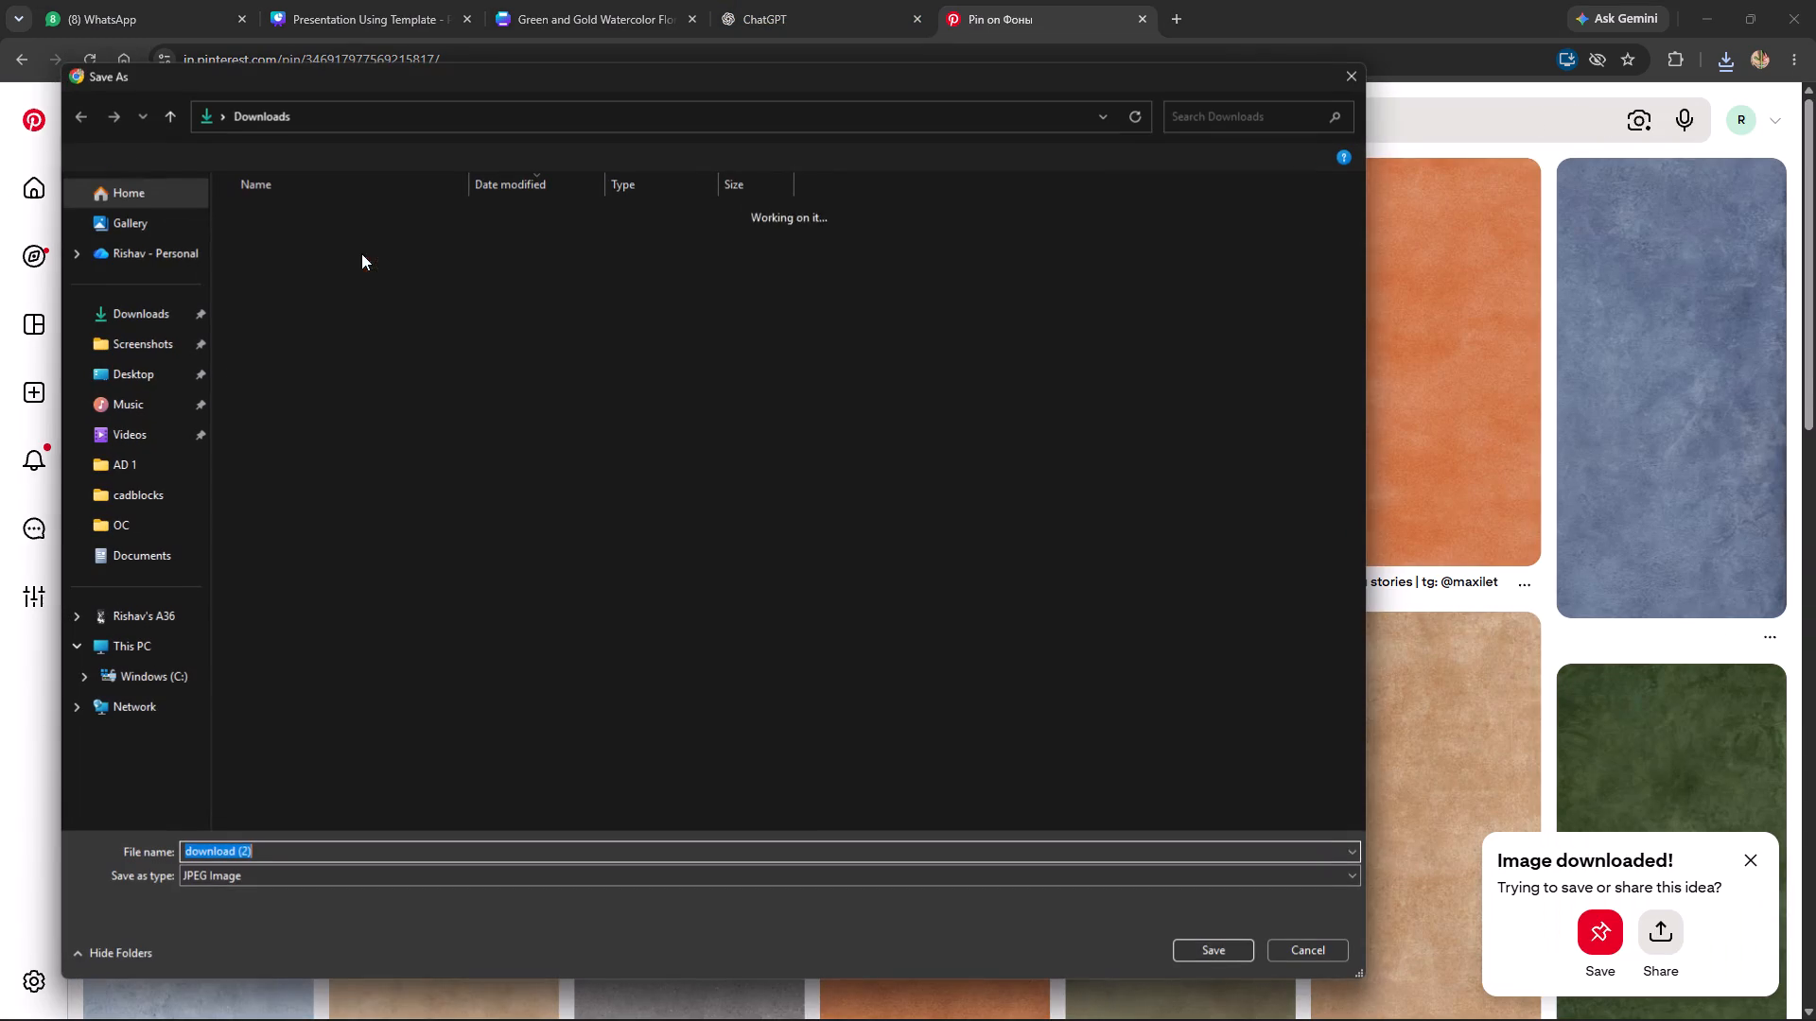
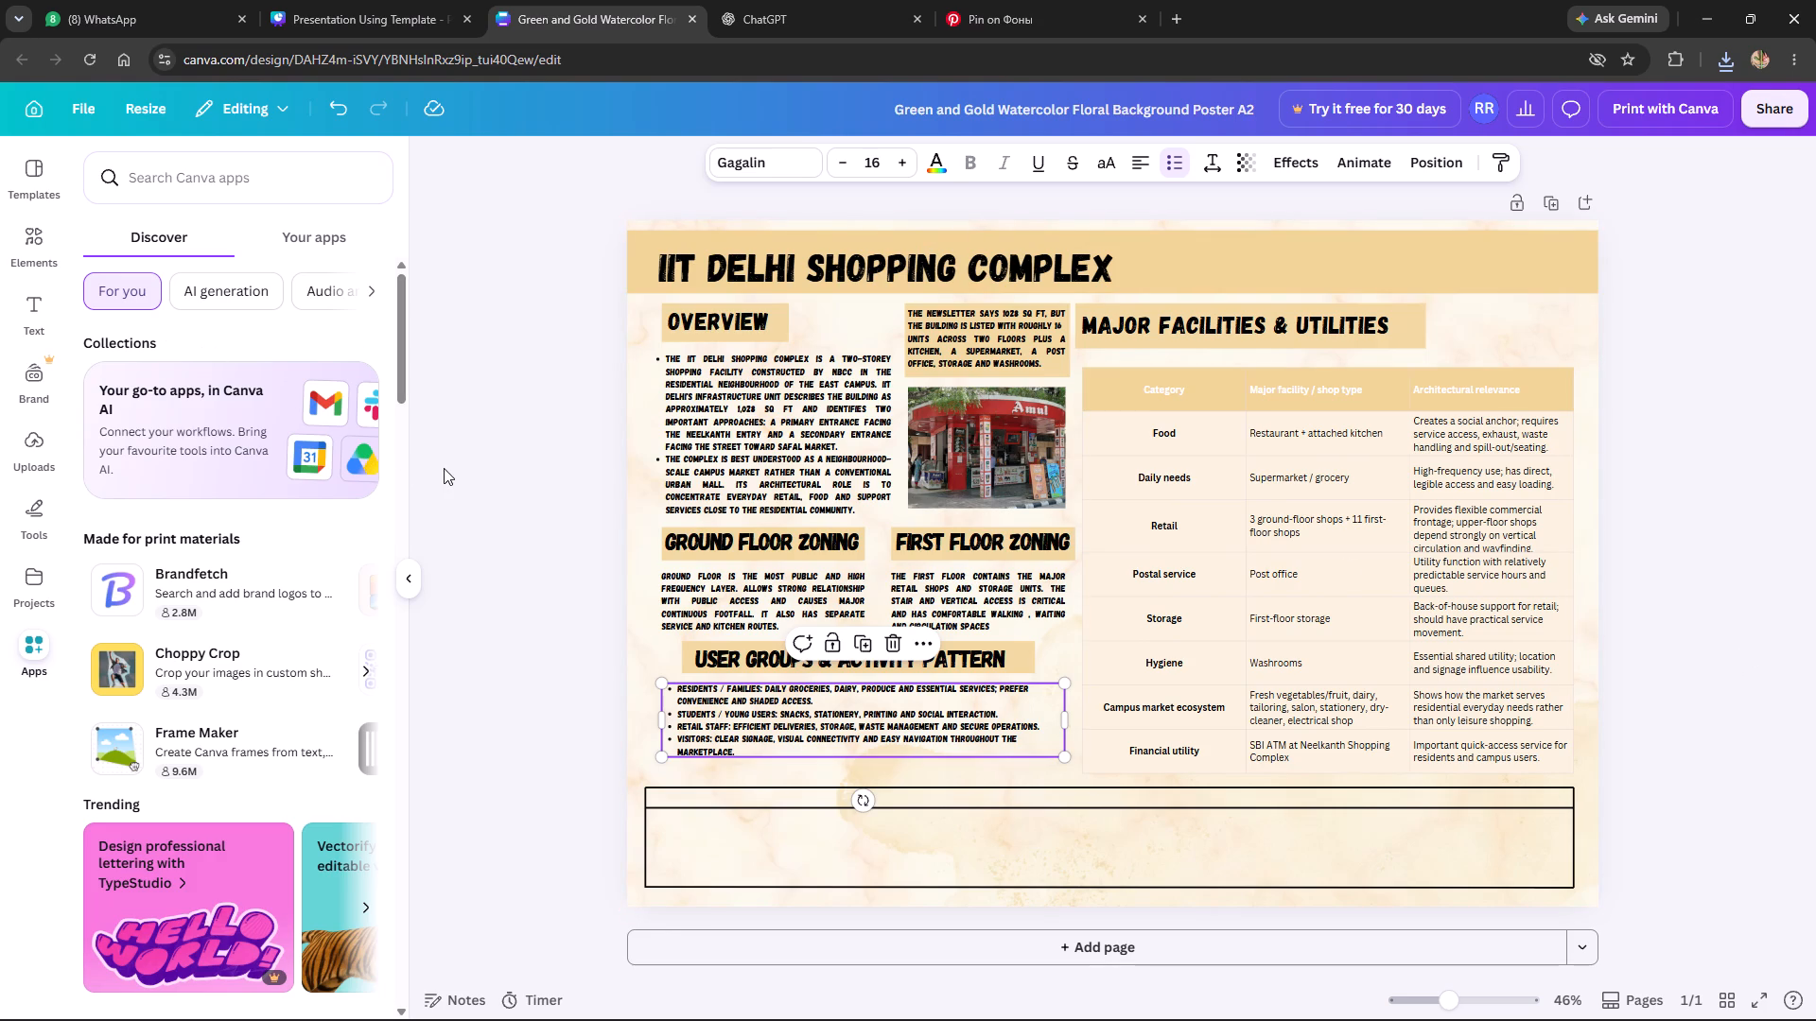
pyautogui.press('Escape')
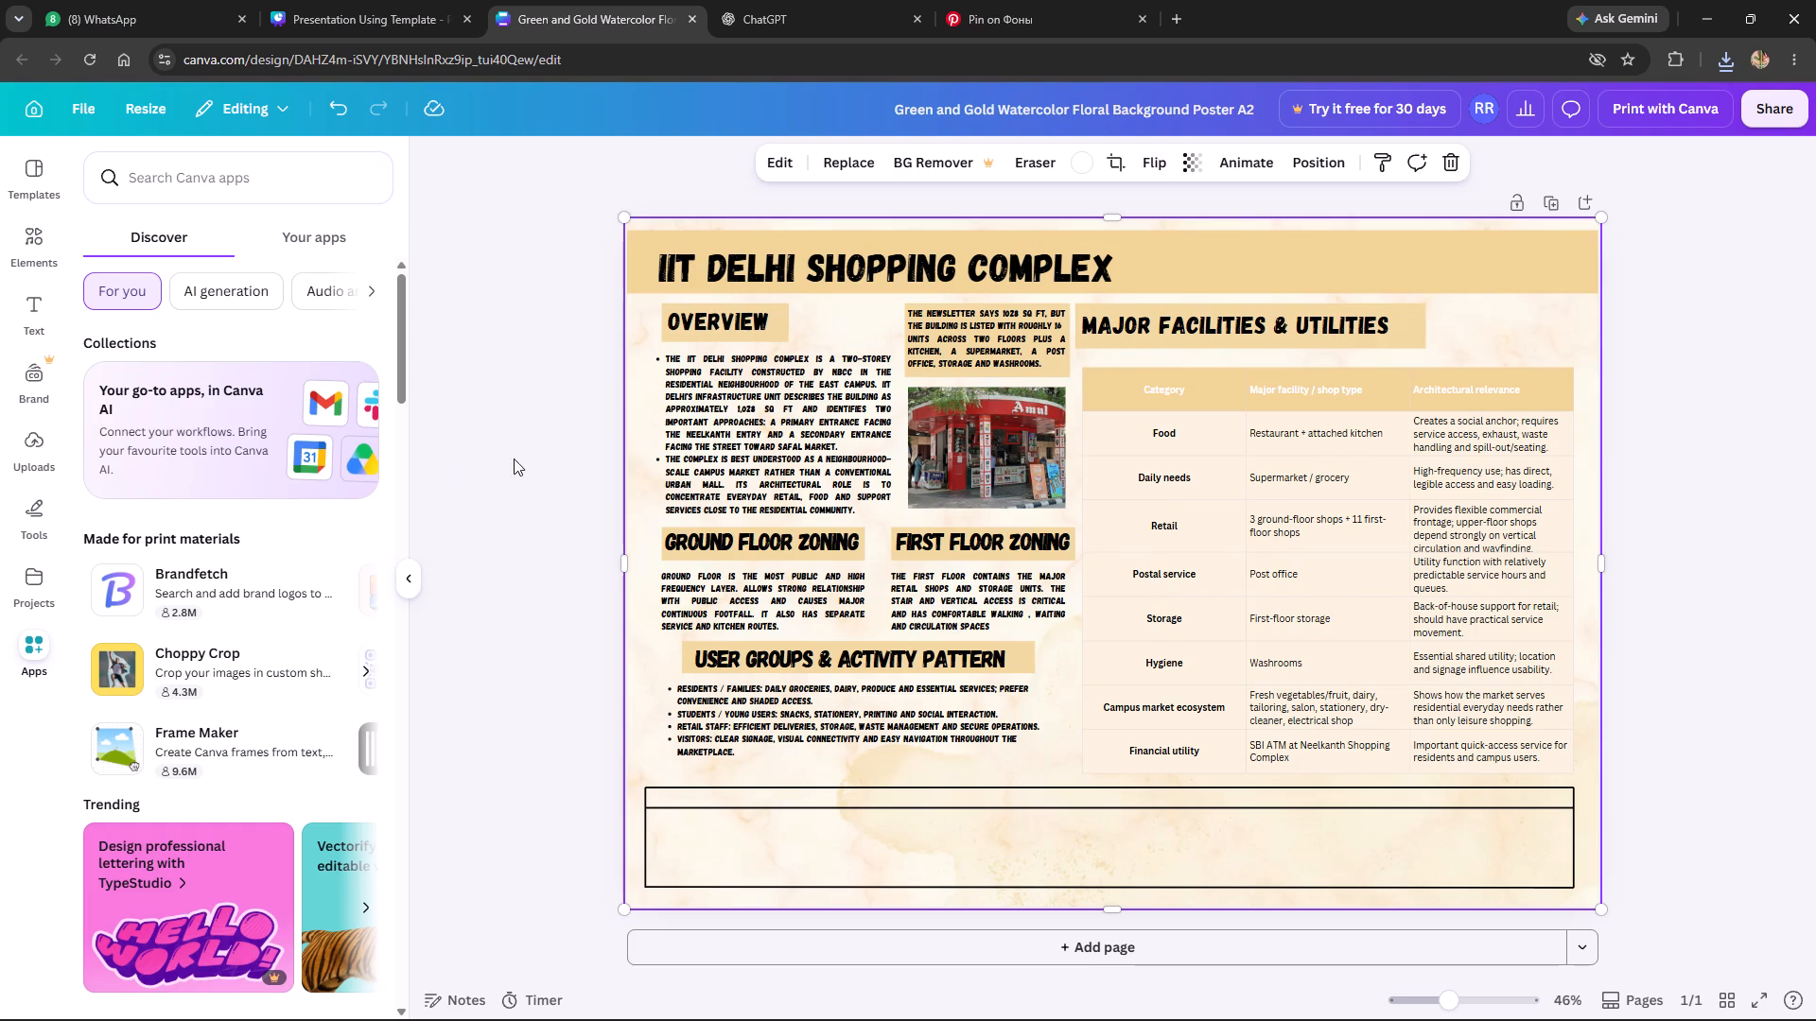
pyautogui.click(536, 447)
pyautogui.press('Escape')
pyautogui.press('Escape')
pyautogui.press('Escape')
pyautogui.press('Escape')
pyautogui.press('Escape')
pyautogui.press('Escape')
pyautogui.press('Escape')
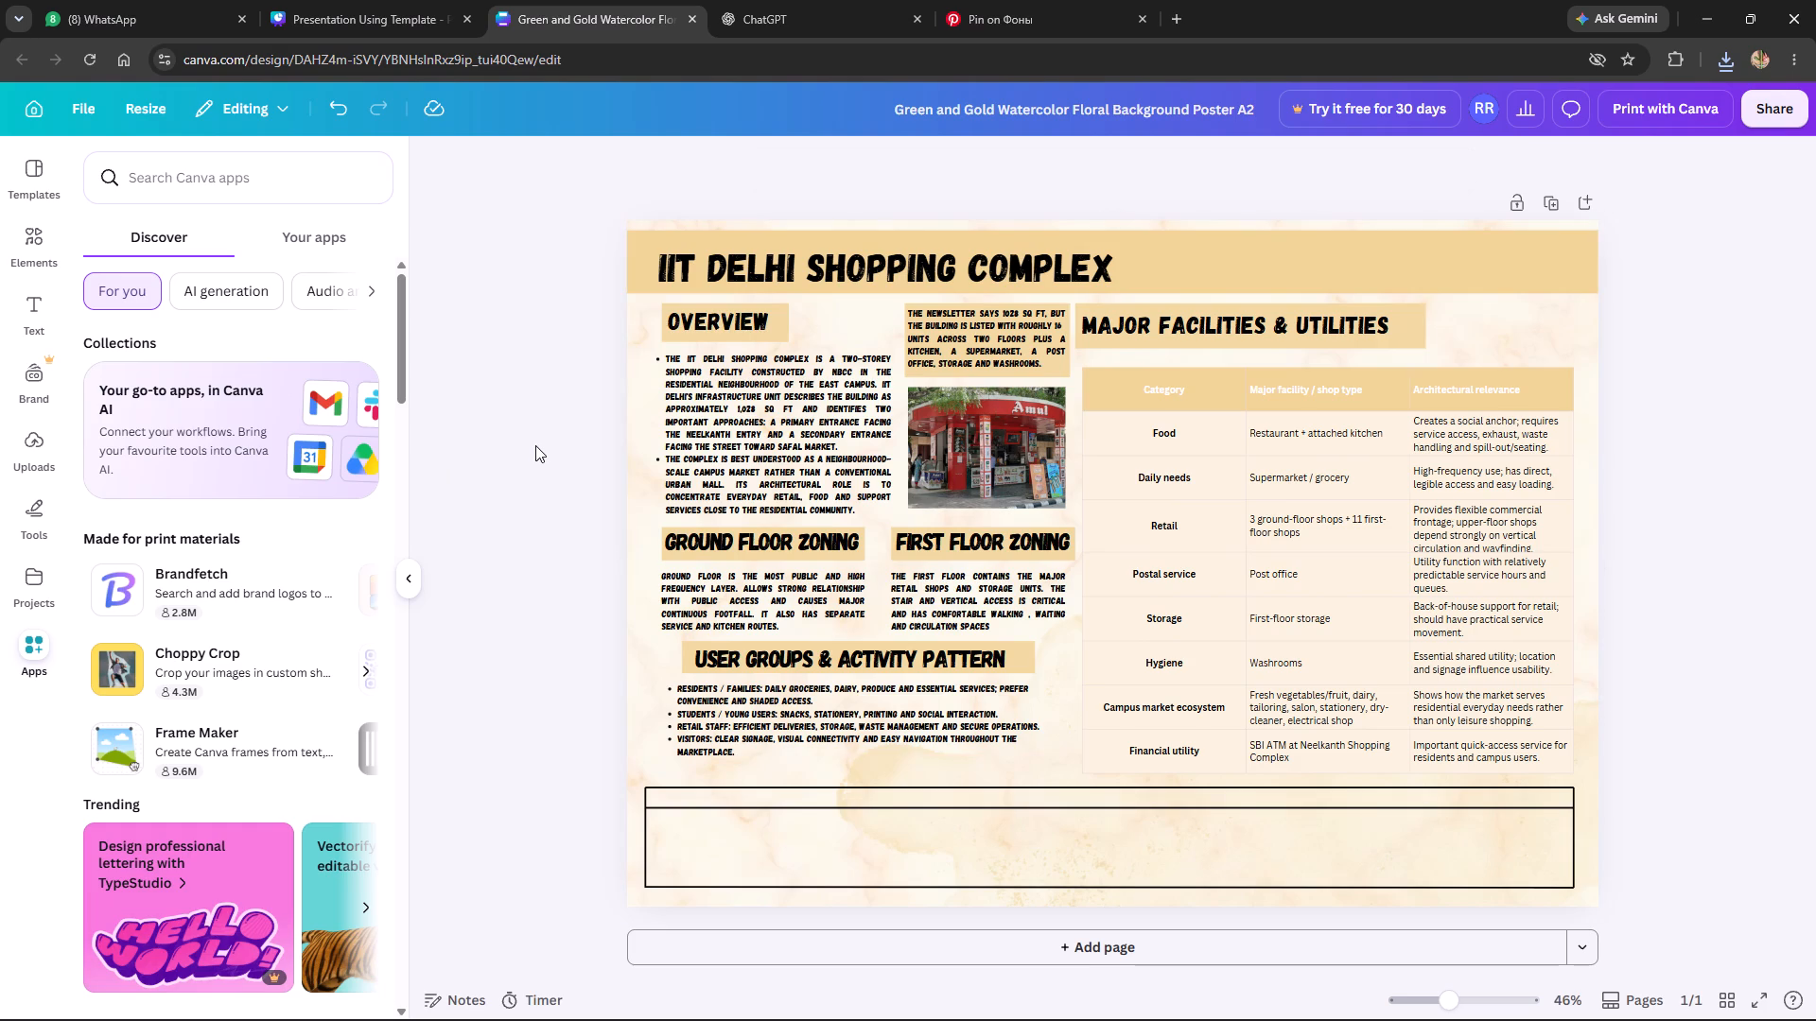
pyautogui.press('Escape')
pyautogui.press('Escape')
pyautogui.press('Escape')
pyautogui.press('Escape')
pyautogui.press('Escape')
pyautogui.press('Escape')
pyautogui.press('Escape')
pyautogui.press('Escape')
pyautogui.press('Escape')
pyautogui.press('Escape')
# Upload the downloaded background images download (2) and E from the Downloads folder to the poster's uploads.
pyautogui.click(37, 453)
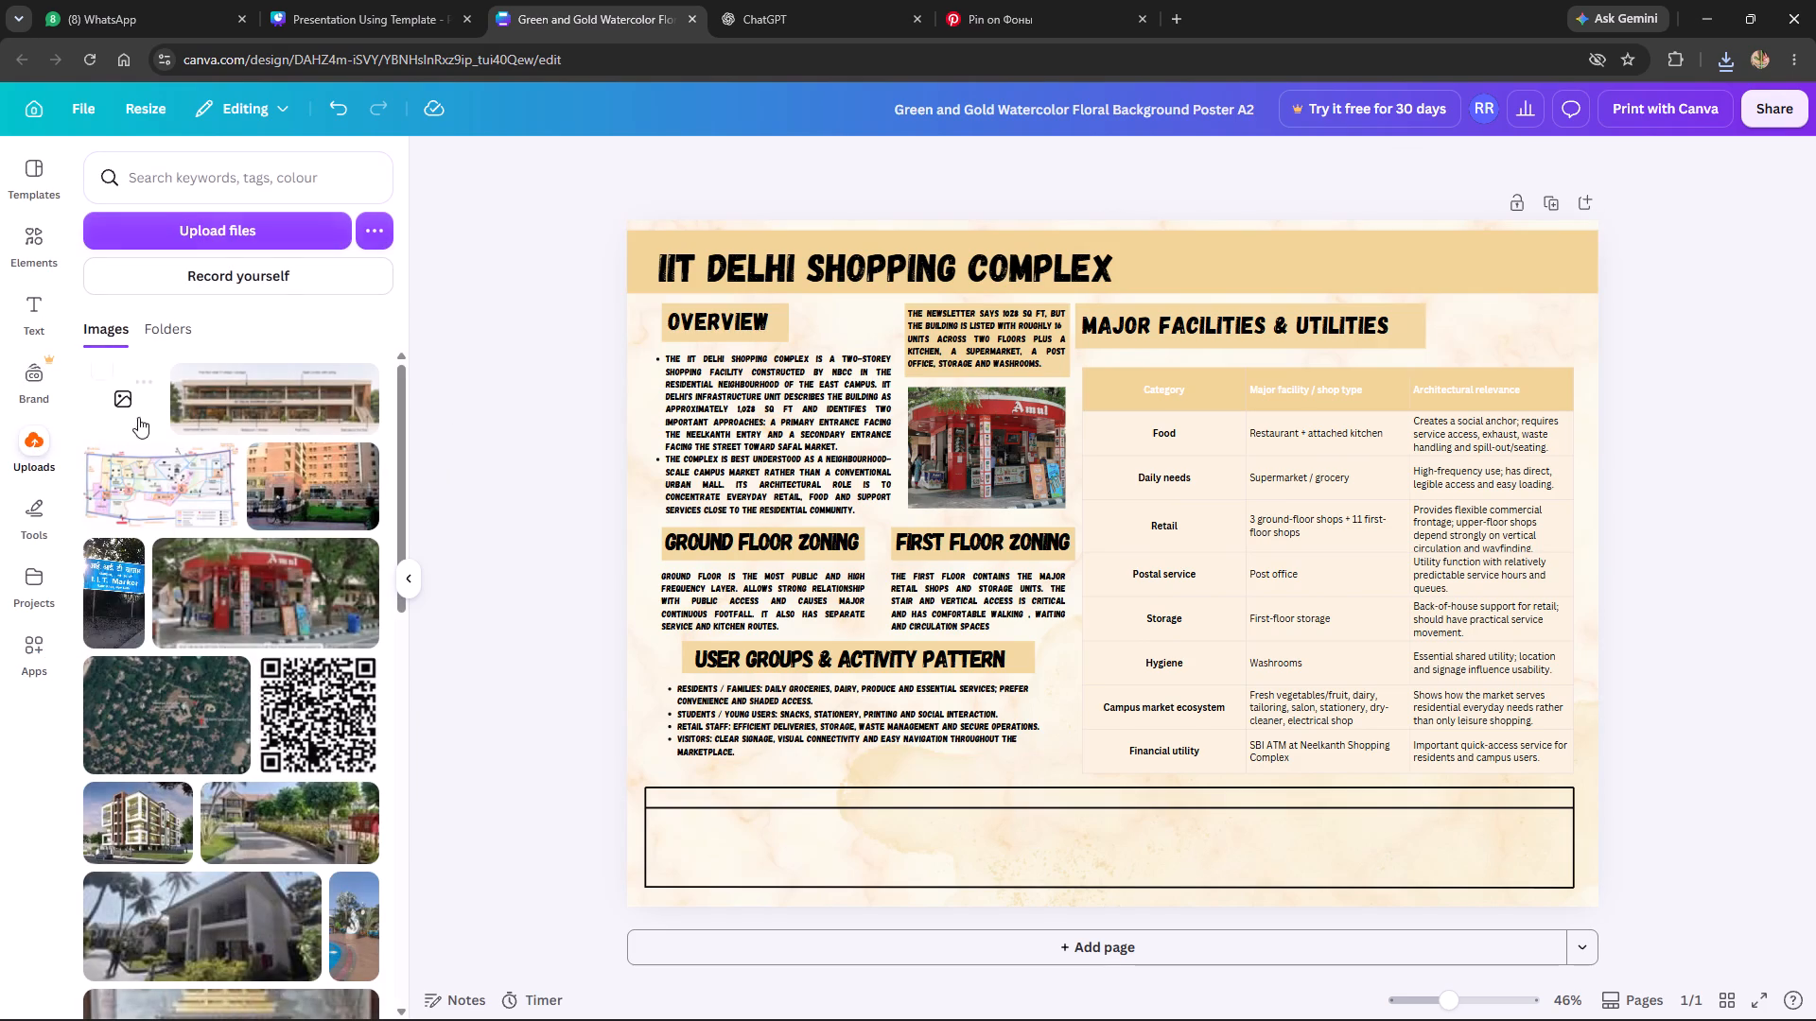
pyautogui.click(212, 238)
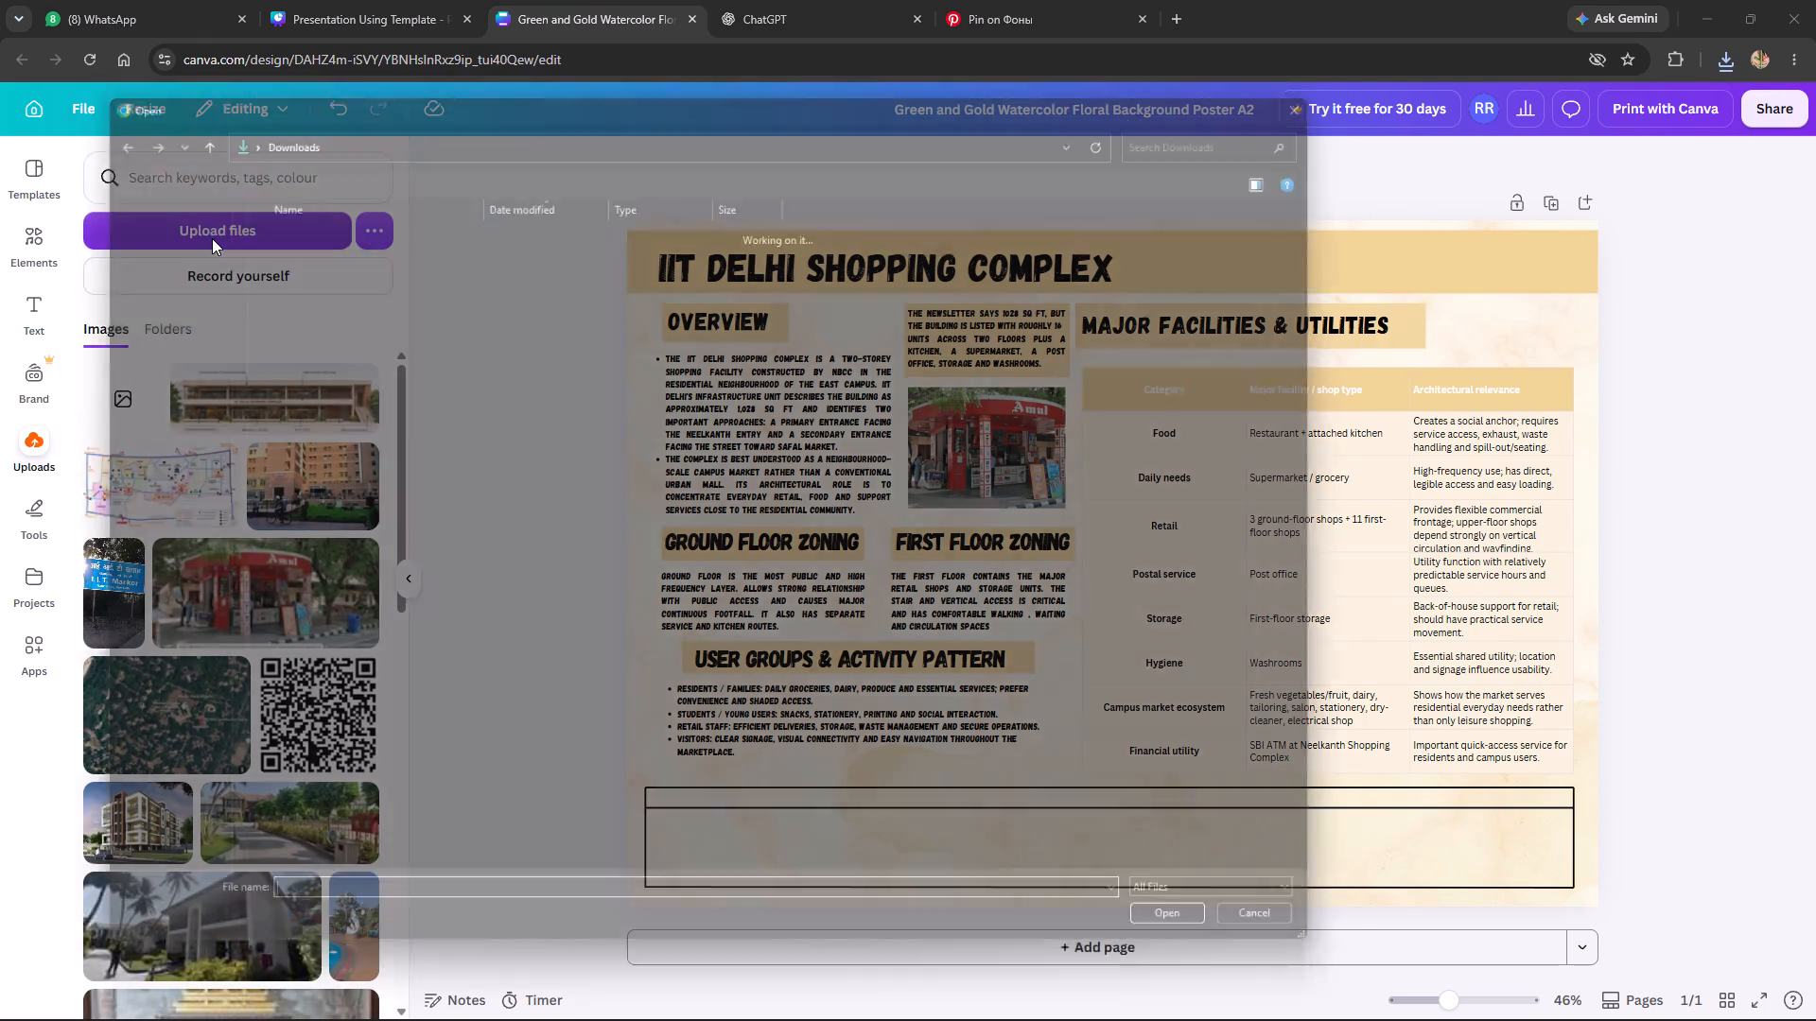
pyautogui.click(327, 237)
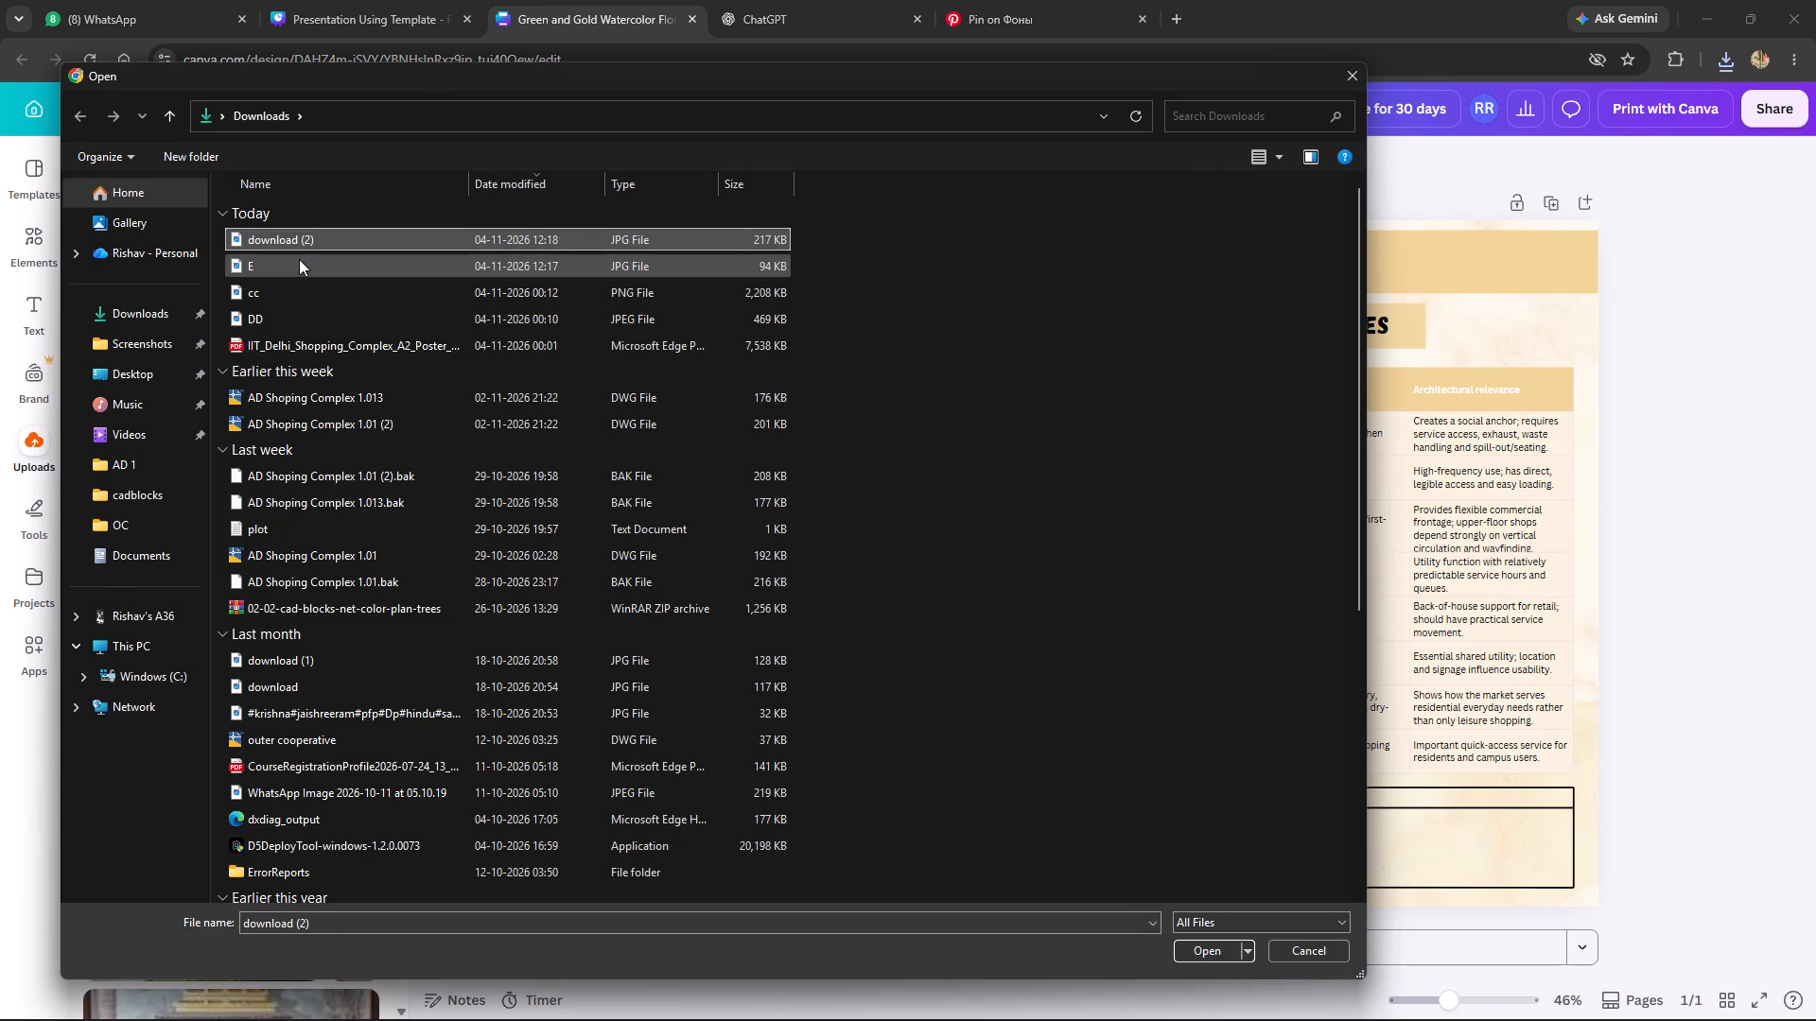
pyautogui.keyDown('ctrl'); pyautogui.click(299, 259); pyautogui.keyUp('ctrl')
pyautogui.click(1209, 957)
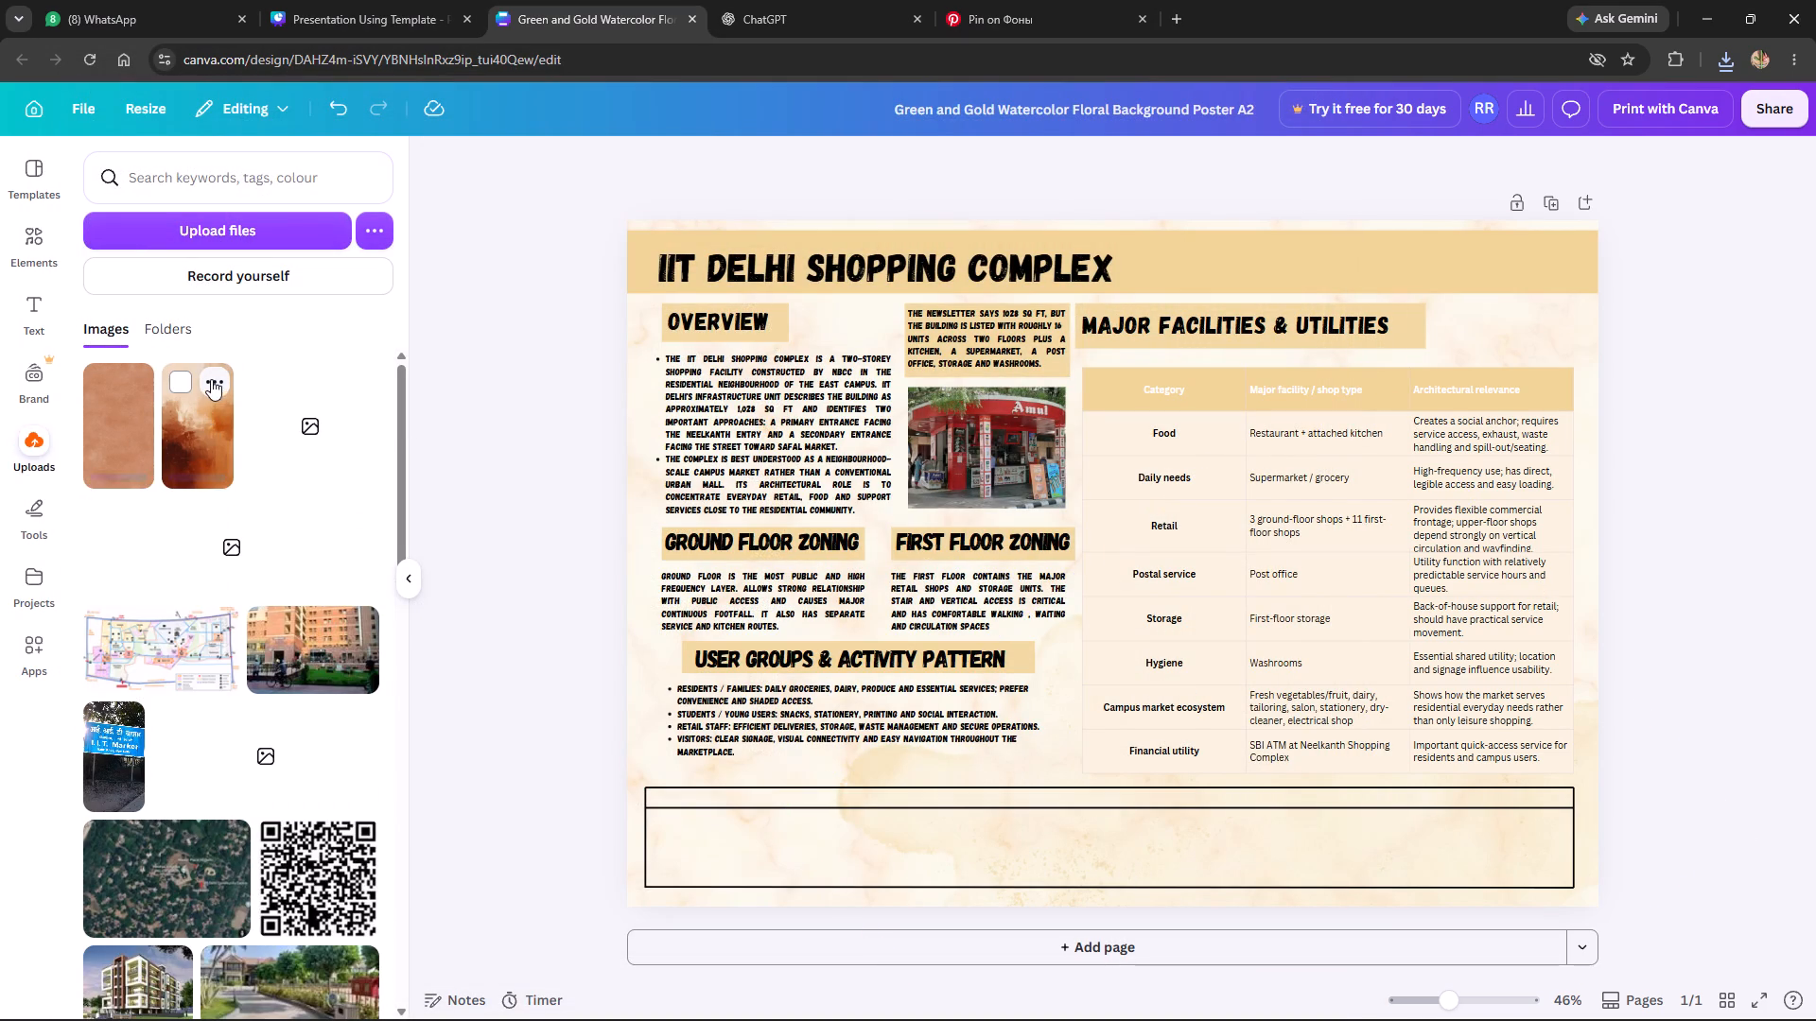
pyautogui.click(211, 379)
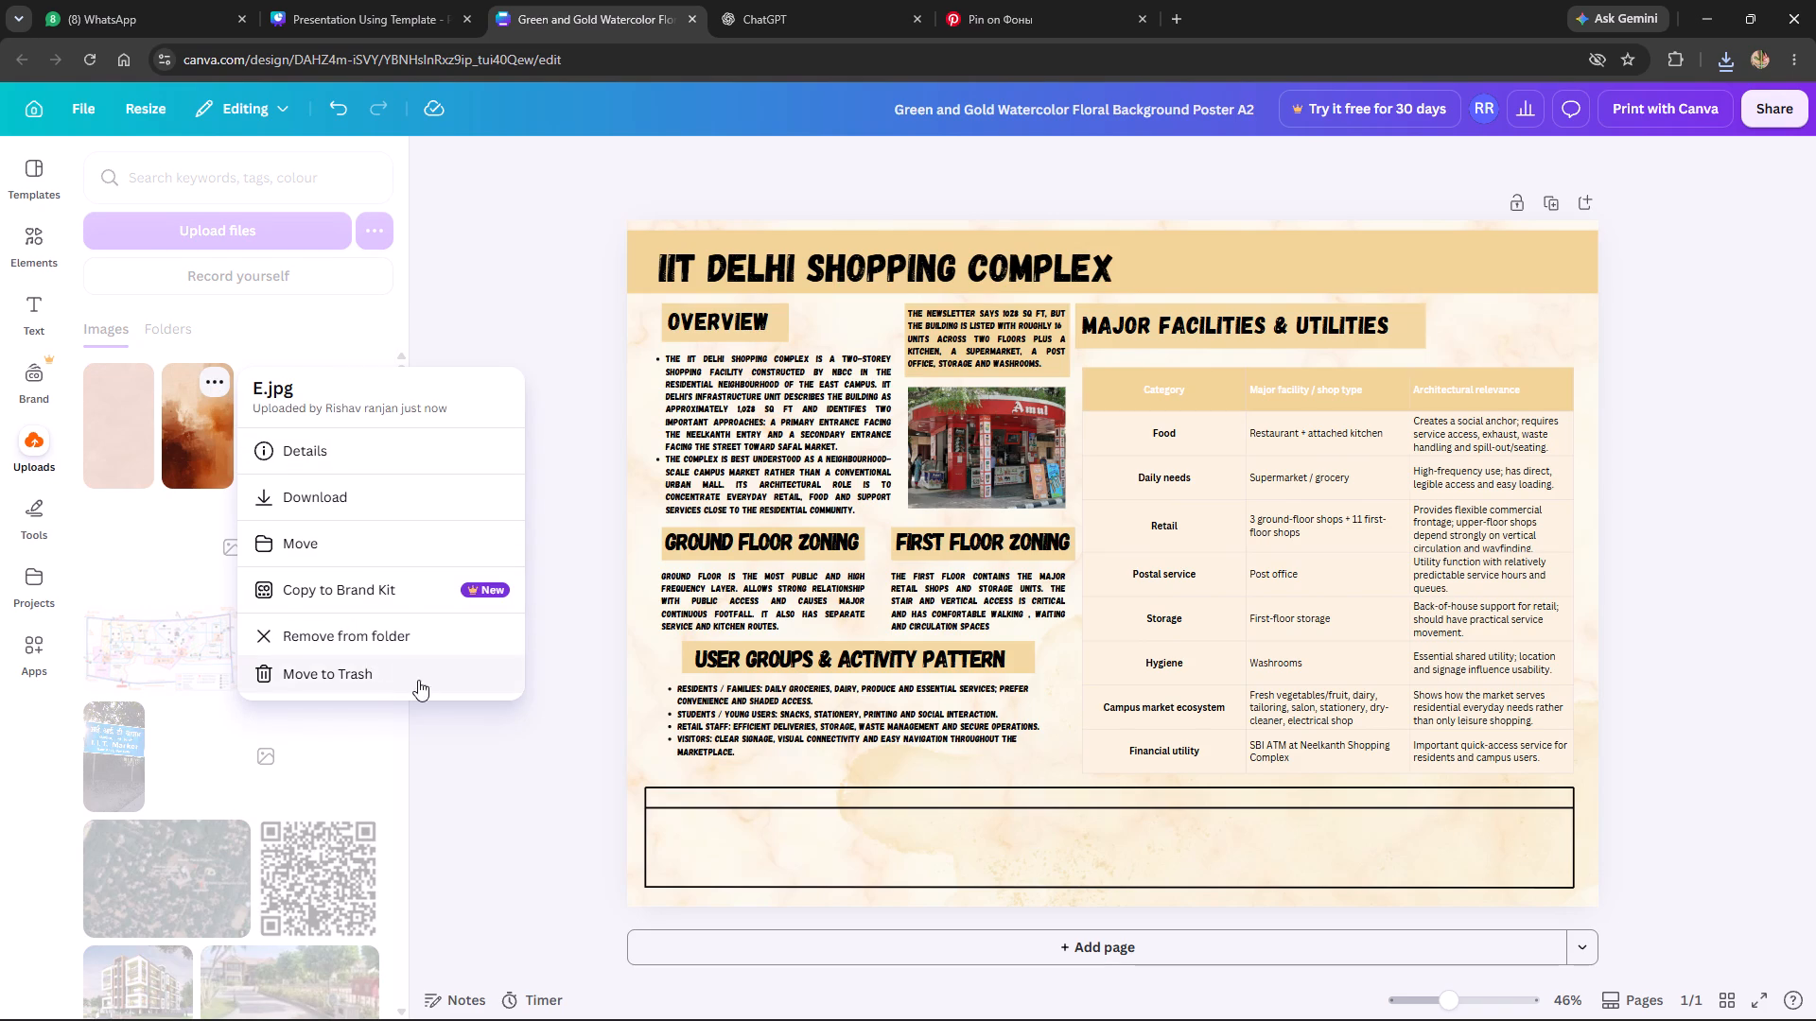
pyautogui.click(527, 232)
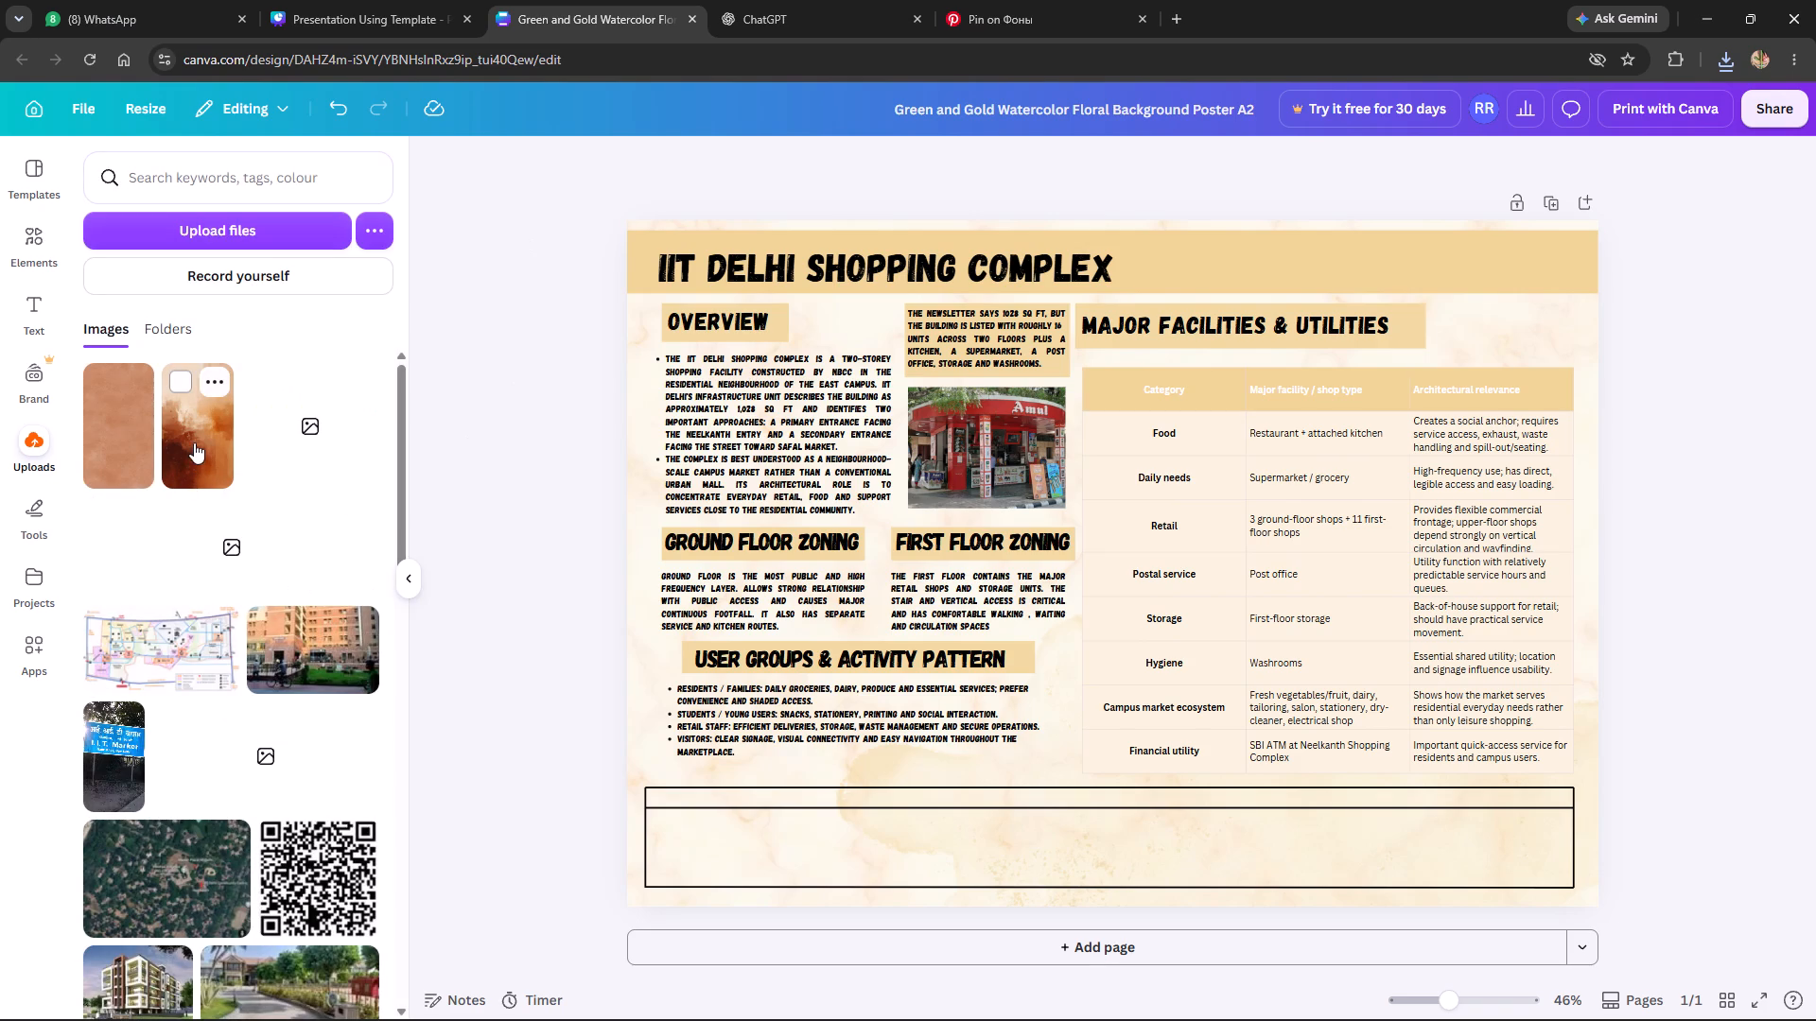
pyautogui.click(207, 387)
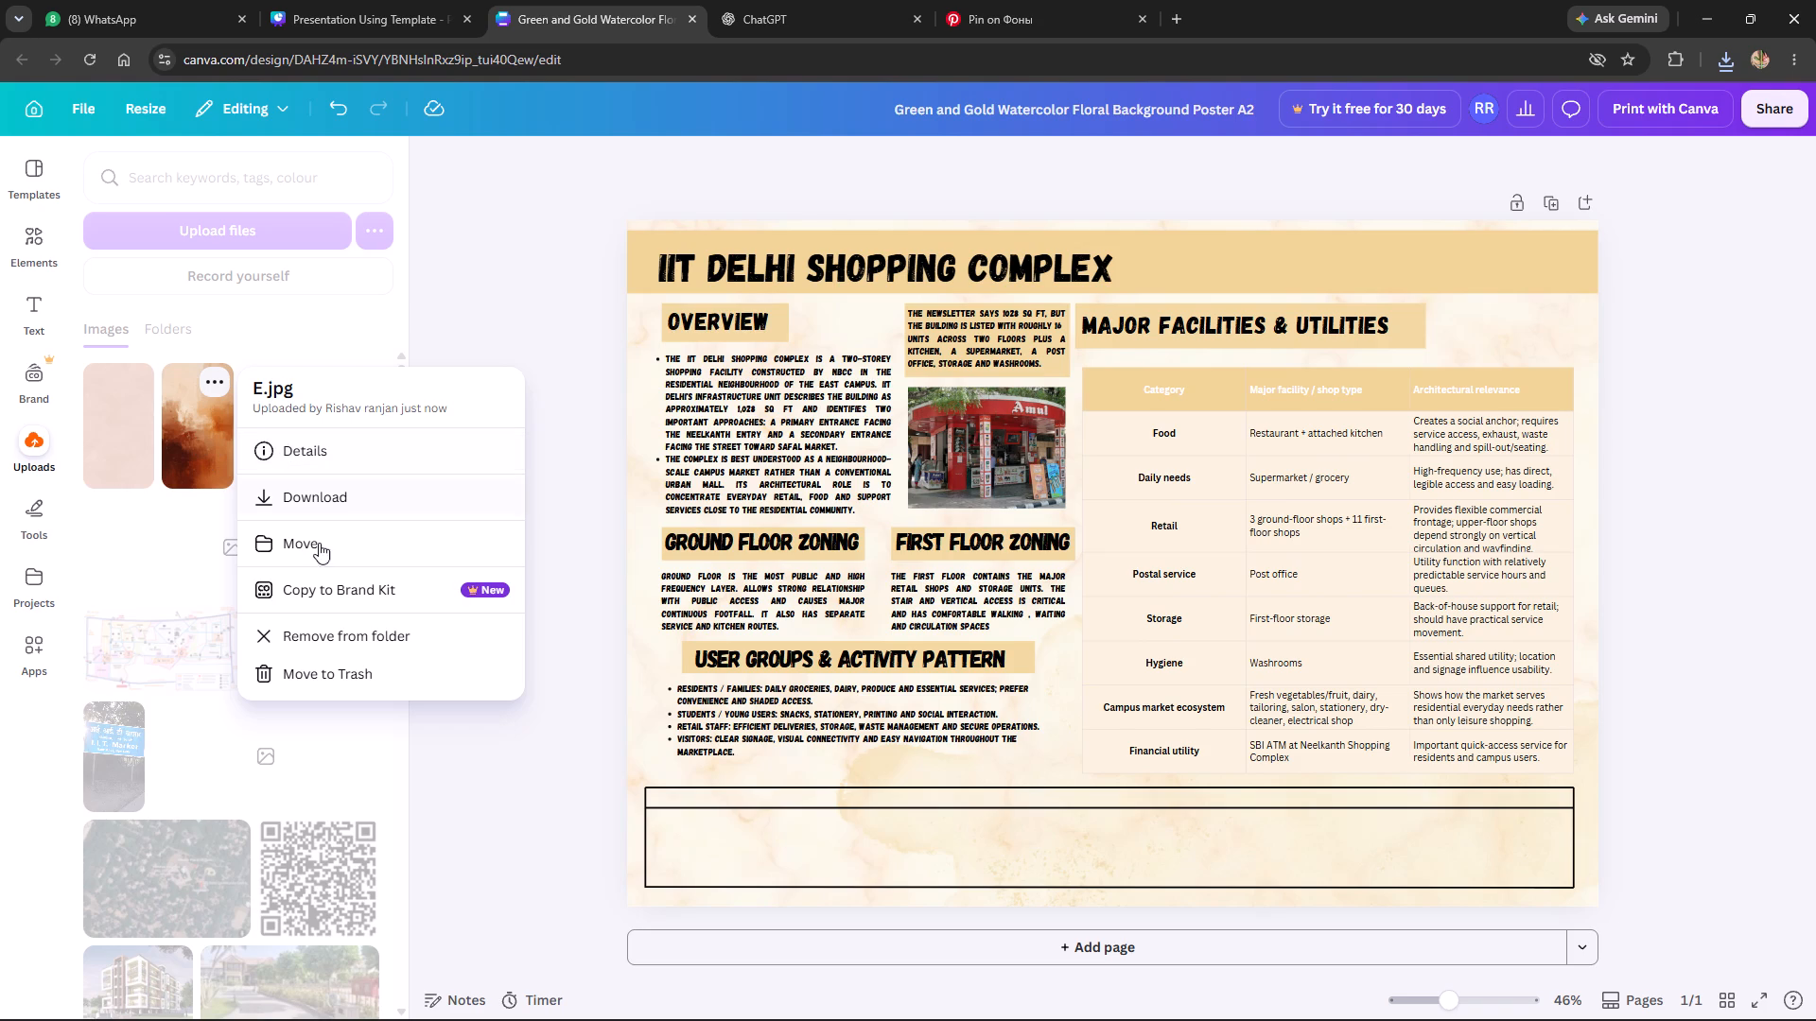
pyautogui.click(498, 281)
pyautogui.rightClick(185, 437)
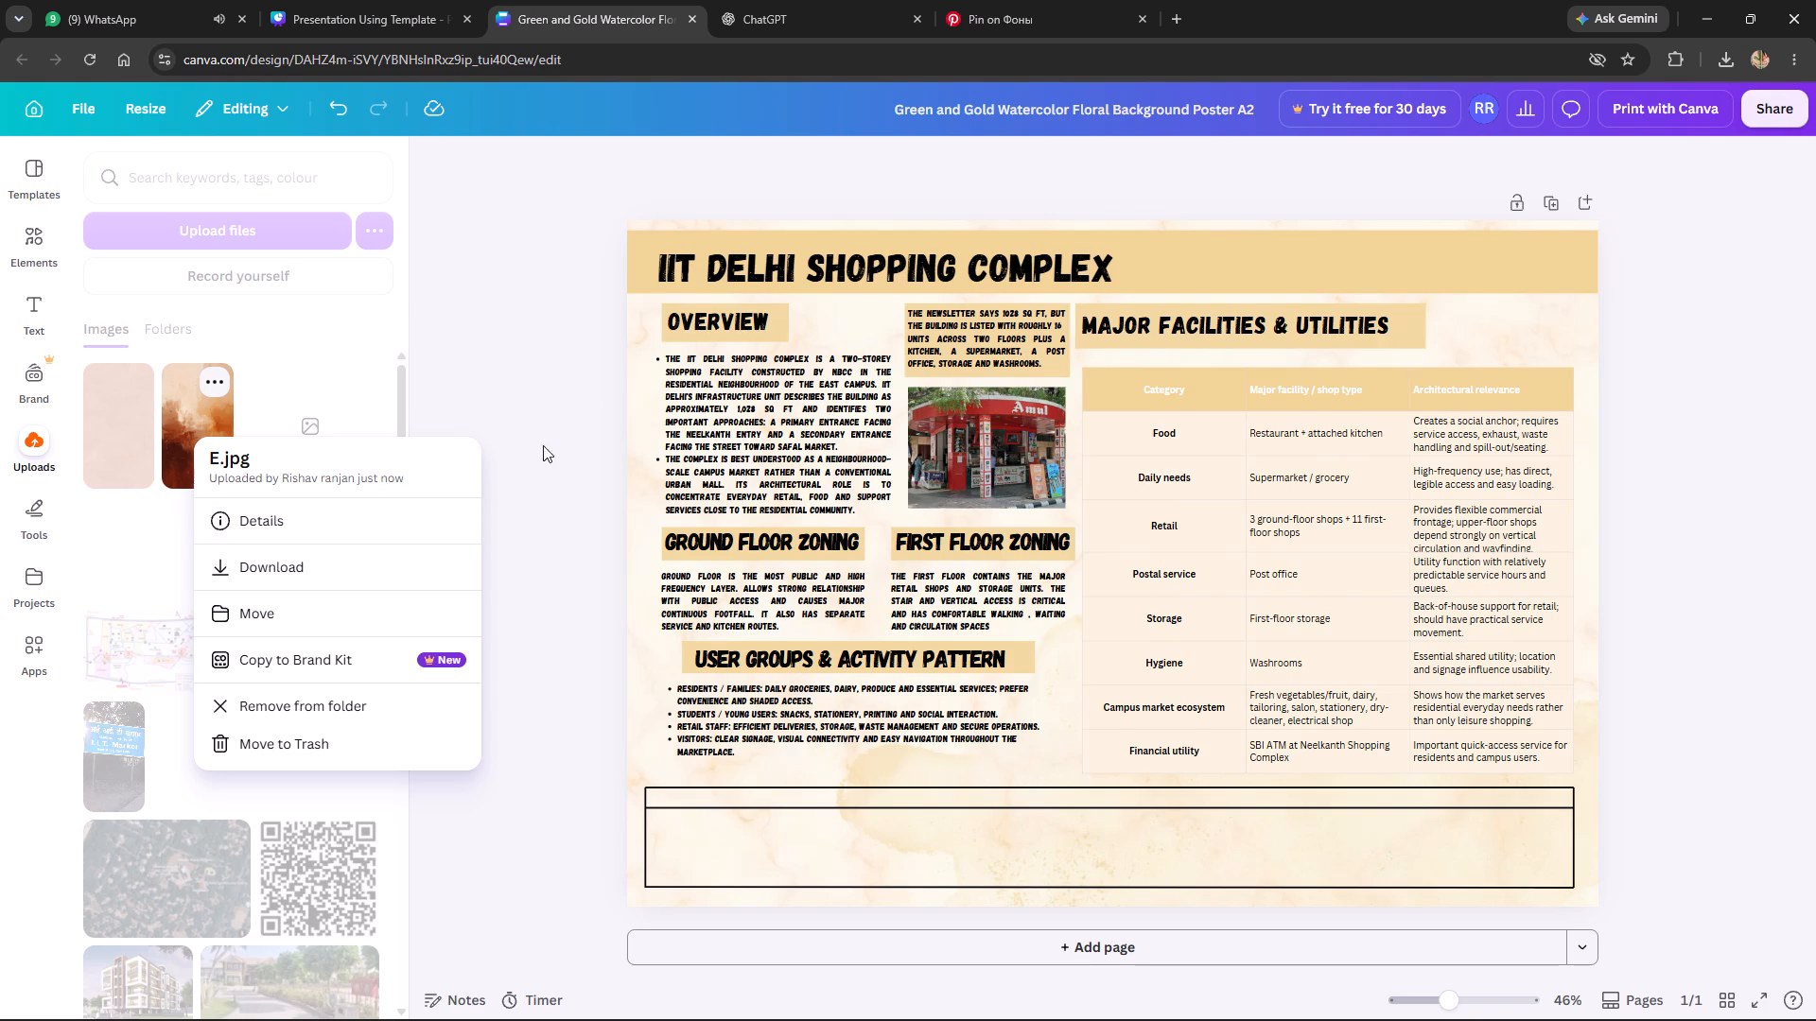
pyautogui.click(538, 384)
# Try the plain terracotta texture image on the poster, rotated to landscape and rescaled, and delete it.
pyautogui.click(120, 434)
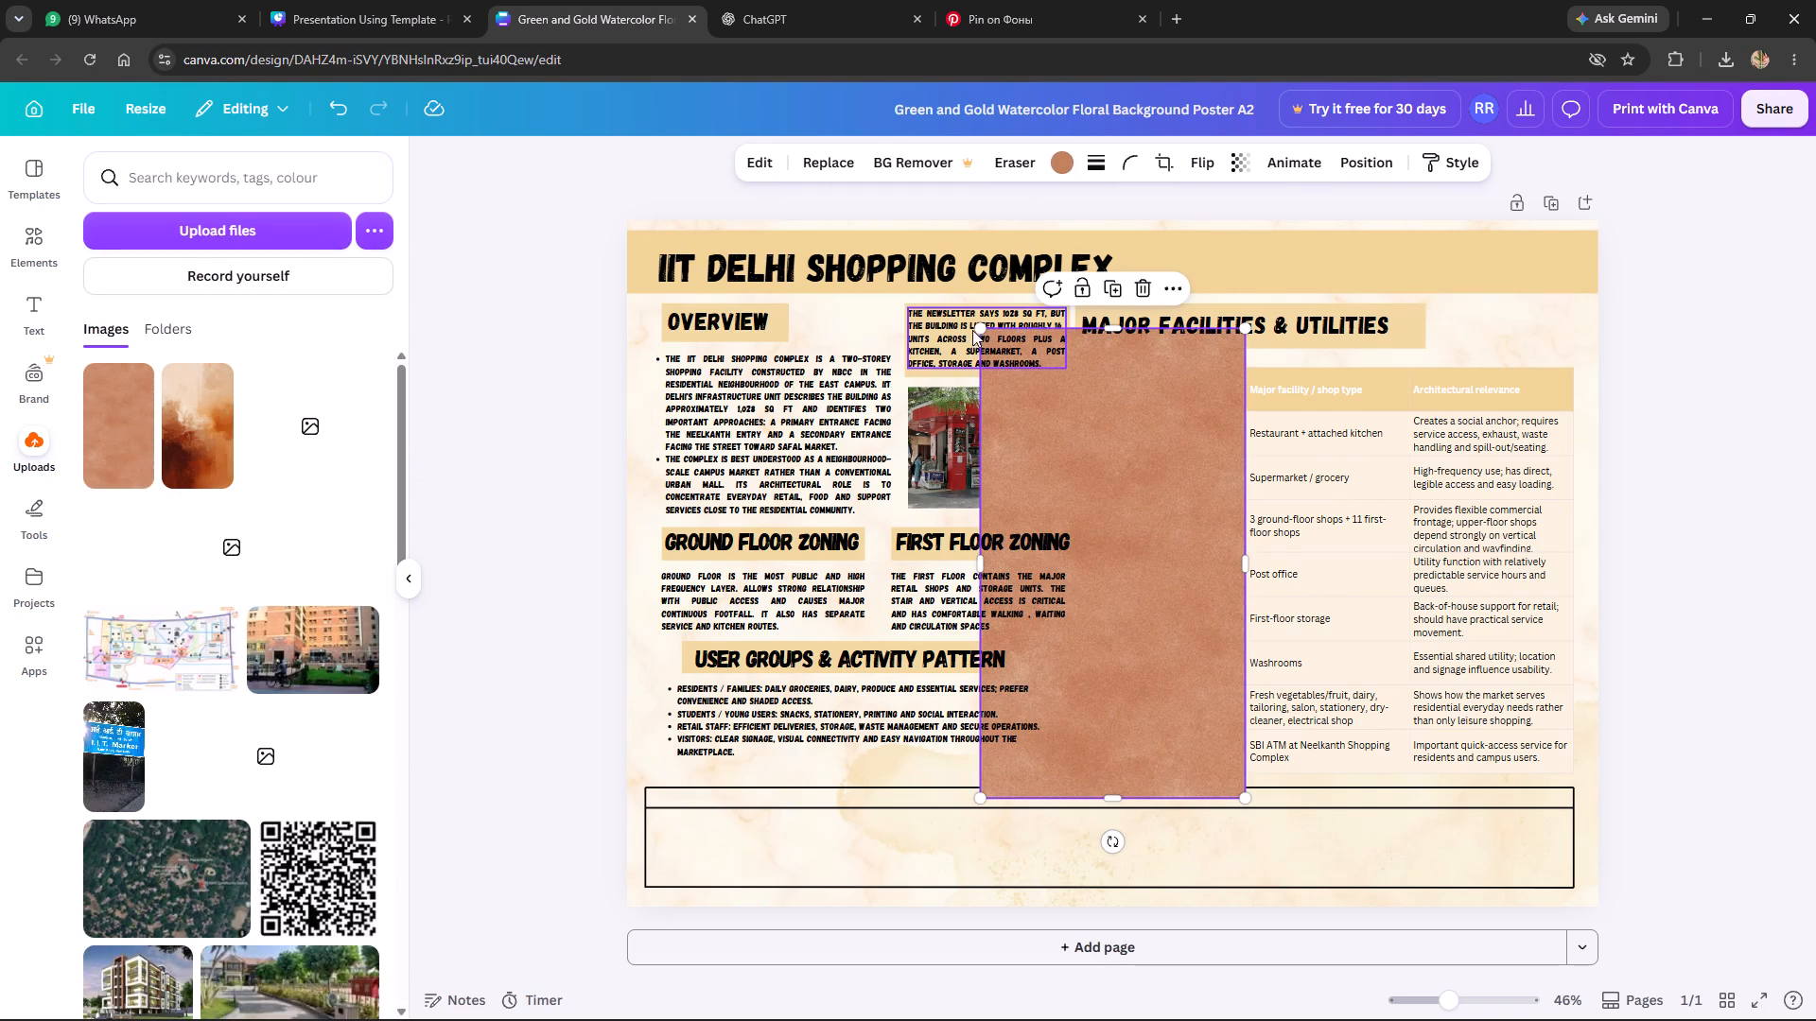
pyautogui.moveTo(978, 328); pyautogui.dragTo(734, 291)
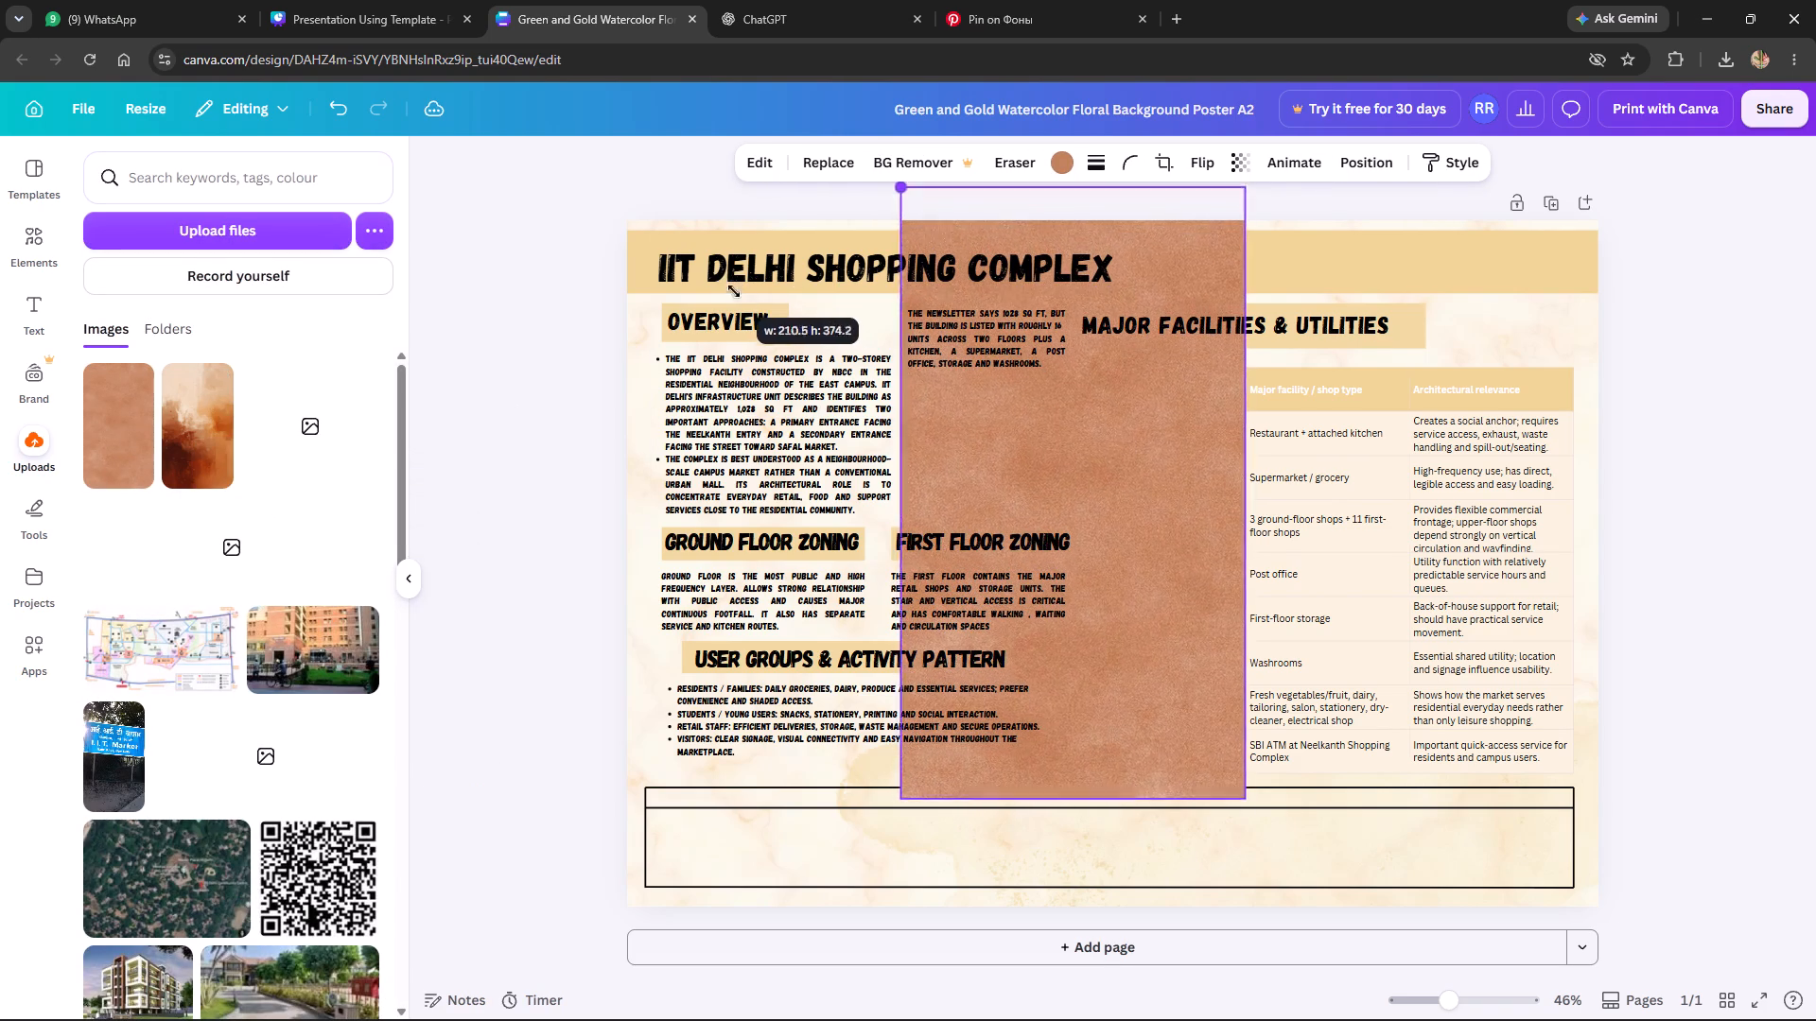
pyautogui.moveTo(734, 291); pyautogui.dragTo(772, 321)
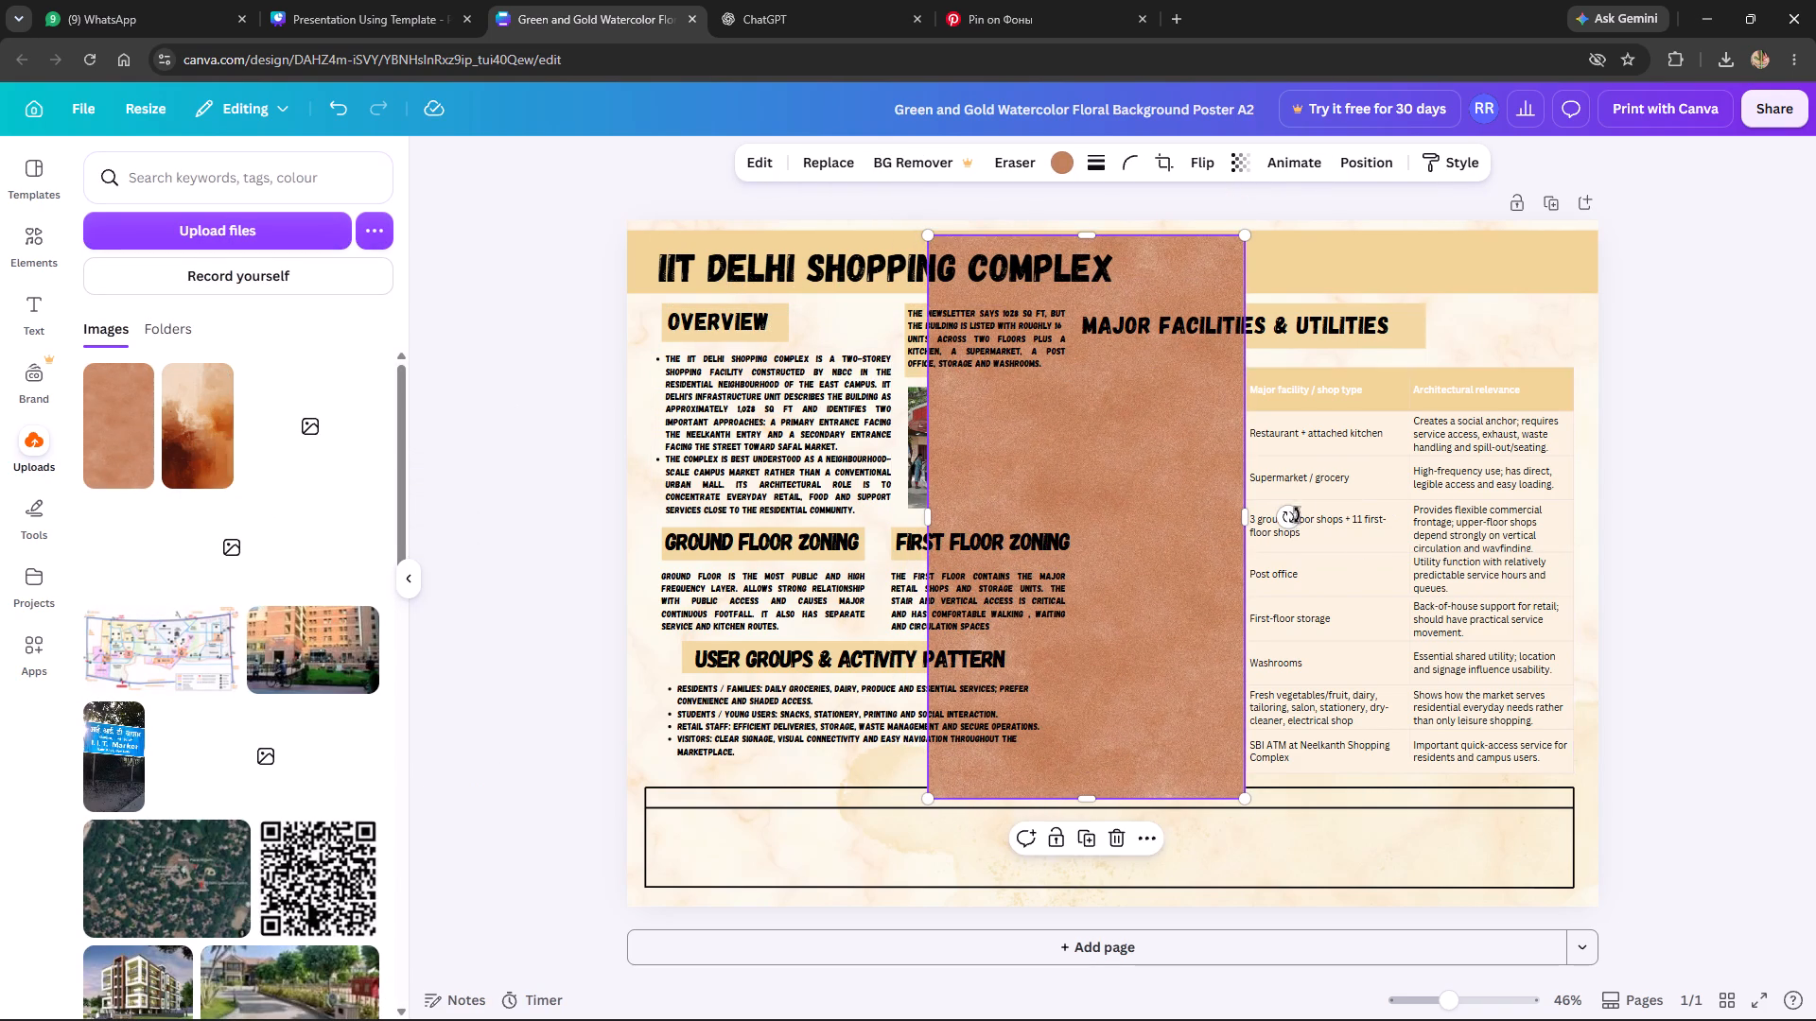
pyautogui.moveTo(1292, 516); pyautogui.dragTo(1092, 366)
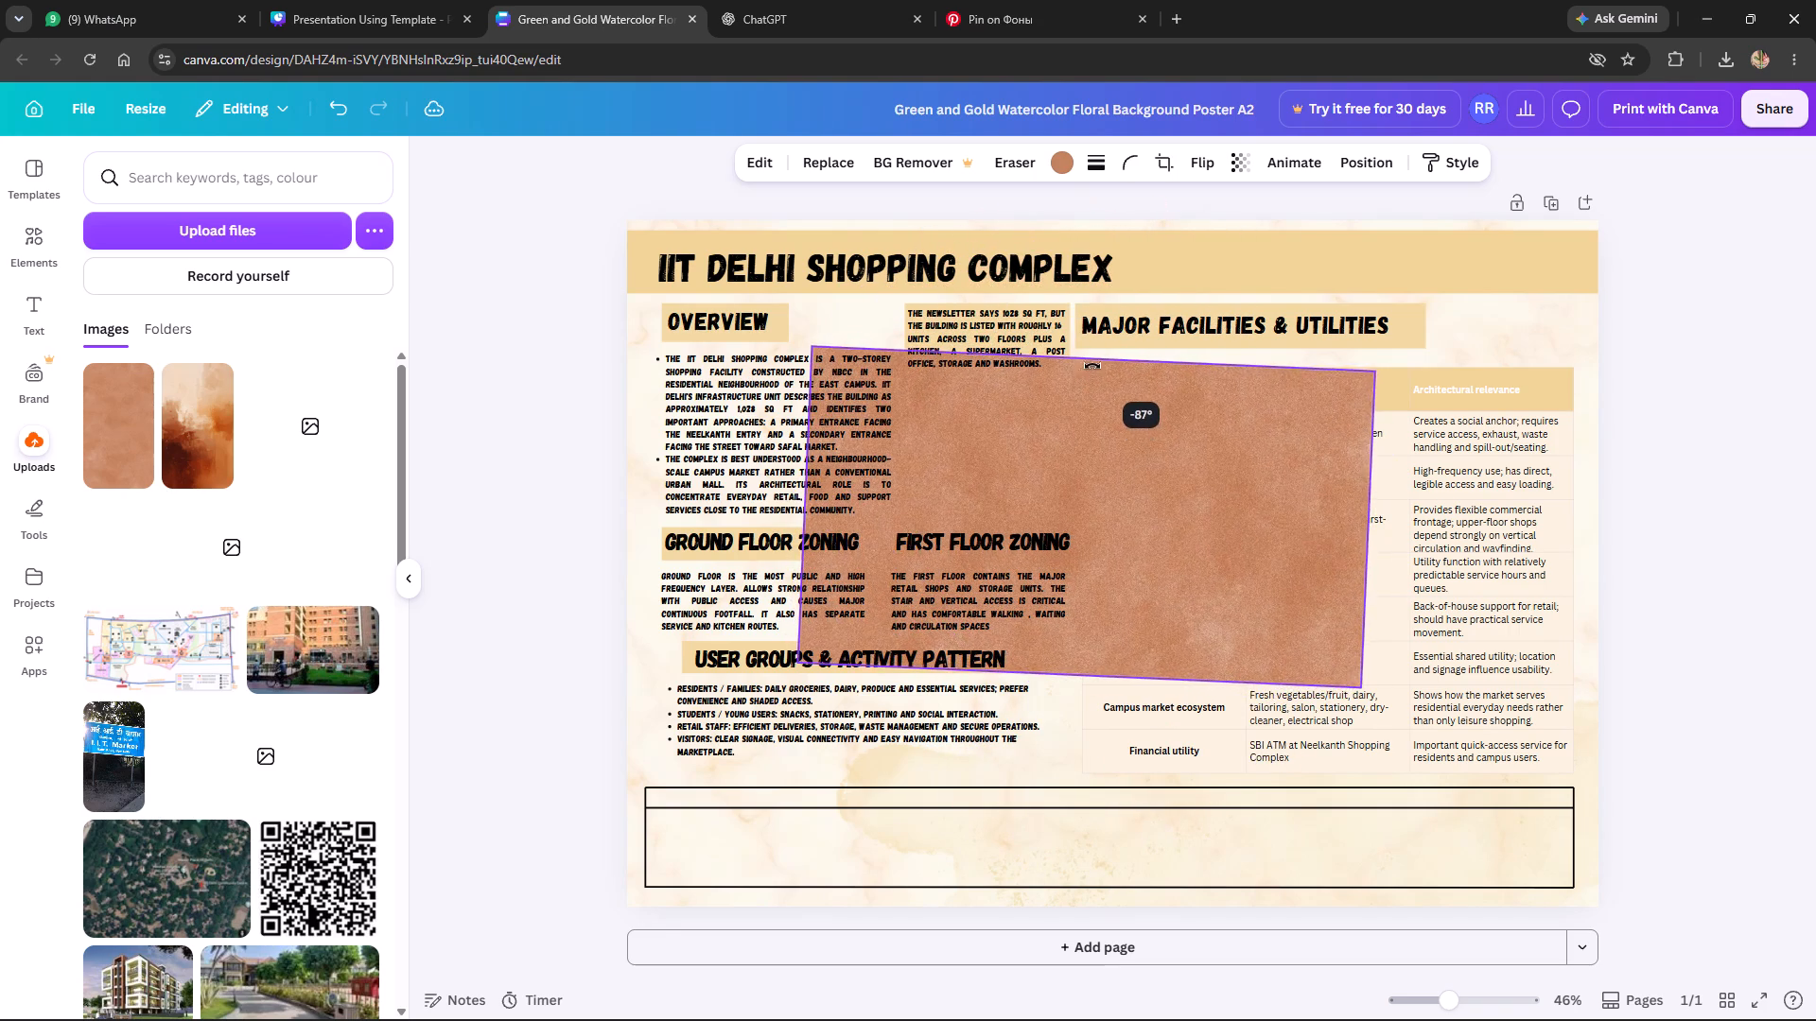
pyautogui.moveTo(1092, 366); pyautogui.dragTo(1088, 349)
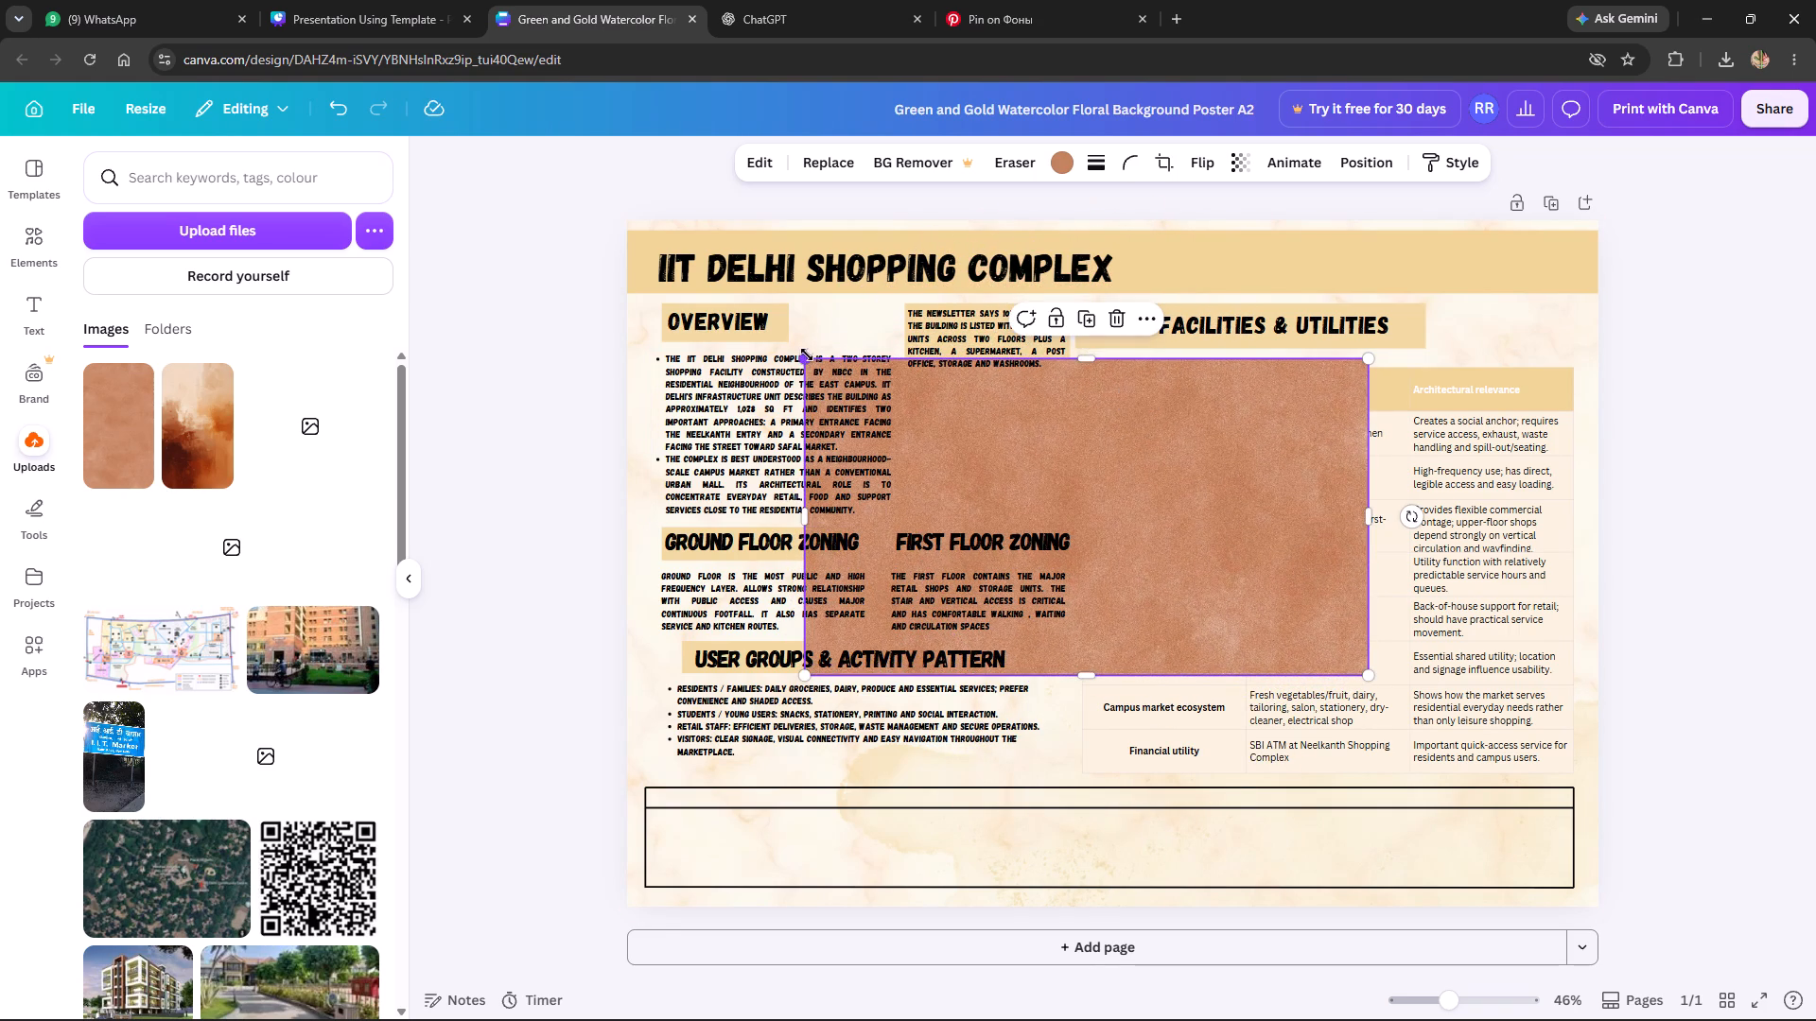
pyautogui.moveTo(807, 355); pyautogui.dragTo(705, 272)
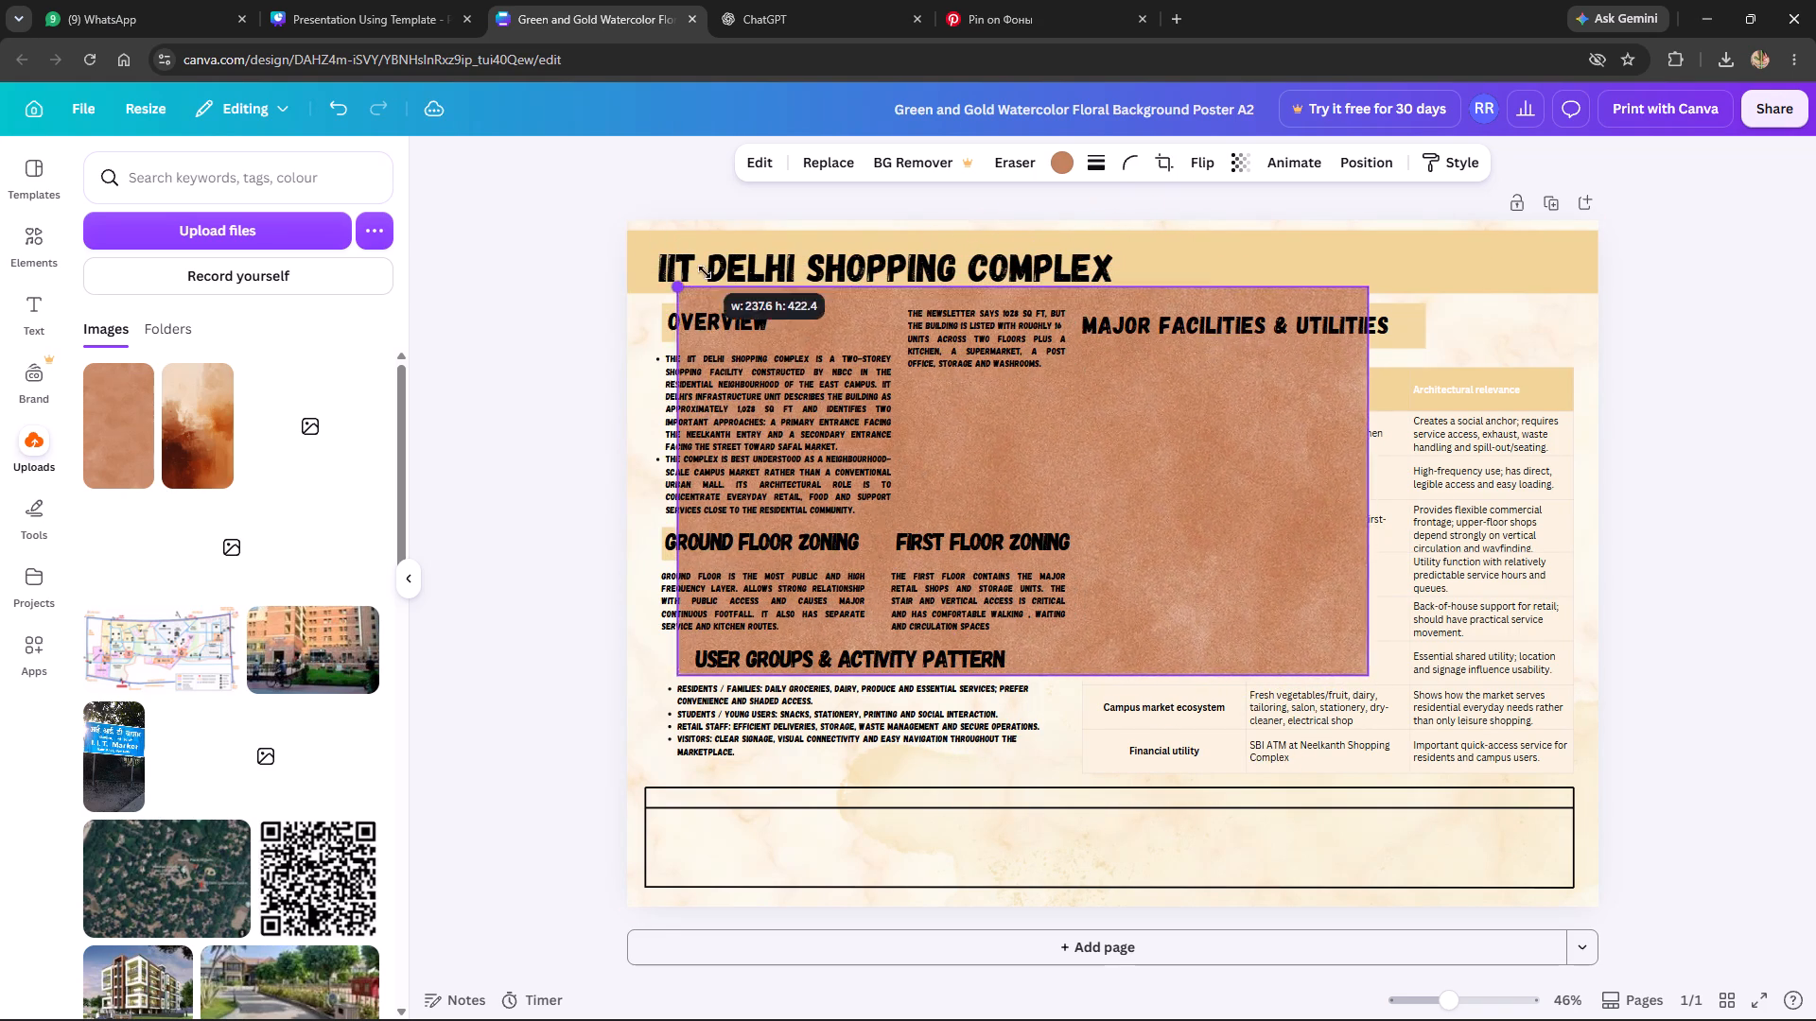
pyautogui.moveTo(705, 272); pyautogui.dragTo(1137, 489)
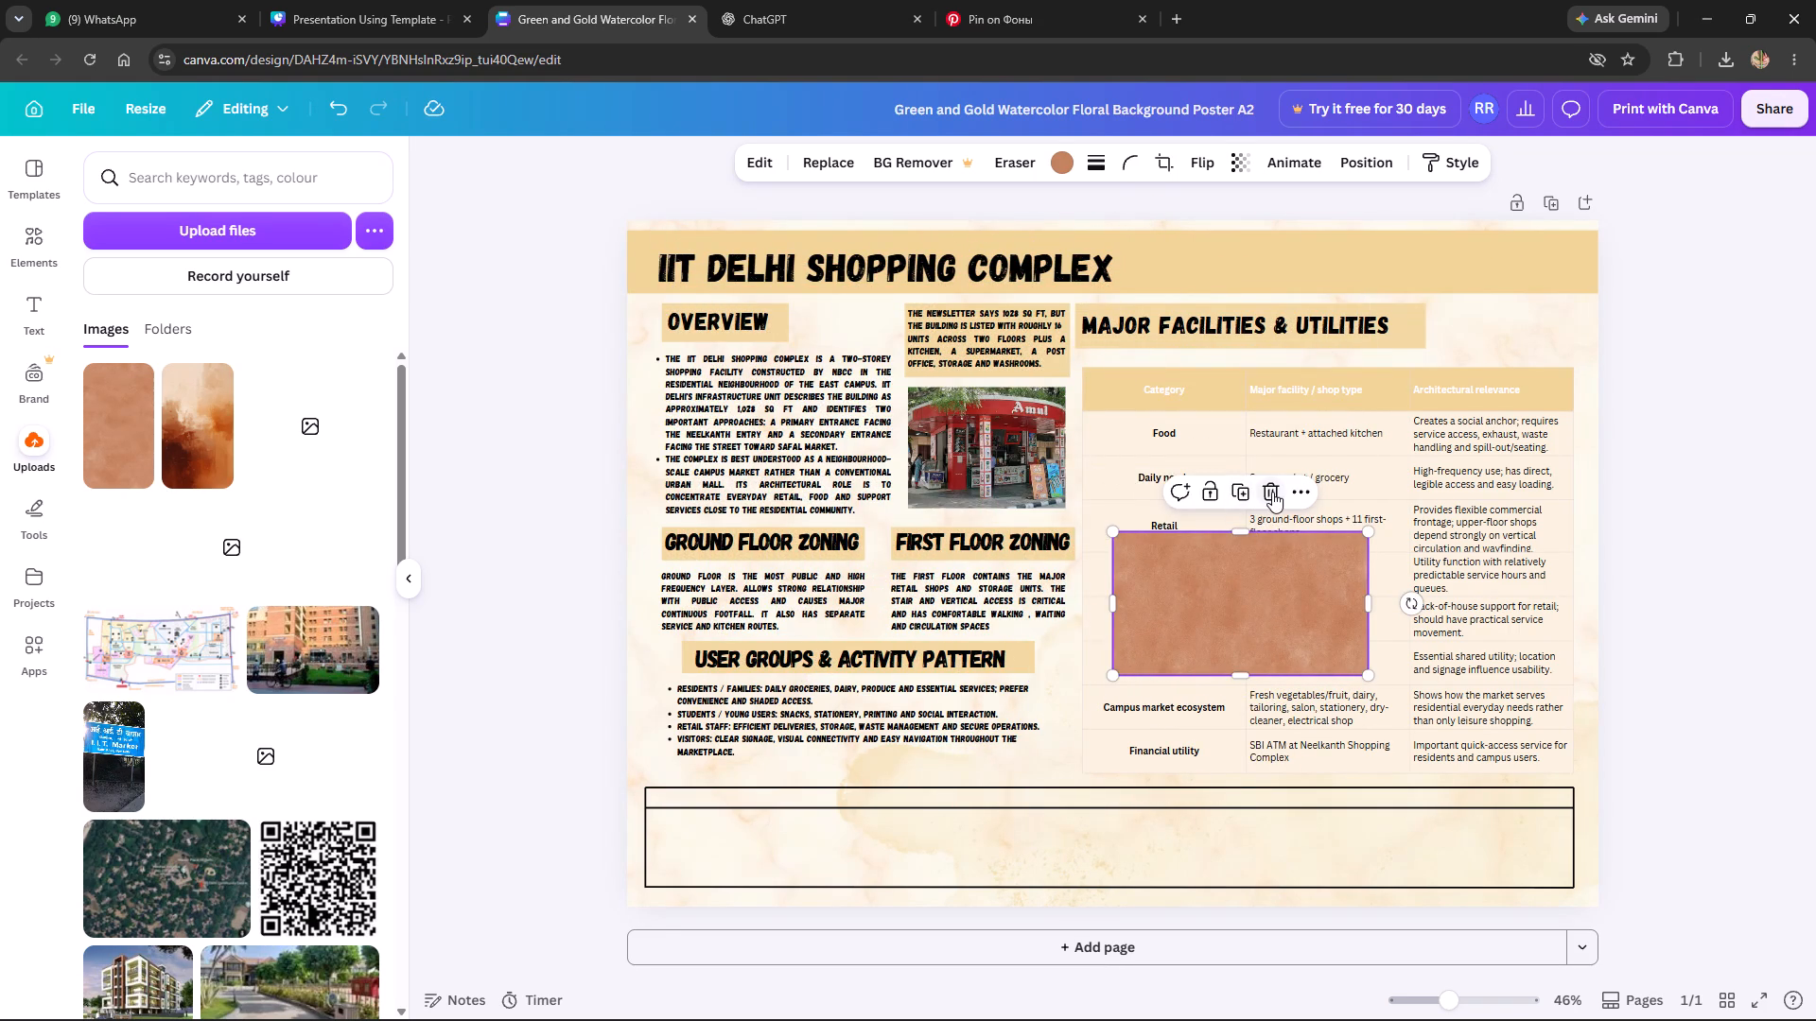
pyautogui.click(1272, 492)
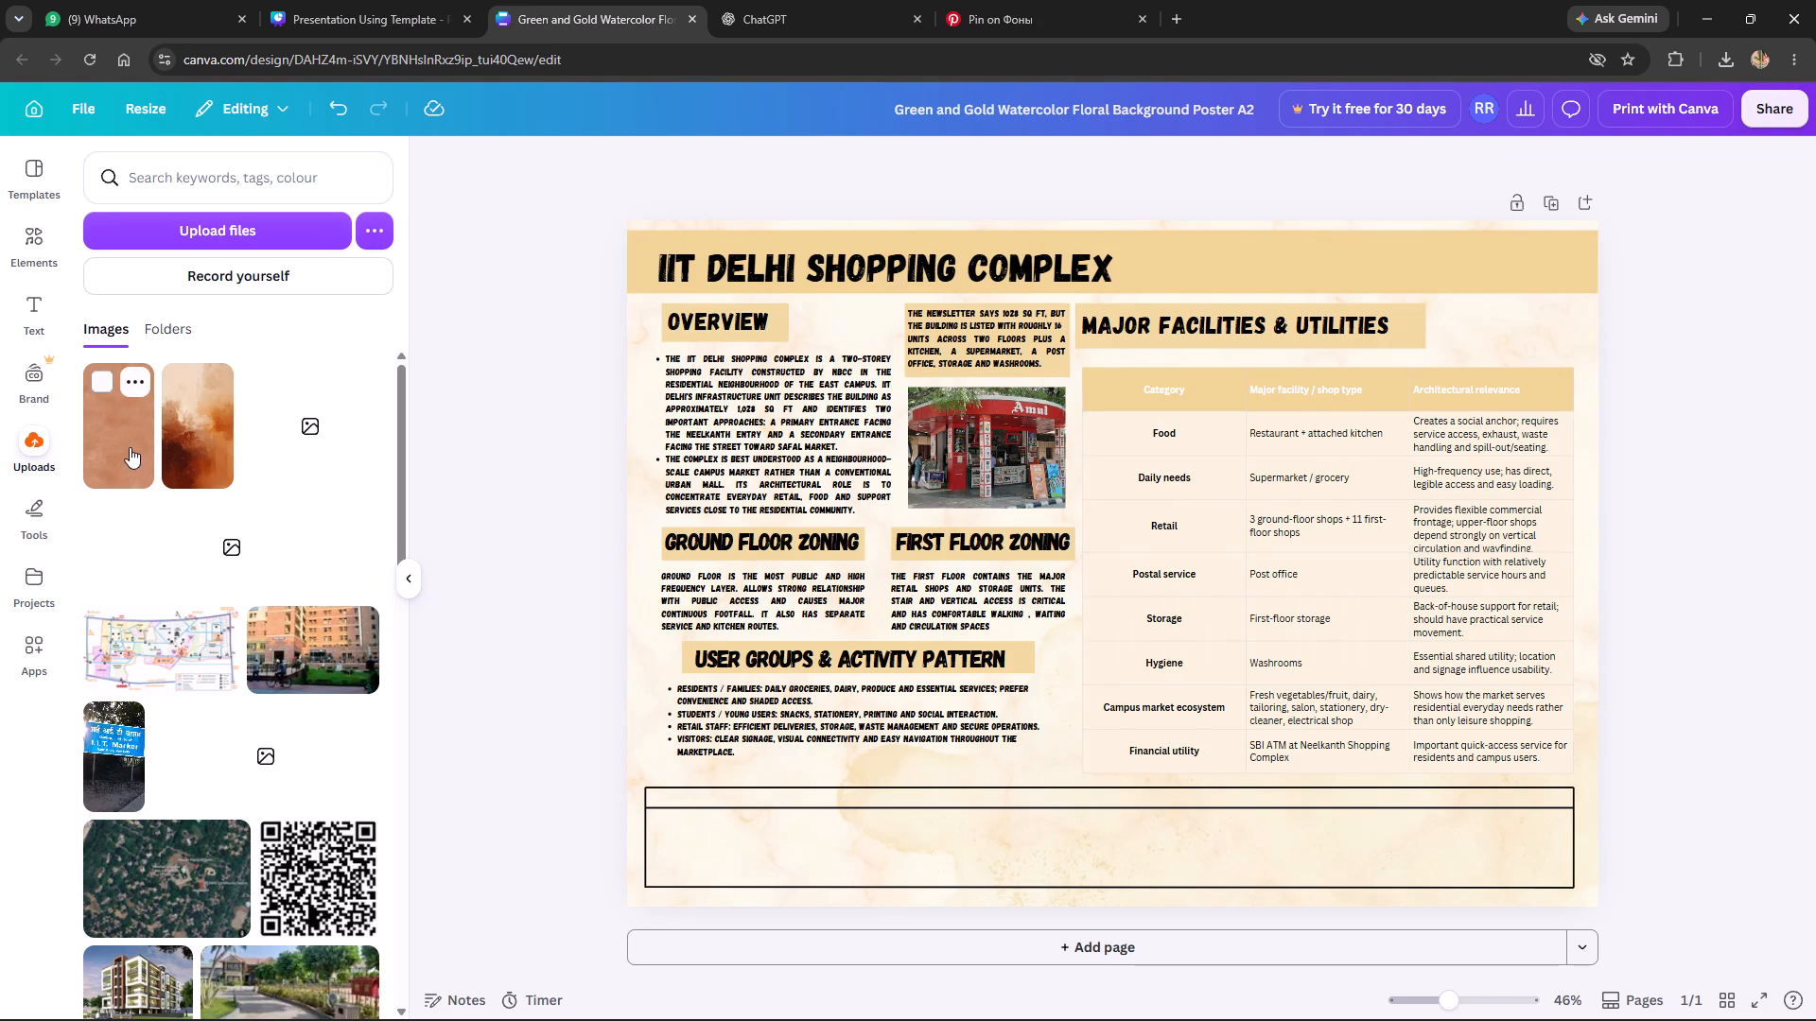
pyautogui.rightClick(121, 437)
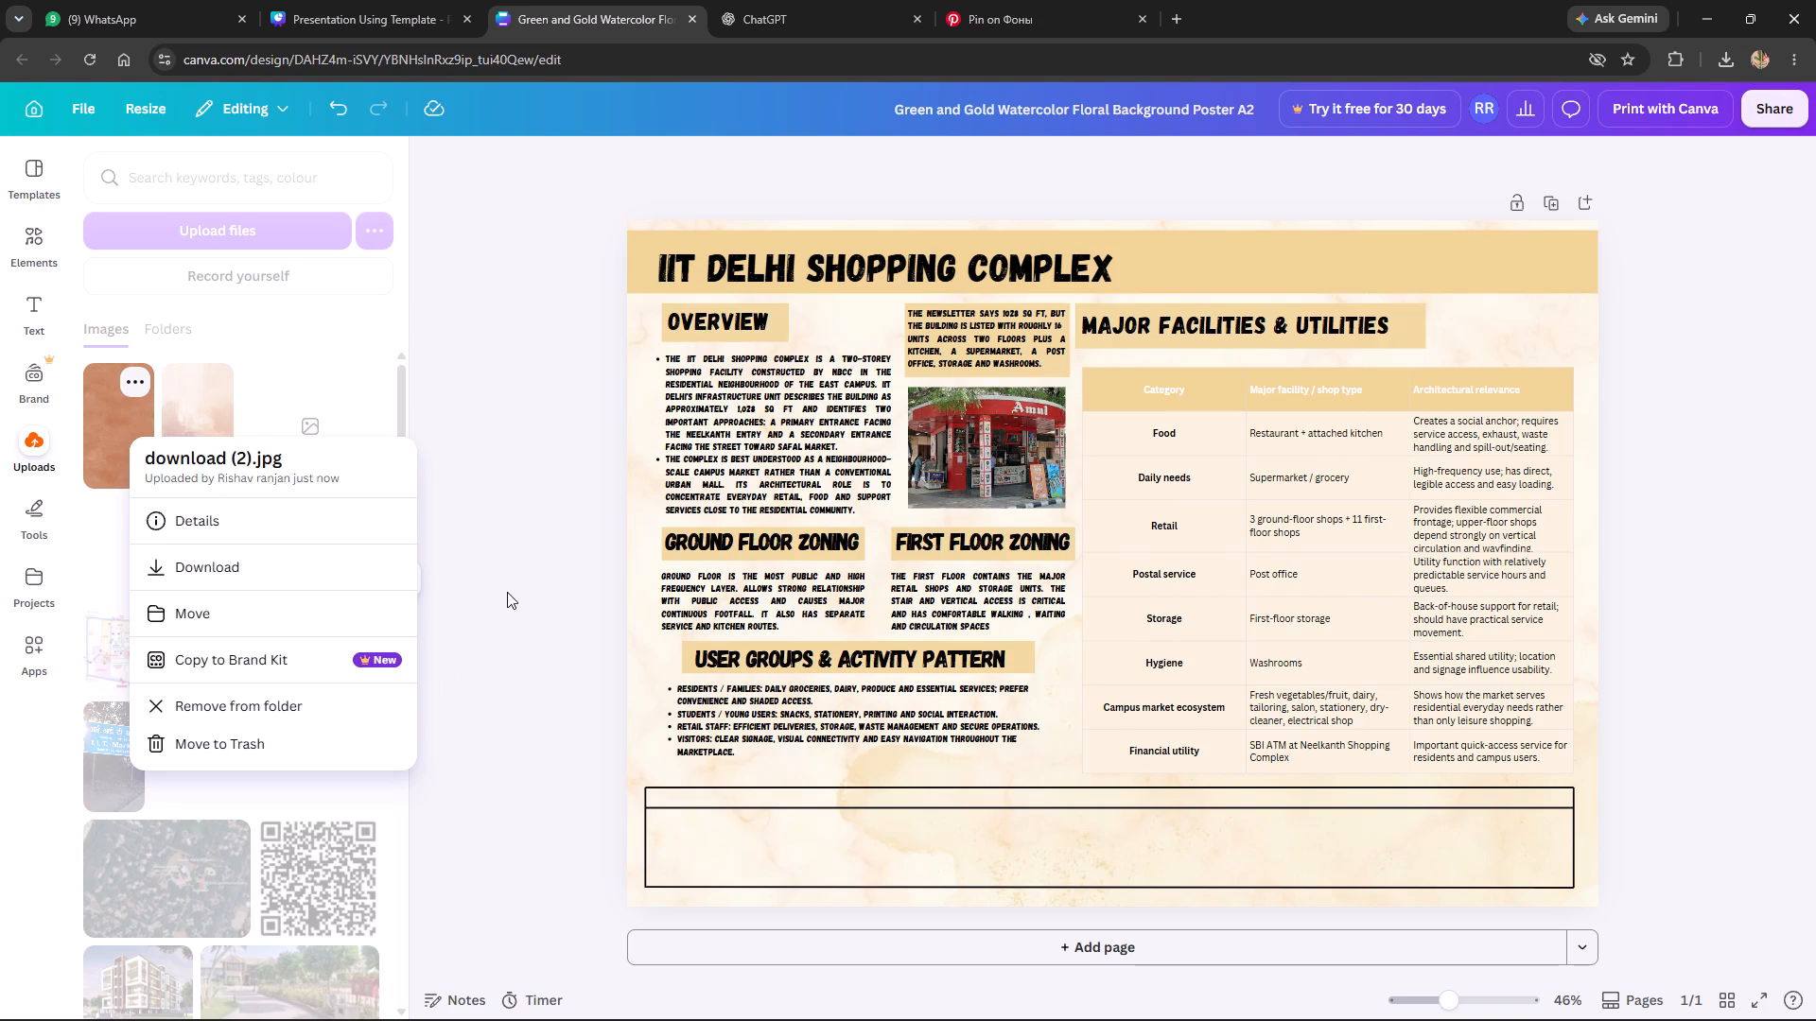
# Find the Textured Beige Background Graphic among the recommended elements and add it to the poster.
pyautogui.click(31, 259)
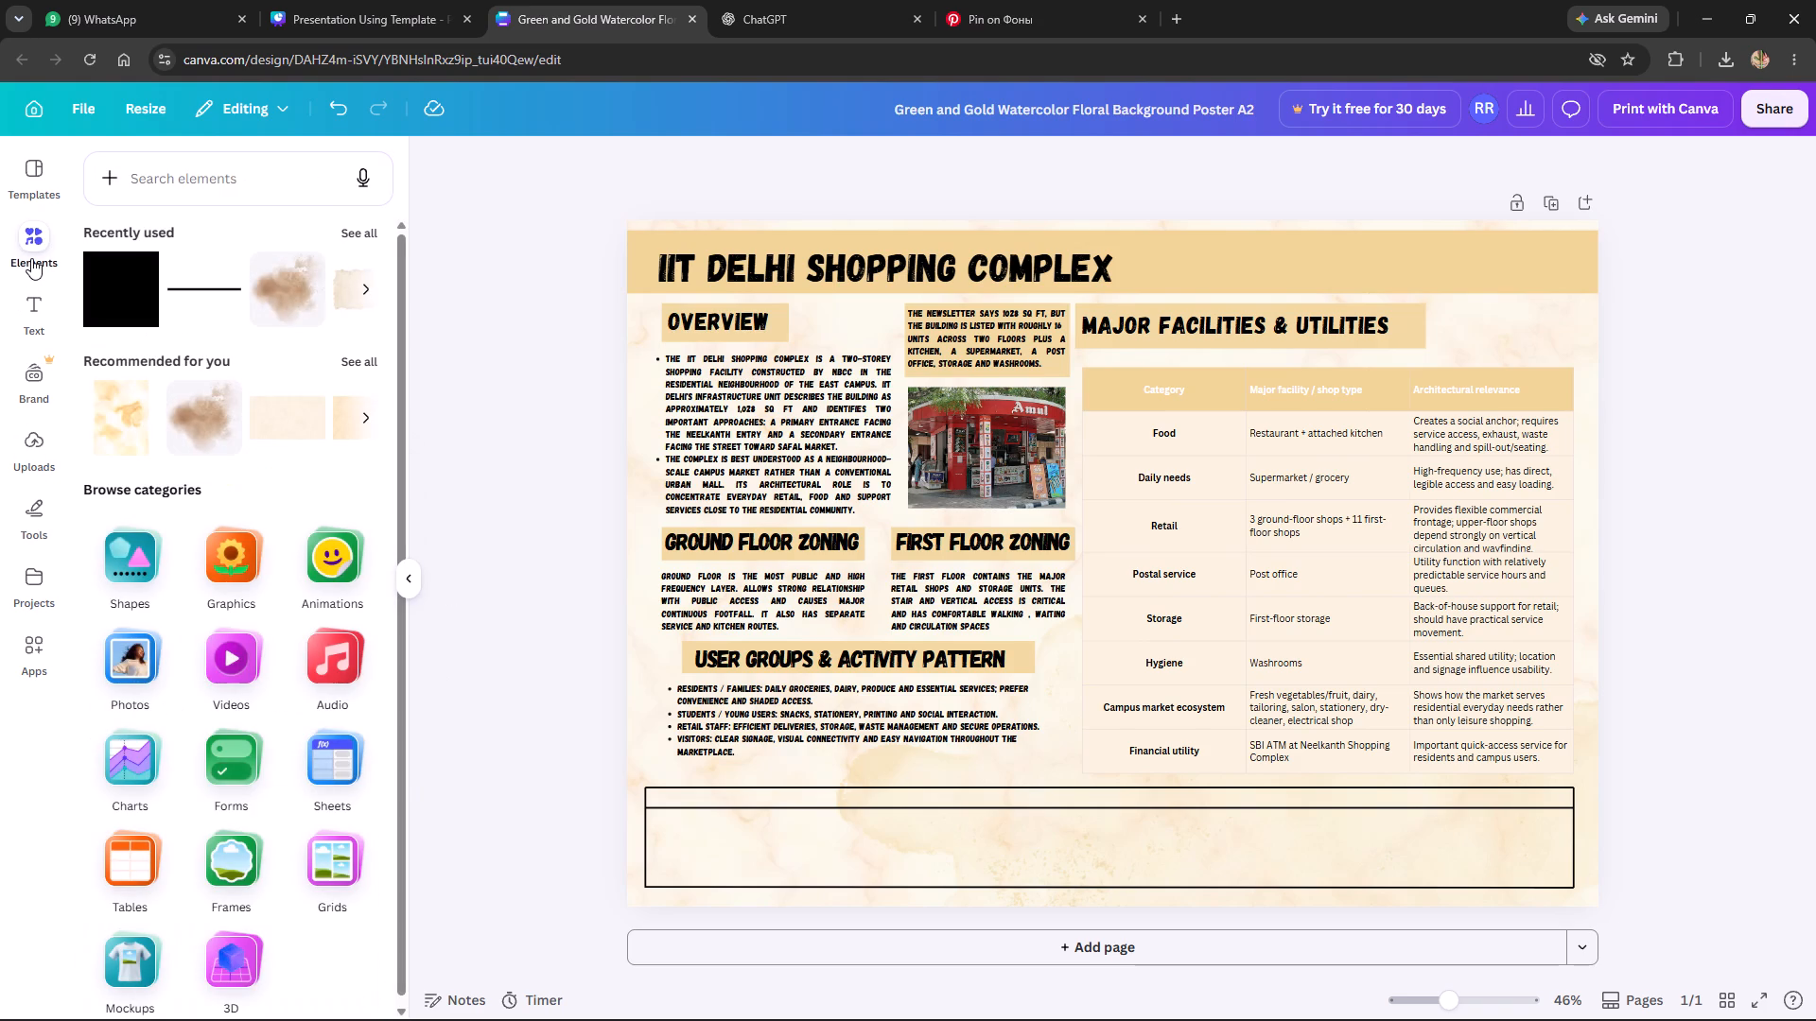
pyautogui.click(358, 417)
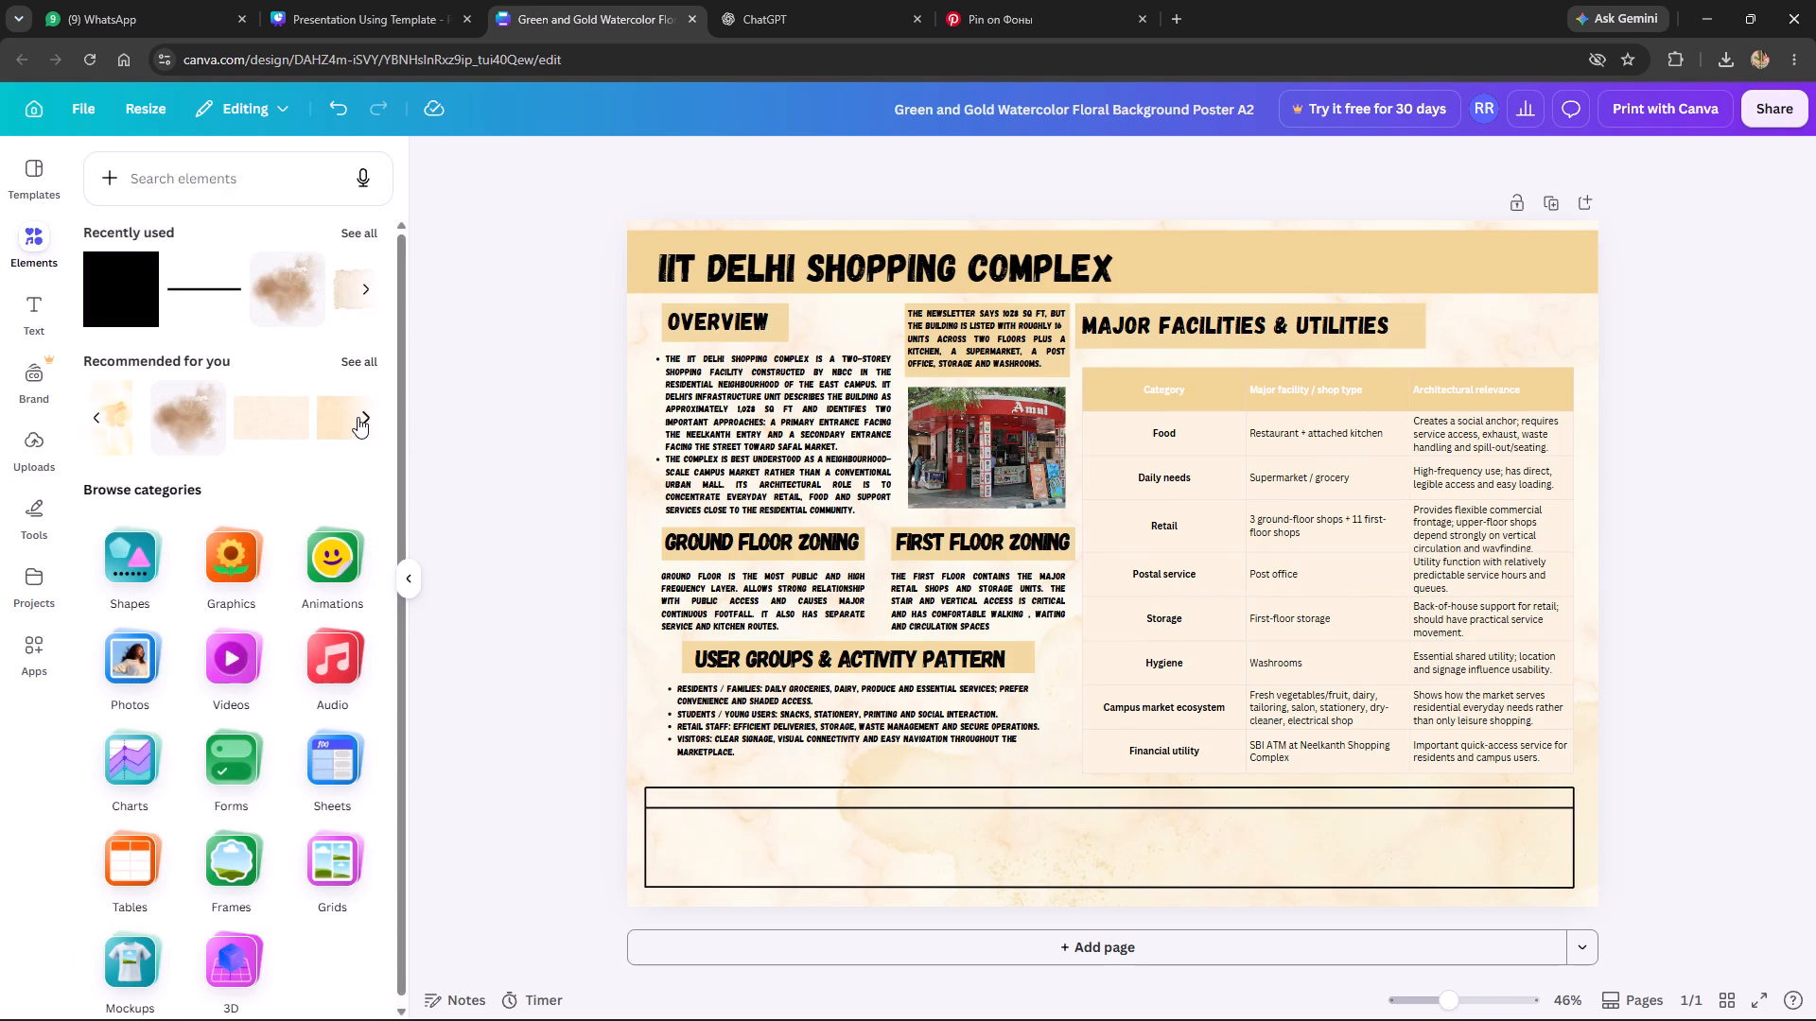
pyautogui.click(358, 414)
pyautogui.click(358, 414)
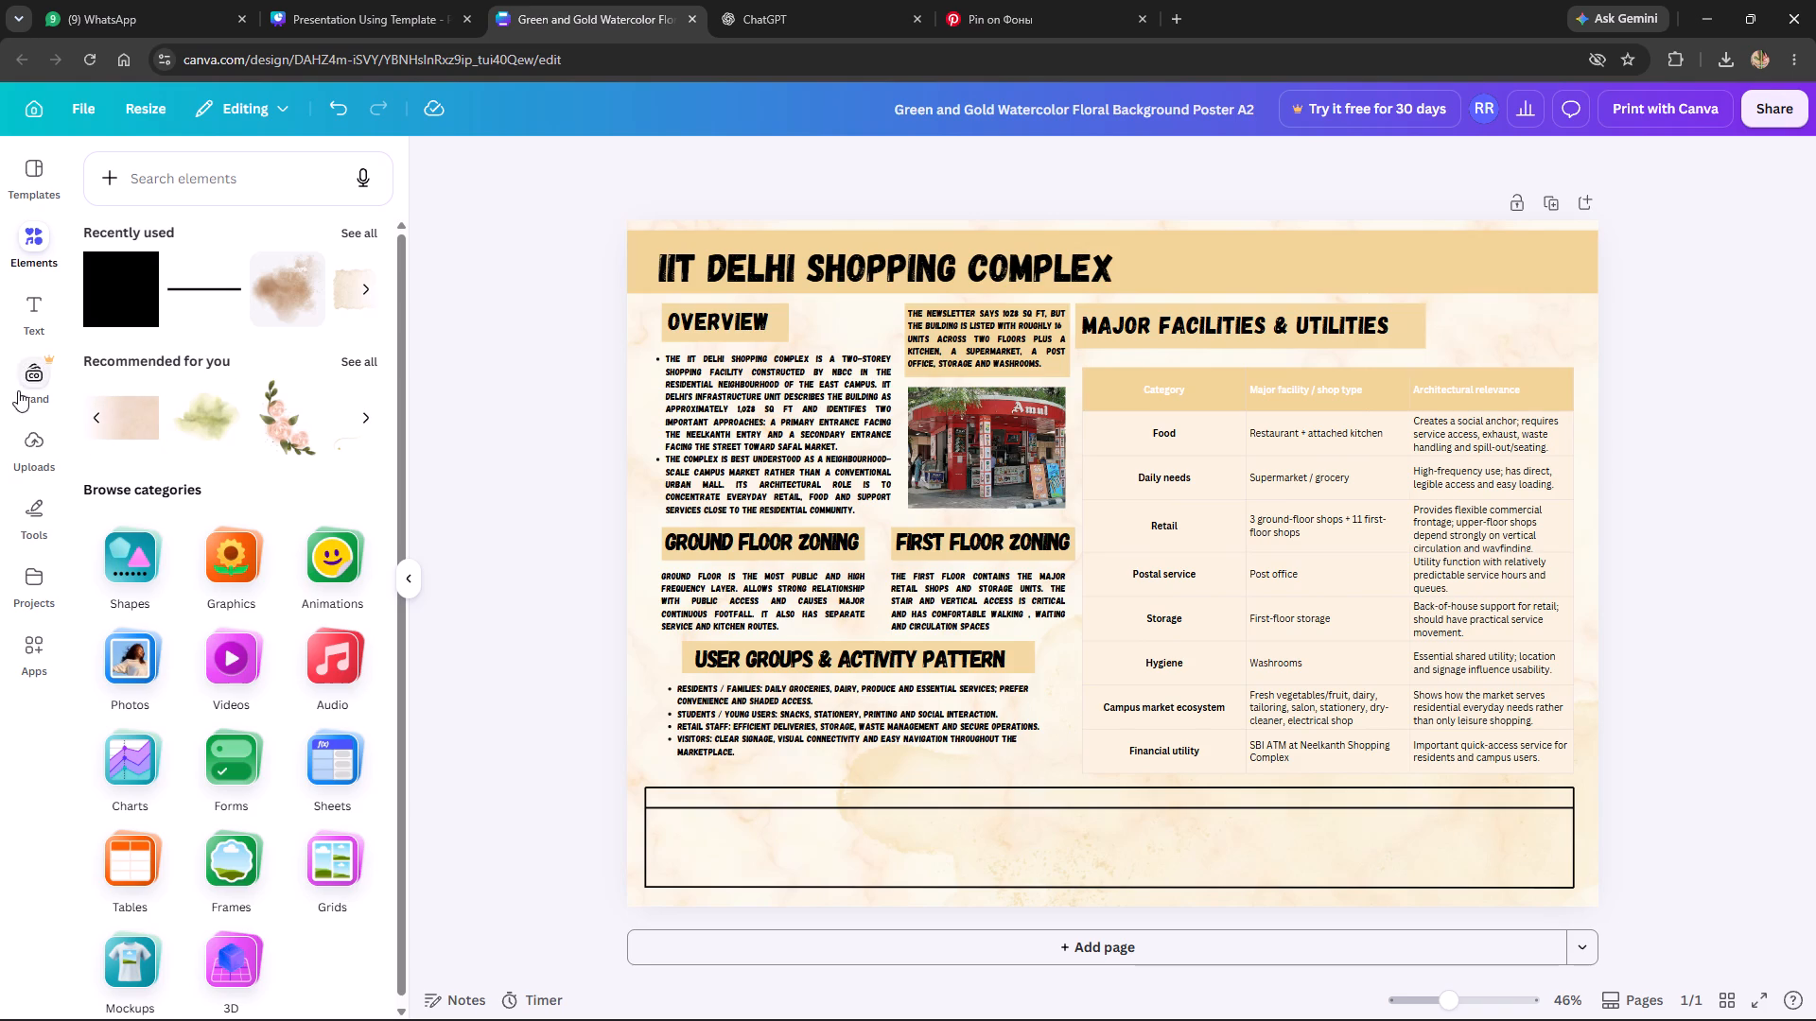
pyautogui.click(363, 419)
pyautogui.click(363, 419)
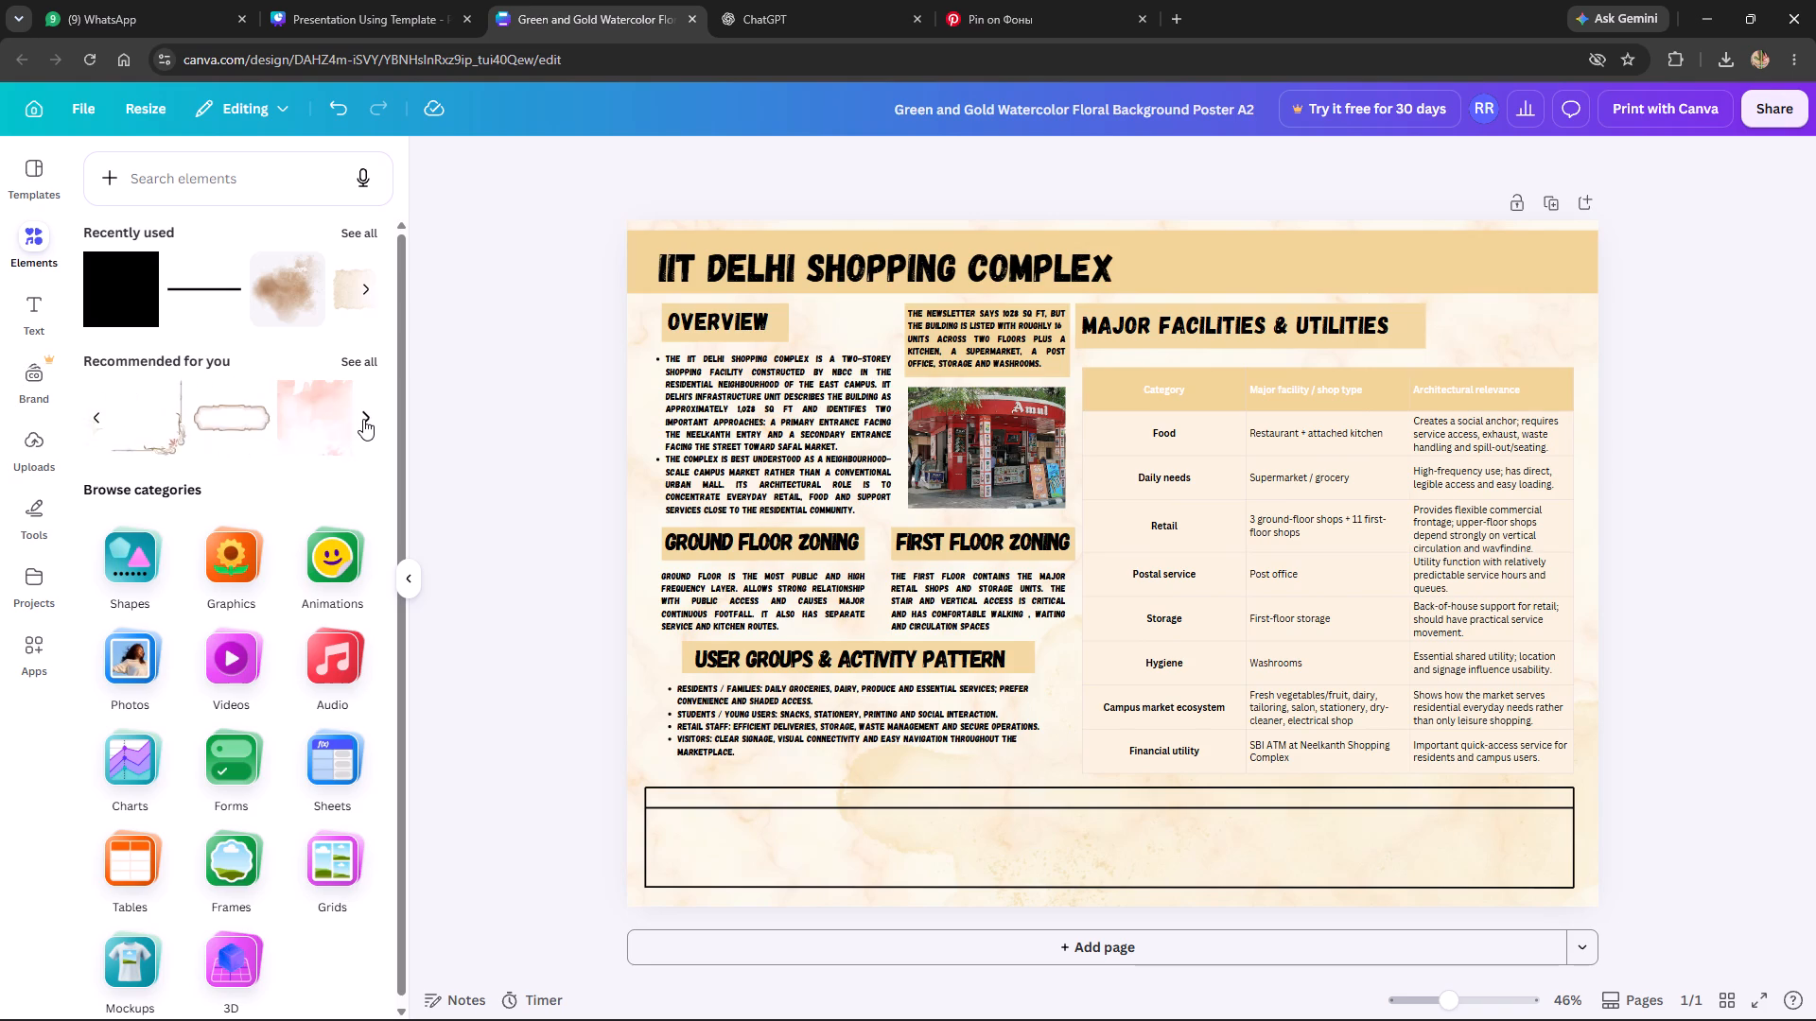
pyautogui.tripleClick(363, 419)
pyautogui.click(345, 410)
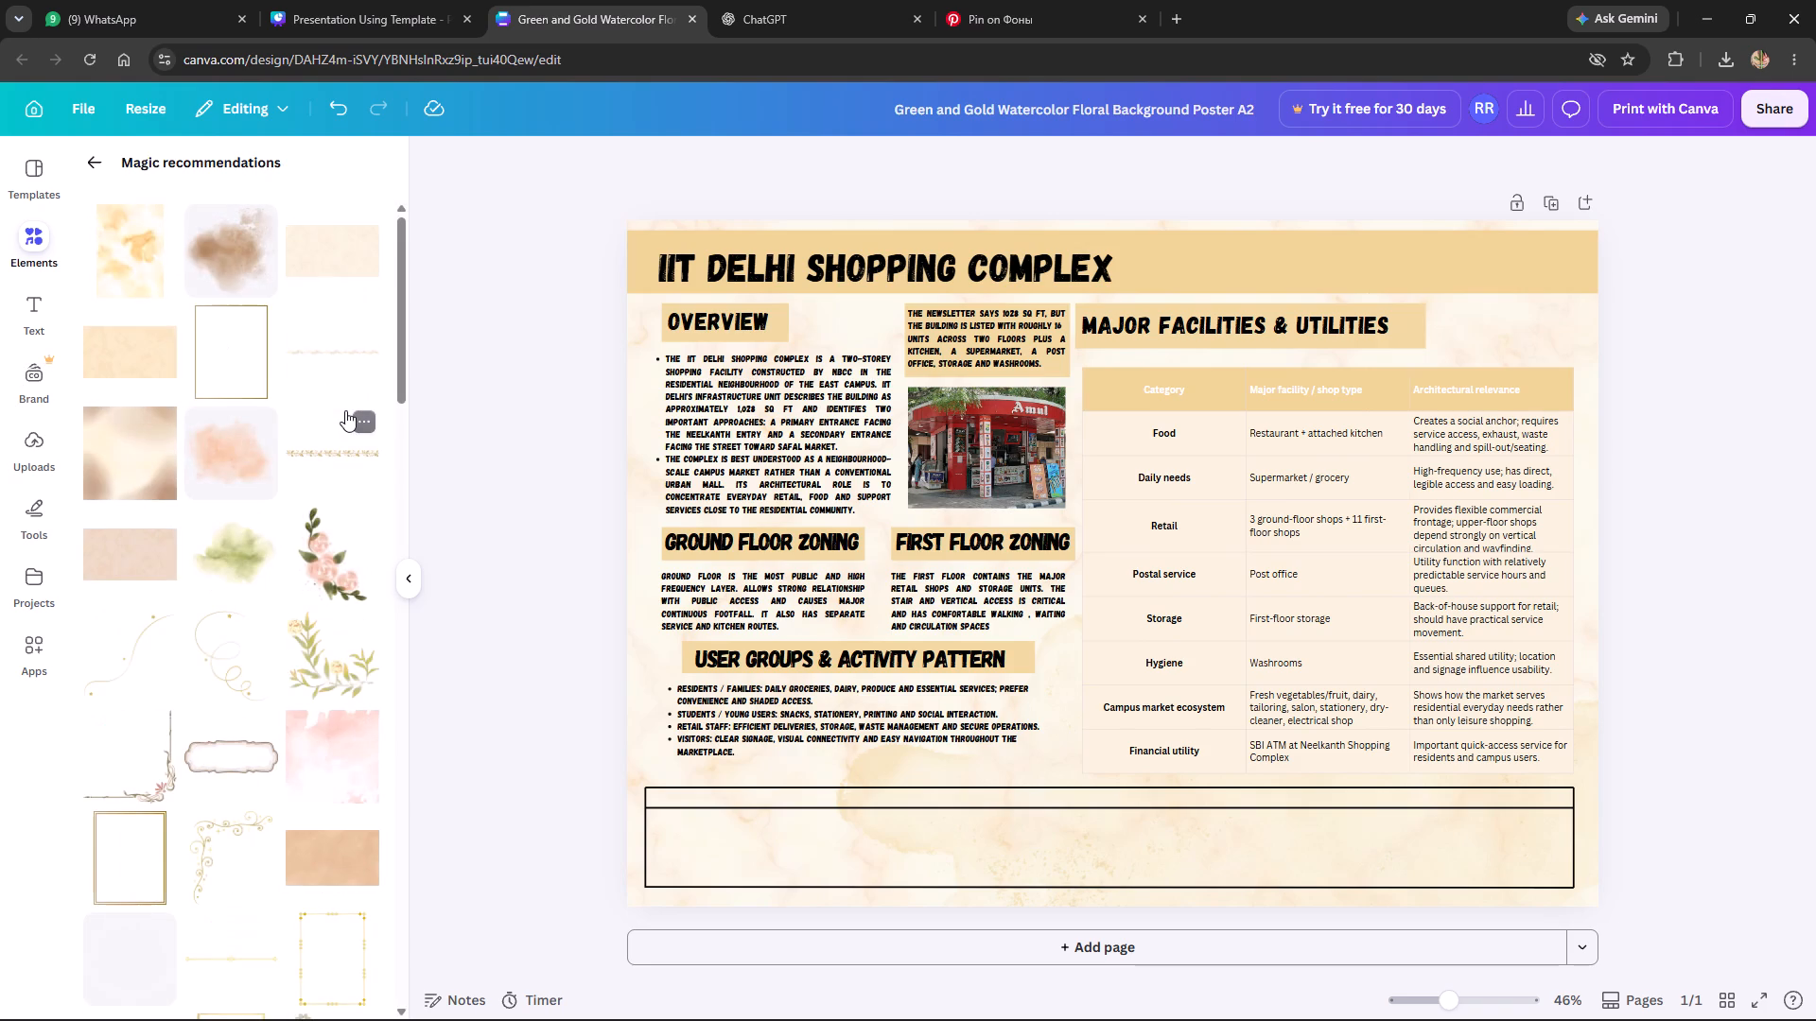
pyautogui.scroll(-8, 206, 630)
pyautogui.scroll(4, 212, 632)
pyautogui.click(319, 452)
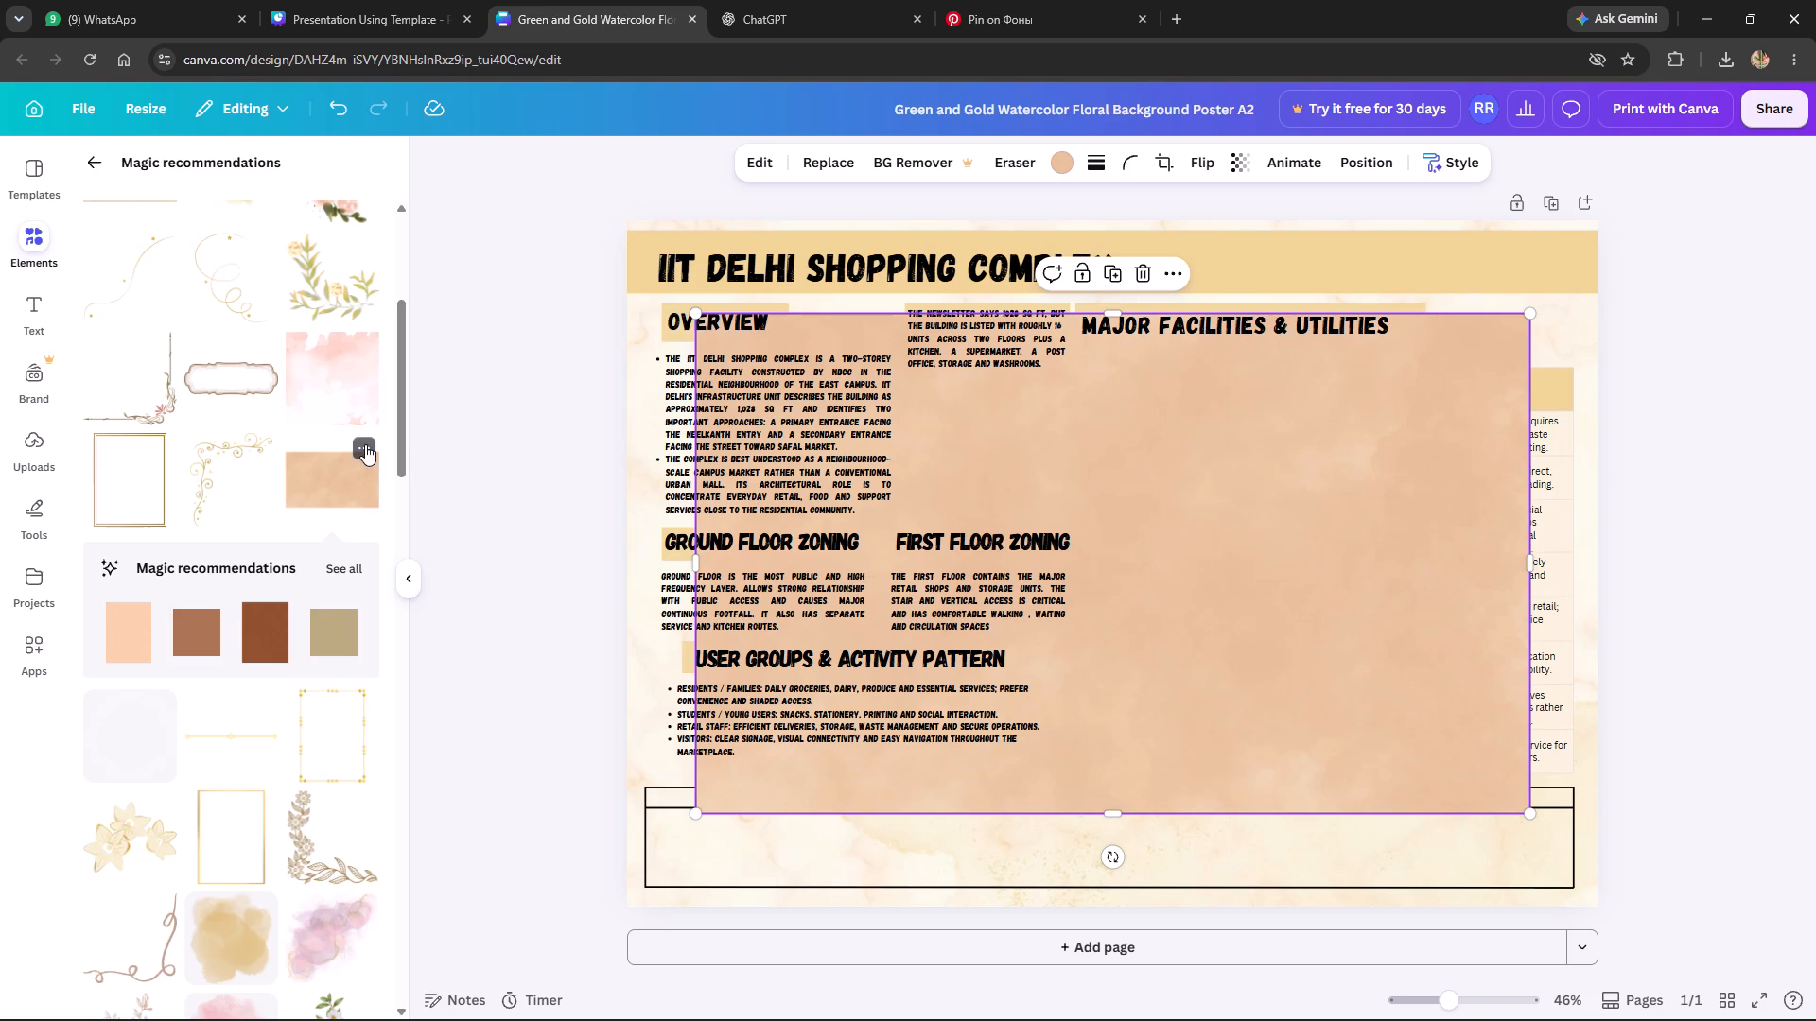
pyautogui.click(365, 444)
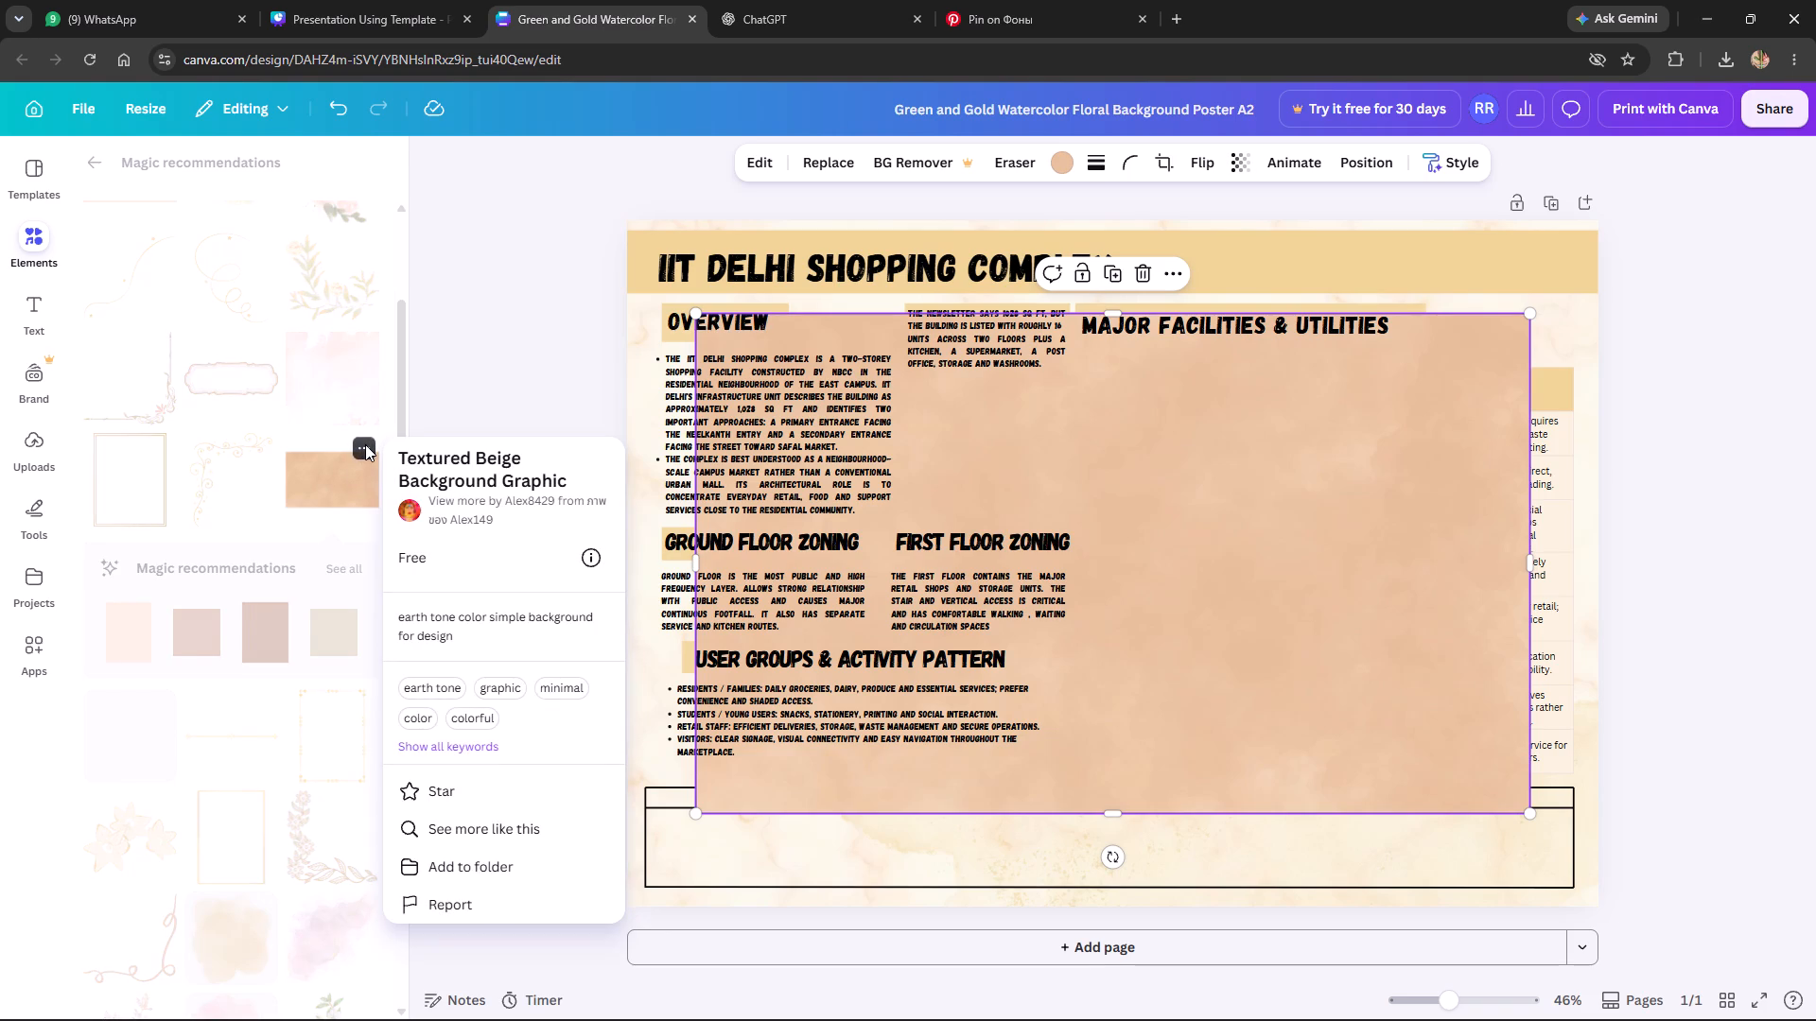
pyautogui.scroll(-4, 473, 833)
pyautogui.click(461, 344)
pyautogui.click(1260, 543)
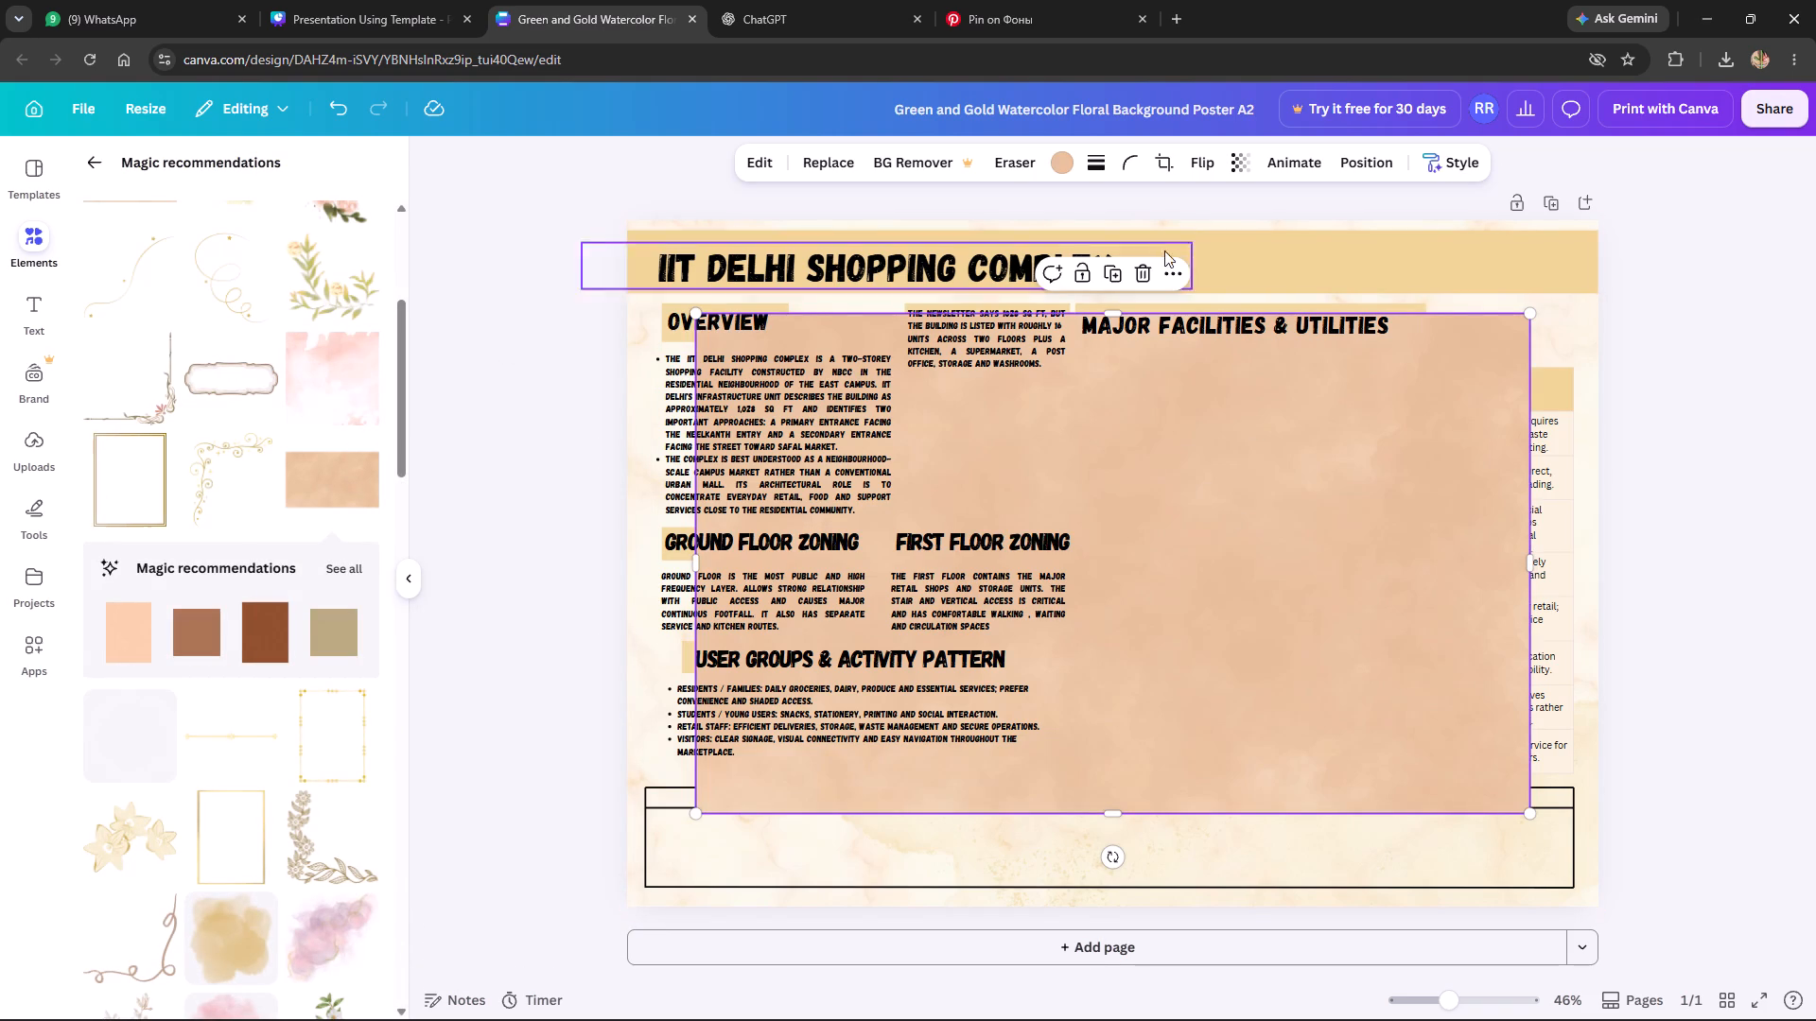
# Delete the Textured Beige Background Graphic from the poster.
pyautogui.click(1142, 269)
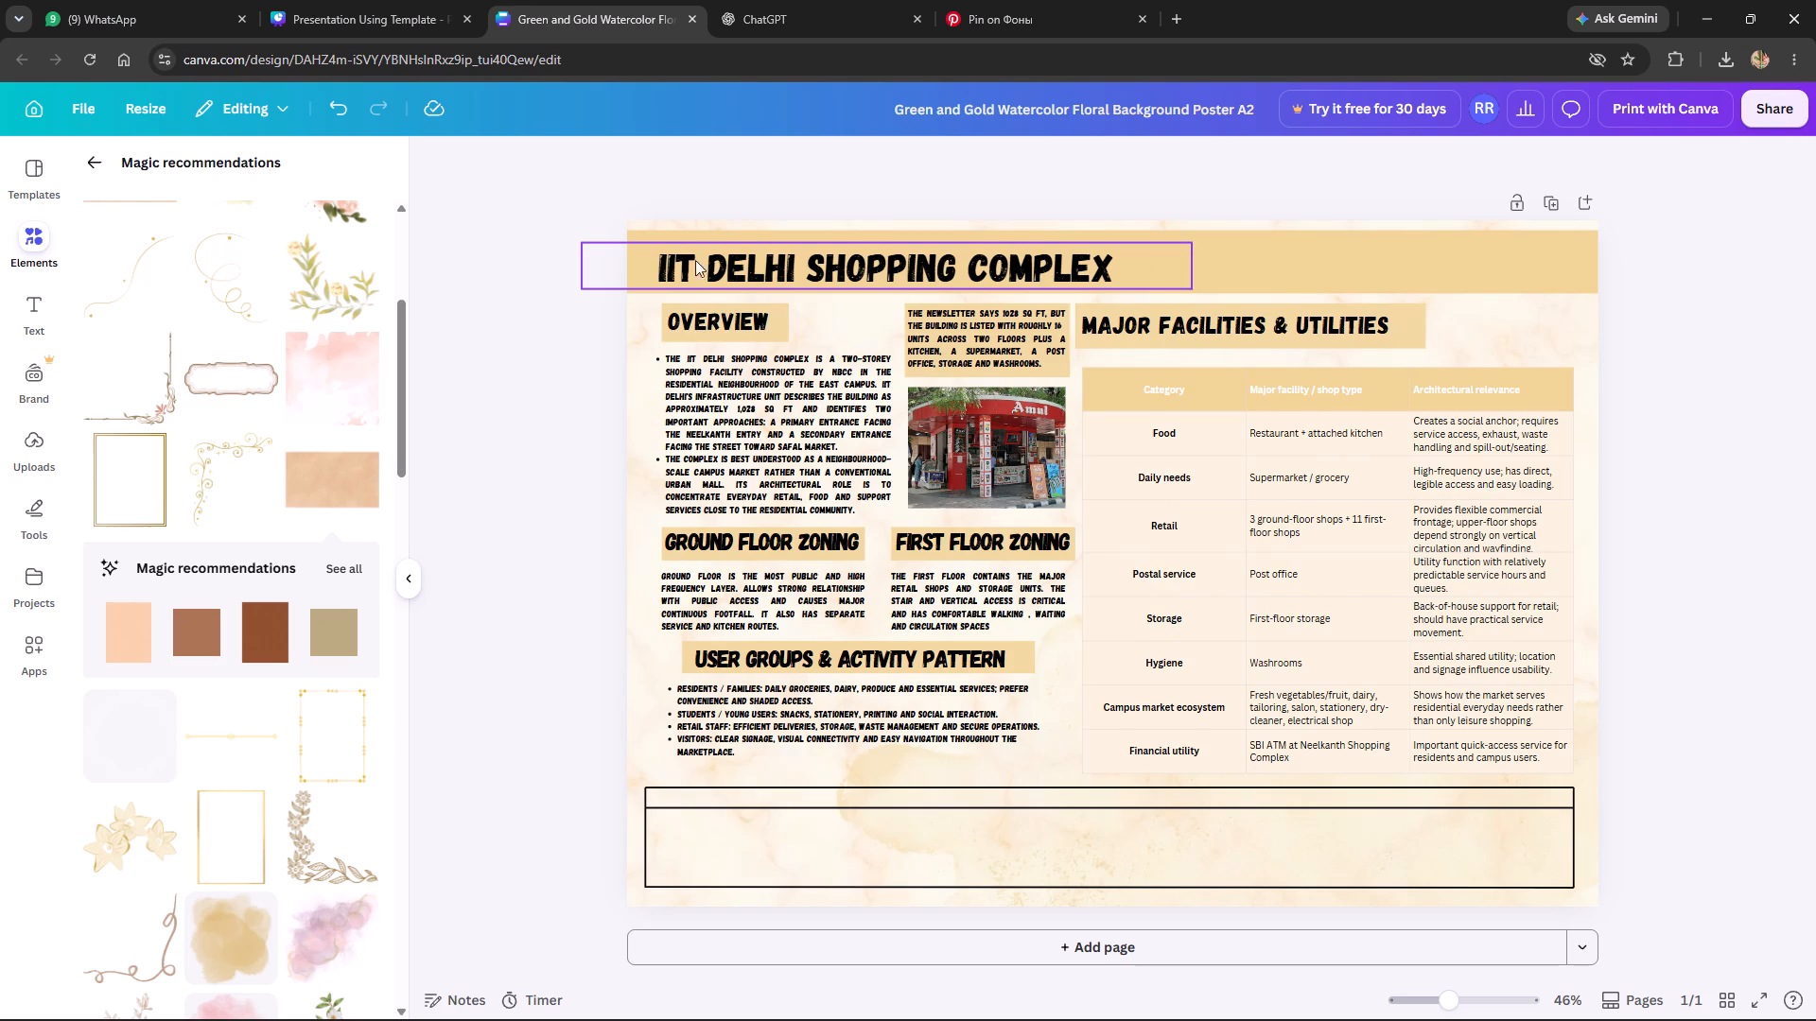
pyautogui.scroll(-8, 273, 401)
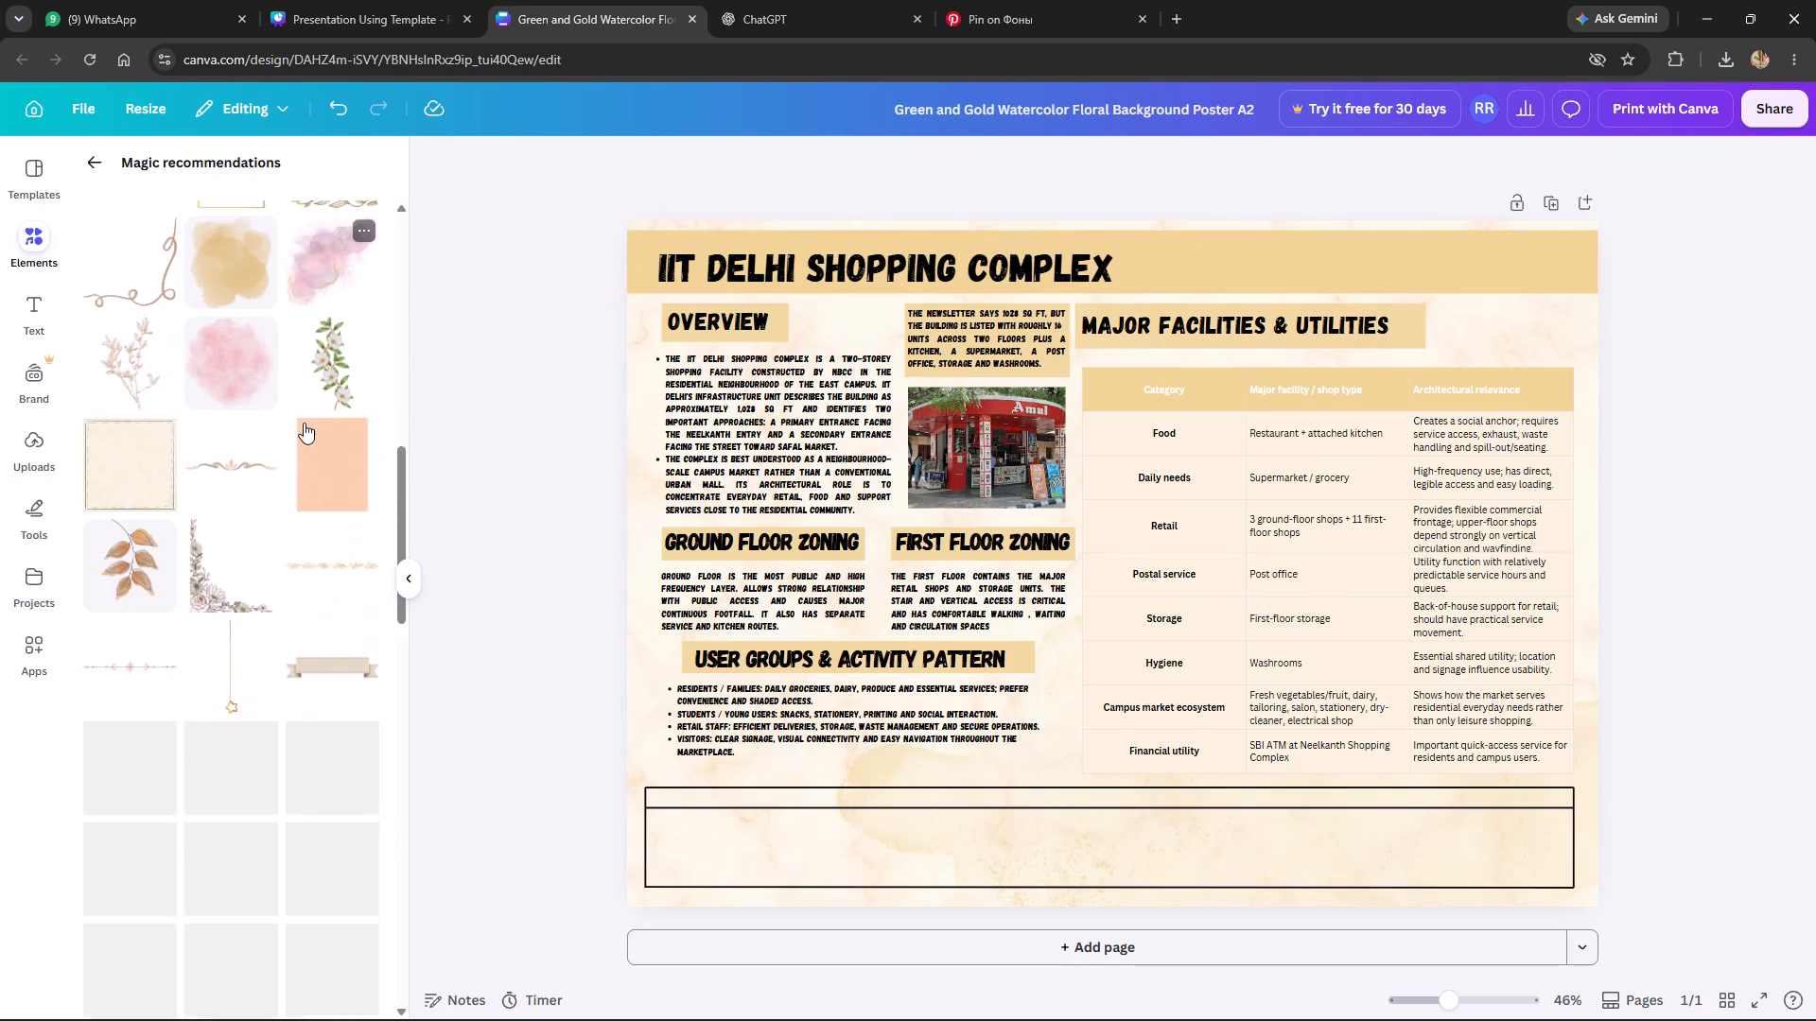
pyautogui.scroll(-8, 304, 423)
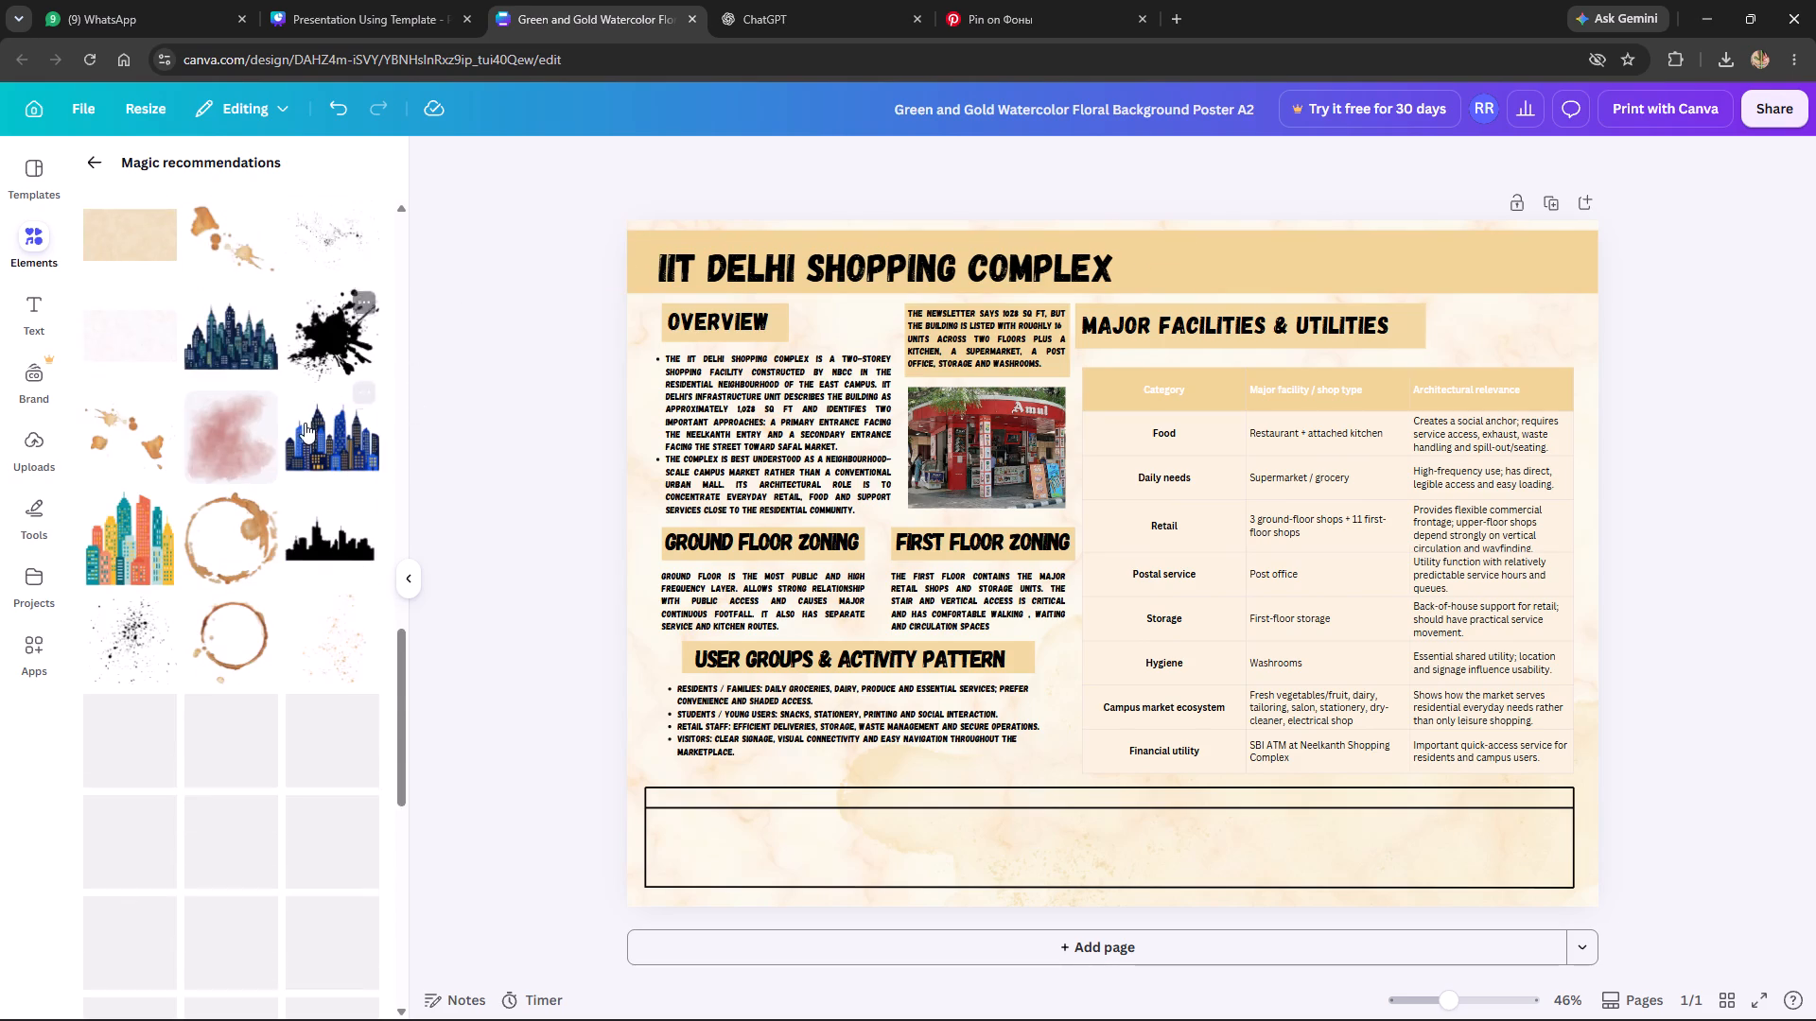
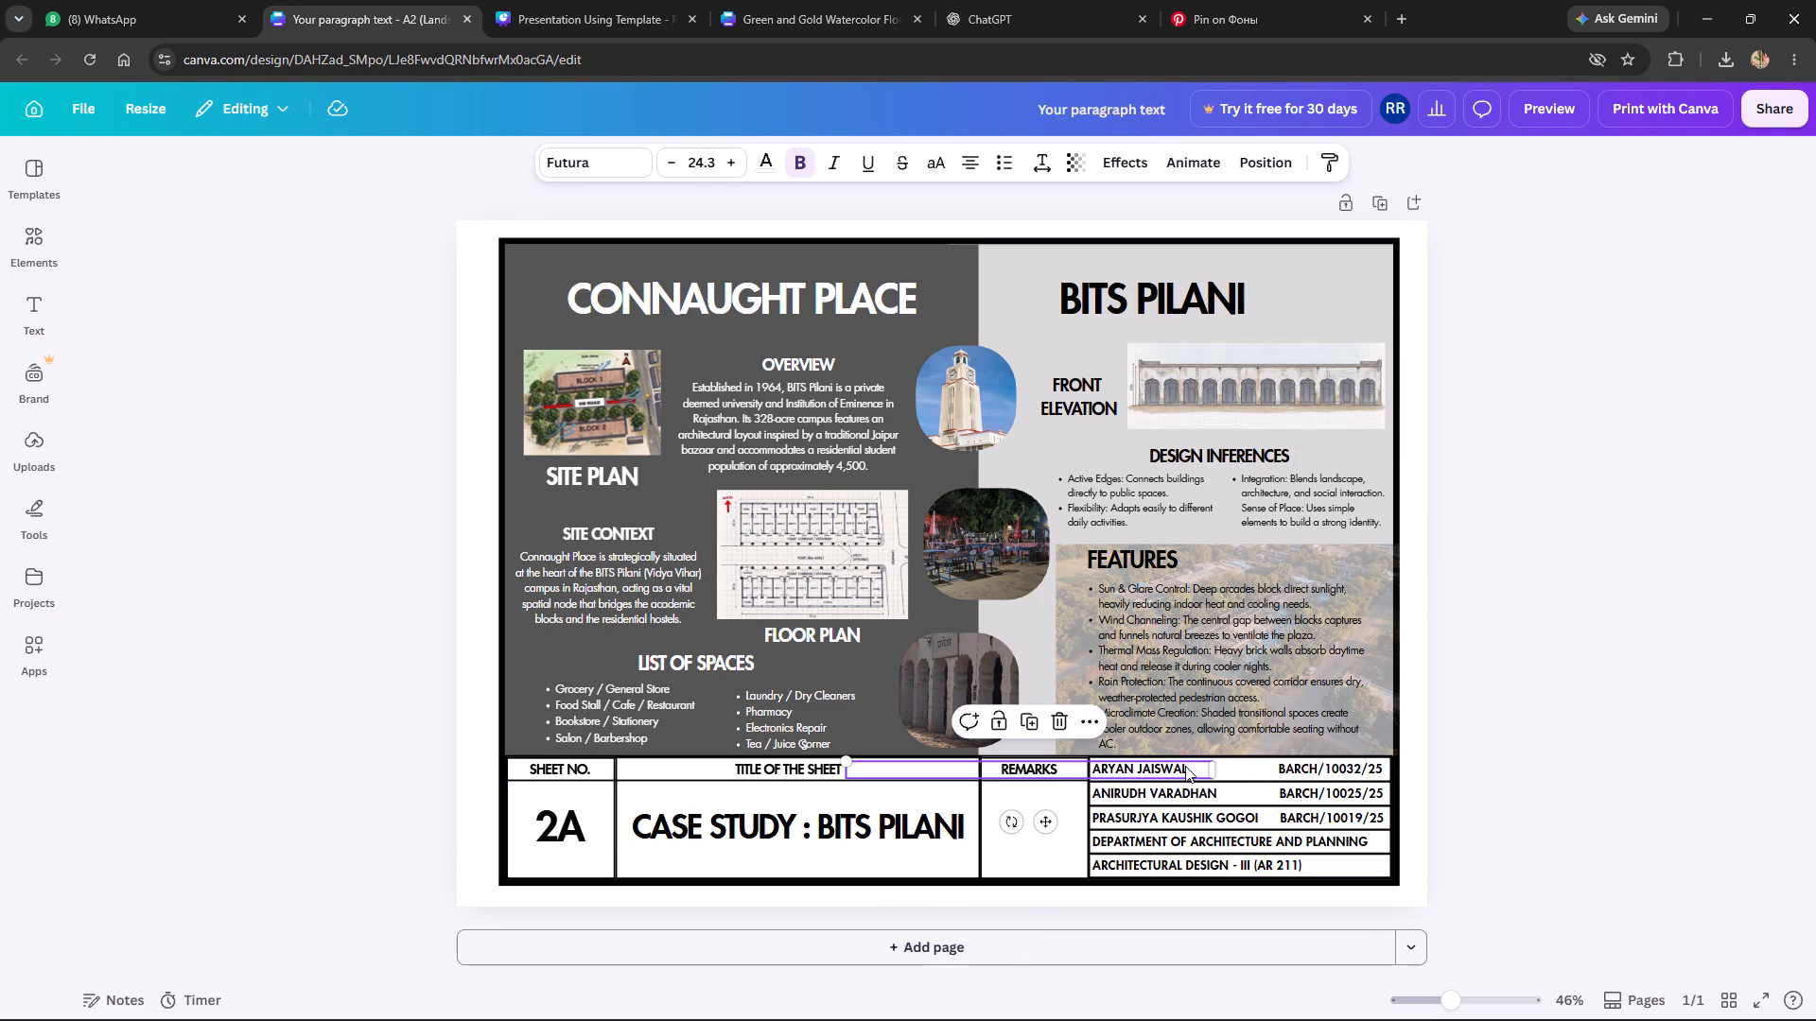
# Select the title block's cell frame around the sheet title CASE STUDY : BITS PILANI on the A2 case-study sheet.
pyautogui.click(1190, 769)
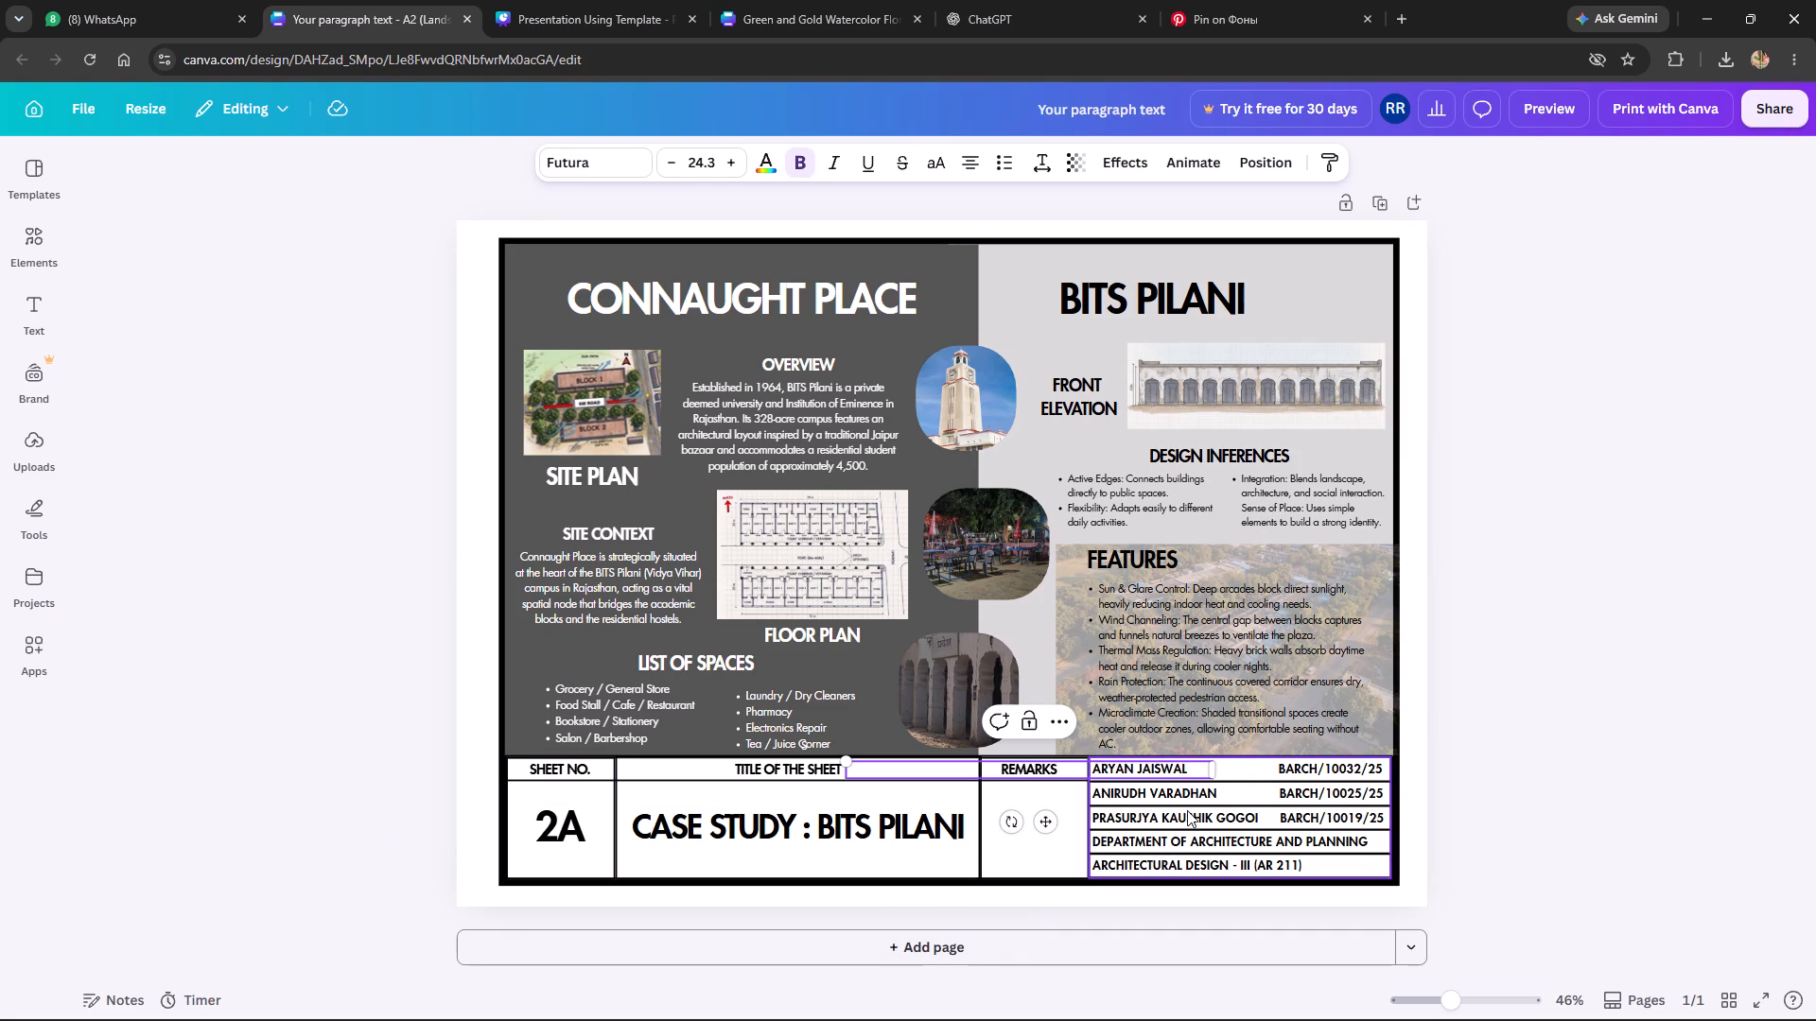
pyautogui.click(597, 782)
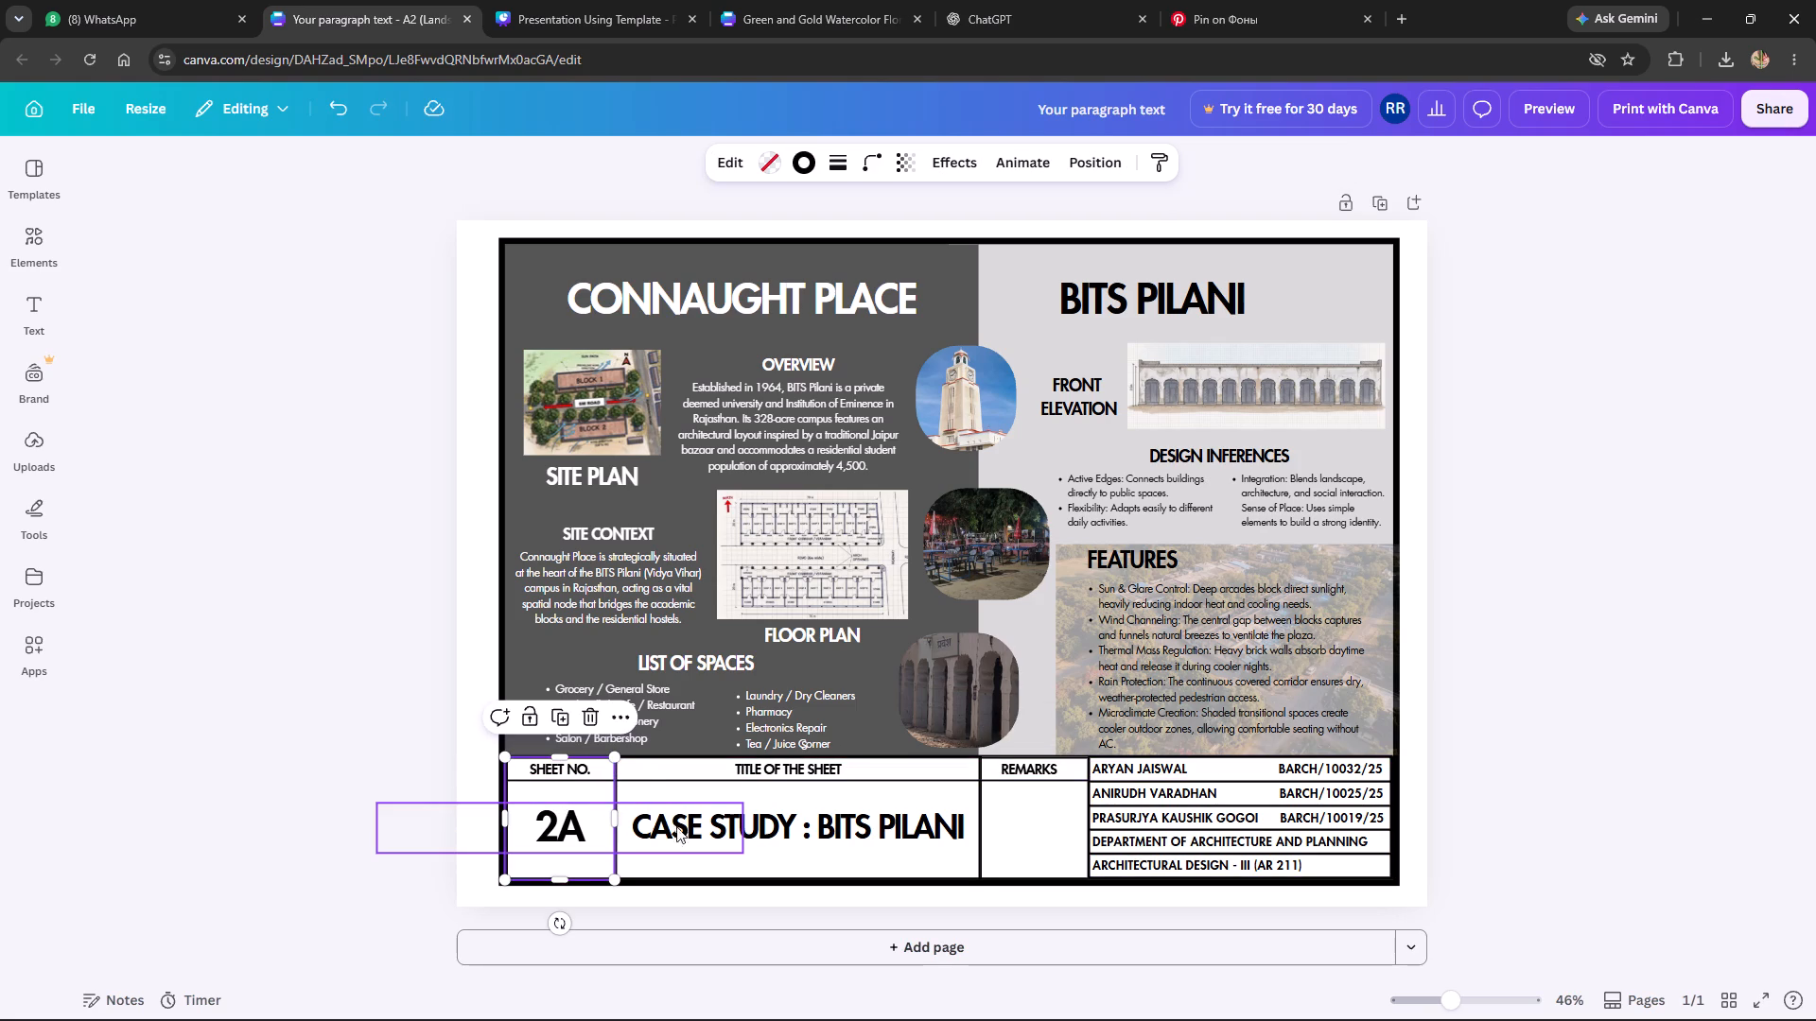
pyautogui.keyDown('ctrl'); pyautogui.click(655, 794); pyautogui.keyUp('ctrl')
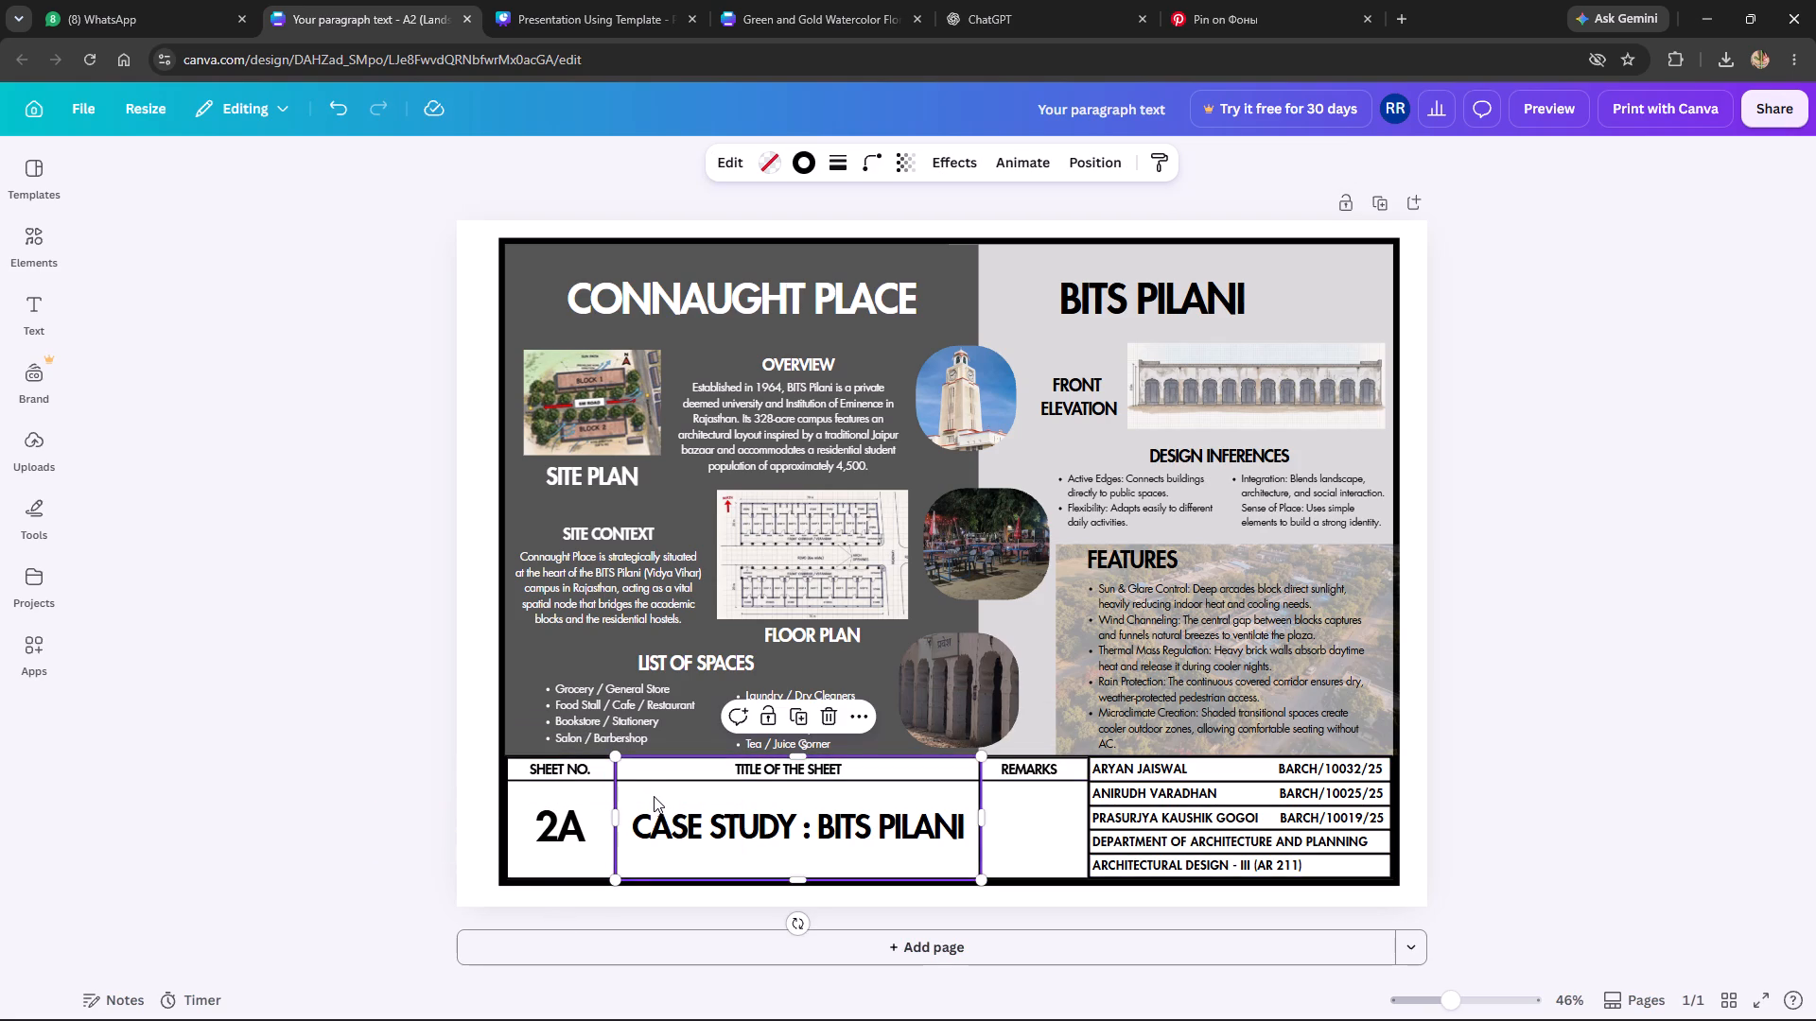
pyautogui.keyDown('ctrl'); pyautogui.click(584, 788); pyautogui.keyUp('ctrl')
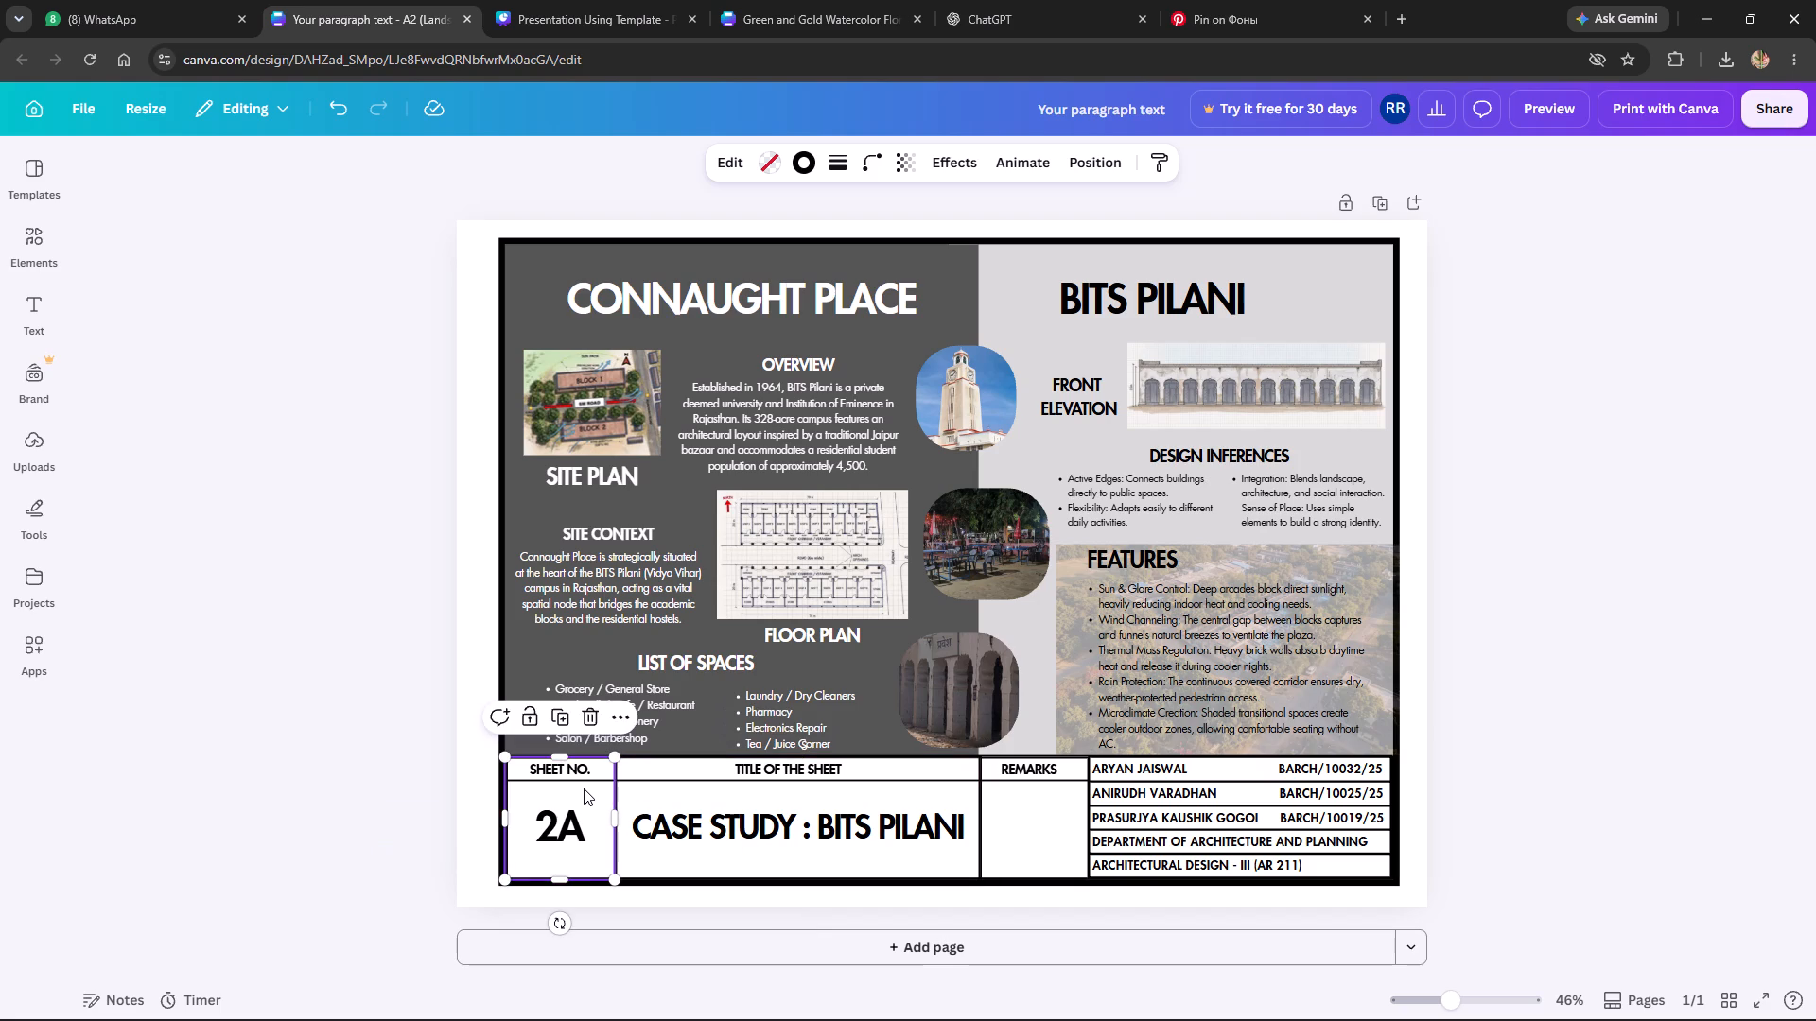
pyautogui.click(393, 718)
pyautogui.moveTo(379, 717); pyautogui.dragTo(659, 829)
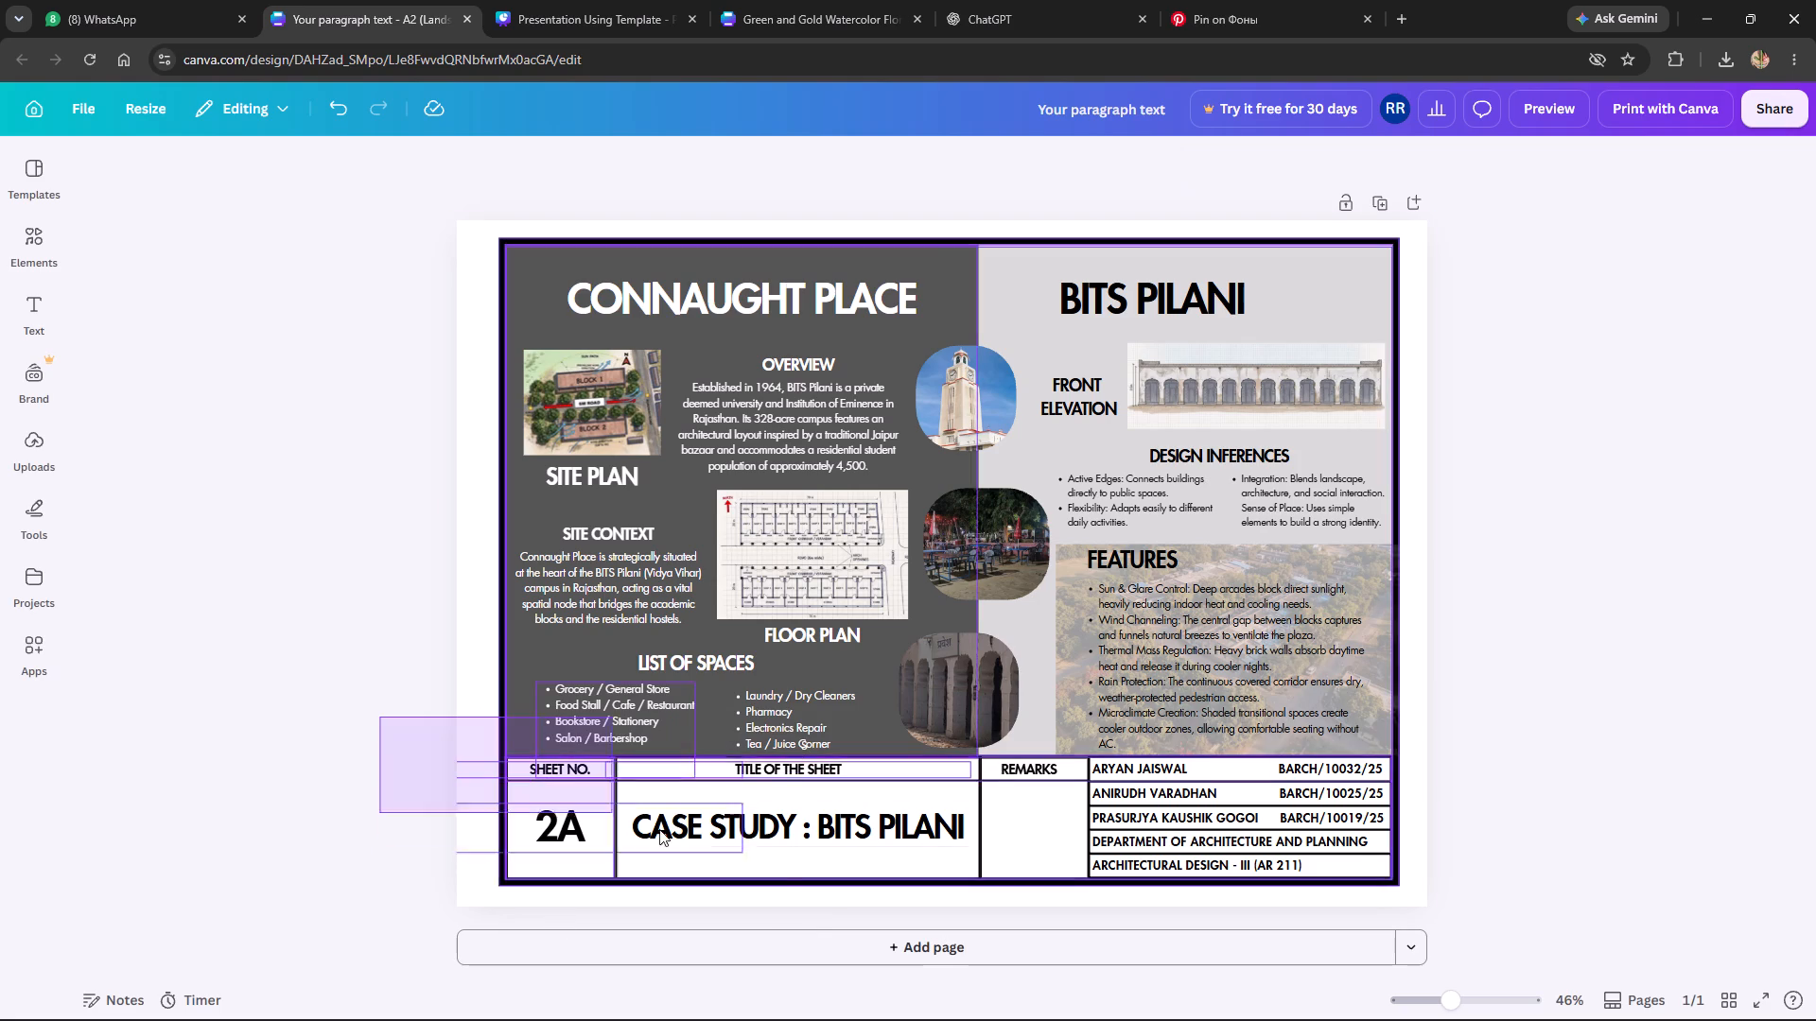
pyautogui.moveTo(659, 829); pyautogui.dragTo(1467, 946)
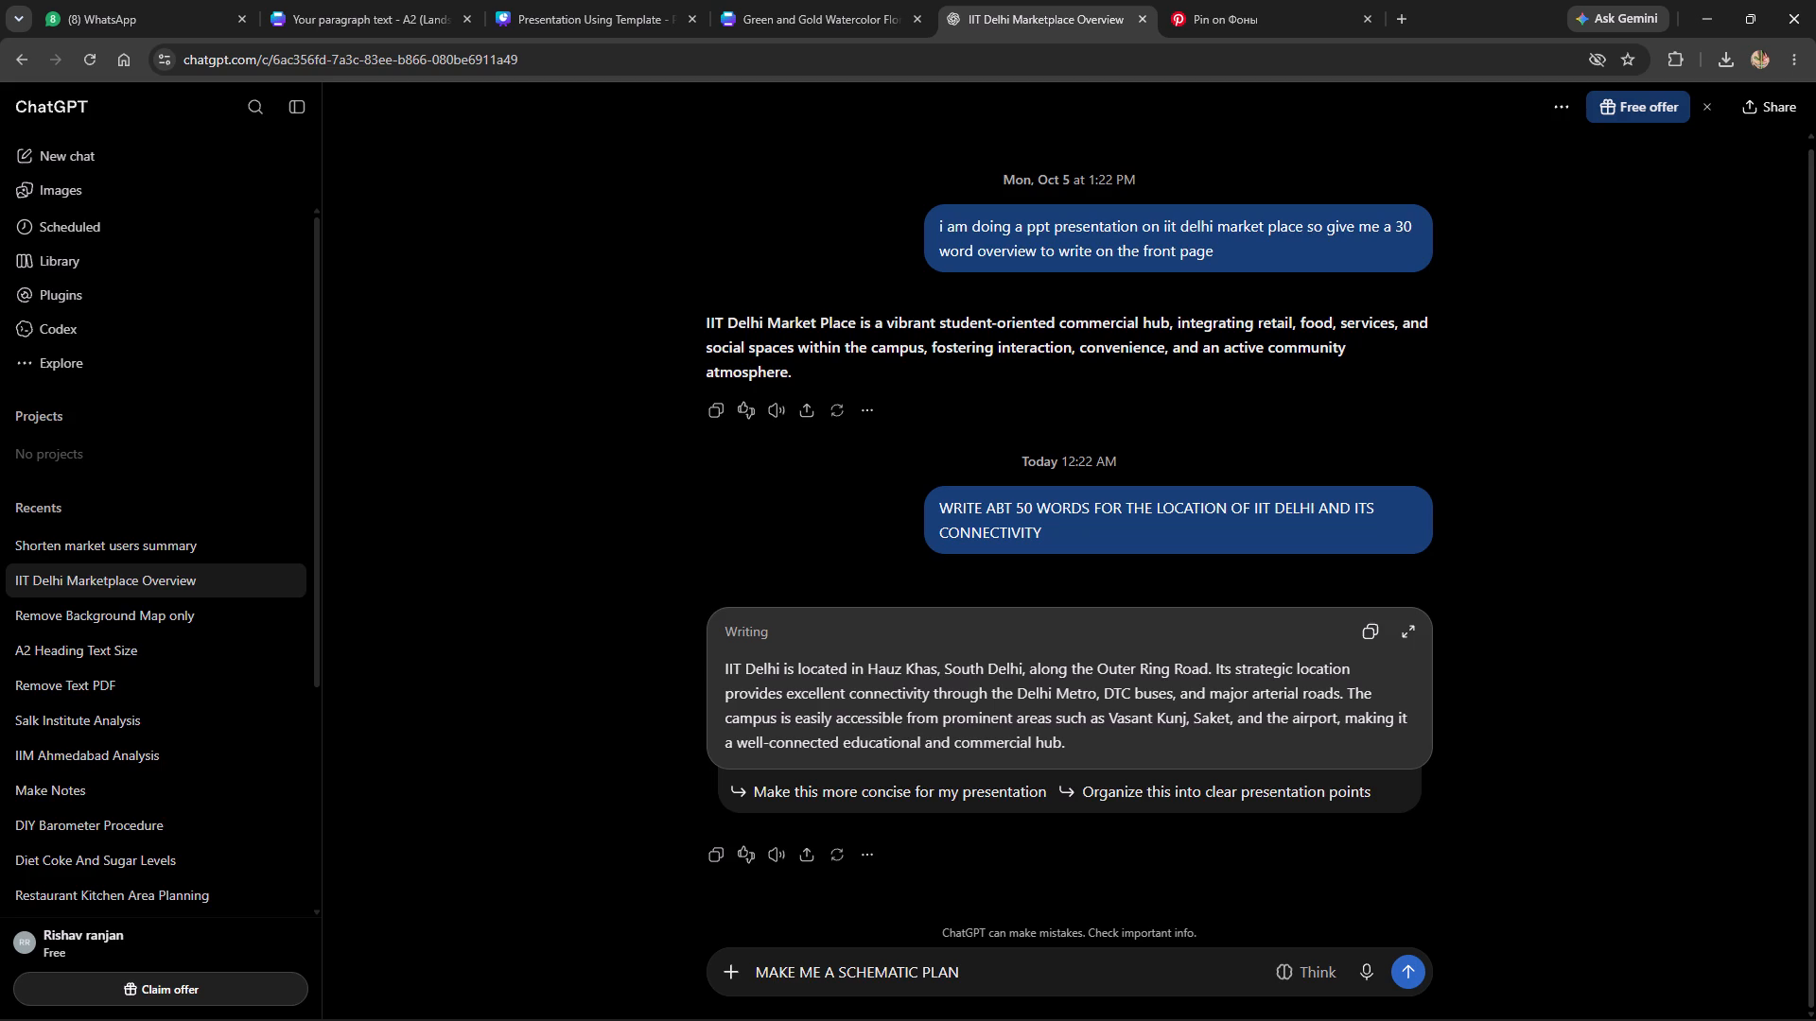
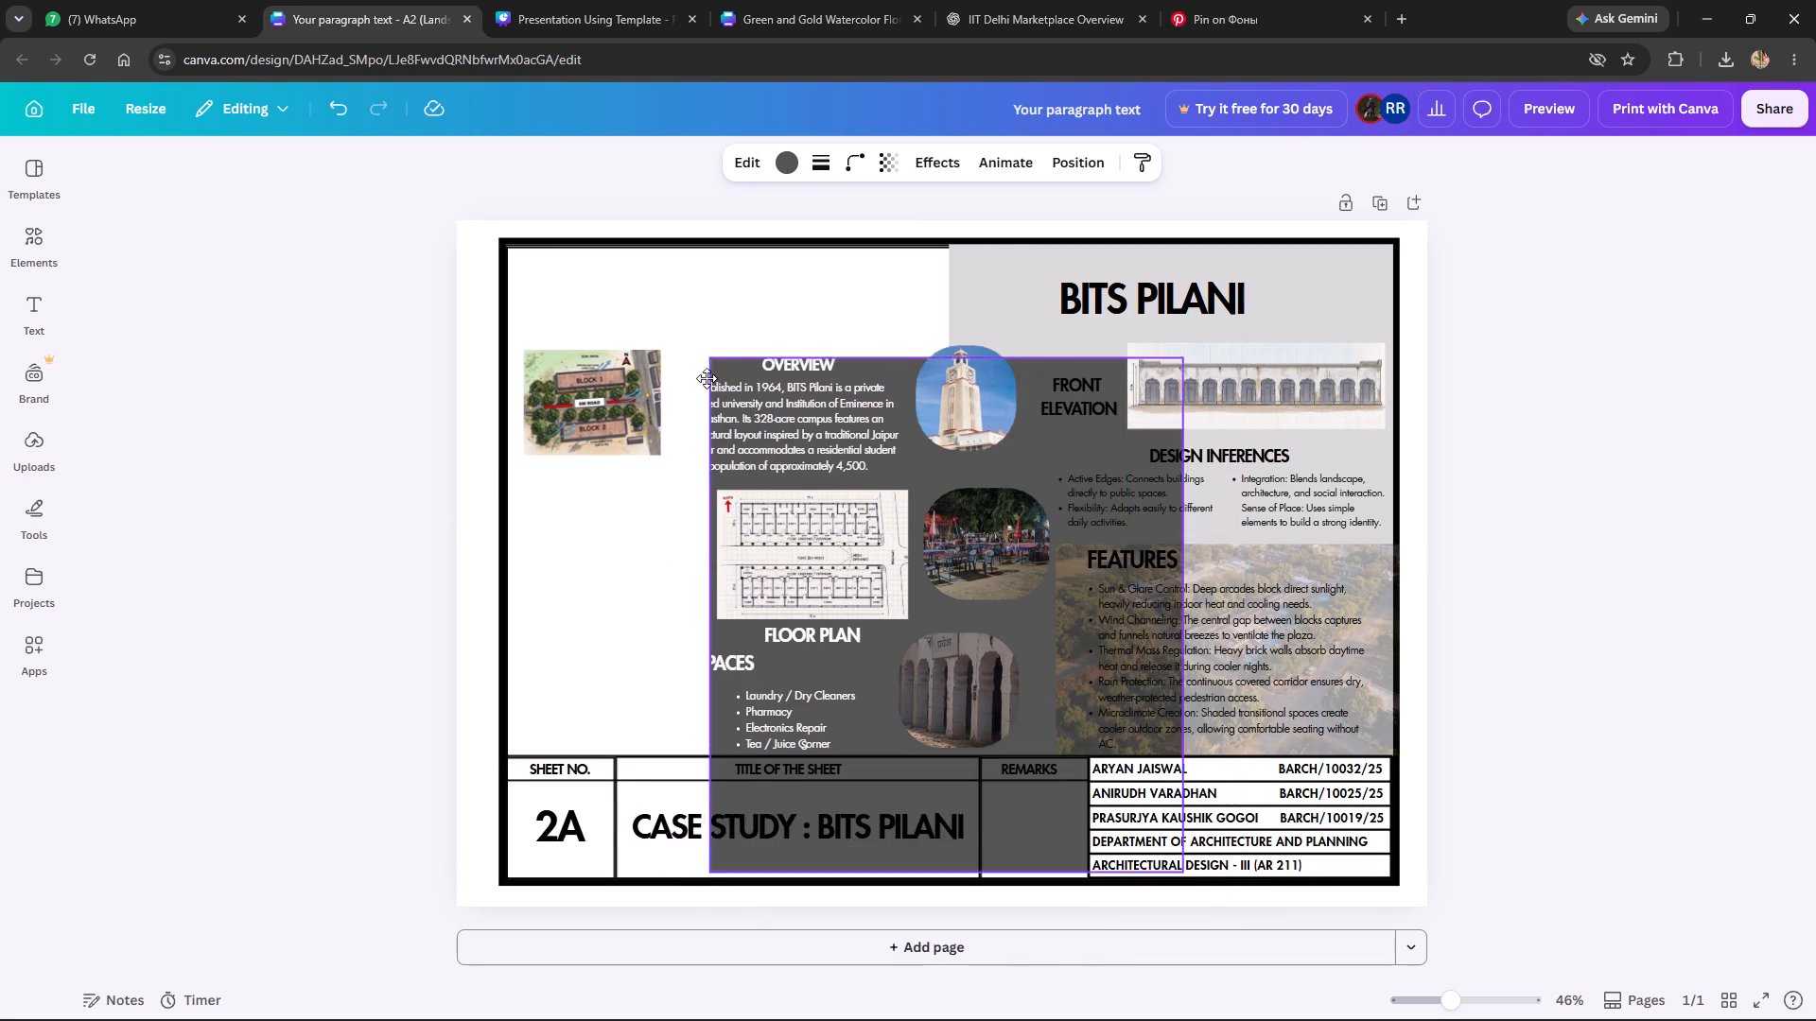
# Reposition the dark grey panel behind the left-hand content and delete the Connaught Place title, site plan image and overview paragraph.
pyautogui.moveTo(707, 378); pyautogui.dragTo(539, 294)
pyautogui.click(593, 300)
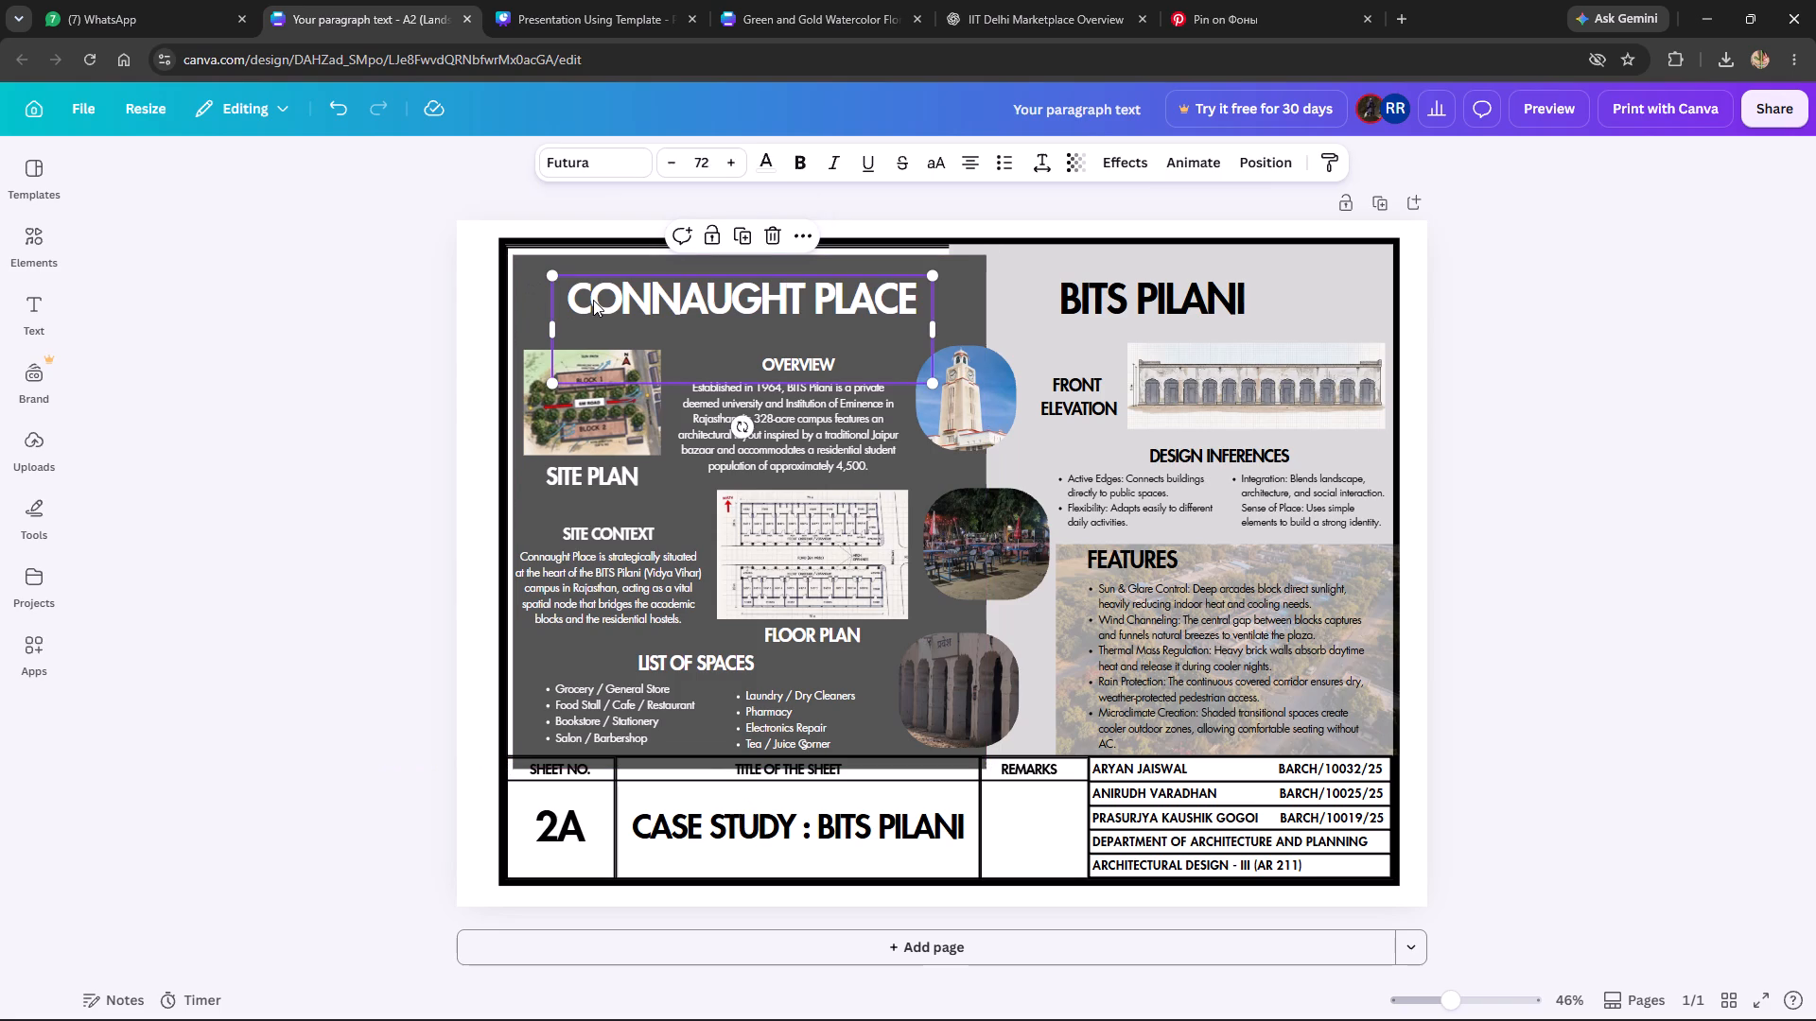
pyautogui.press('Delete')
pyautogui.click(561, 413)
pyautogui.press('Delete')
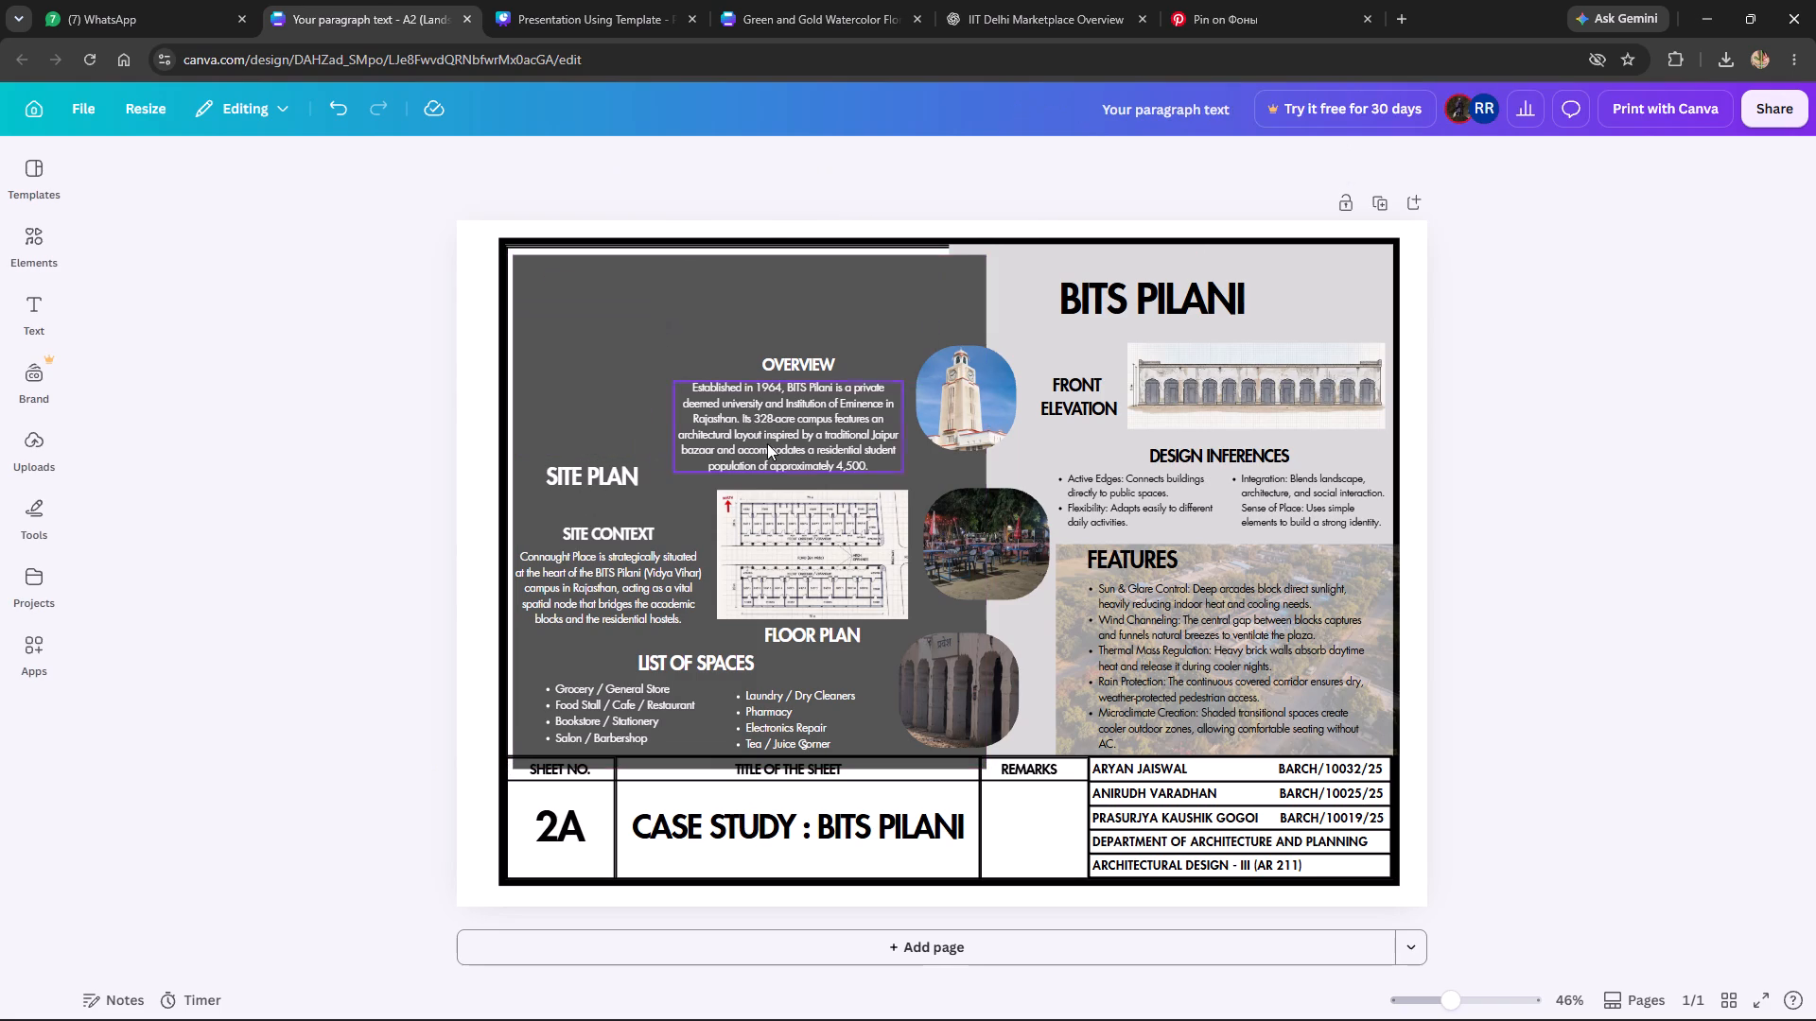
pyautogui.click(792, 441)
pyautogui.press('Delete')
pyautogui.press('Delete')
# Delete the Overview and Site Plan headings from the dark grey panel.
pyautogui.click(805, 365)
pyautogui.click(805, 365)
pyautogui.press('Delete')
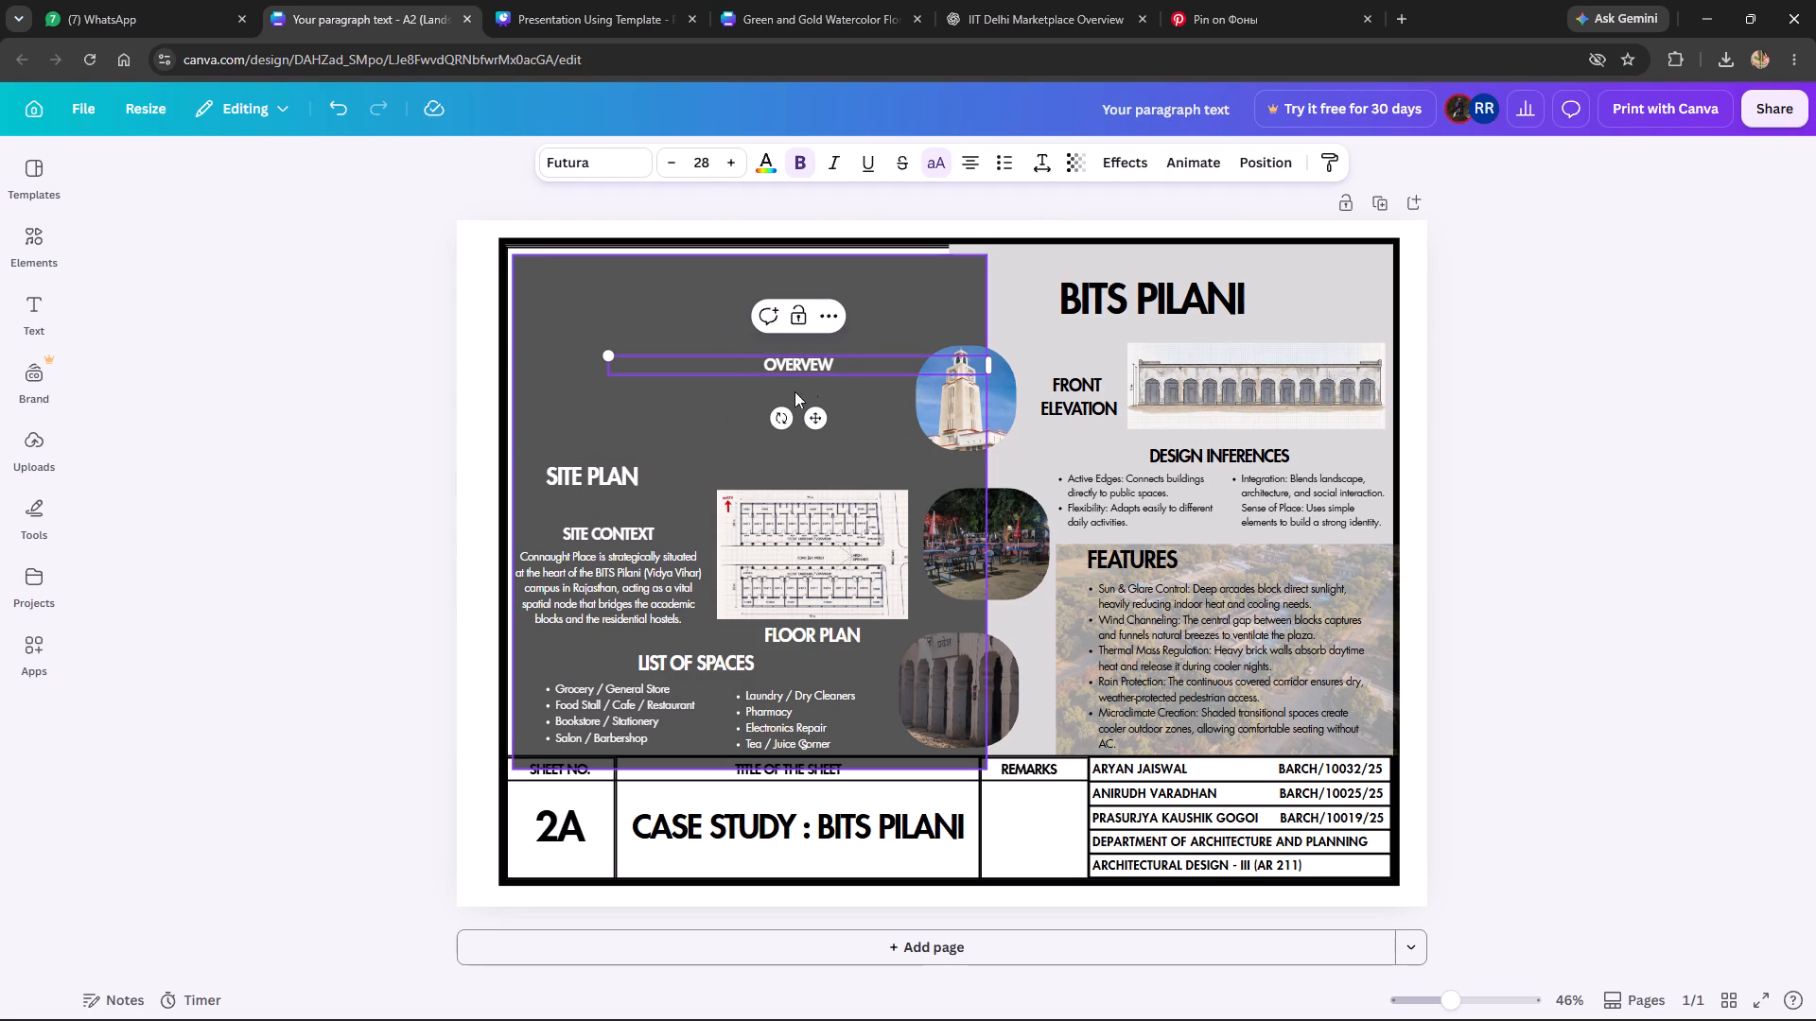
pyautogui.click(858, 369)
pyautogui.press('Delete')
pyautogui.click(665, 444)
pyautogui.click(606, 469)
pyautogui.press('Delete')
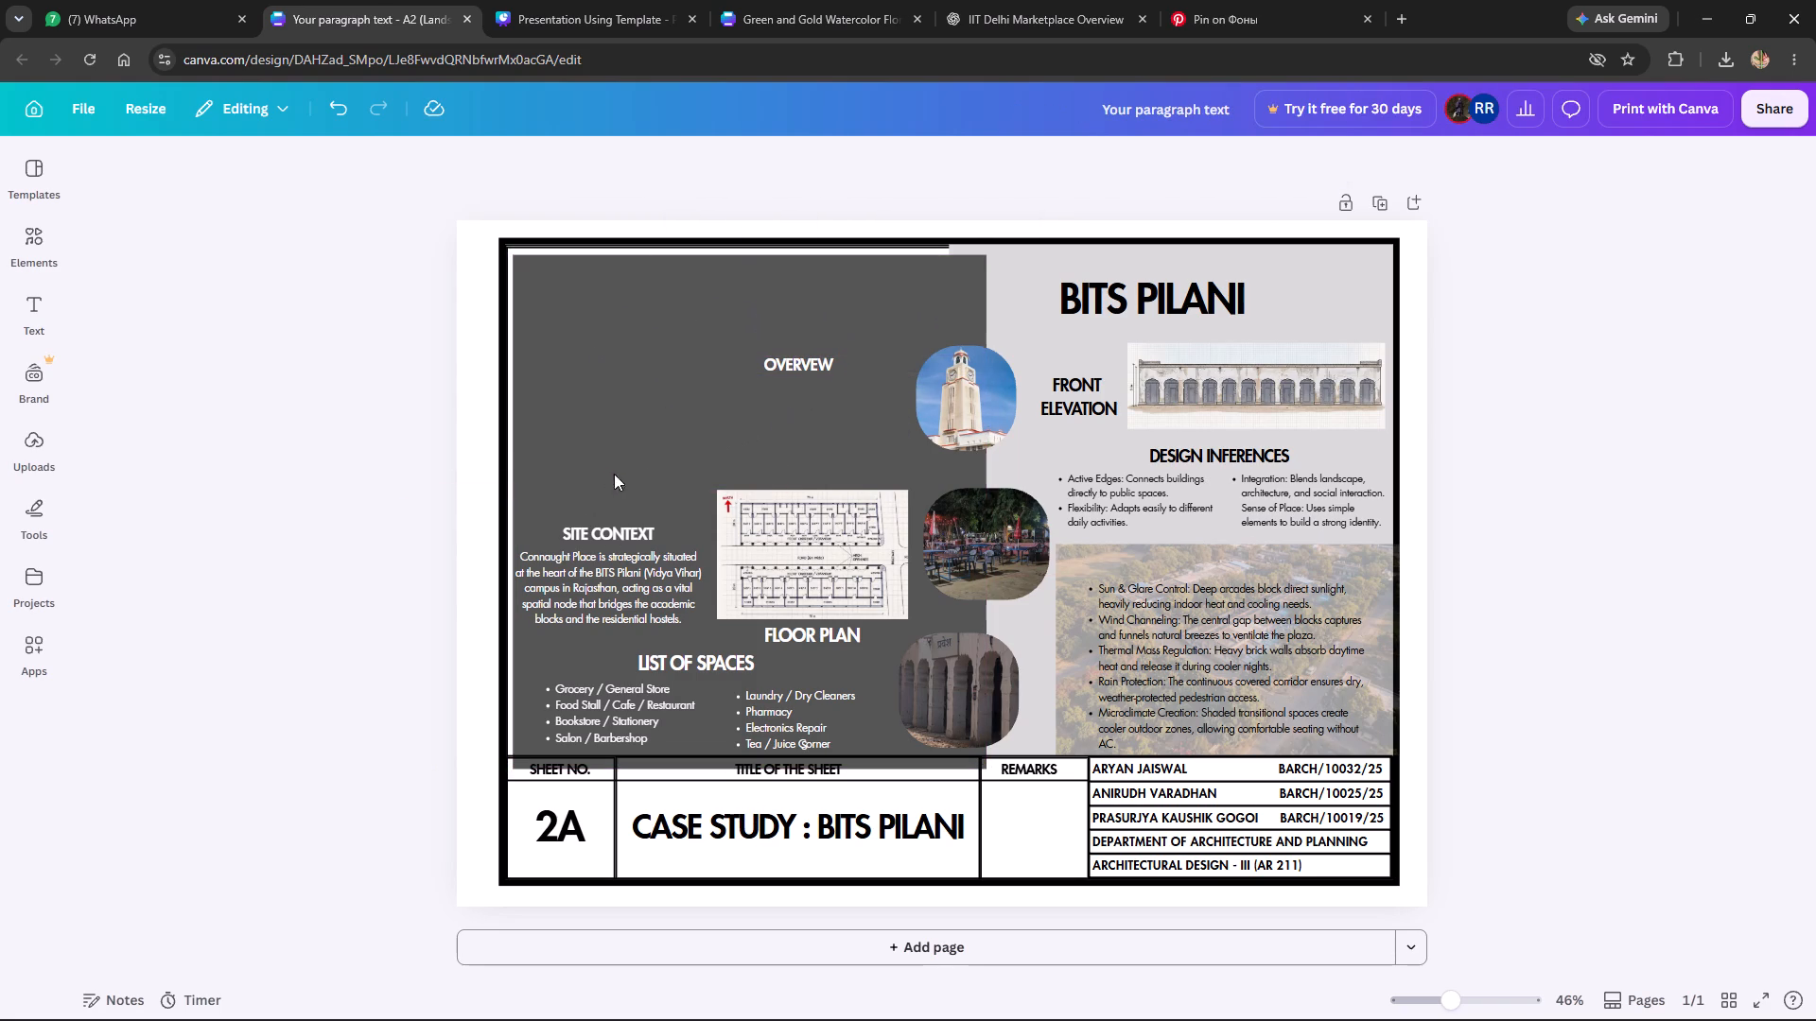
pyautogui.click(793, 364)
pyautogui.press('Delete')
# Delete the floor plan drawing, the Site Context heading and paragraph, and the dark grey panel.
pyautogui.click(800, 526)
pyautogui.press('Delete')
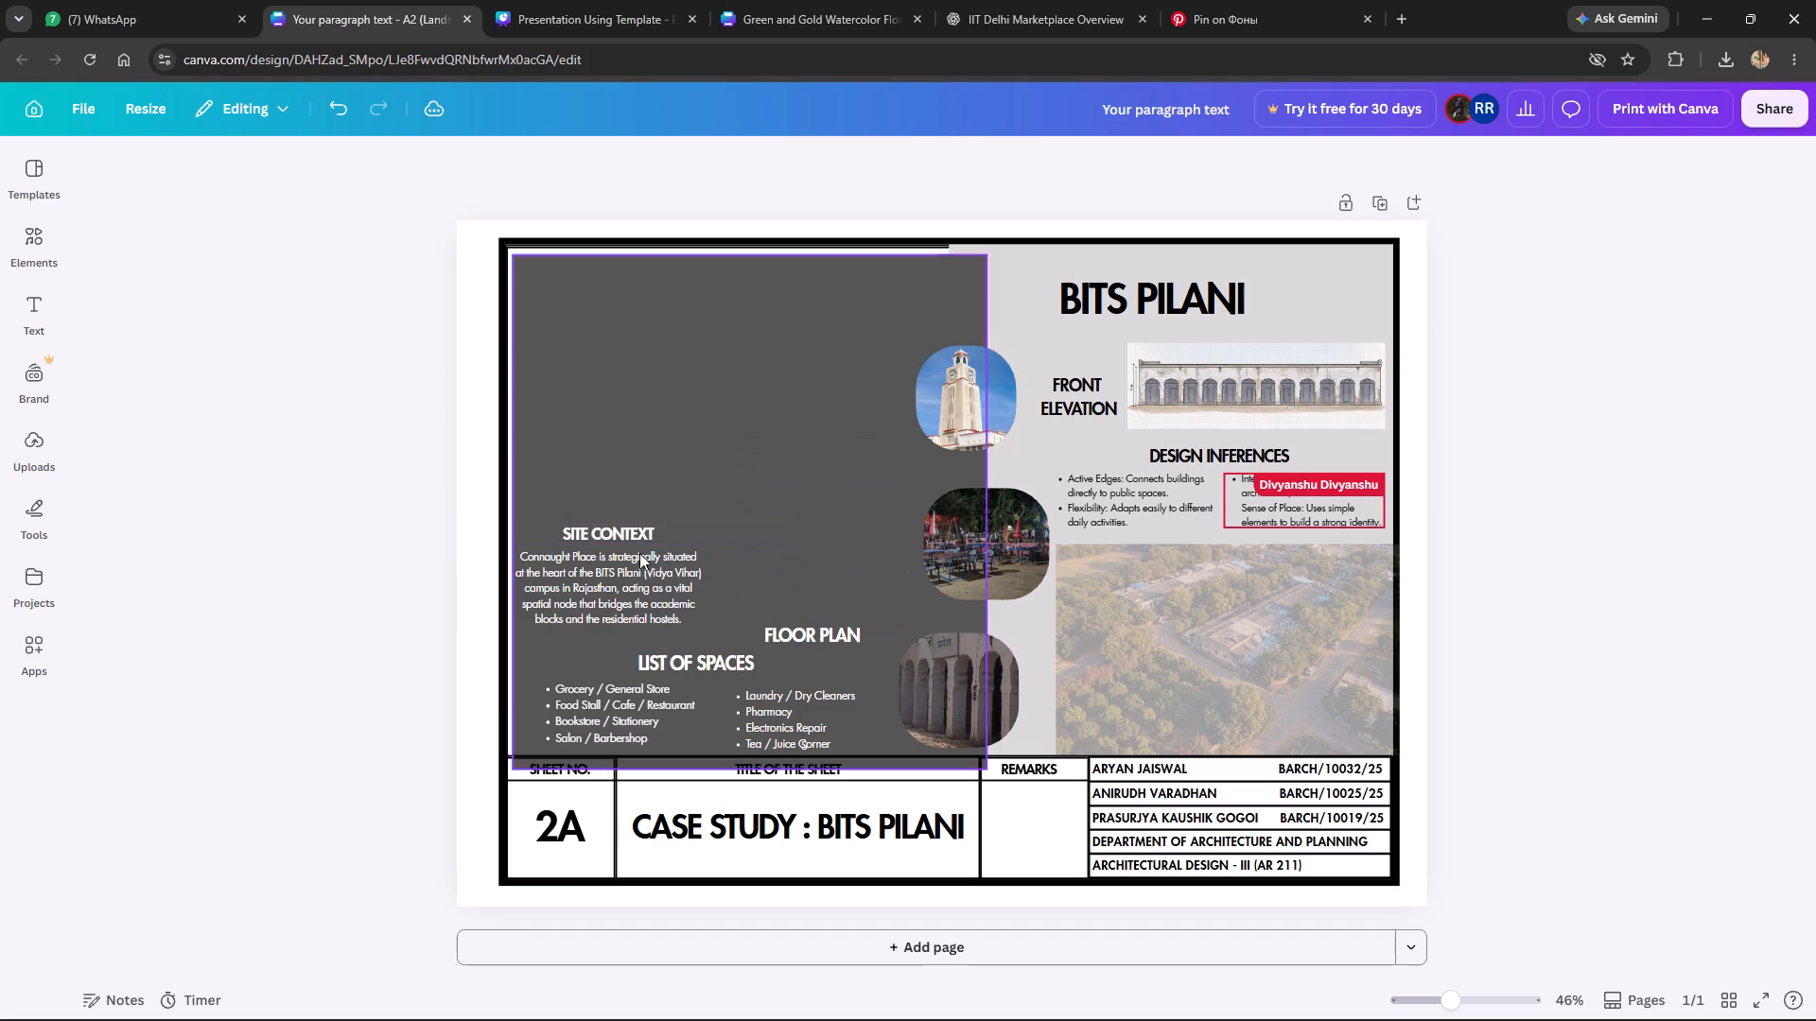
pyautogui.click(637, 528)
pyautogui.press('Delete')
pyautogui.click(645, 571)
pyautogui.press('Delete')
pyautogui.click(731, 491)
pyautogui.press('Delete')
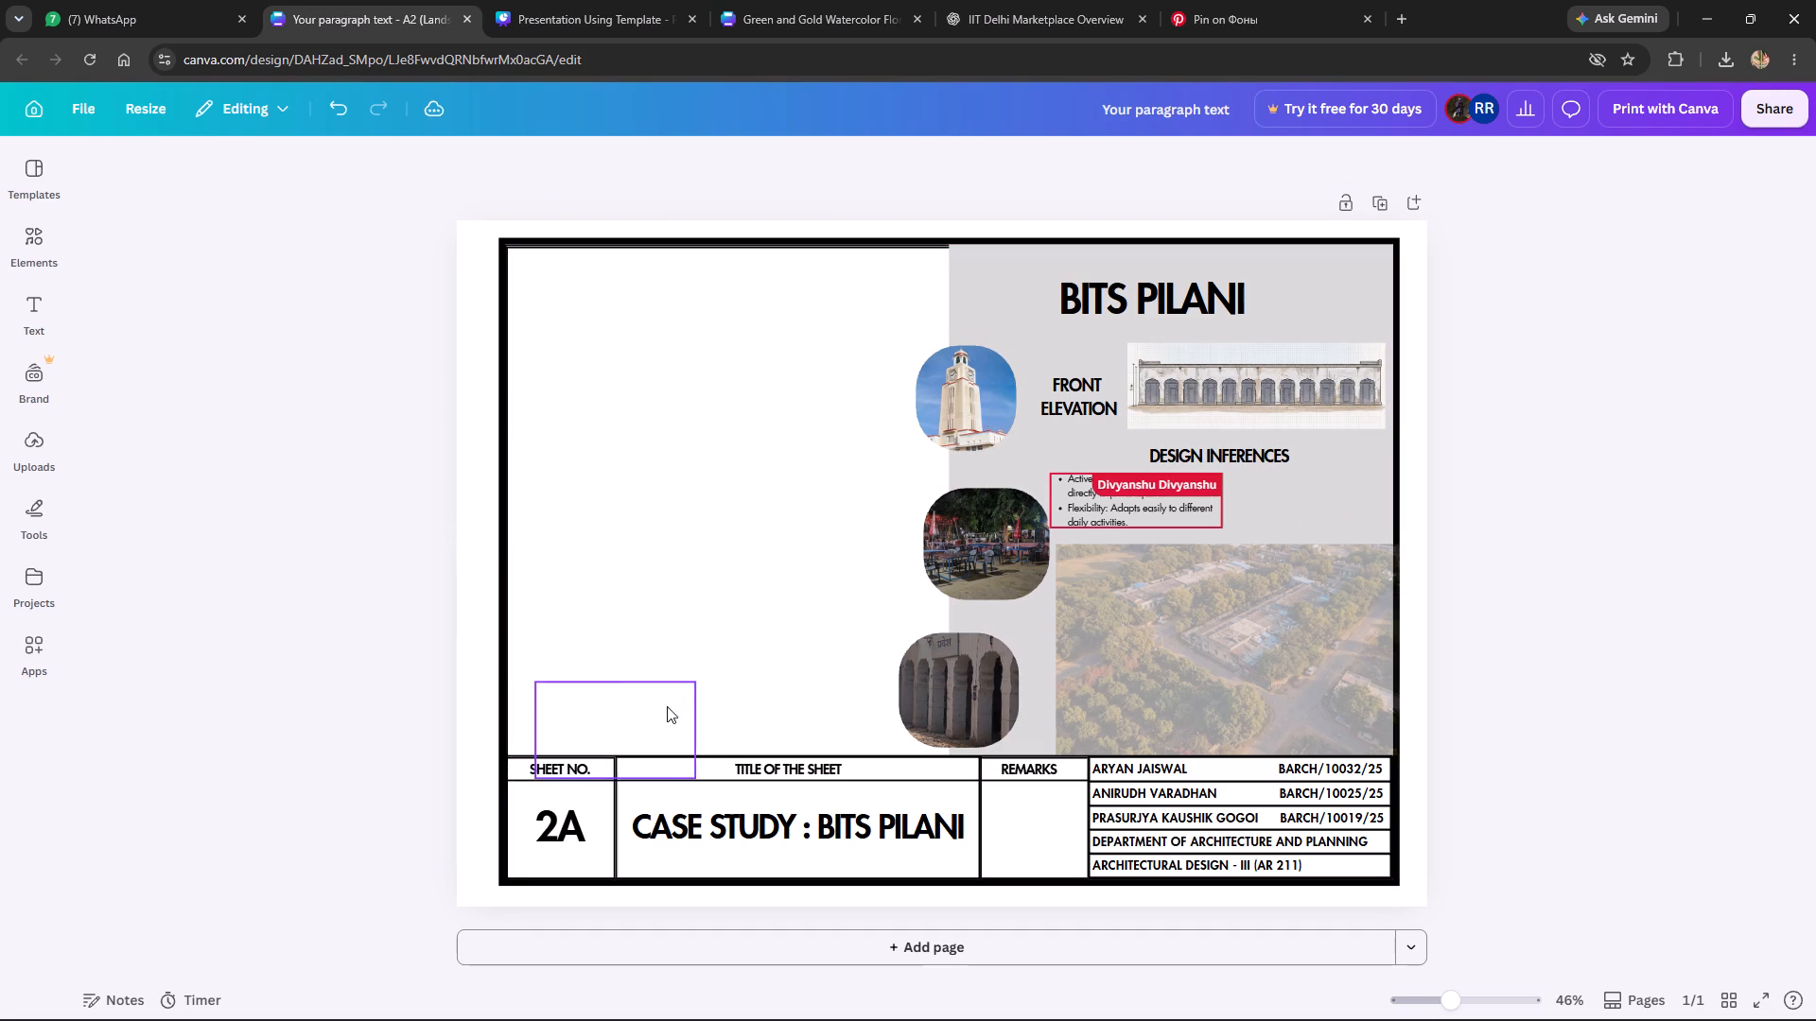
# Delete the three rounded photos in the middle of the sheet together with their frames.
pyautogui.click(943, 705)
pyautogui.press('Delete')
pyautogui.click(982, 667)
pyautogui.press('Delete')
pyautogui.click(978, 545)
pyautogui.press('Delete')
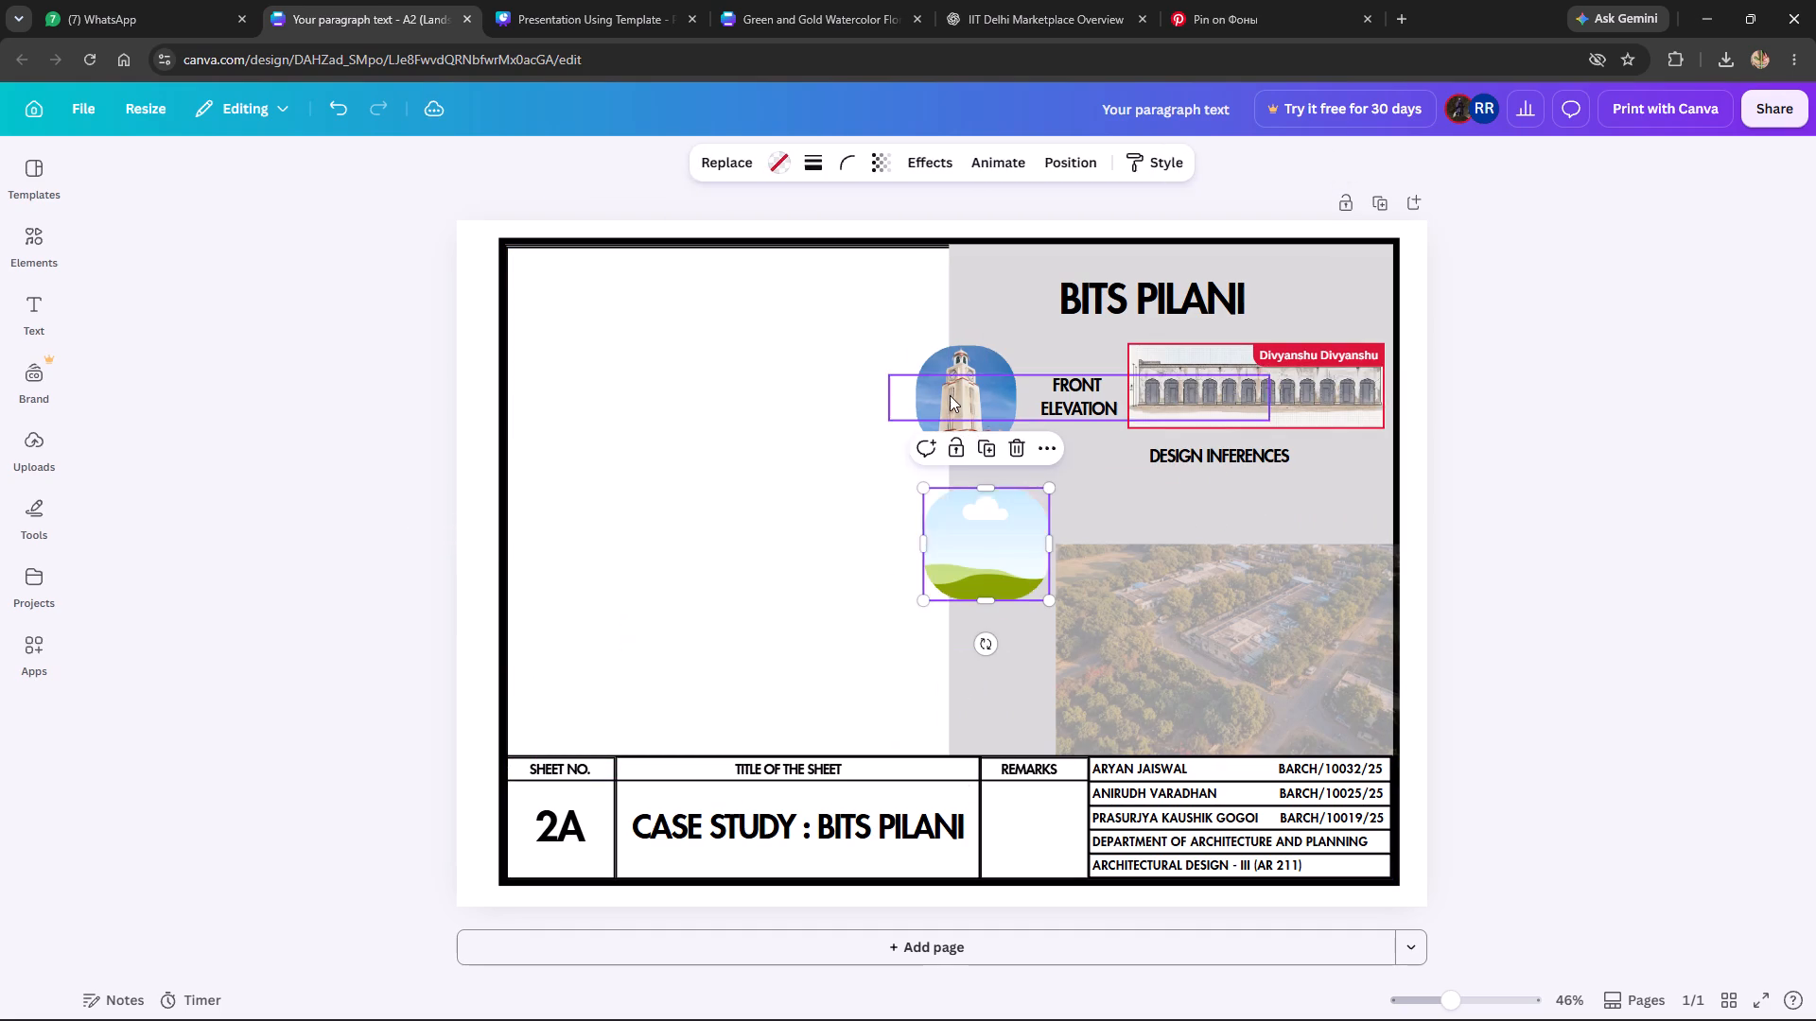
pyautogui.click(950, 395)
pyautogui.press('Delete')
pyautogui.click(976, 428)
pyautogui.press('Delete')
pyautogui.click(988, 531)
pyautogui.press('Delete')
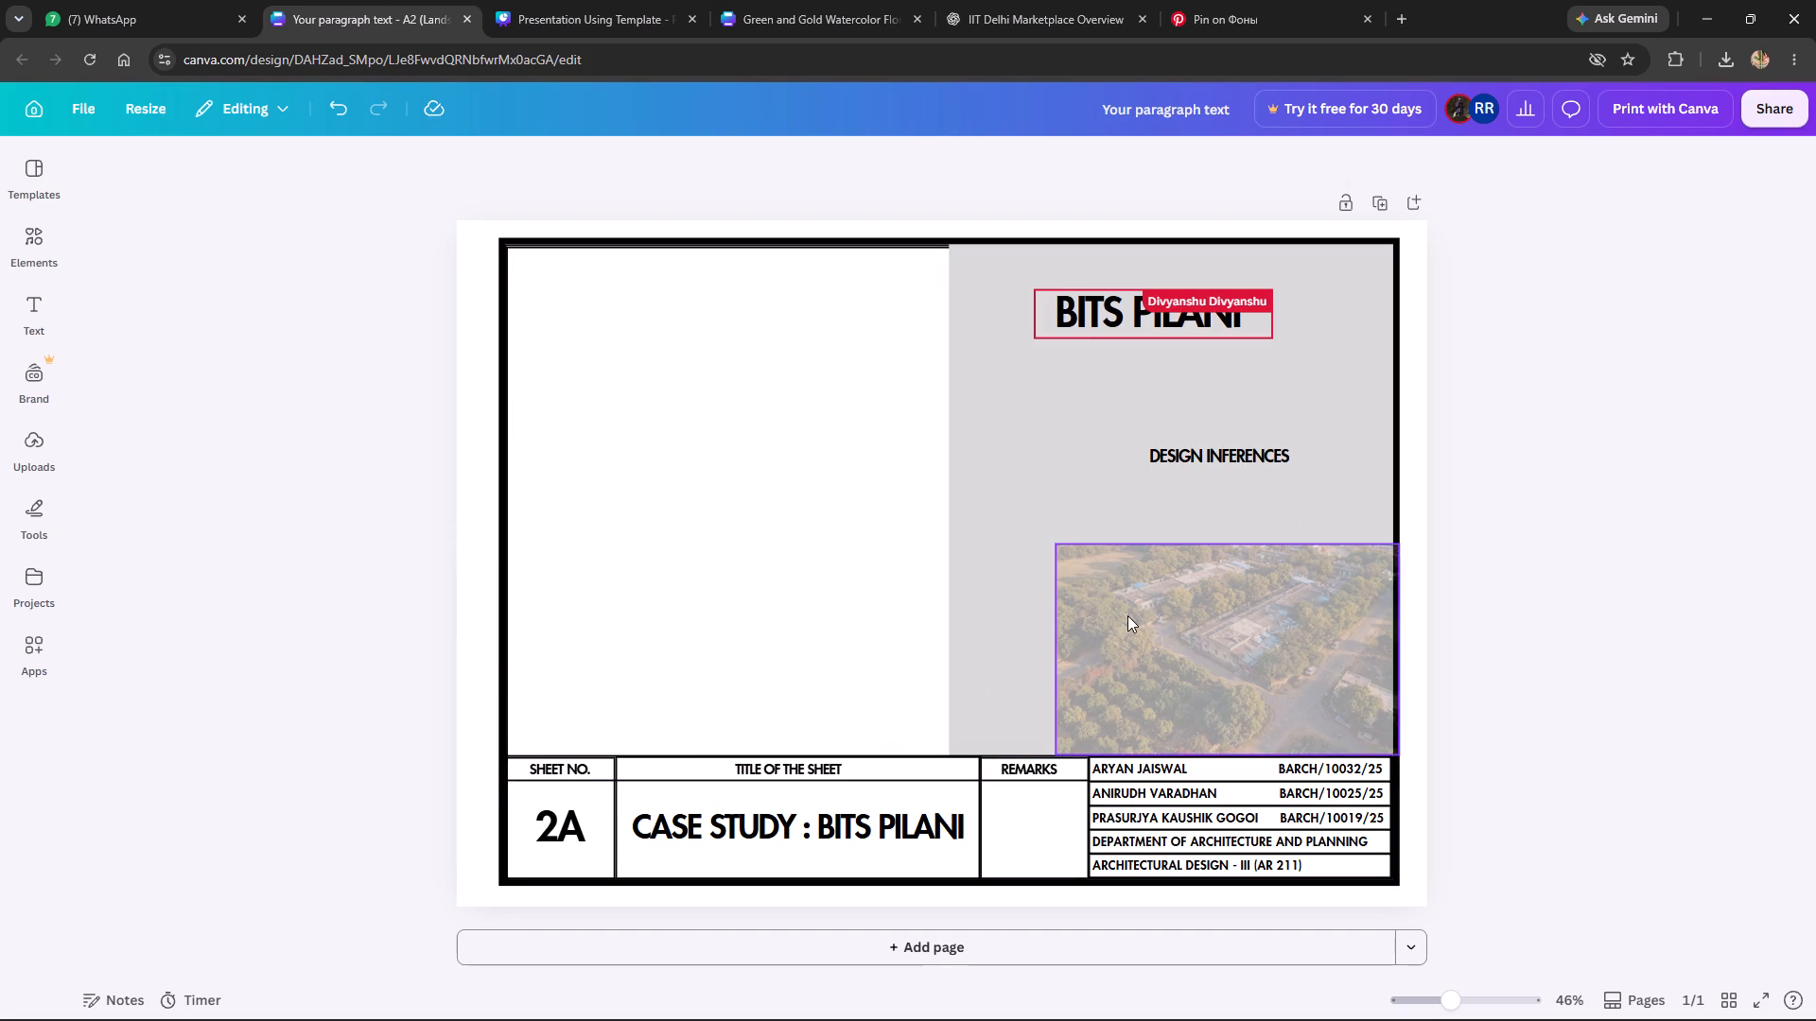
# Clear the aerial photo and remaining light grey backdrop content above the title block.
pyautogui.click(1127, 615)
pyautogui.press('Delete')
pyautogui.click(1138, 610)
pyautogui.press('Delete')
pyautogui.click(1146, 459)
pyautogui.press('Delete')
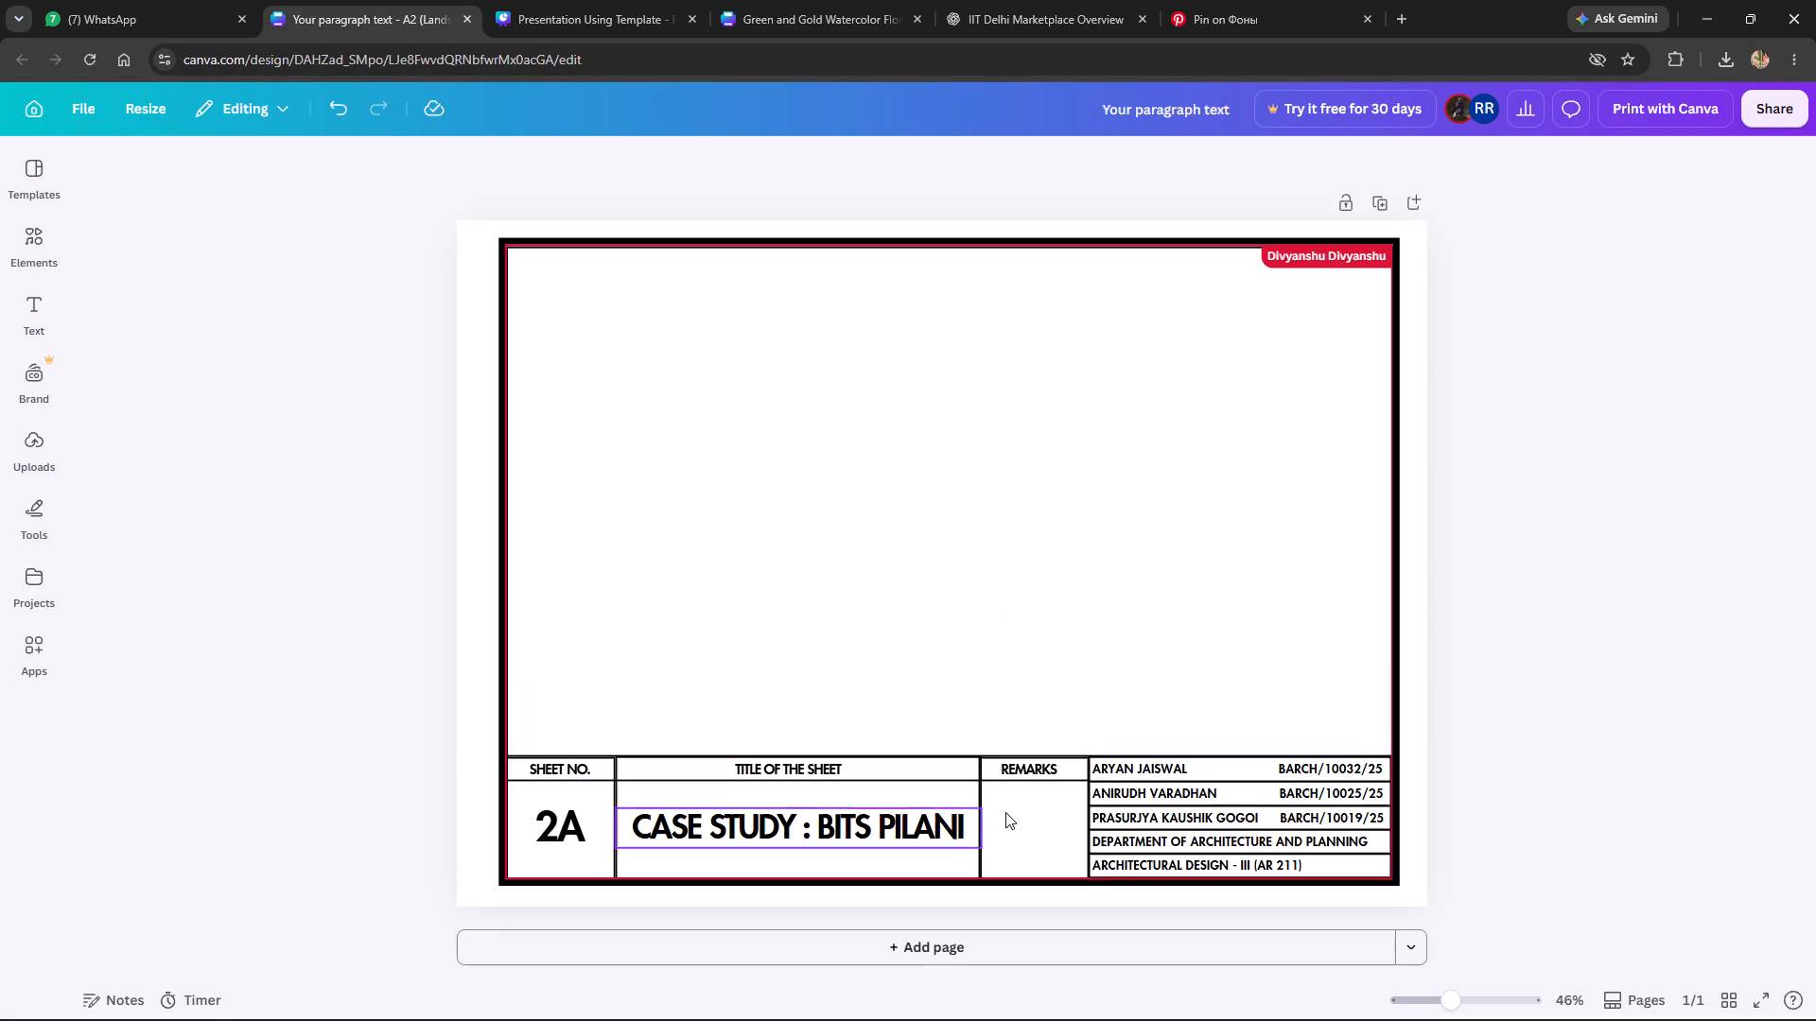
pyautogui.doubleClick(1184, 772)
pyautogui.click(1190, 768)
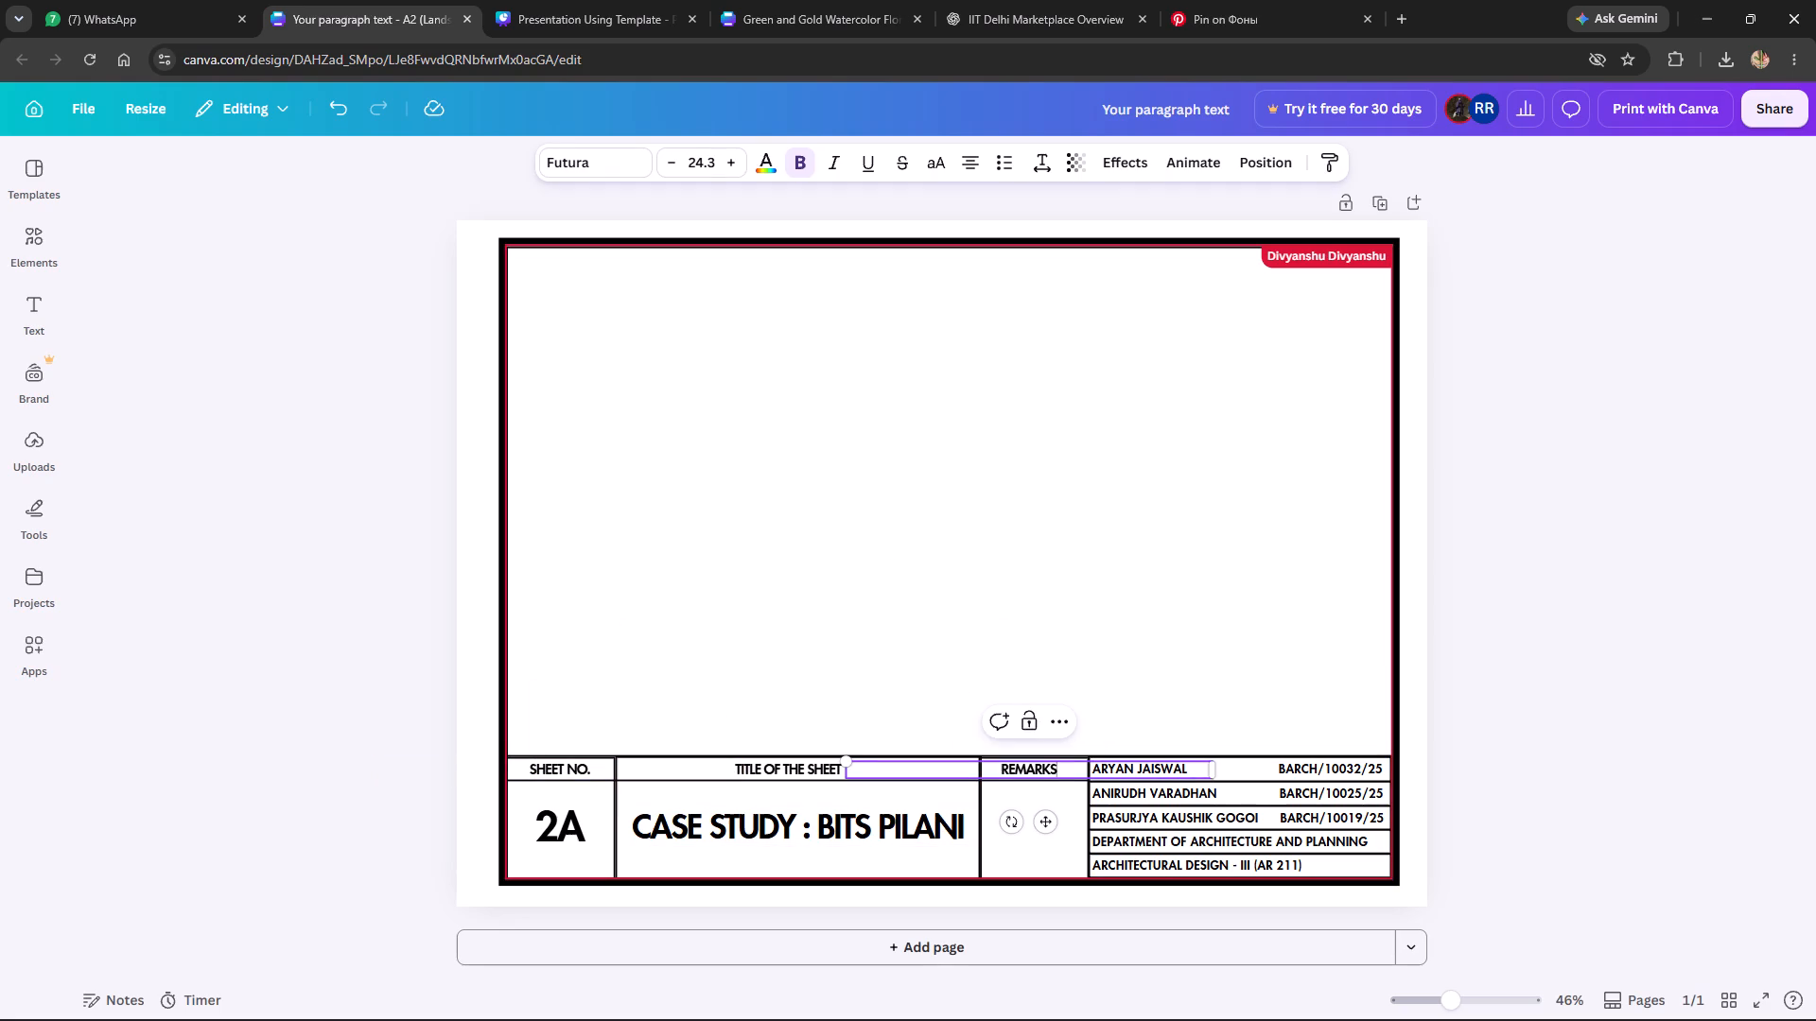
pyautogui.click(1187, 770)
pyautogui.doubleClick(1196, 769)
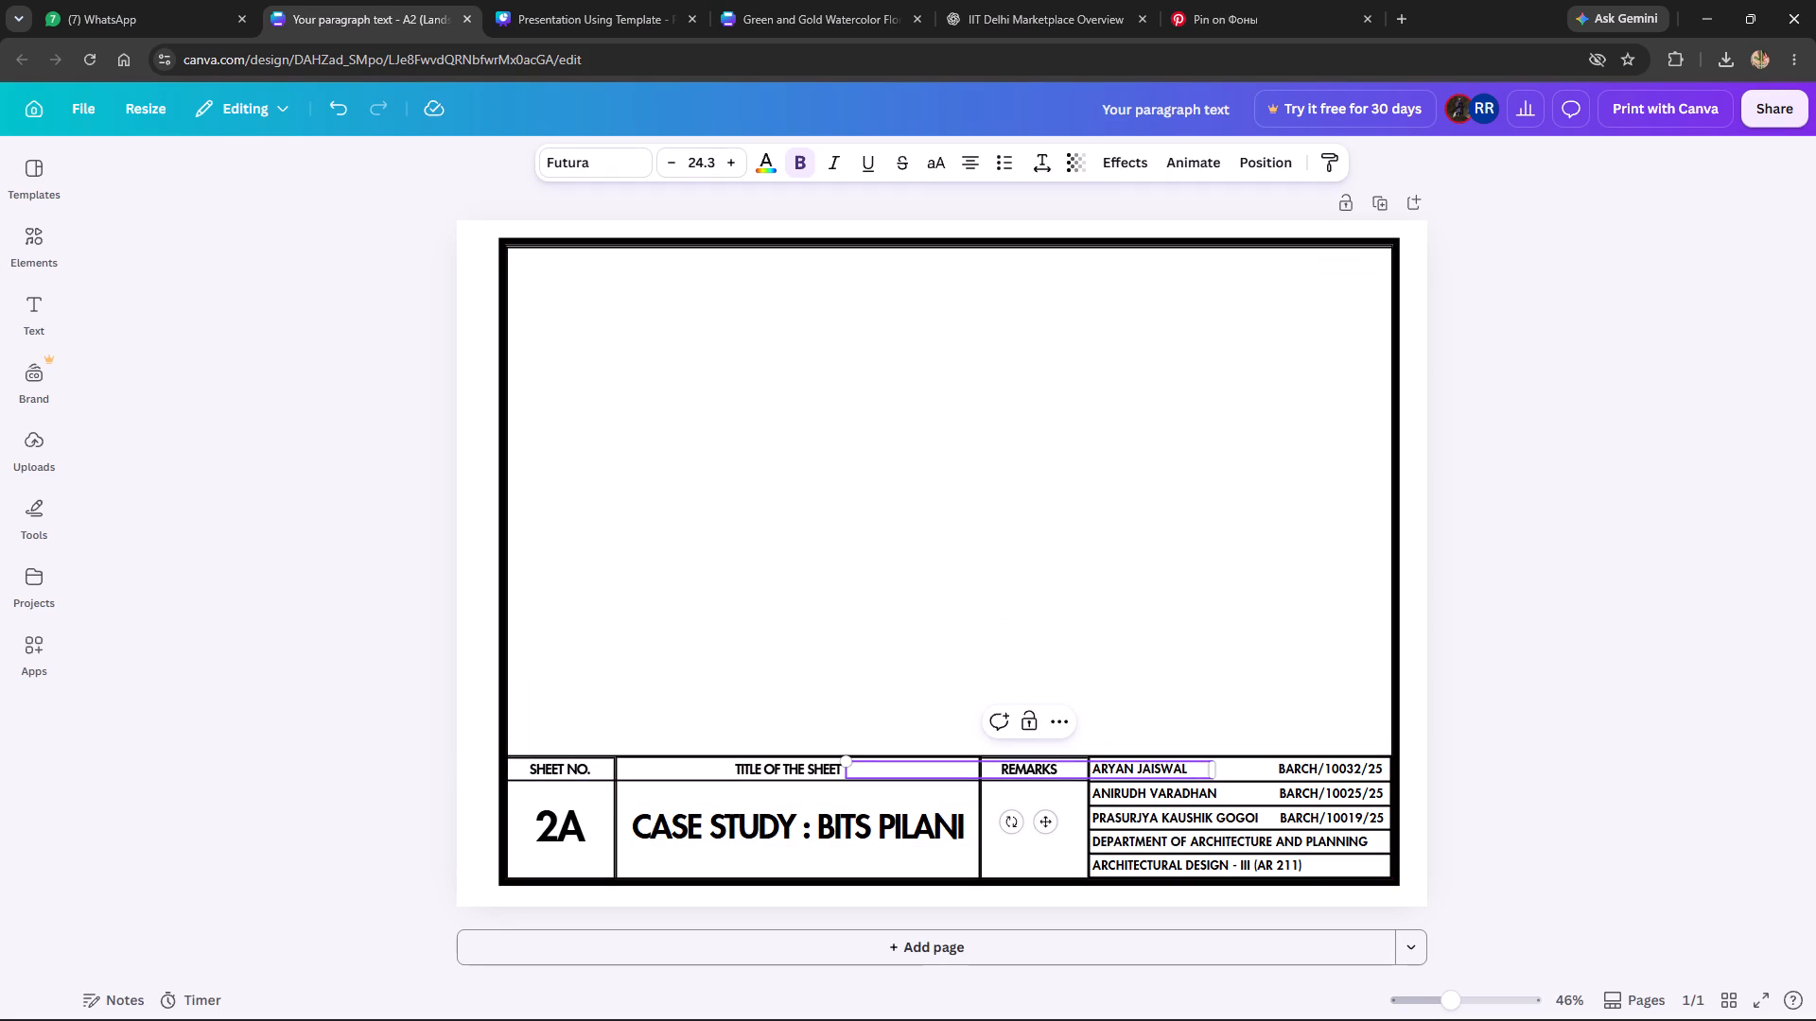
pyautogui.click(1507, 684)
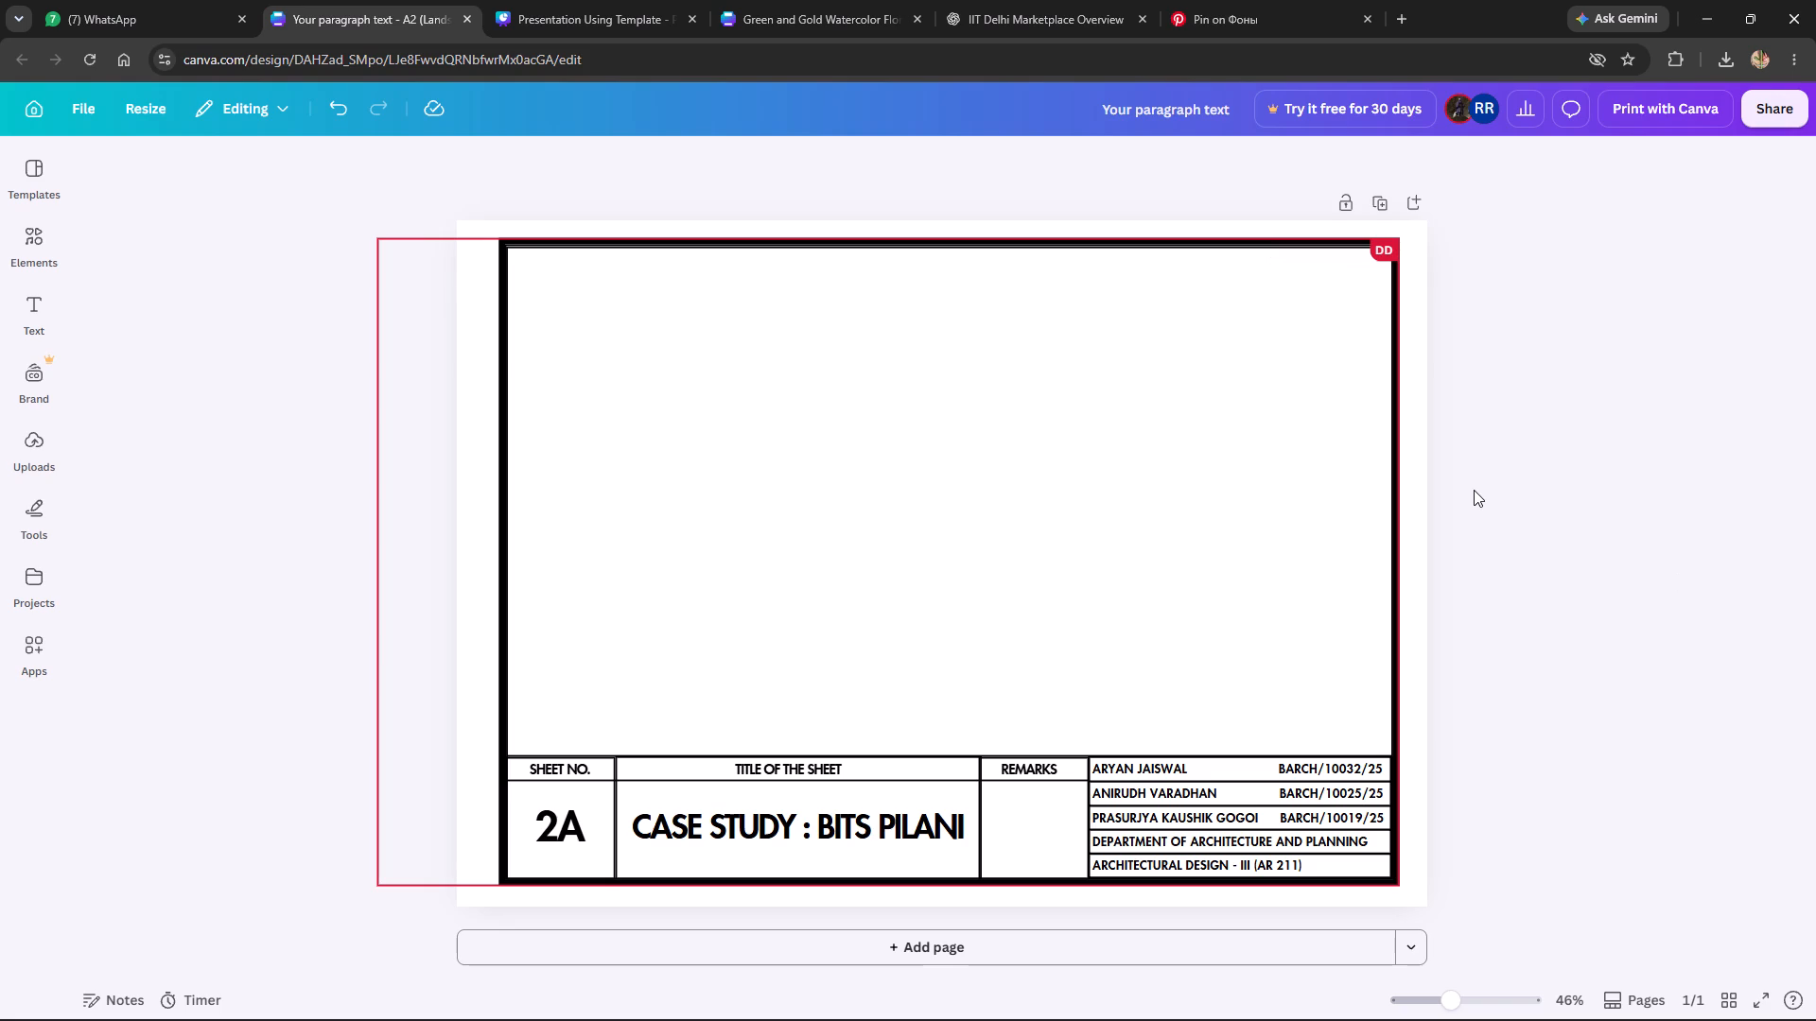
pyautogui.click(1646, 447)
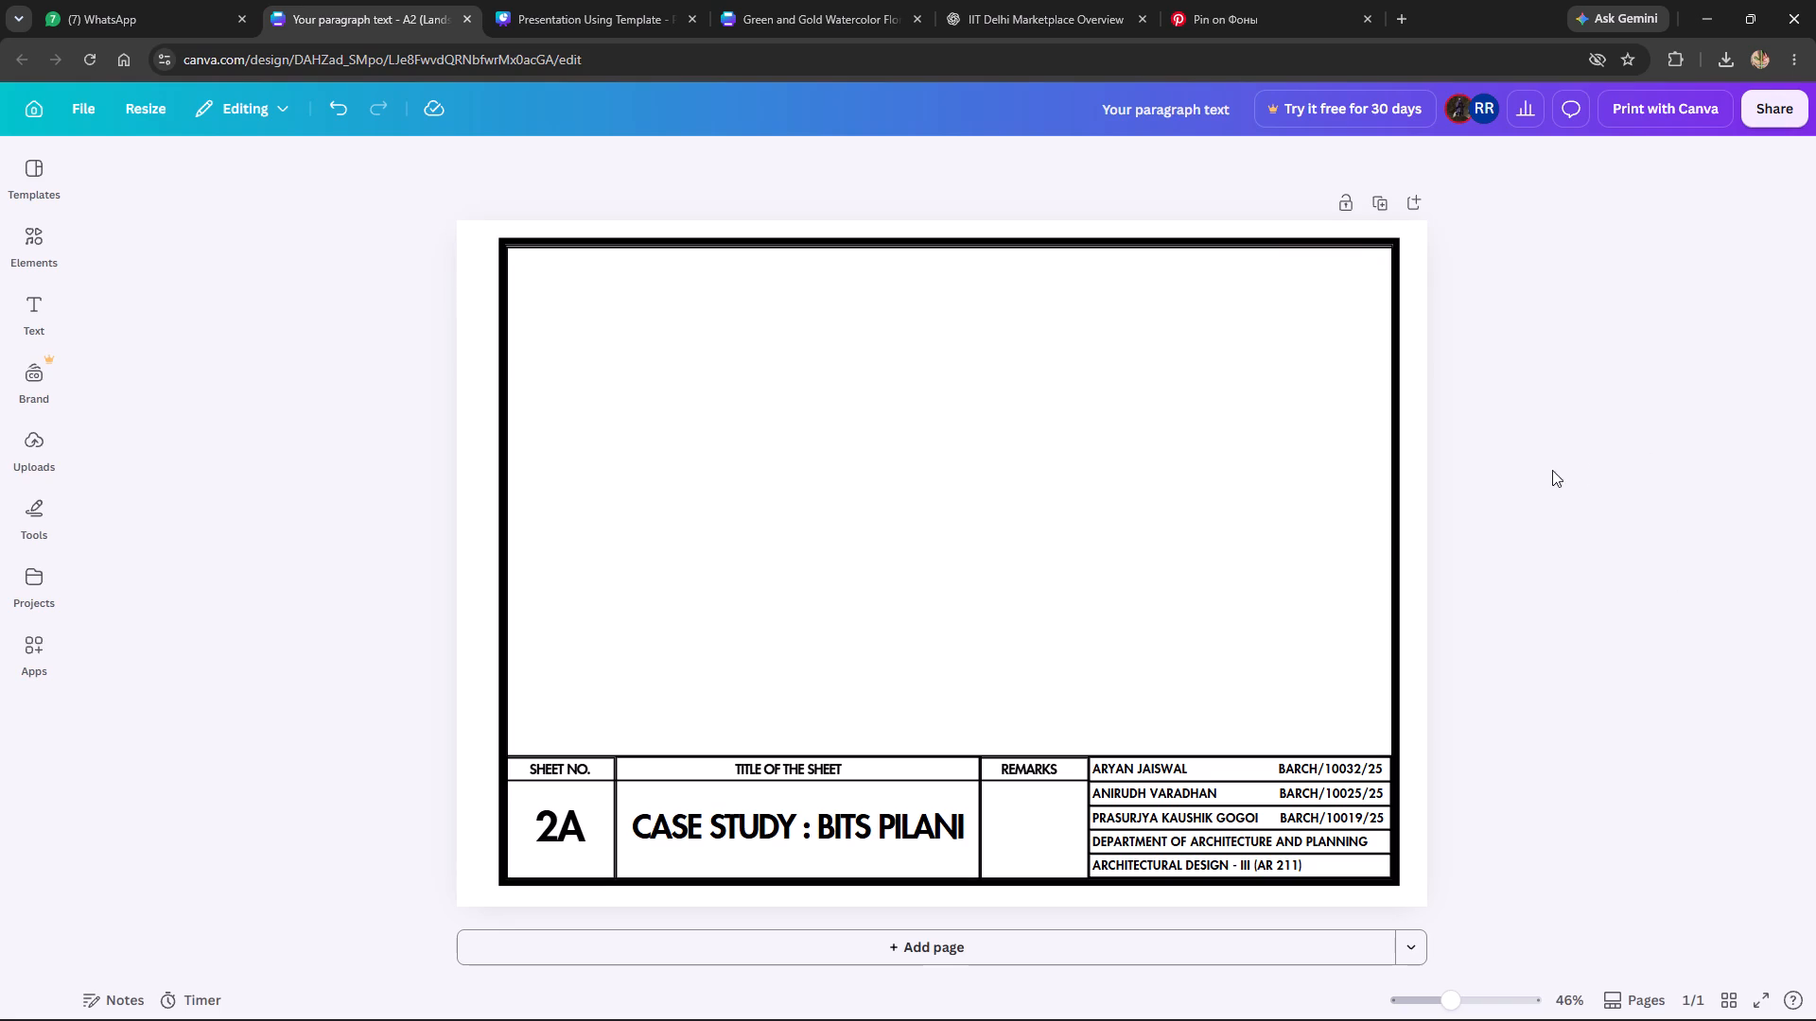
# Copy the thick black border frame from the cleared sheet and paste it into the IIT Delhi Shopping Complex poster.
pyautogui.click(1395, 536)
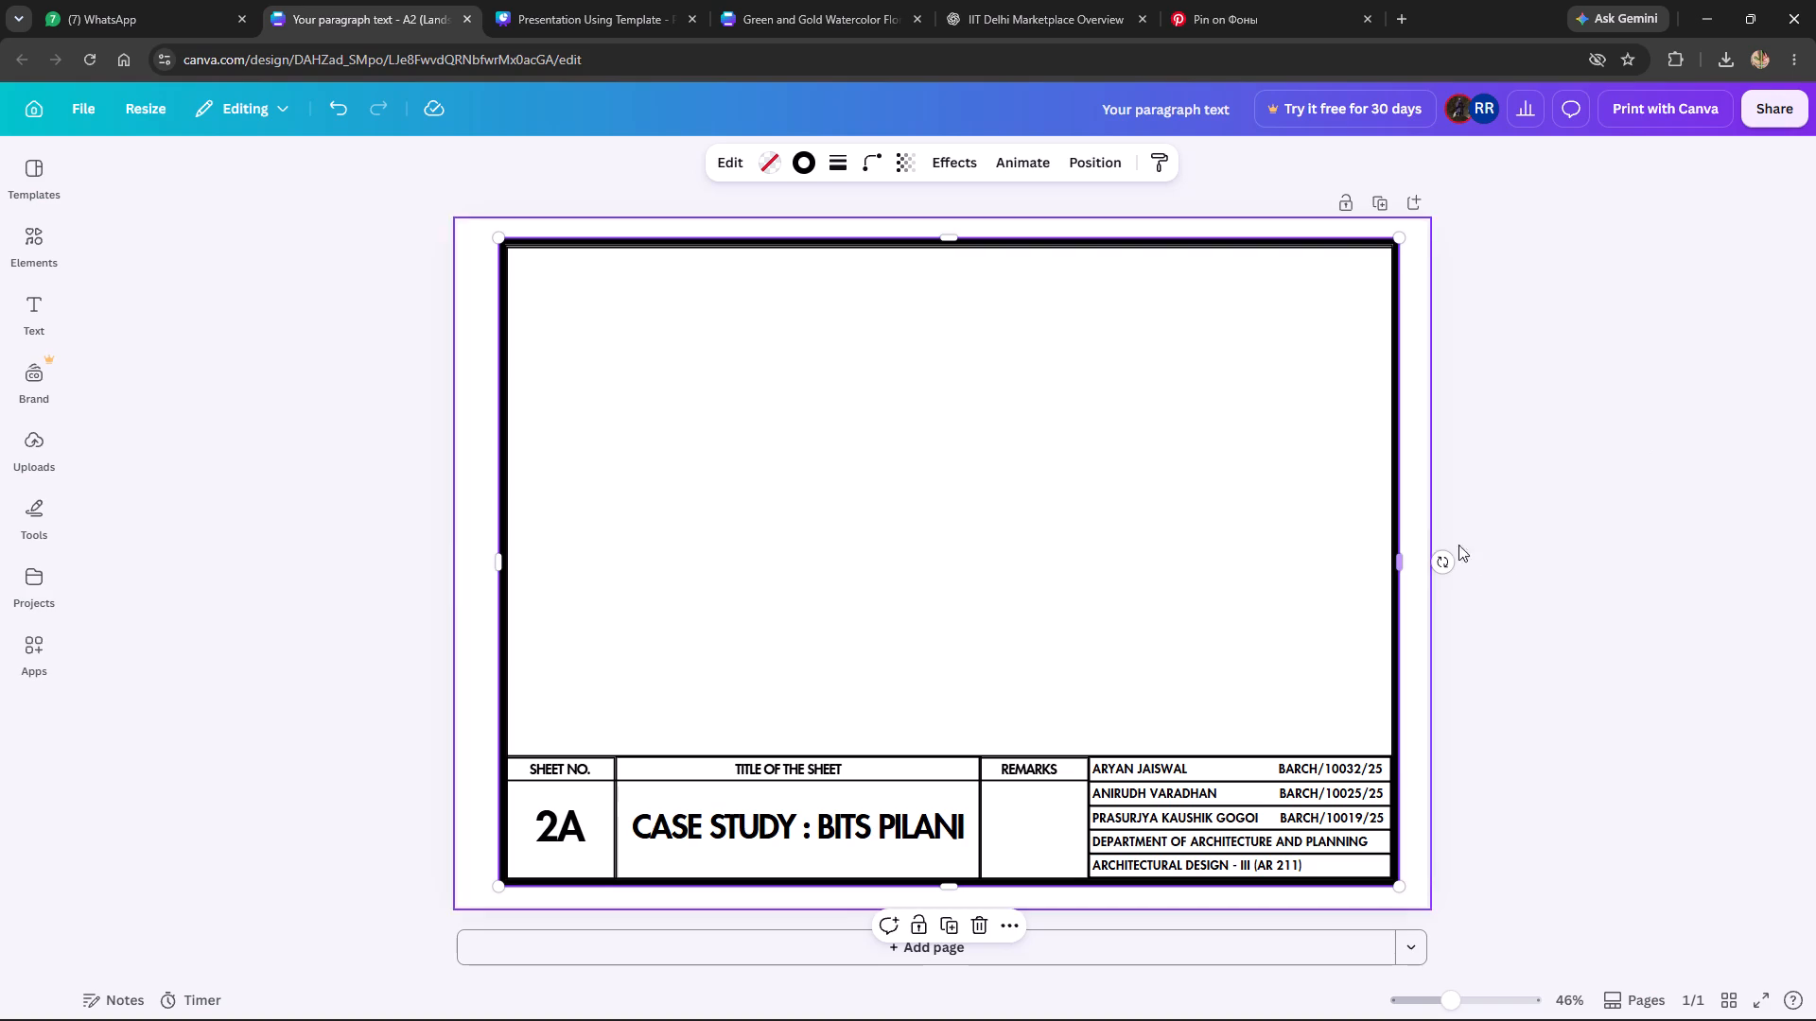
pyautogui.hotkey('ctrl', 'c')
pyautogui.click(574, 0)
pyautogui.click(825, 1)
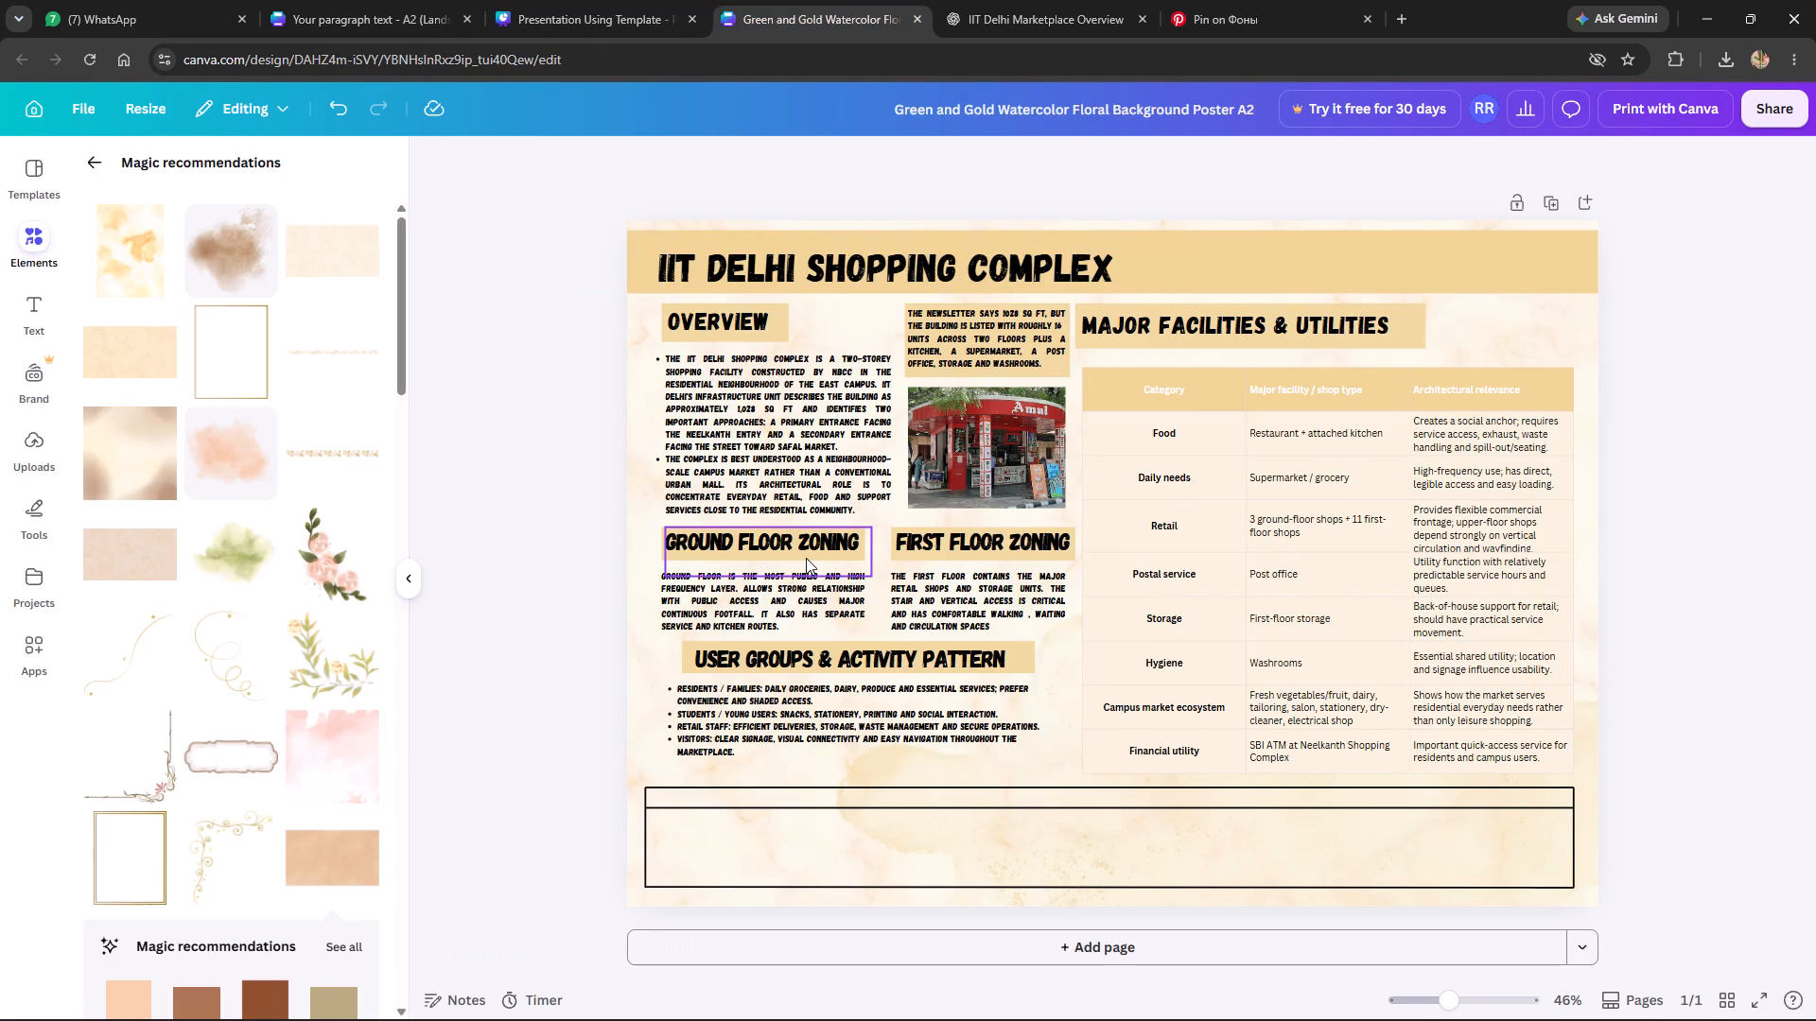
pyautogui.hotkey('ctrl', 'v')
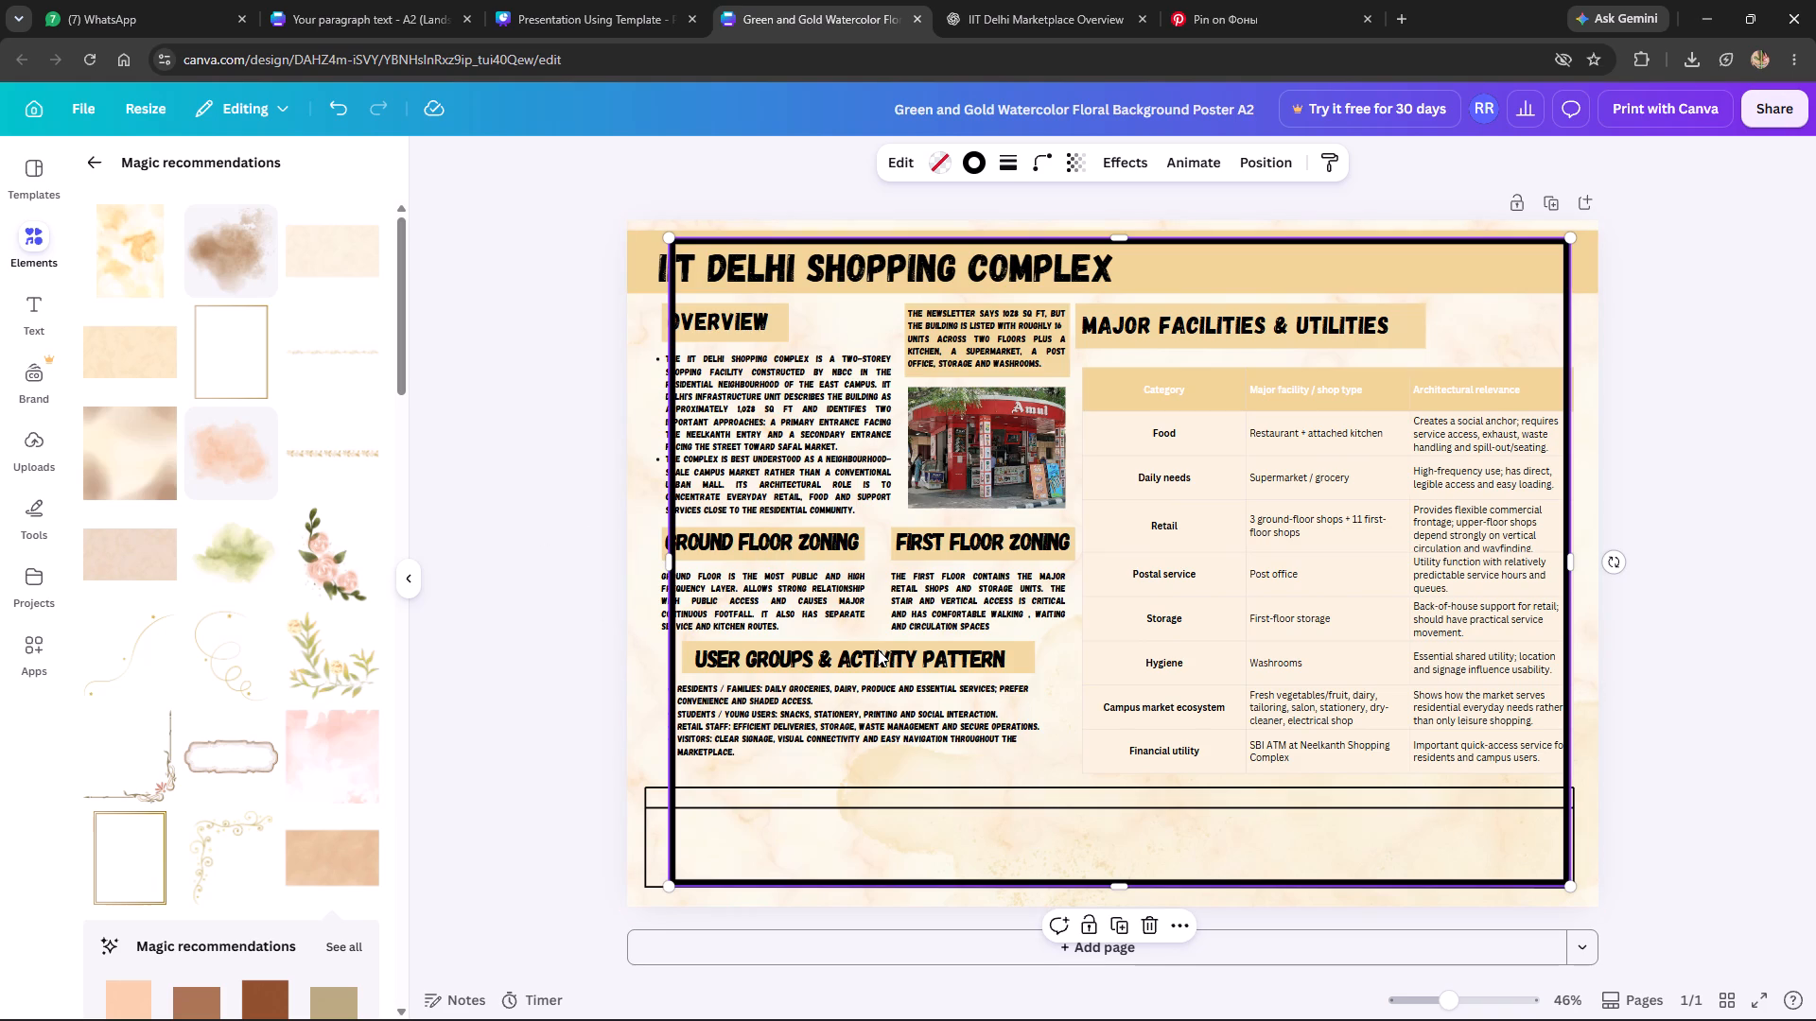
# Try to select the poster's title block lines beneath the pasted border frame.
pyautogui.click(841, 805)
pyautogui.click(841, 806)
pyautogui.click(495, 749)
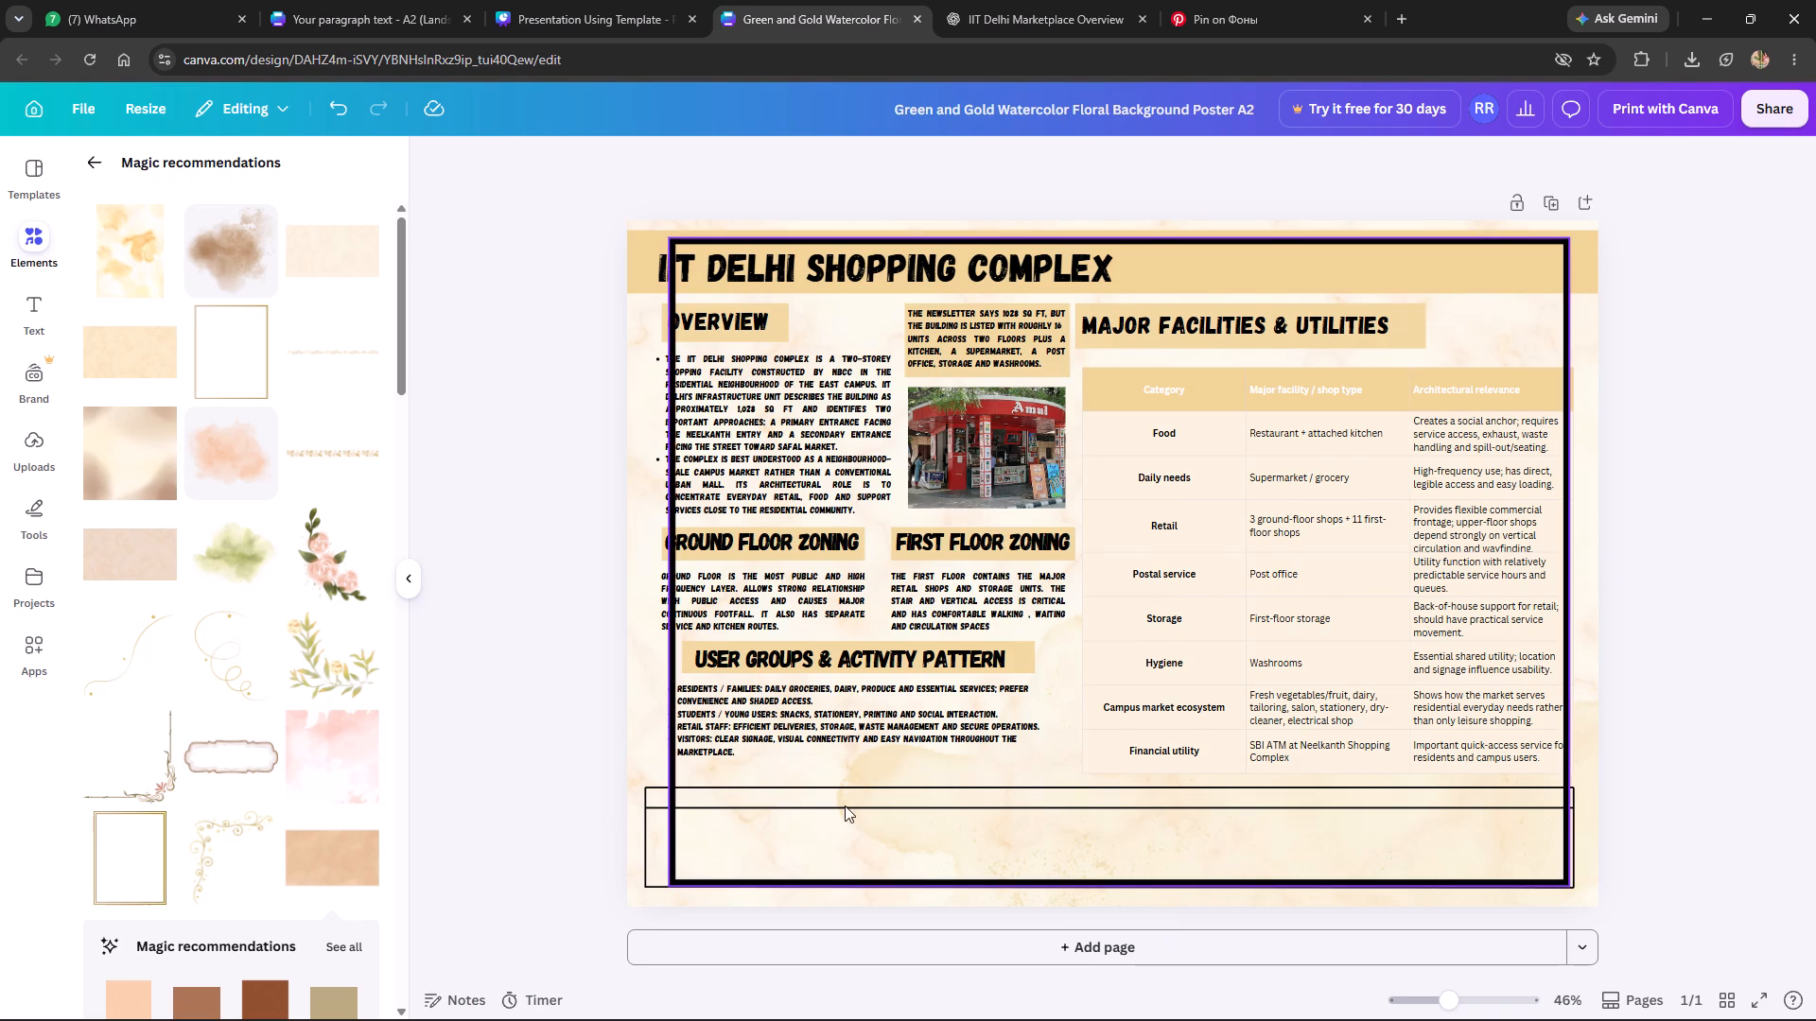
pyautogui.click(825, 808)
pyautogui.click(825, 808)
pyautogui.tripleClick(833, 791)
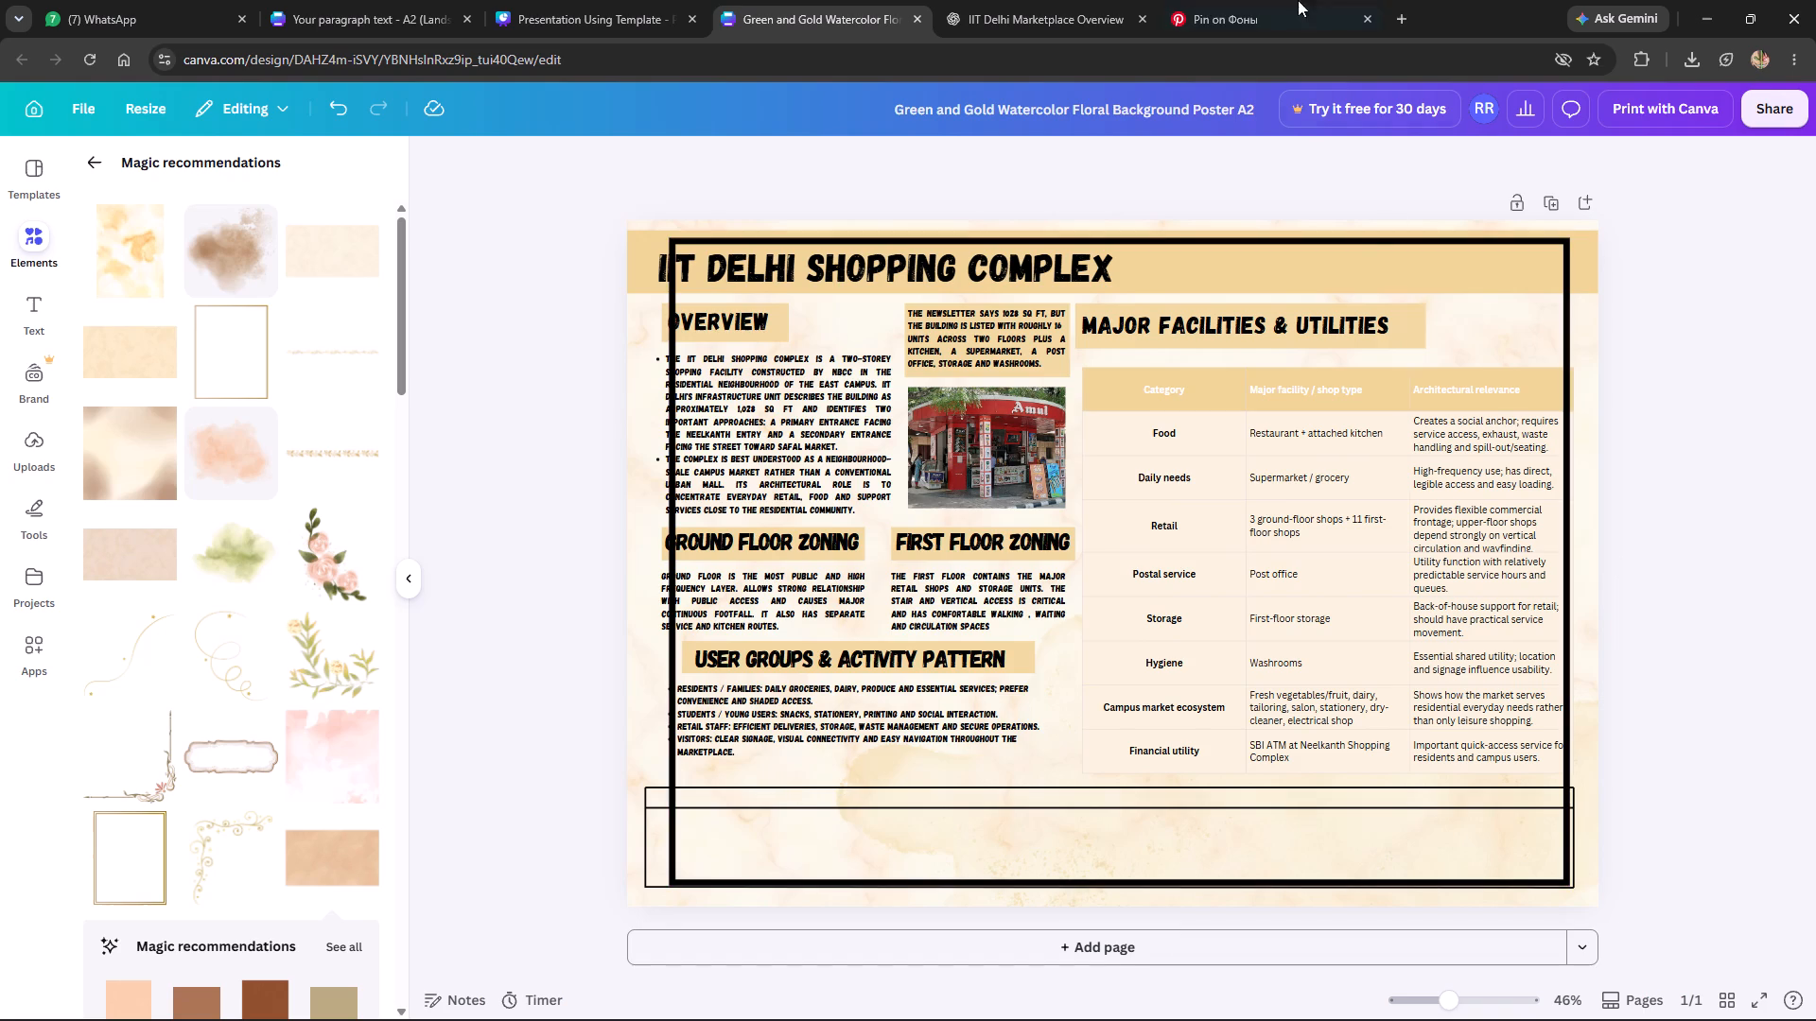
# Search the web for "layers in canva" and return to the IIT Delhi Shopping Complex poster.
pyautogui.click(1403, 15)
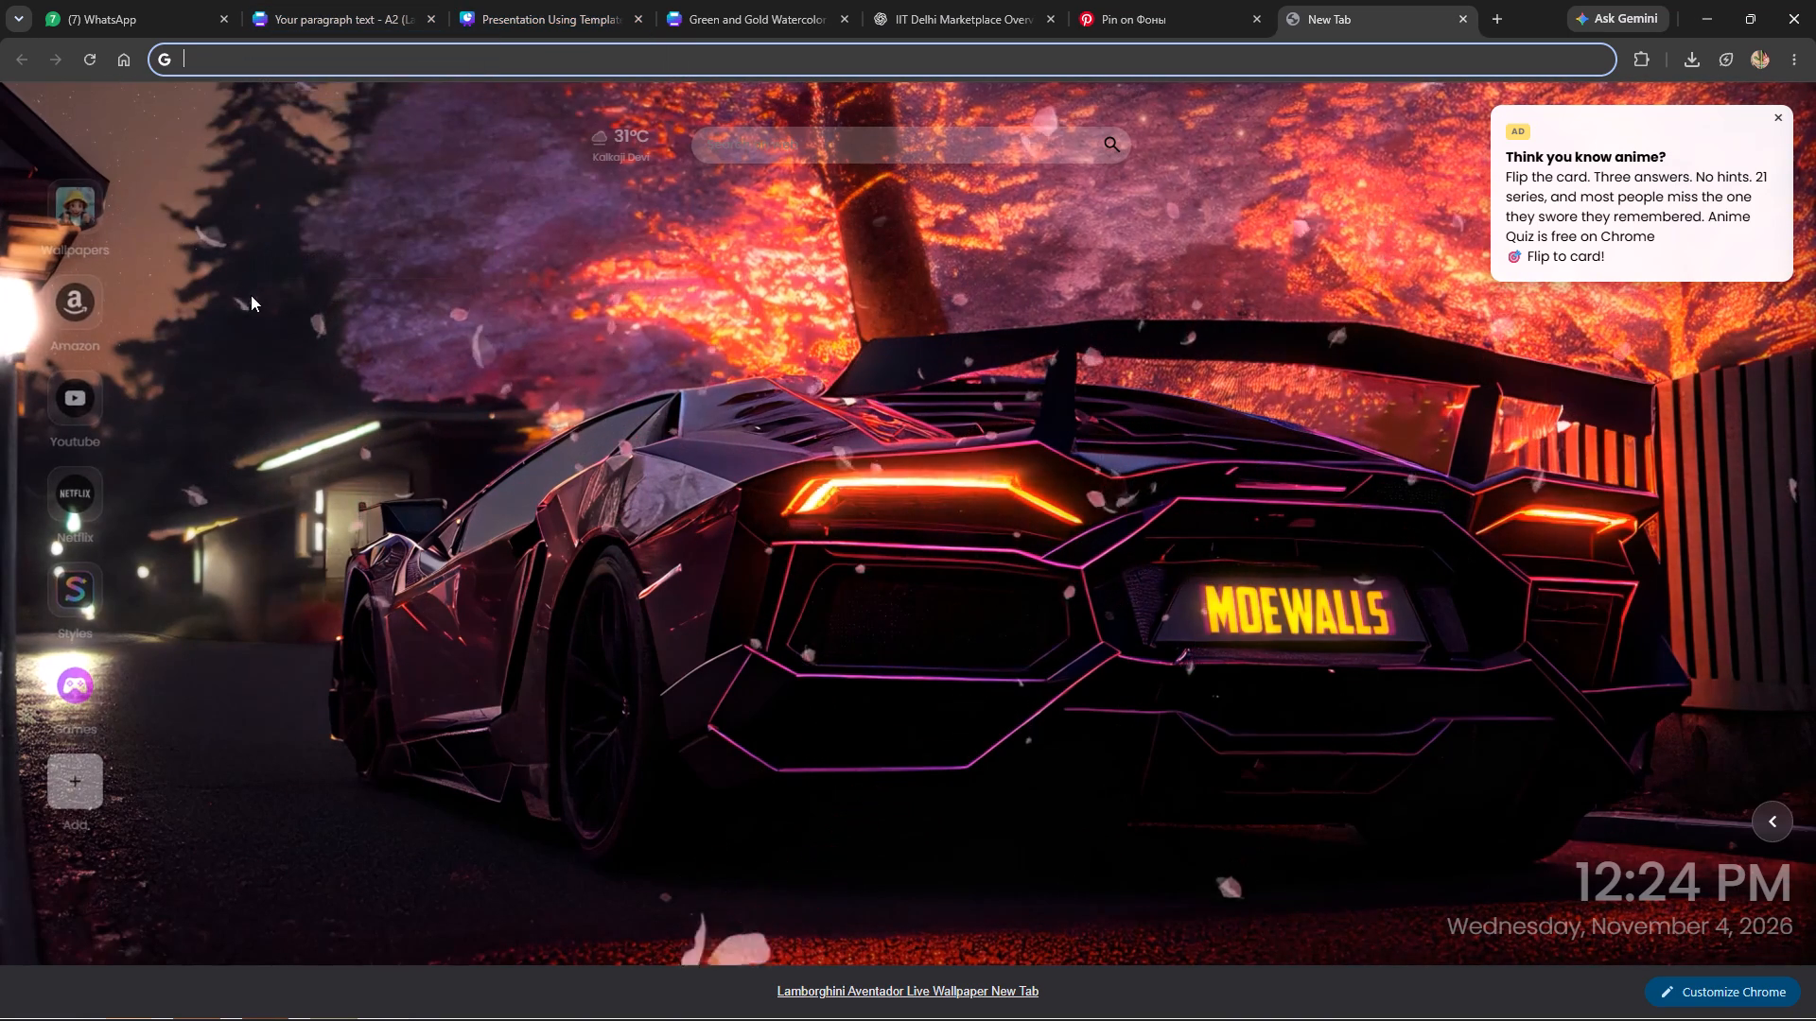
pyautogui.write('LAYERS IN CANVA')
pyautogui.press('Return')
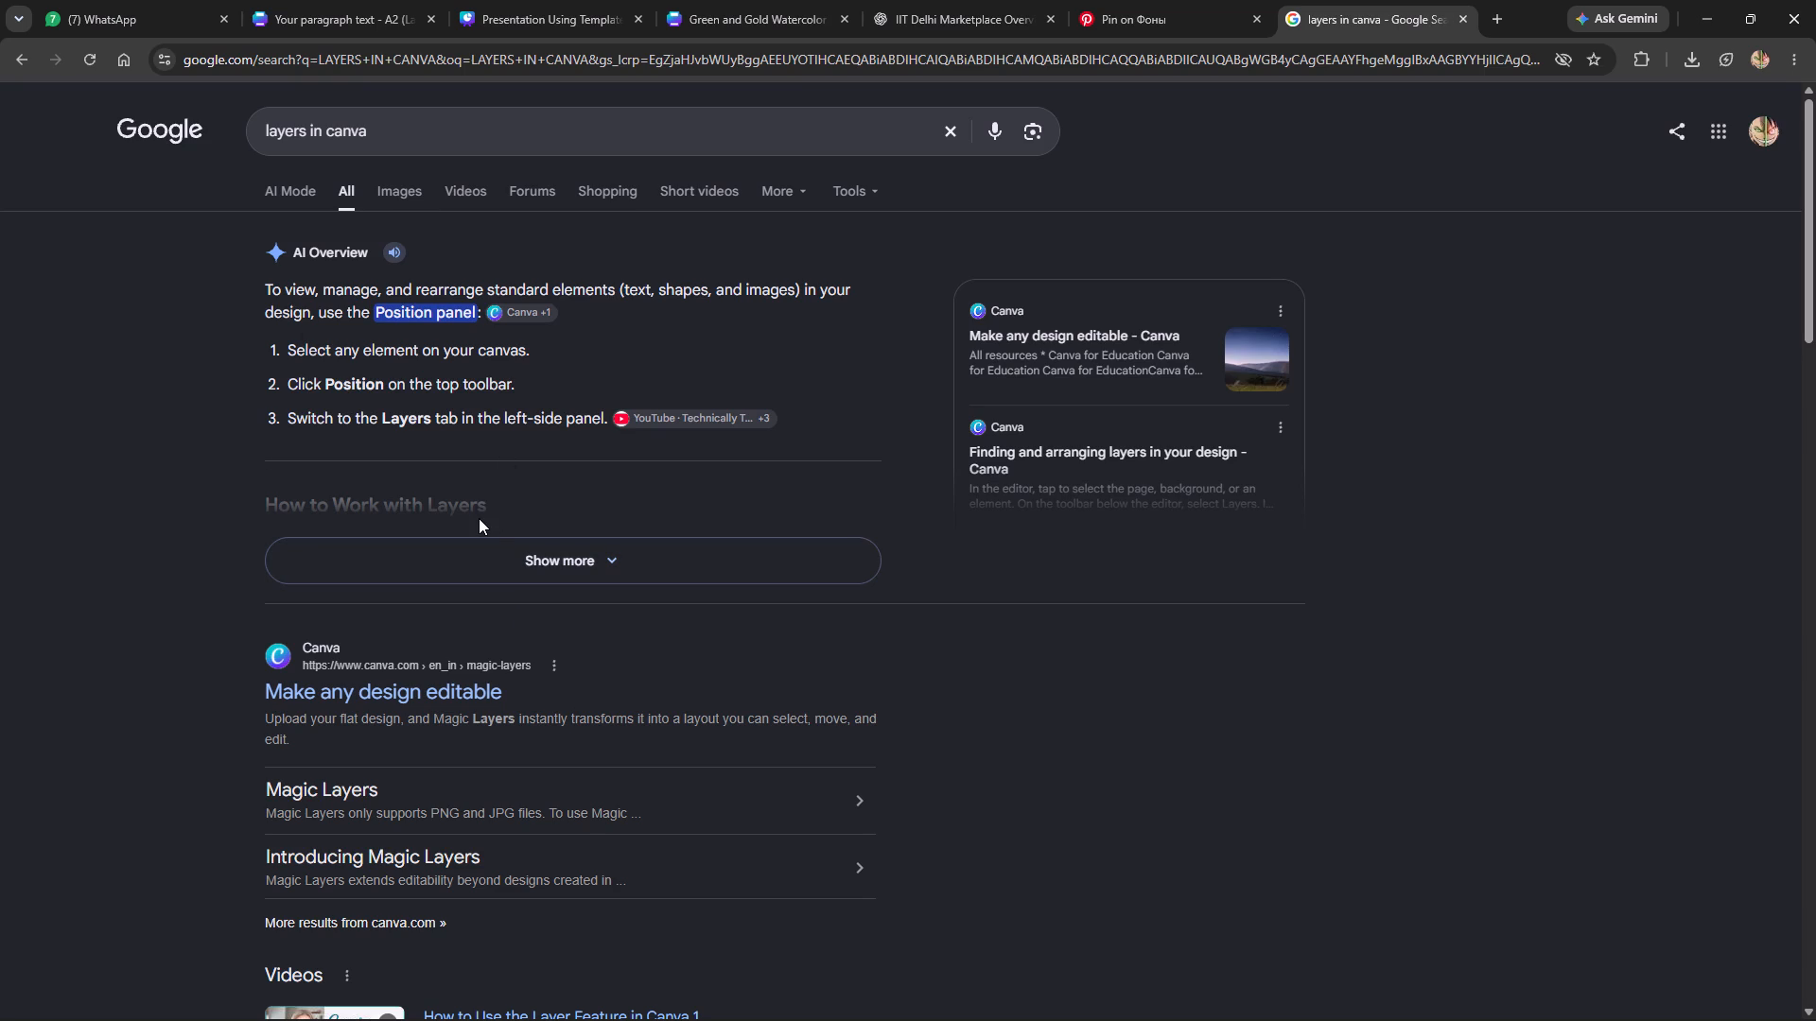
pyautogui.click(556, 15)
pyautogui.click(764, 8)
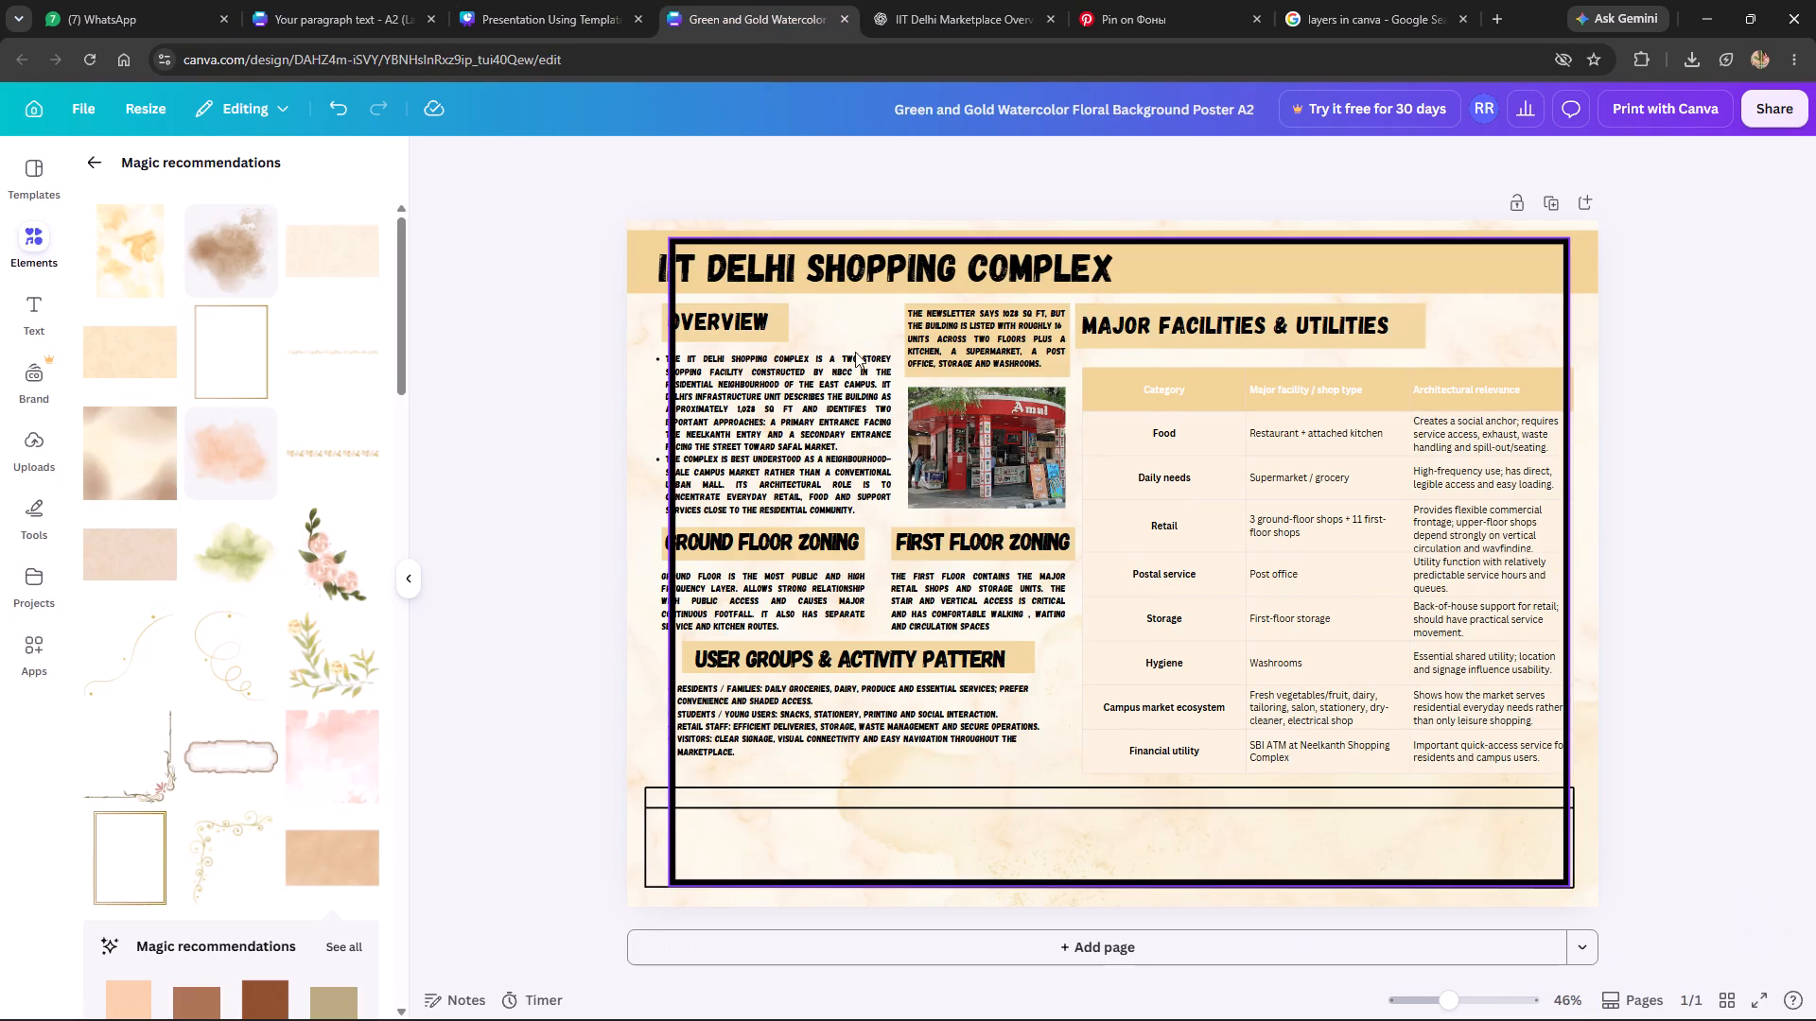
# Open the poster's layer list and examine the stacking order down to the background.
pyautogui.hotkey('alt', '1')
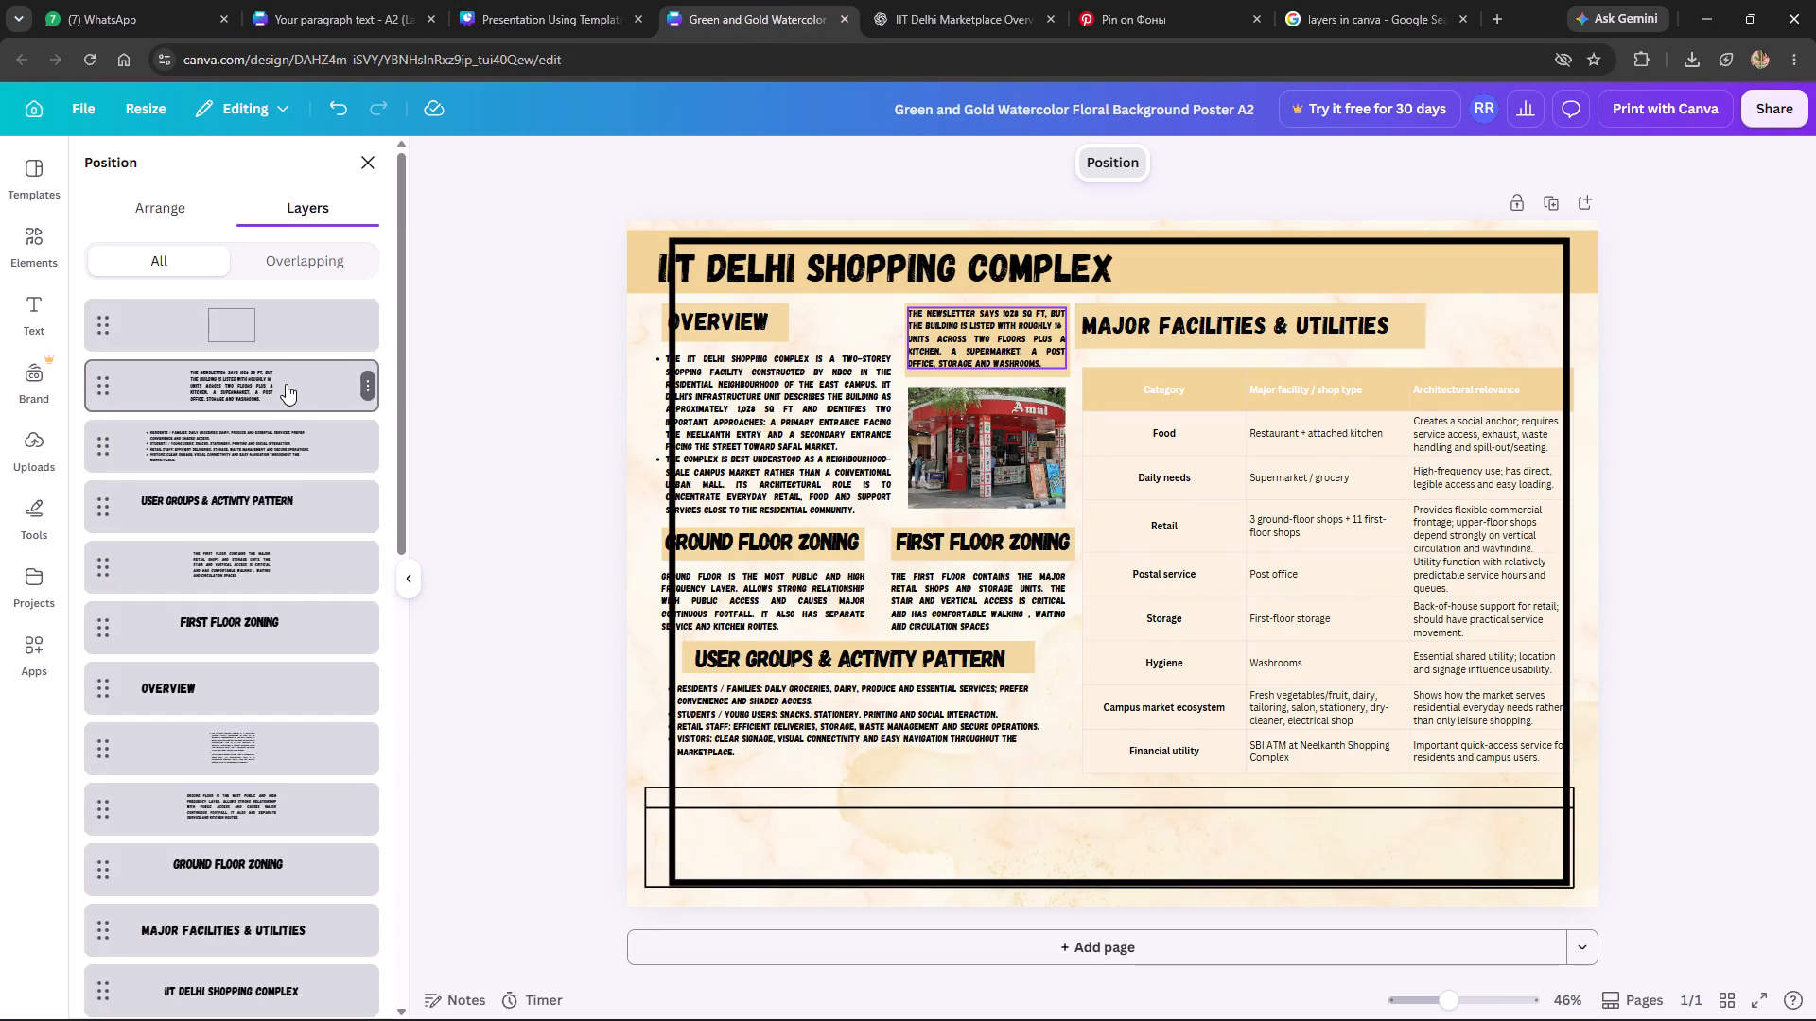
pyautogui.scroll(-9, 258, 699)
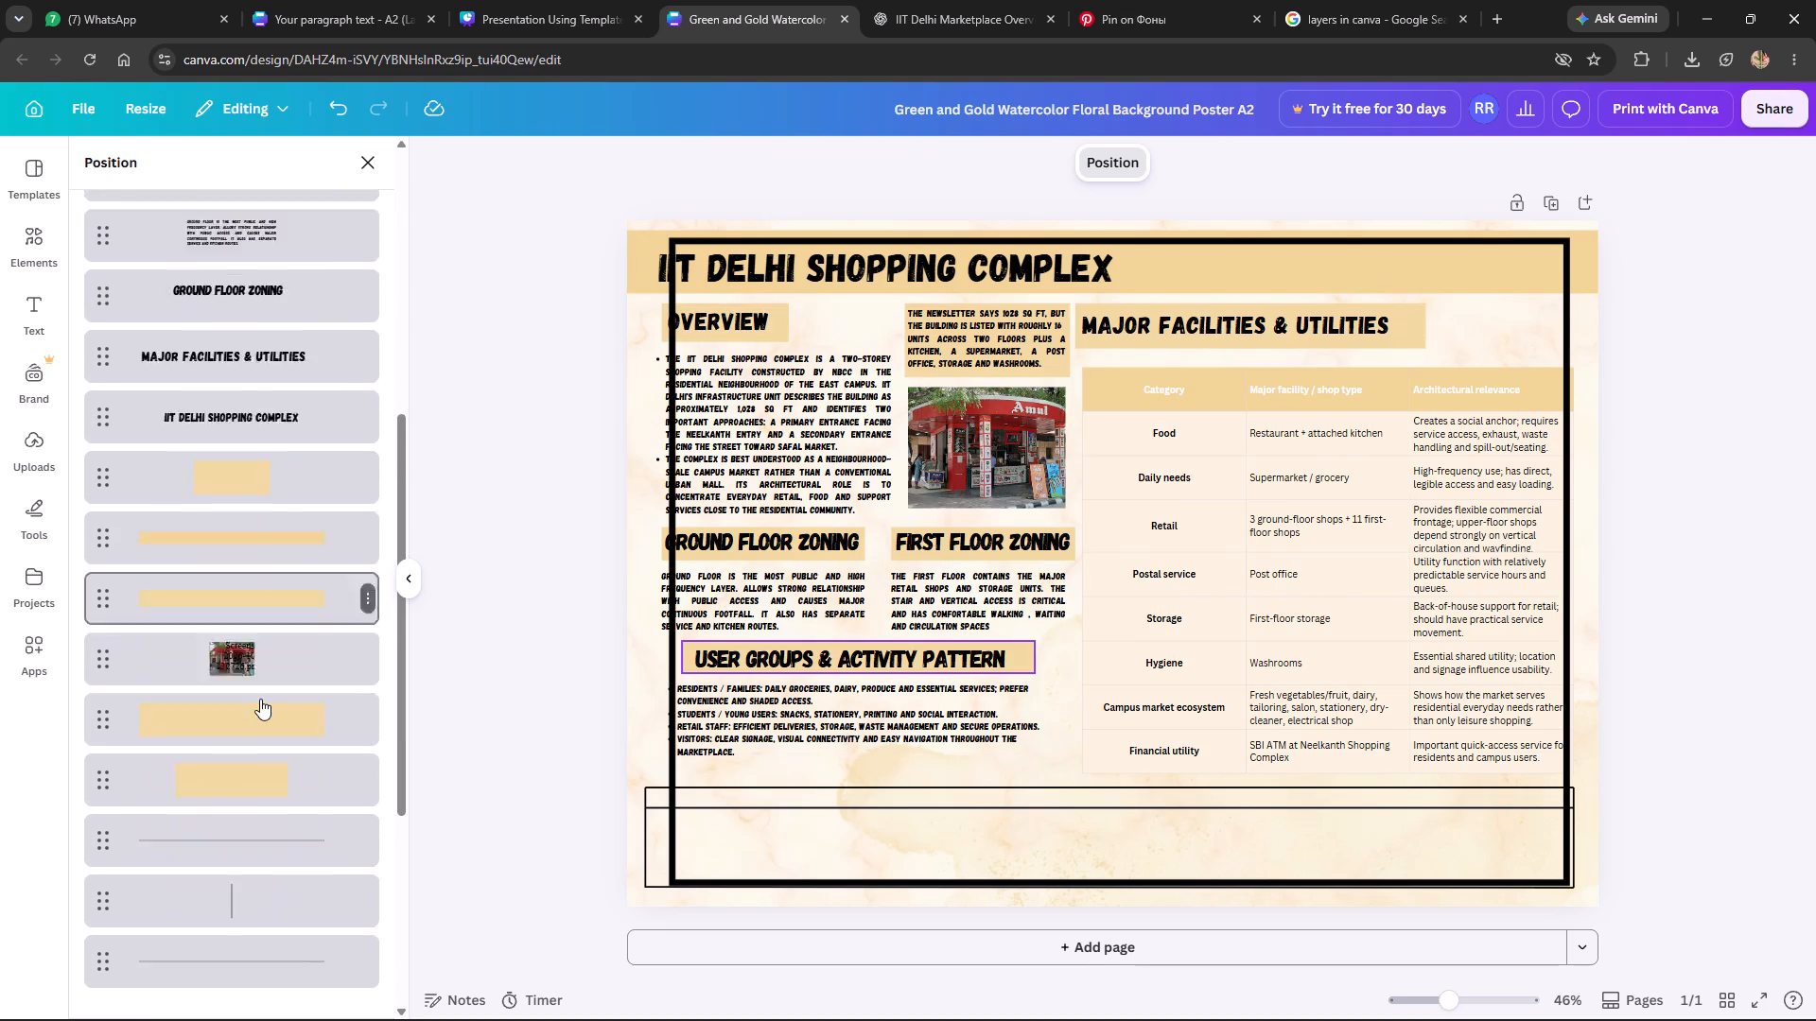
pyautogui.scroll(-10, 260, 699)
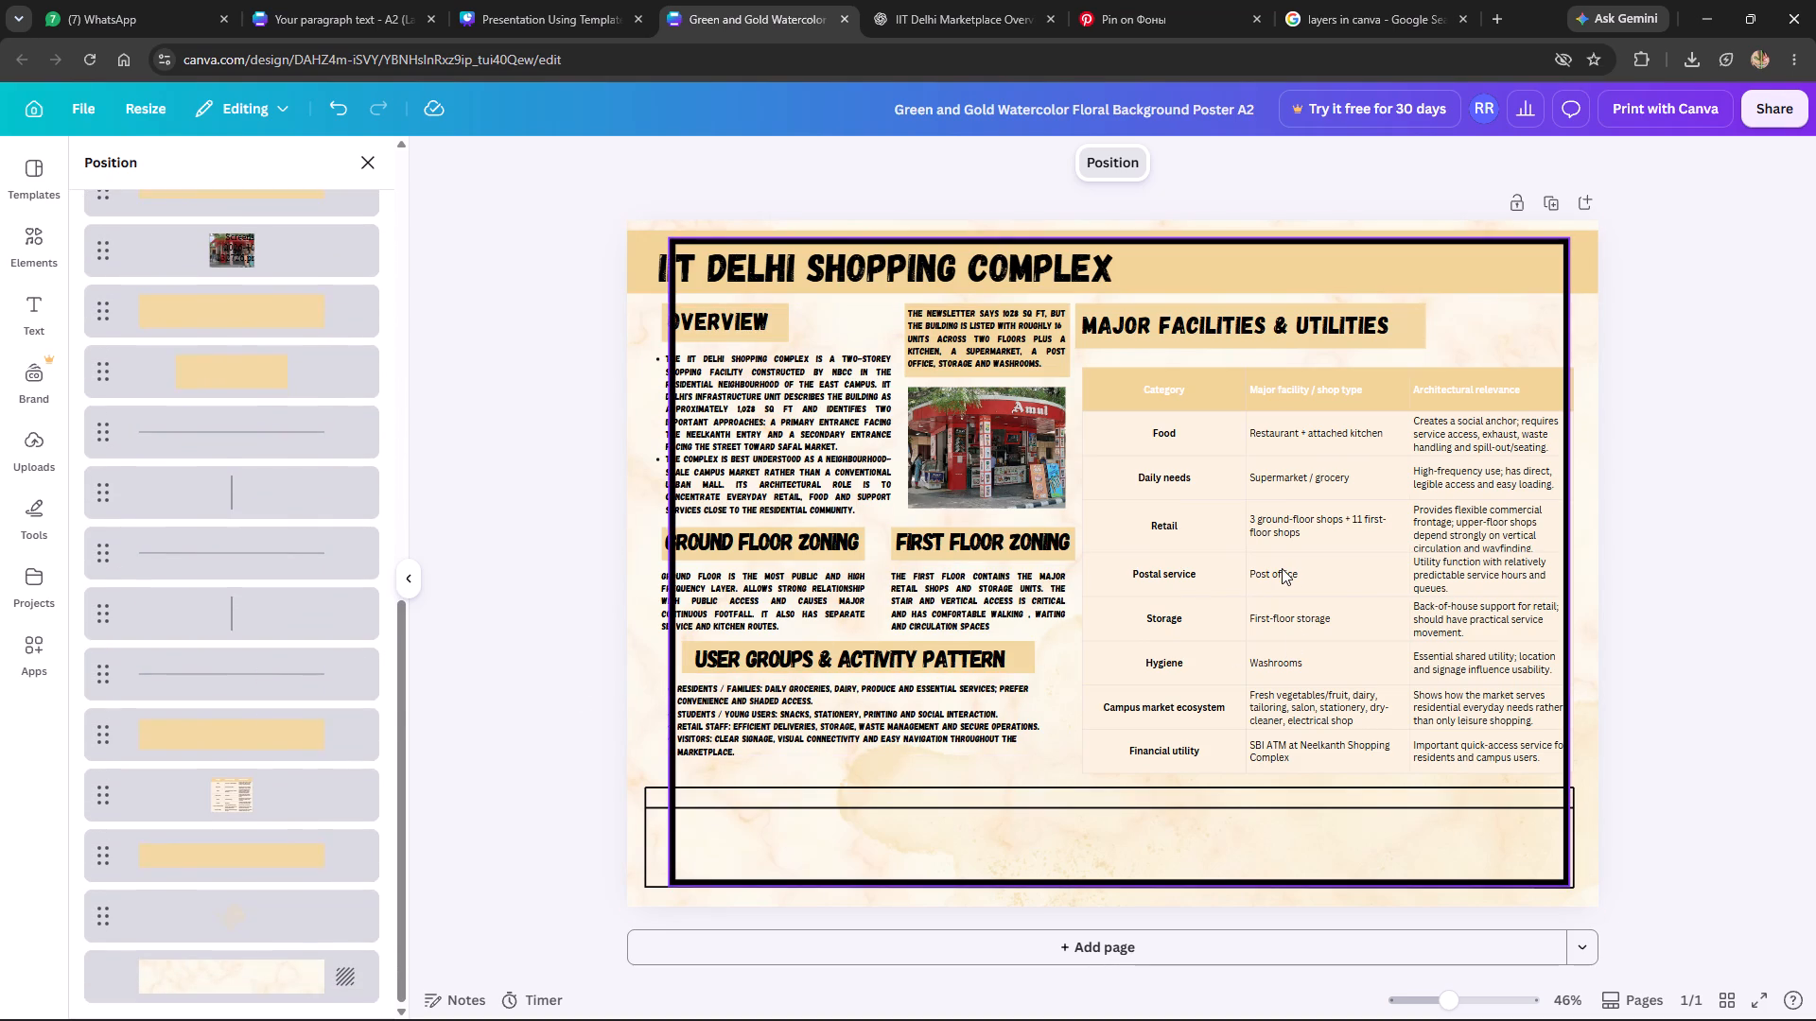
pyautogui.scroll(11, 318, 609)
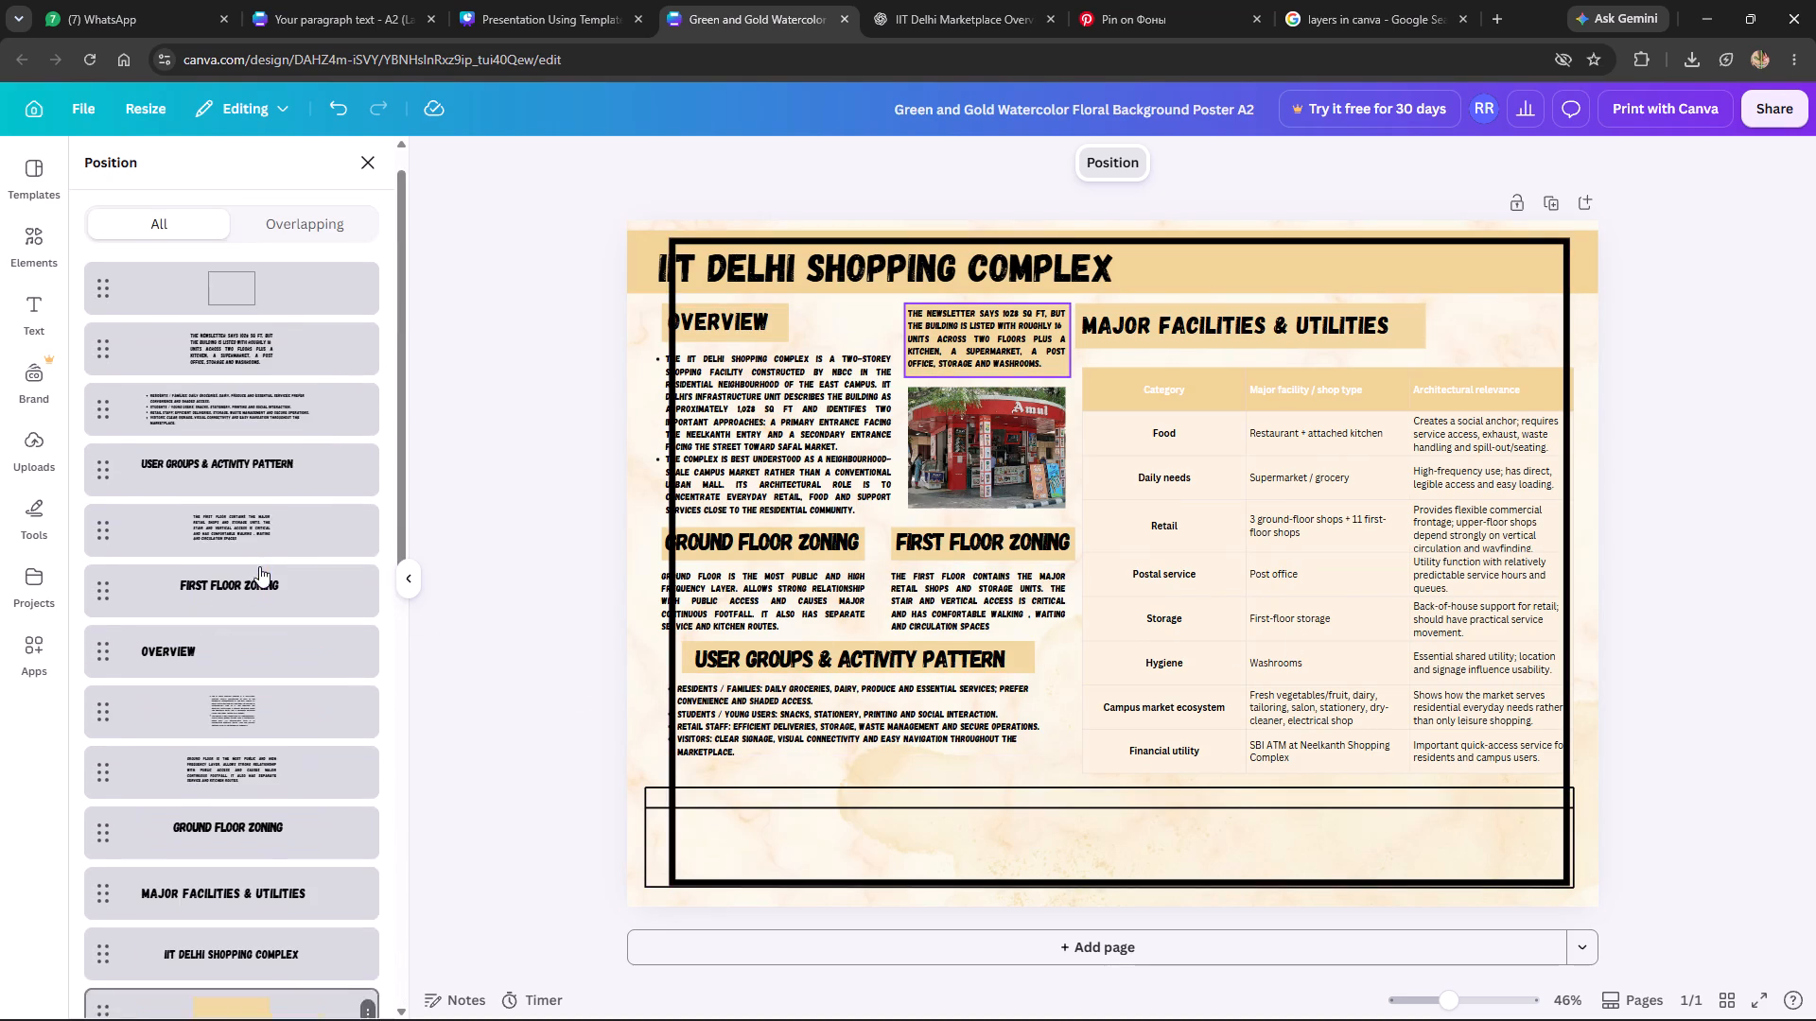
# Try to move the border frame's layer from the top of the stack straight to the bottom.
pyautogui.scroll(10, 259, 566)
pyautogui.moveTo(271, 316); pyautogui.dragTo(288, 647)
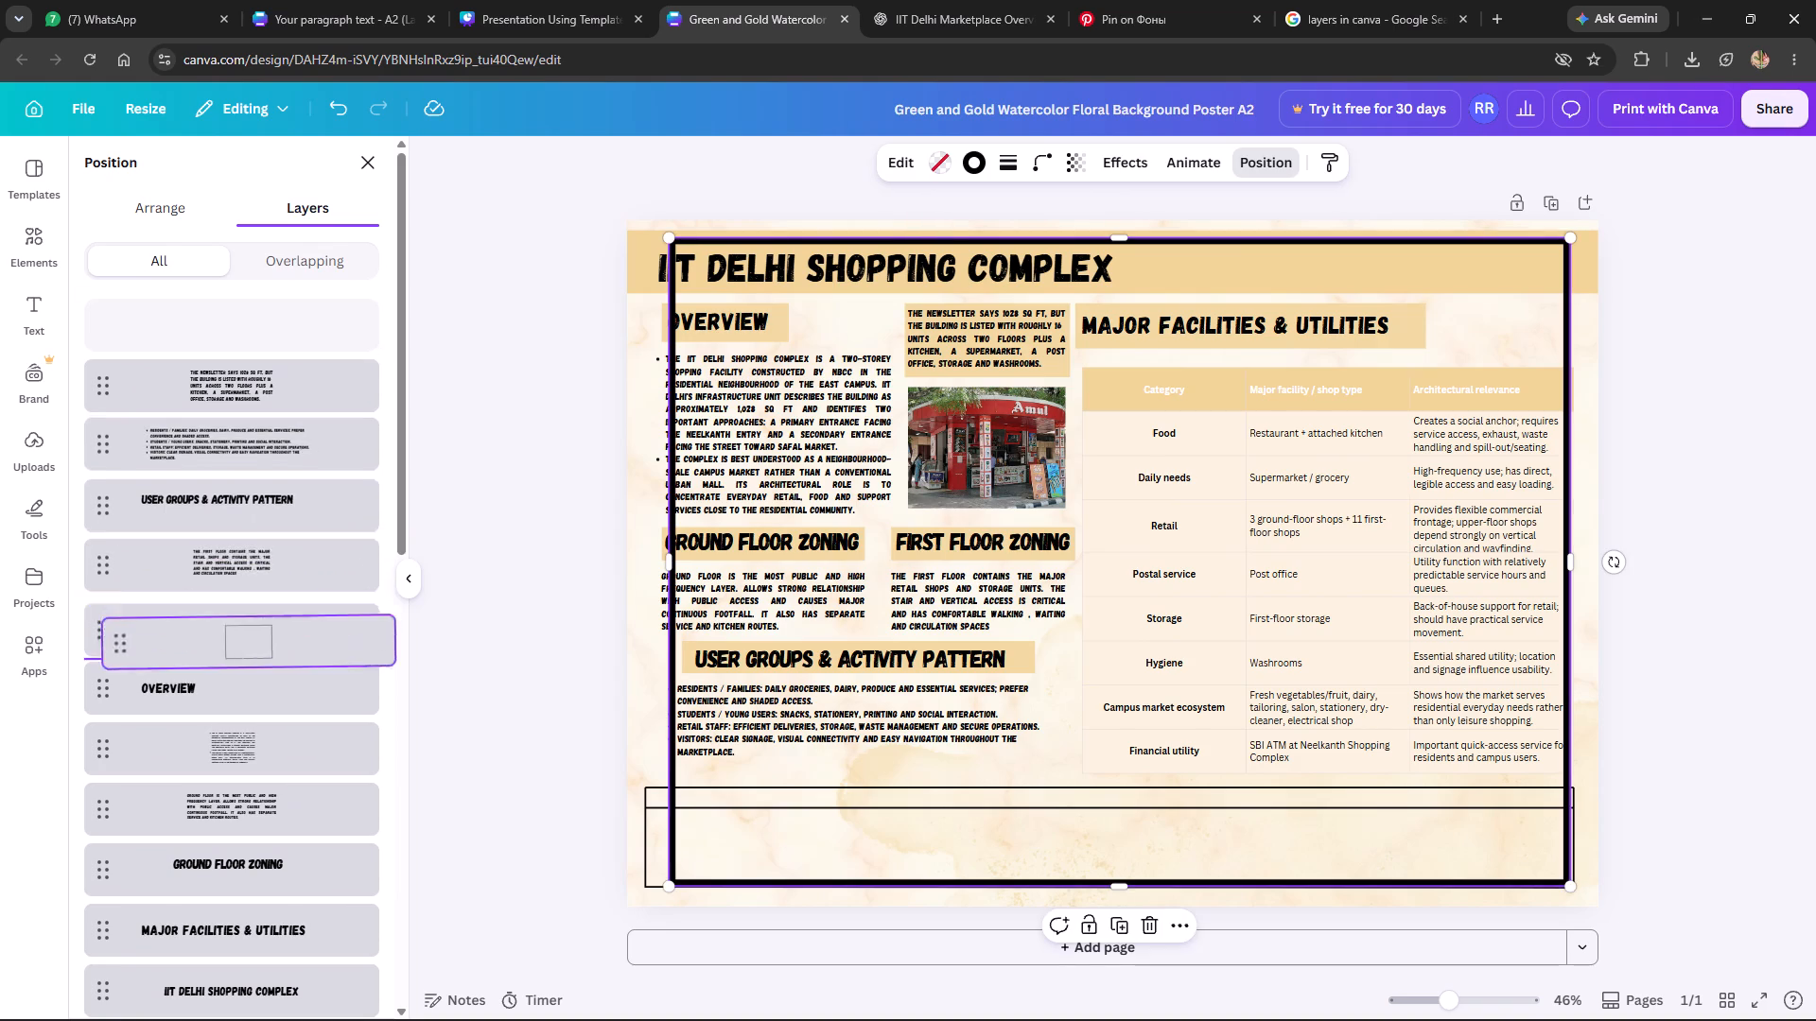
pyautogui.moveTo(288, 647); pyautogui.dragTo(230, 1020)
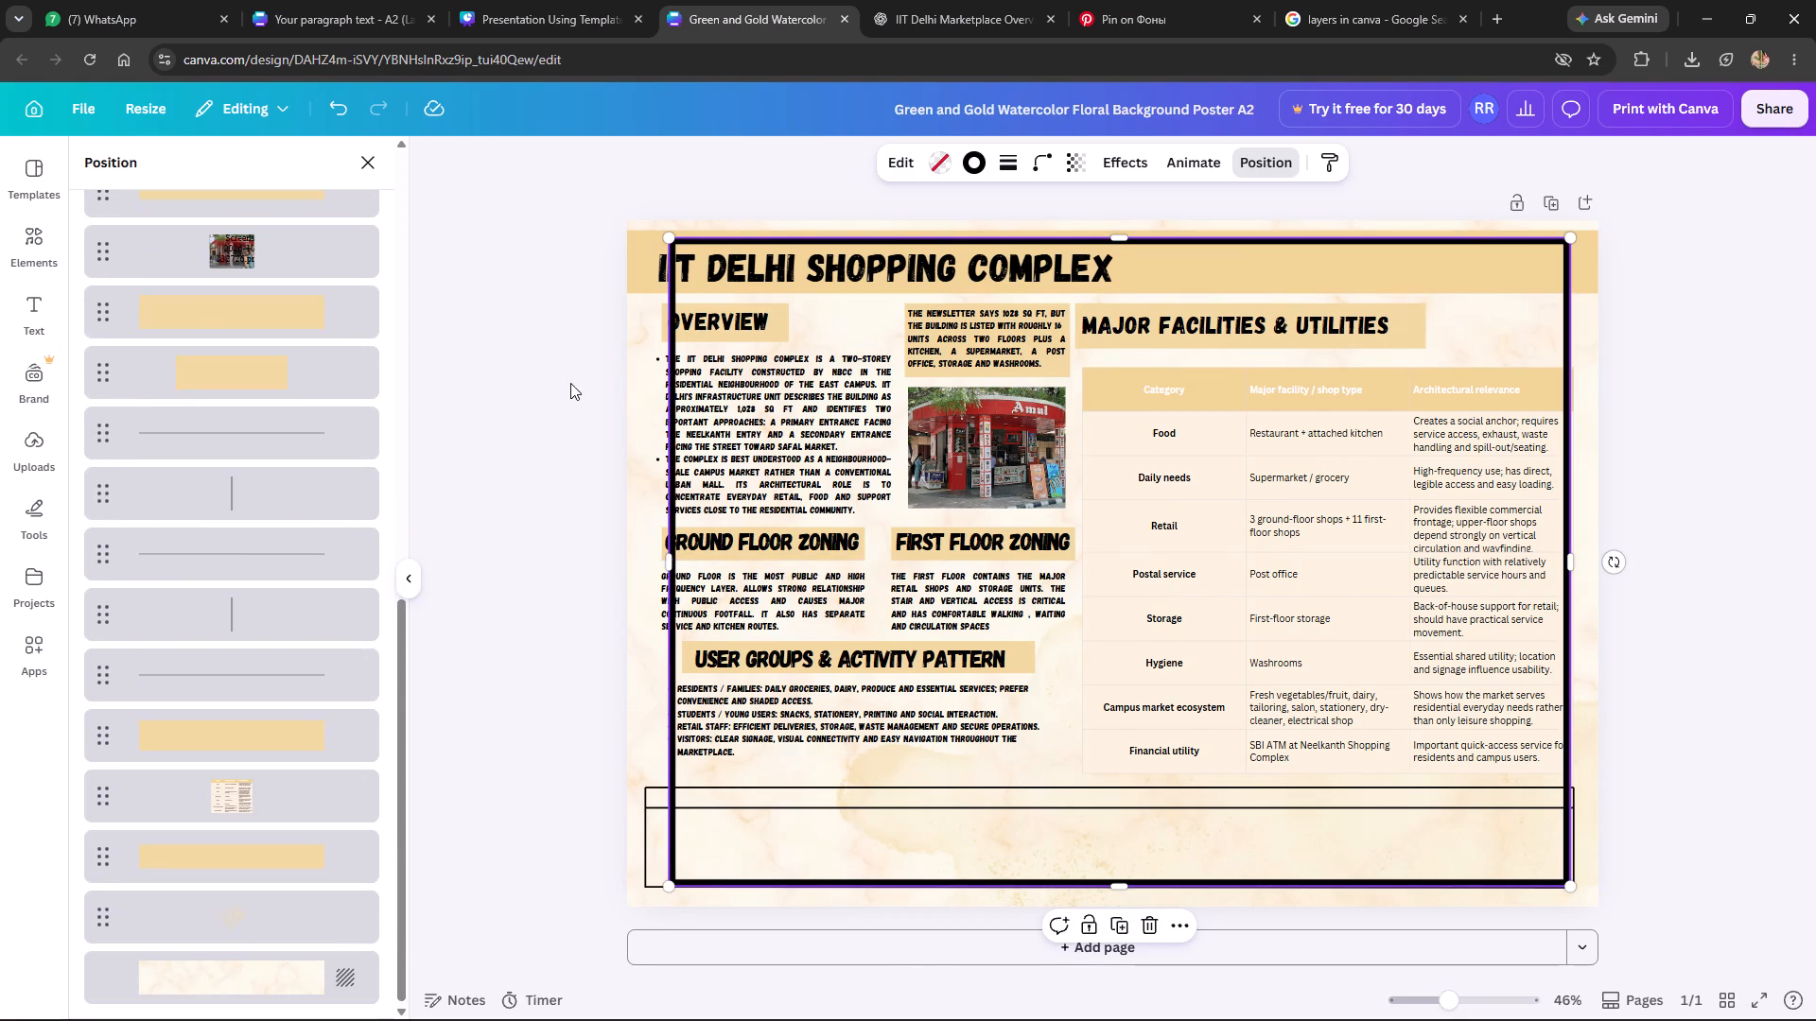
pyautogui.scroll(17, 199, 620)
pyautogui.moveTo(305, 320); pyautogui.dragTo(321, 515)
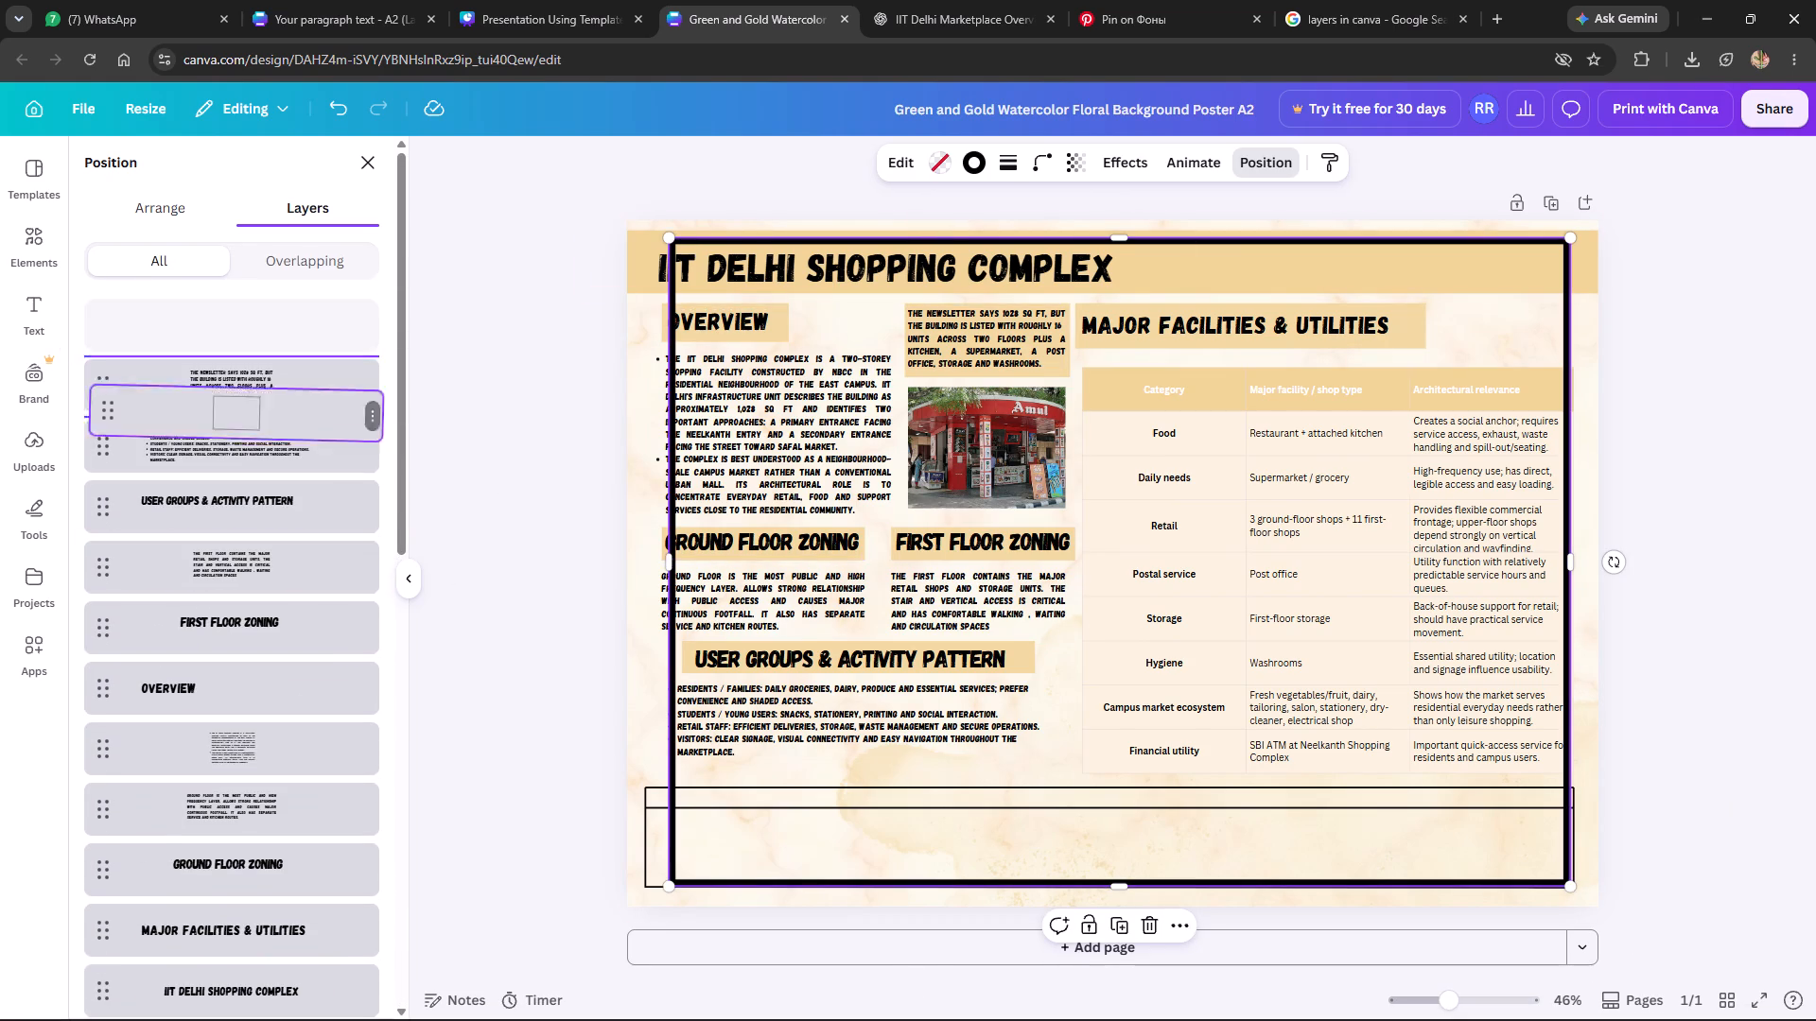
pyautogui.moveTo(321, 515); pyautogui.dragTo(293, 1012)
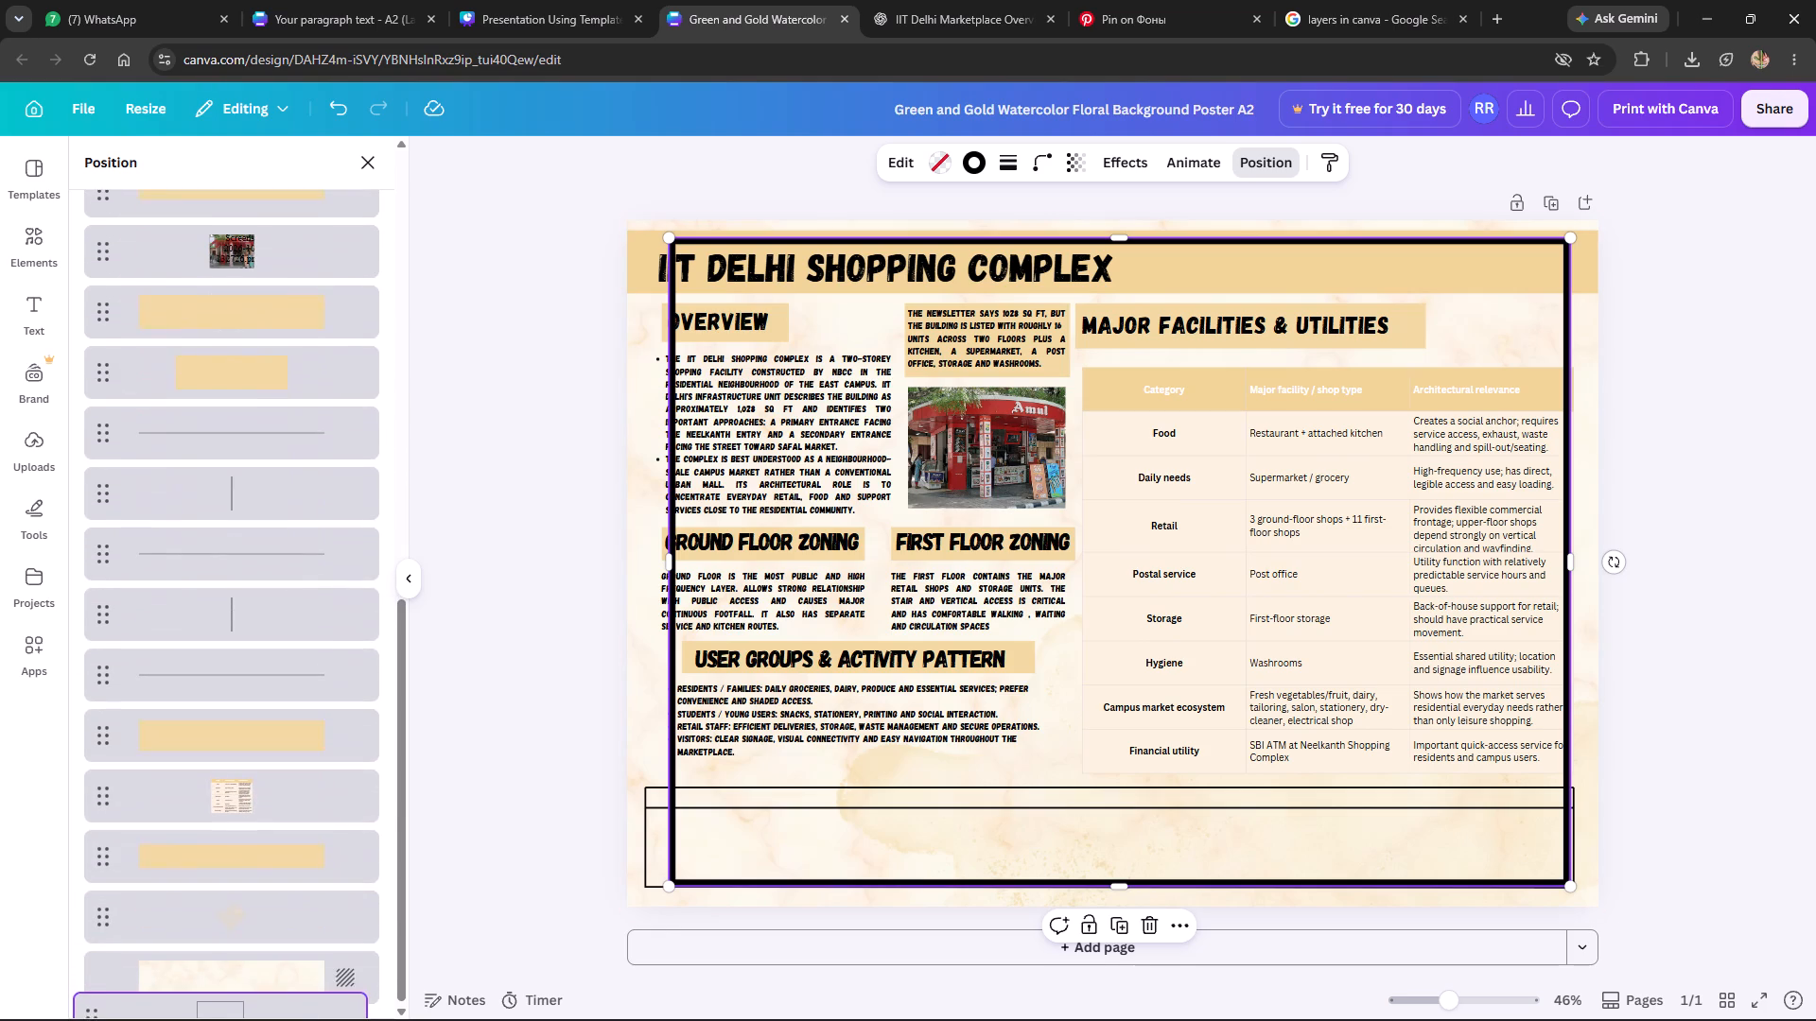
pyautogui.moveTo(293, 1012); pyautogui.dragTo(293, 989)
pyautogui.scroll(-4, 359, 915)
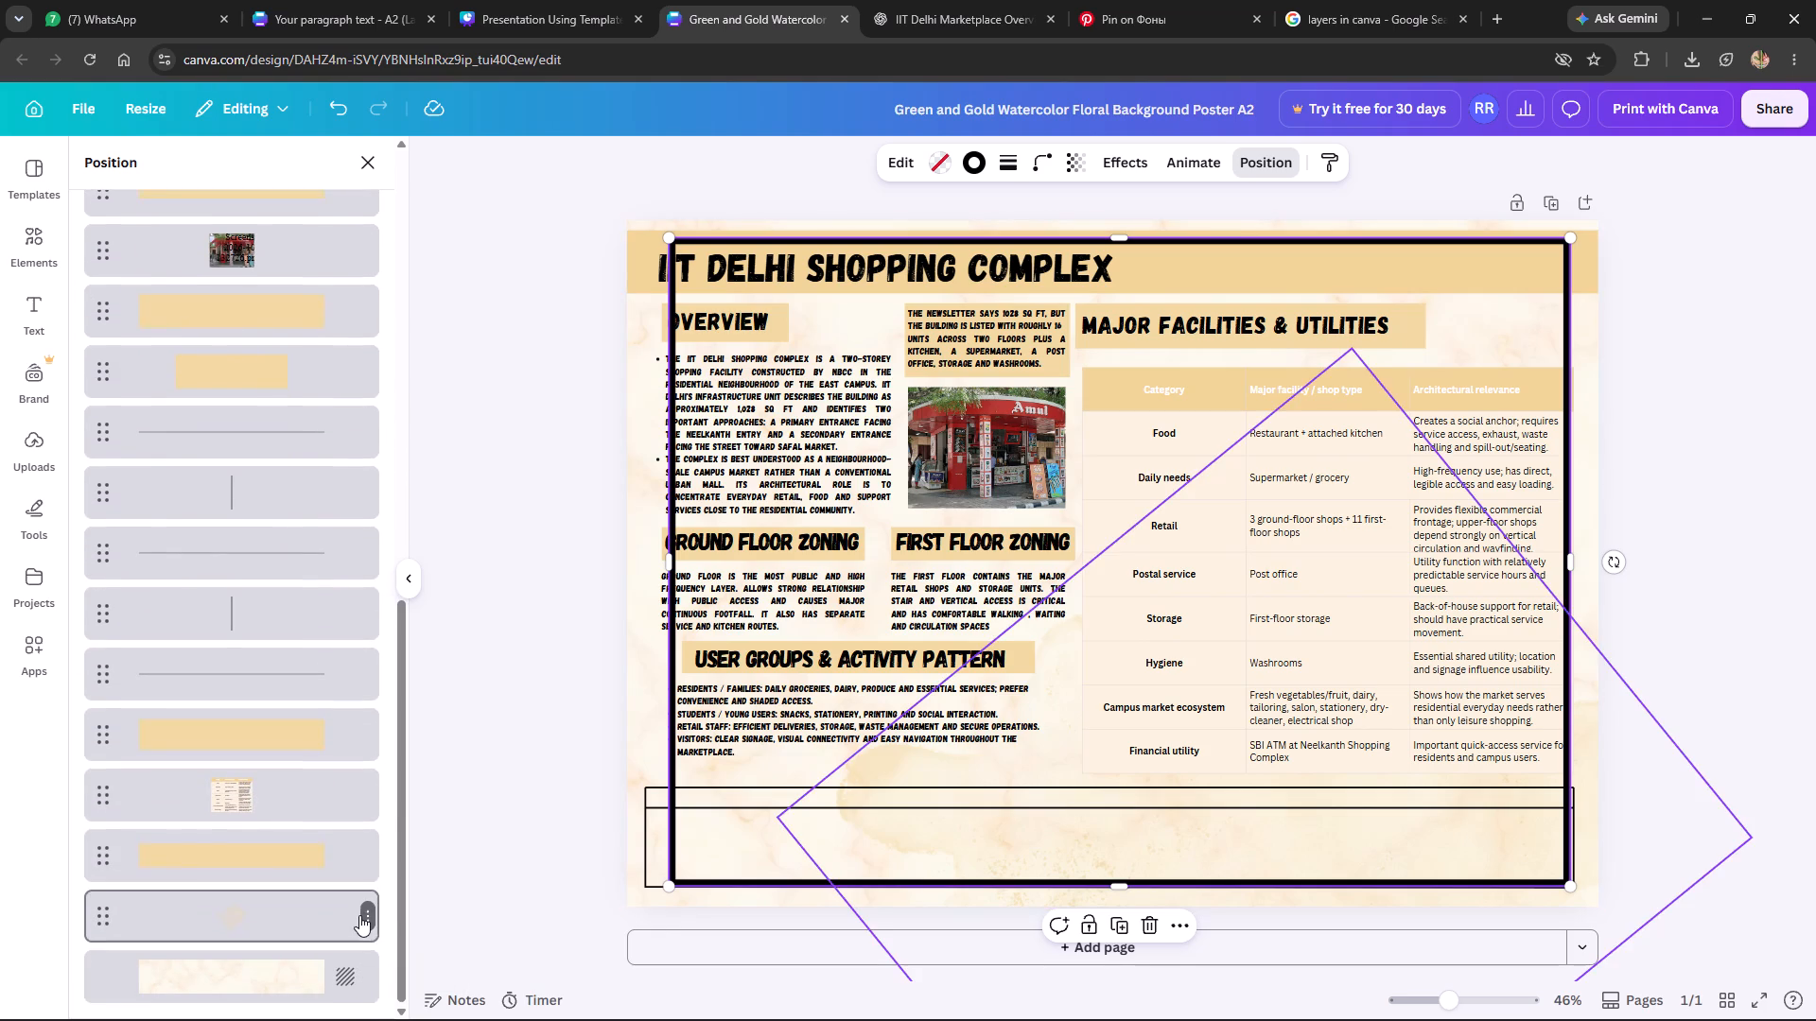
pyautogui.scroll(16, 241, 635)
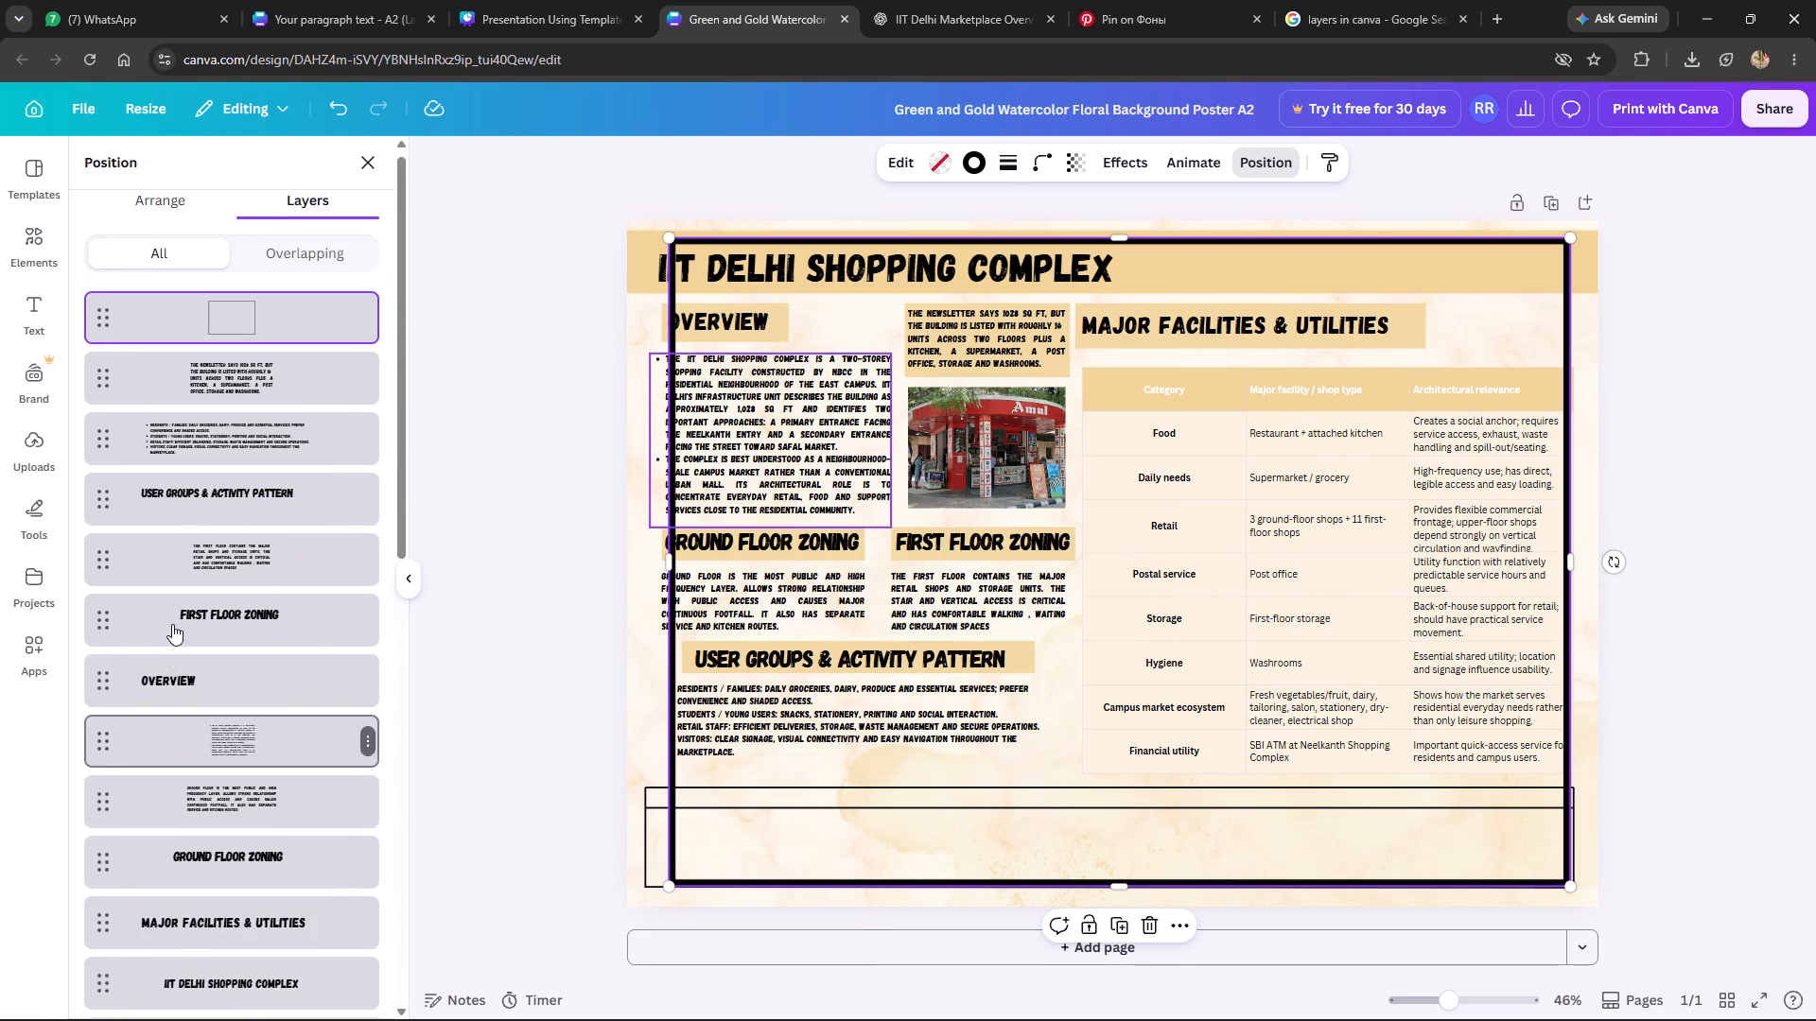
# Move the border frame's layer down the stack in stages until it sits directly above the background layer.
pyautogui.scroll(10, 172, 624)
pyautogui.moveTo(306, 321); pyautogui.dragTo(306, 428)
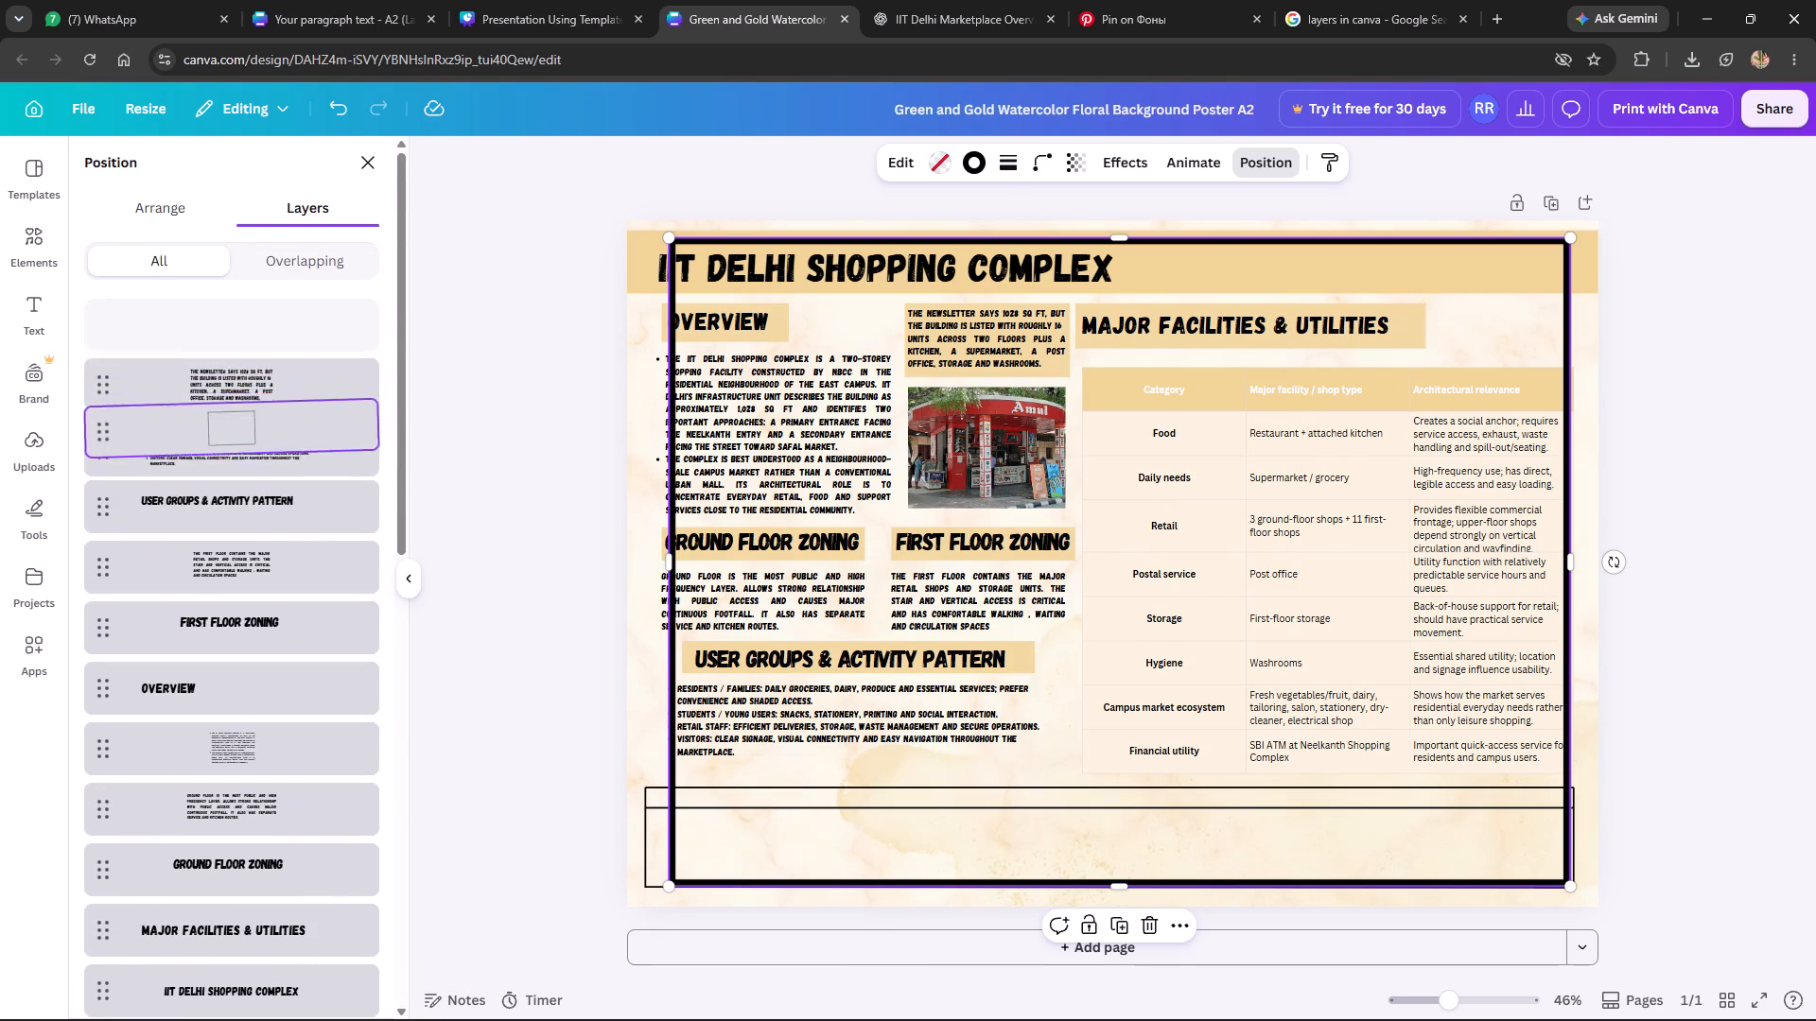
pyautogui.moveTo(306, 428); pyautogui.dragTo(306, 430)
pyautogui.moveTo(295, 387); pyautogui.dragTo(303, 645)
pyautogui.moveTo(281, 633); pyautogui.dragTo(290, 814)
pyautogui.scroll(-4, 287, 804)
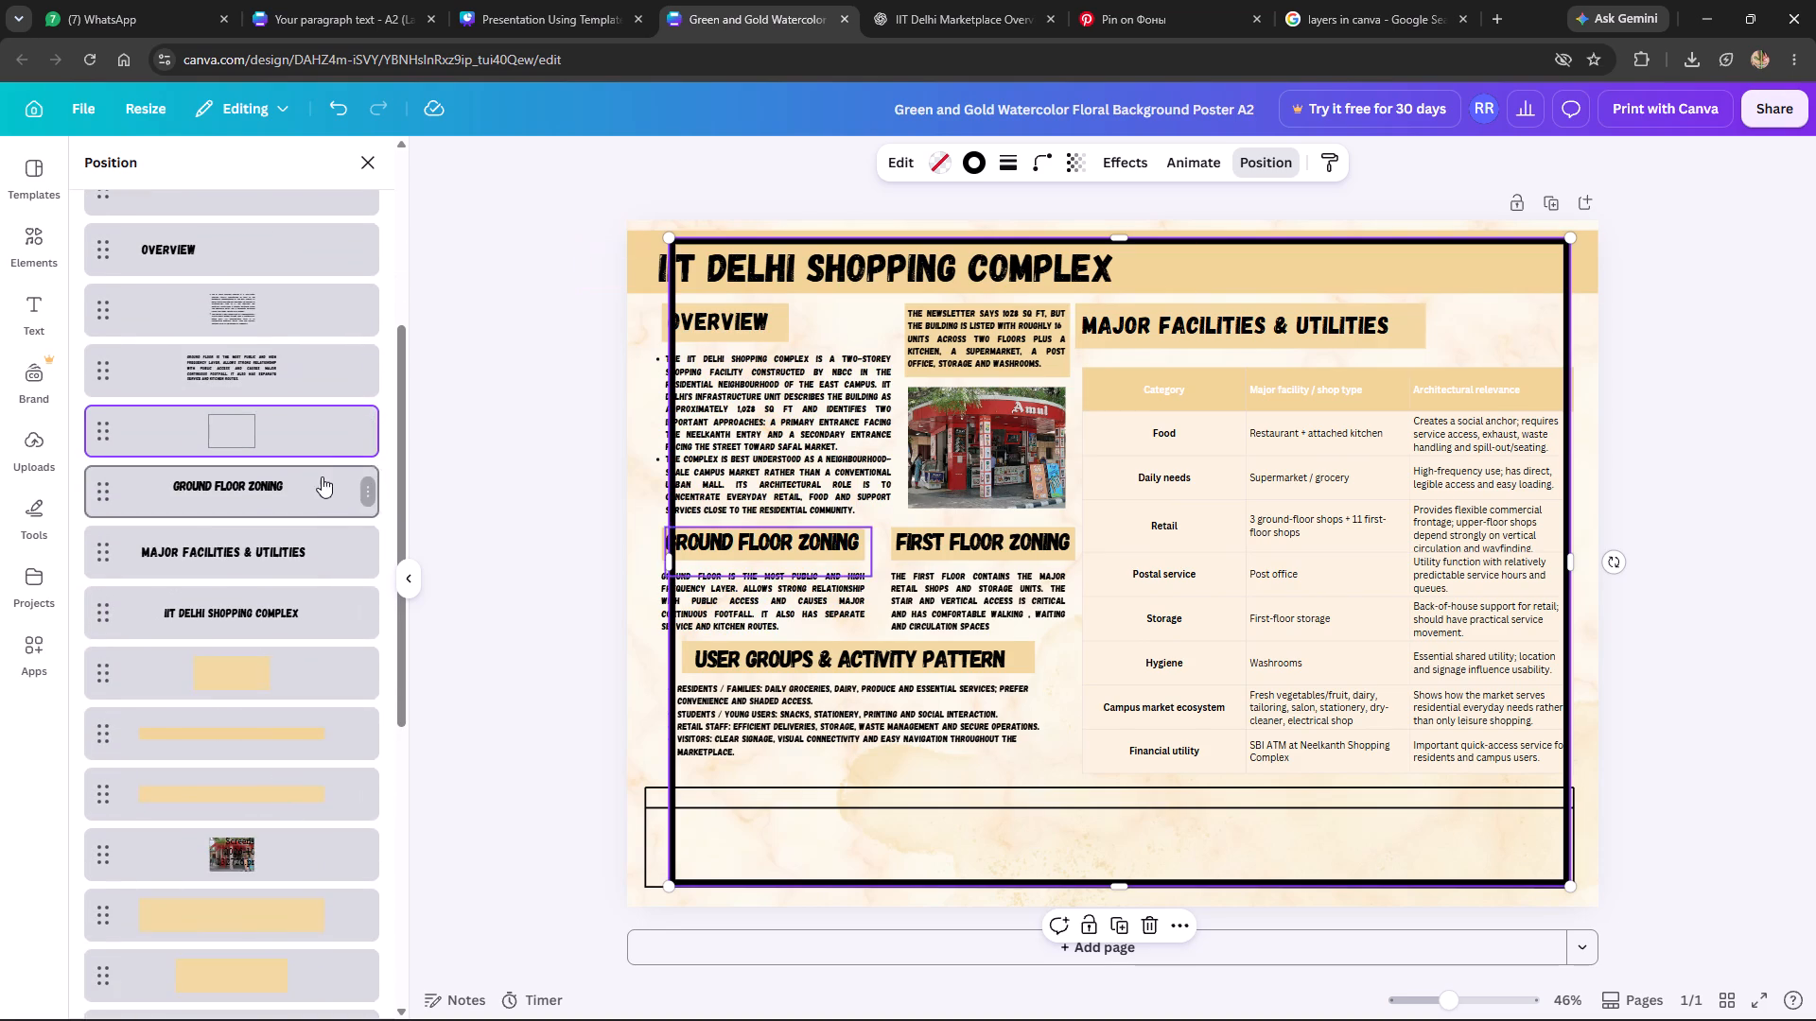
pyautogui.moveTo(315, 426); pyautogui.dragTo(315, 854)
pyautogui.scroll(-7, 305, 809)
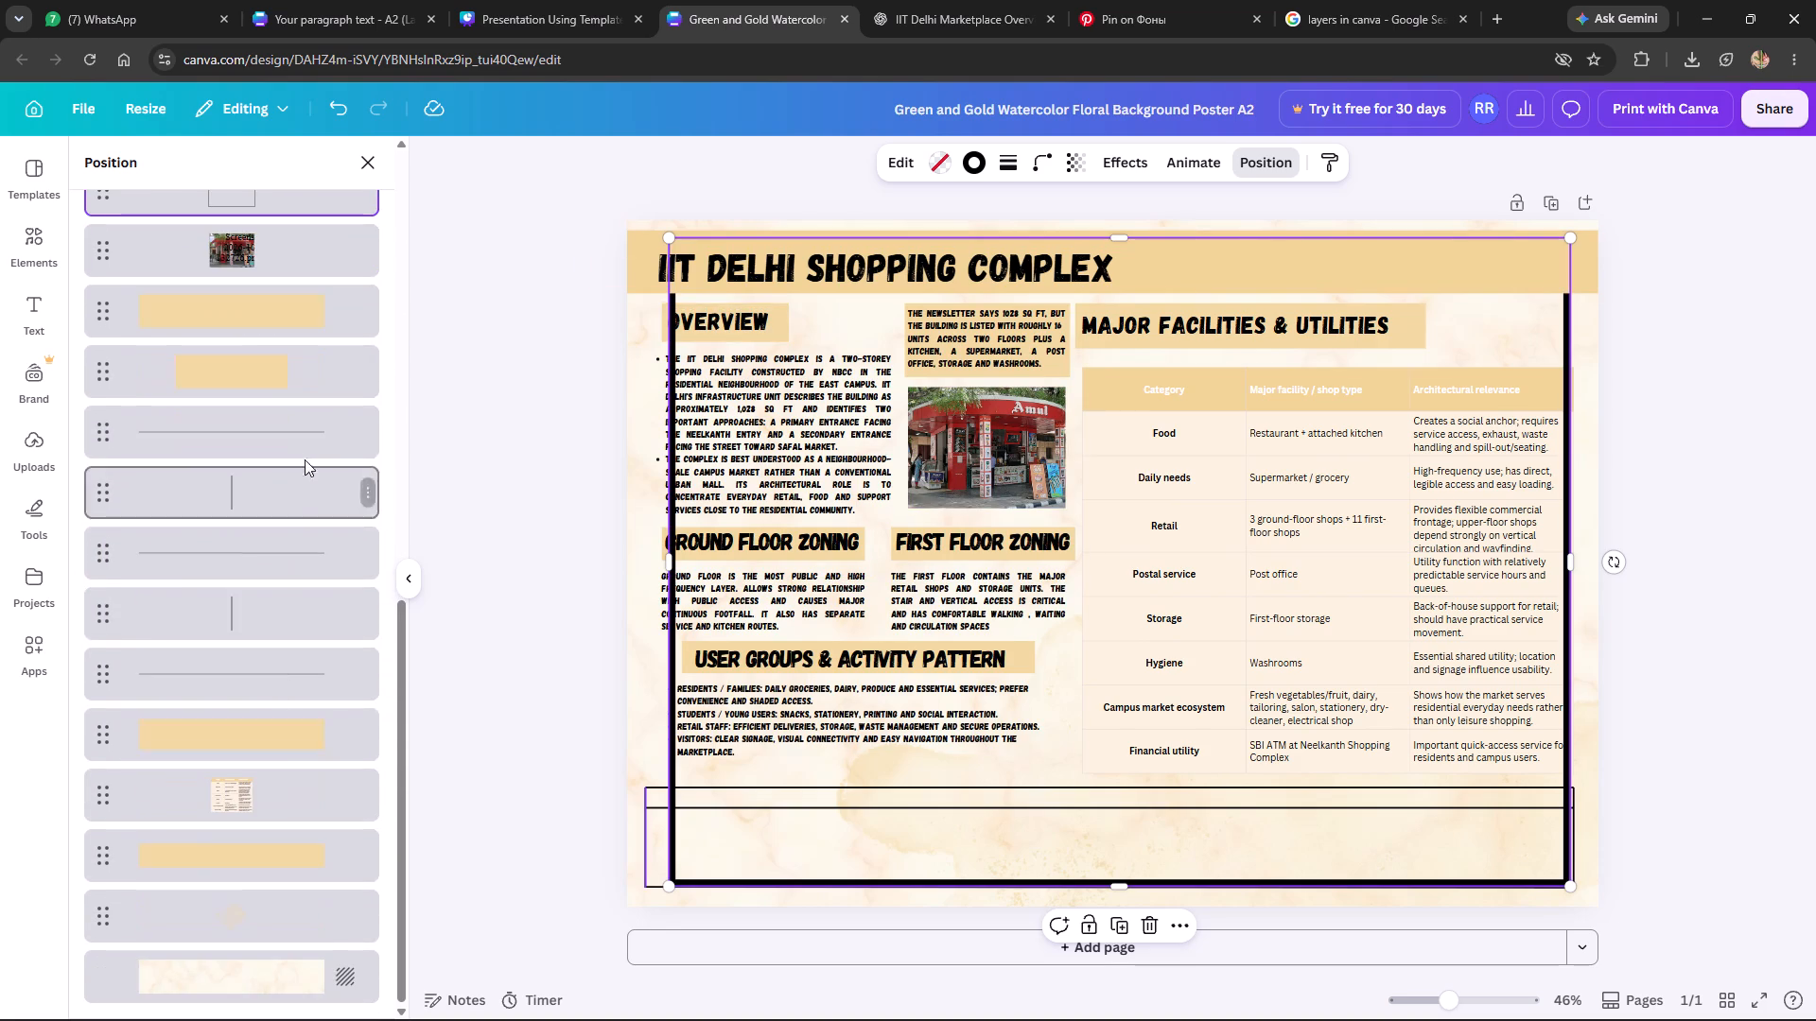
pyautogui.scroll(1, 310, 320)
pyautogui.moveTo(312, 283); pyautogui.dragTo(310, 956)
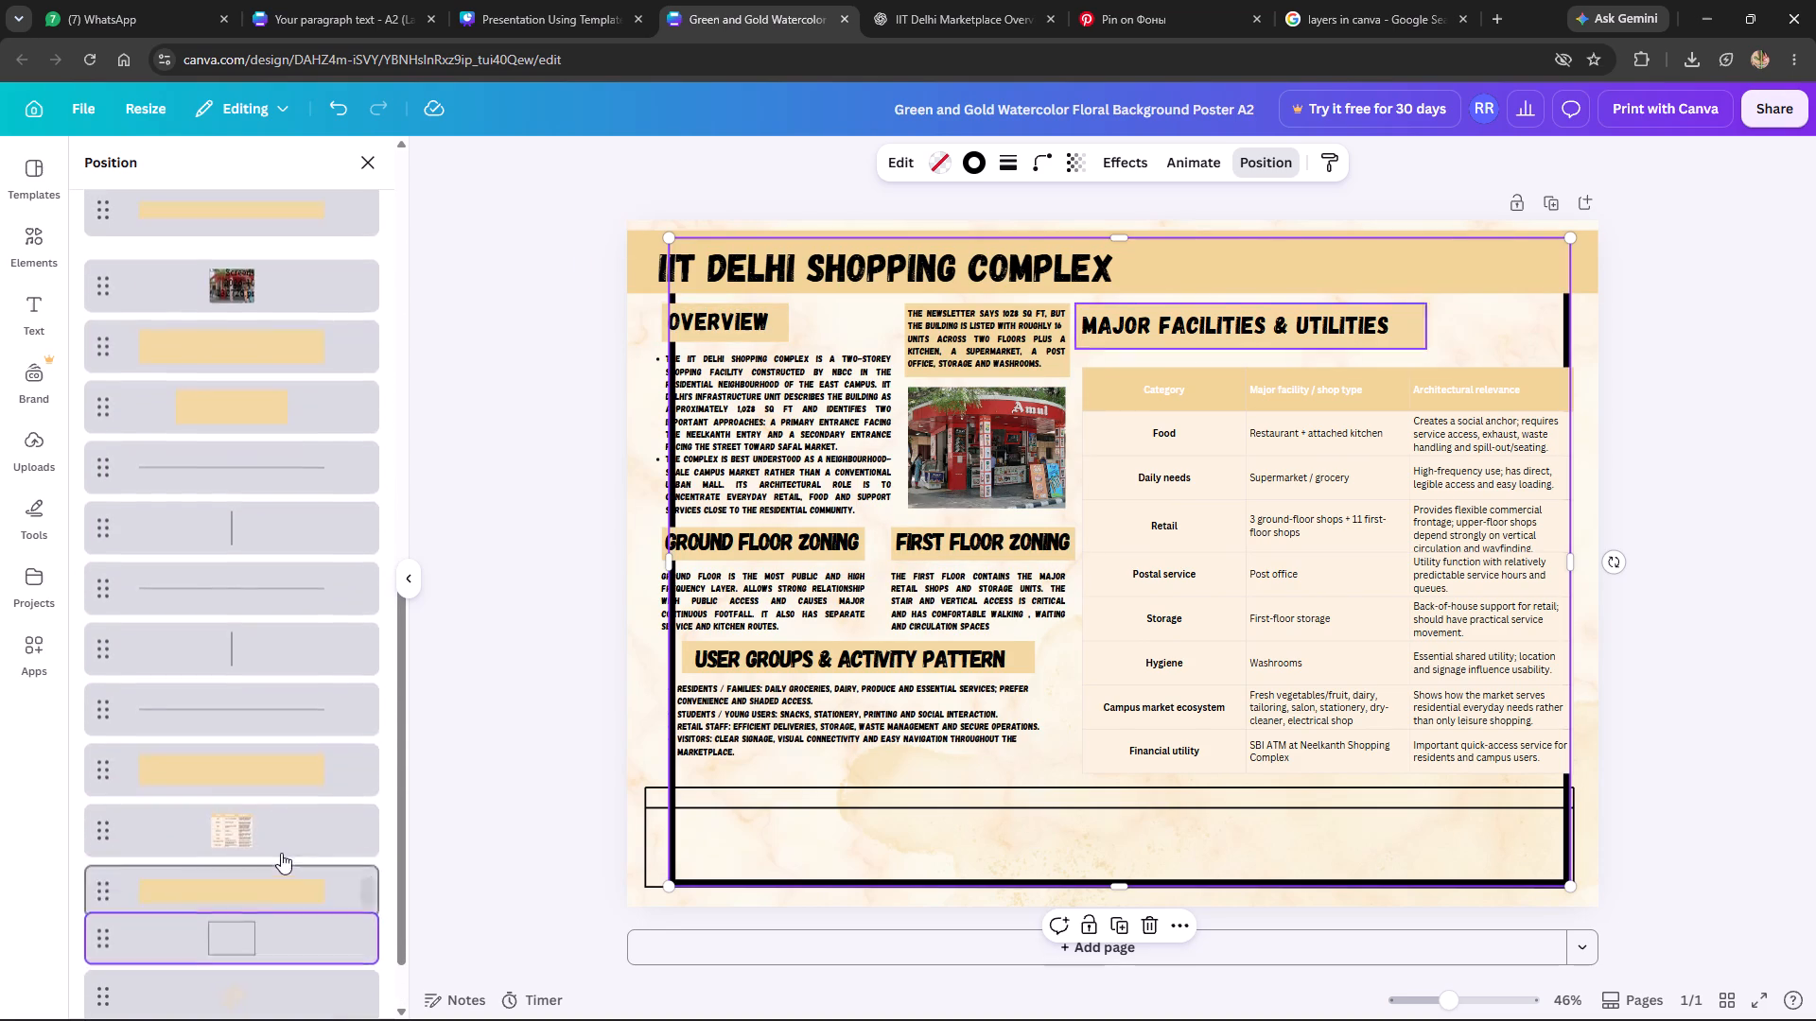
pyautogui.scroll(-11, 282, 848)
pyautogui.moveTo(294, 839); pyautogui.dragTo(293, 962)
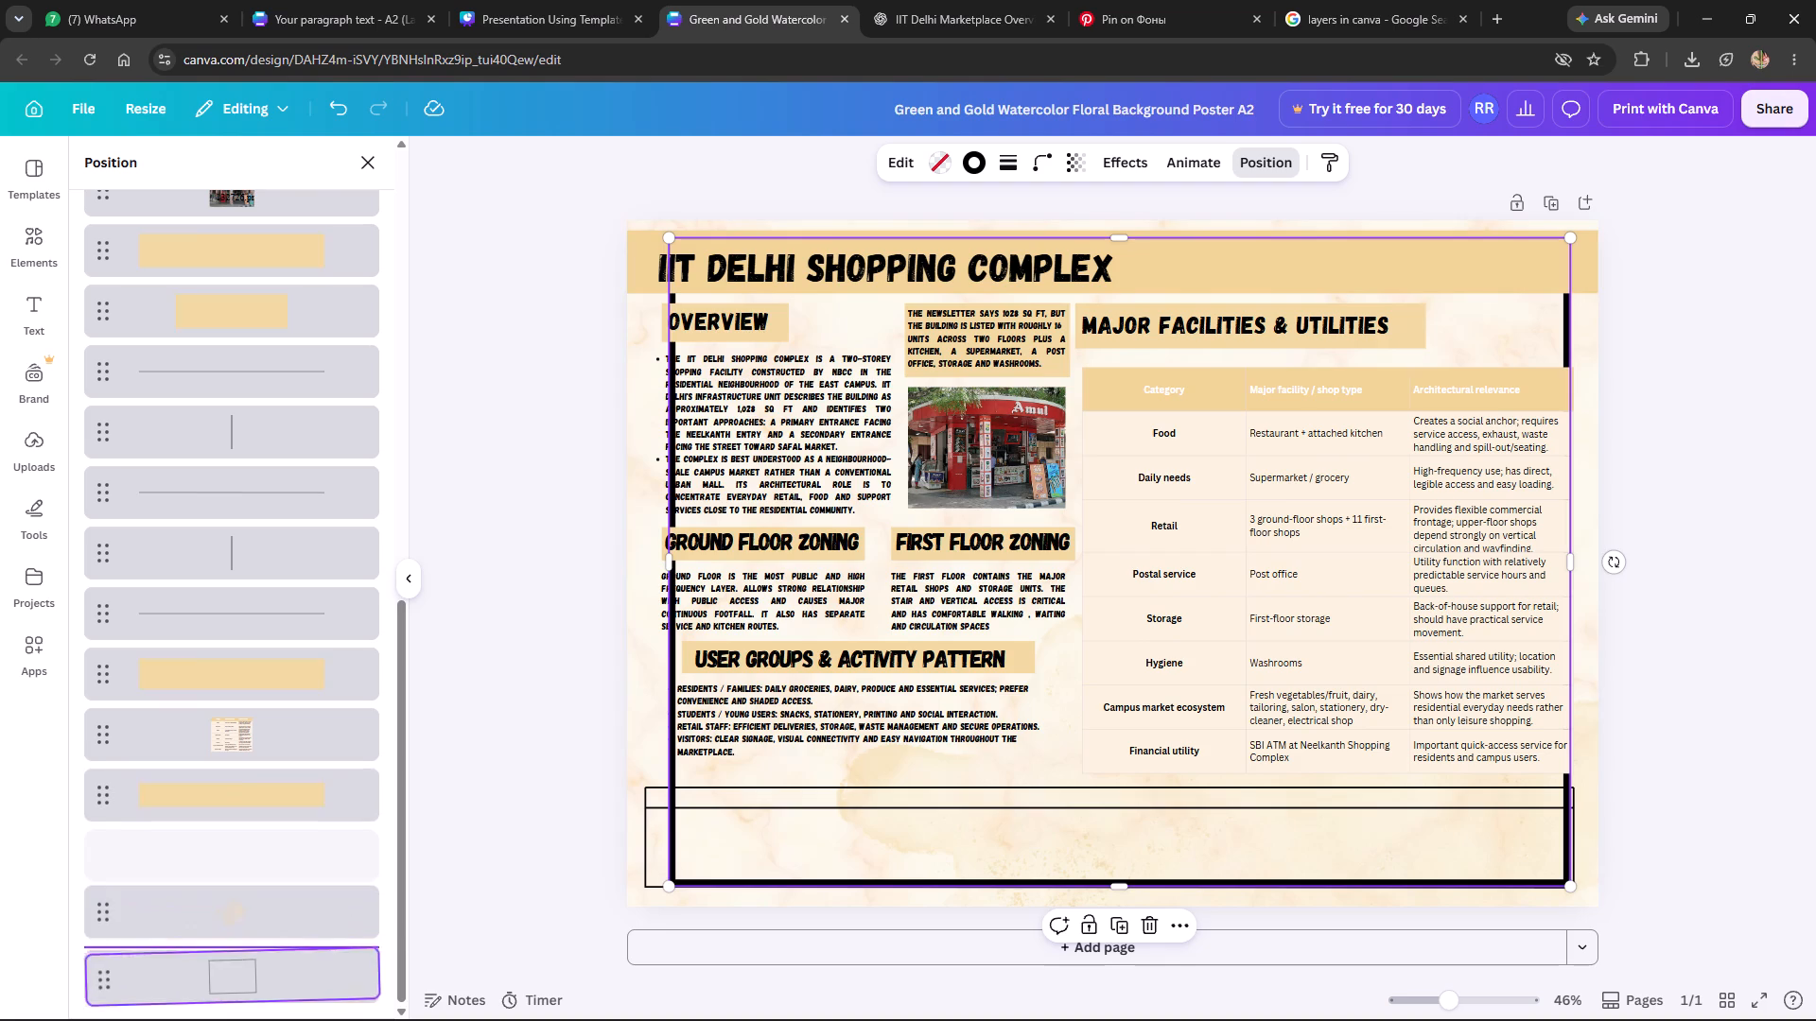
pyautogui.moveTo(293, 962); pyautogui.dragTo(286, 986)
pyautogui.moveTo(302, 854); pyautogui.dragTo(298, 927)
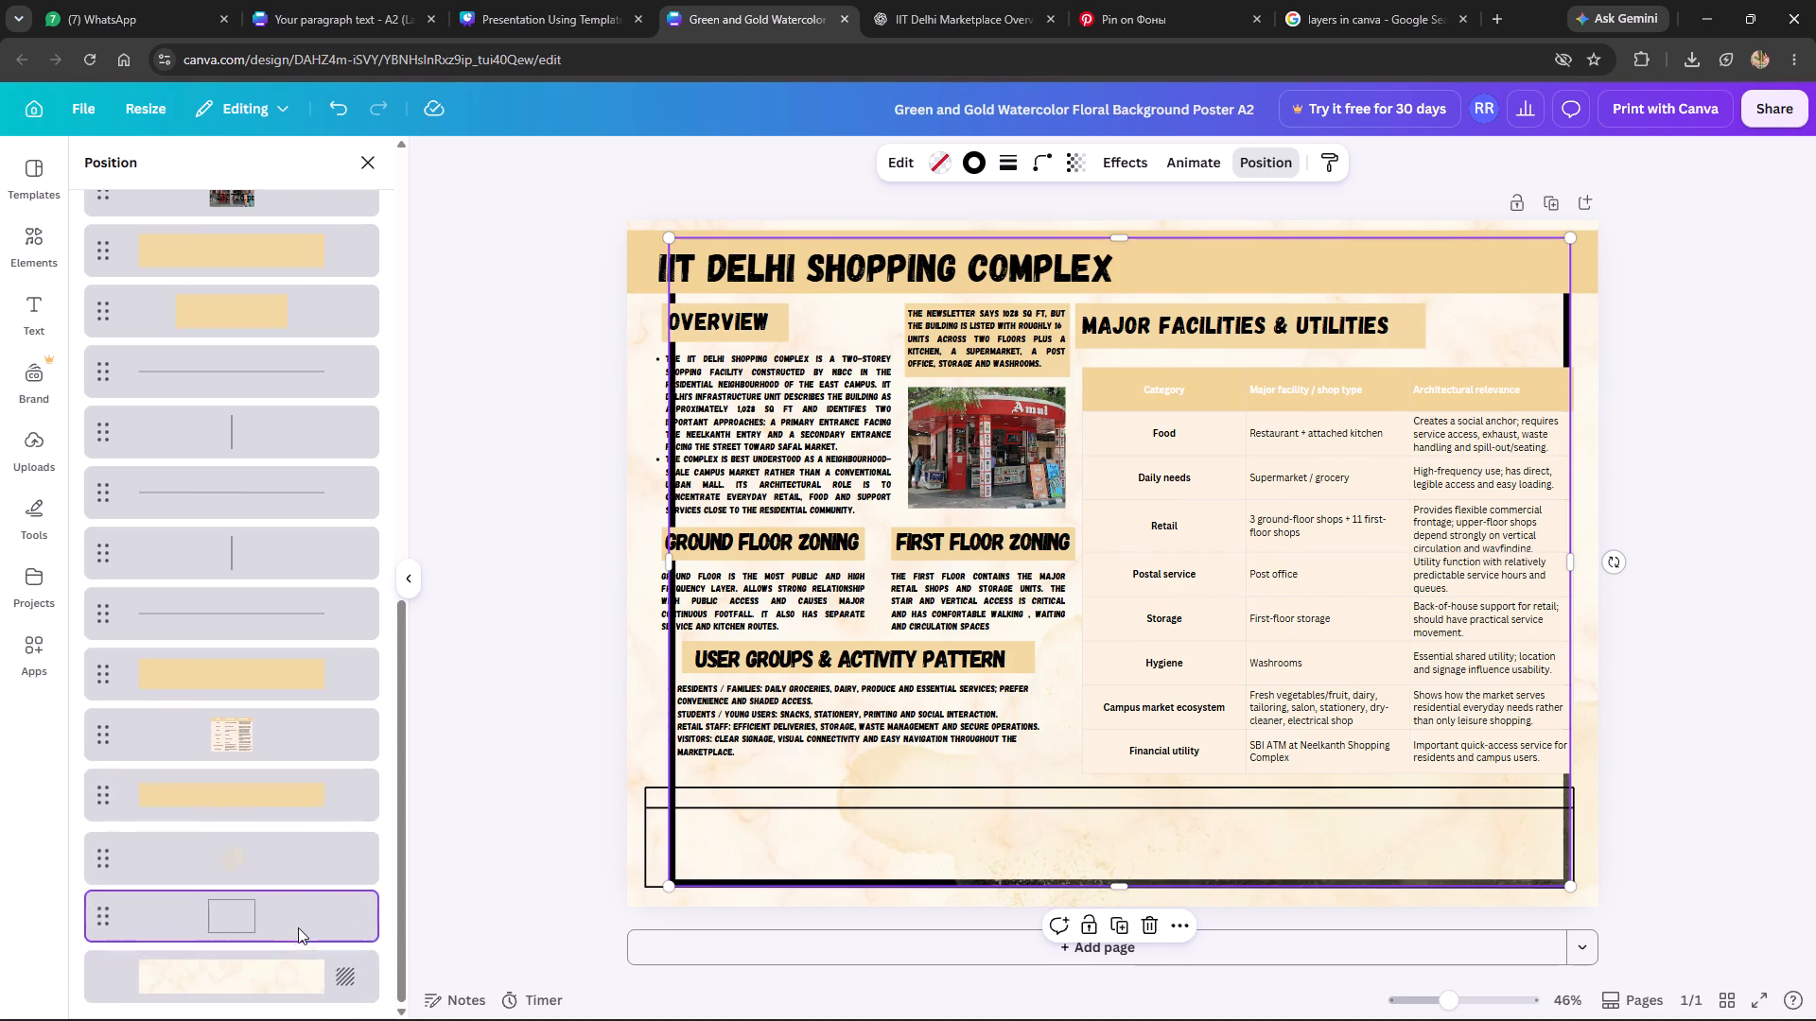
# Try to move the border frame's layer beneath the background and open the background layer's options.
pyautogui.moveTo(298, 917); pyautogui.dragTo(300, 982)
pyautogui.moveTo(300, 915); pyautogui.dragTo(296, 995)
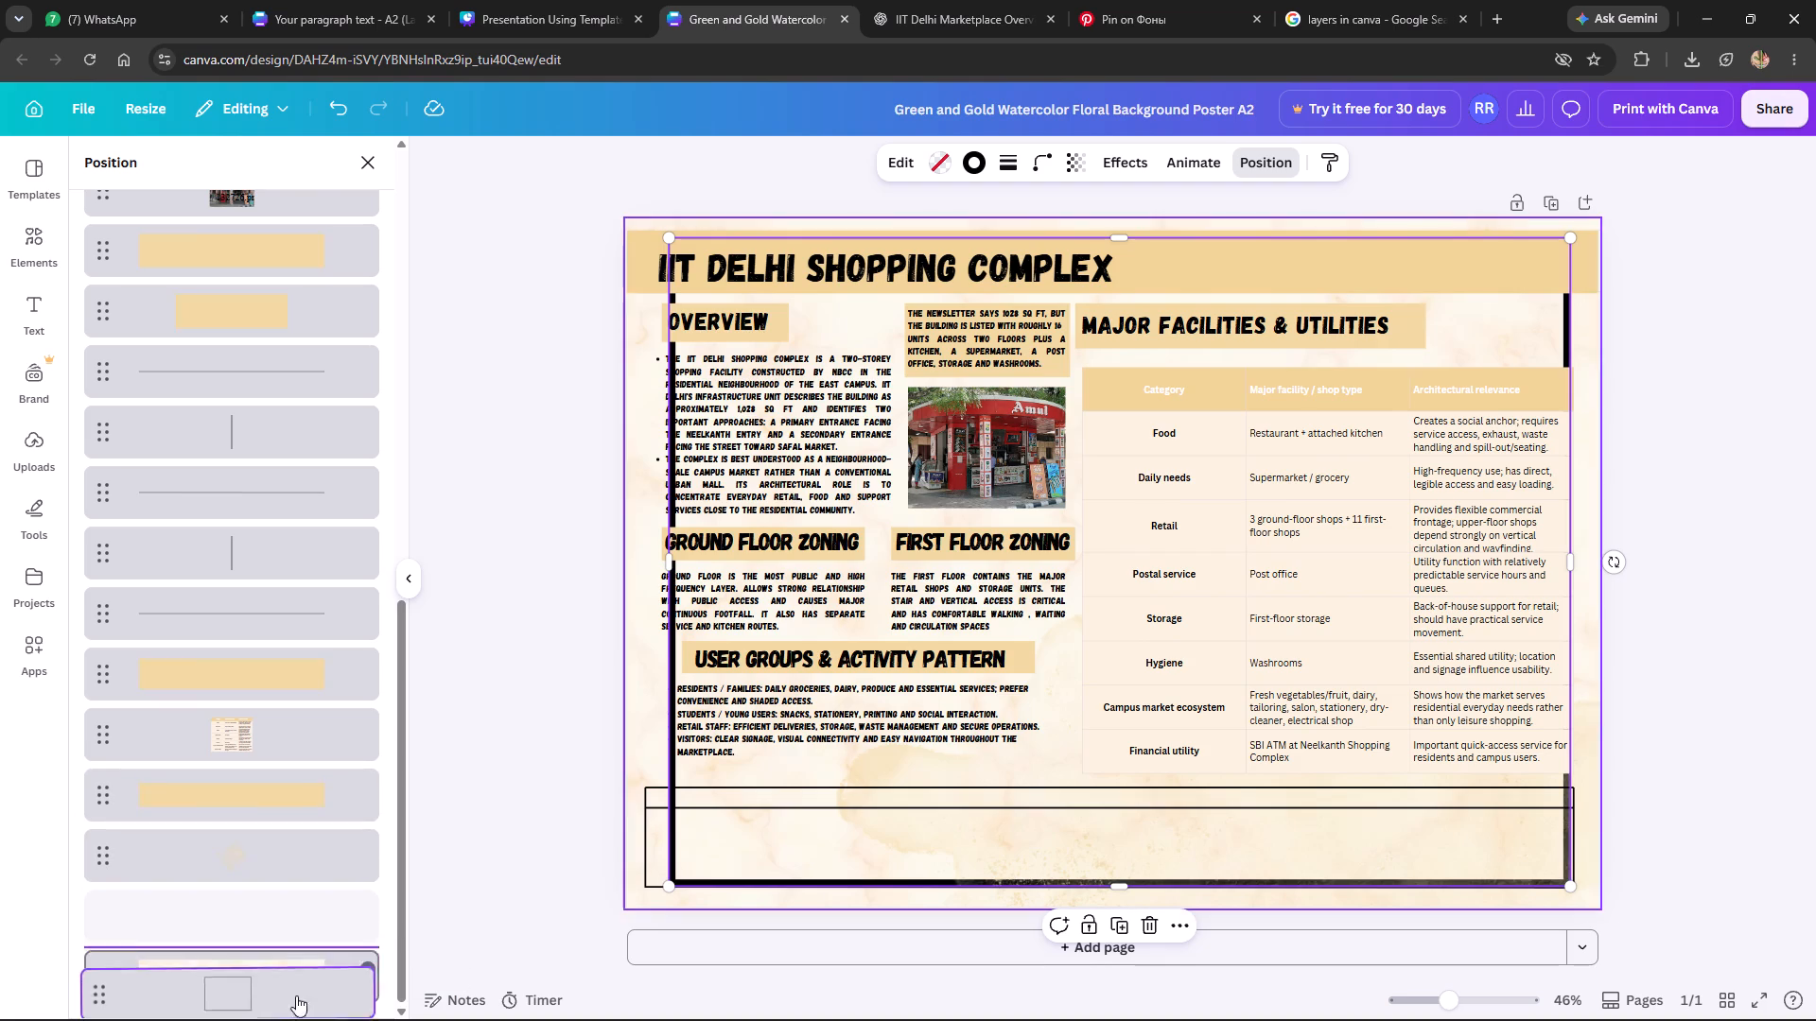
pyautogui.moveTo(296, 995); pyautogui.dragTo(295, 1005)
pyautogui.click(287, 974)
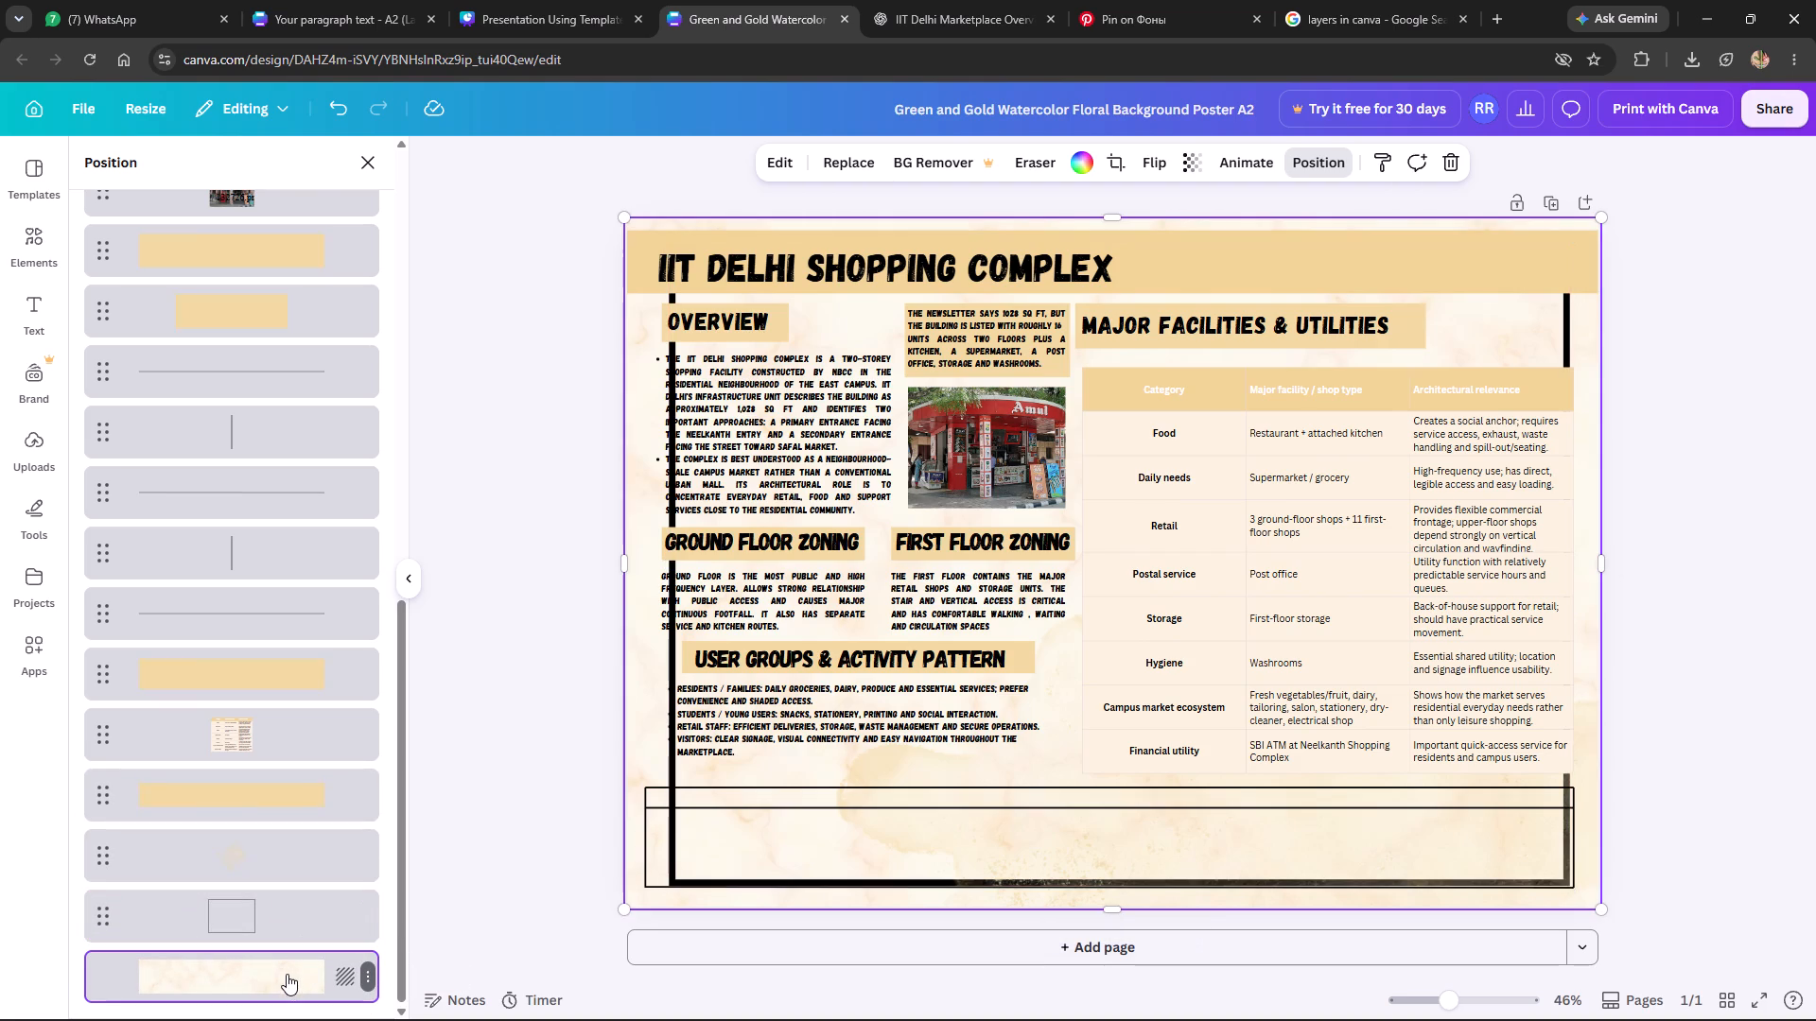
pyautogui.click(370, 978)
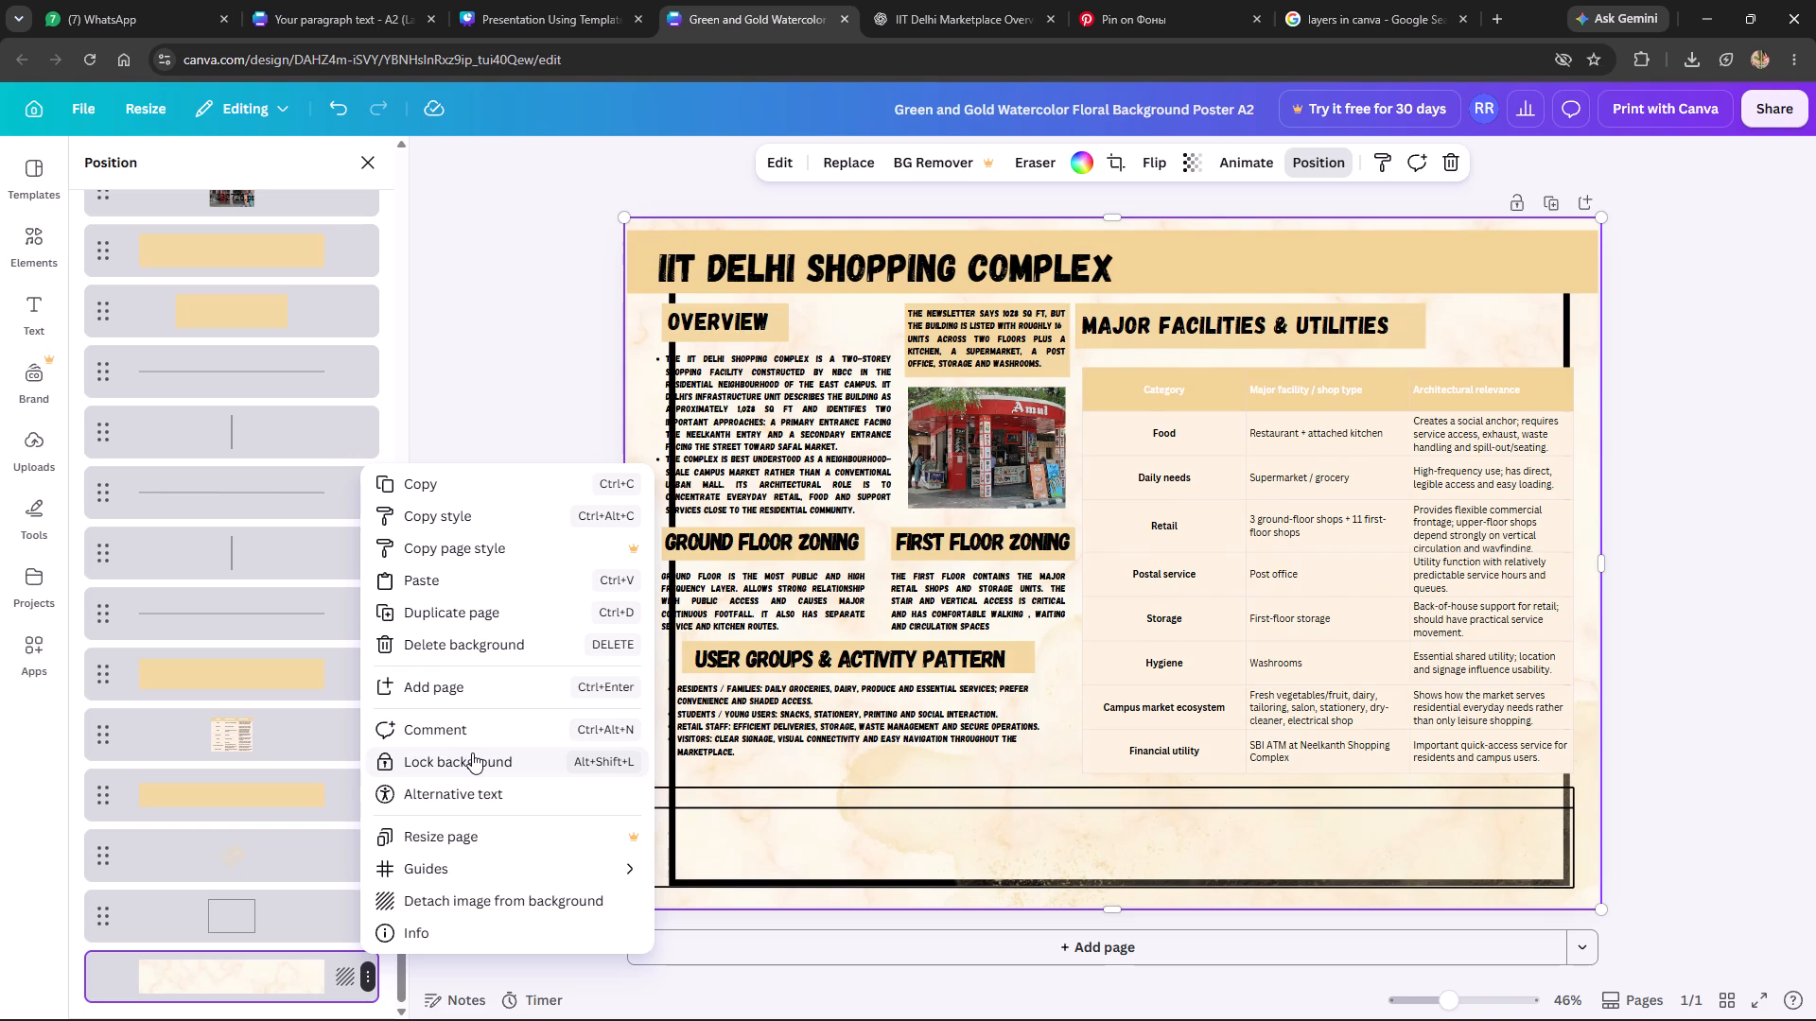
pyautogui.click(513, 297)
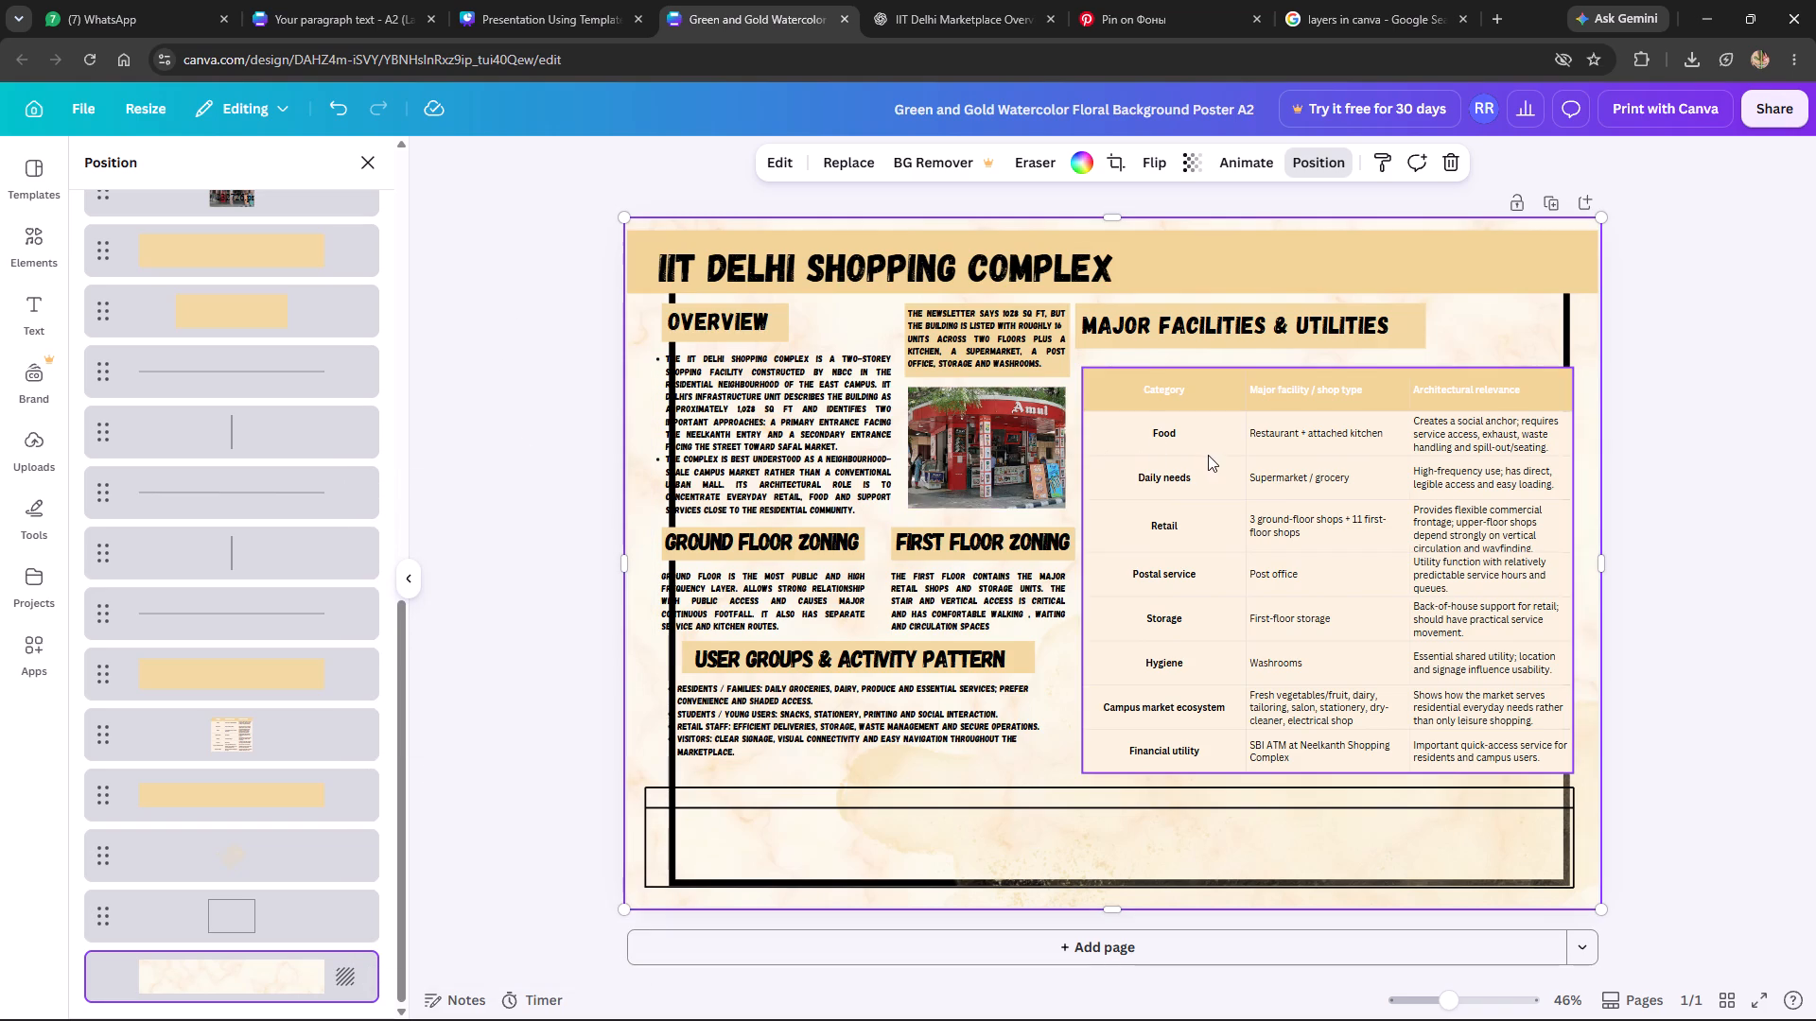
# Shrink the Major Facilities & Utilities table and shift it slightly right so it fits inside the border frame.
pyautogui.click(1490, 643)
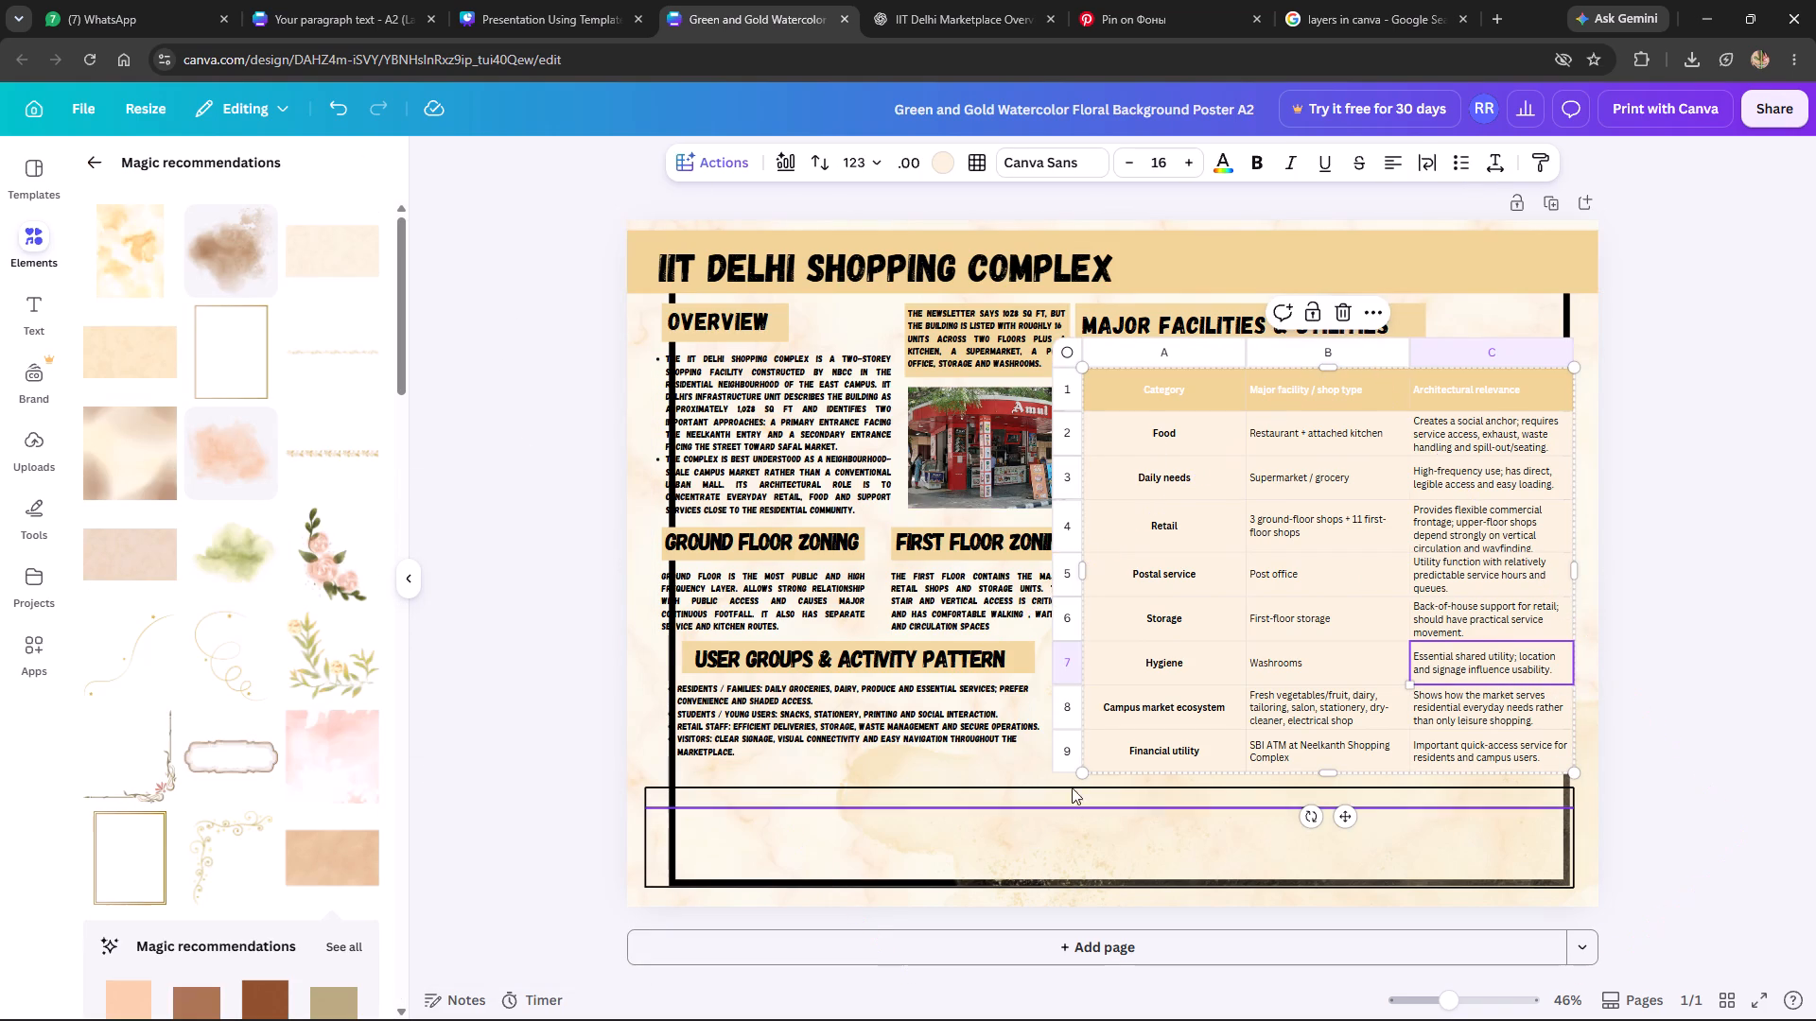
pyautogui.click(1087, 770)
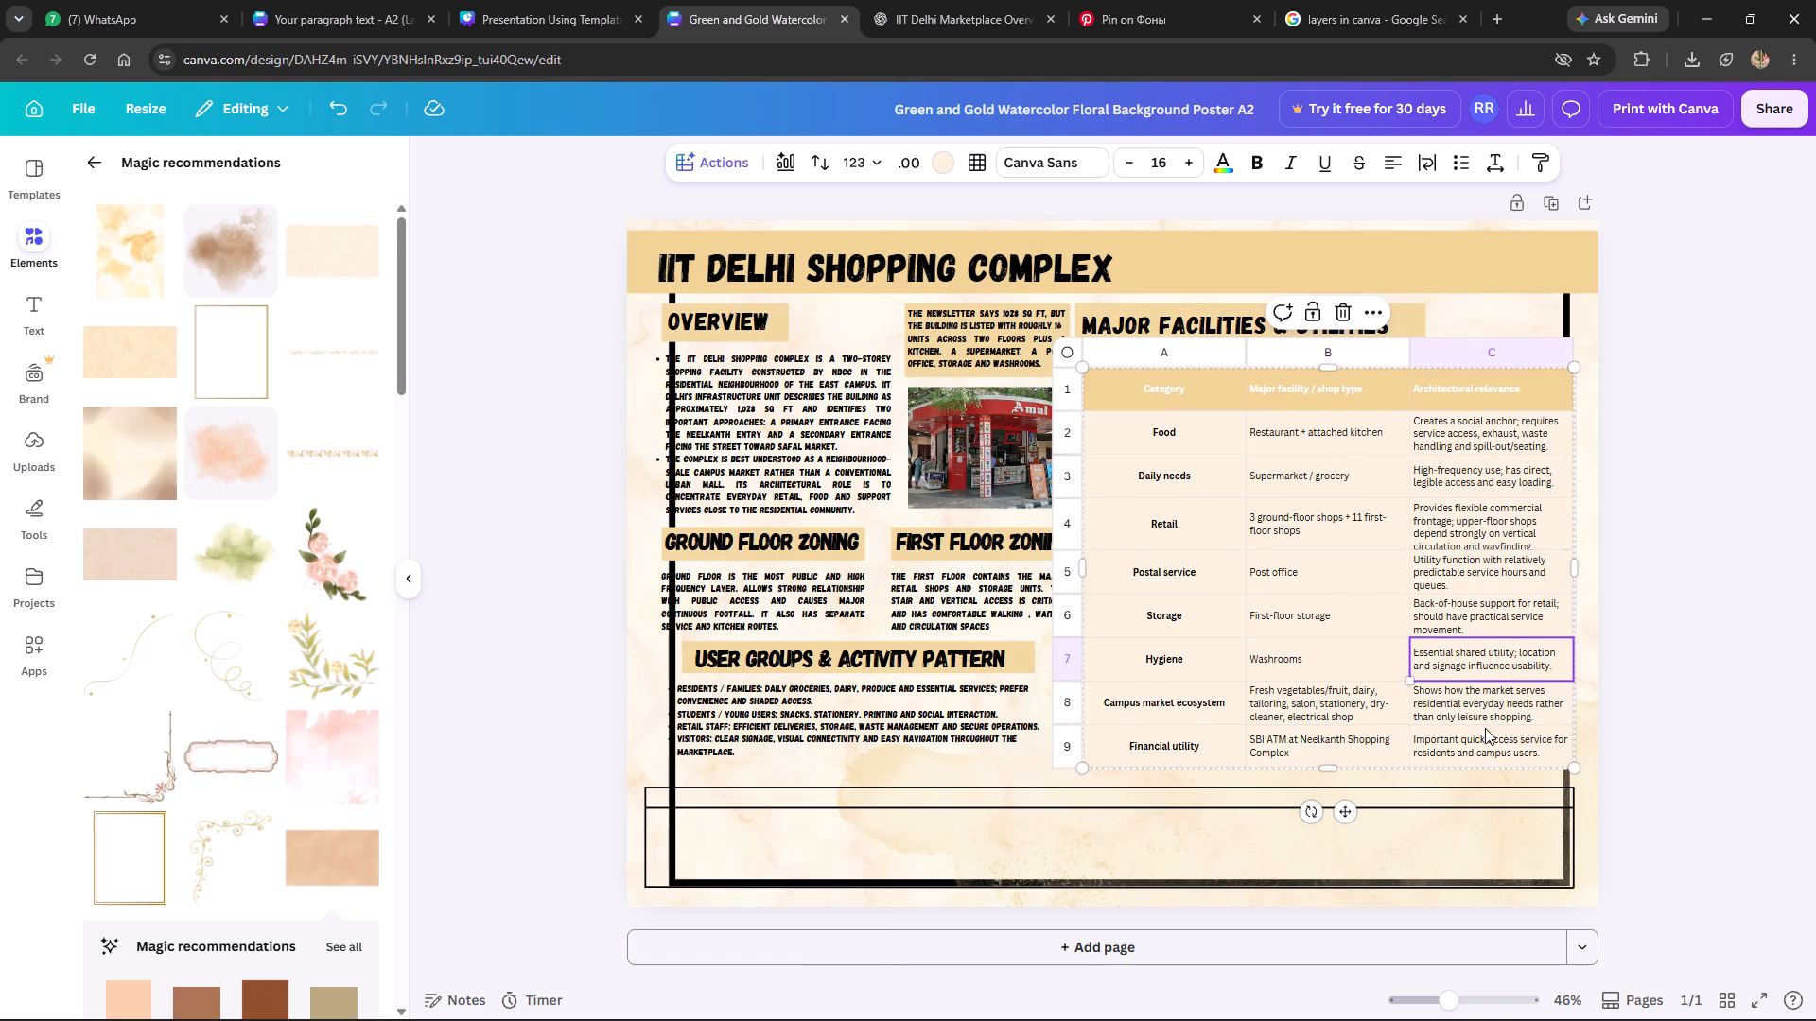
pyautogui.moveTo(1573, 767); pyautogui.dragTo(1554, 759)
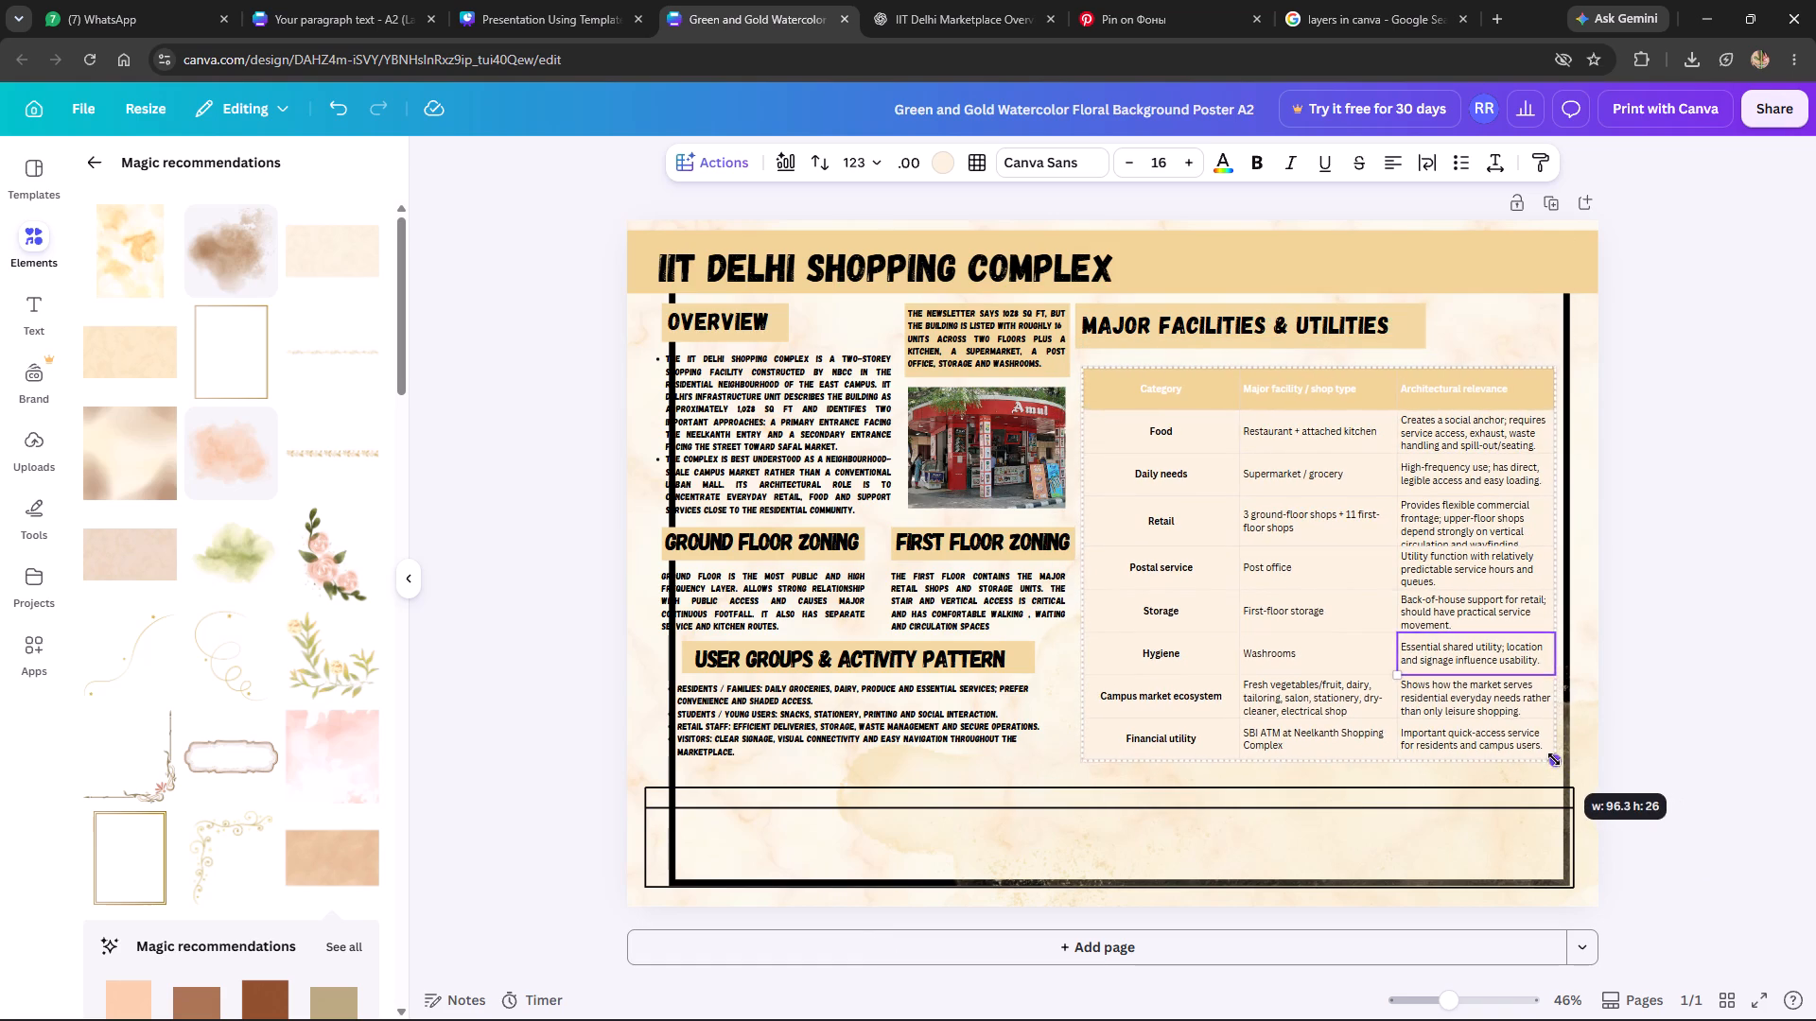
pyautogui.moveTo(1554, 759); pyautogui.dragTo(1552, 758)
pyautogui.click(1430, 519)
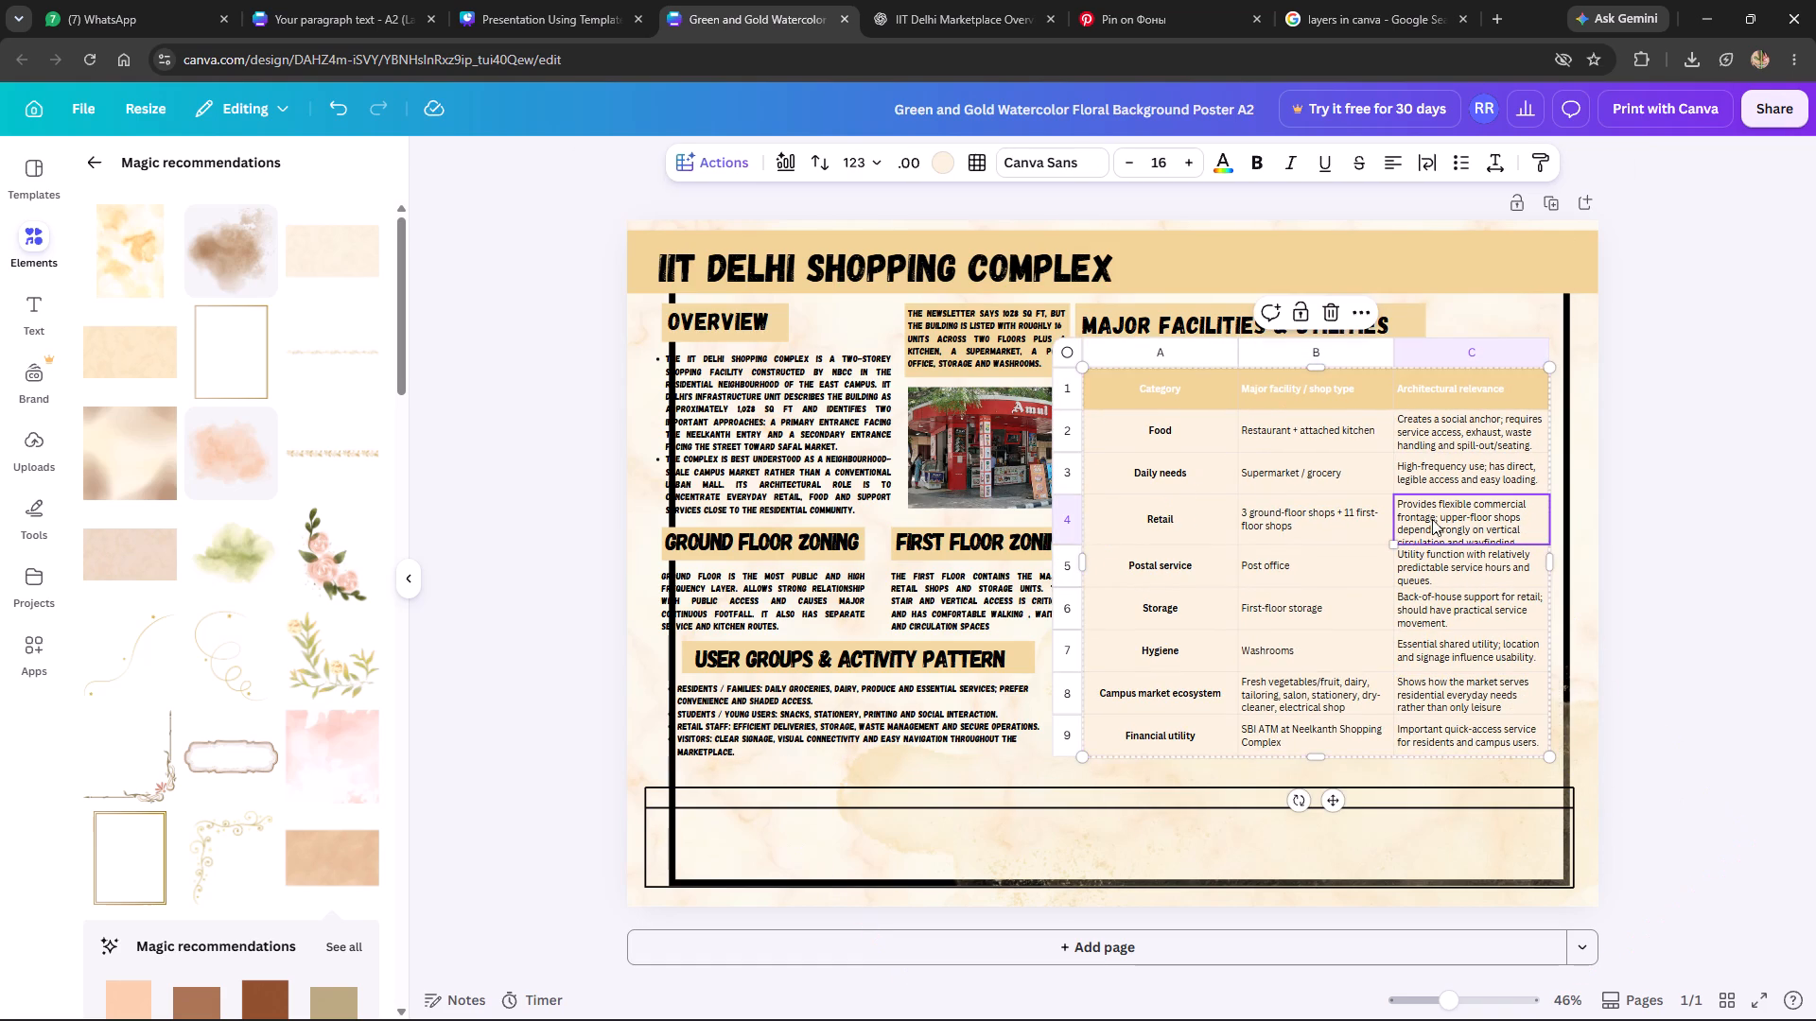
pyautogui.click(1071, 544)
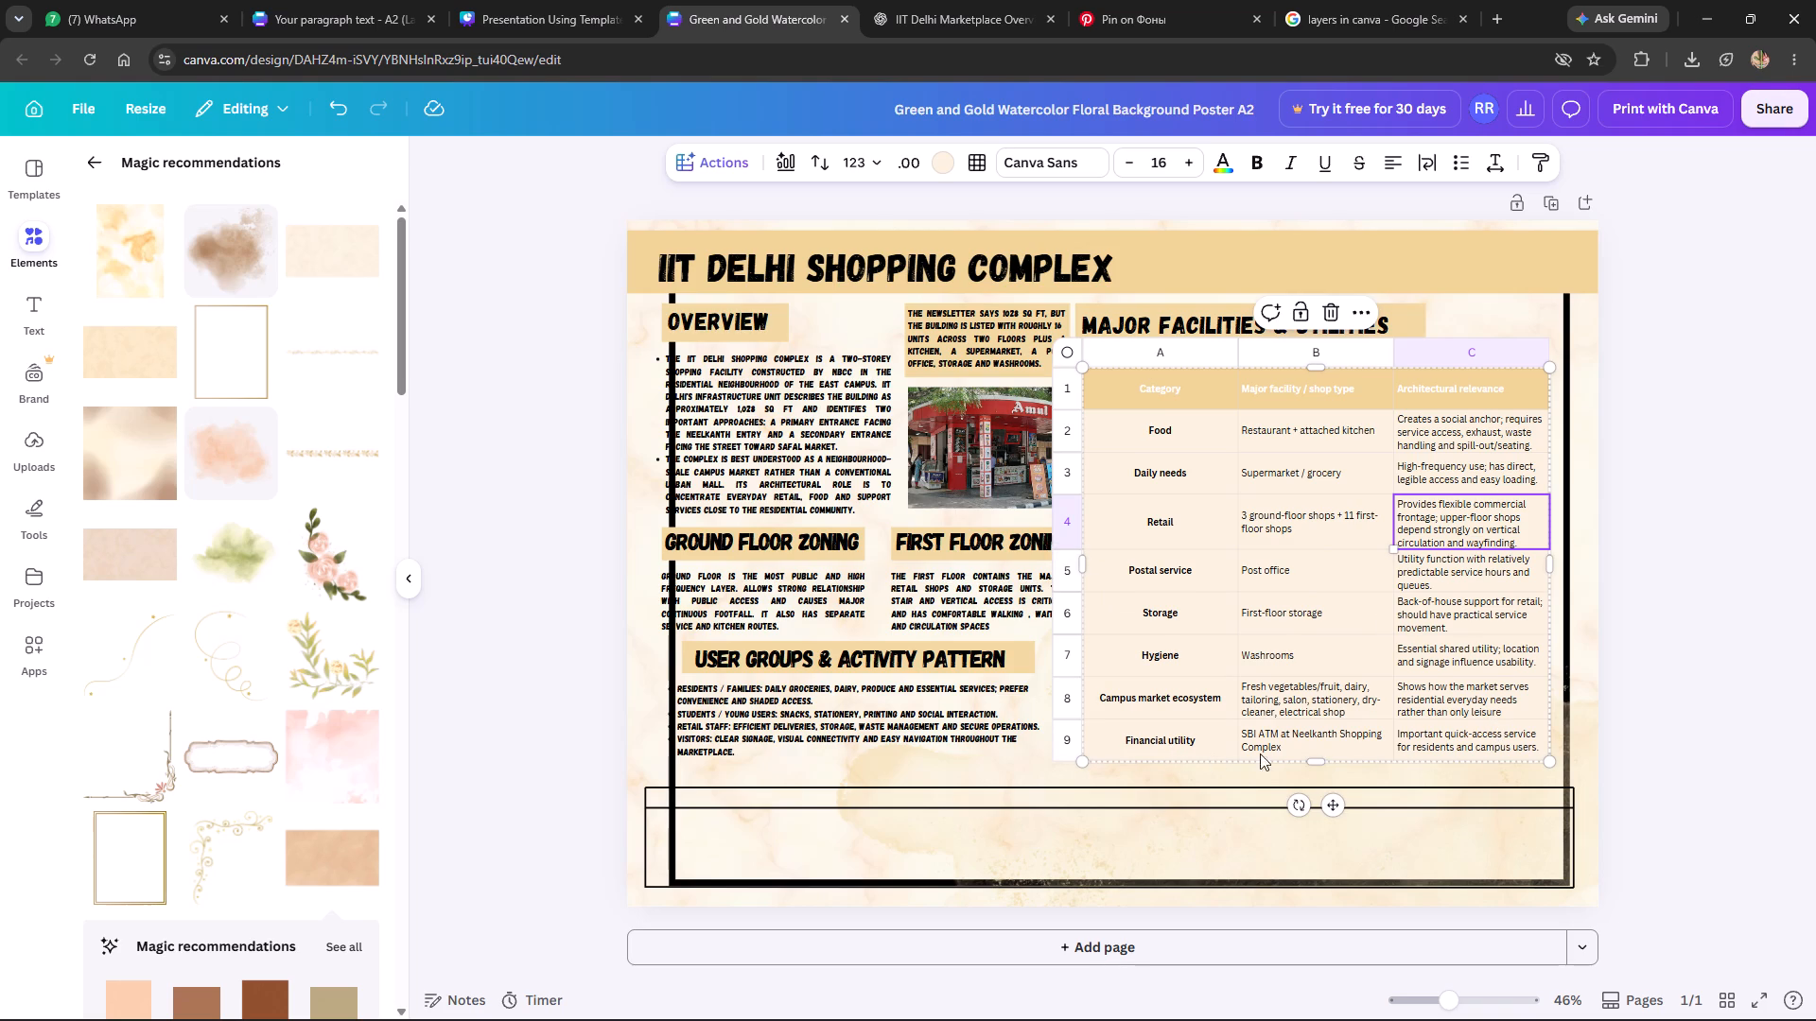
pyautogui.moveTo(1317, 756); pyautogui.dragTo(1318, 747)
pyautogui.click(1663, 560)
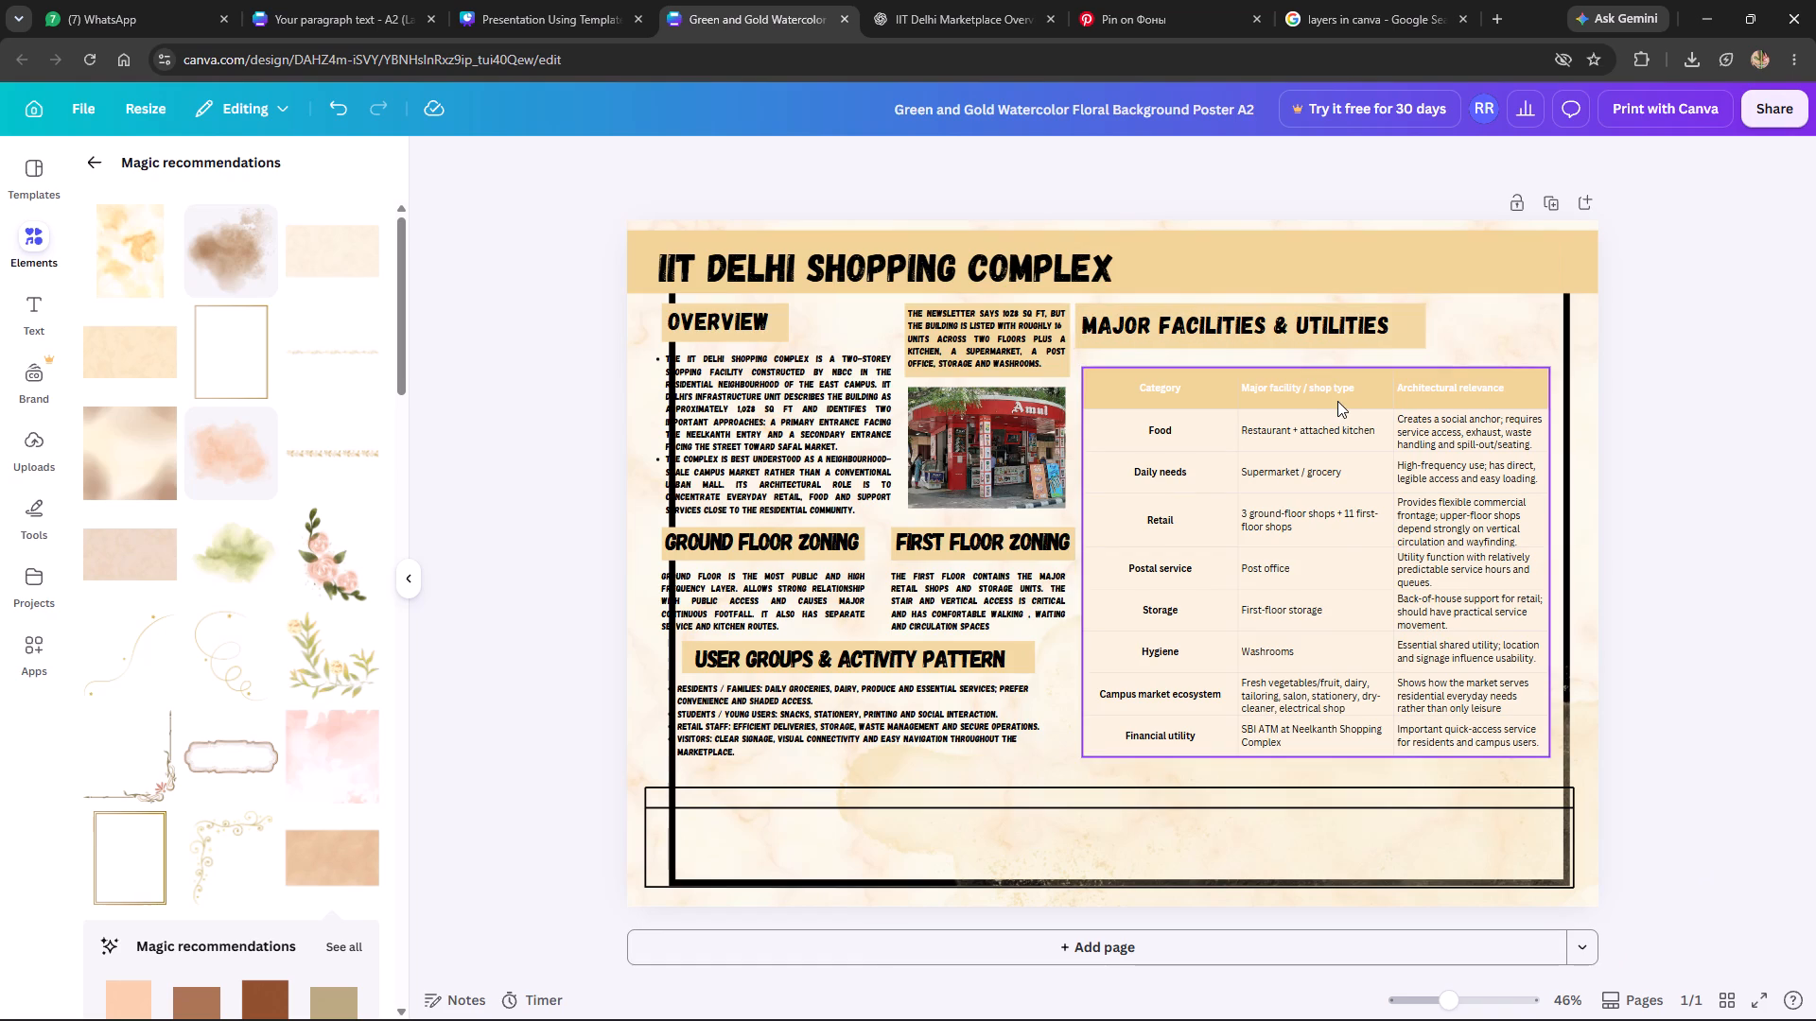
pyautogui.moveTo(1339, 397); pyautogui.dragTo(1359, 396)
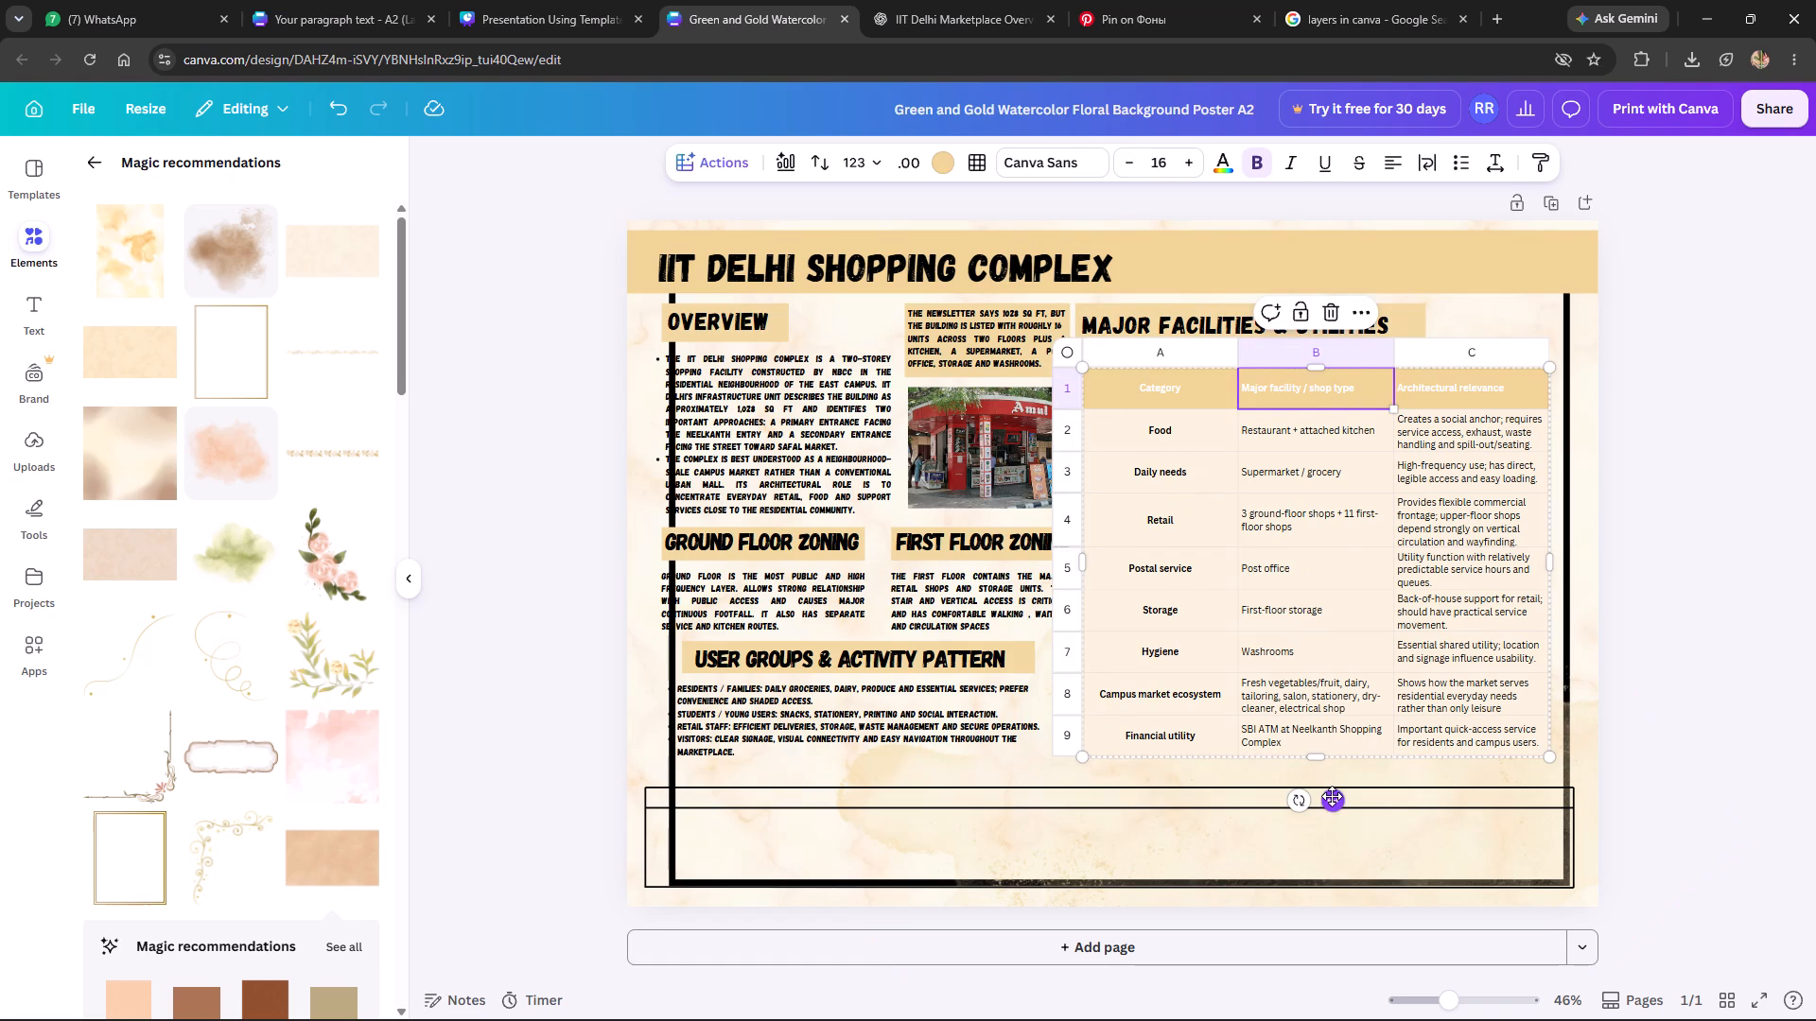
pyautogui.click(1332, 797)
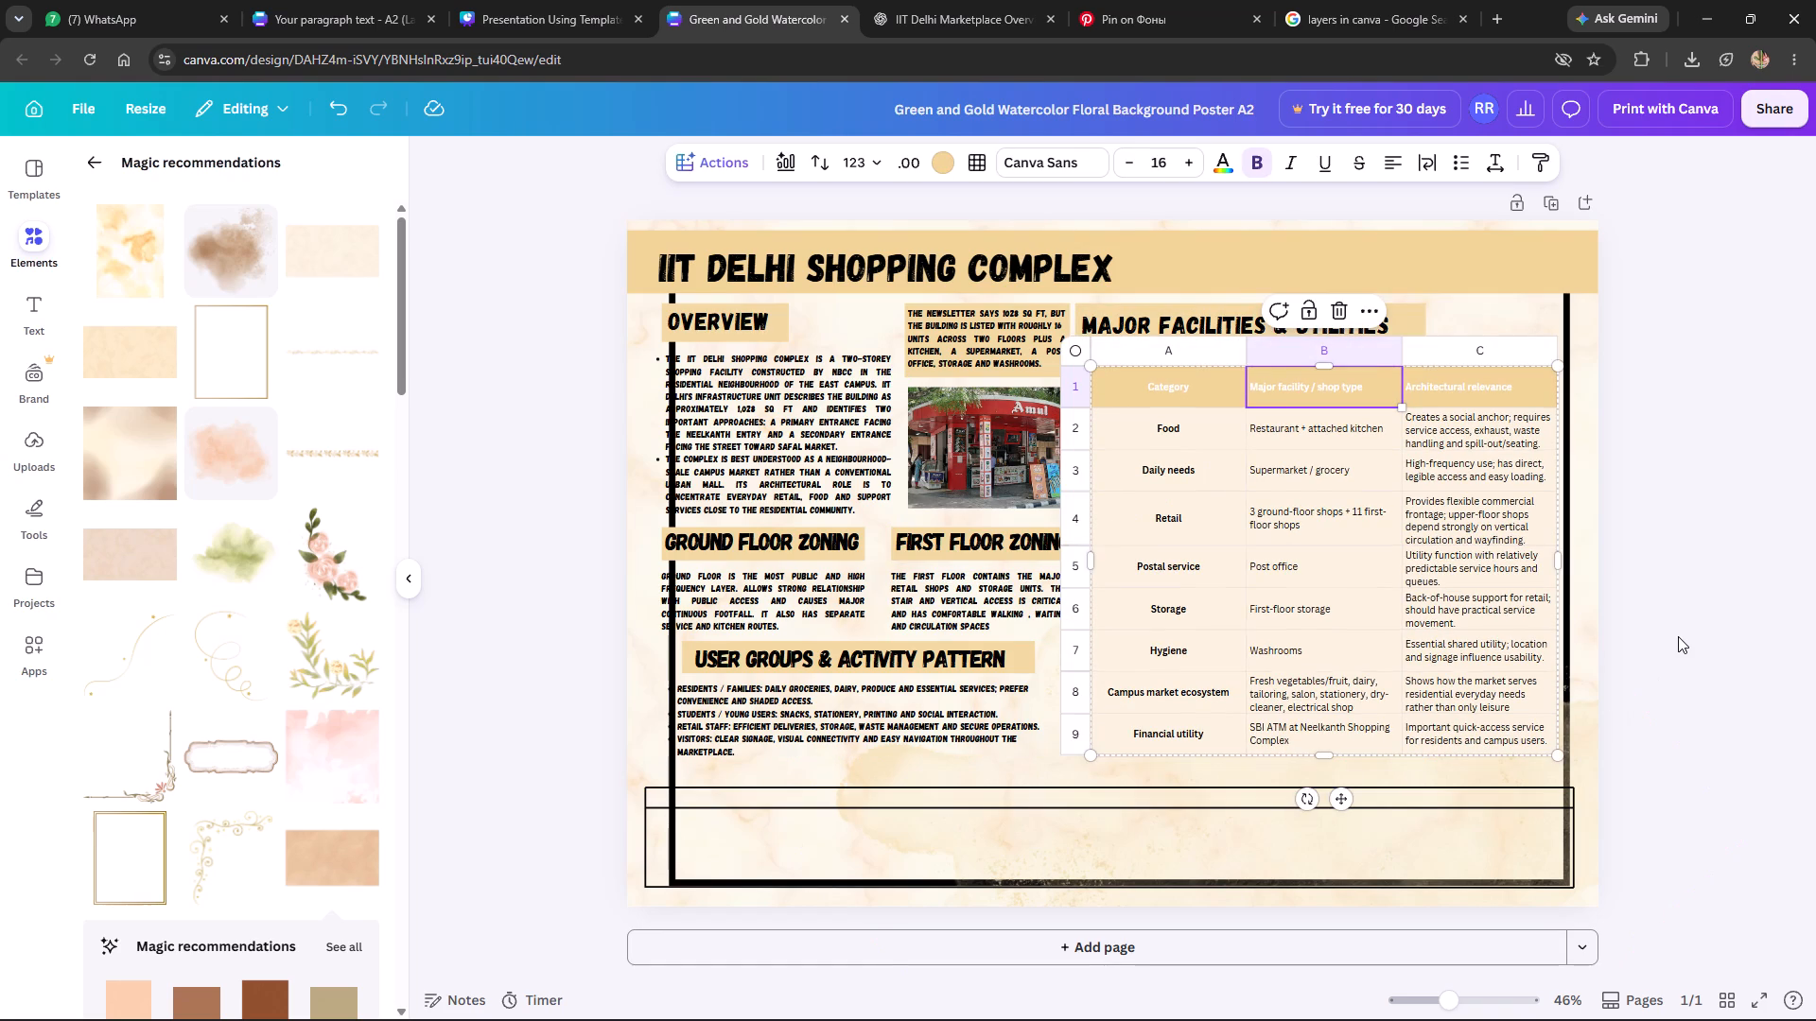
pyautogui.click(1678, 635)
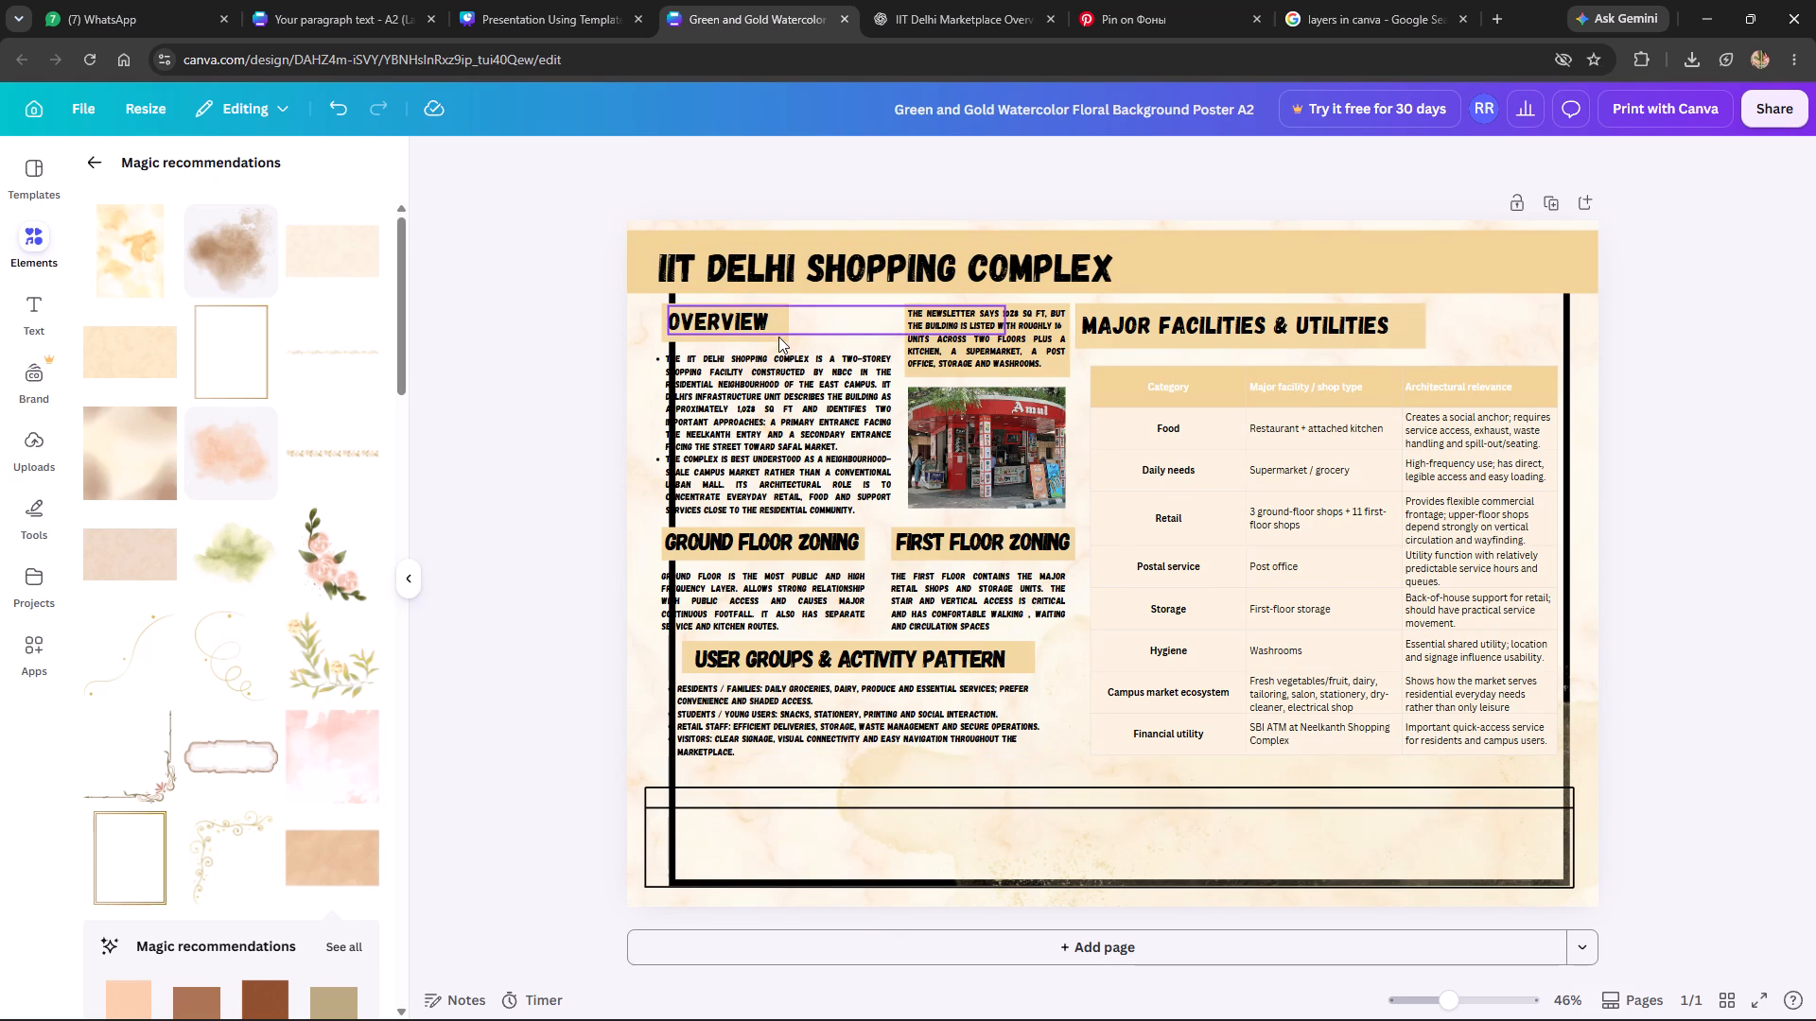
# Shift the OVERVIEW heading, its highlight box and the overview paragraph right, inside the border frame's left edge.
pyautogui.moveTo(778, 335); pyautogui.dragTo(797, 335)
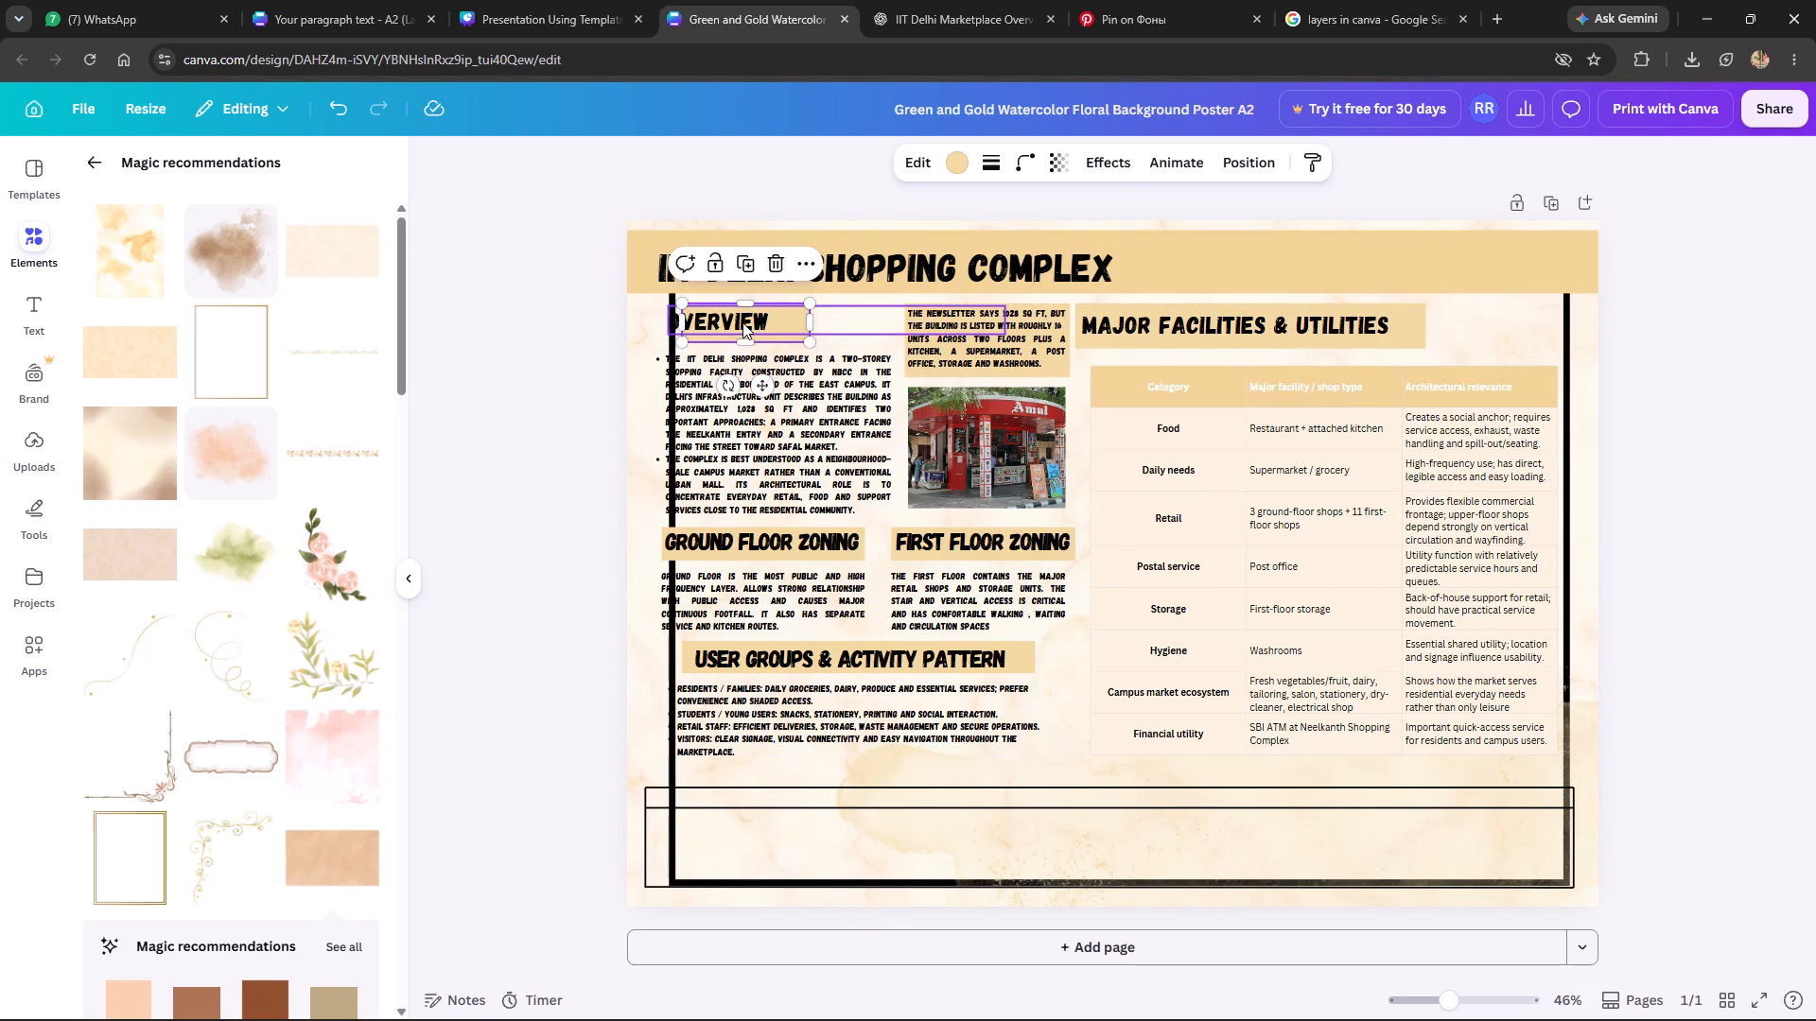
pyautogui.click(742, 322)
pyautogui.moveTo(742, 321); pyautogui.dragTo(764, 321)
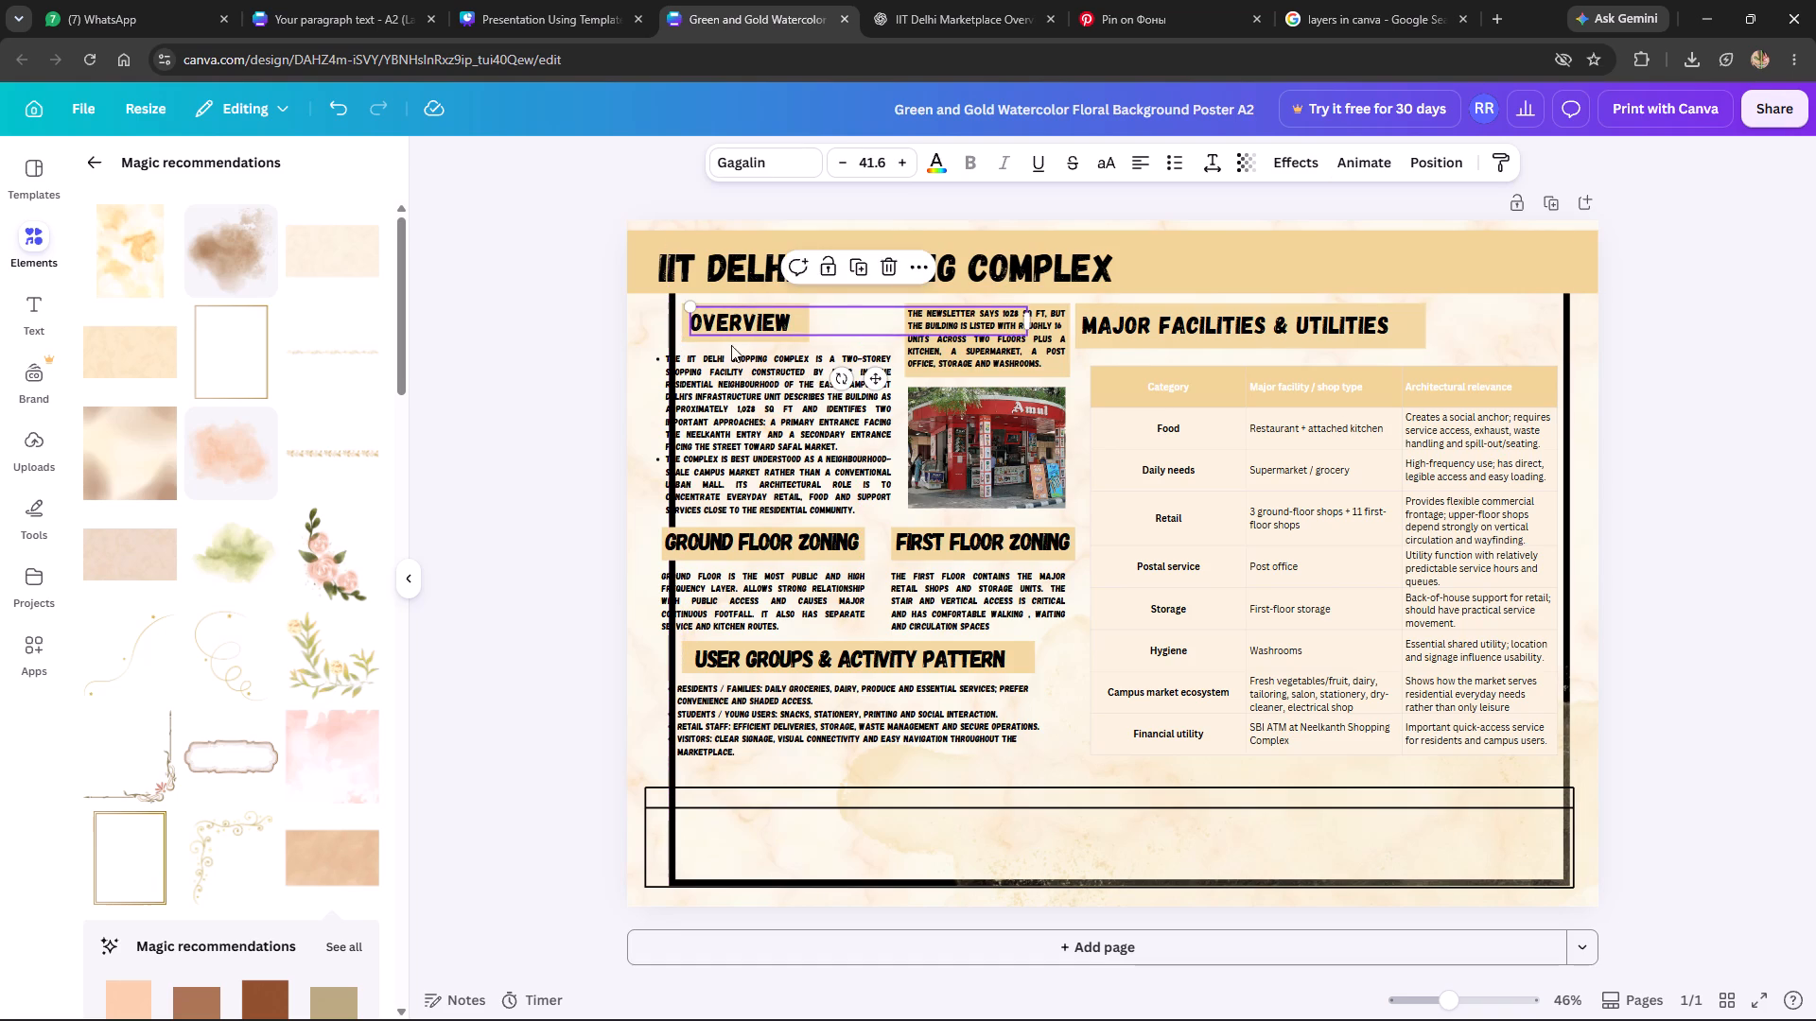
pyautogui.click(546, 402)
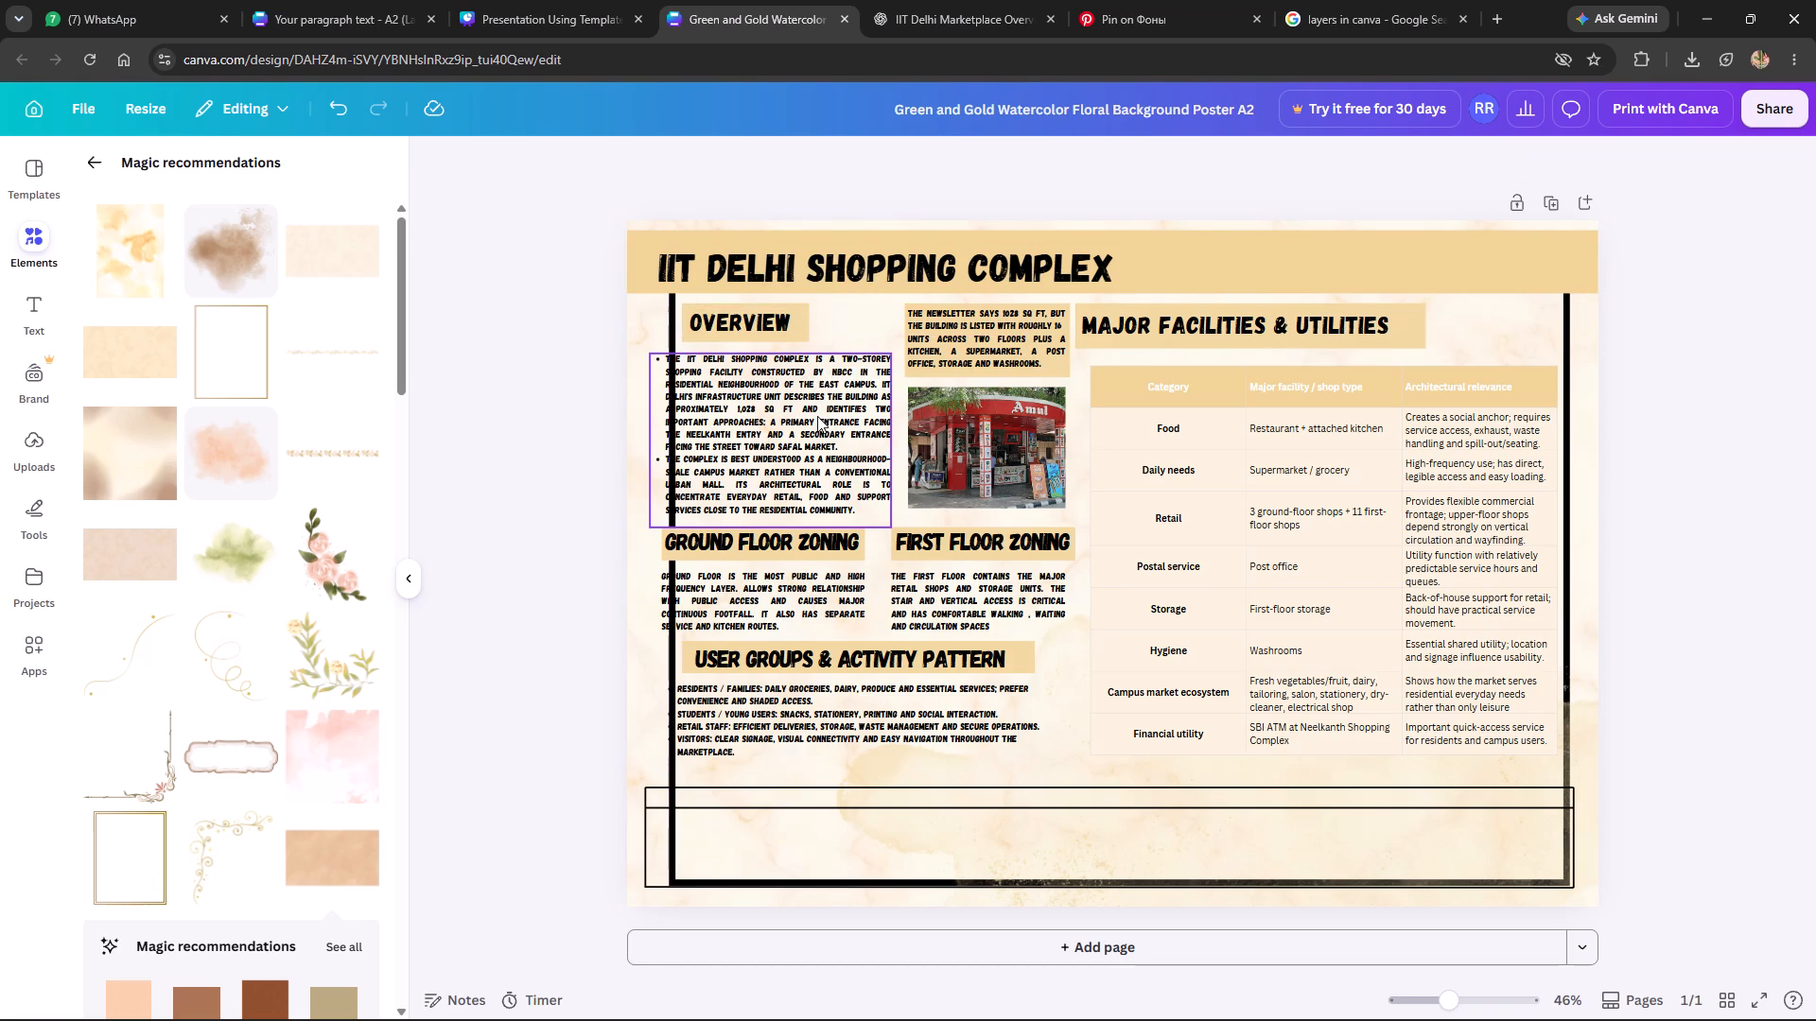
pyautogui.click(817, 416)
pyautogui.moveTo(817, 416); pyautogui.dragTo(836, 415)
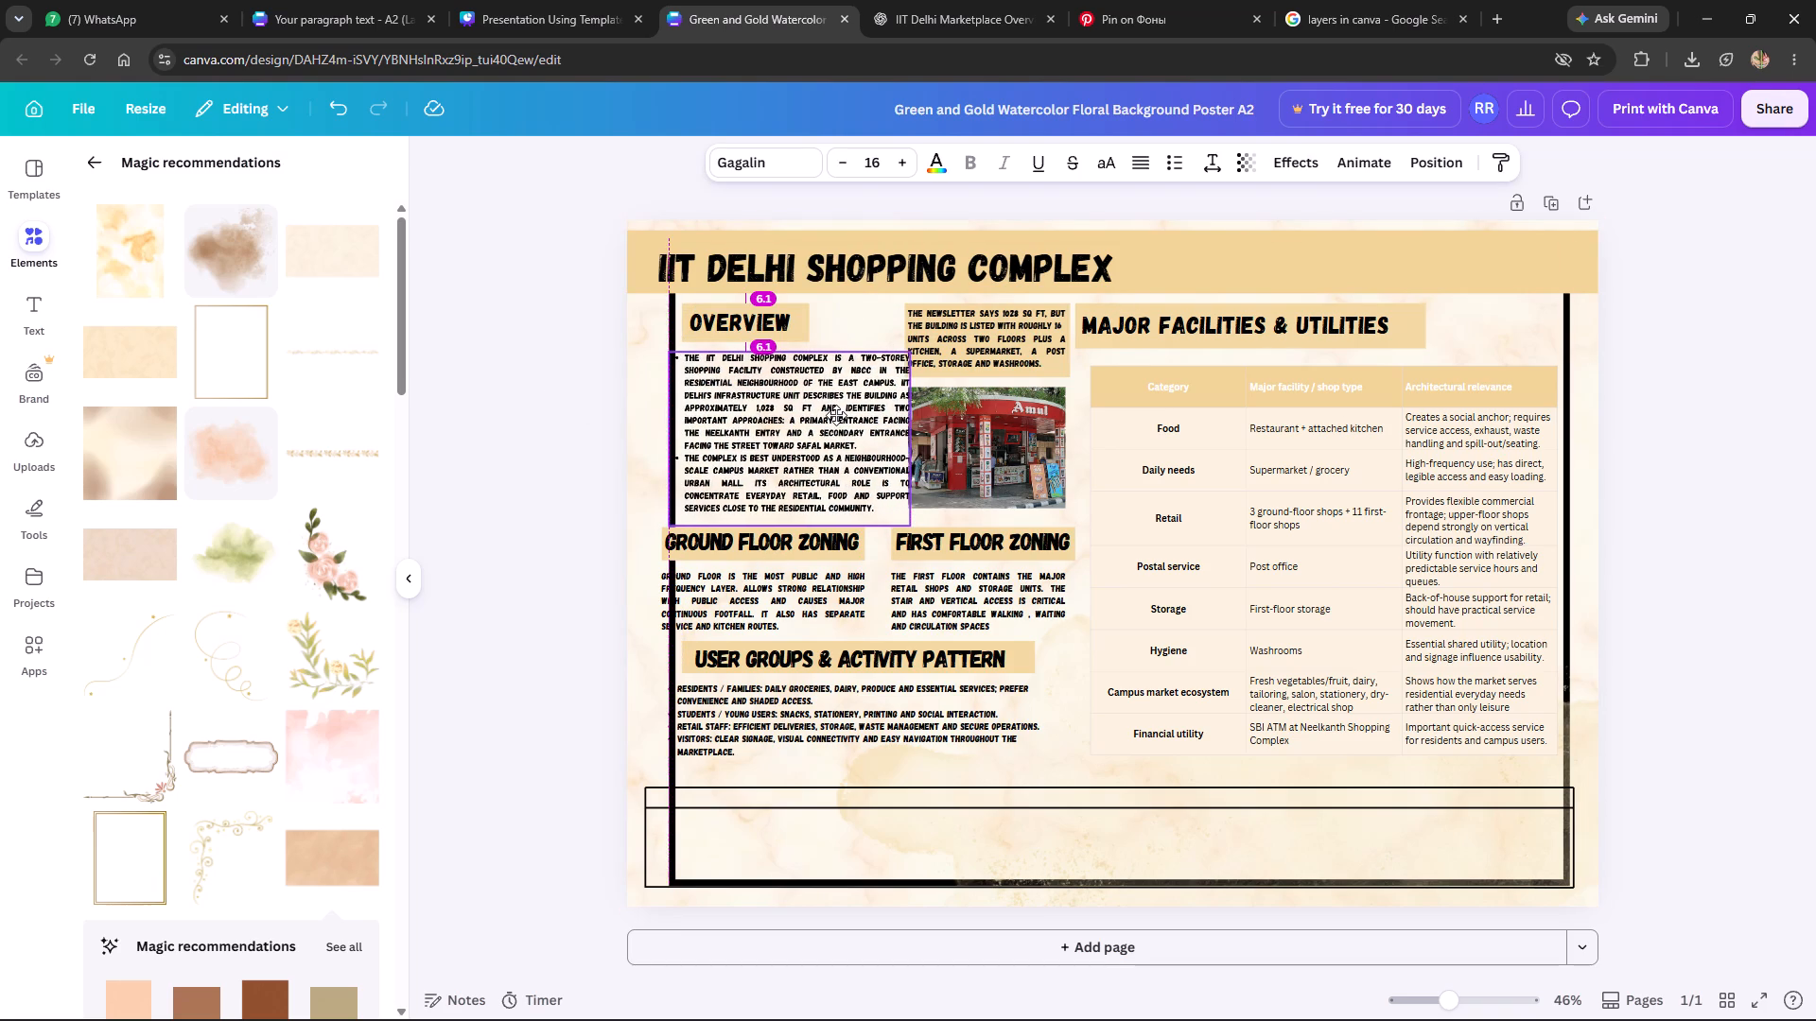
pyautogui.moveTo(836, 415); pyautogui.dragTo(838, 417)
# Delete the shop photo beside the overview paragraph.
pyautogui.click(1007, 447)
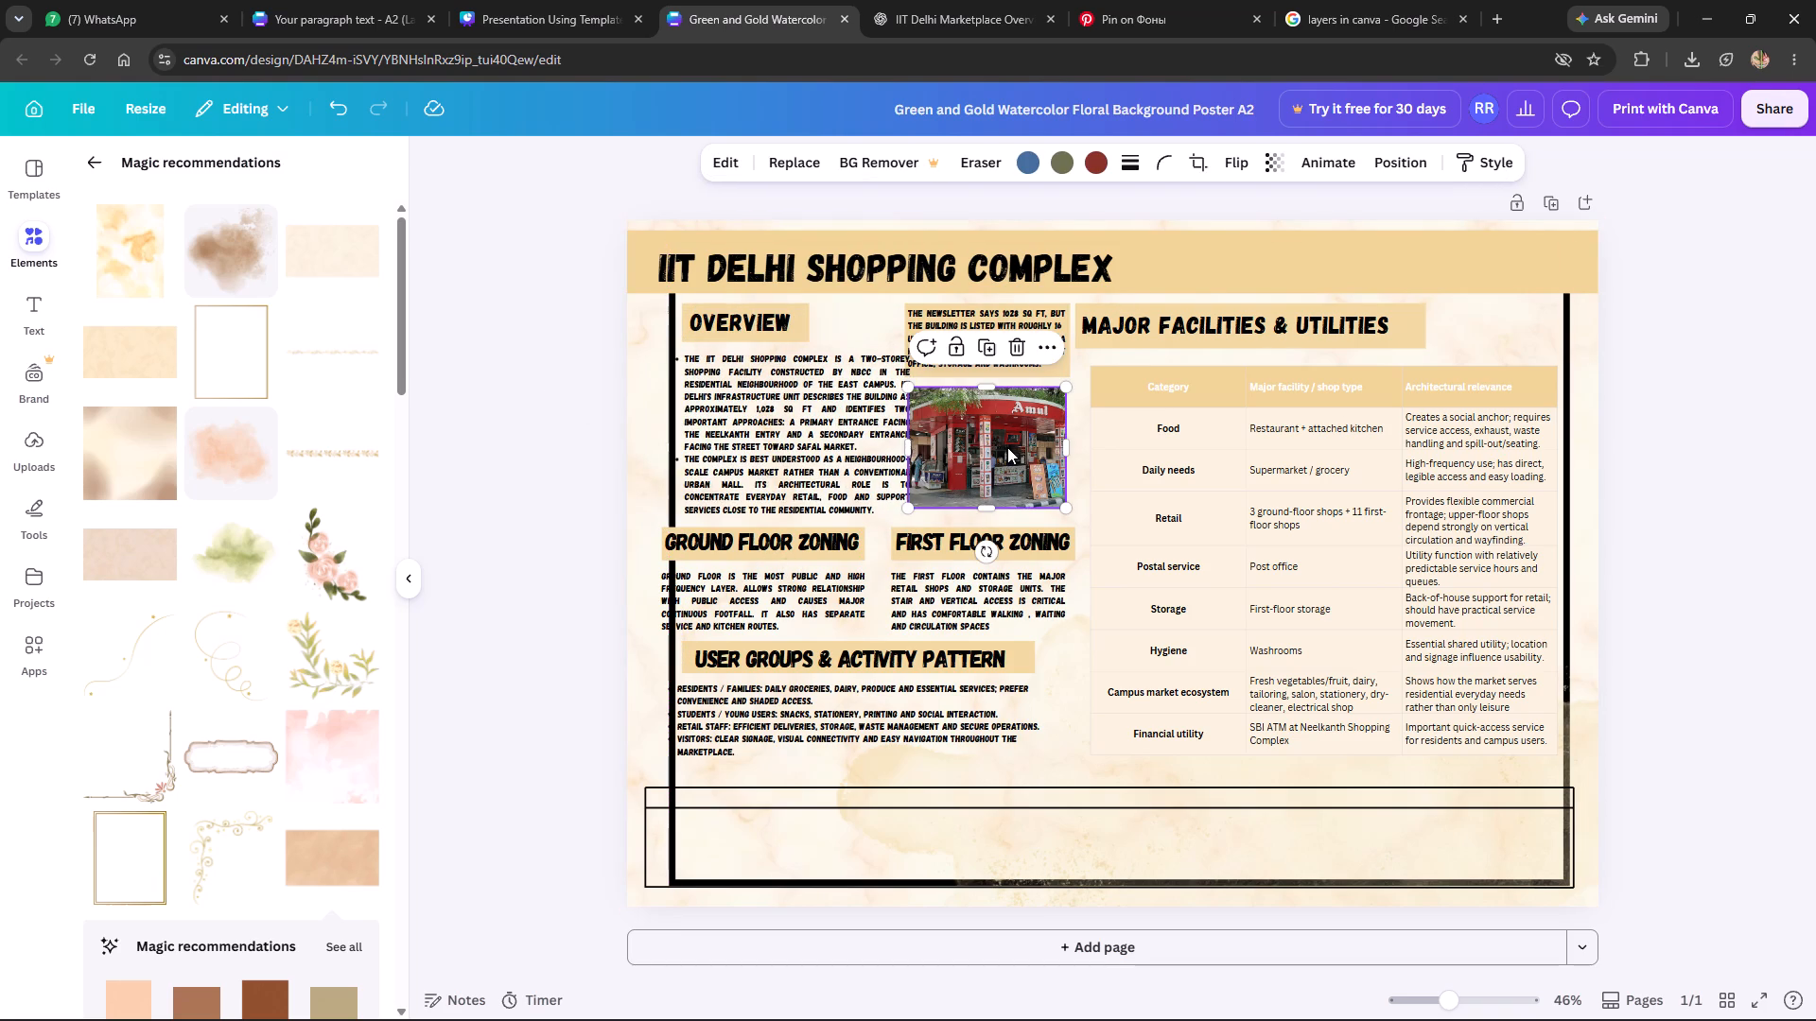
pyautogui.press('Delete')
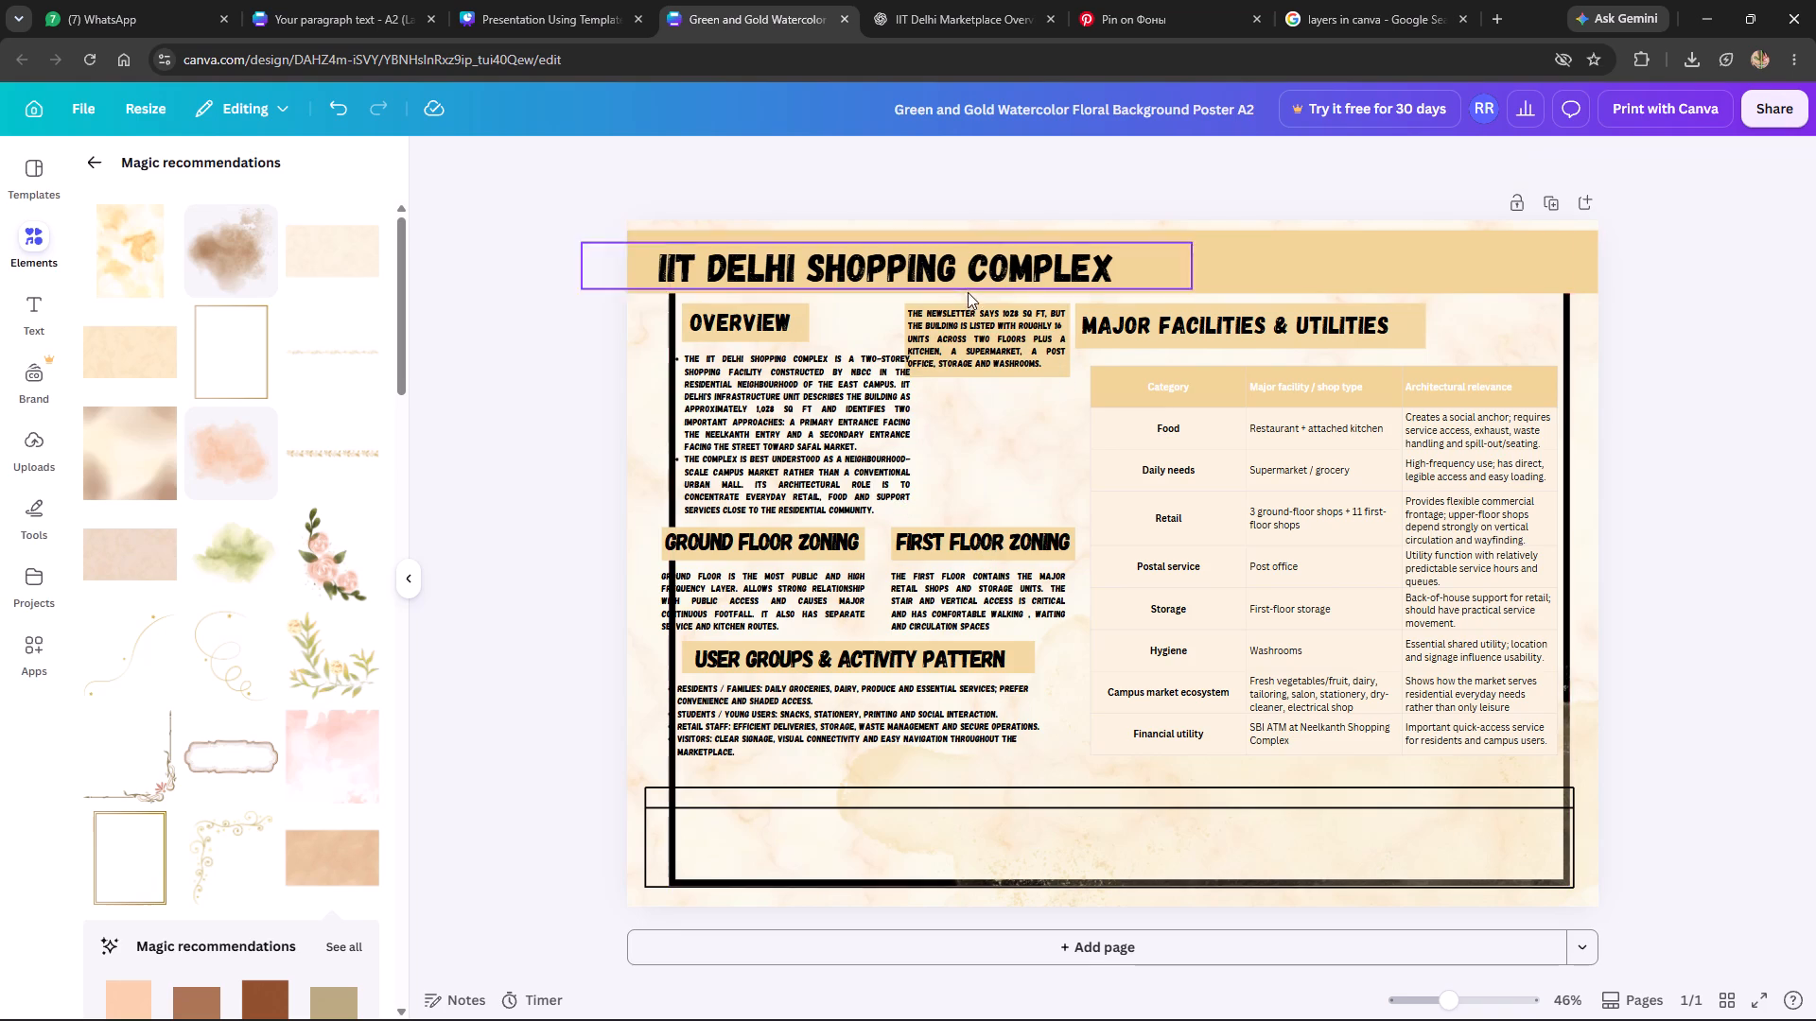
# Narrow the newsletter note's text and move it with its highlight box down into the deleted photo's space.
pyautogui.click(986, 329)
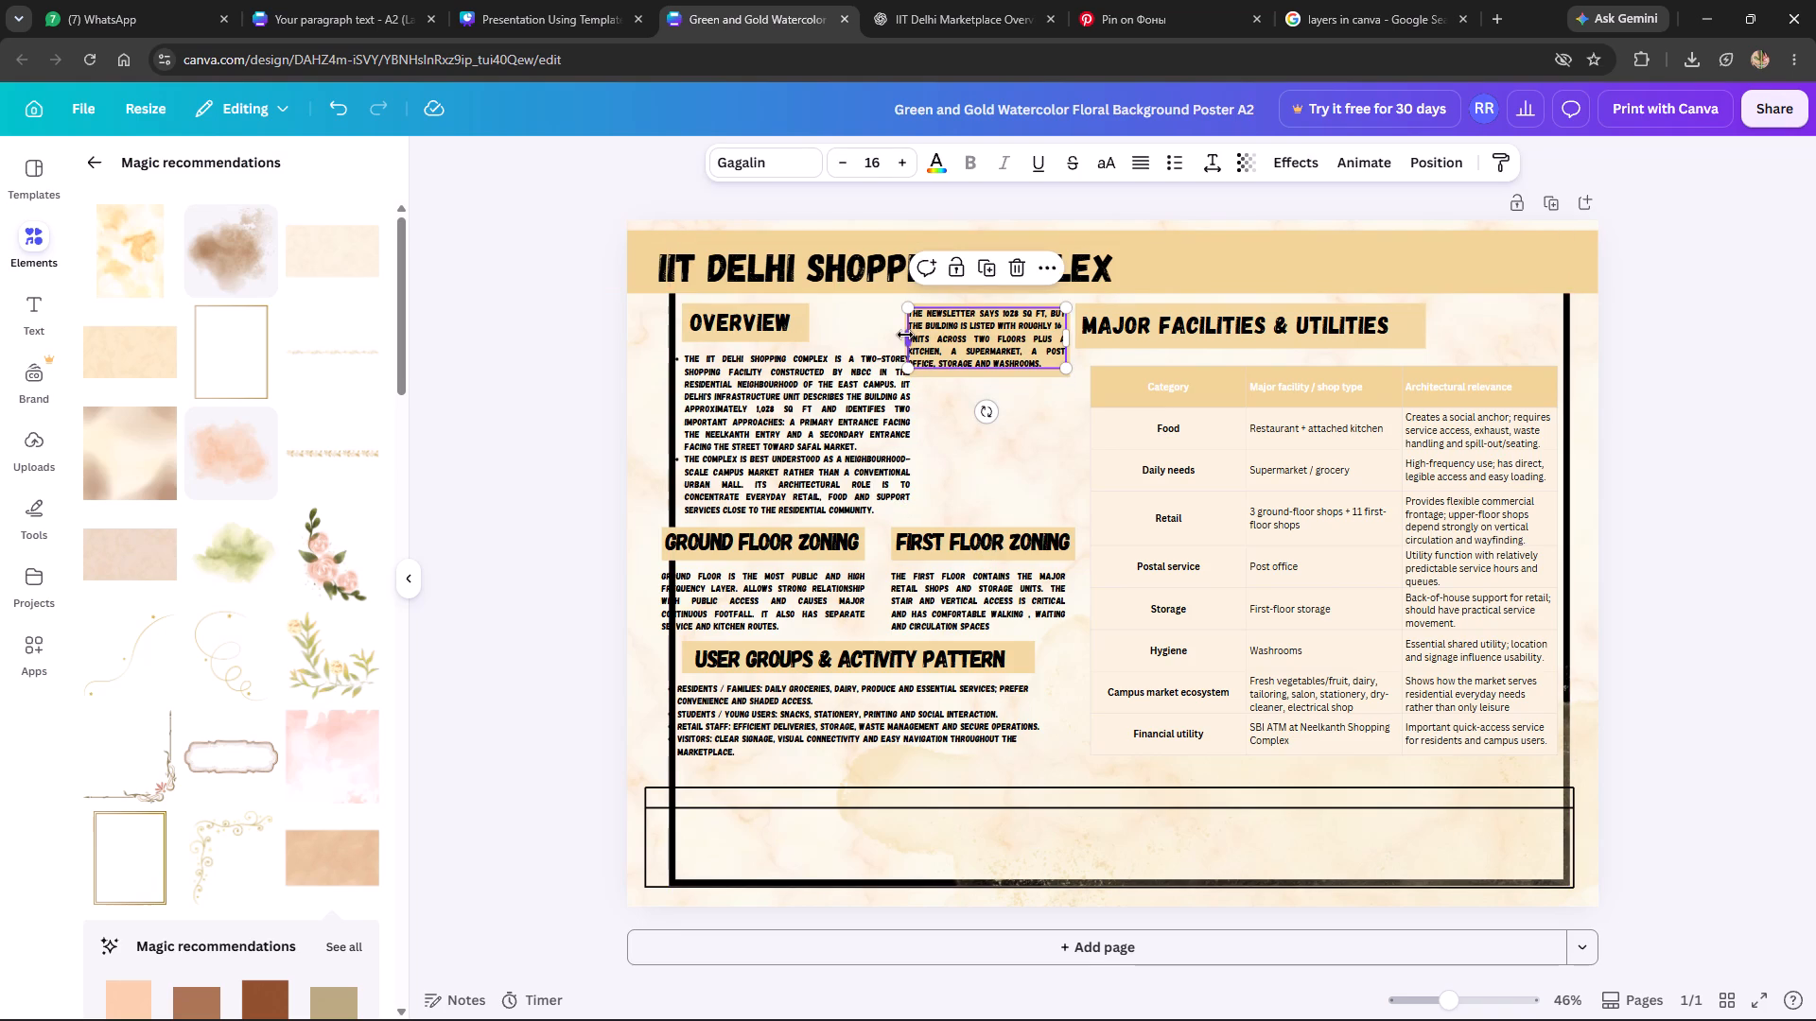
pyautogui.moveTo(905, 335); pyautogui.dragTo(941, 335)
pyautogui.moveTo(987, 332); pyautogui.dragTo(976, 426)
pyautogui.click(977, 334)
pyautogui.click(1012, 357)
pyautogui.moveTo(994, 355); pyautogui.dragTo(1013, 441)
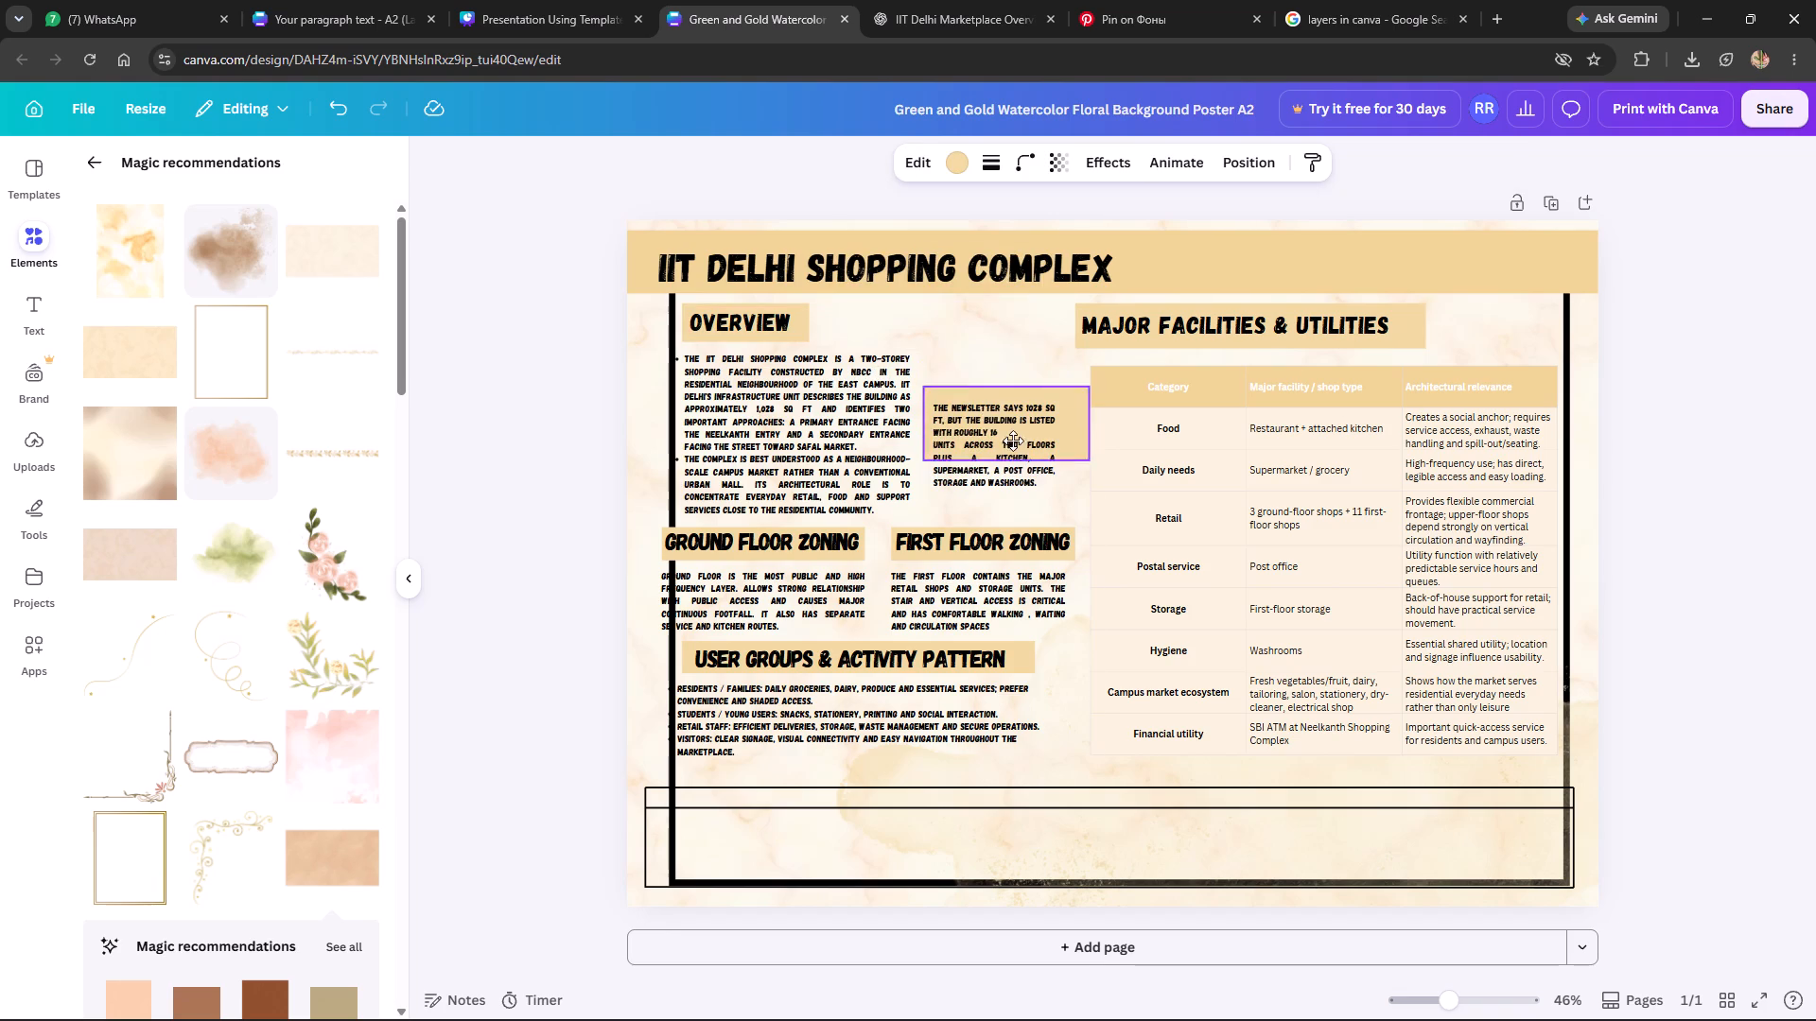
pyautogui.moveTo(1013, 441); pyautogui.dragTo(1014, 452)
# Make the newsletter note's highlight box narrower and taller and place it behind the note's text.
pyautogui.moveTo(924, 435); pyautogui.dragTo(963, 445)
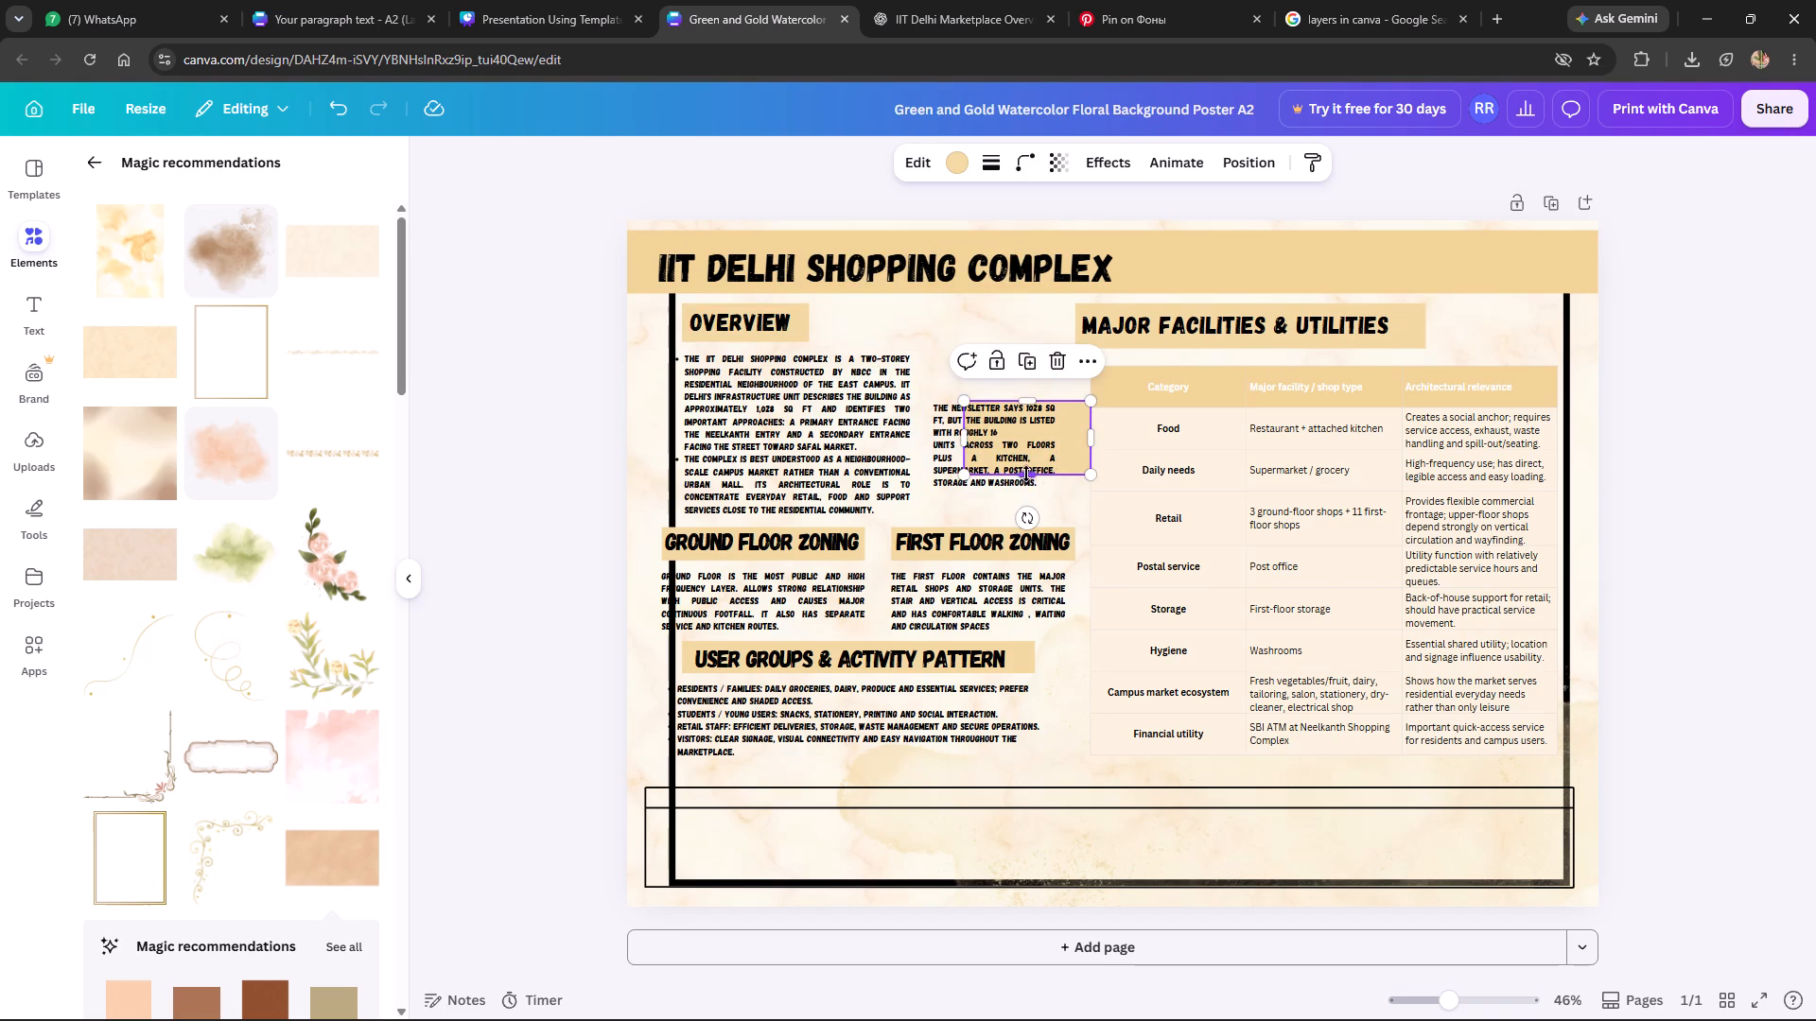
pyautogui.moveTo(1024, 472); pyautogui.dragTo(1027, 505)
pyautogui.moveTo(1017, 441); pyautogui.dragTo(982, 435)
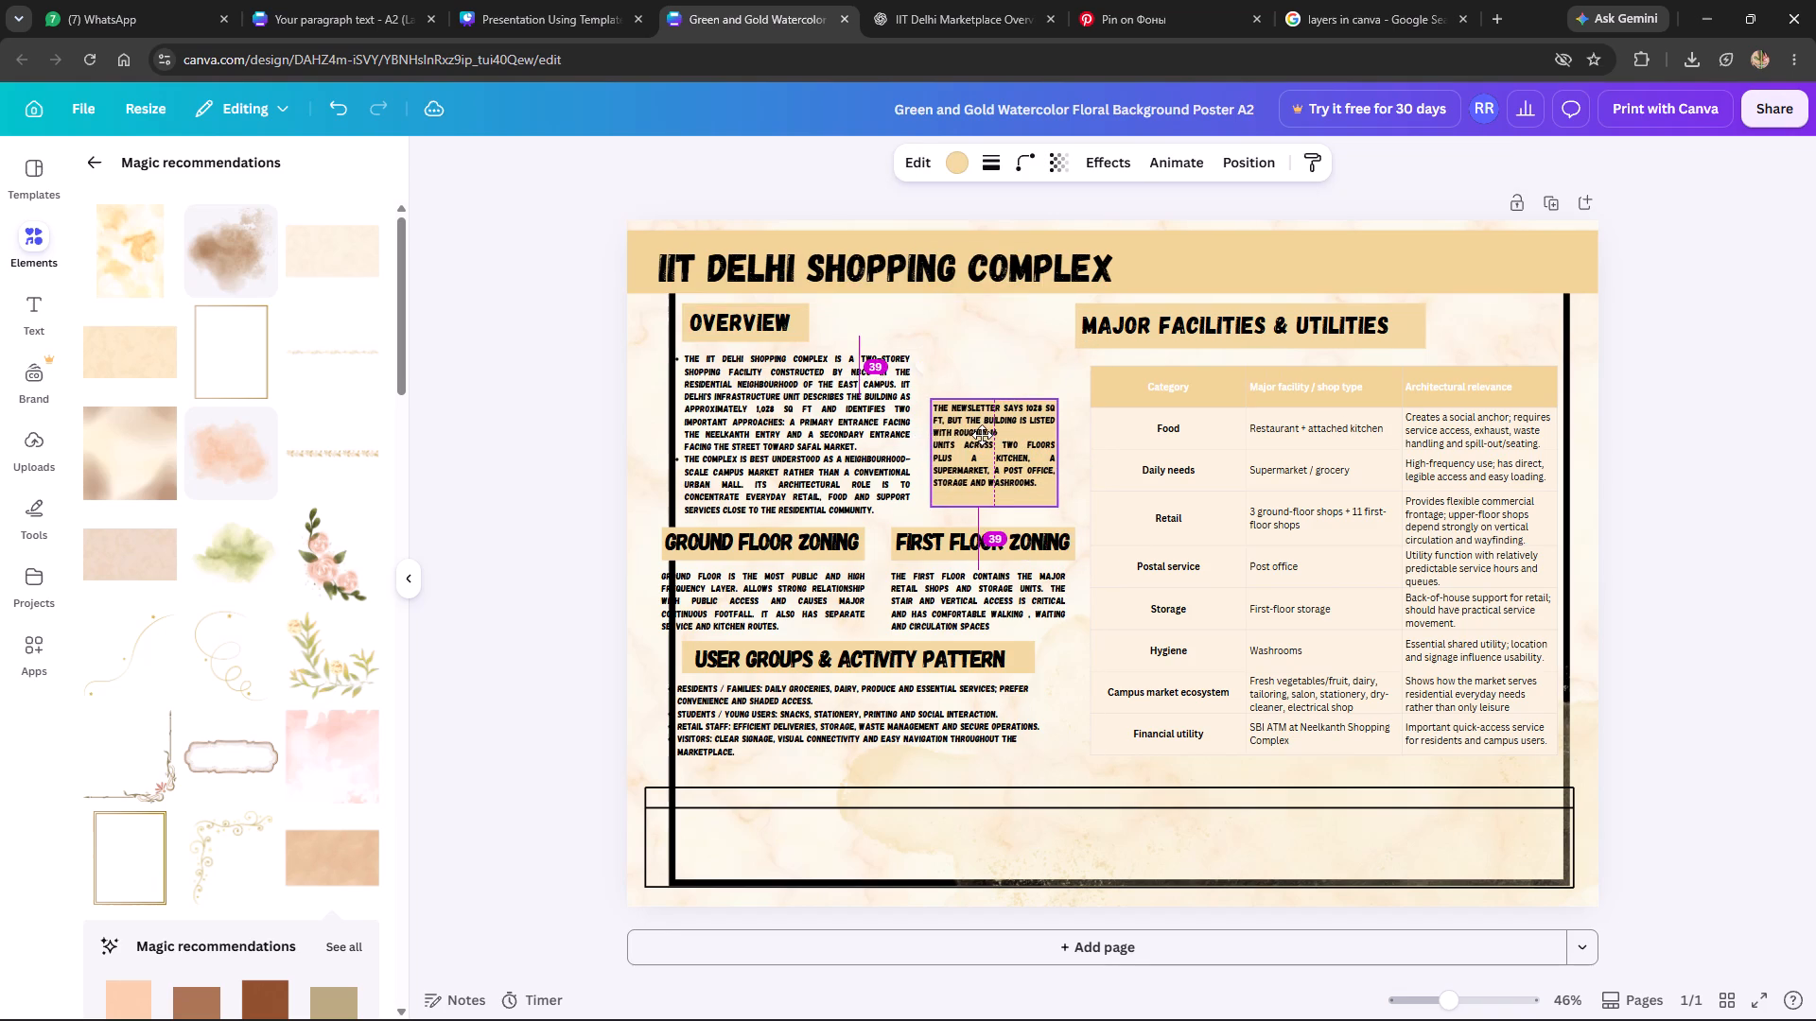
# Lower and narrow the newsletter note's text, and widen its highlight box slightly and shift it left around the text.
pyautogui.click(1003, 438)
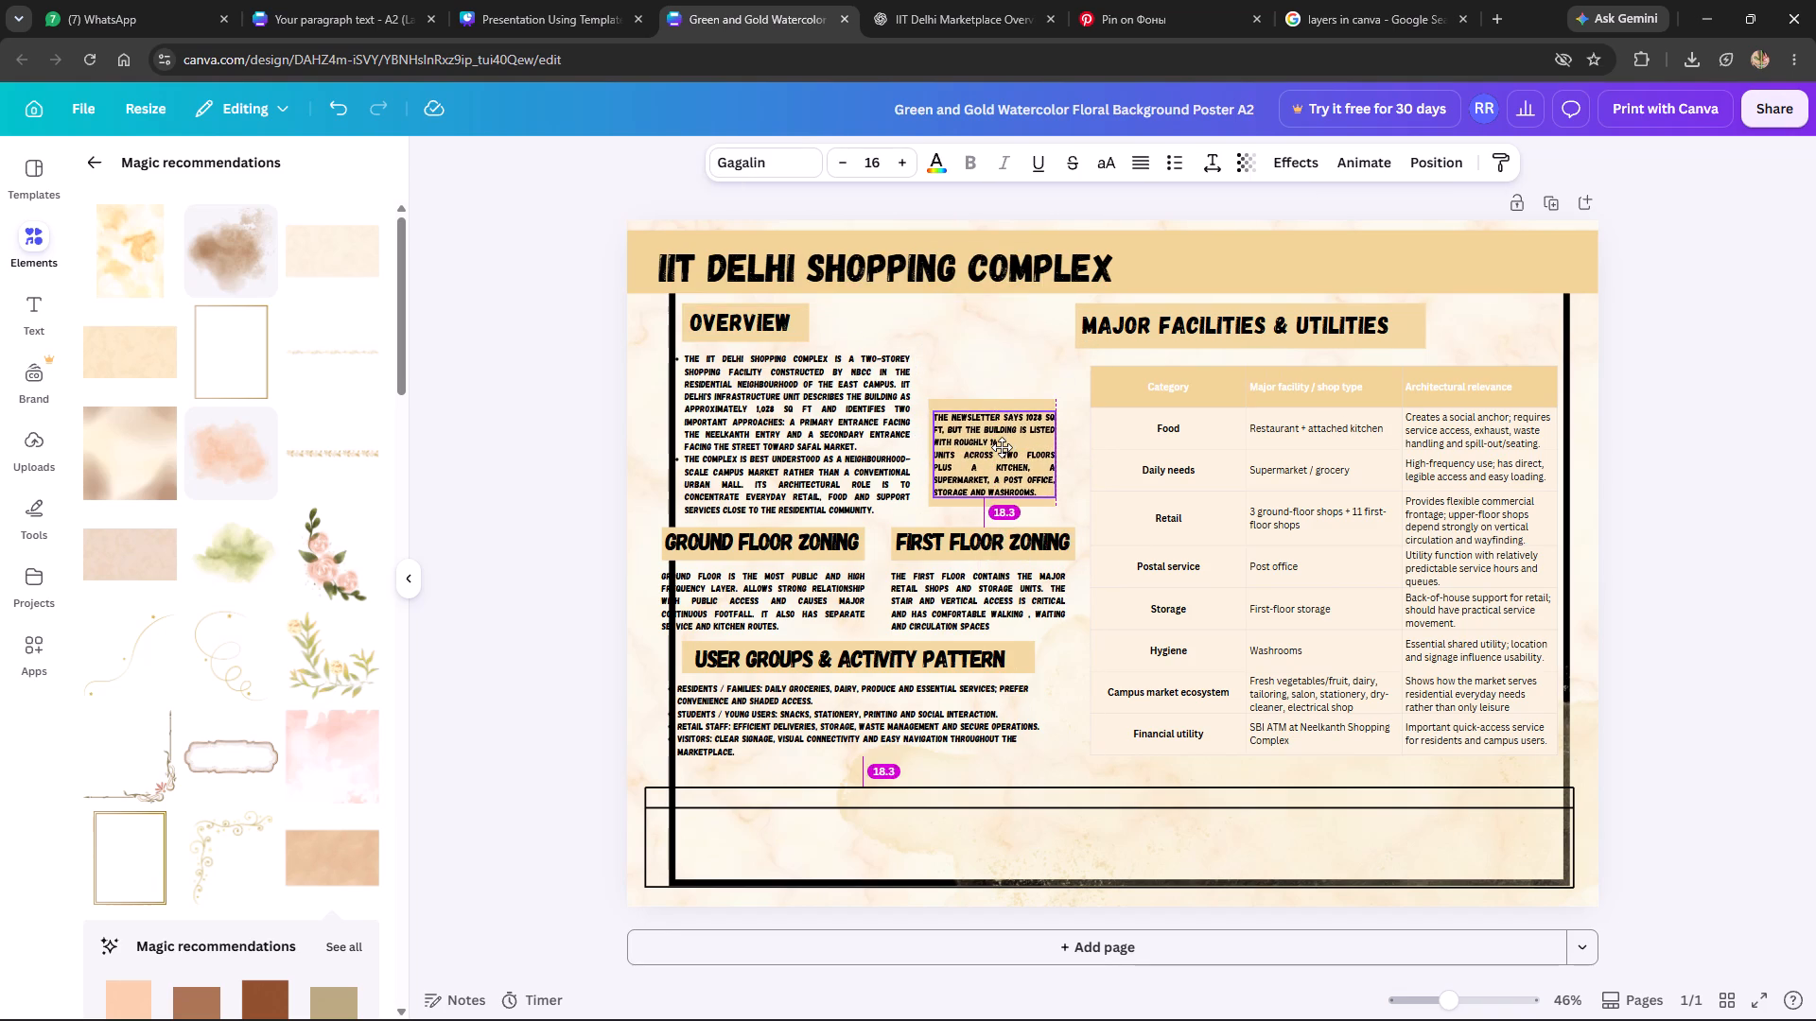
pyautogui.moveTo(1057, 453); pyautogui.dragTo(1050, 452)
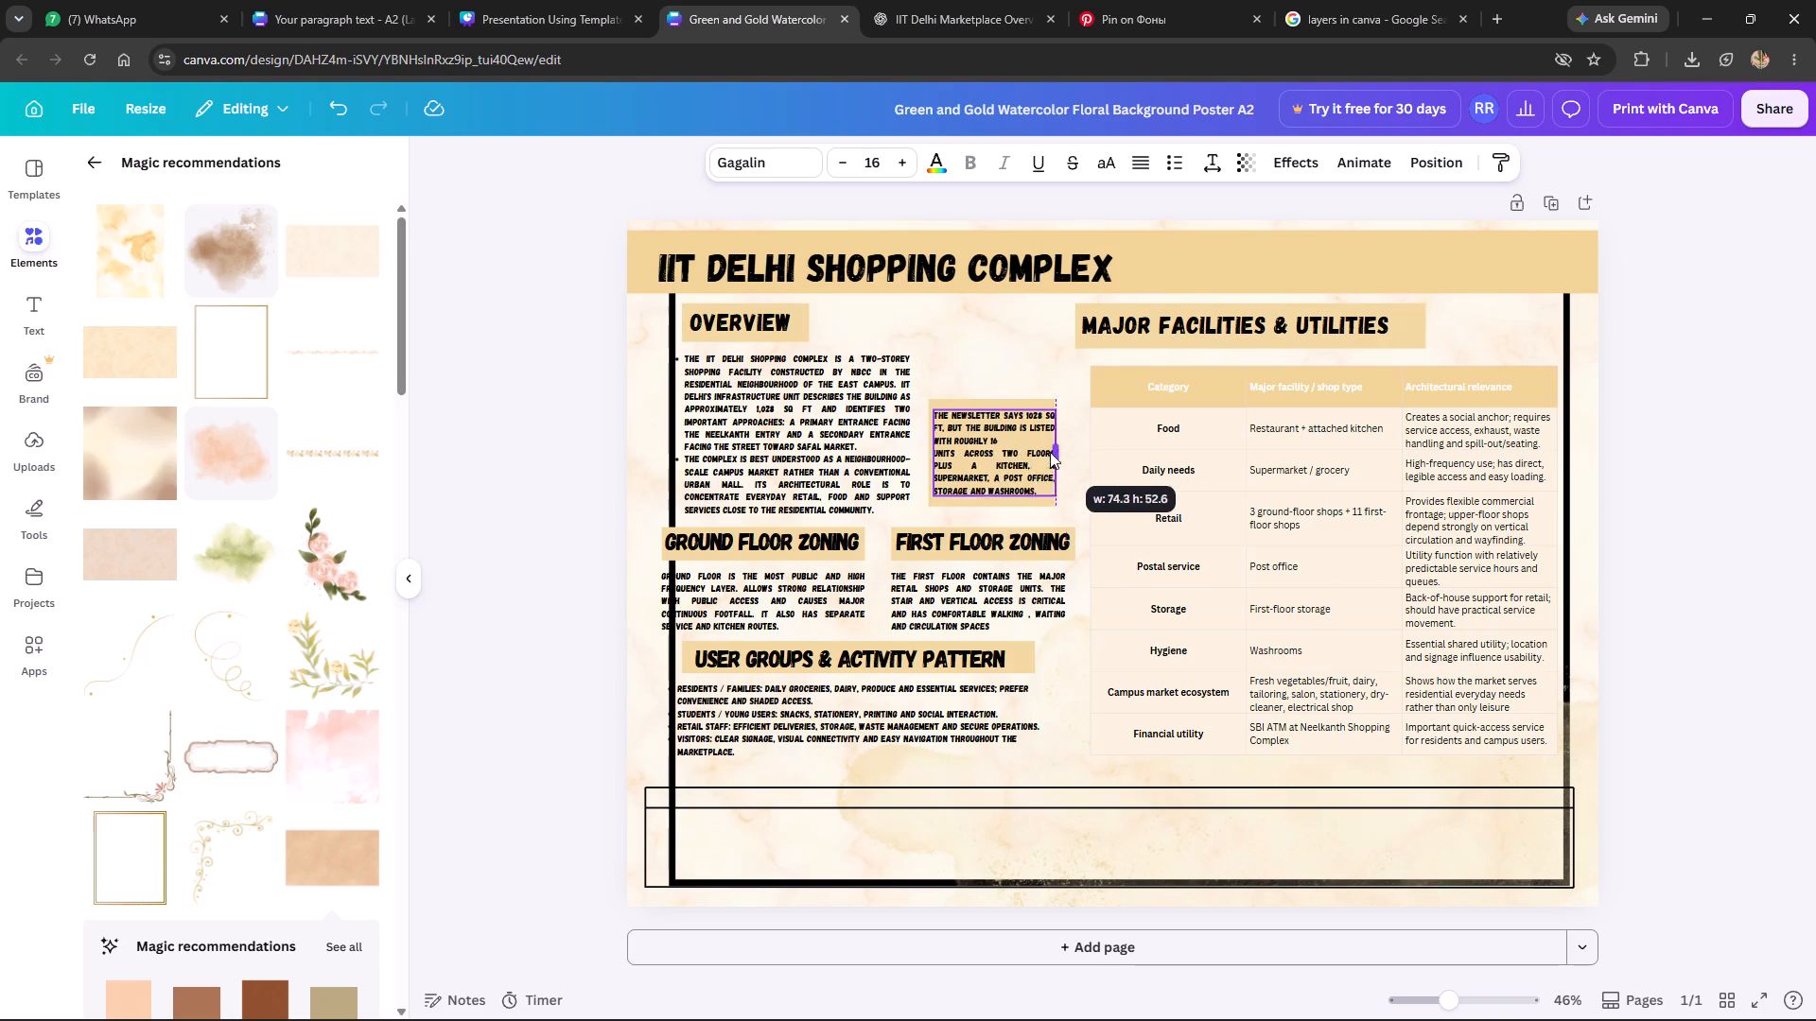
pyautogui.moveTo(1050, 452); pyautogui.dragTo(1039, 452)
pyautogui.click(1052, 456)
pyautogui.moveTo(1055, 452); pyautogui.dragTo(1066, 452)
pyautogui.click(981, 451)
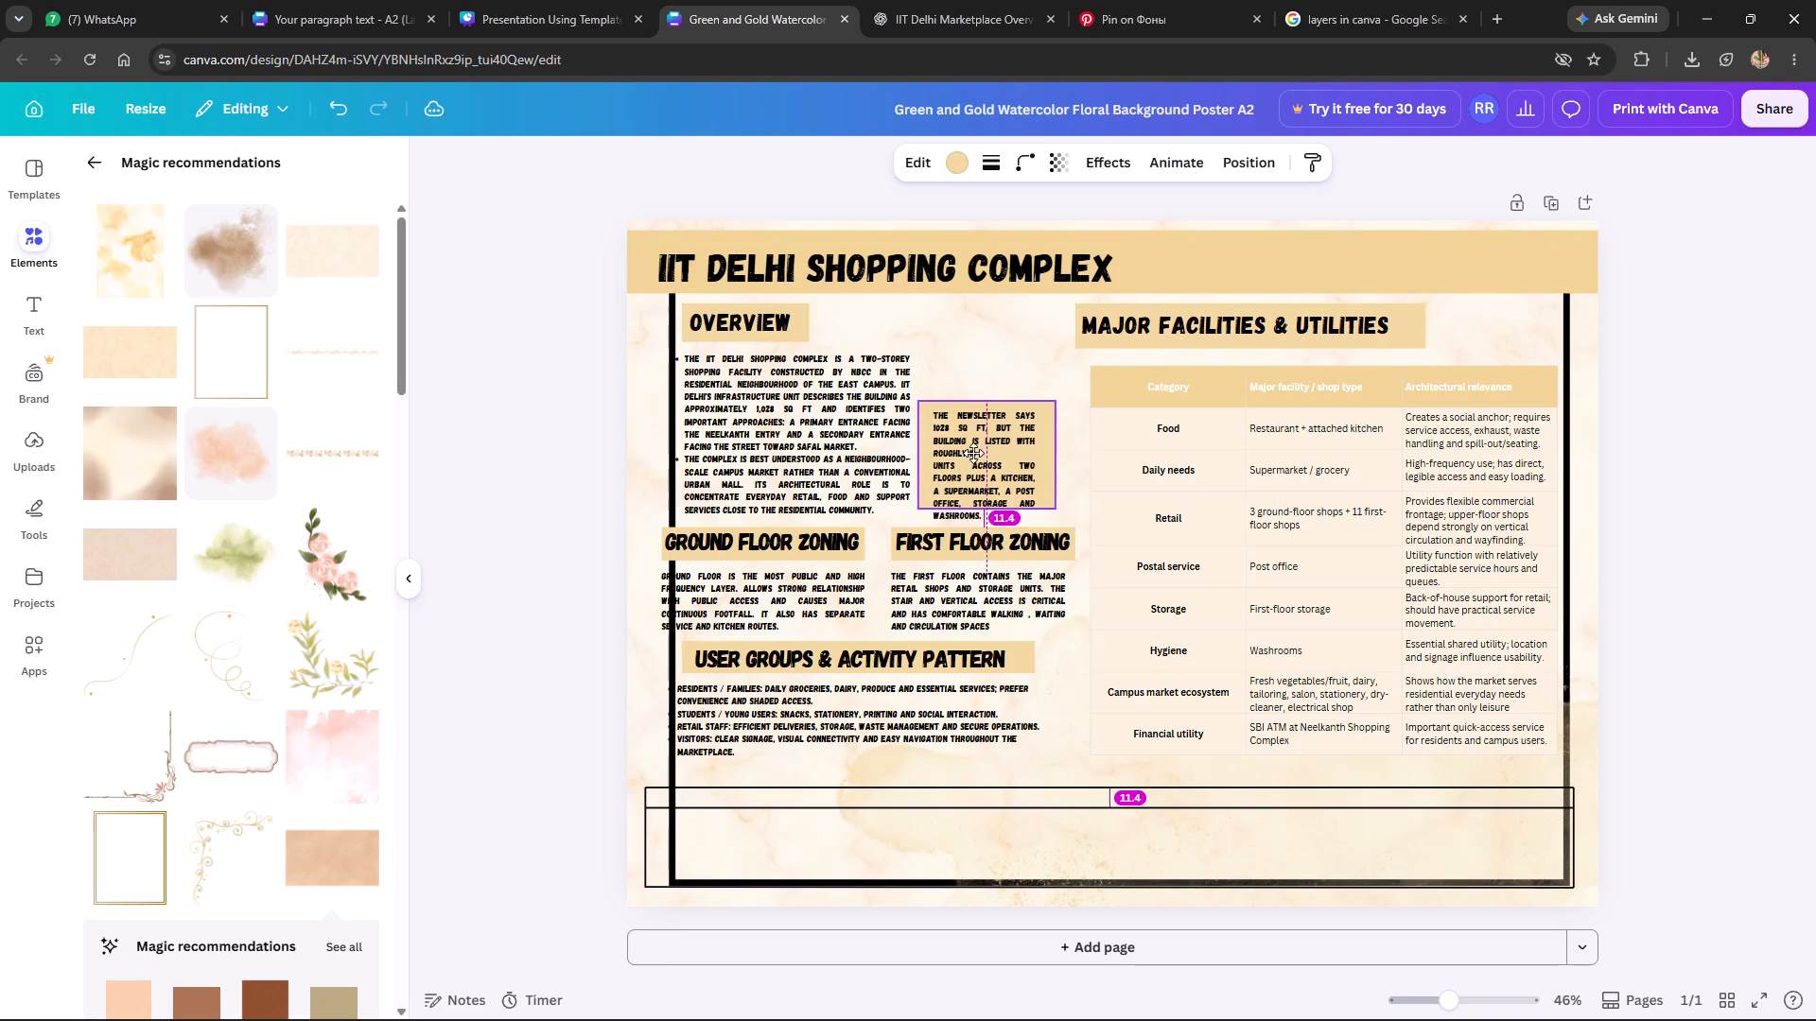
pyautogui.click(979, 452)
# Widen the newsletter note's text to fit its highlight box and shift it left so it sits inside the box.
pyautogui.click(1034, 461)
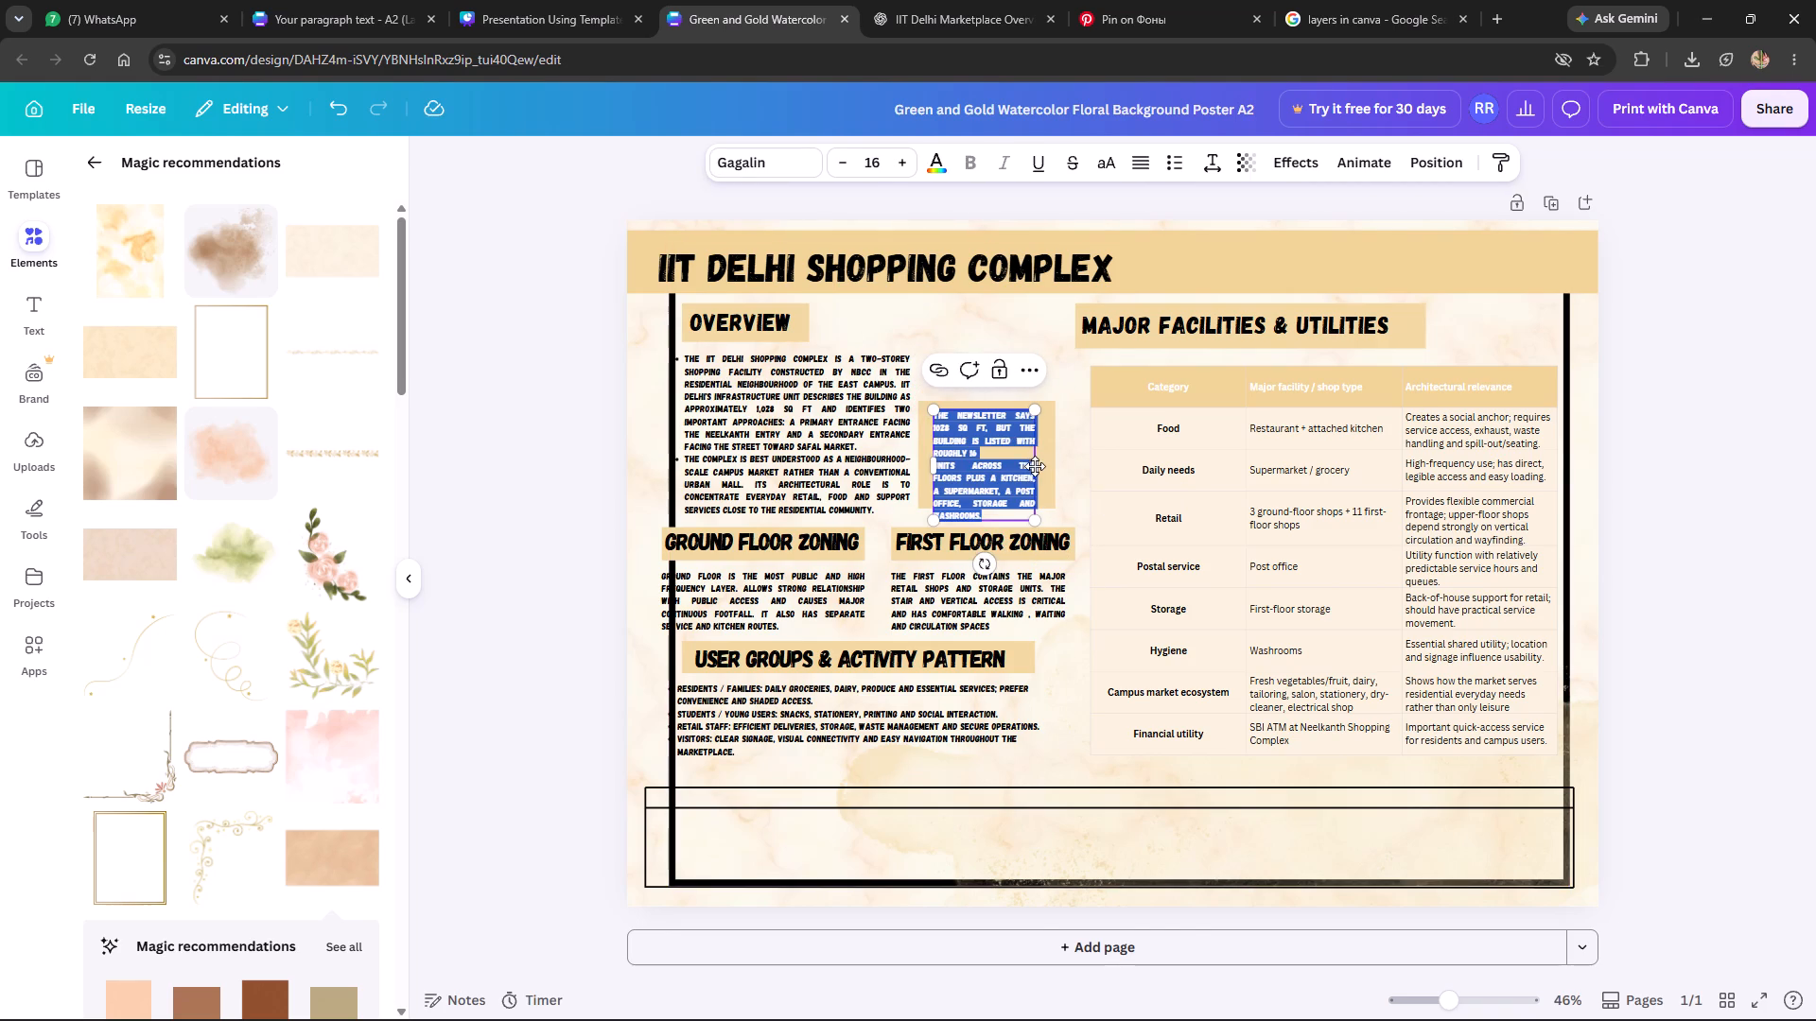
pyautogui.click(1035, 466)
pyautogui.click(1027, 465)
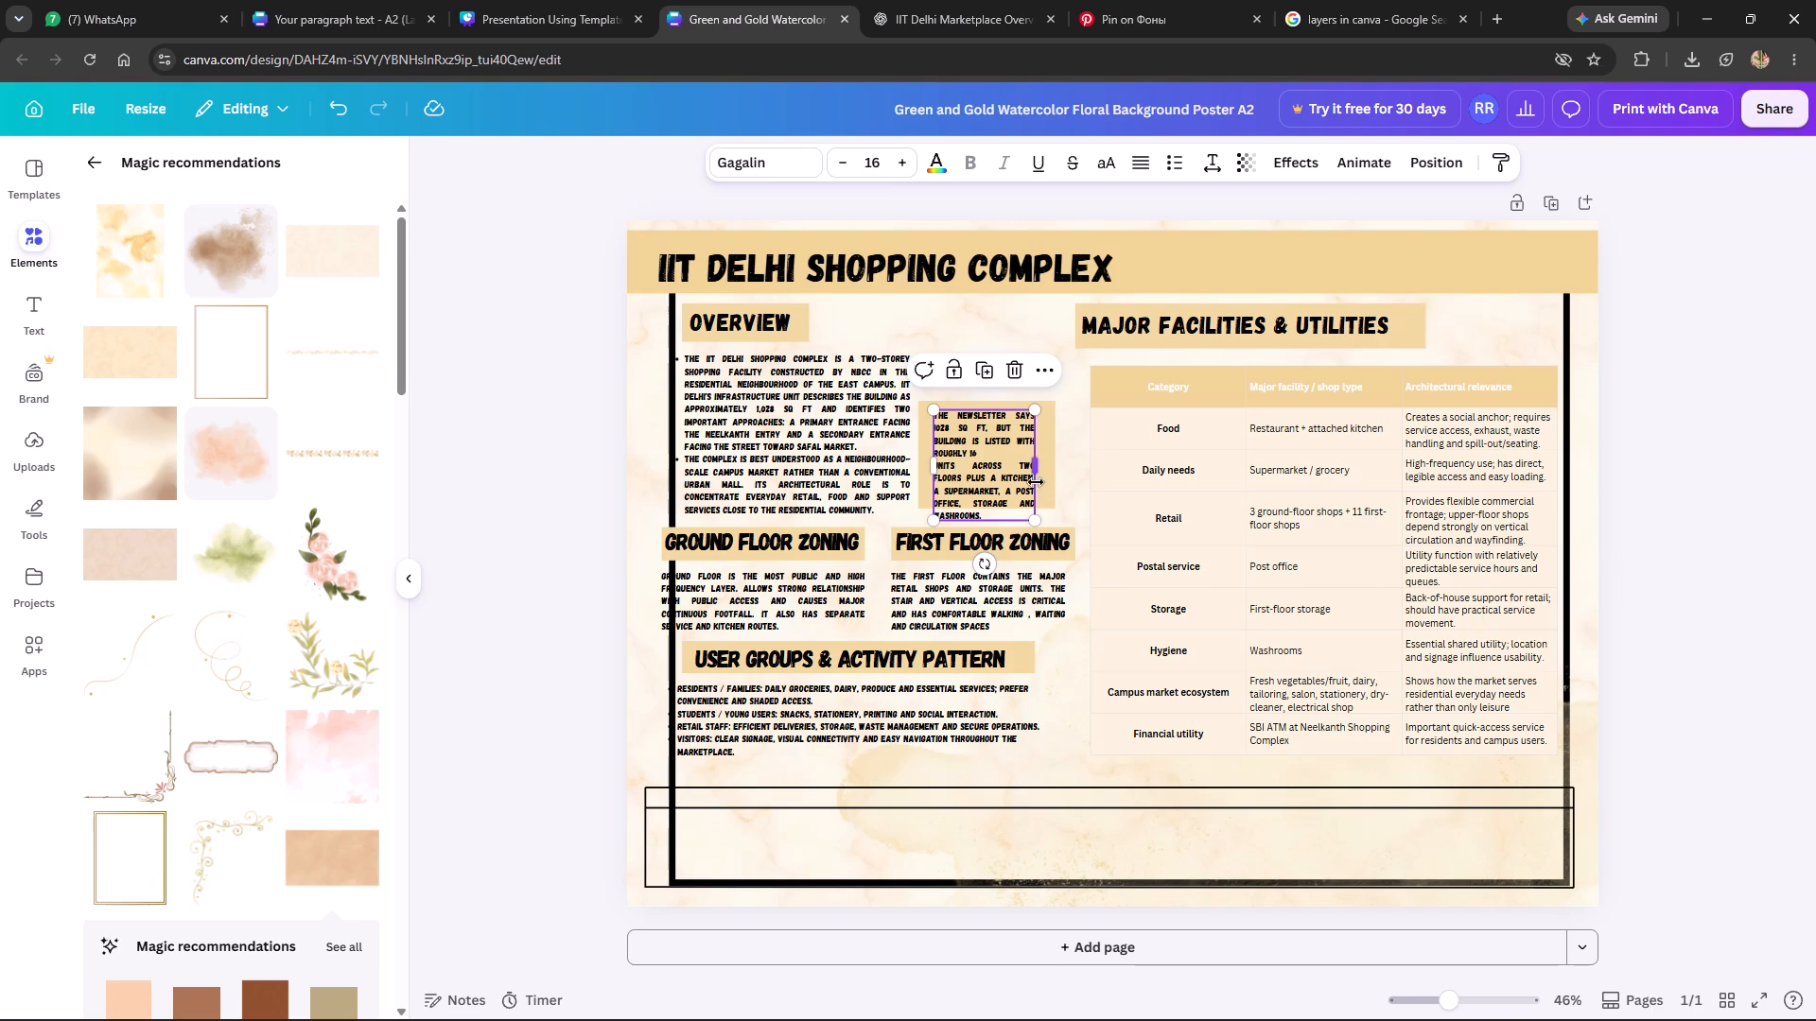
pyautogui.moveTo(1036, 467); pyautogui.dragTo(1046, 466)
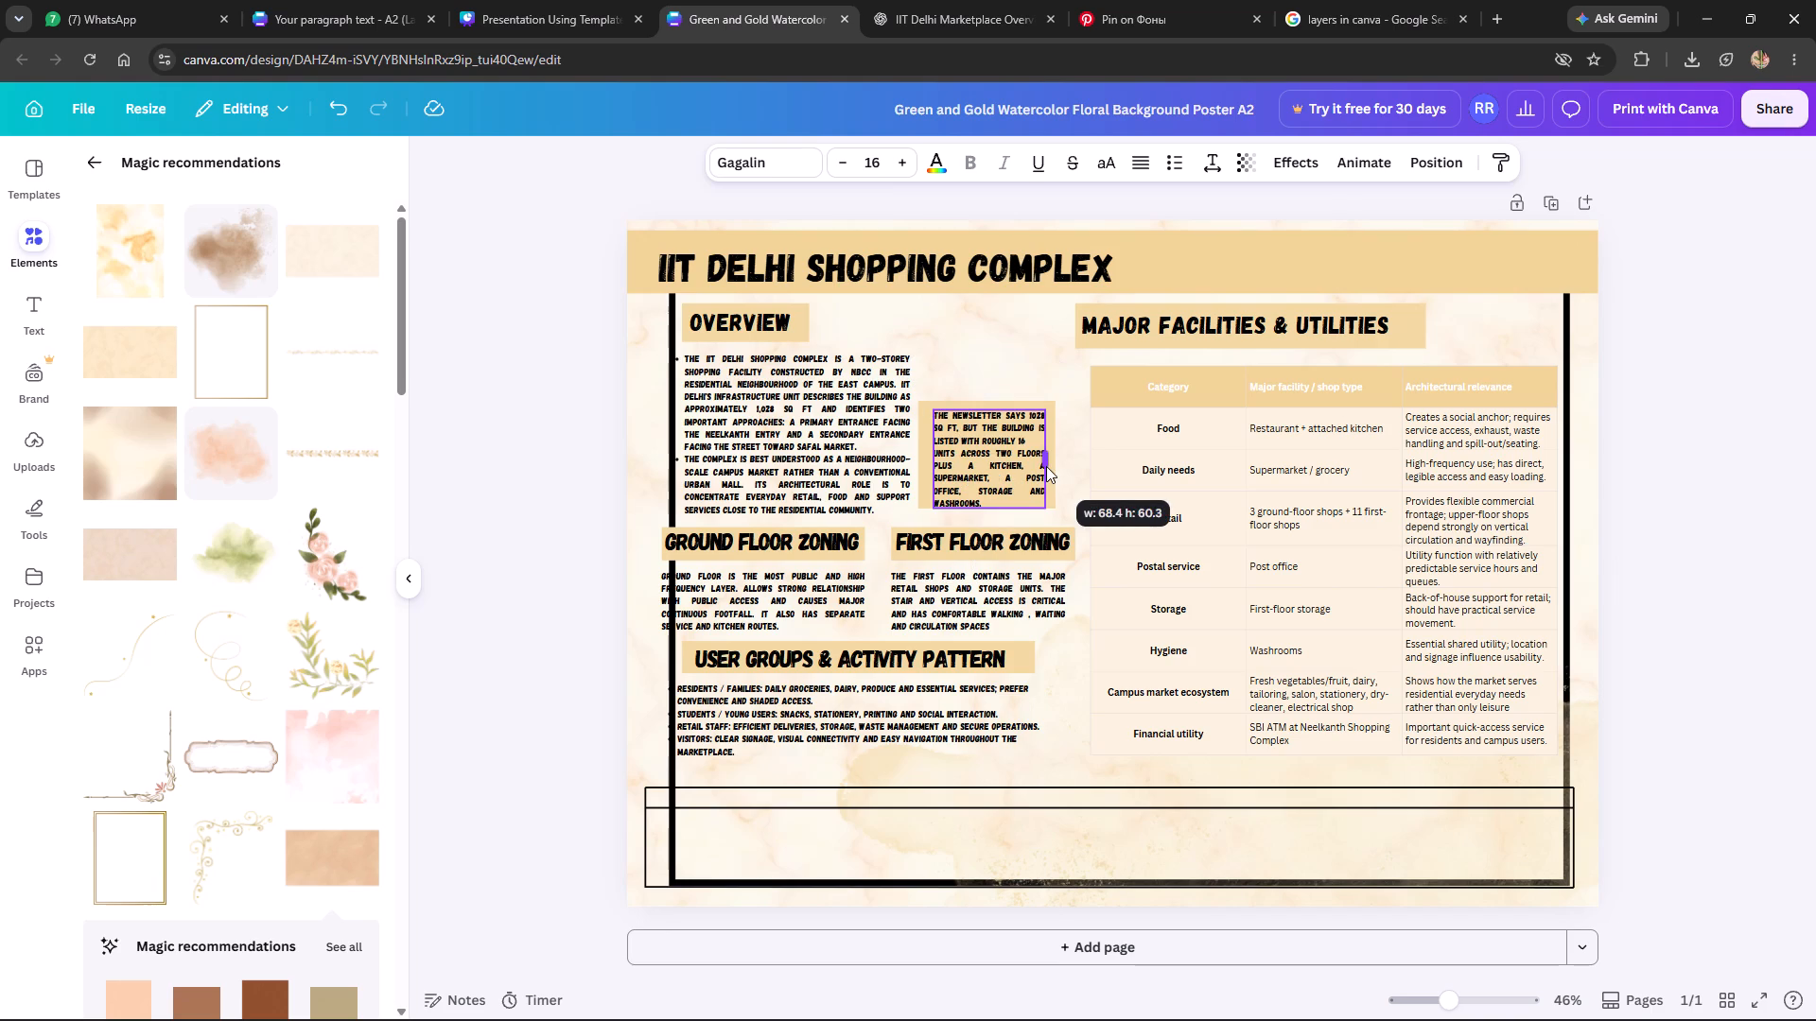
pyautogui.moveTo(1046, 466); pyautogui.dragTo(1053, 464)
pyautogui.click(987, 454)
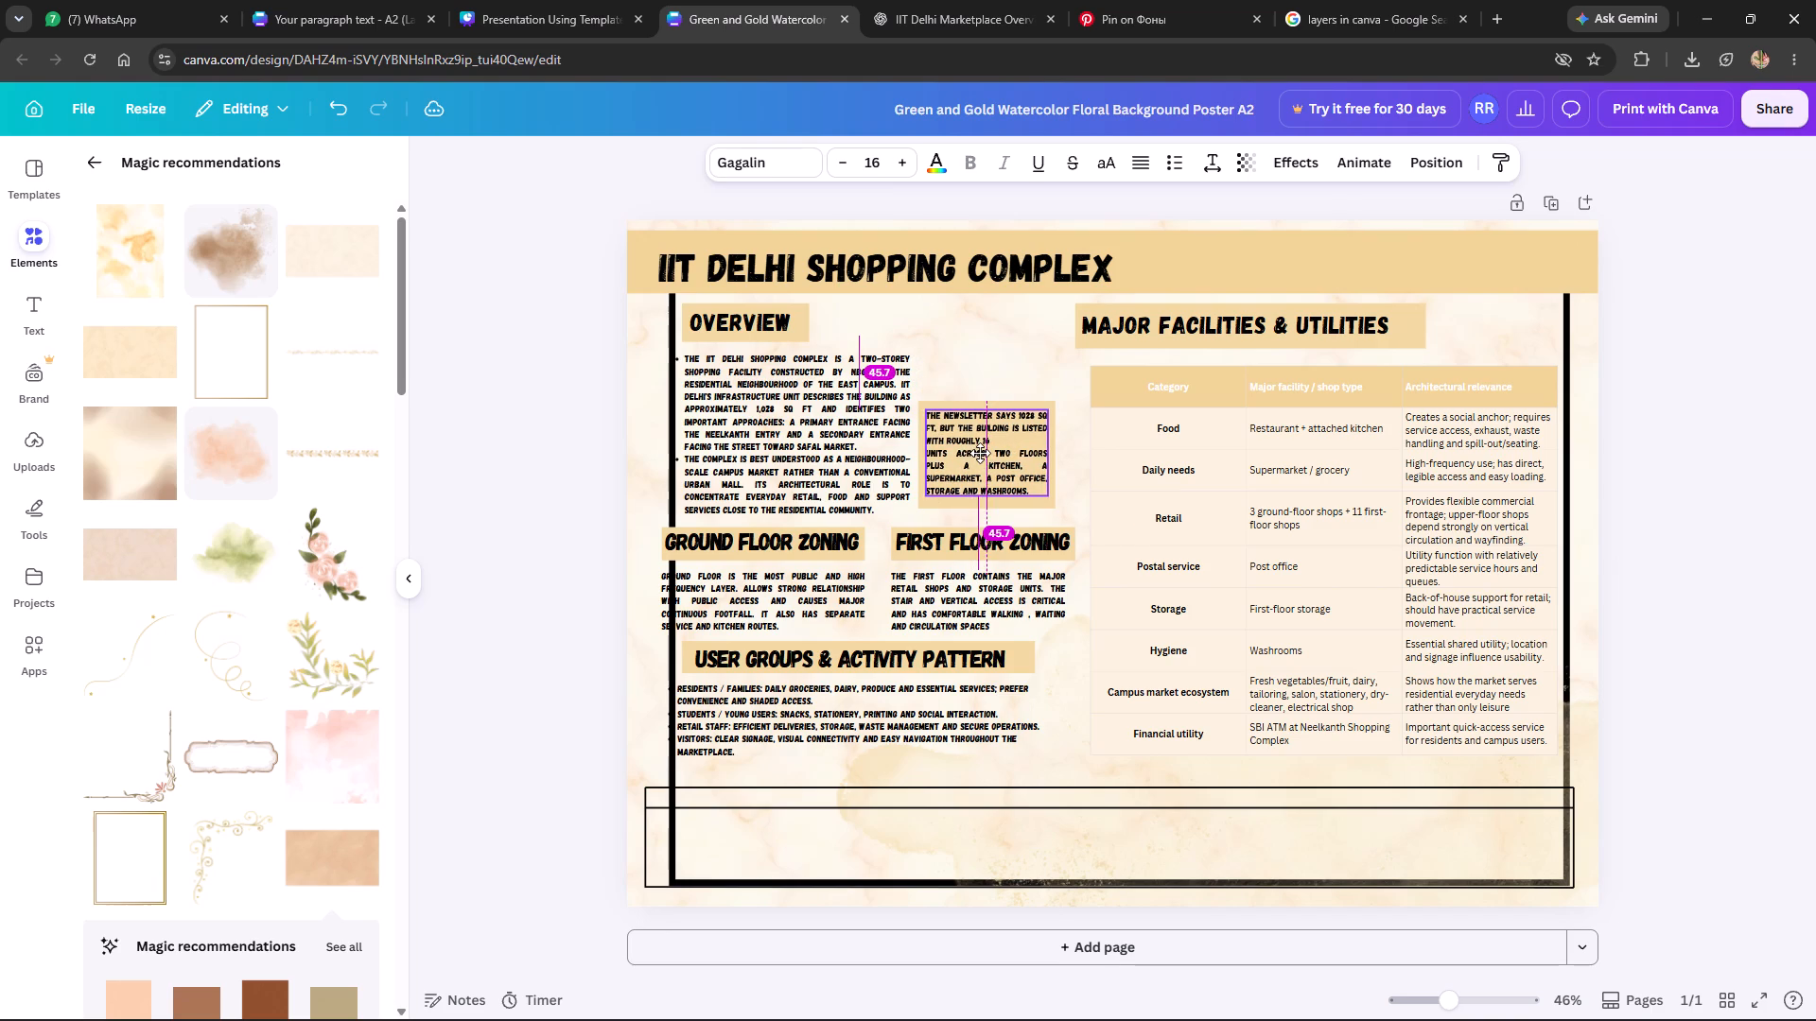
pyautogui.click(1660, 438)
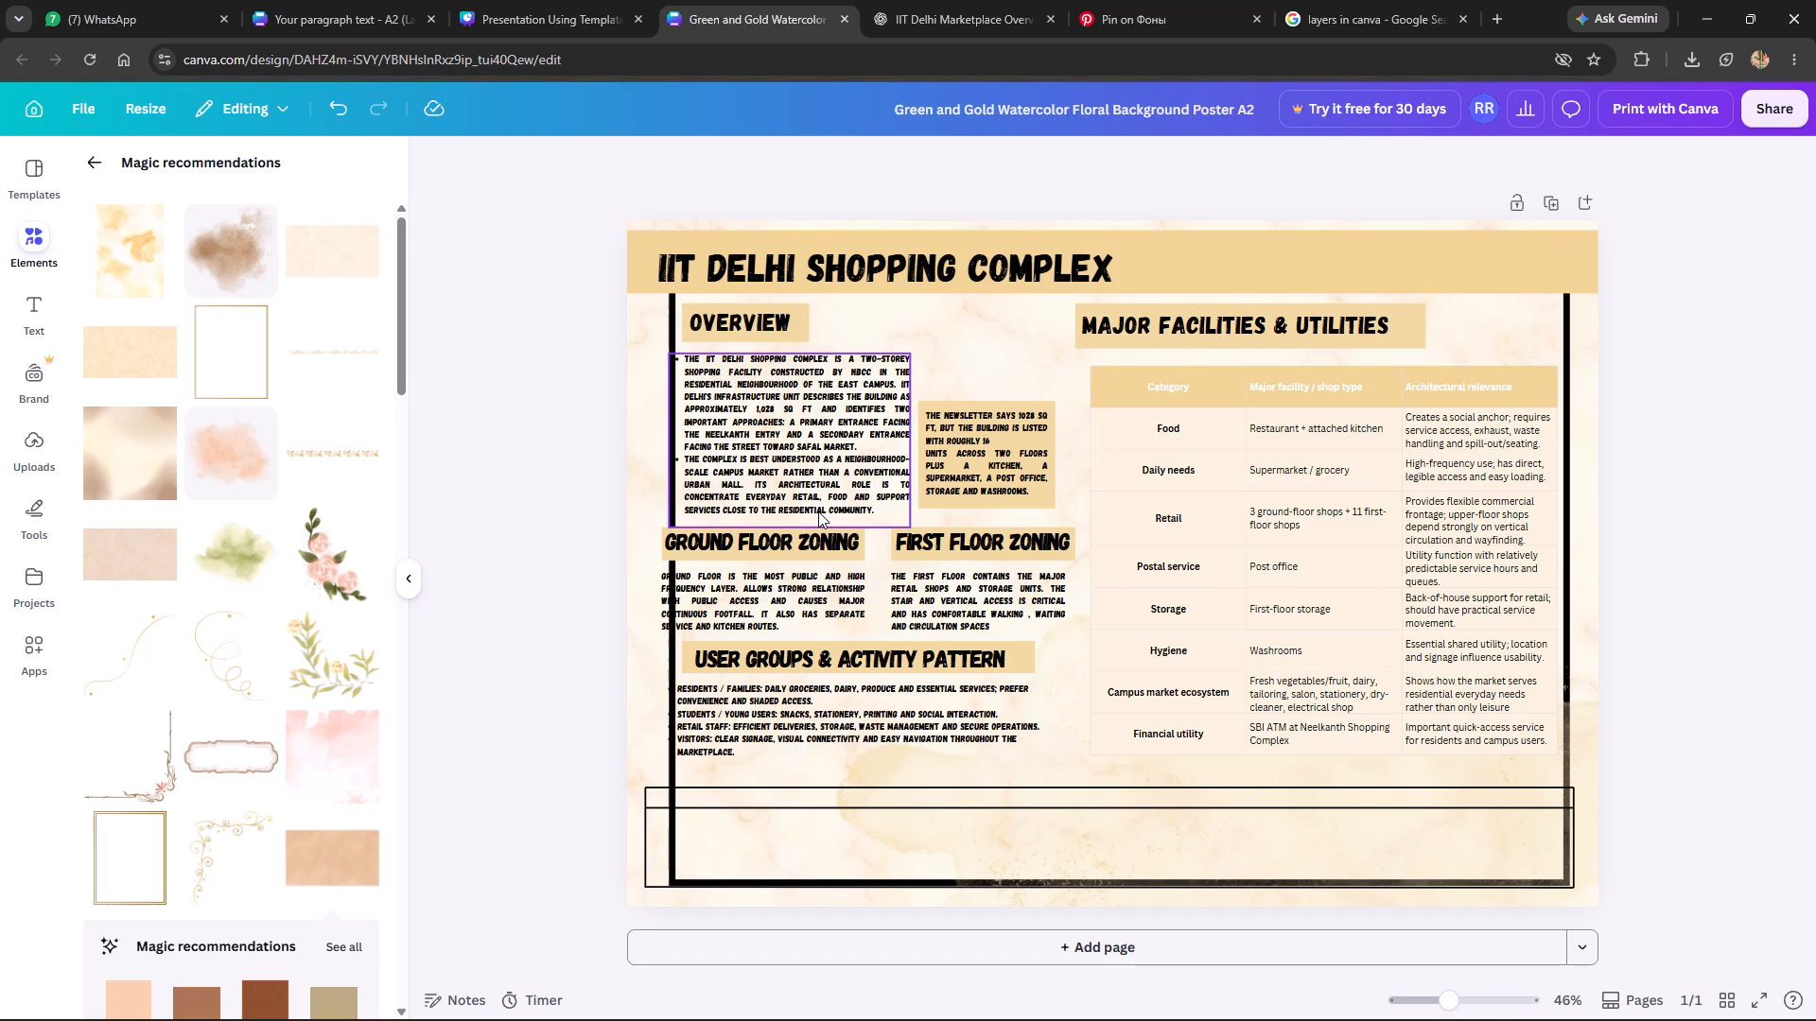
# Switch to the BITS Pilani case study design and select the frame around the sheet title cell in its title block.
pyautogui.click(970, 1)
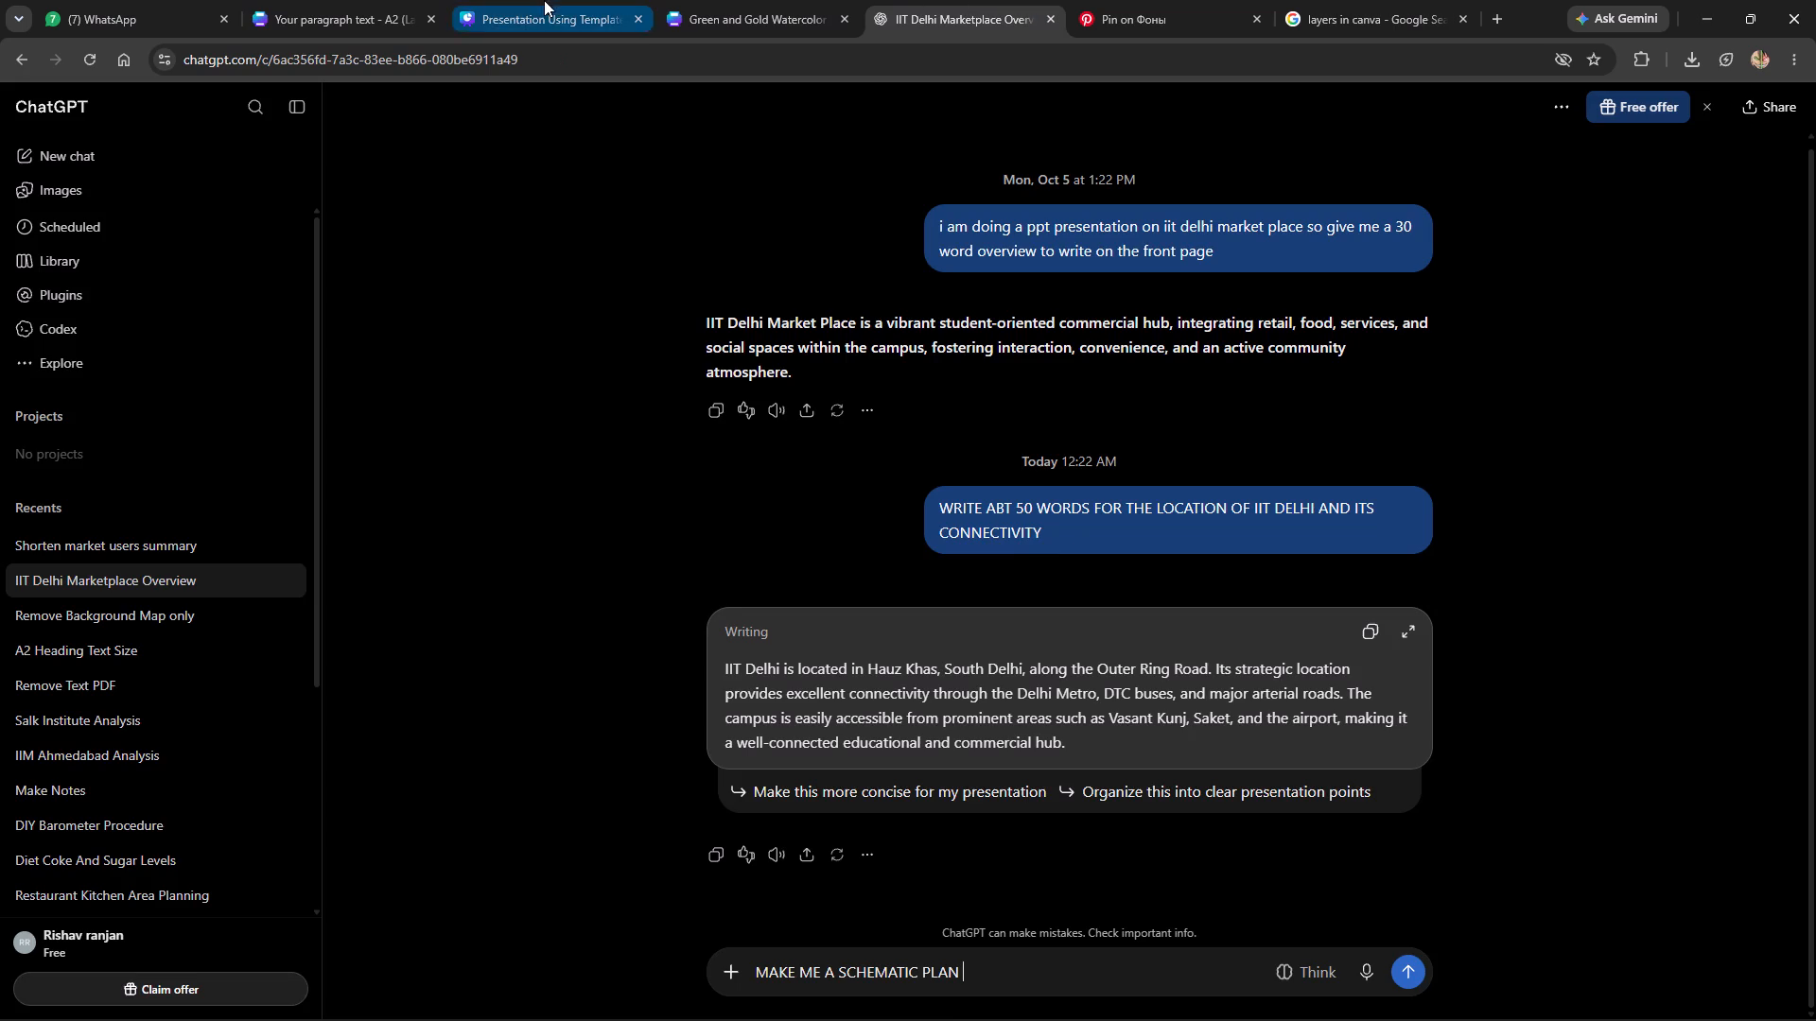
pyautogui.click(544, 0)
pyautogui.click(292, 0)
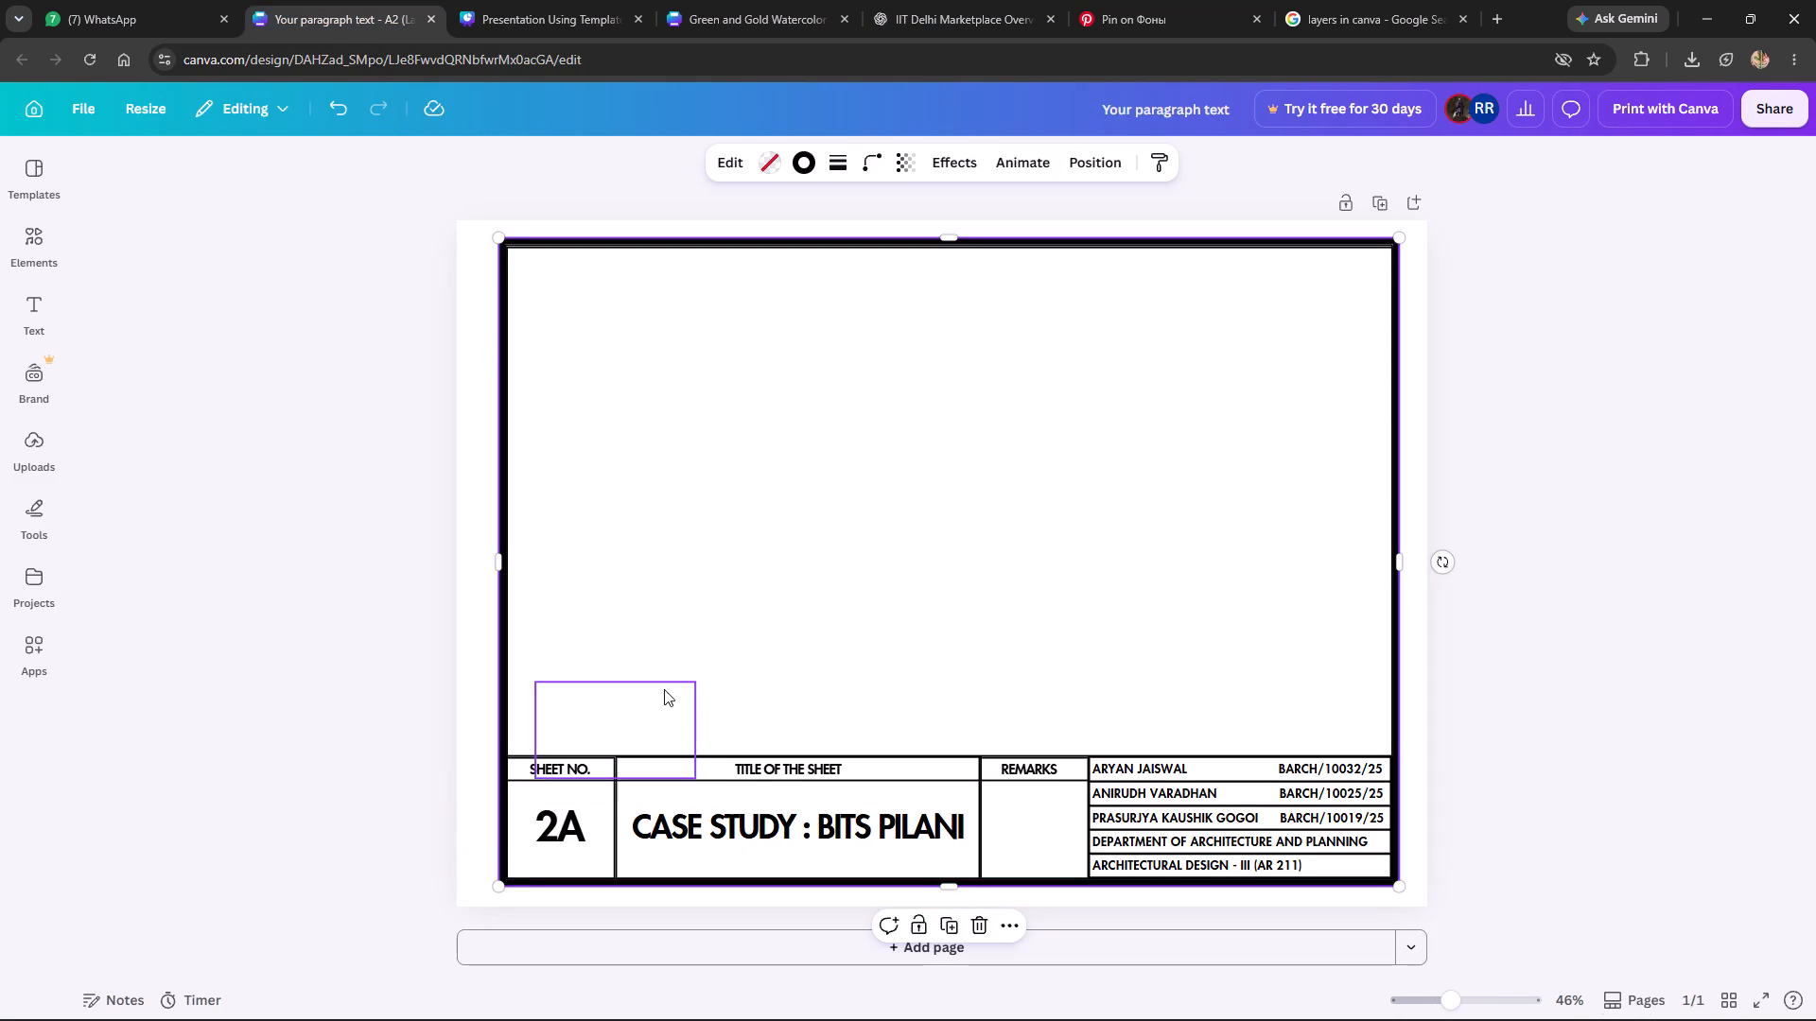
pyautogui.click(663, 686)
pyautogui.click(575, 838)
pyautogui.click(696, 625)
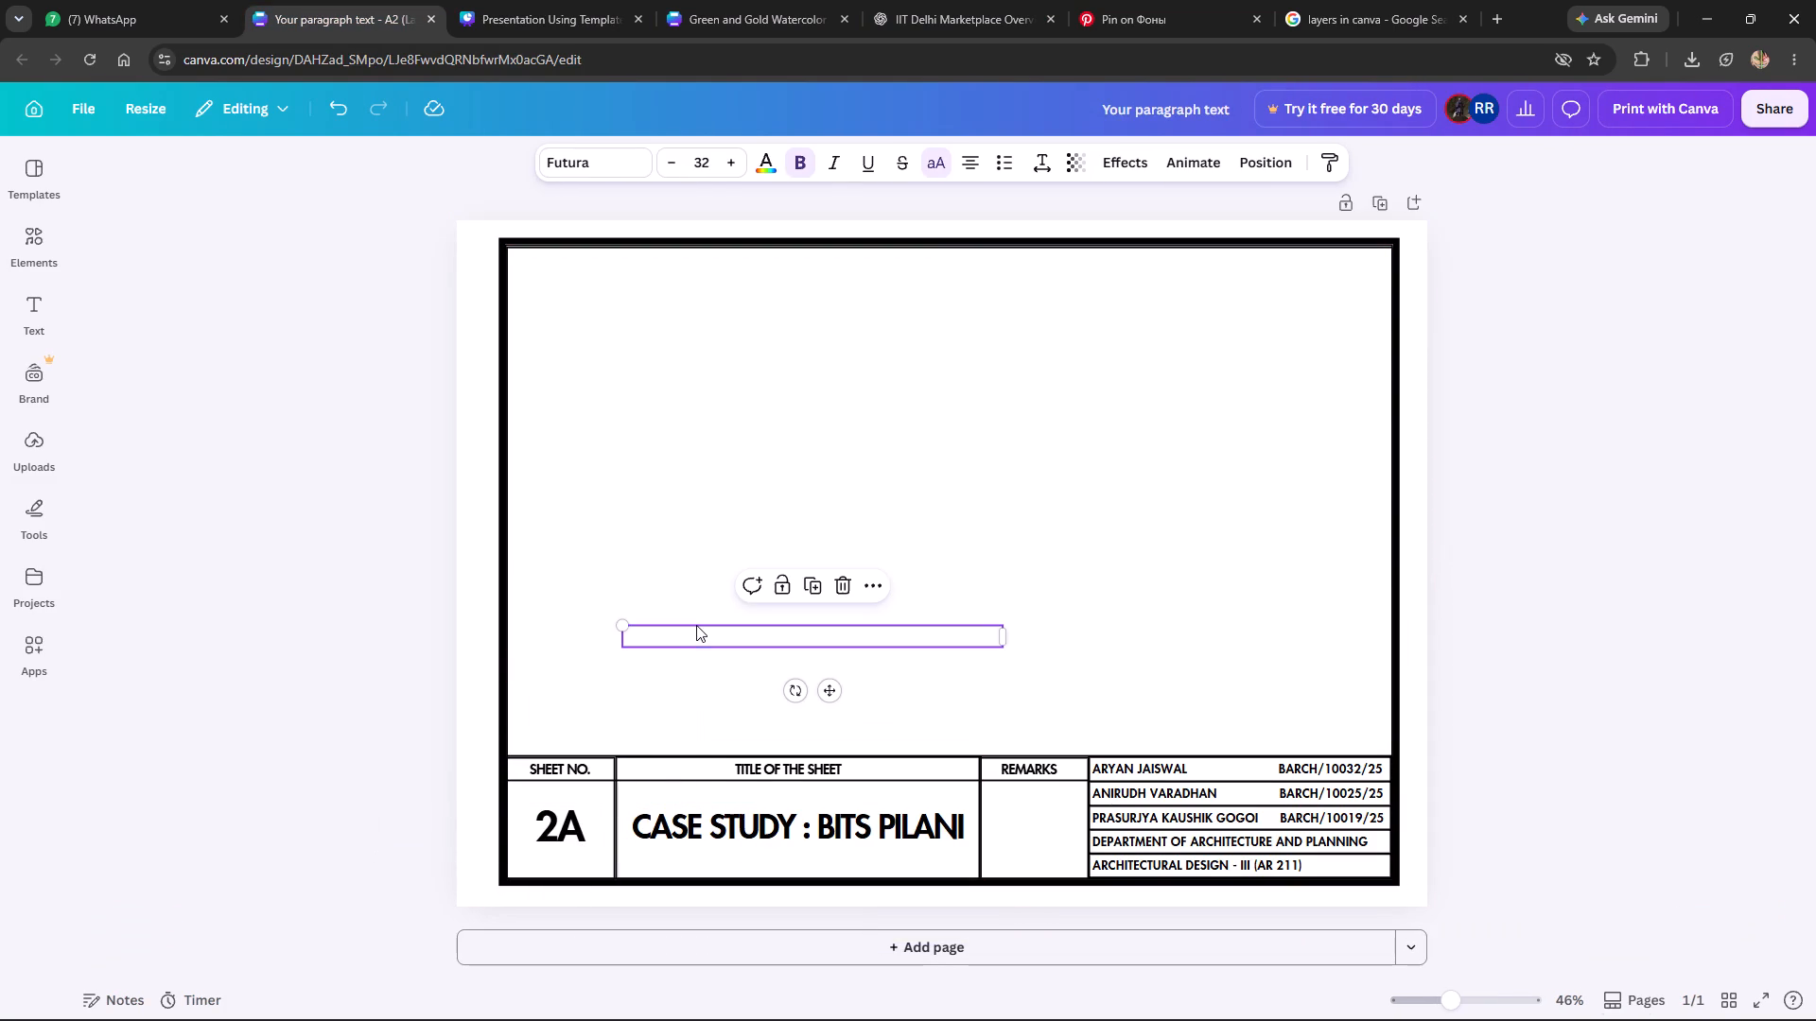
pyautogui.scroll(4, 590, 755)
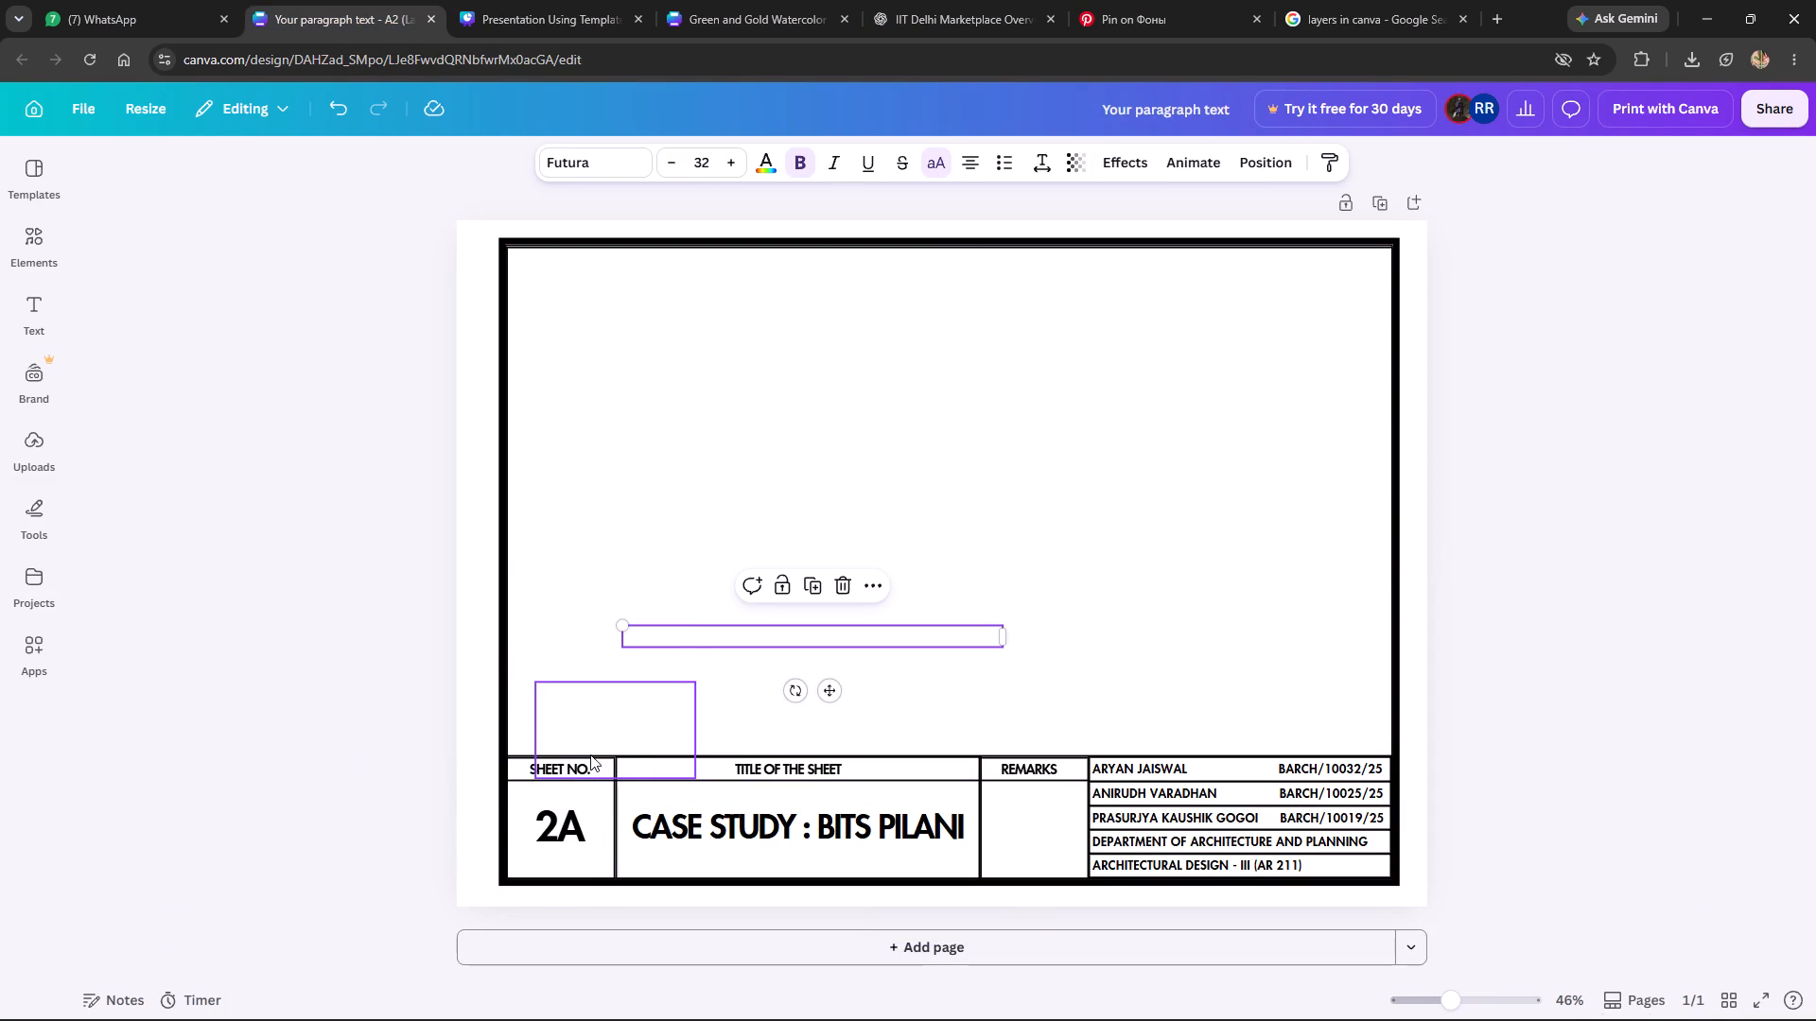
pyautogui.scroll(2, 590, 754)
pyautogui.keyDown('ctrl'); pyautogui.scroll(4, 620, 761); pyautogui.keyUp('ctrl')
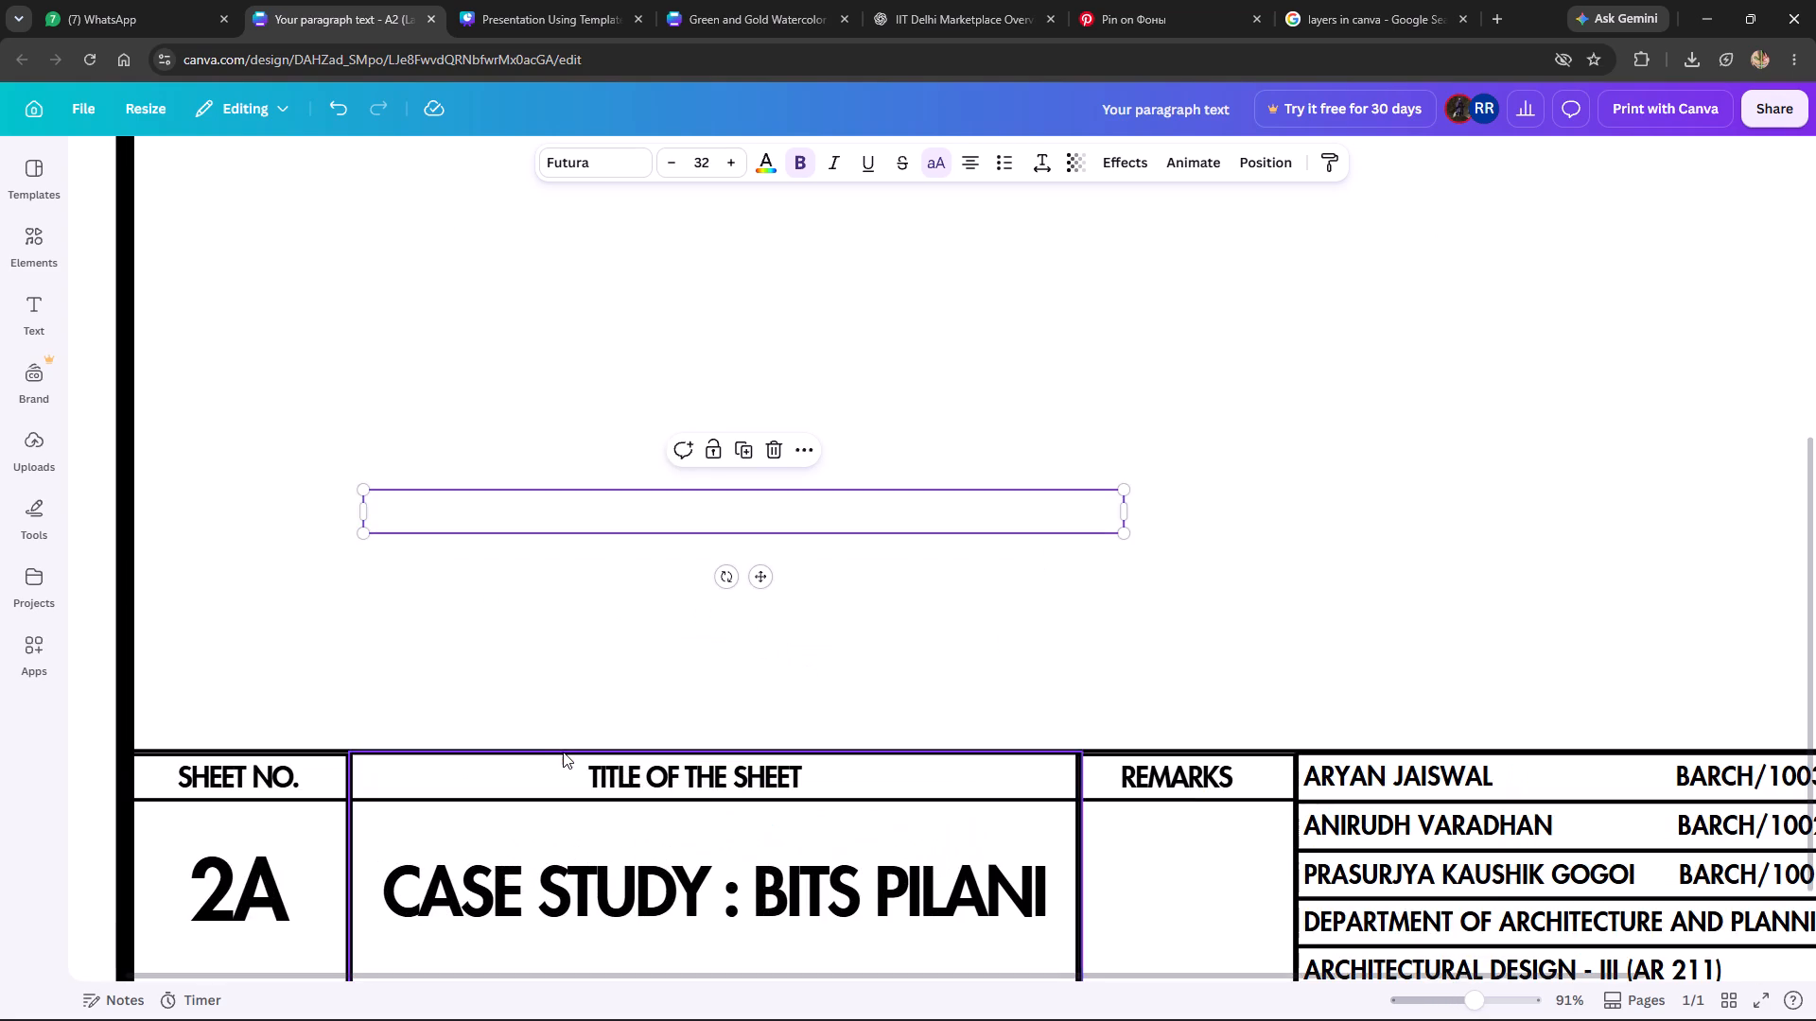
pyautogui.click(555, 752)
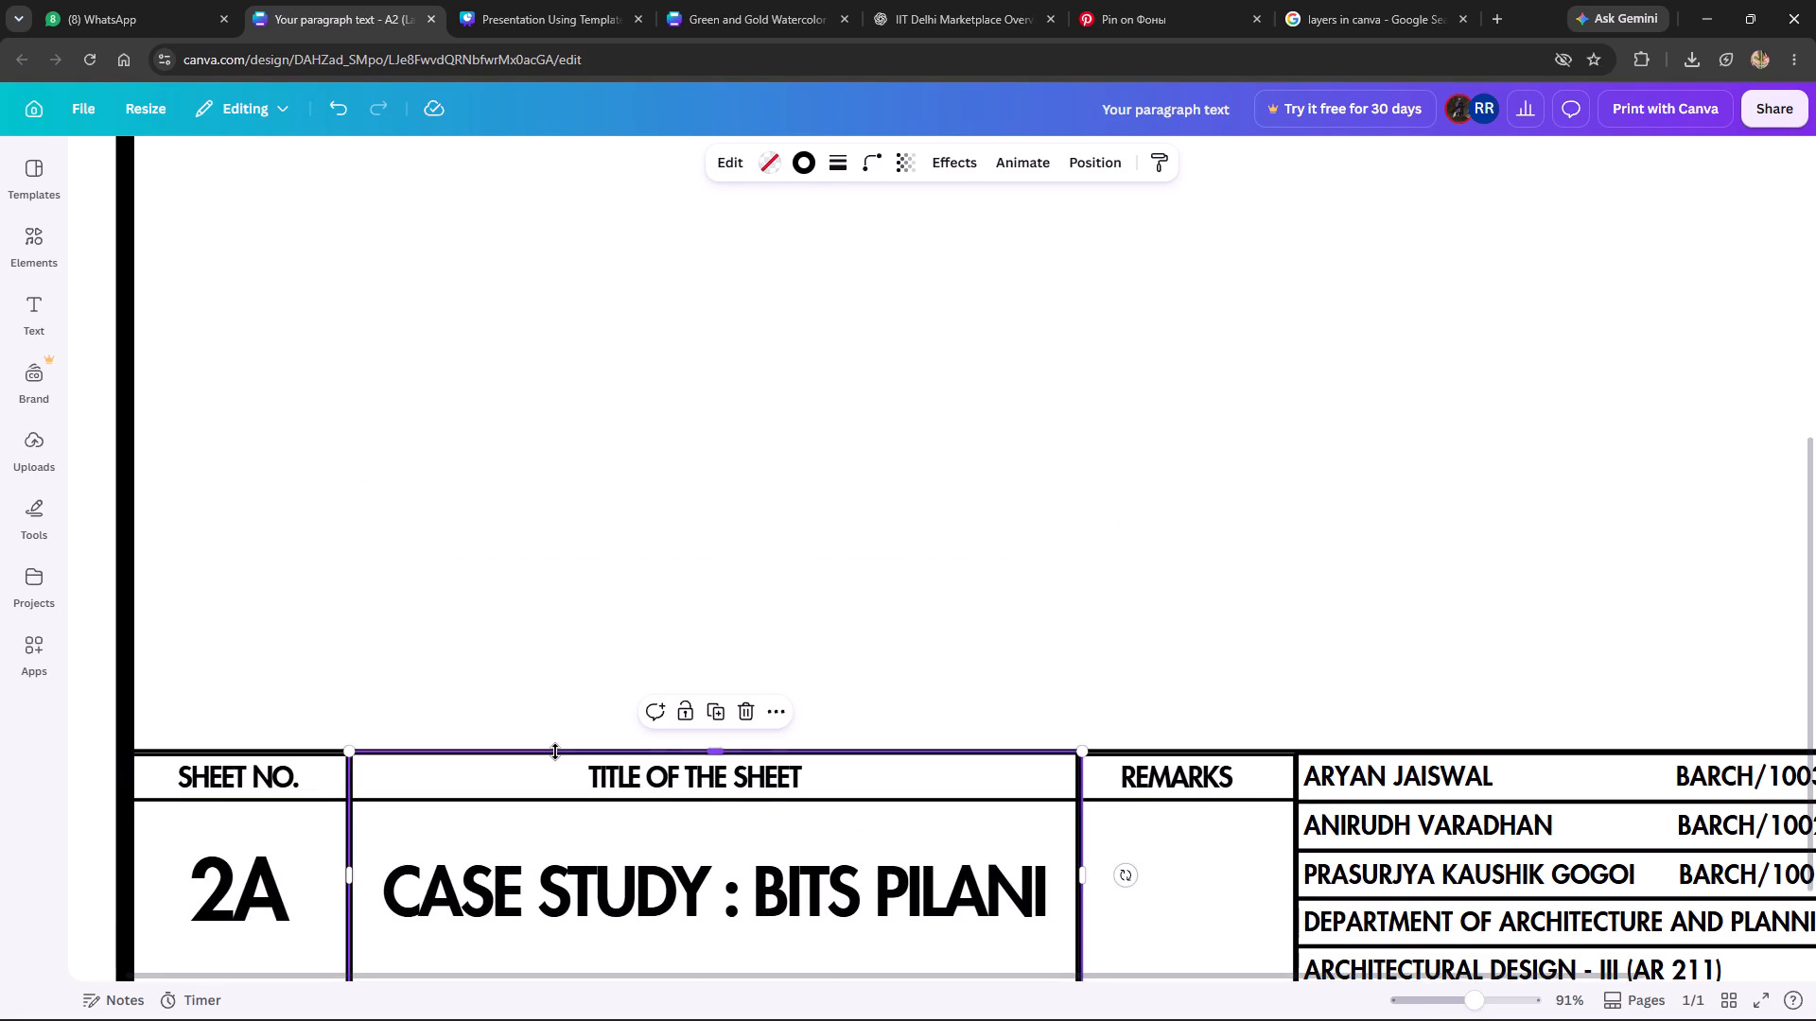
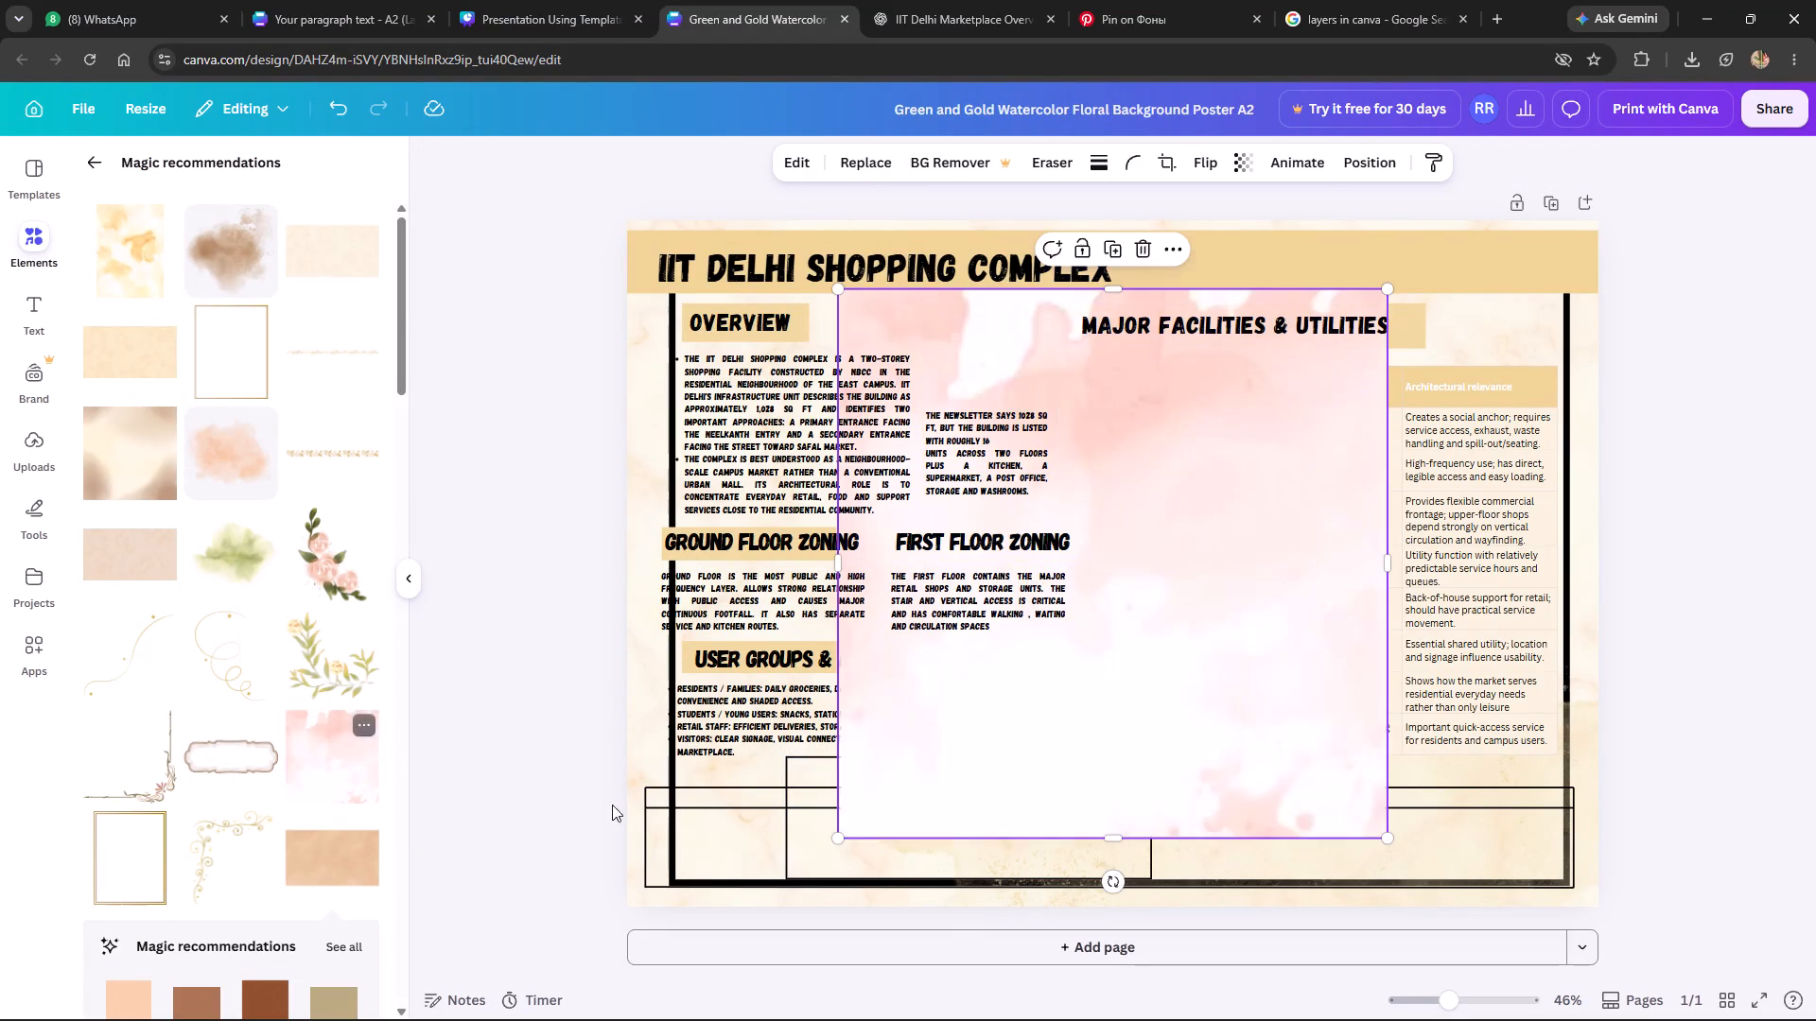
# Delete the pink watercolor image covering the middle of the poster.
pyautogui.doubleClick(477, 730)
pyautogui.click(1151, 666)
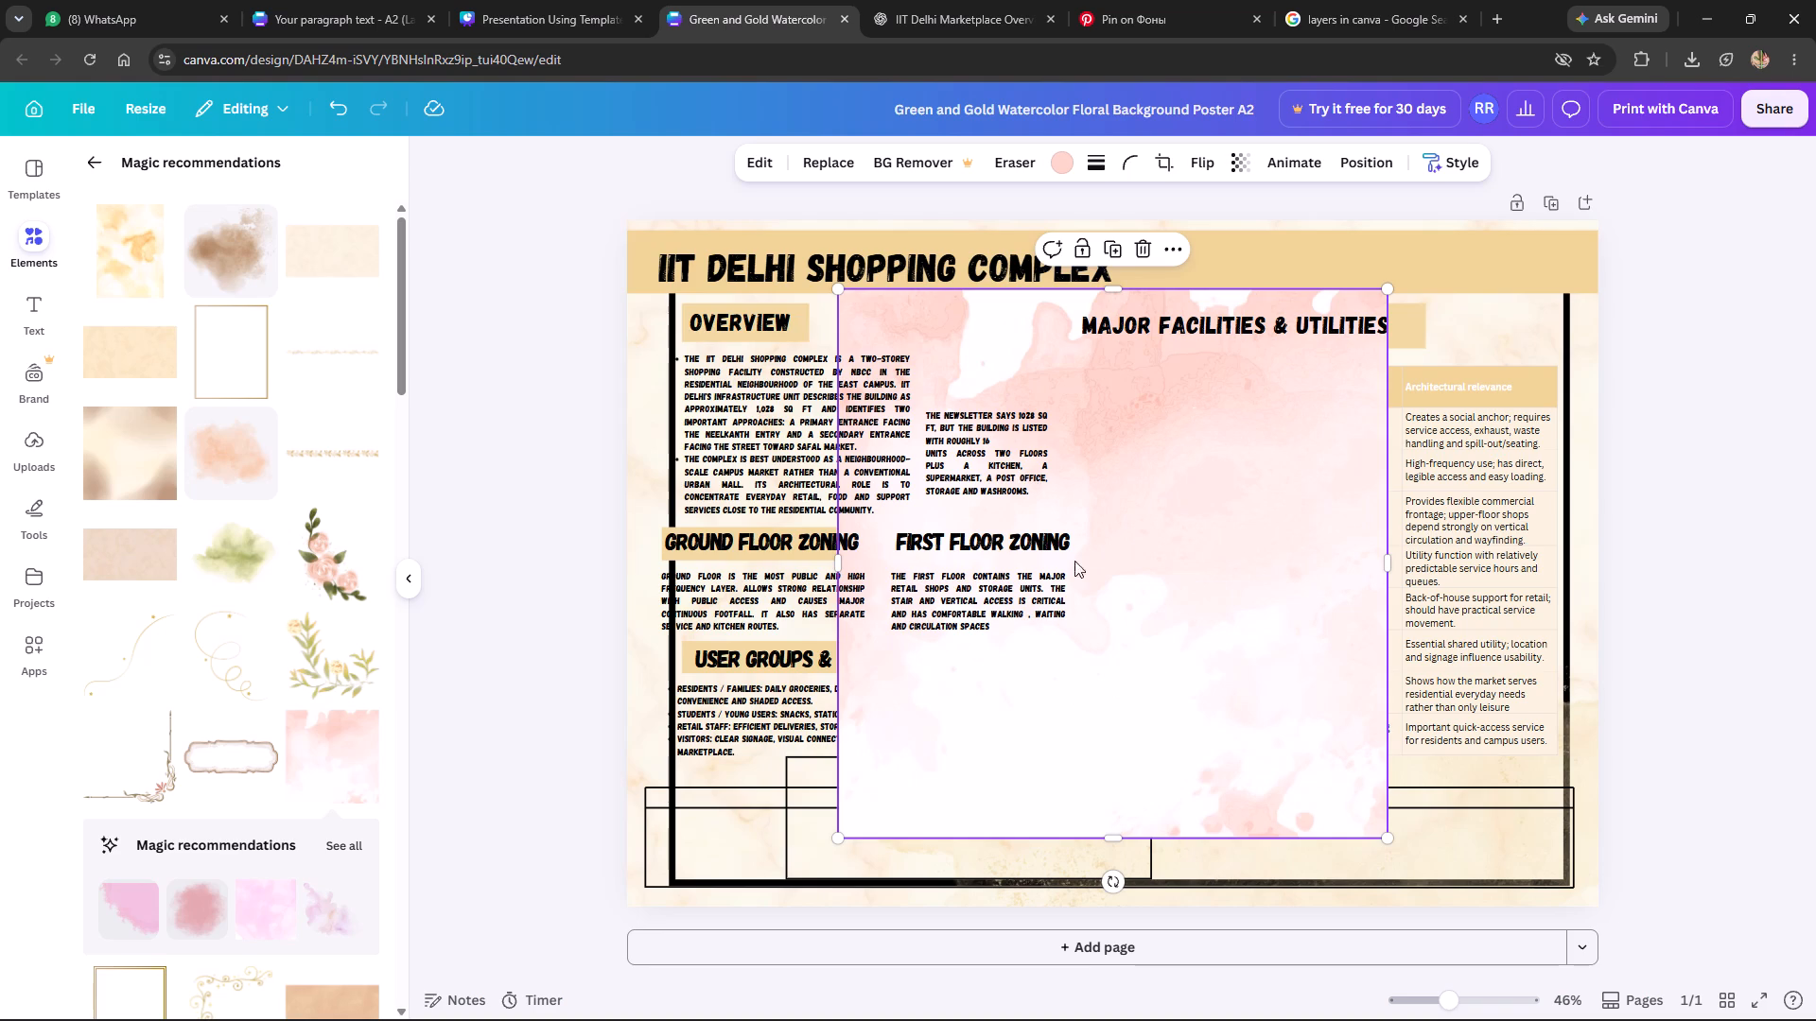
pyautogui.click(1144, 240)
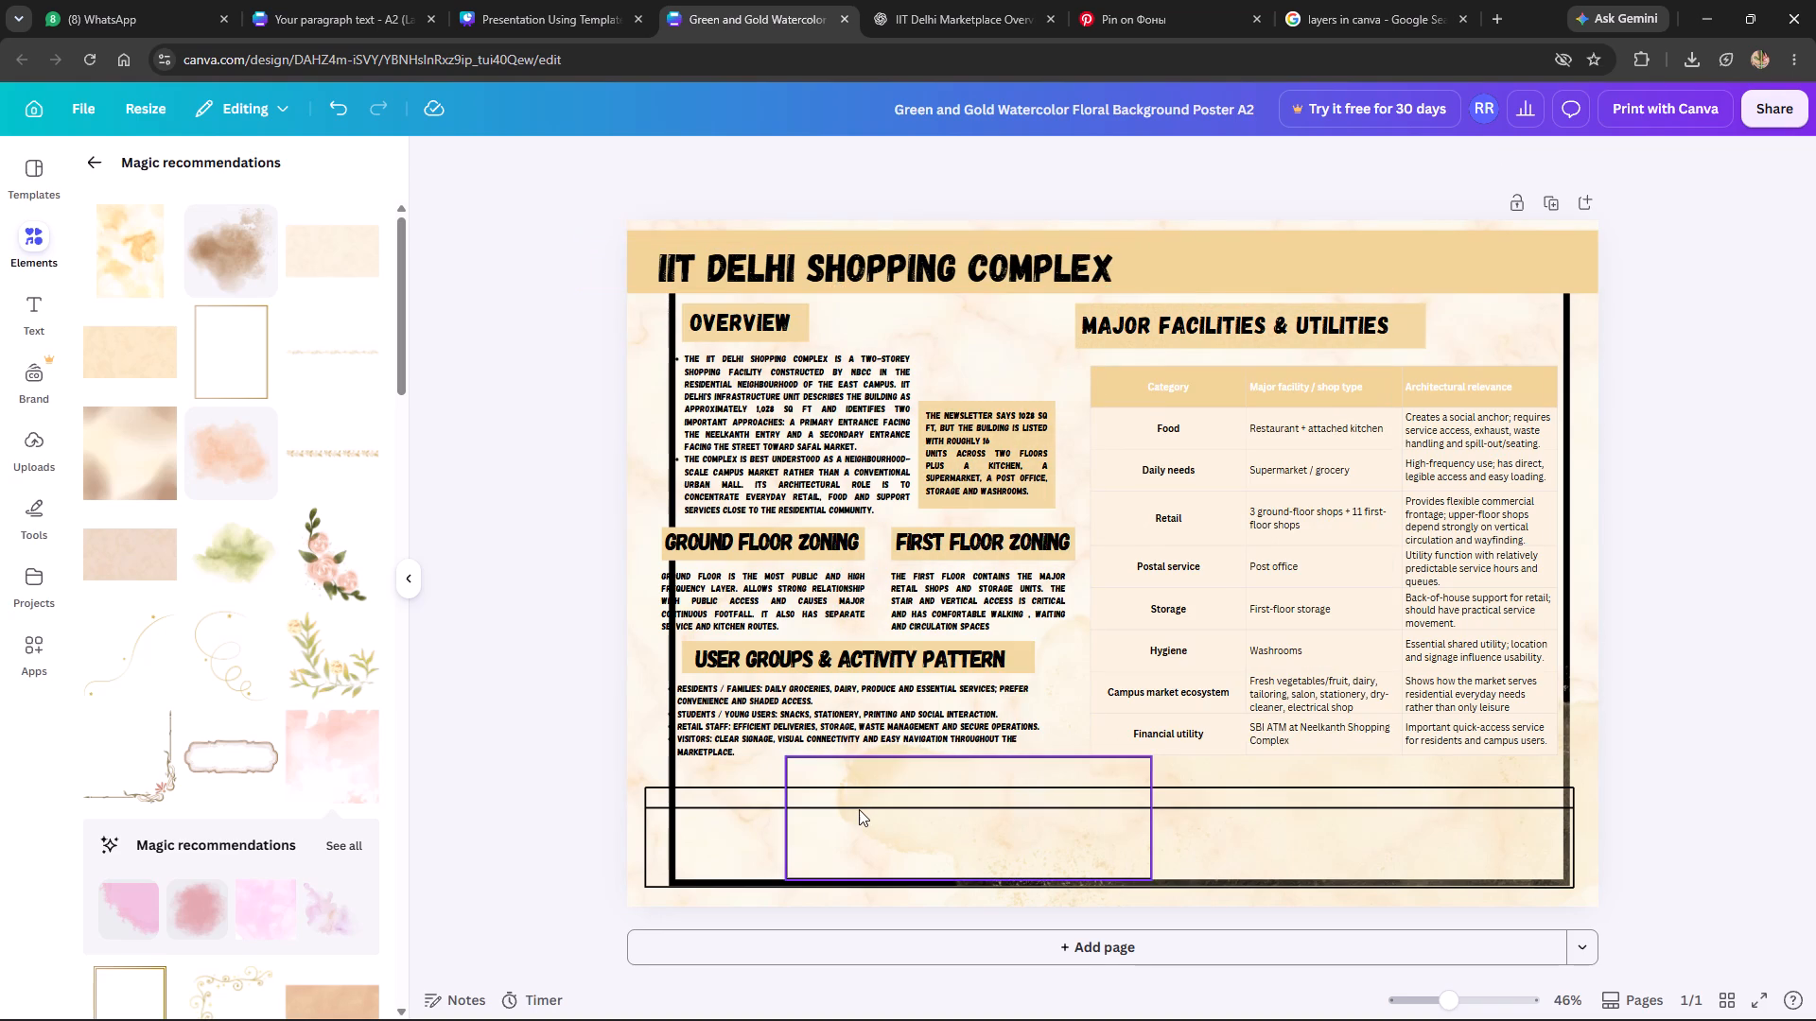
# Delete the five thin lines of the pasted title-block outline around the rectangular frame at the base of the poster.
pyautogui.click(859, 809)
pyautogui.click(859, 809)
pyautogui.click(412, 776)
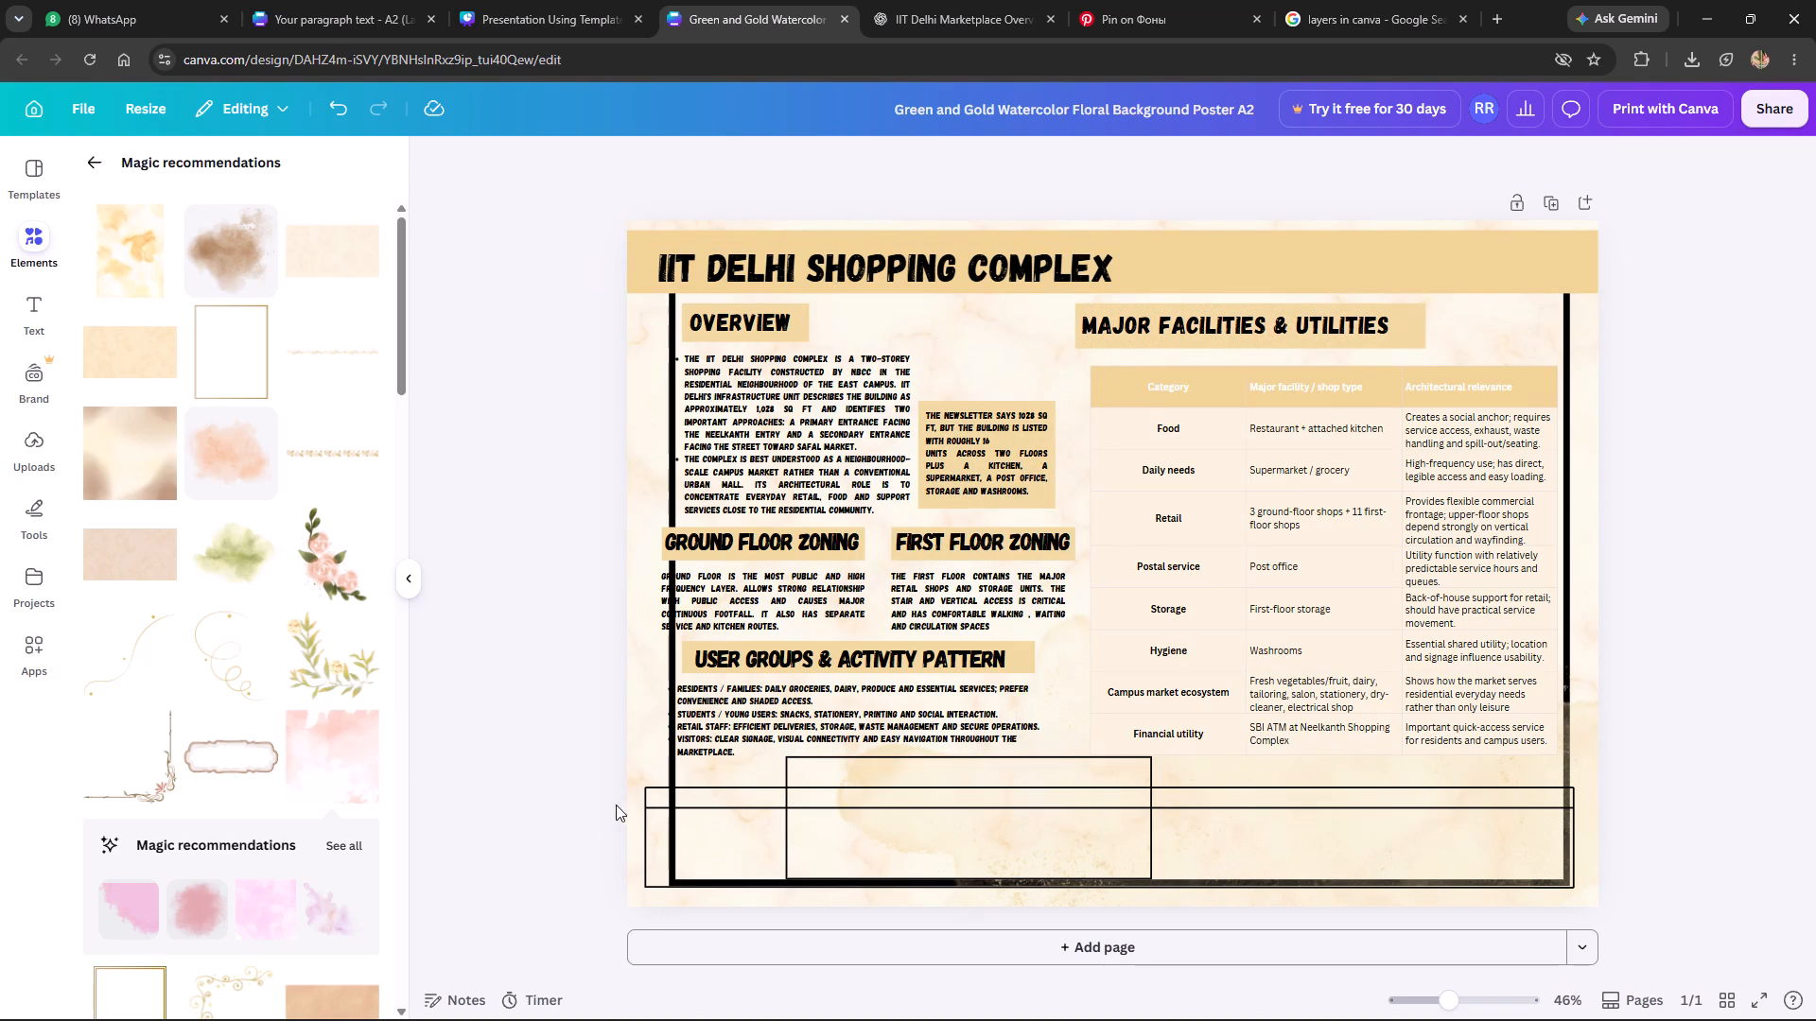
pyautogui.click(648, 787)
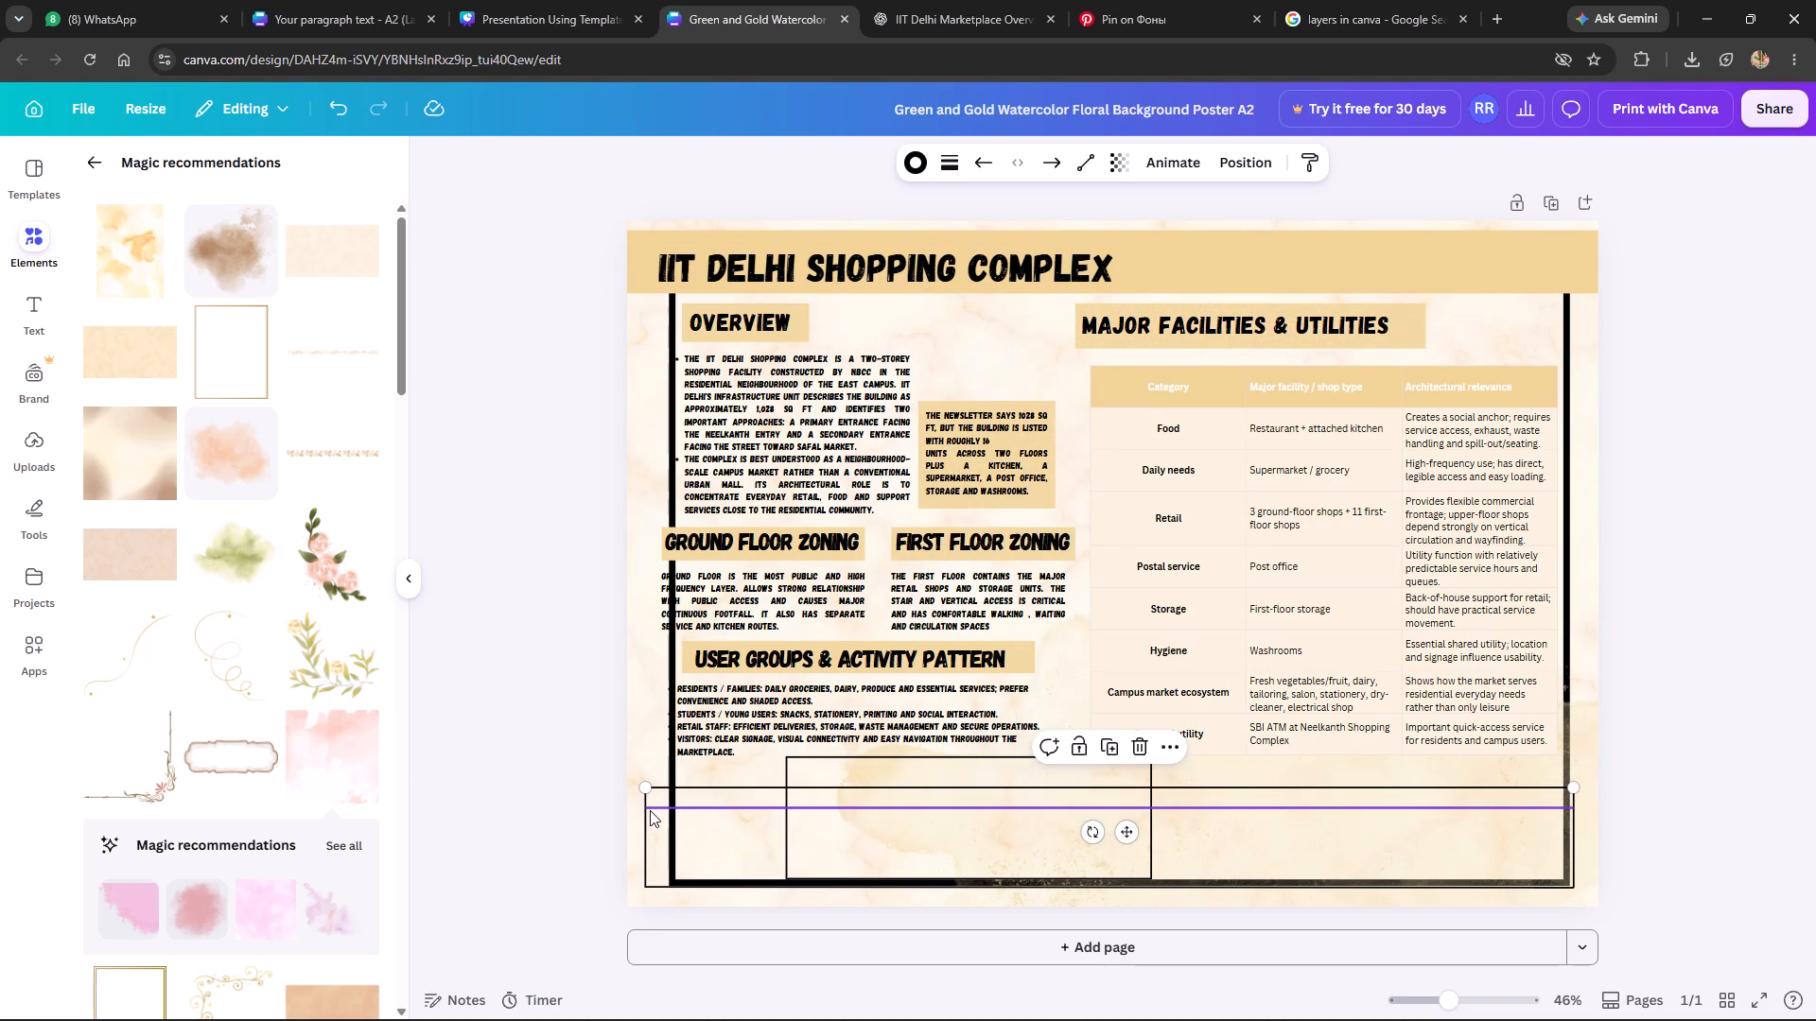
pyautogui.click(1144, 745)
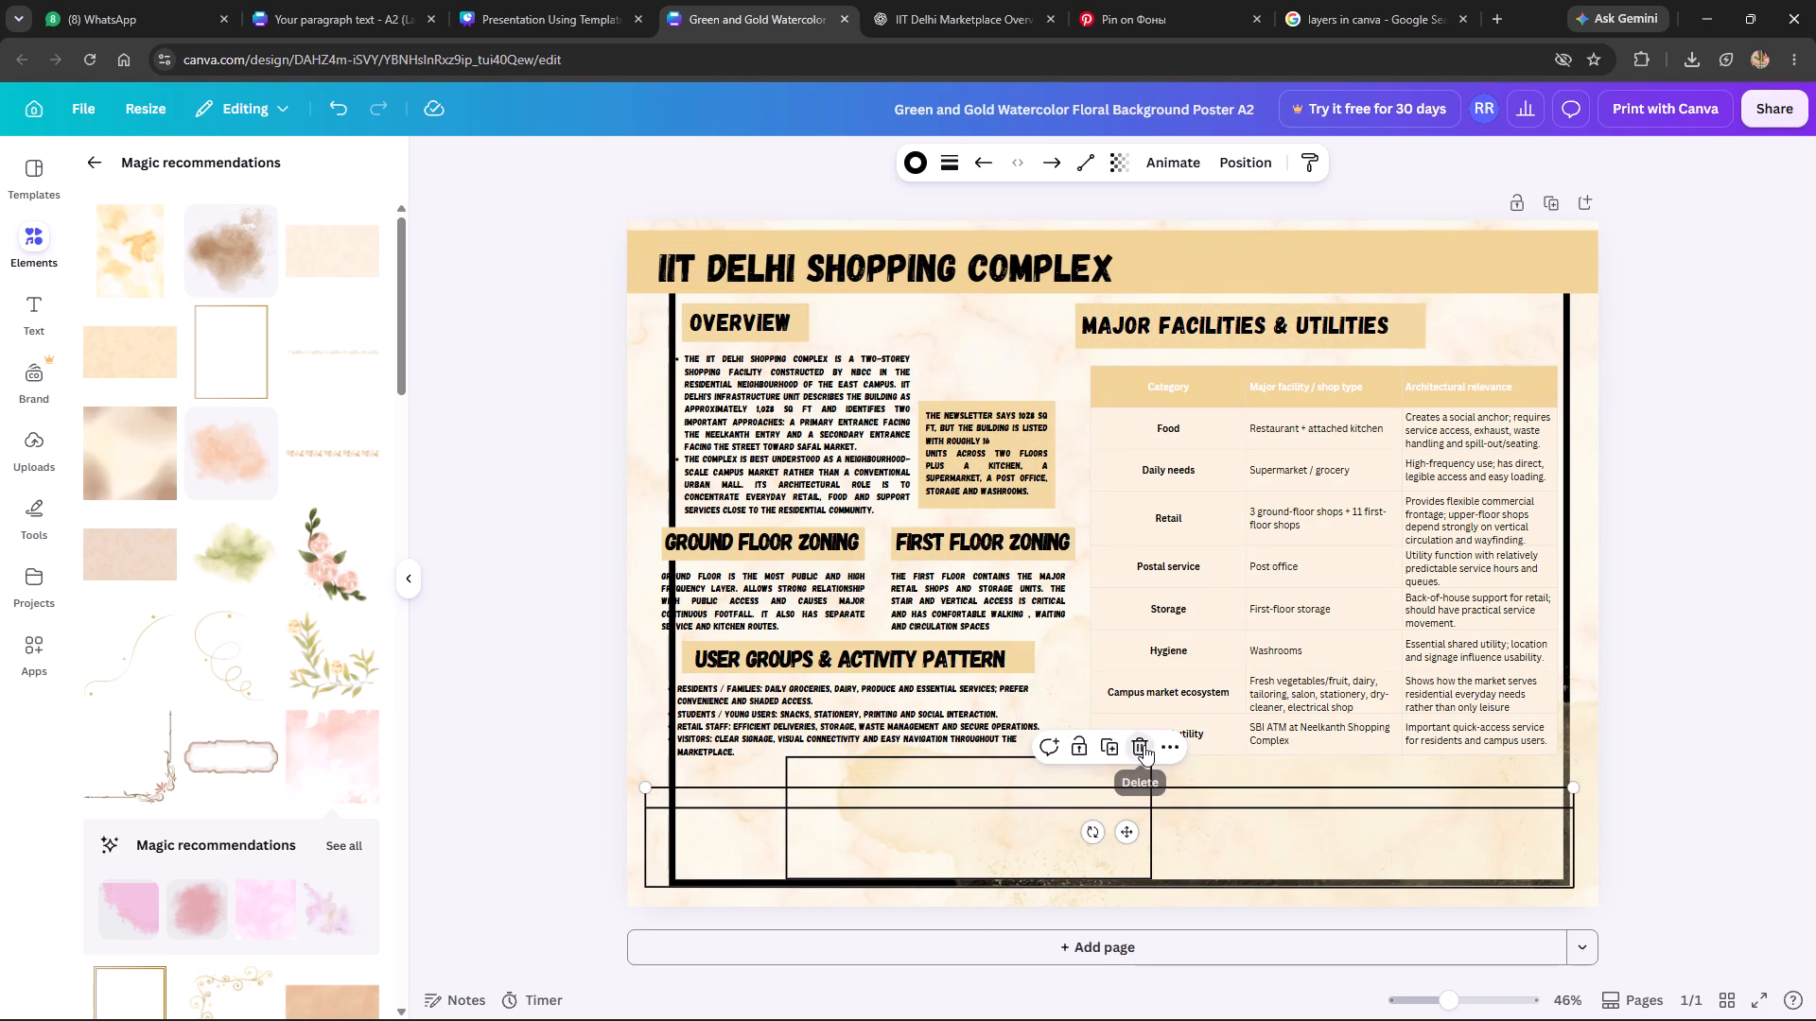
pyautogui.click(739, 808)
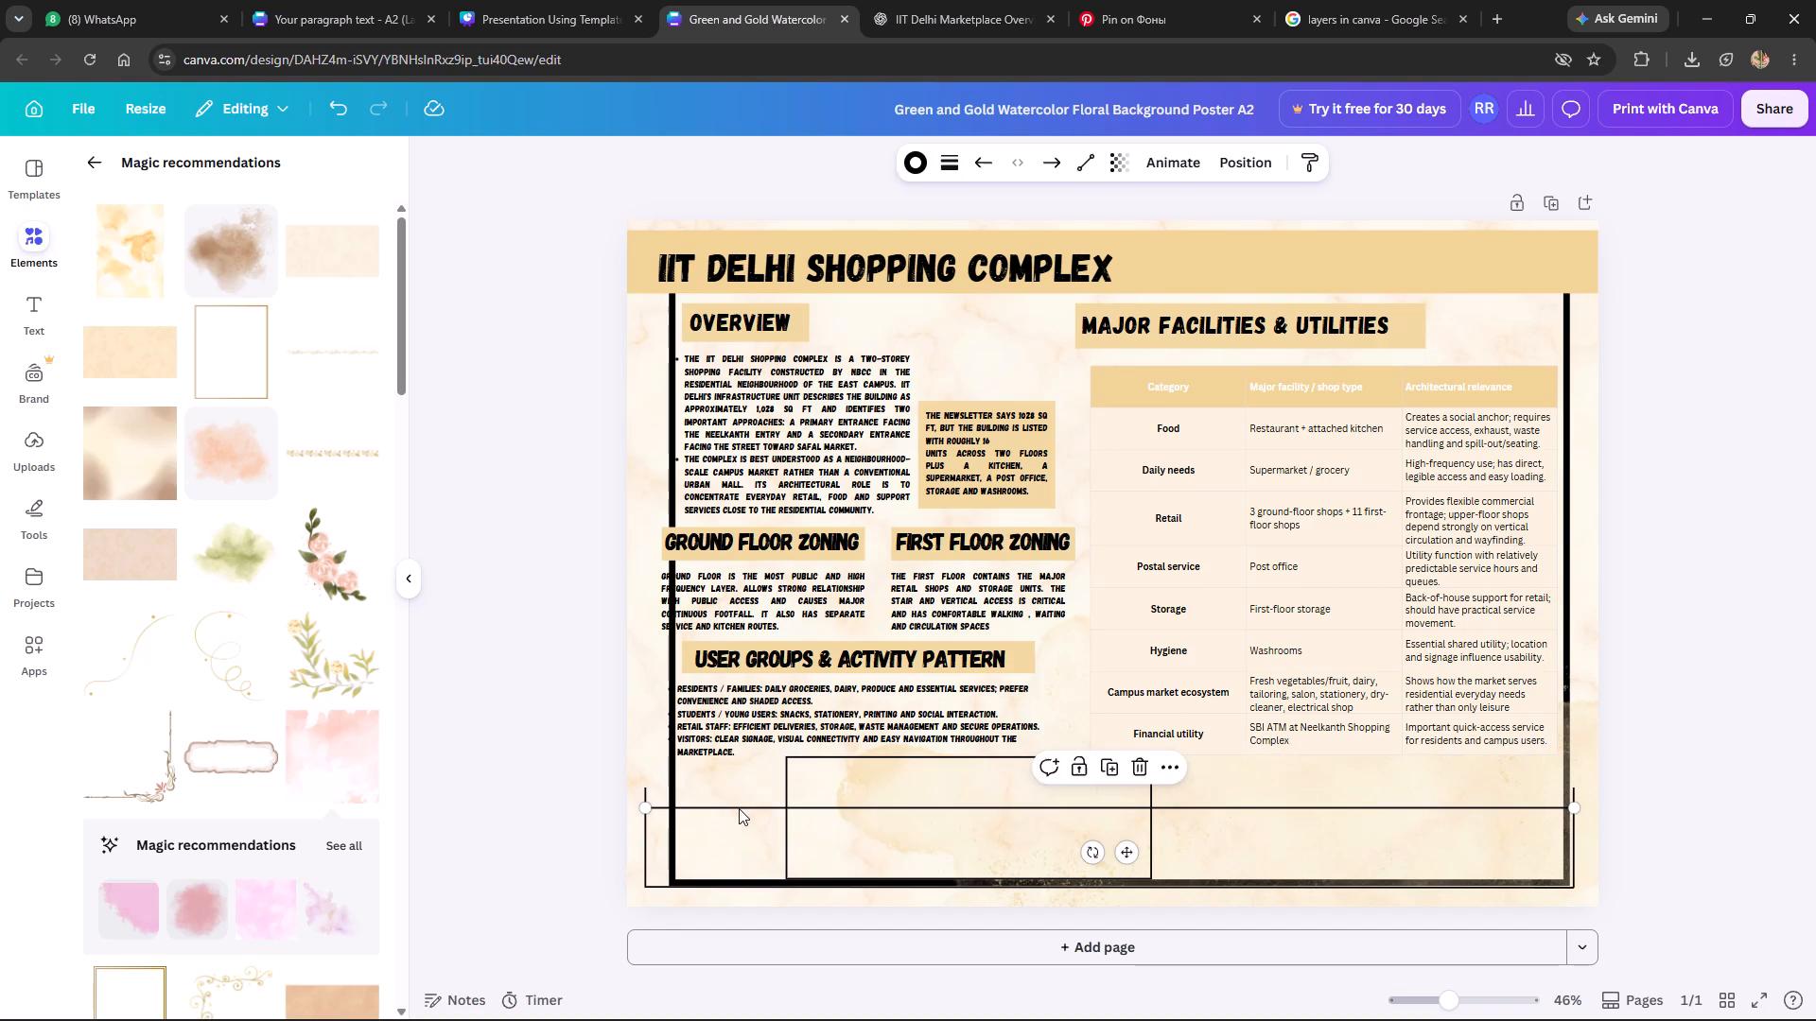
pyautogui.click(1139, 766)
pyautogui.click(646, 827)
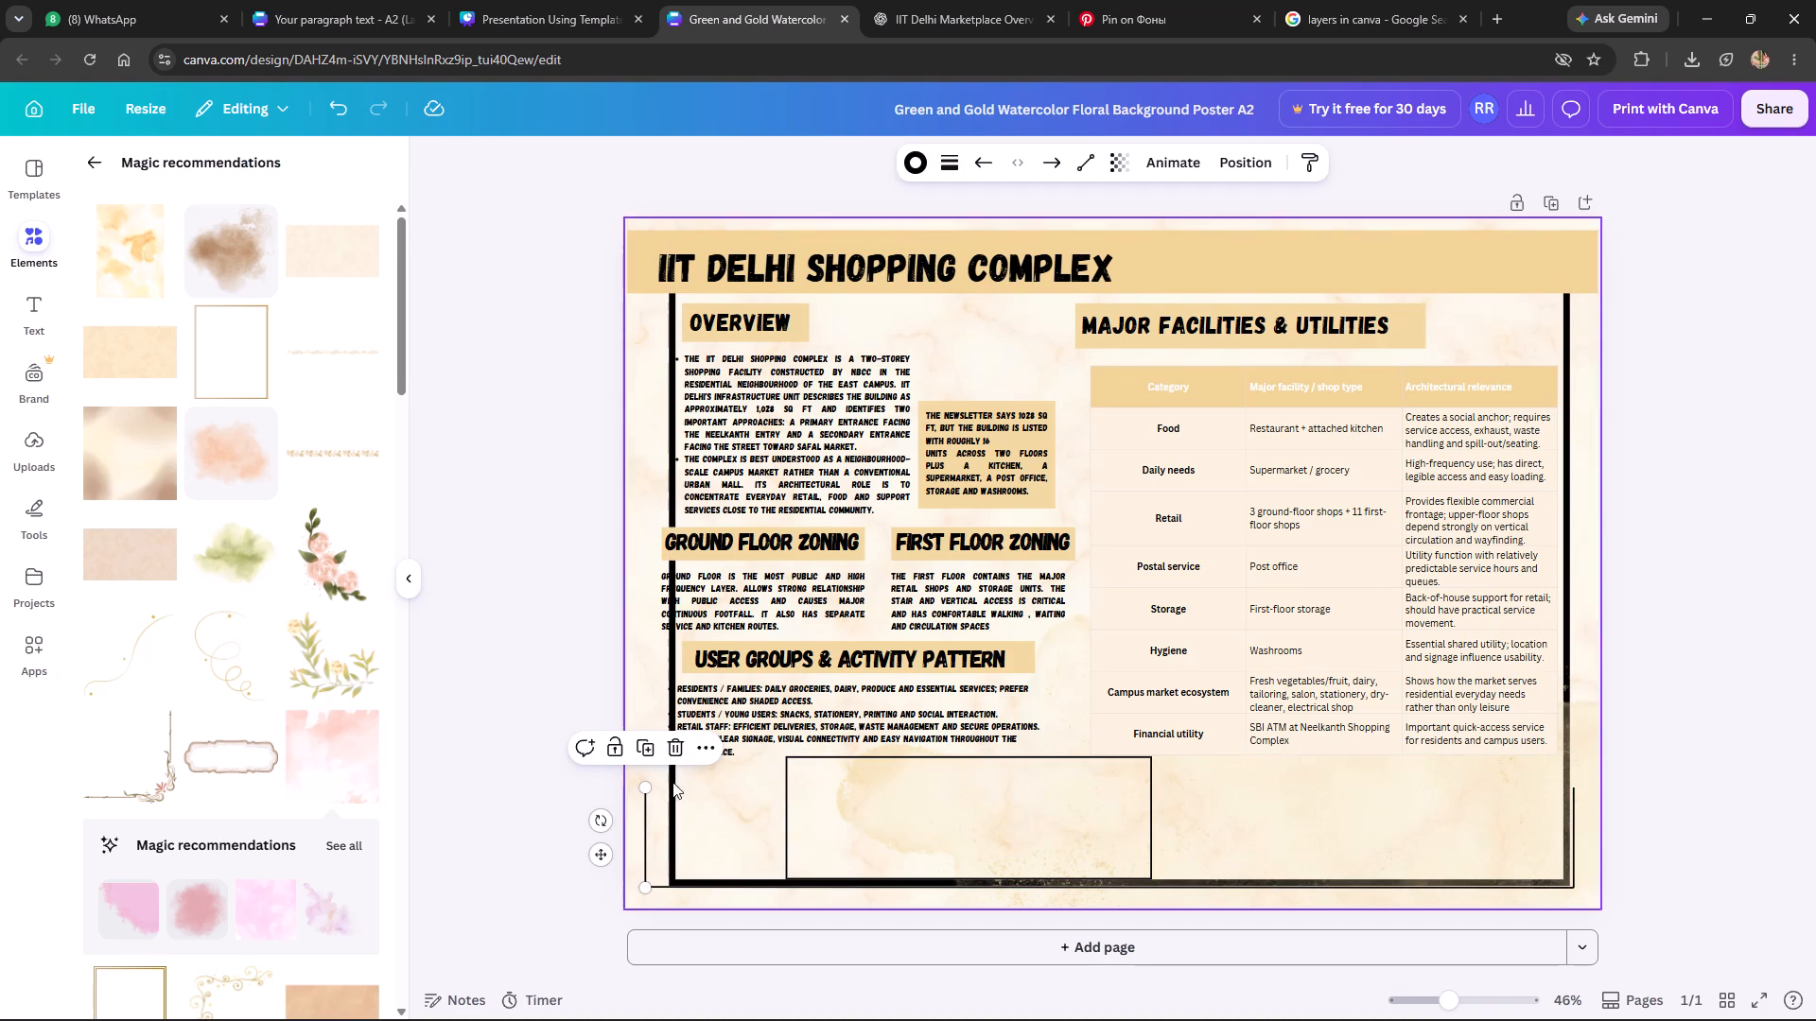
pyautogui.click(679, 751)
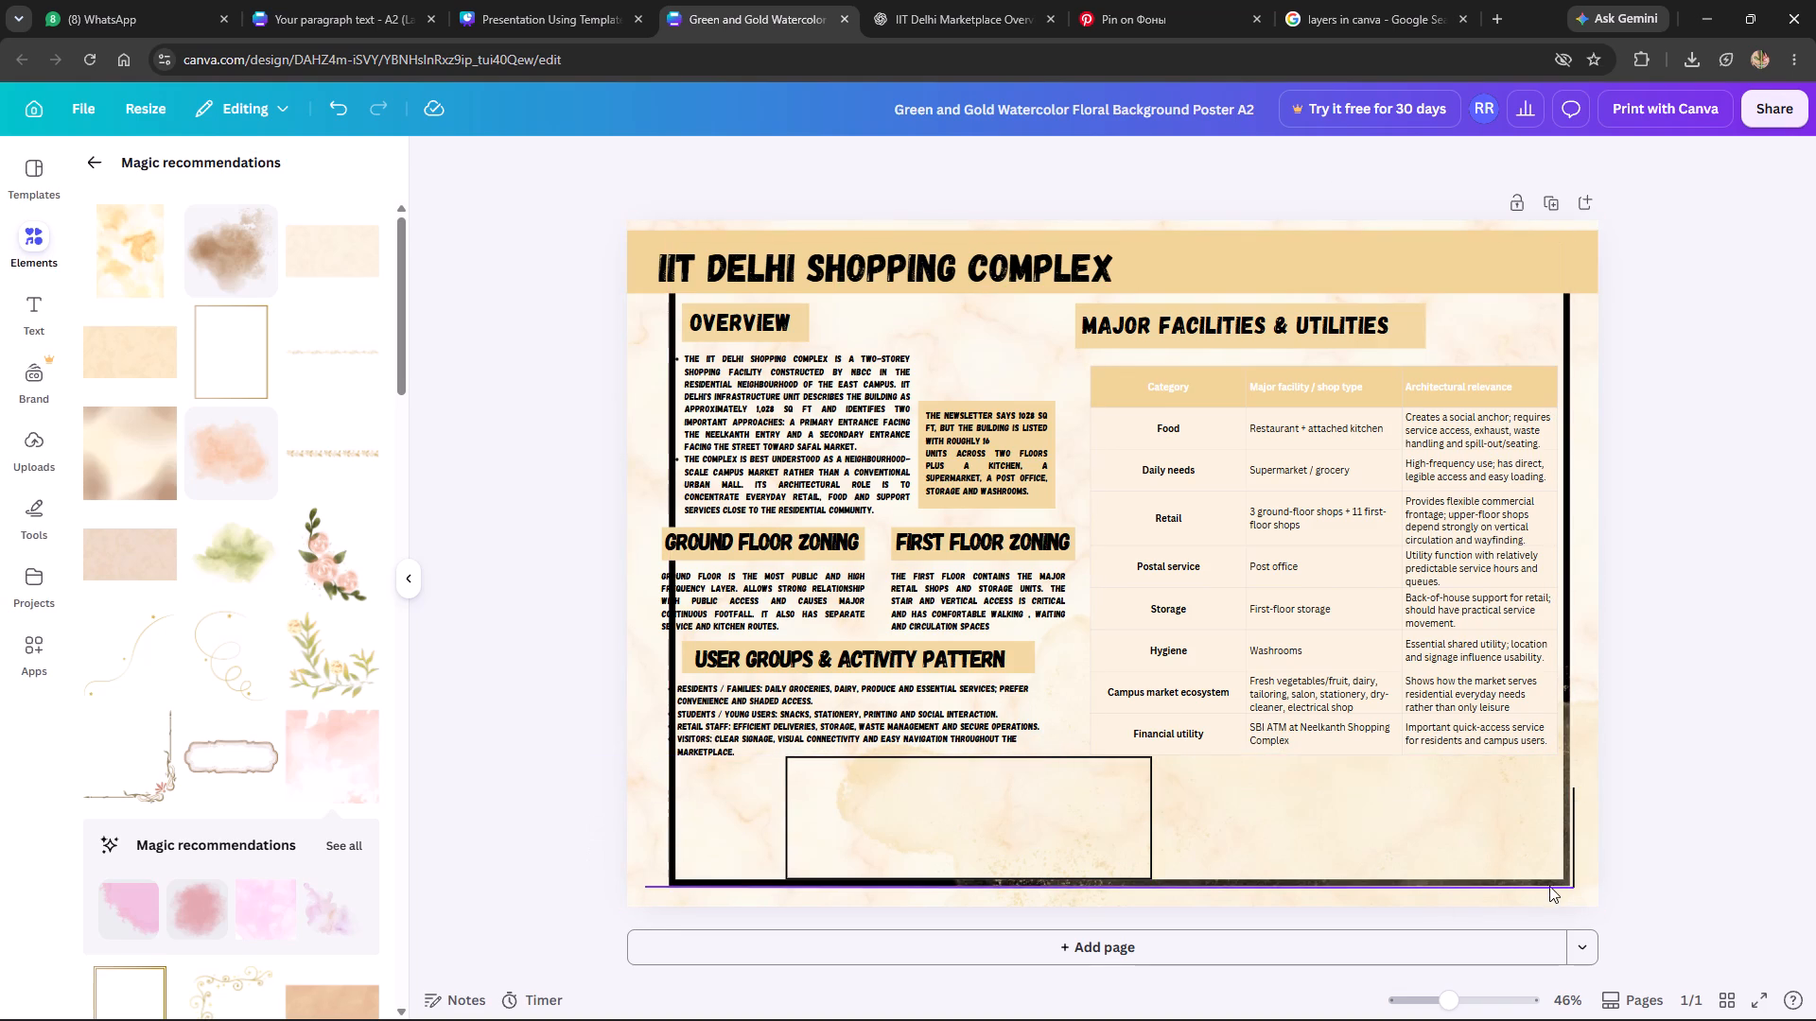
pyautogui.click(1573, 861)
pyautogui.click(1599, 753)
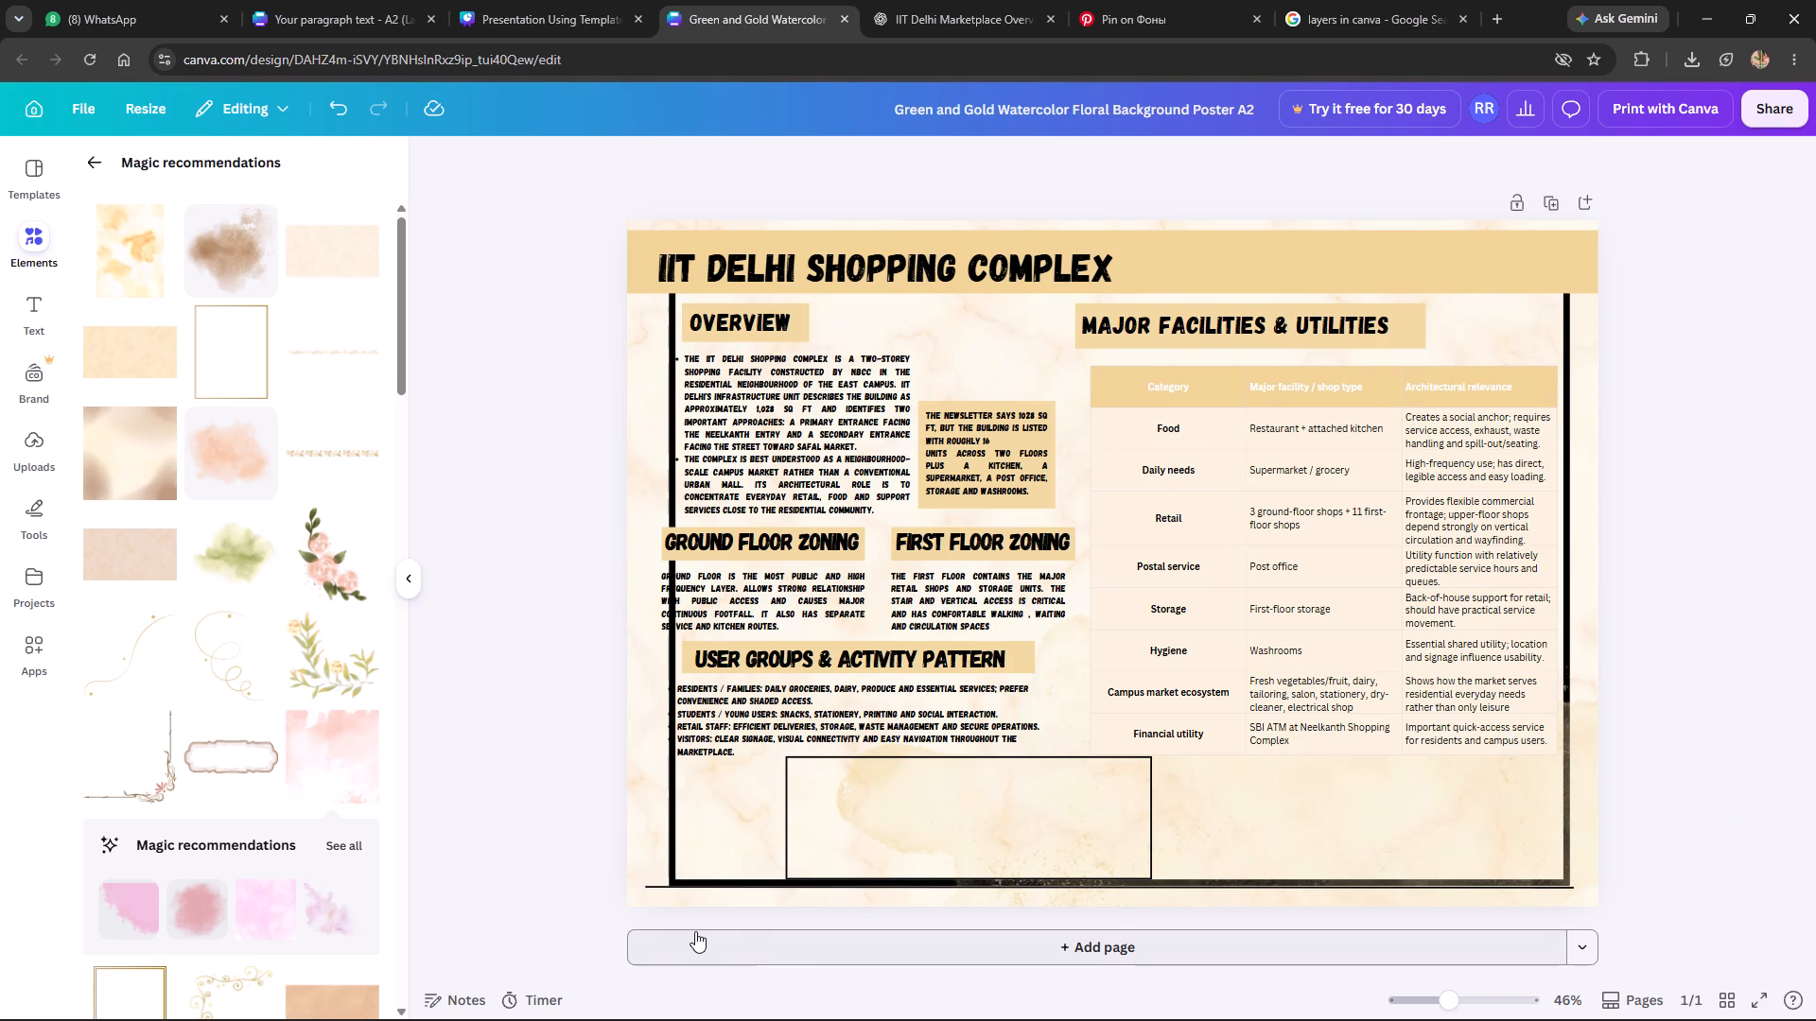
pyautogui.click(655, 887)
pyautogui.click(1135, 844)
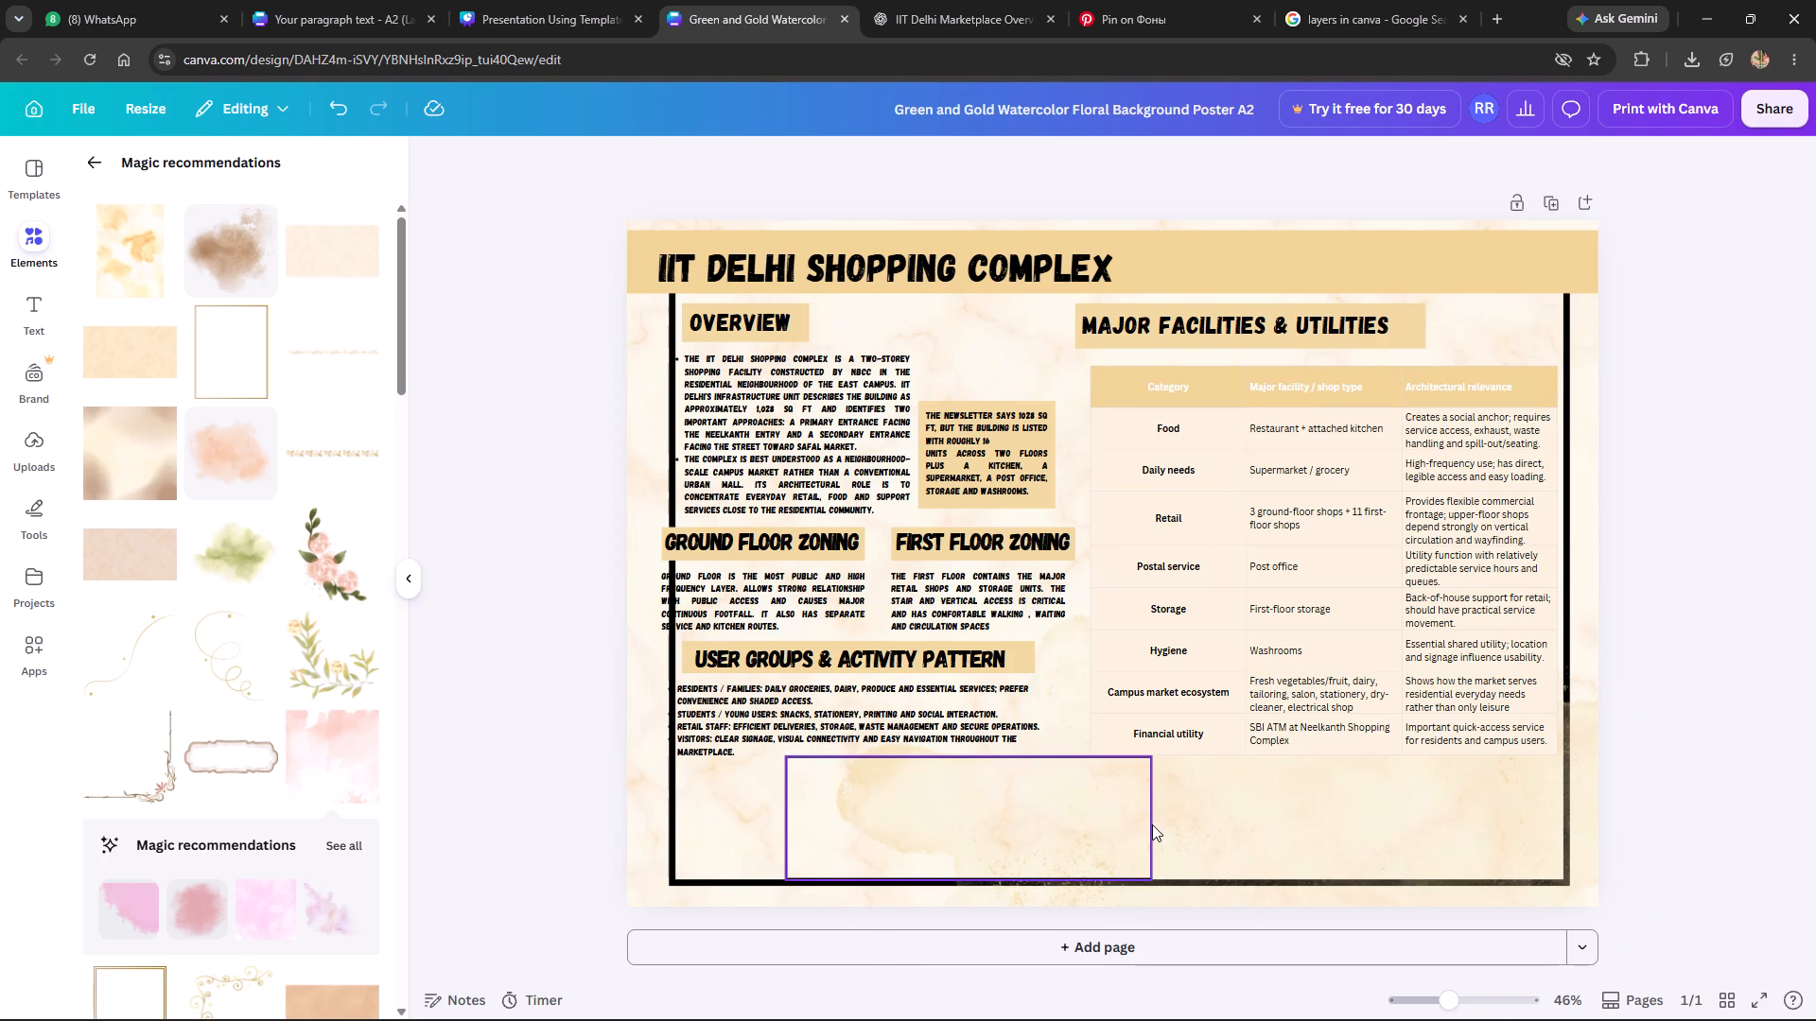
# Widen the remaining title-block frame on both sides so it spans the full width of the poster's border frame.
pyautogui.click(1151, 820)
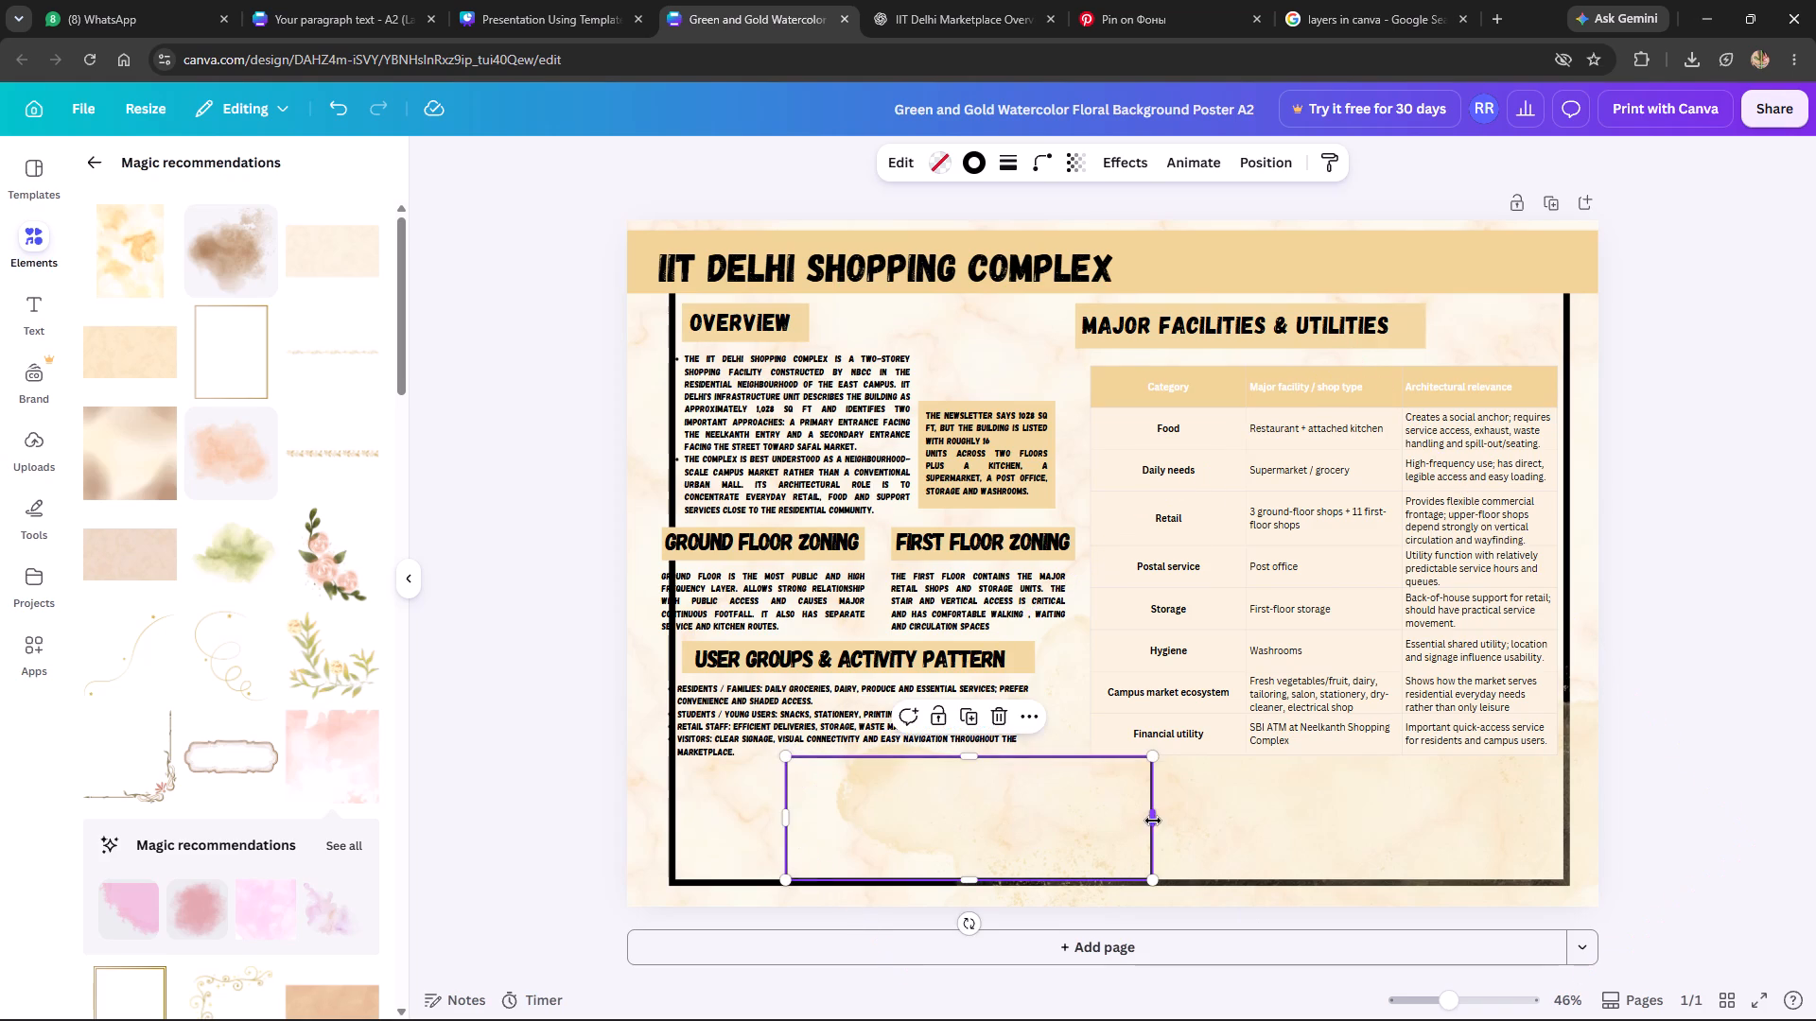
pyautogui.moveTo(1154, 821); pyautogui.dragTo(1567, 811)
pyautogui.moveTo(785, 816); pyautogui.dragTo(762, 816)
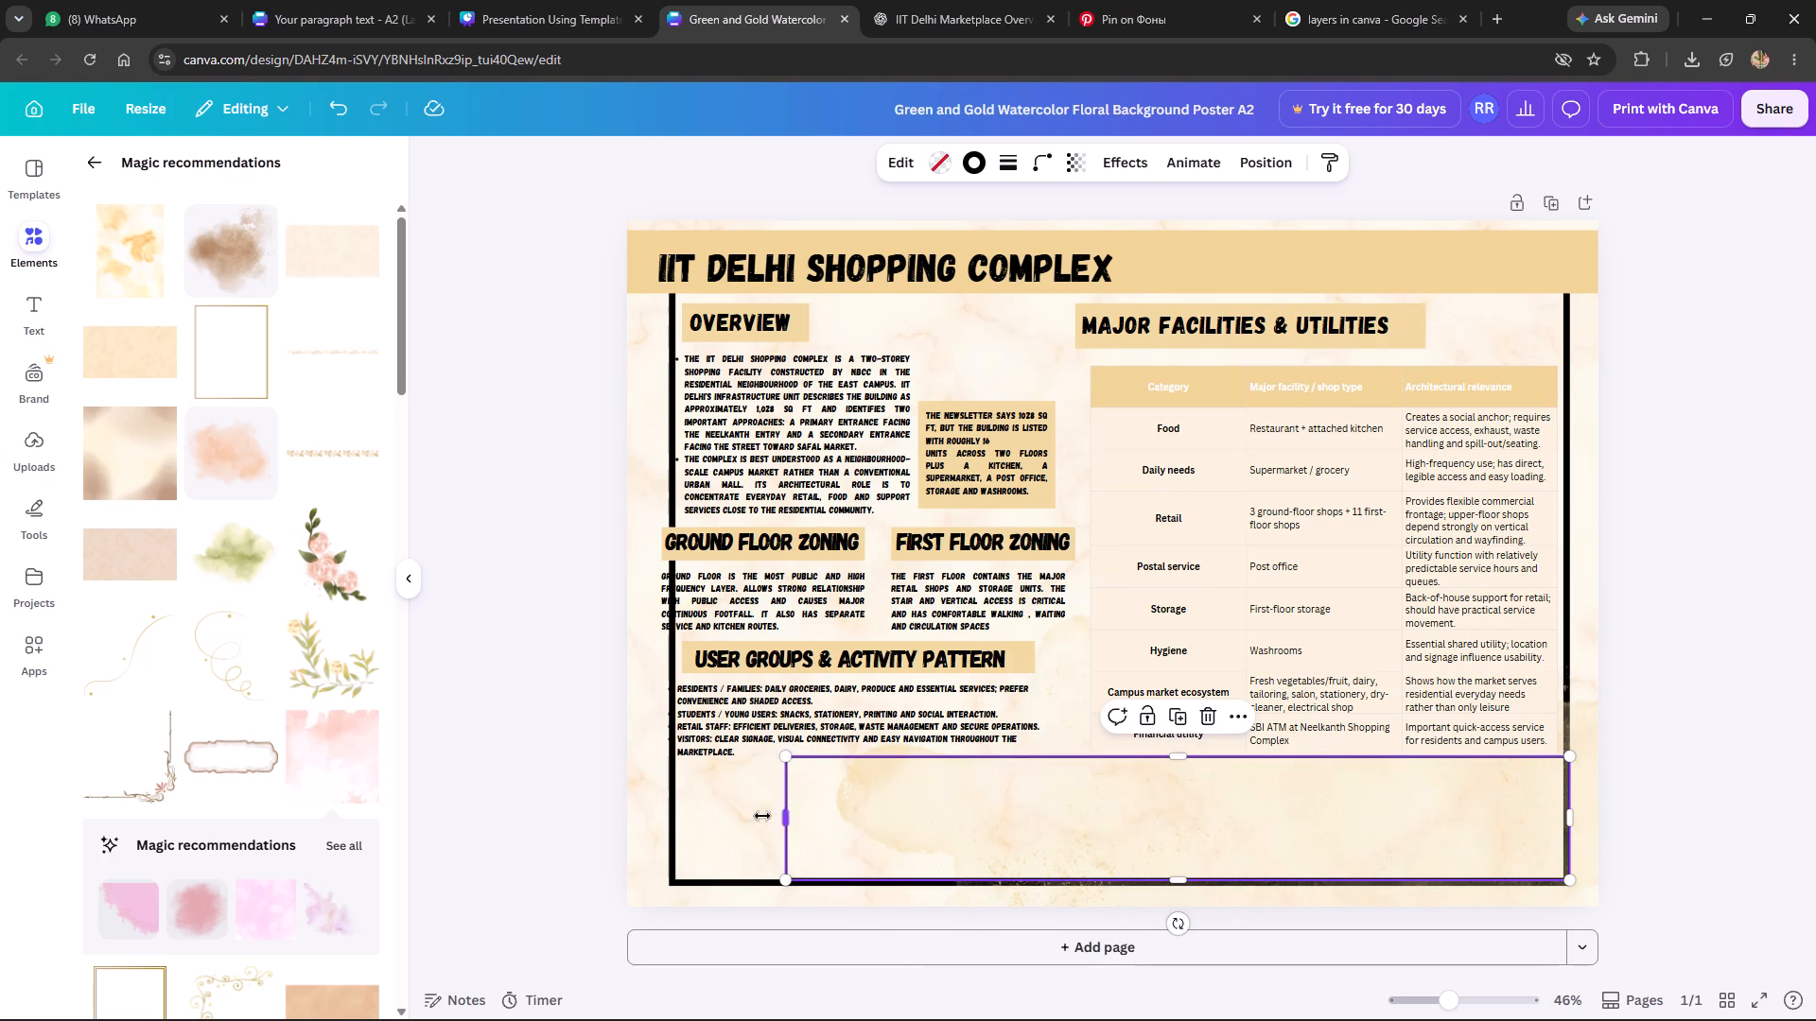
pyautogui.moveTo(762, 816); pyautogui.dragTo(672, 816)
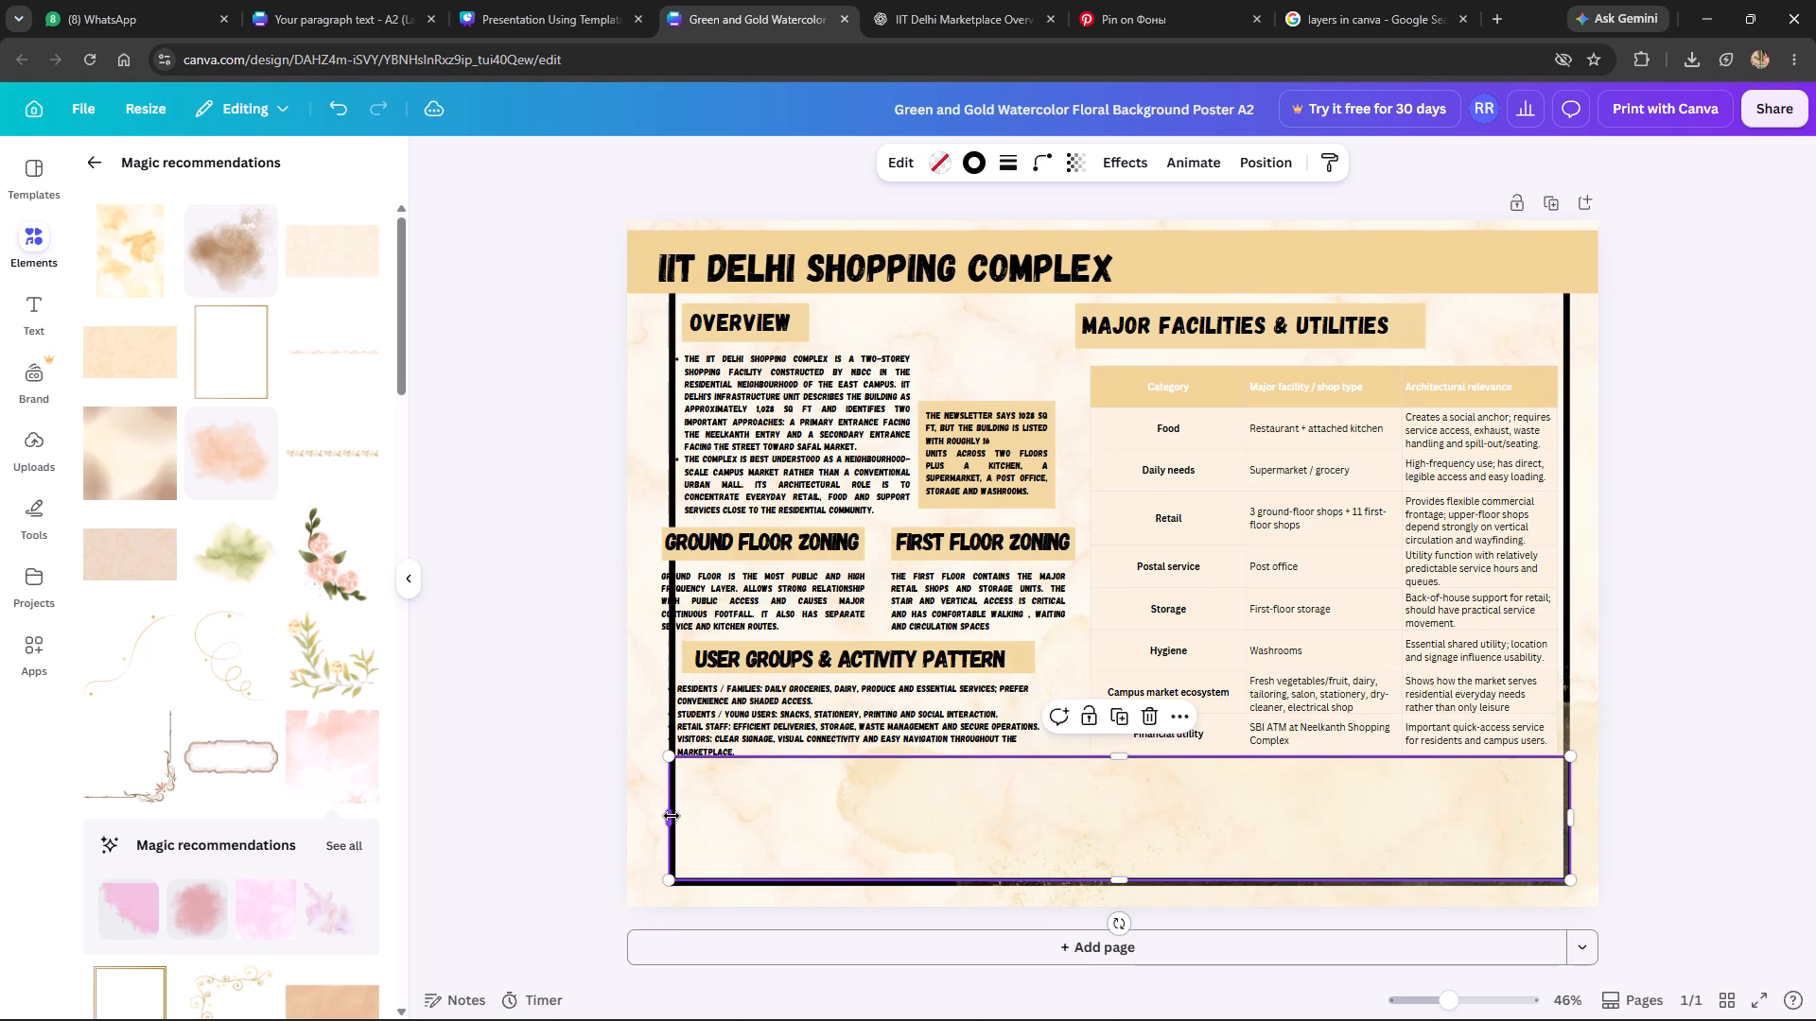
# Shift the User Groups & Activity Pattern bullet text right and slightly up so it sits inside the border frame.
pyautogui.click(815, 701)
pyautogui.moveTo(790, 708); pyautogui.dragTo(795, 707)
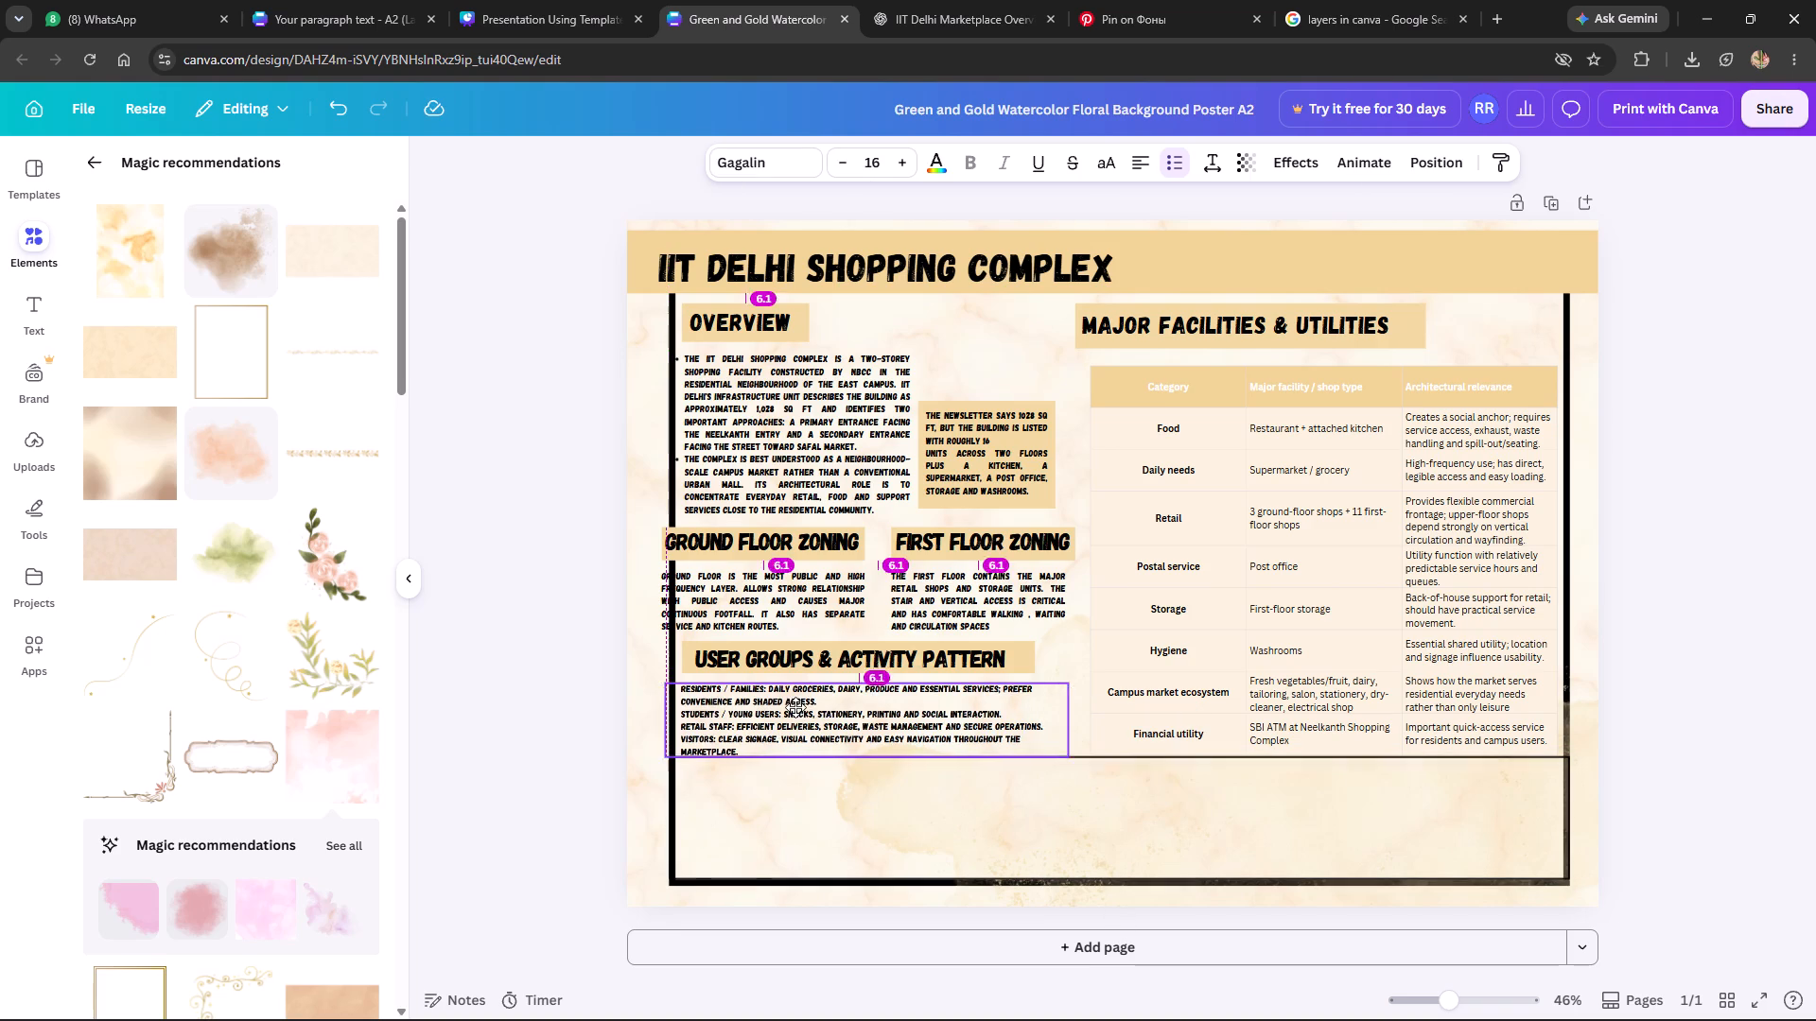
pyautogui.moveTo(795, 707); pyautogui.dragTo(802, 703)
pyautogui.click(512, 732)
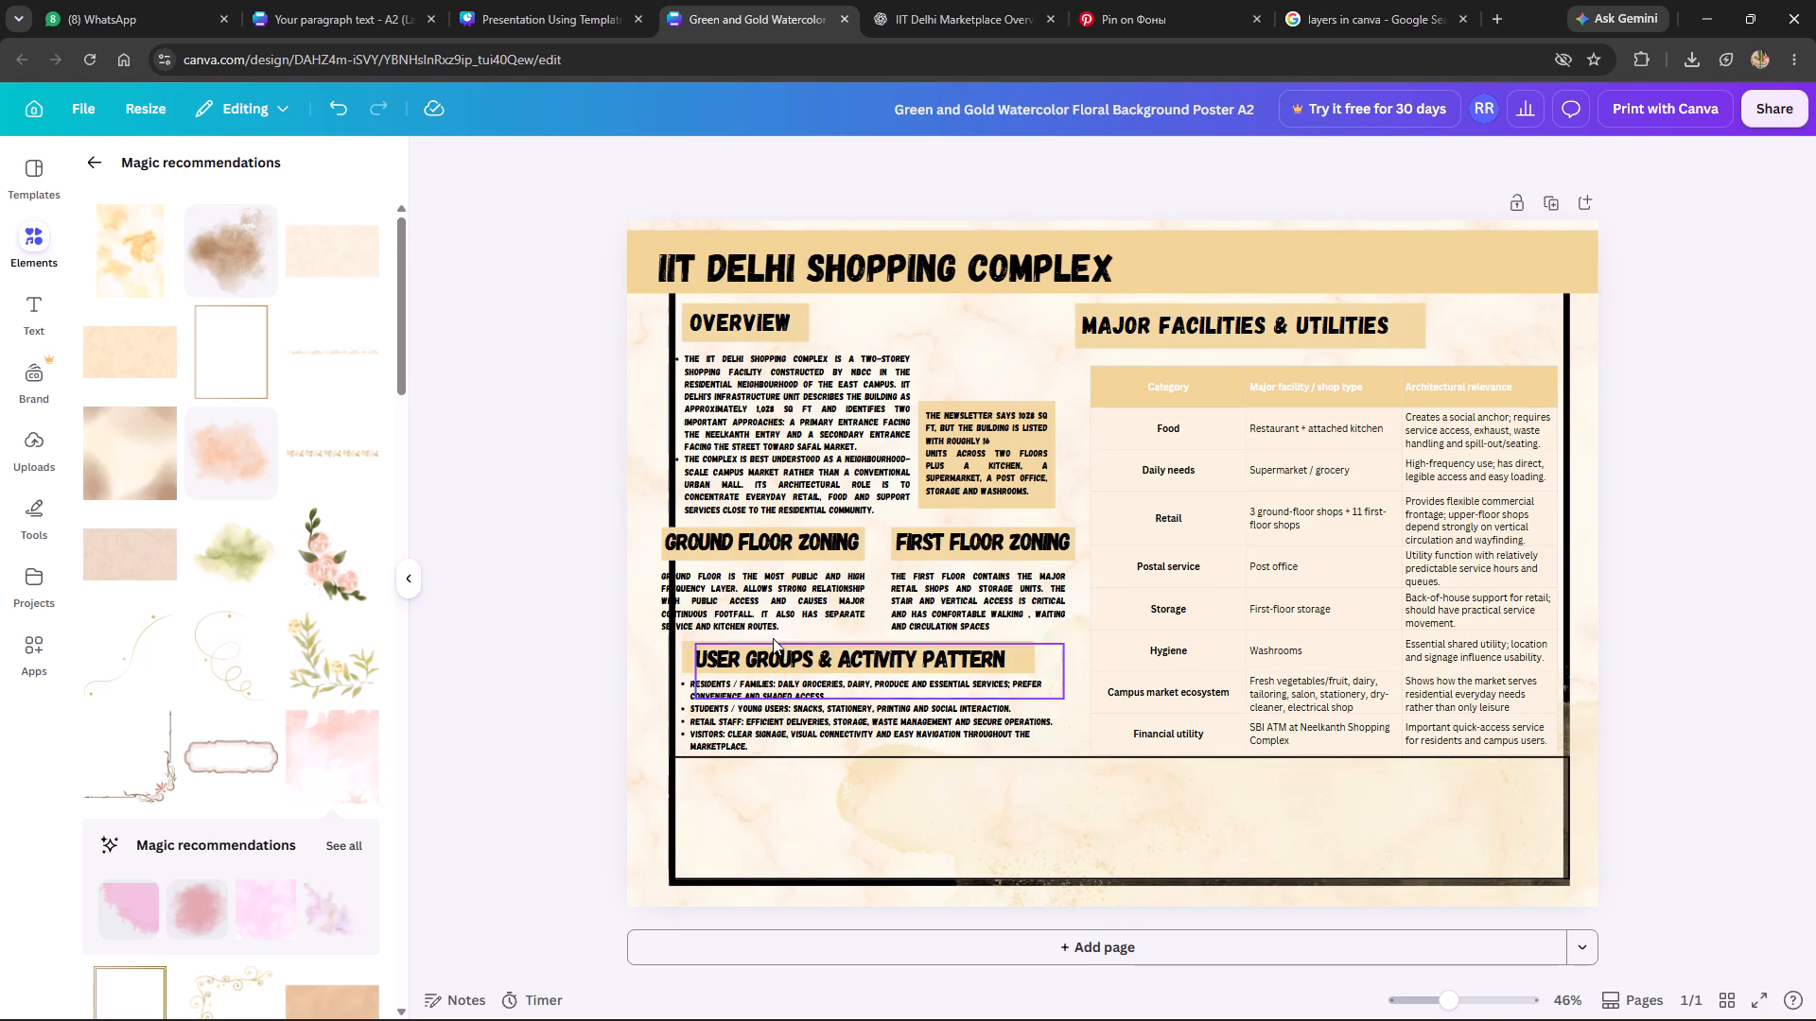
# Narrow the ground floor zoning paragraph and shift it right so it sits inside the border frame.
pyautogui.moveTo(789, 598); pyautogui.dragTo(806, 597)
pyautogui.moveTo(881, 605); pyautogui.dragTo(858, 605)
pyautogui.moveTo(770, 605); pyautogui.dragTo(780, 603)
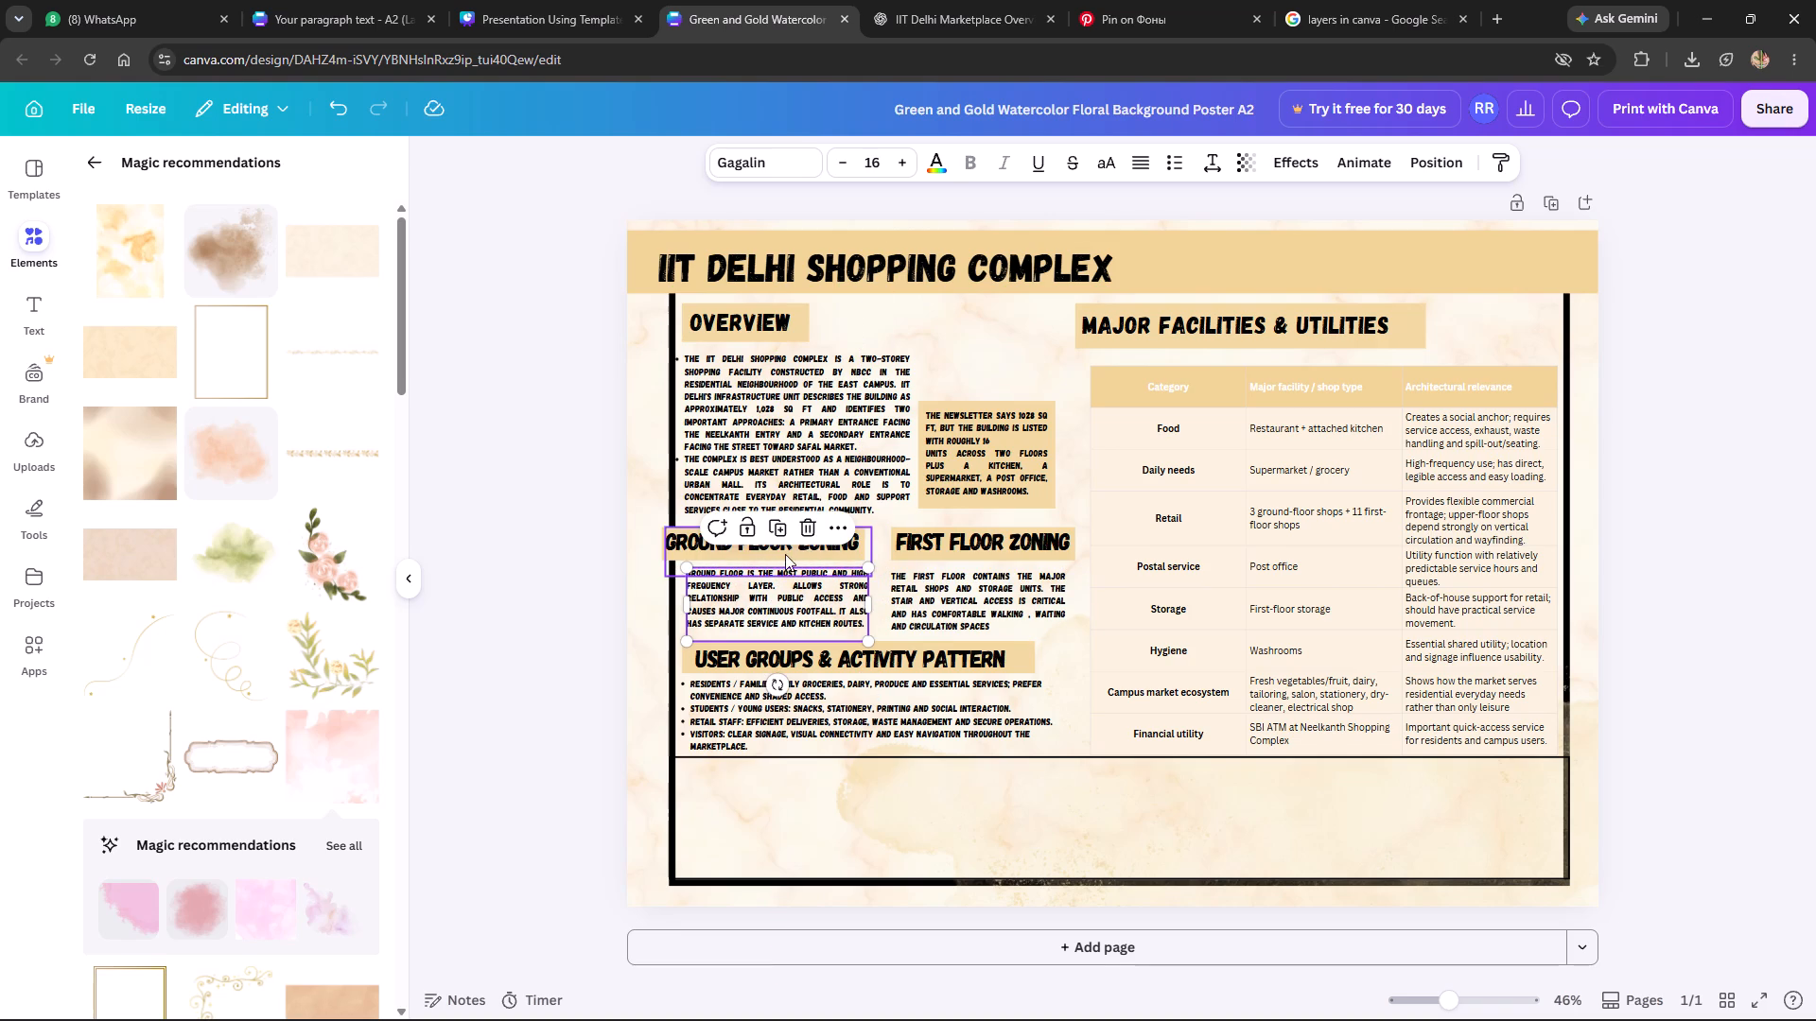
# Narrow the Ground Floor Zoning heading's text box from its left edge so it clears the border line.
pyautogui.click(790, 554)
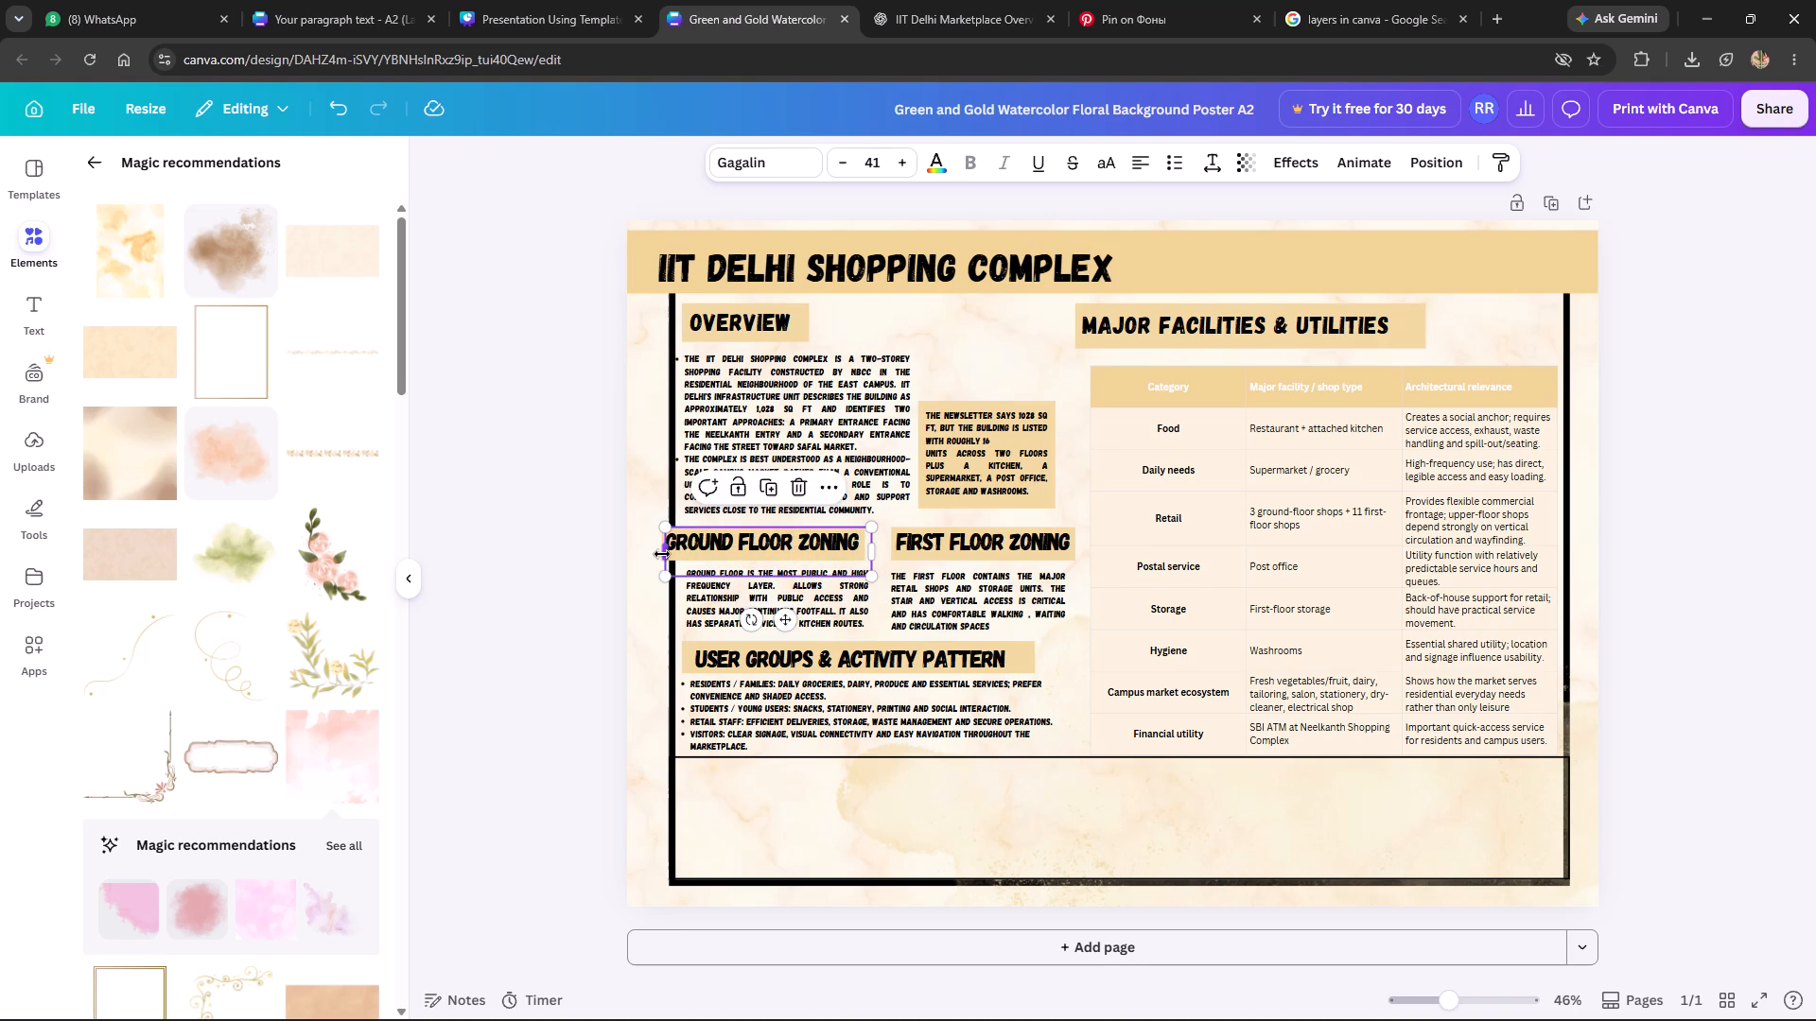
pyautogui.moveTo(662, 554); pyautogui.dragTo(672, 554)
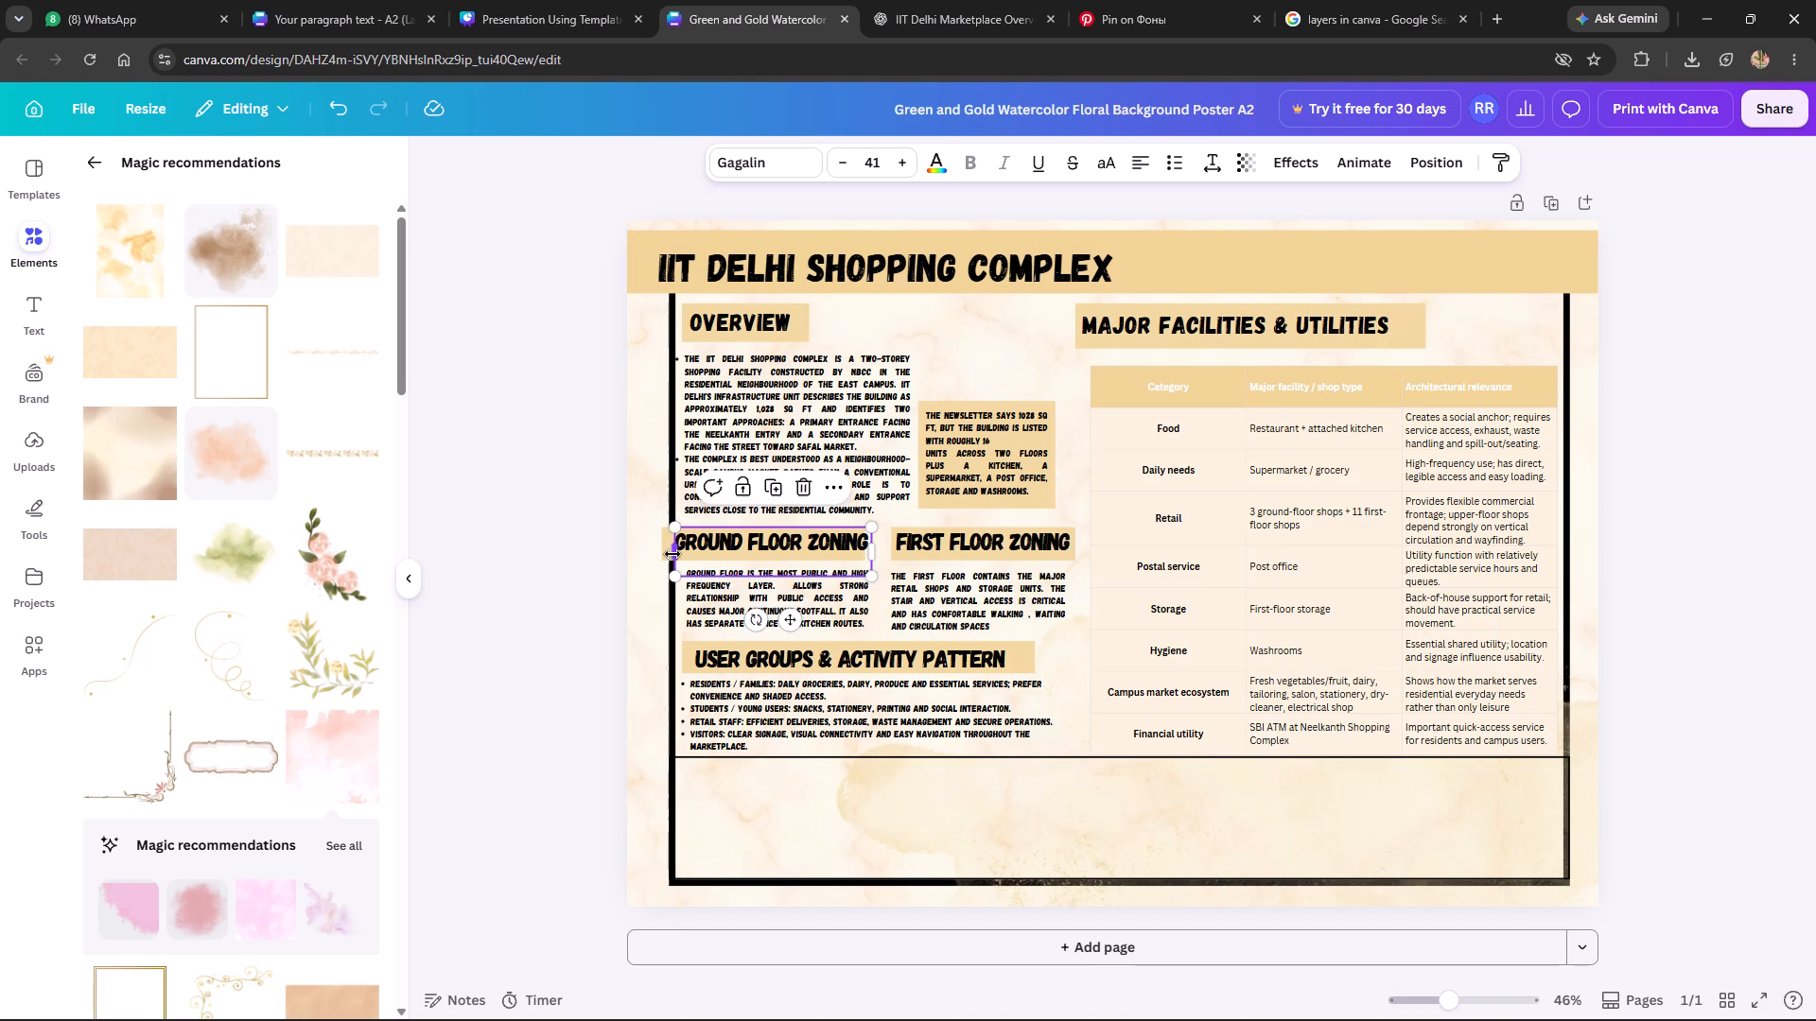
# Pull the left edge of the Ground Floor Zoning highlight box inside the border line and extend its right edge past the heading.
pyautogui.click(661, 545)
pyautogui.click(668, 543)
pyautogui.scroll(3, 668, 543)
pyautogui.keyDown('ctrl'); pyautogui.scroll(5, 668, 545); pyautogui.keyUp('ctrl')
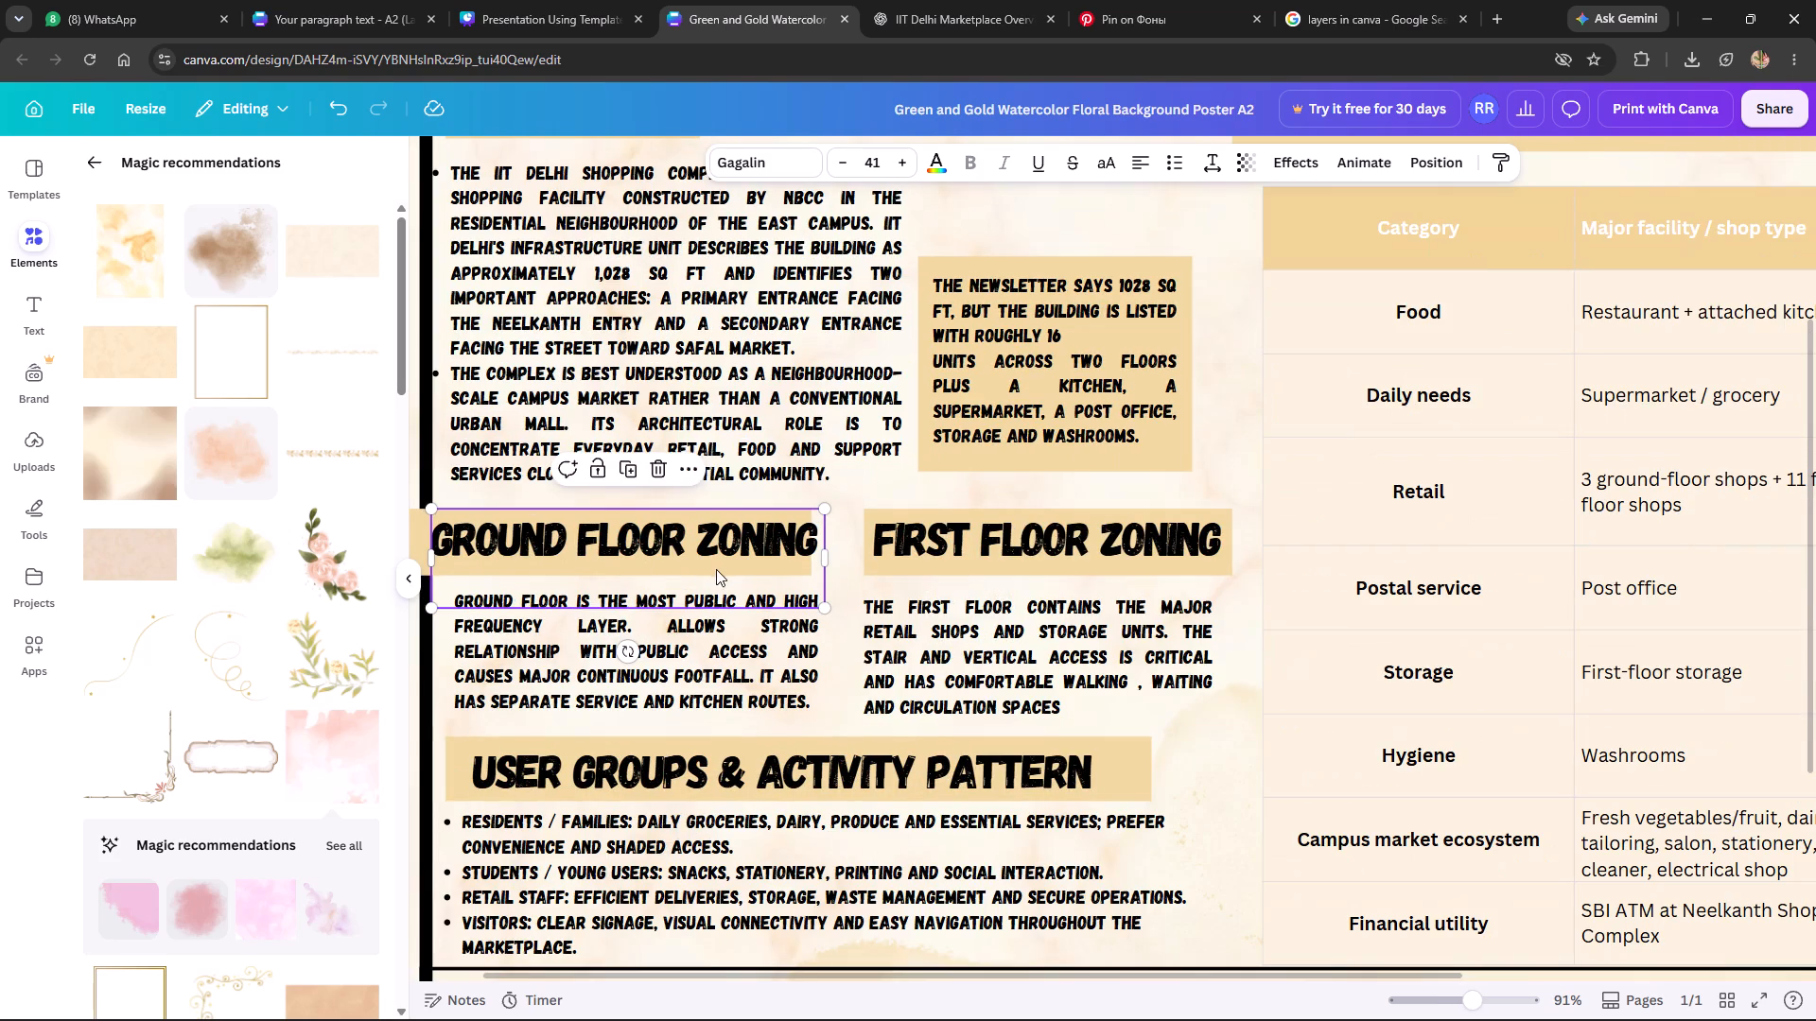
pyautogui.moveTo(731, 728); pyautogui.dragTo(690, 727, button='middle')
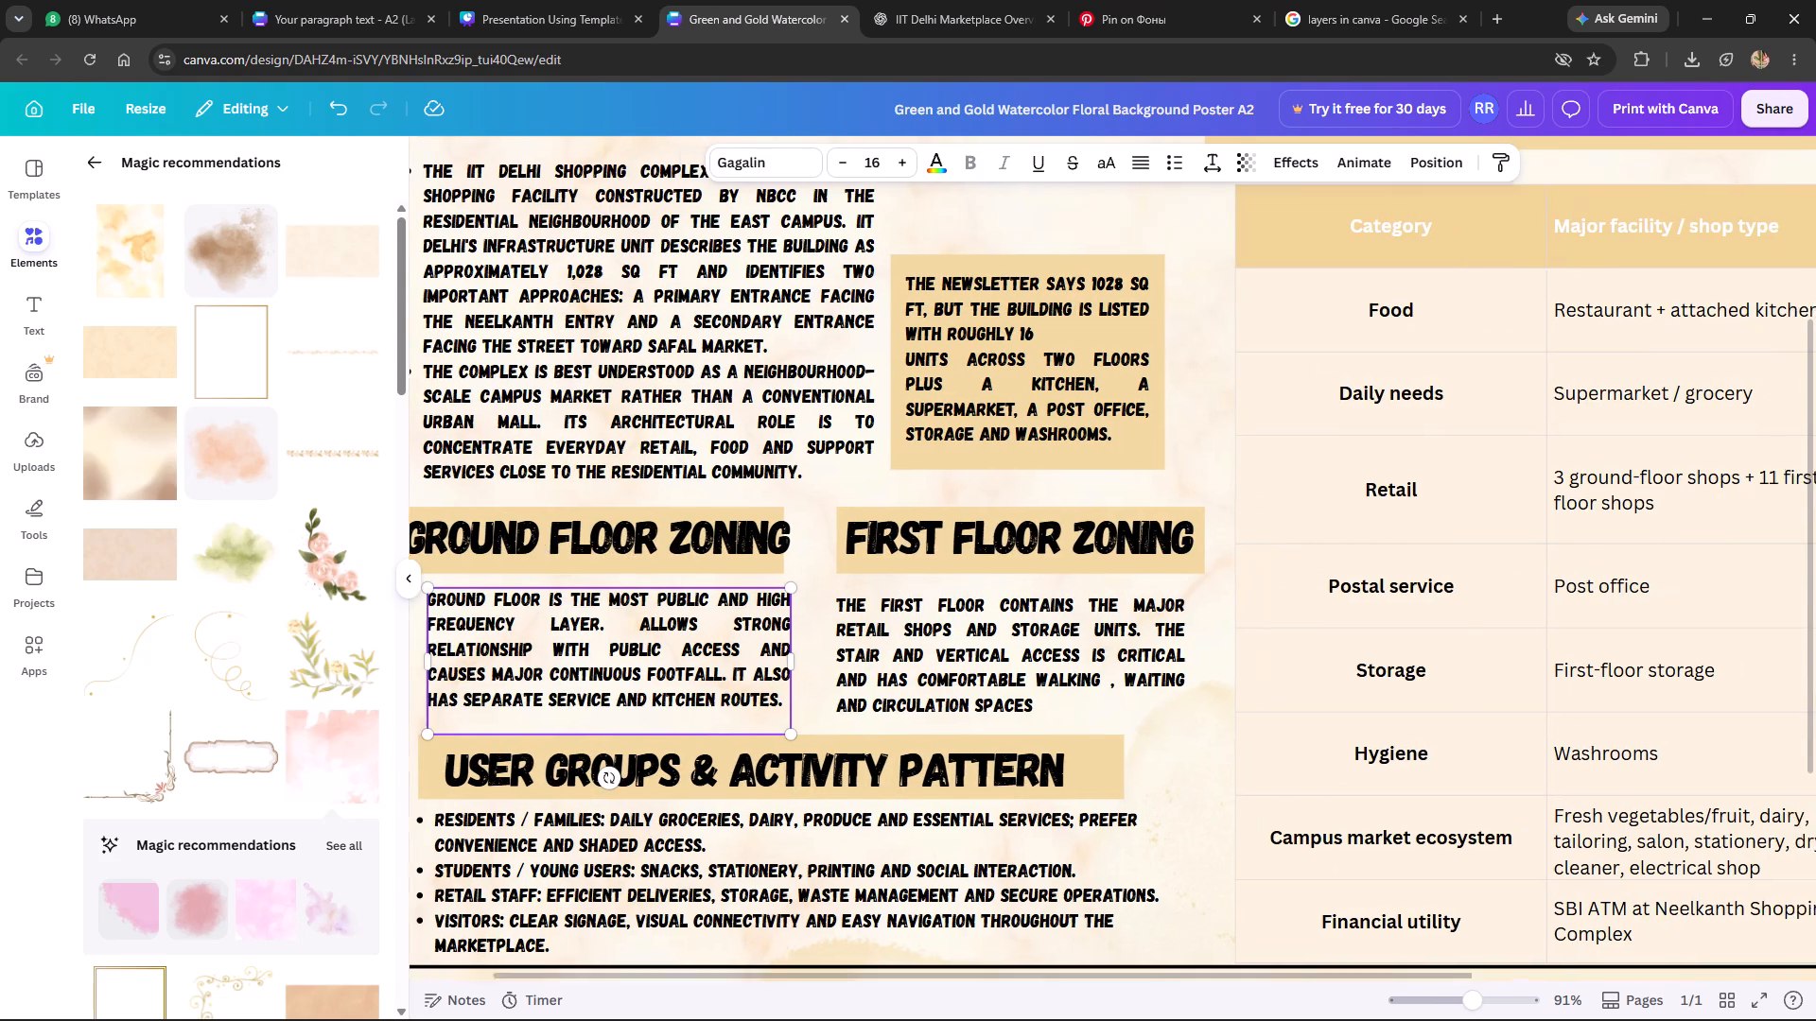
pyautogui.moveTo(690, 727); pyautogui.dragTo(870, 748, button='middle')
pyautogui.click(504, 548)
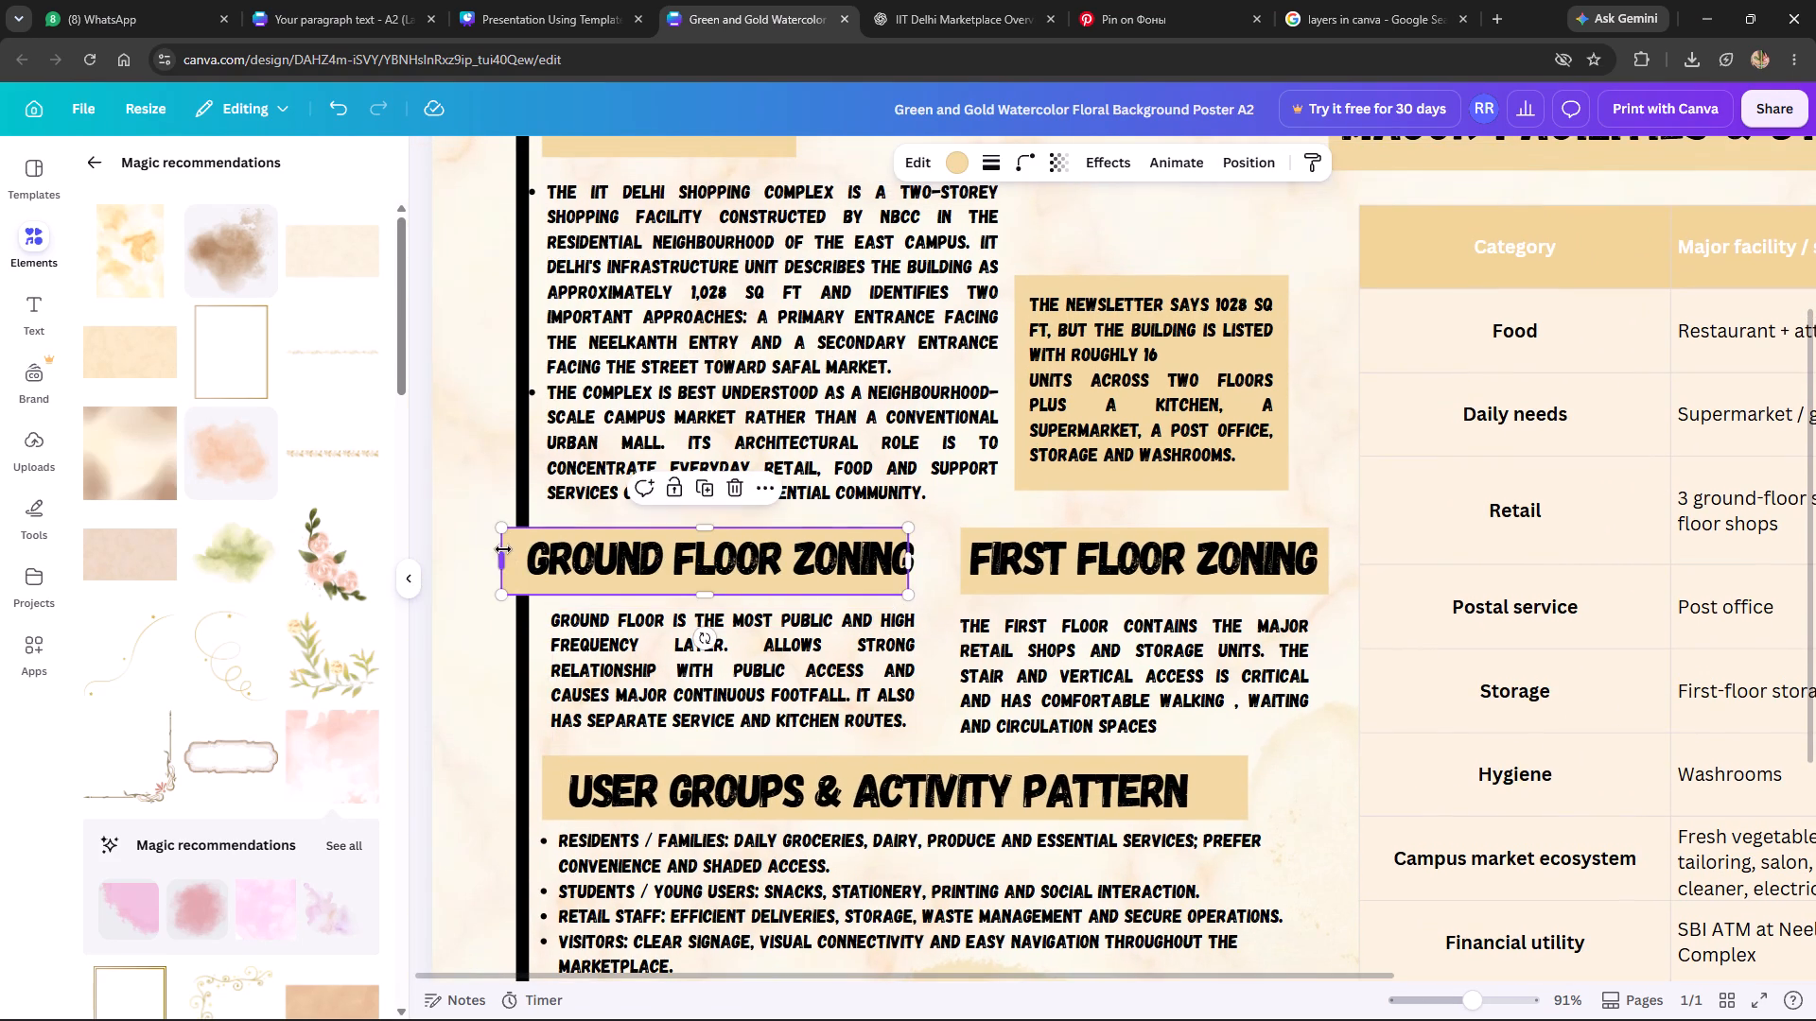
pyautogui.moveTo(502, 562); pyautogui.dragTo(534, 562)
pyautogui.moveTo(912, 561); pyautogui.dragTo(933, 563)
pyautogui.click(805, 551)
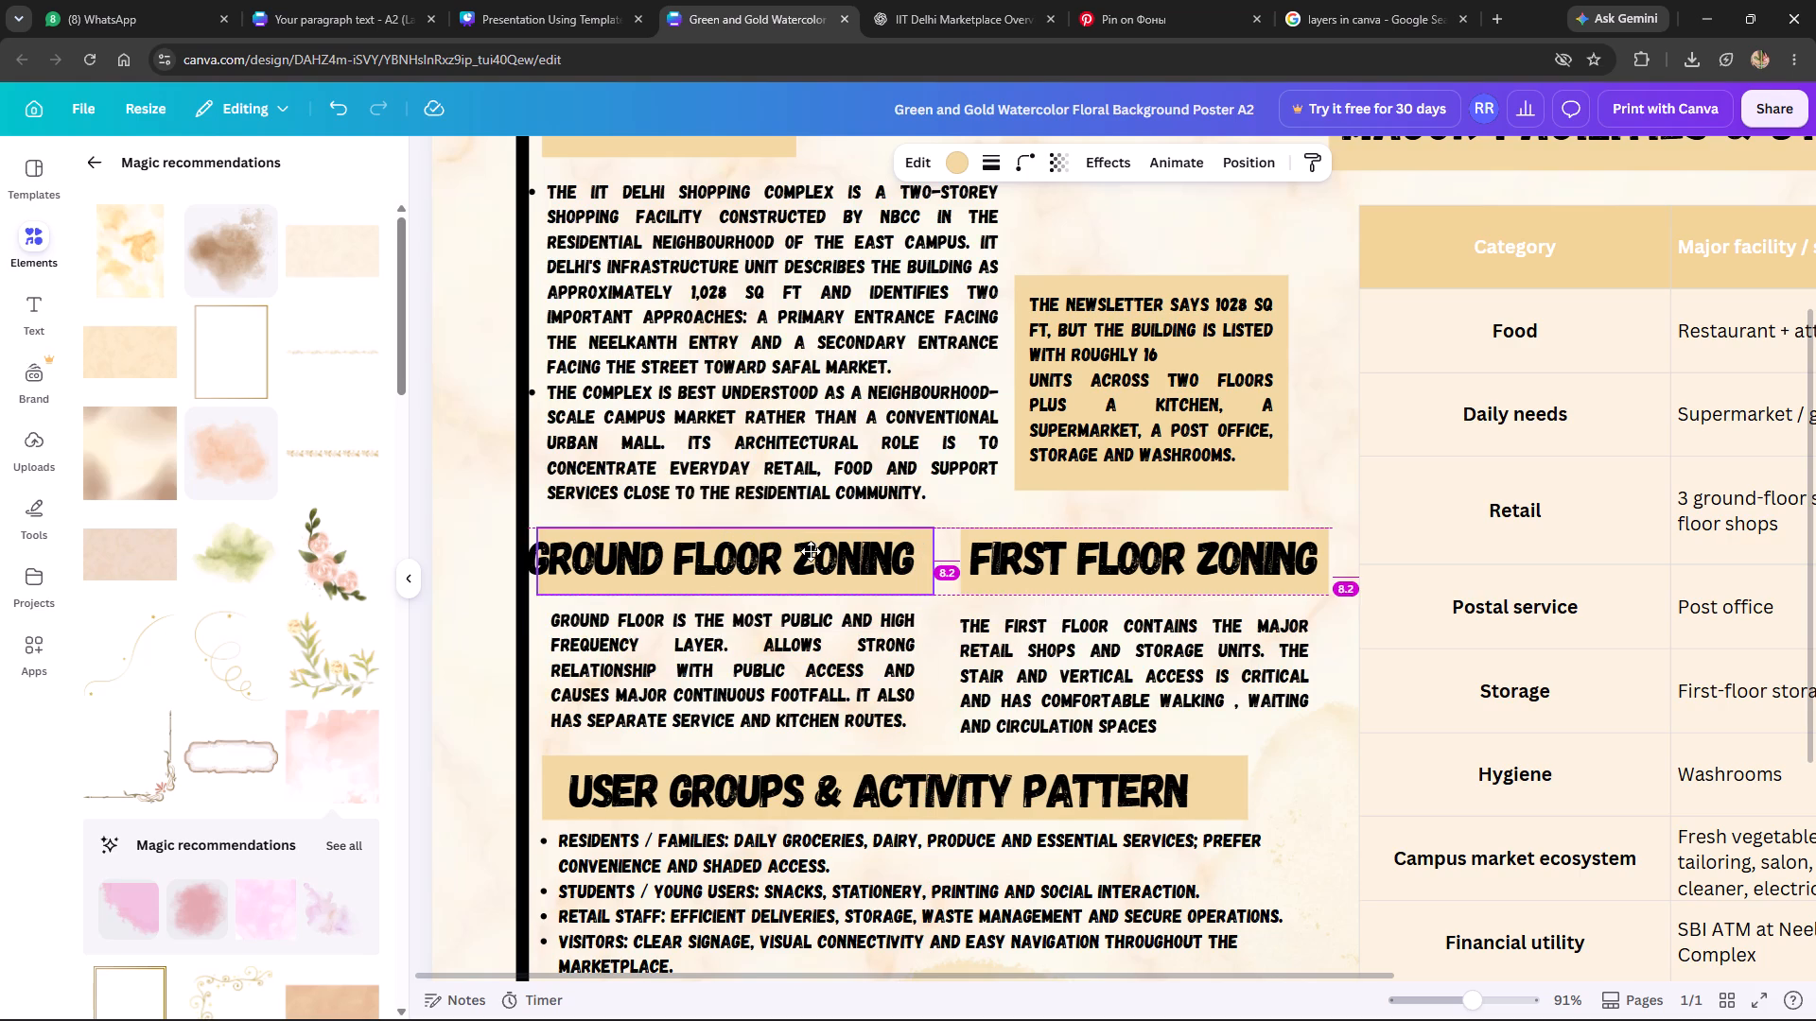
# Move the Ground Floor Zoning heading slightly right and down so it is centred in its highlight box.
pyautogui.click(736, 557)
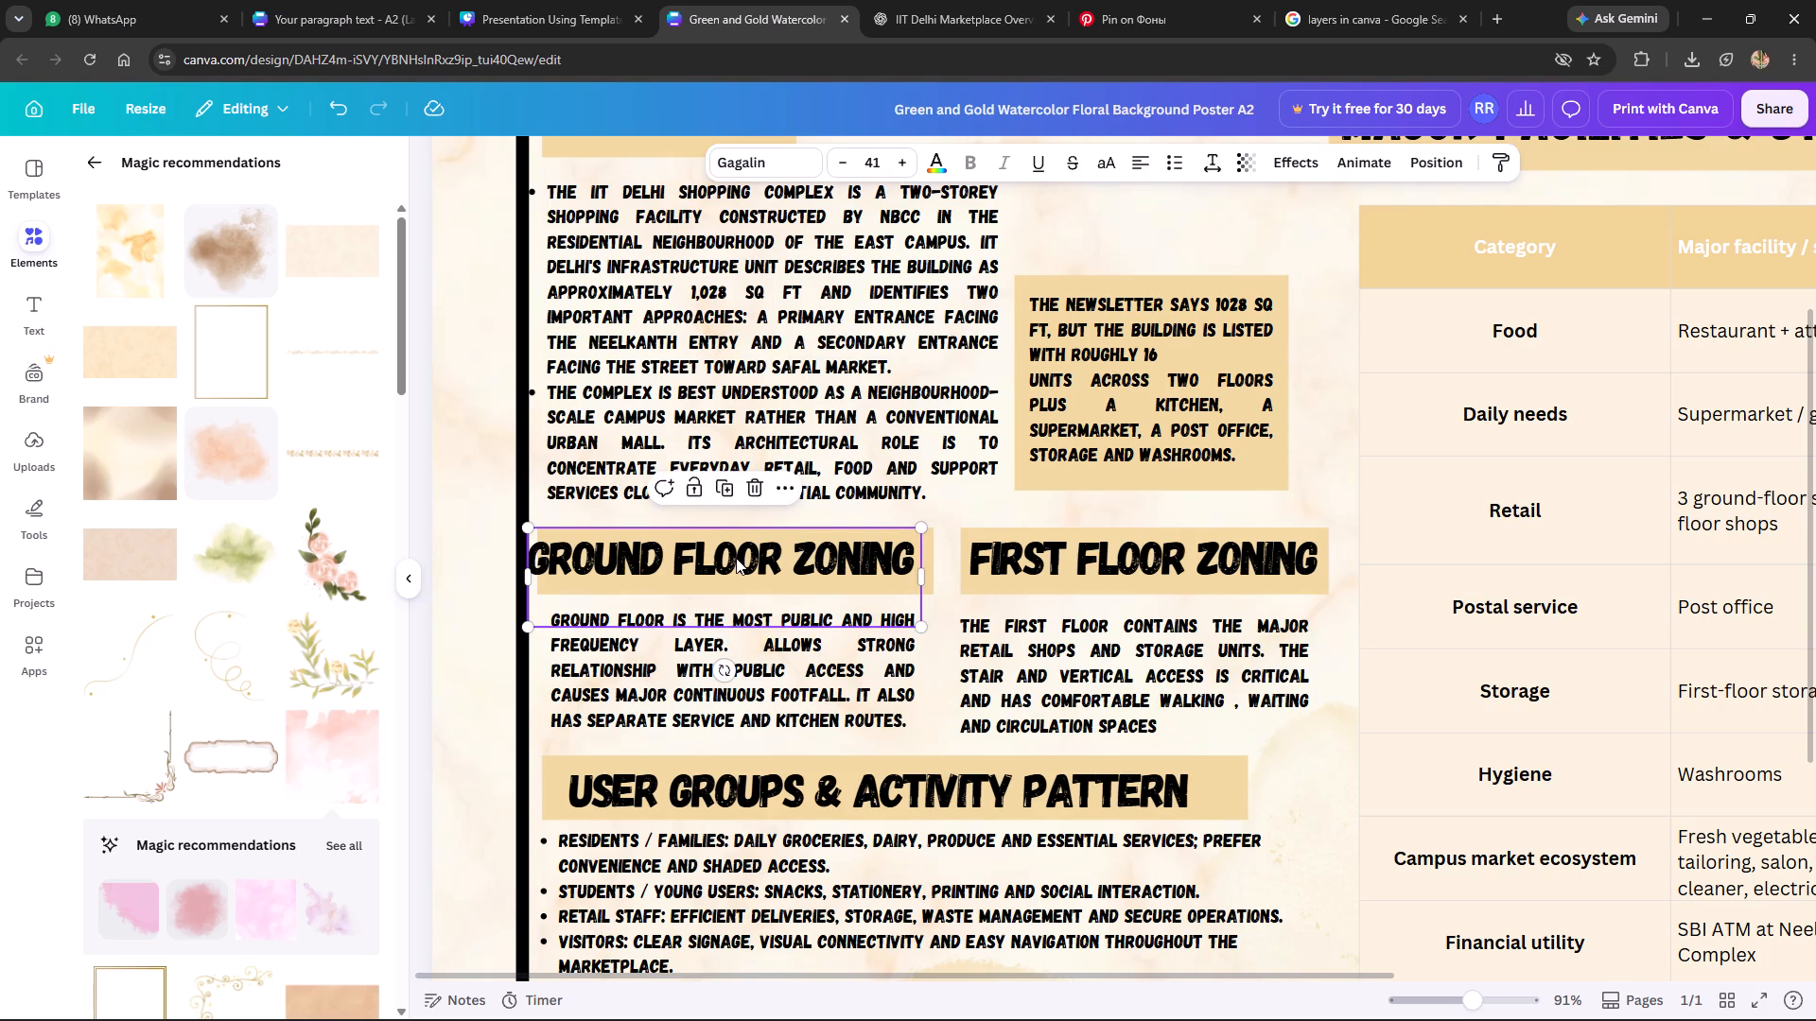
pyautogui.click(737, 558)
pyautogui.click(737, 558)
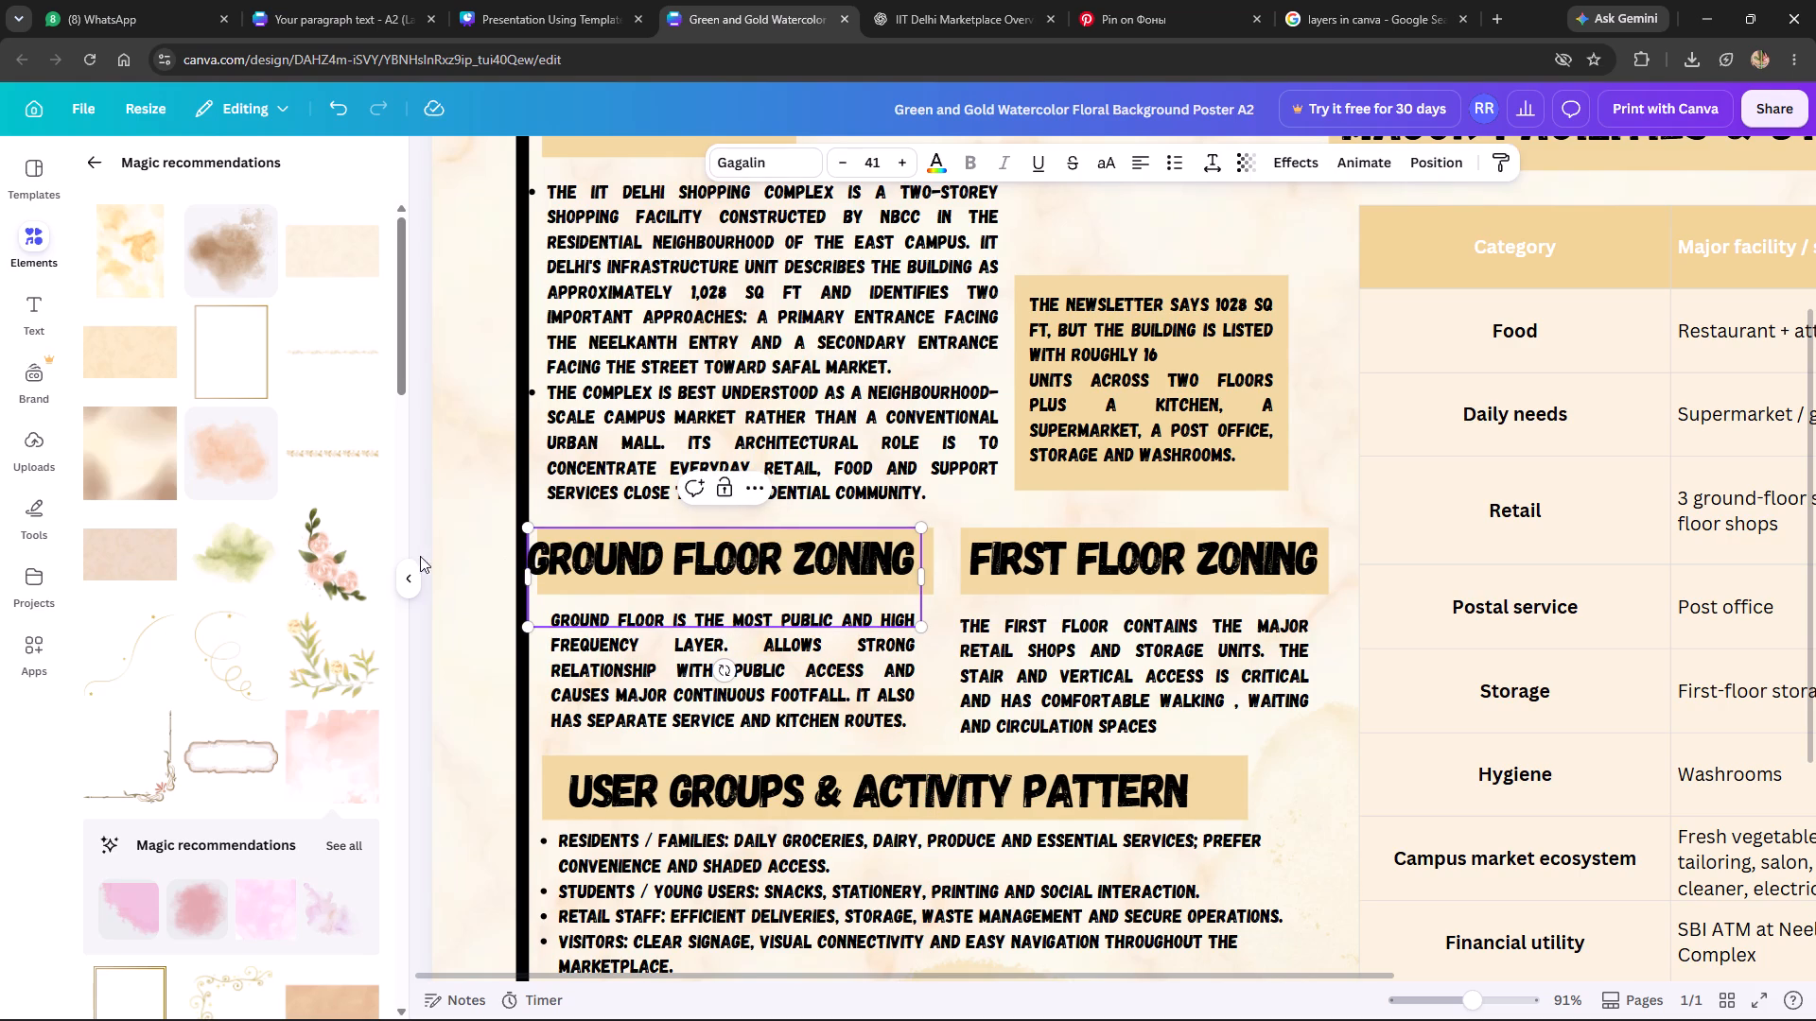
pyautogui.click(421, 277)
pyautogui.moveTo(749, 559); pyautogui.dragTo(759, 562)
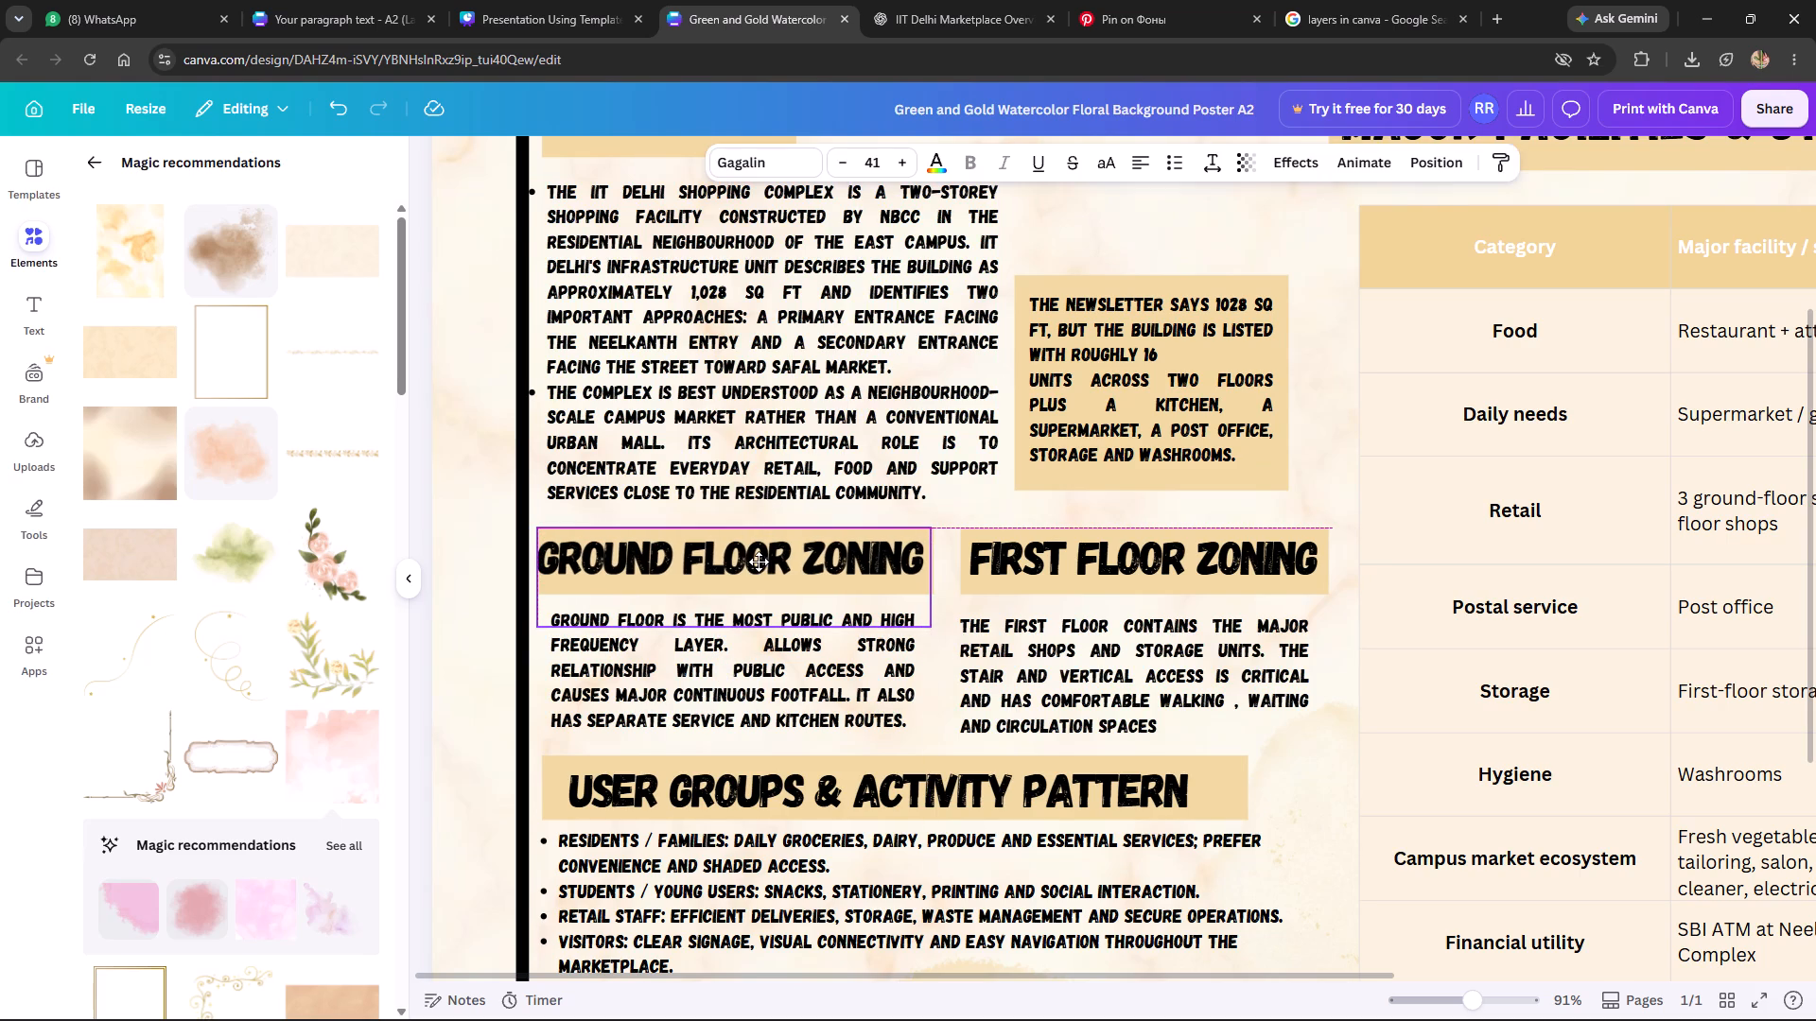
pyautogui.moveTo(759, 562); pyautogui.dragTo(764, 564)
pyautogui.click(479, 438)
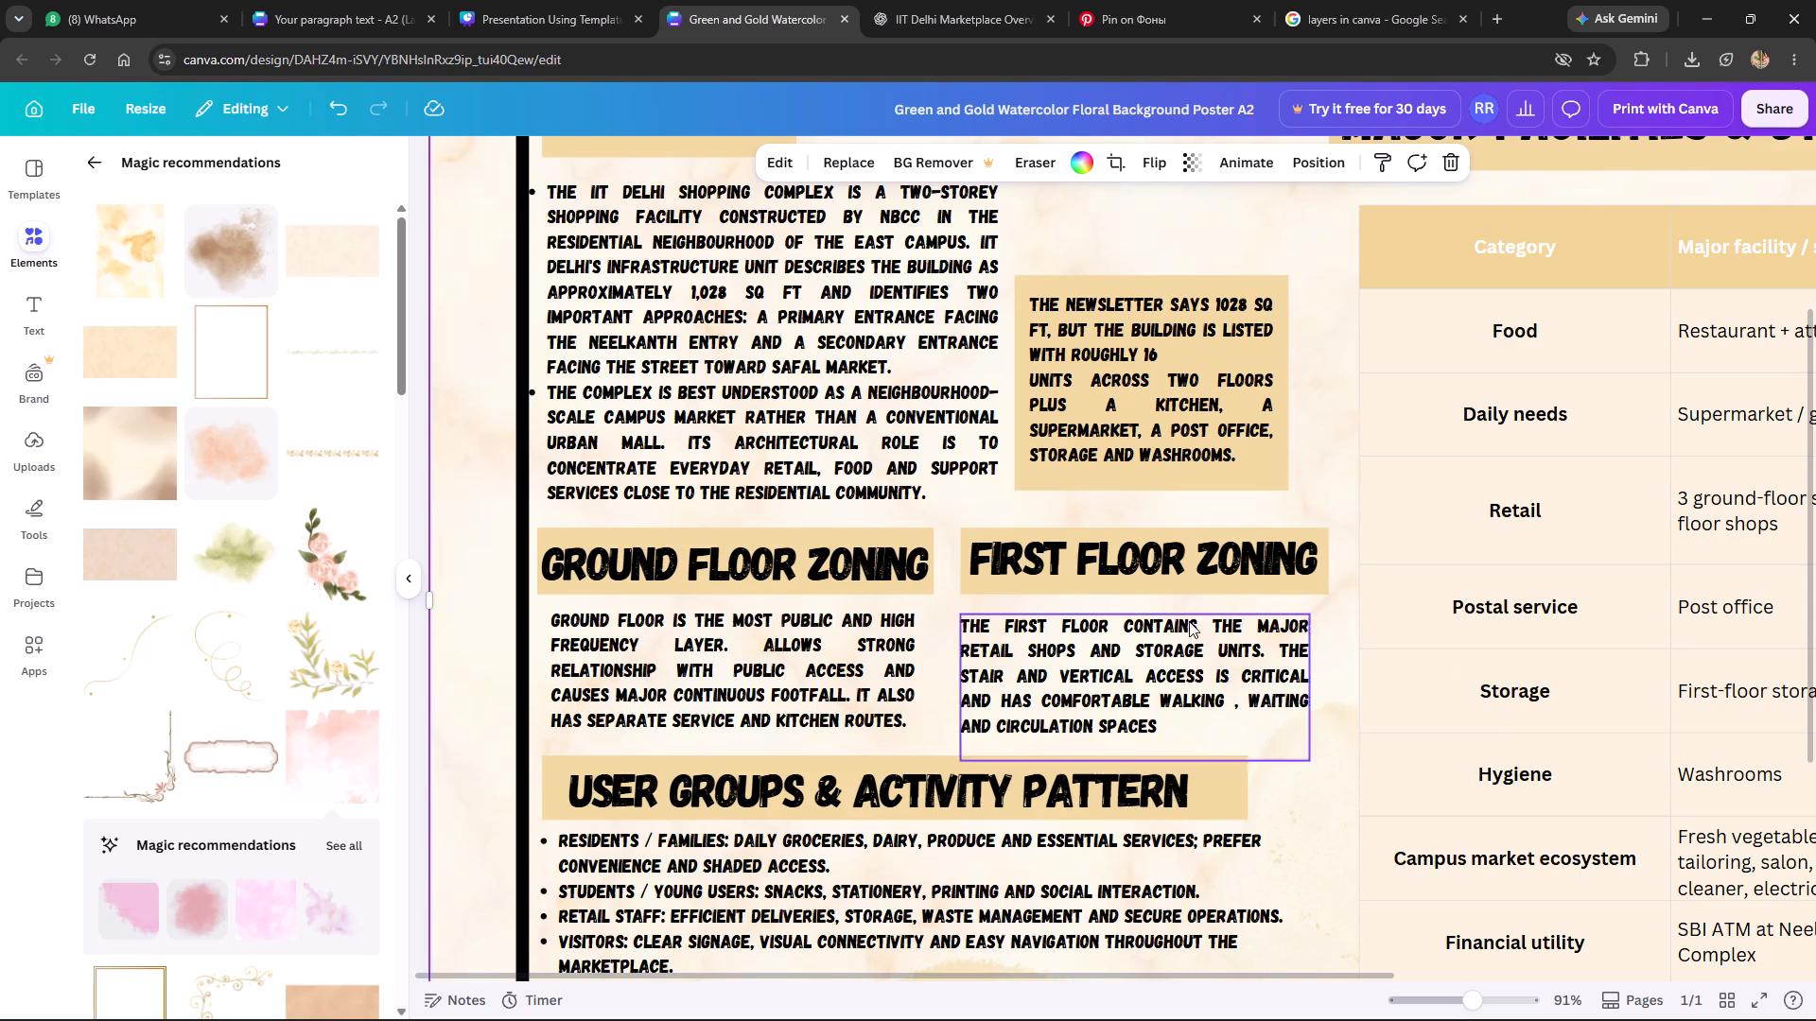
# Shift the newsletter note's highlight box and its text right, away from the overview paragraph.
pyautogui.click(694, 321)
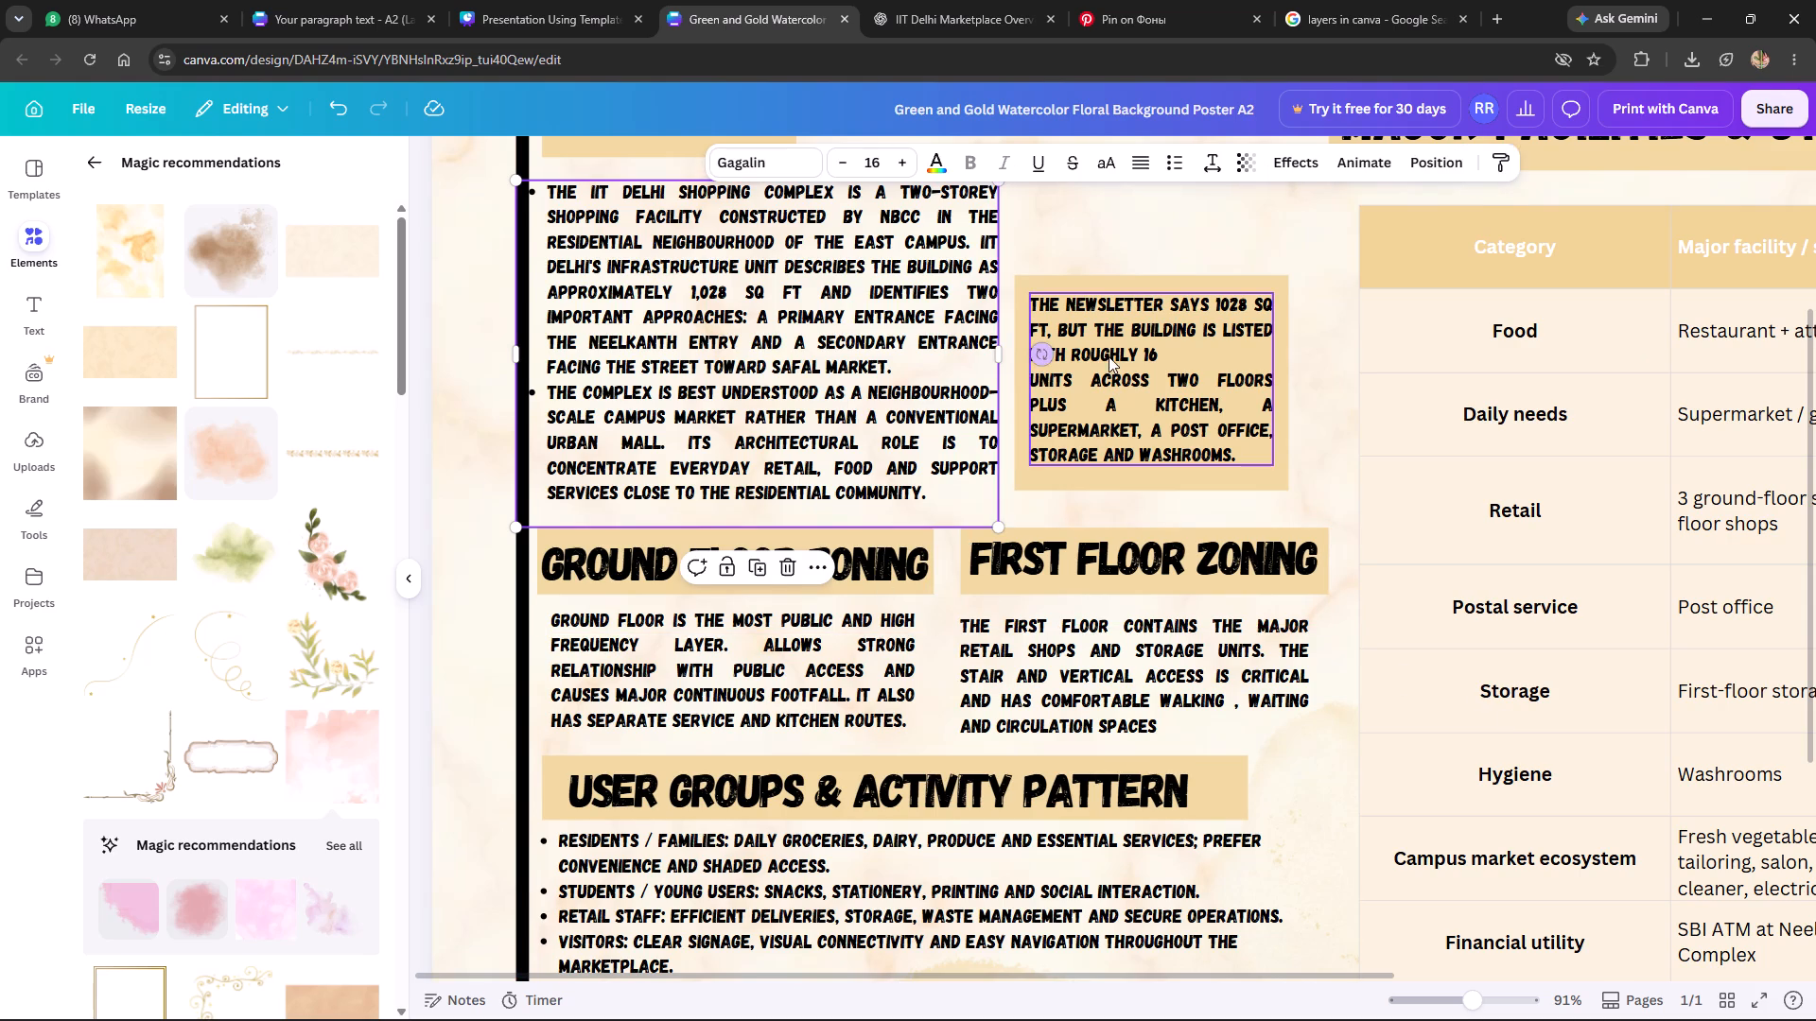
pyautogui.click(1163, 364)
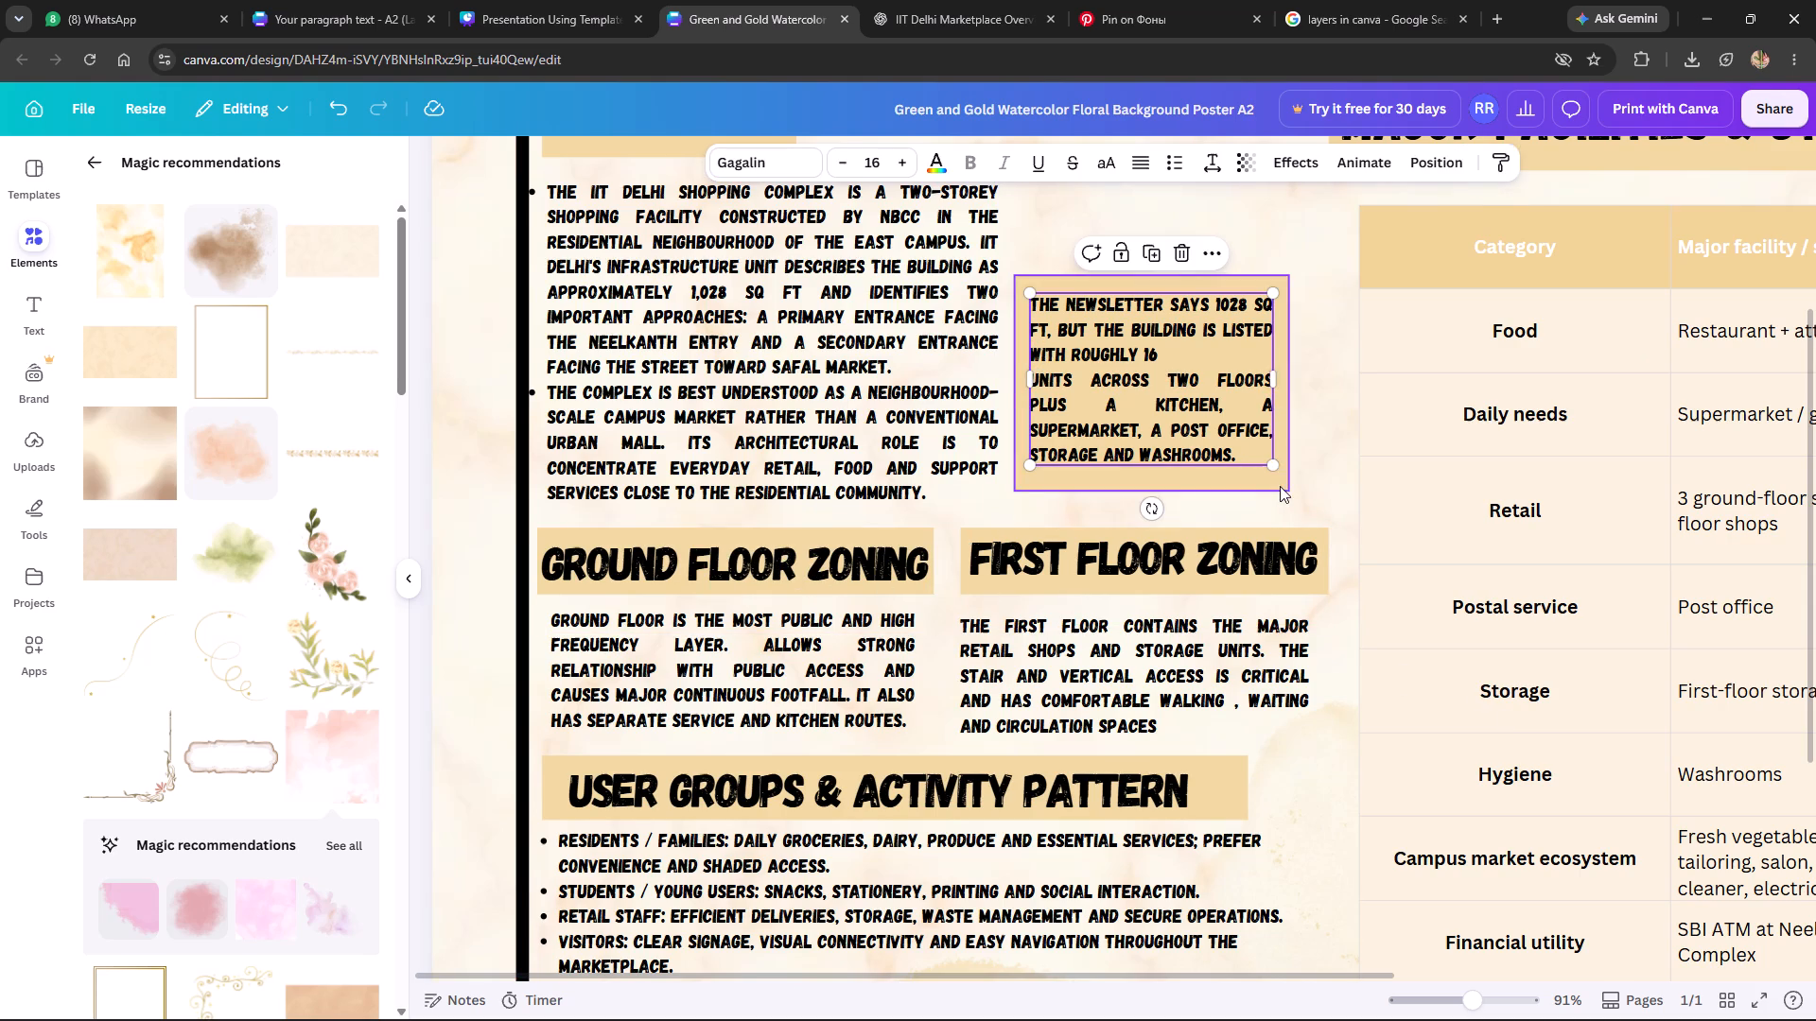
pyautogui.click(1280, 487)
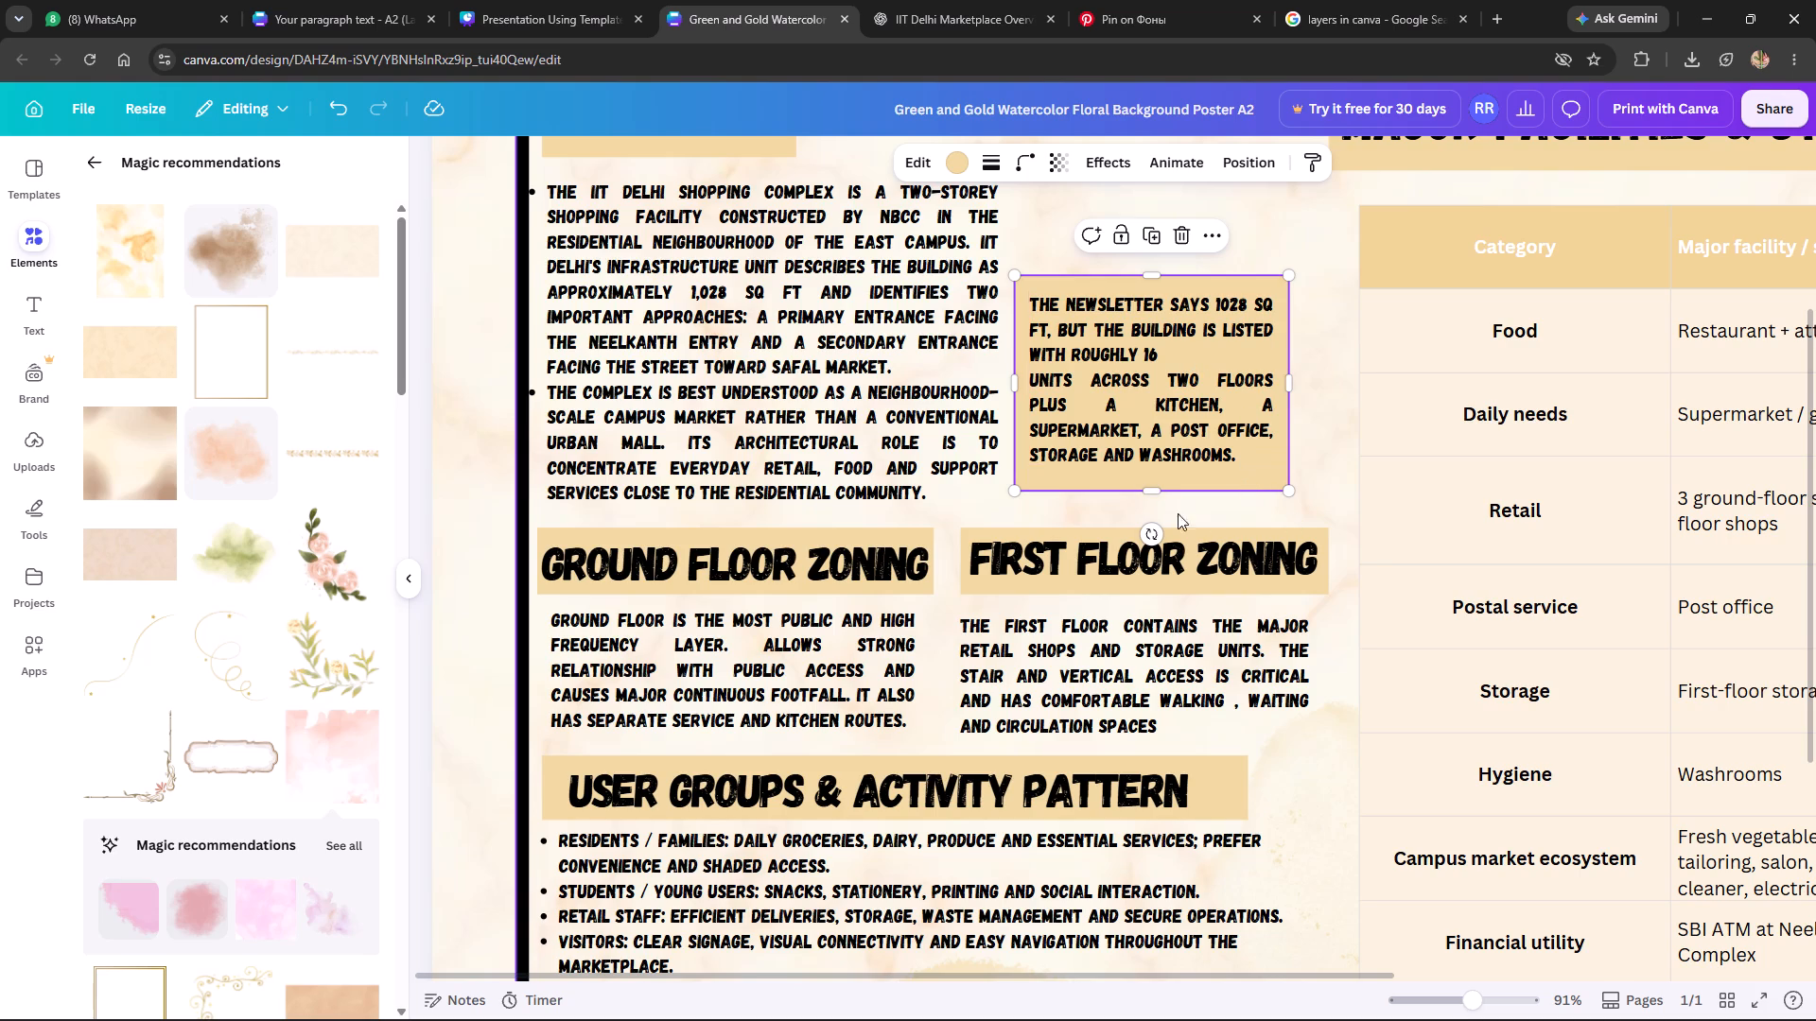
pyautogui.click(1321, 435)
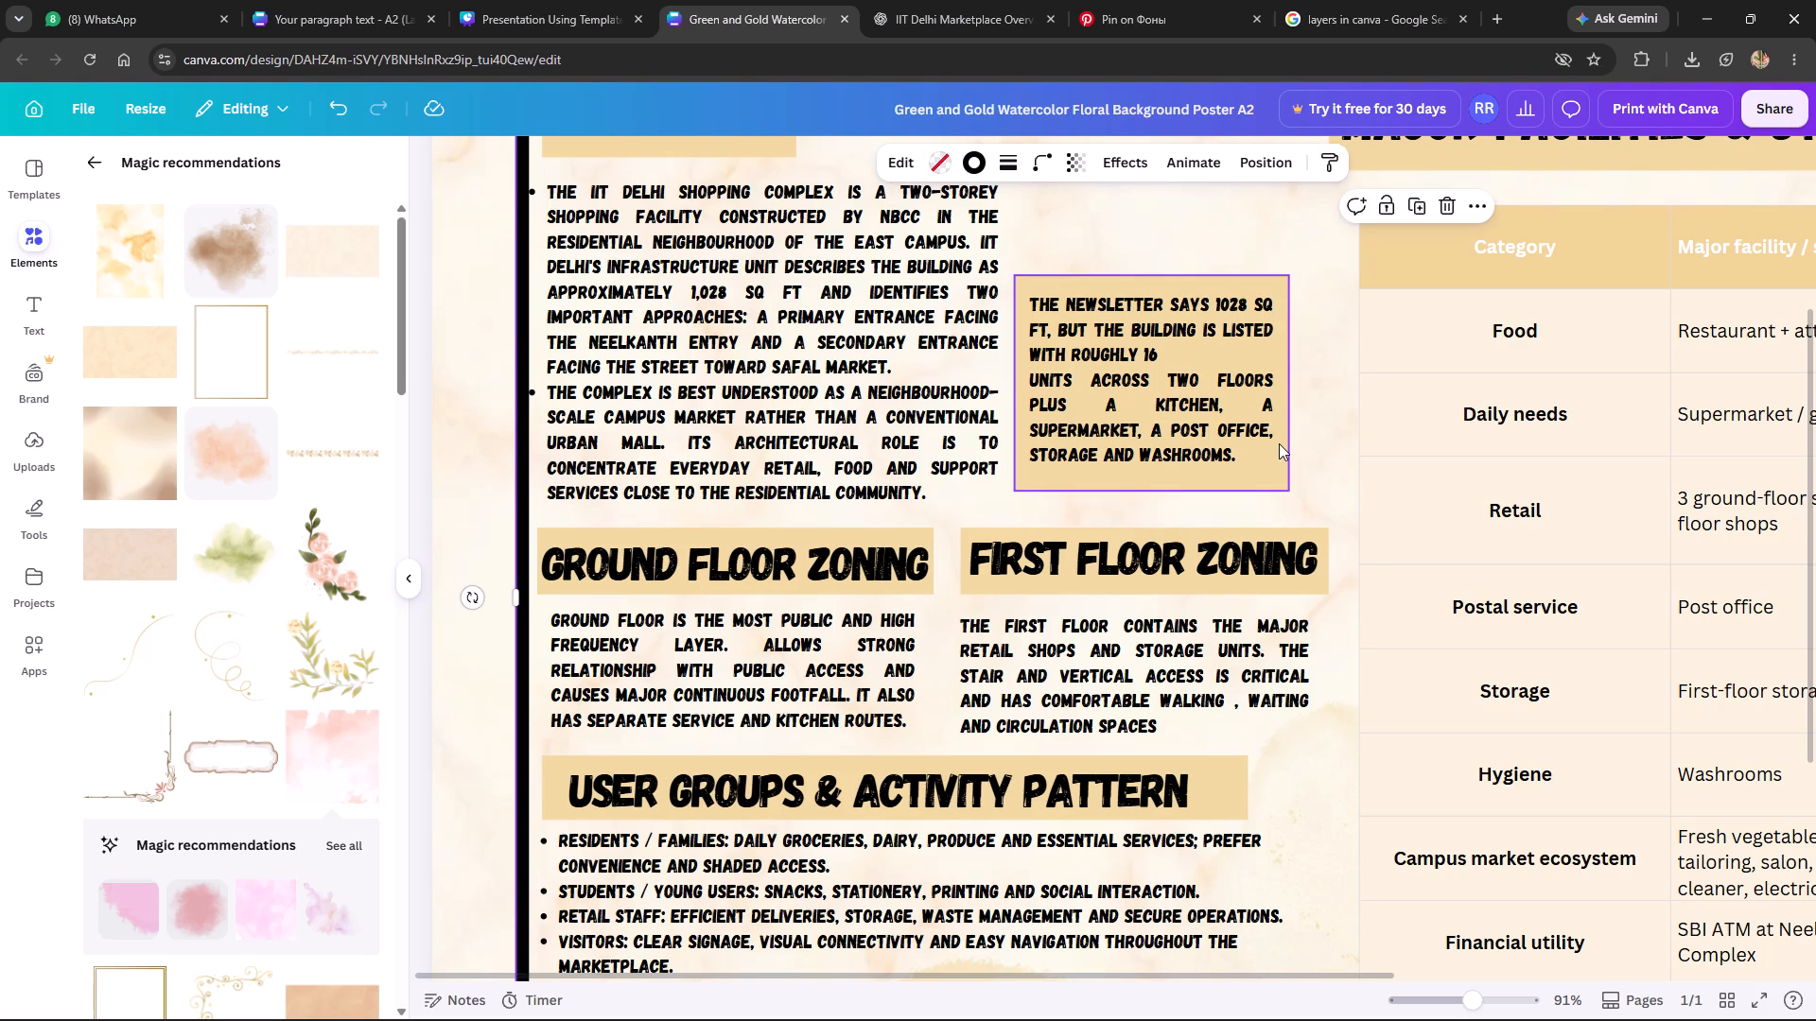
pyautogui.moveTo(1279, 443); pyautogui.dragTo(1305, 441)
pyautogui.click(1151, 372)
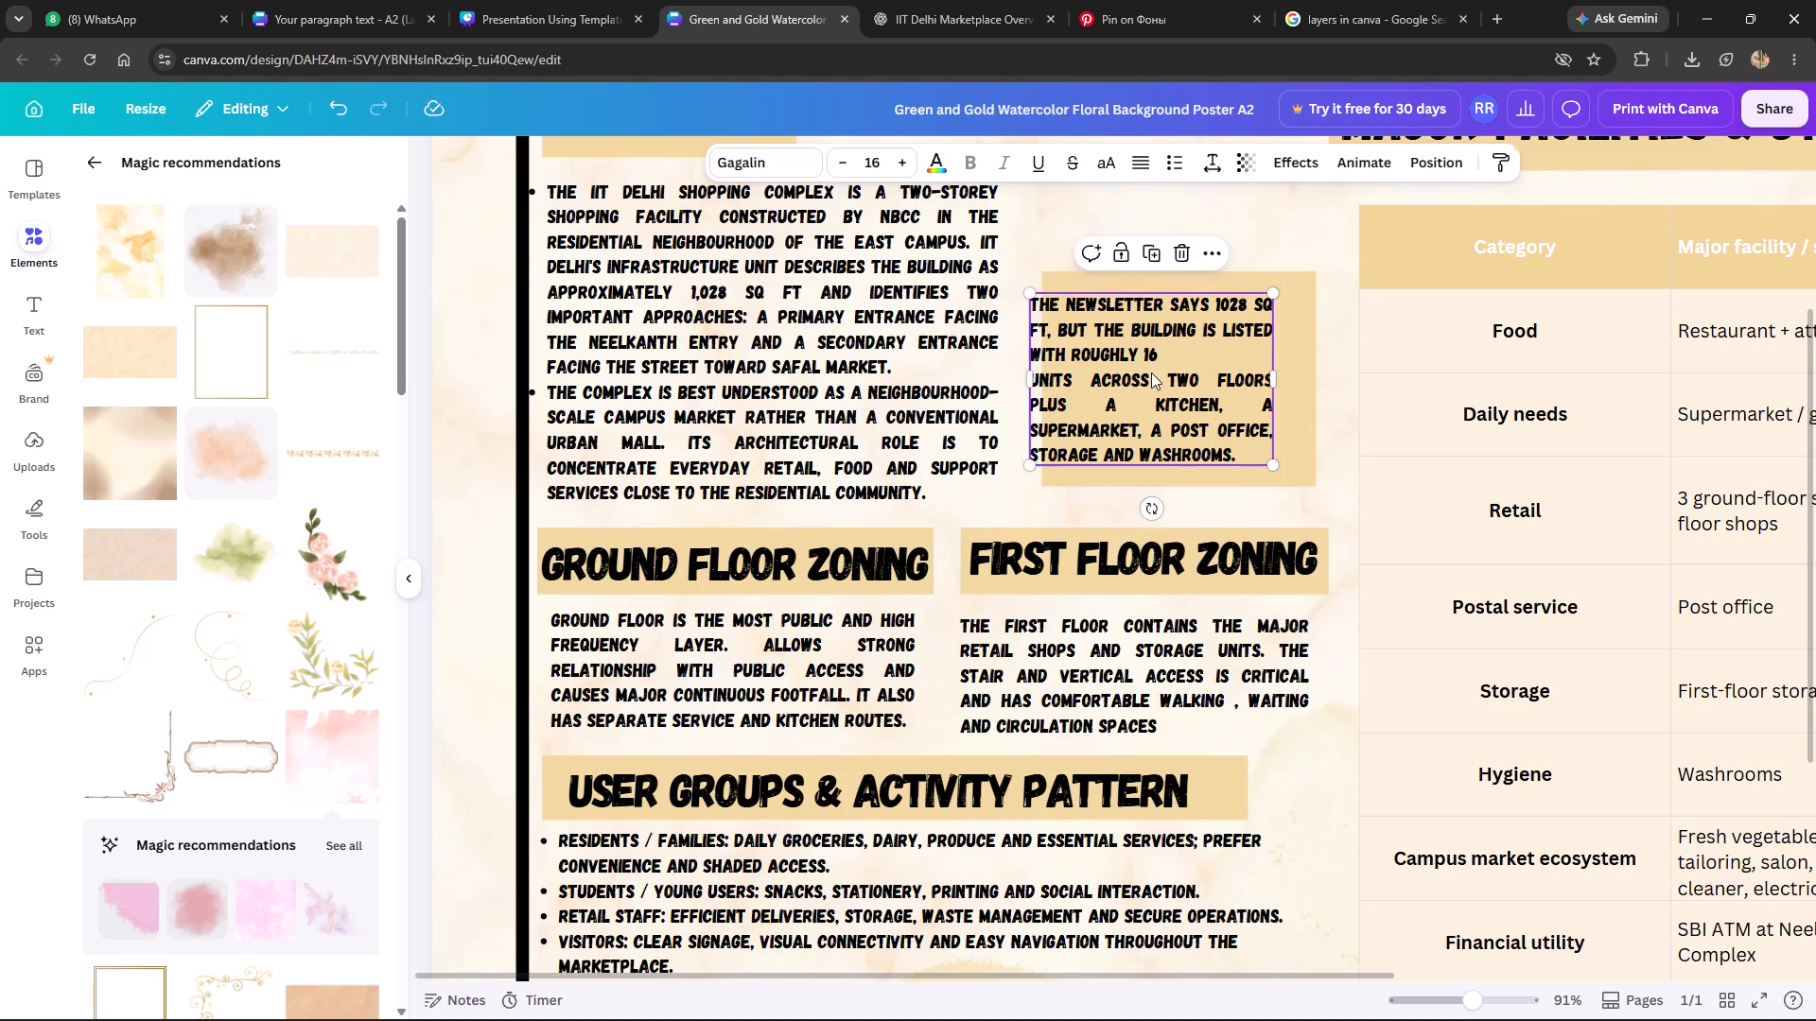
pyautogui.moveTo(1146, 365); pyautogui.dragTo(1170, 365)
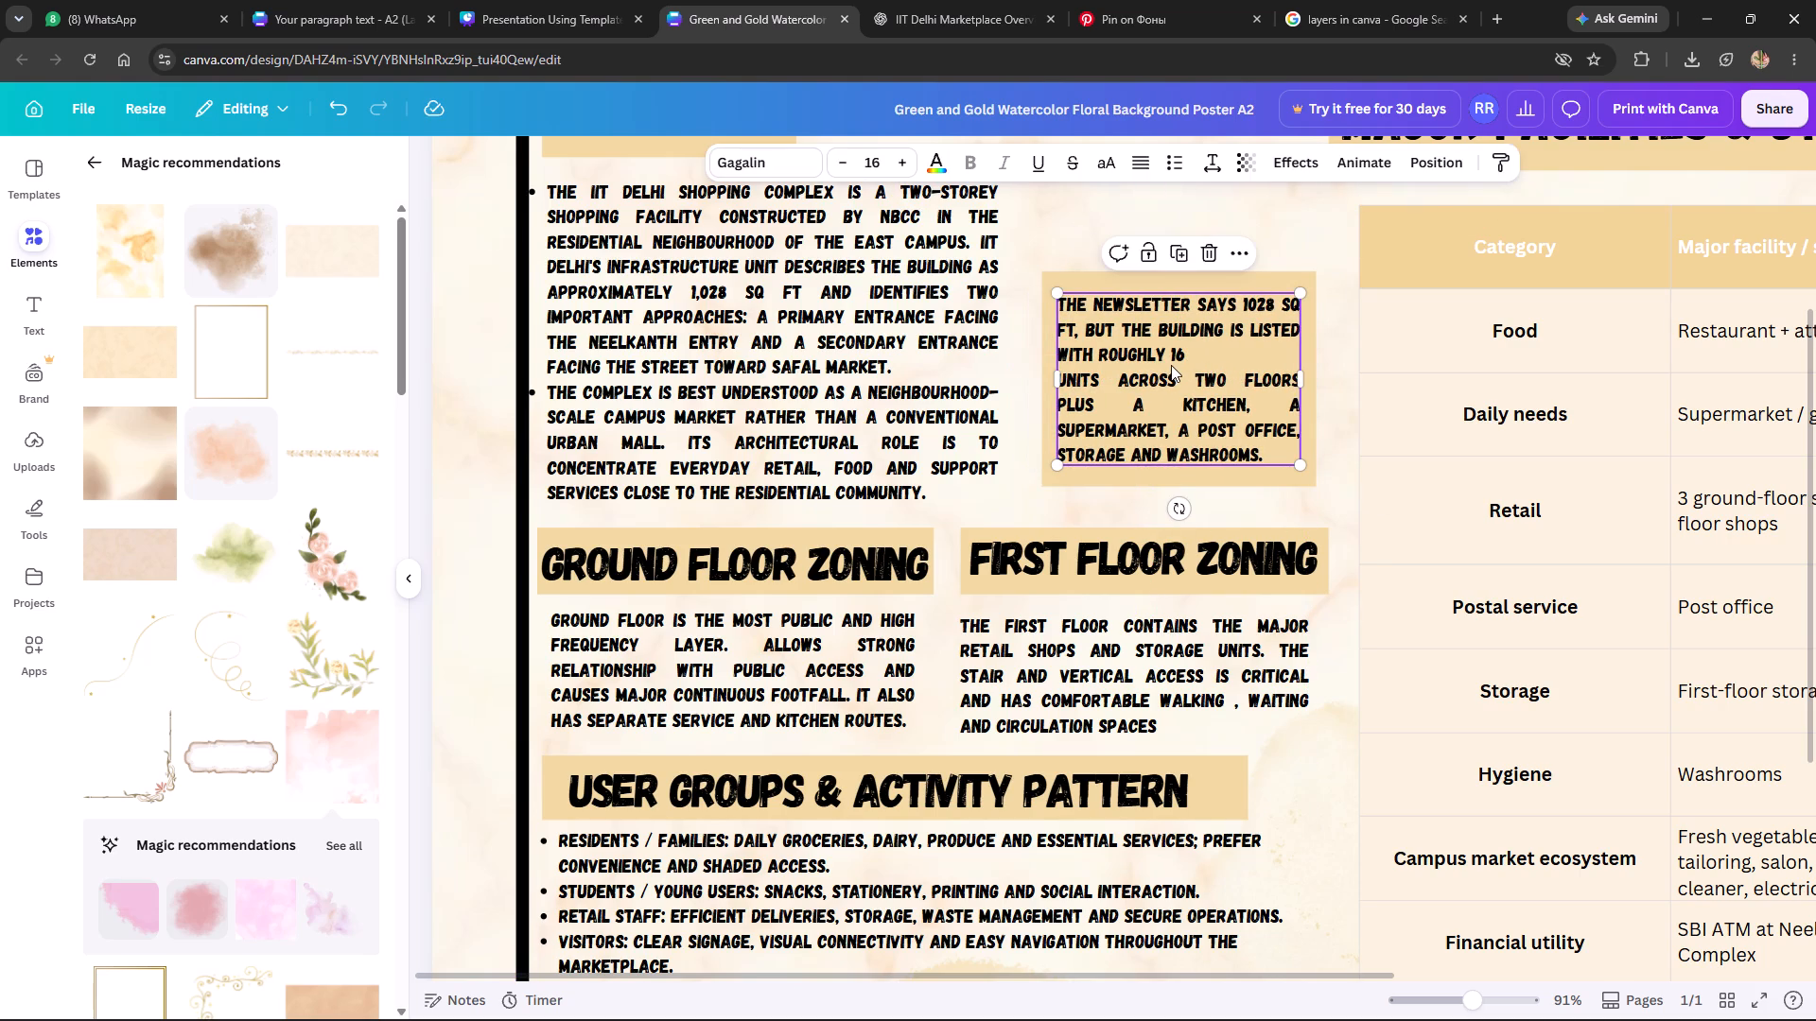
# Move the overview bullet text slightly right and up so its bullets clear the border line.
pyautogui.scroll(3, 1179, 400)
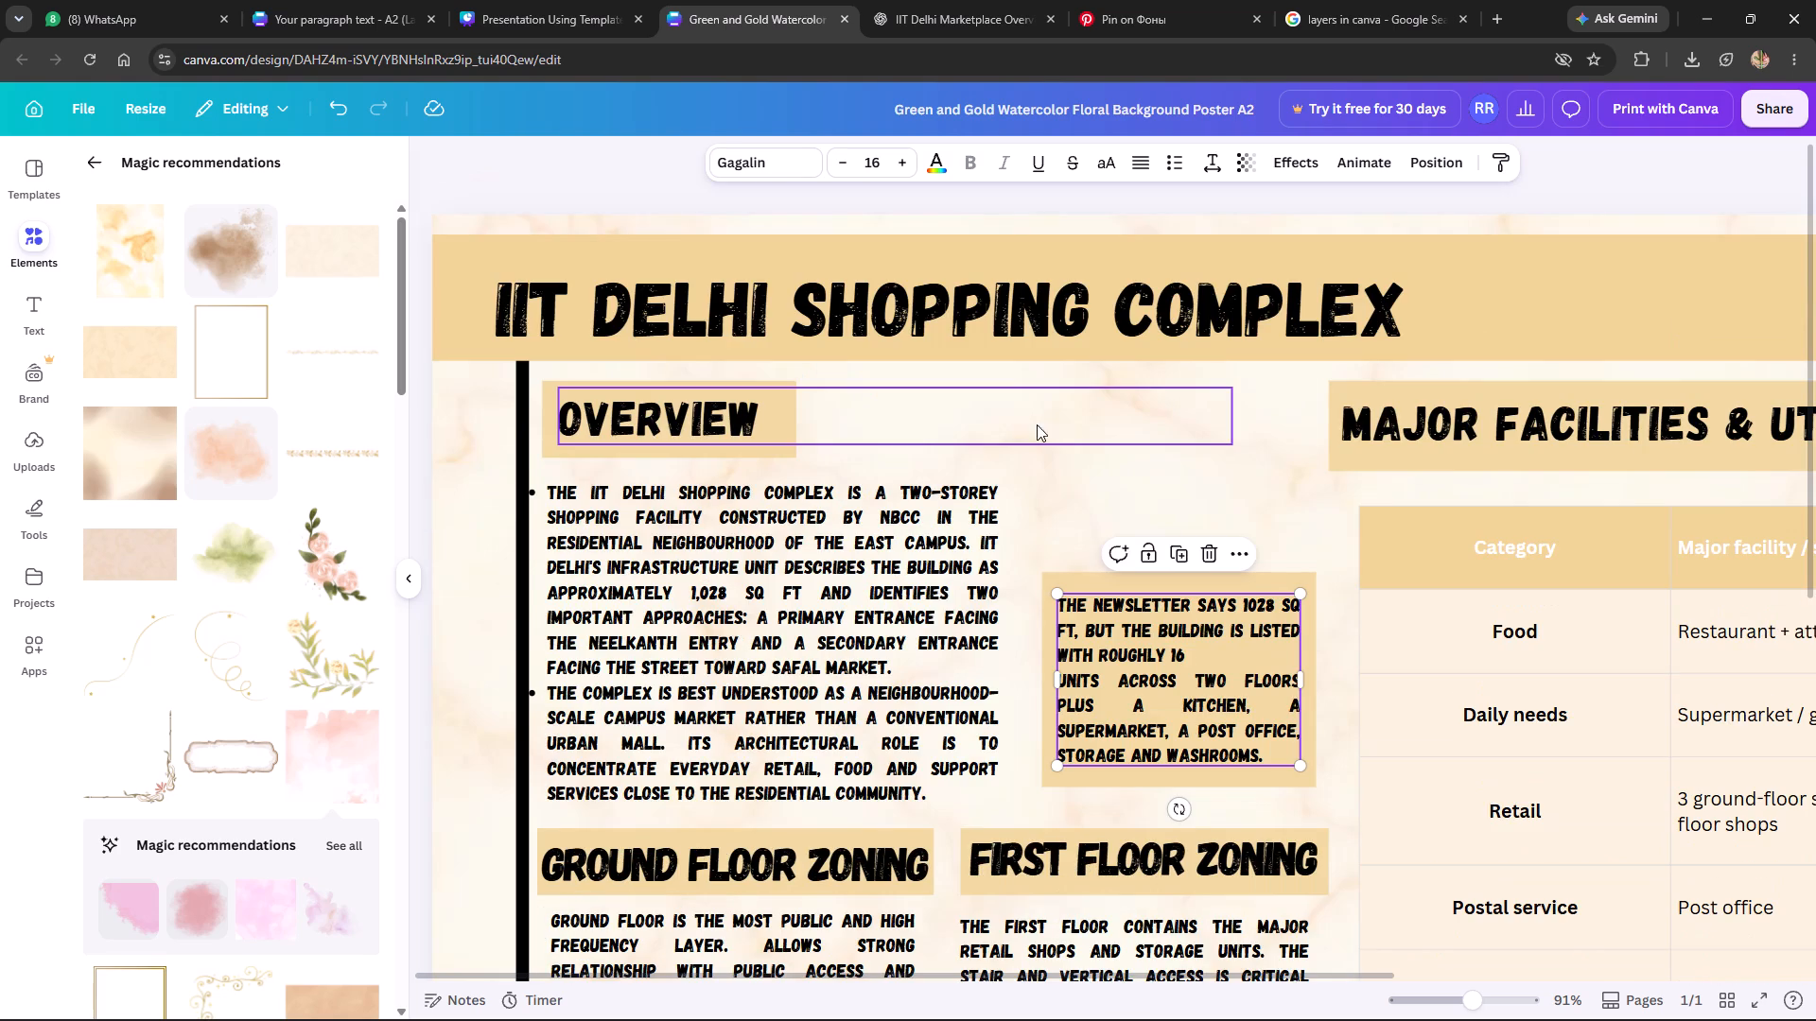
pyautogui.click(869, 600)
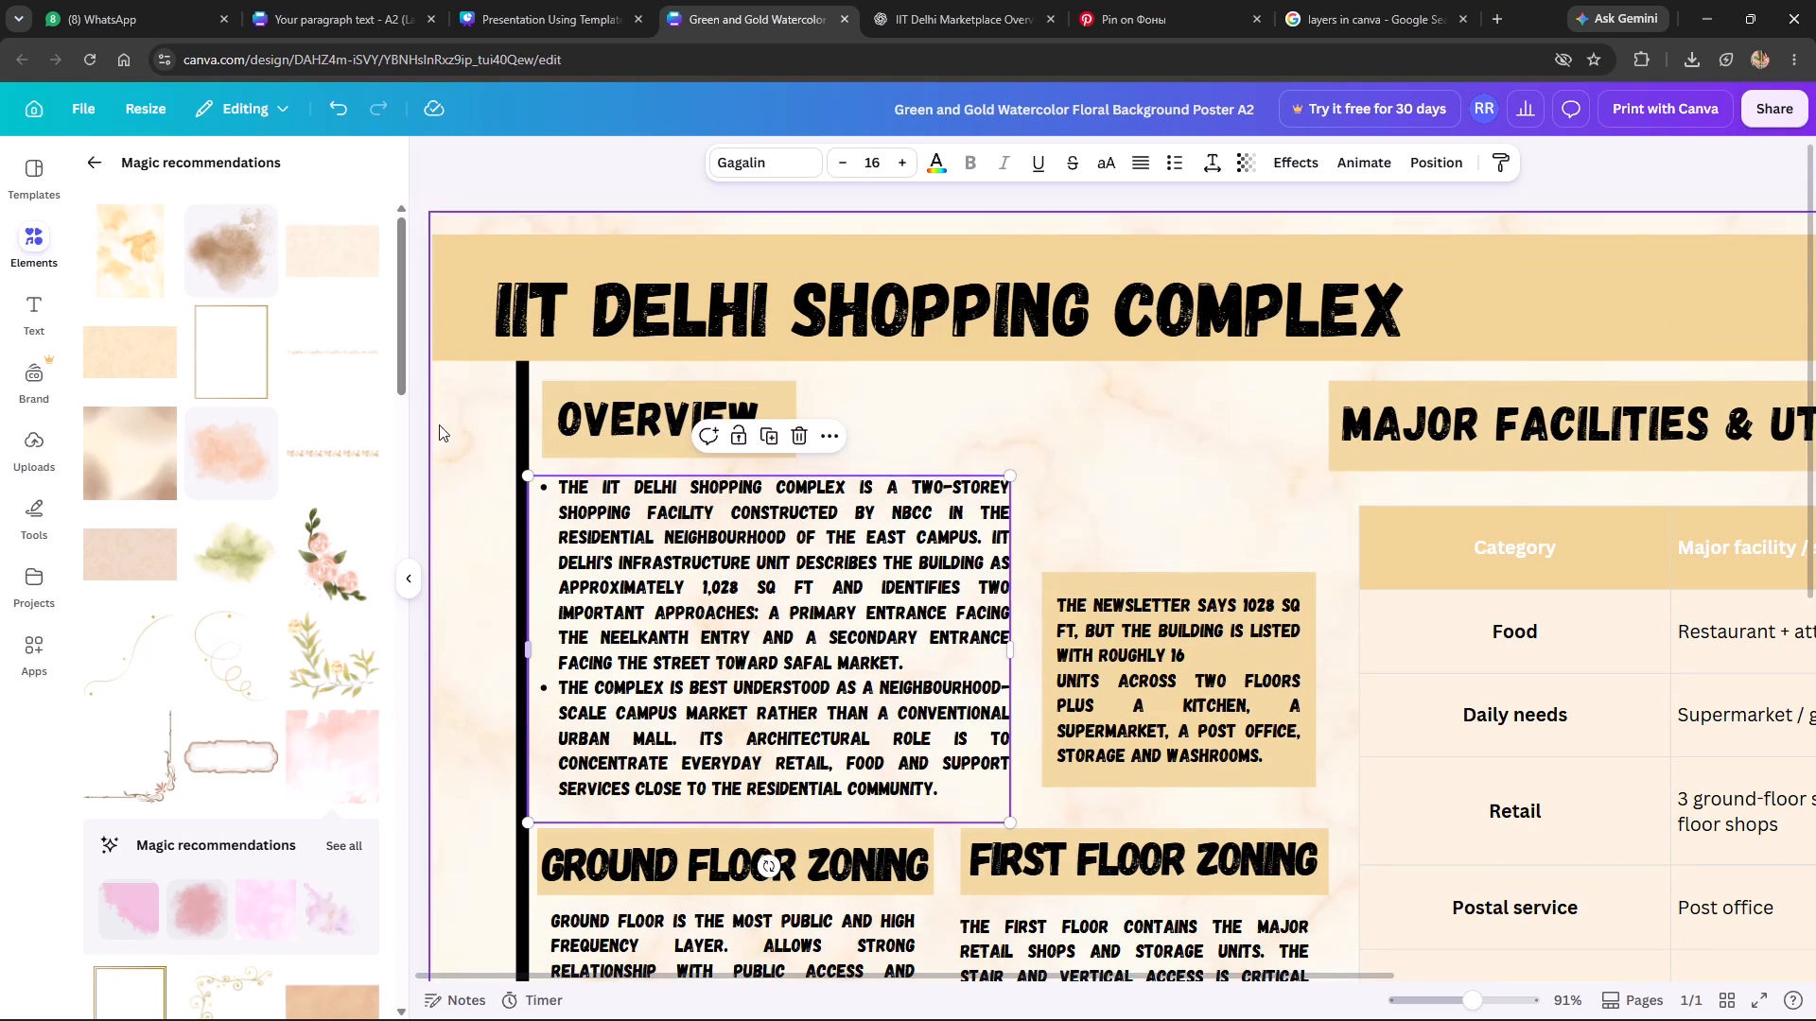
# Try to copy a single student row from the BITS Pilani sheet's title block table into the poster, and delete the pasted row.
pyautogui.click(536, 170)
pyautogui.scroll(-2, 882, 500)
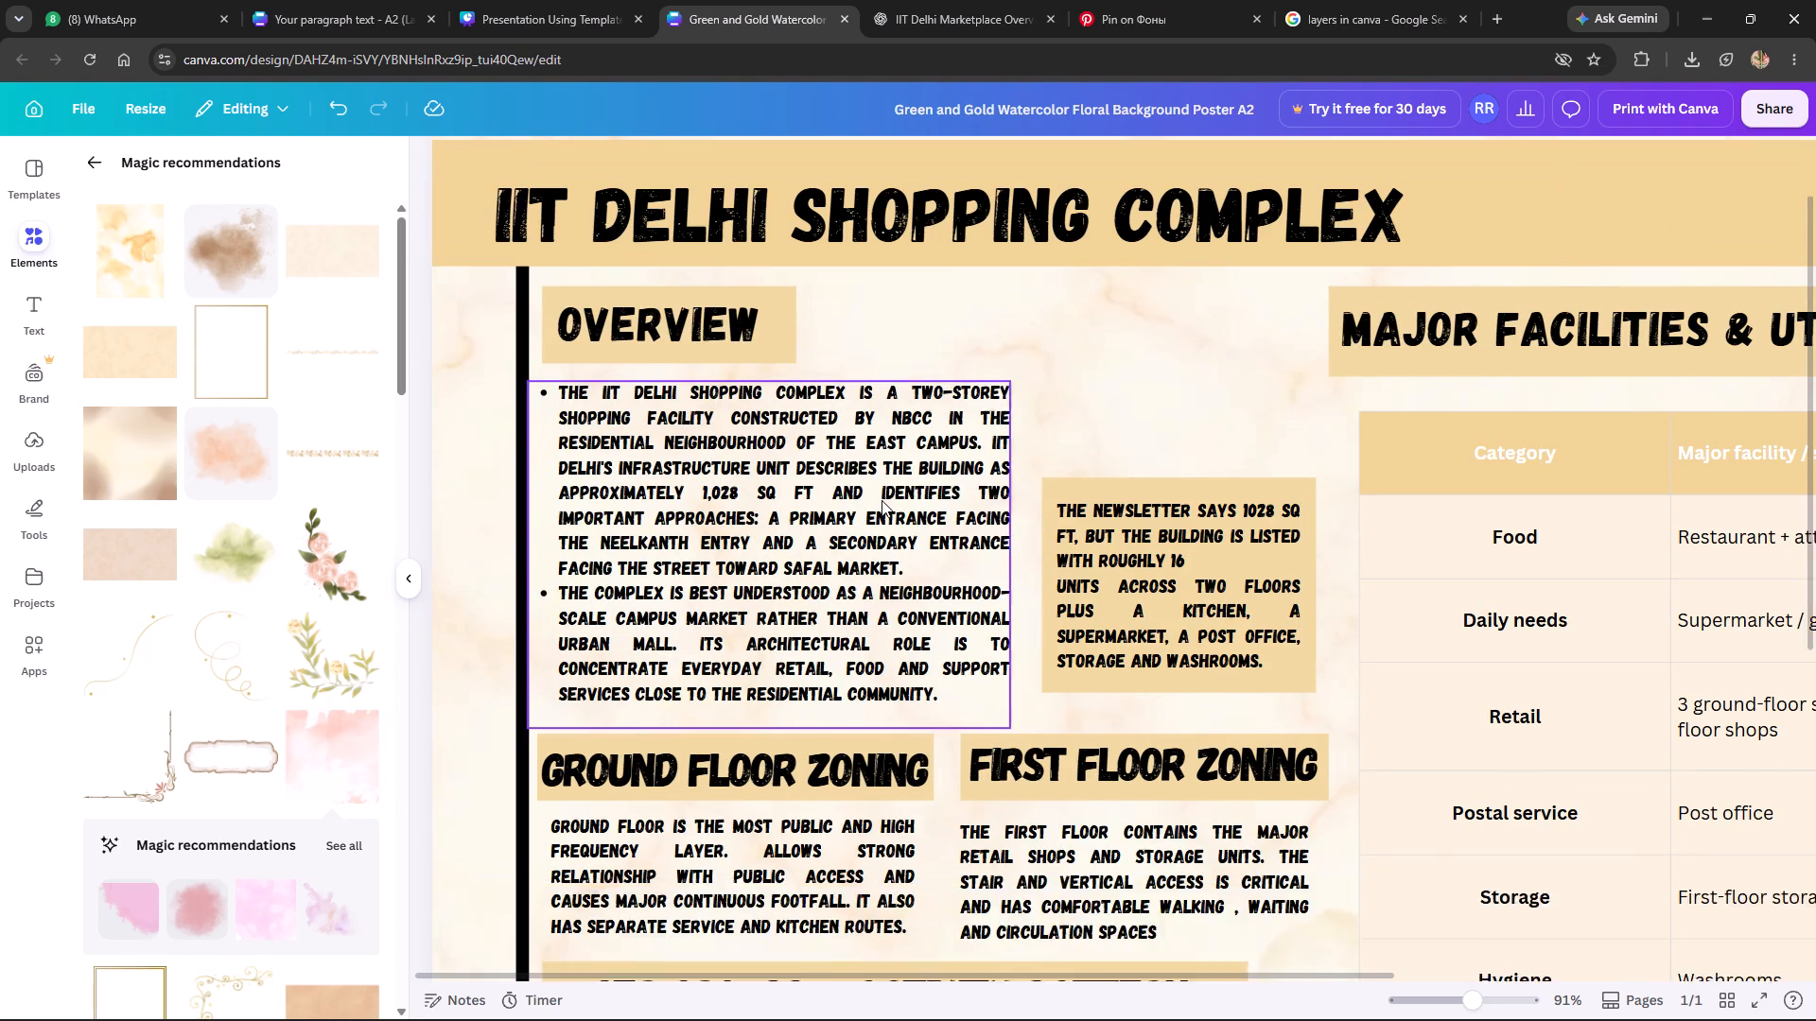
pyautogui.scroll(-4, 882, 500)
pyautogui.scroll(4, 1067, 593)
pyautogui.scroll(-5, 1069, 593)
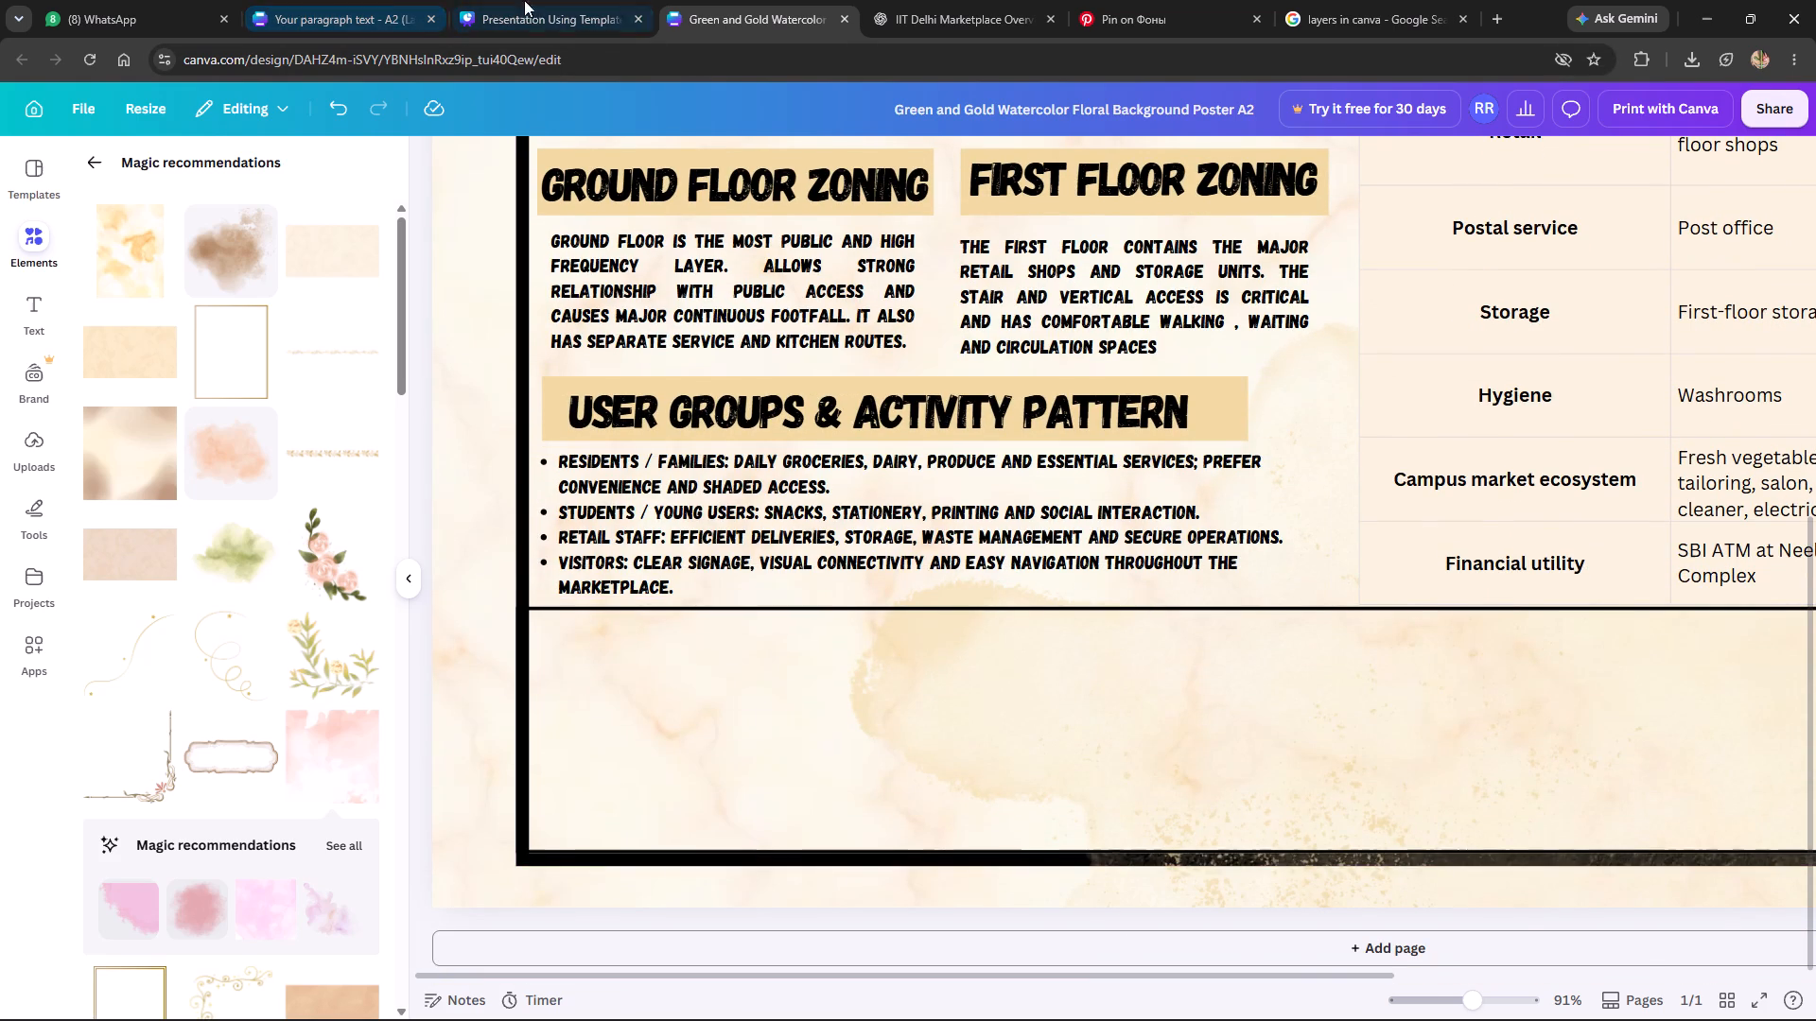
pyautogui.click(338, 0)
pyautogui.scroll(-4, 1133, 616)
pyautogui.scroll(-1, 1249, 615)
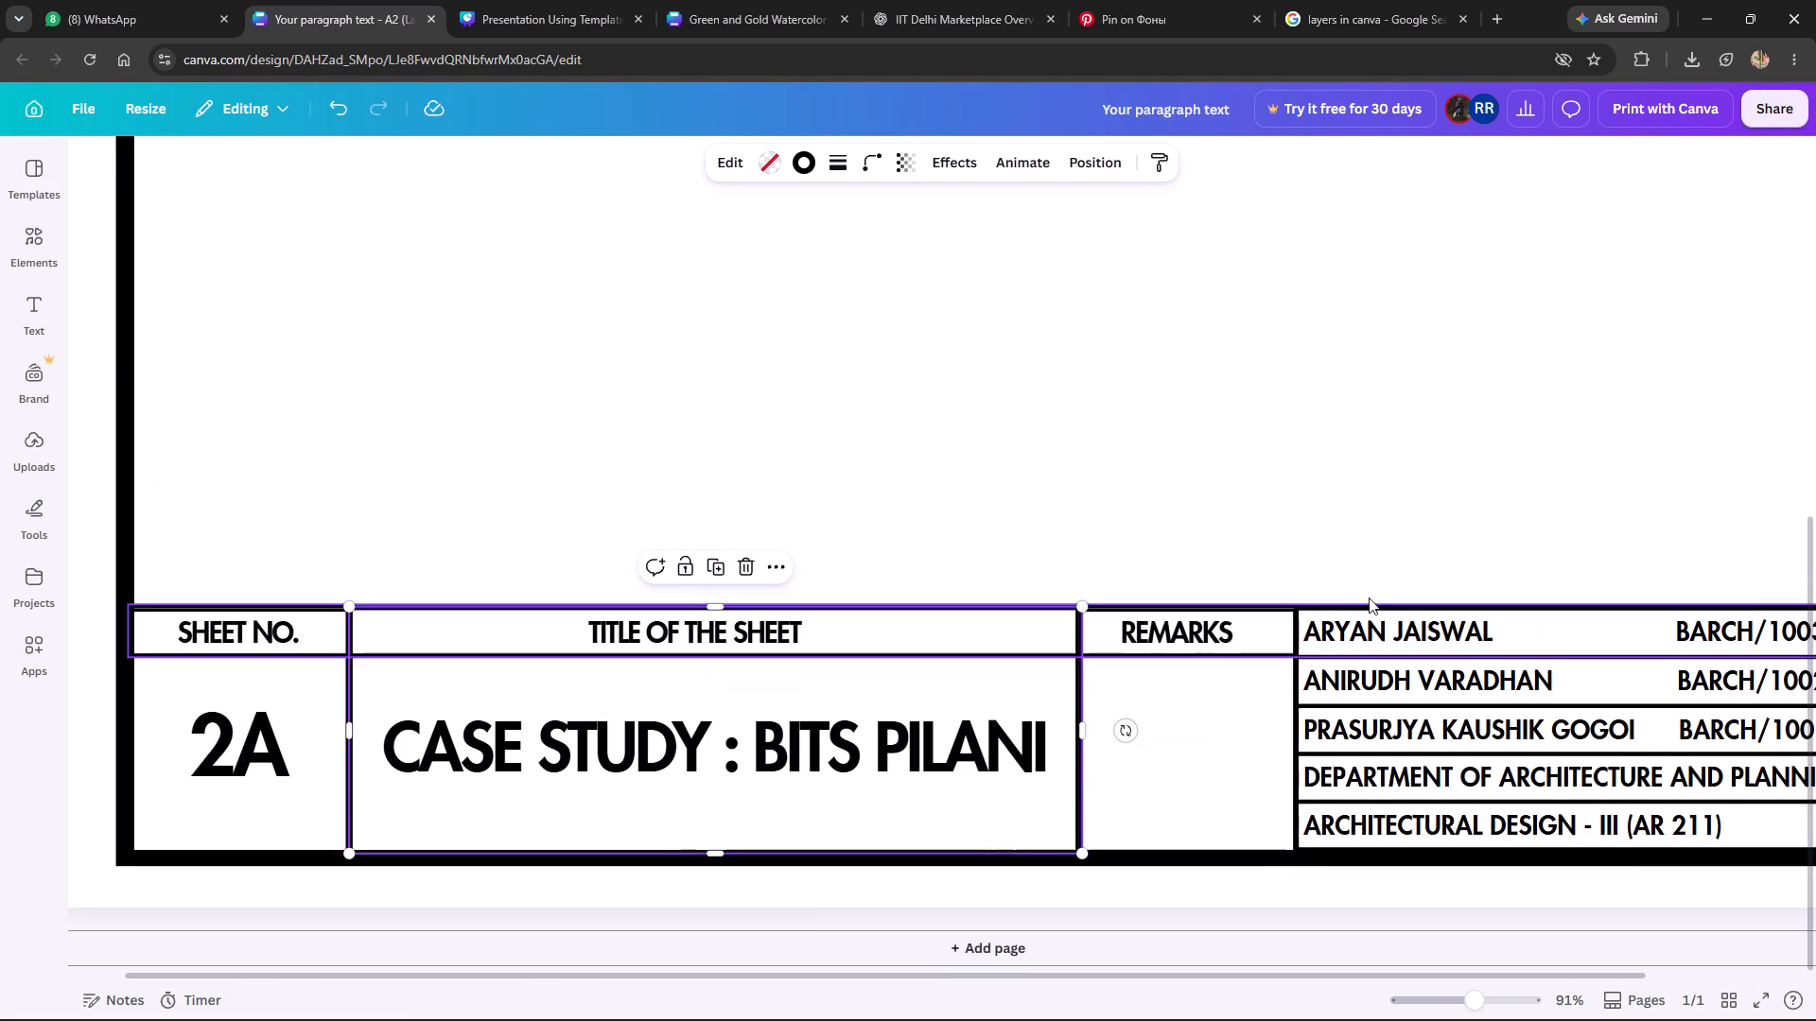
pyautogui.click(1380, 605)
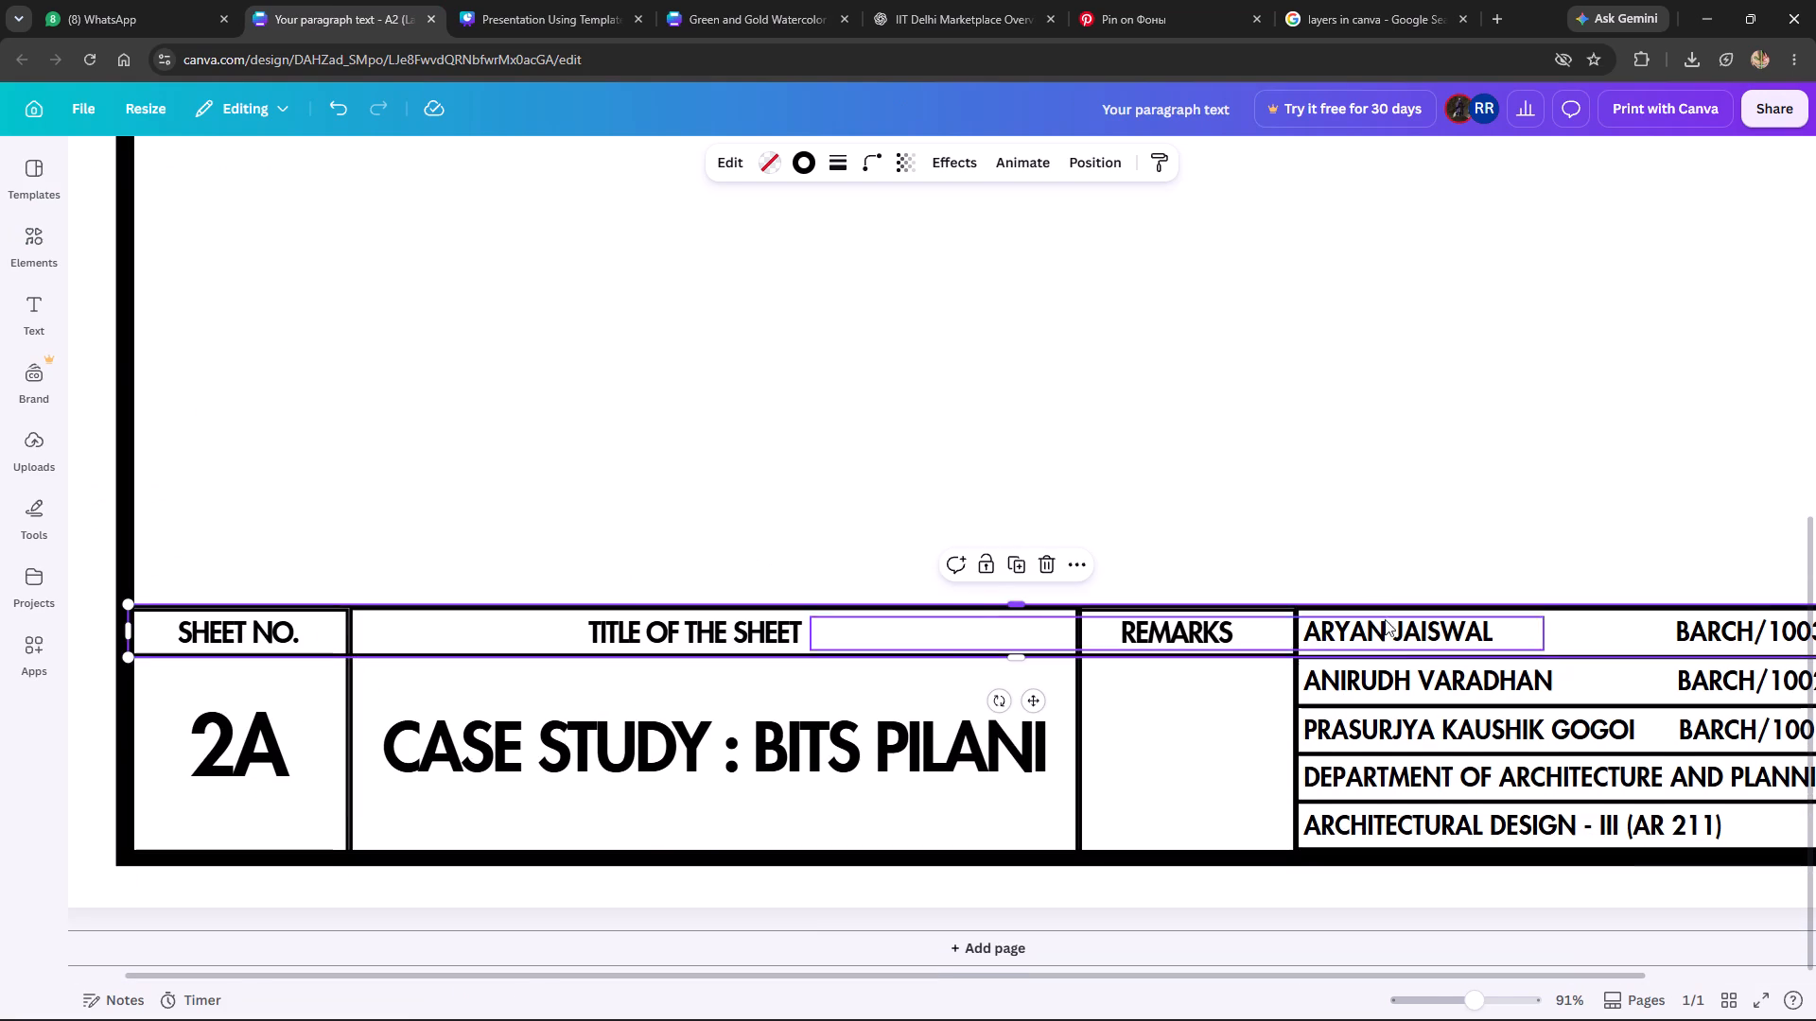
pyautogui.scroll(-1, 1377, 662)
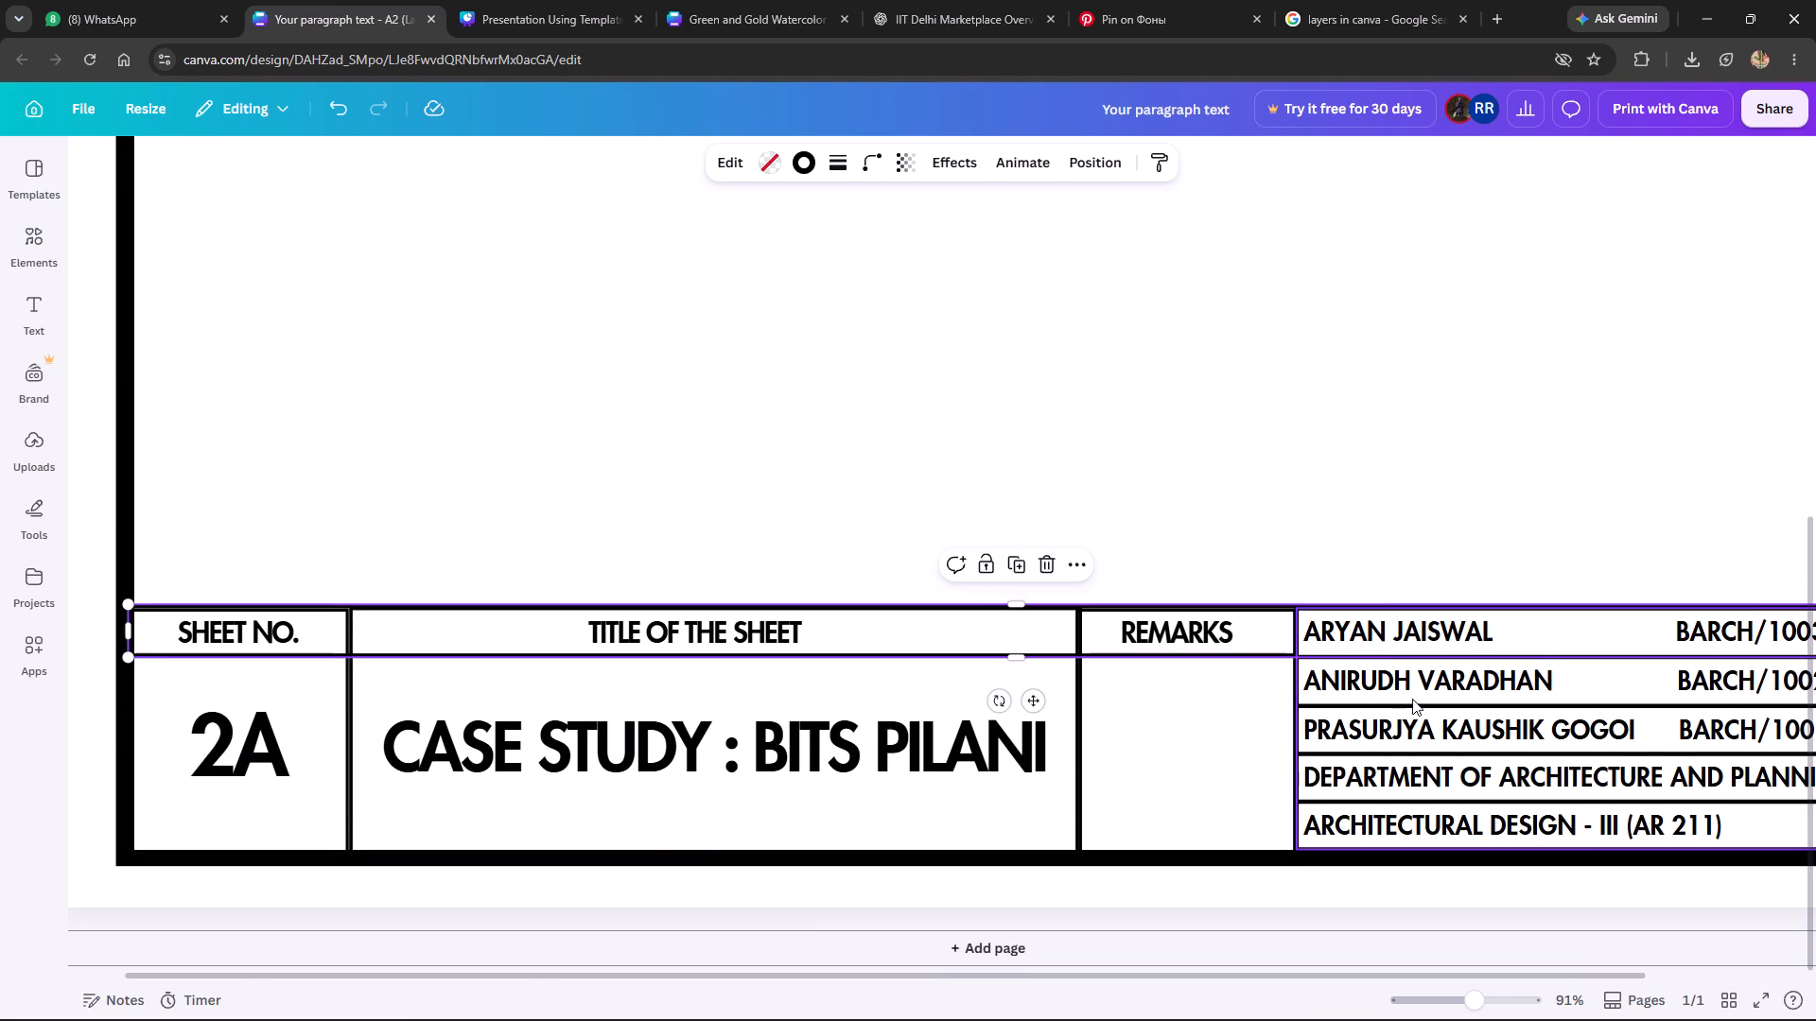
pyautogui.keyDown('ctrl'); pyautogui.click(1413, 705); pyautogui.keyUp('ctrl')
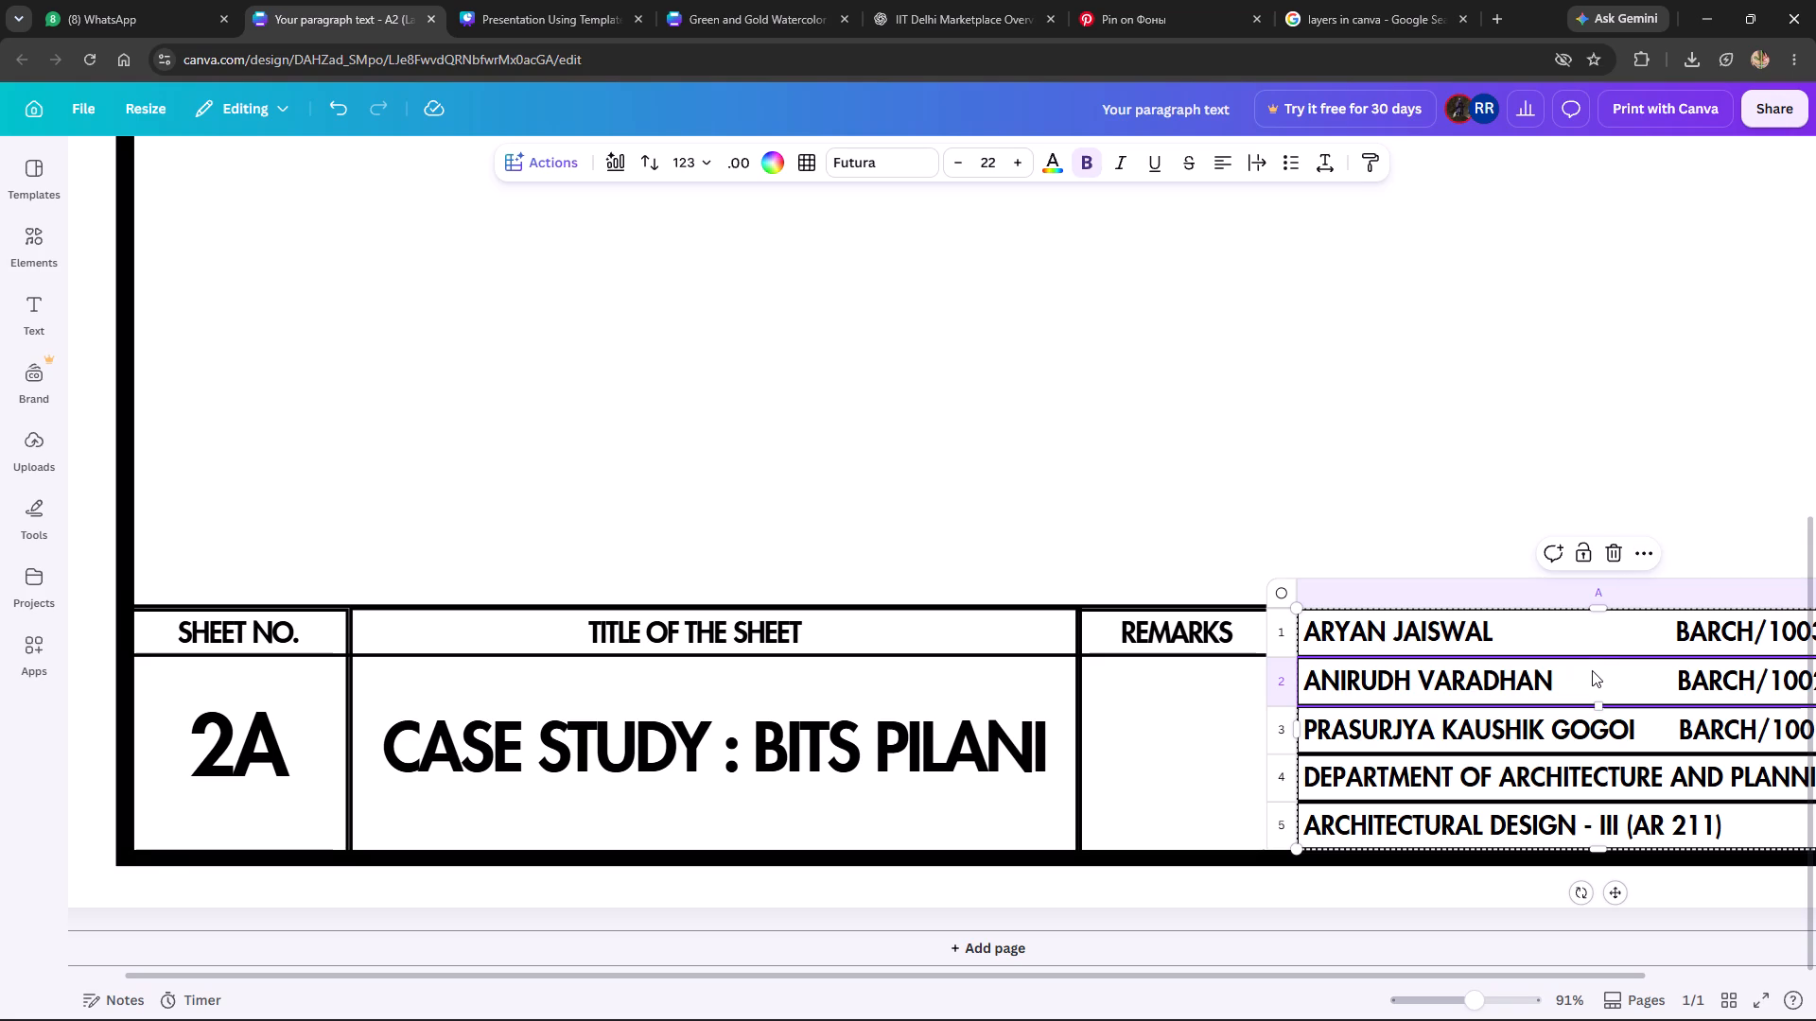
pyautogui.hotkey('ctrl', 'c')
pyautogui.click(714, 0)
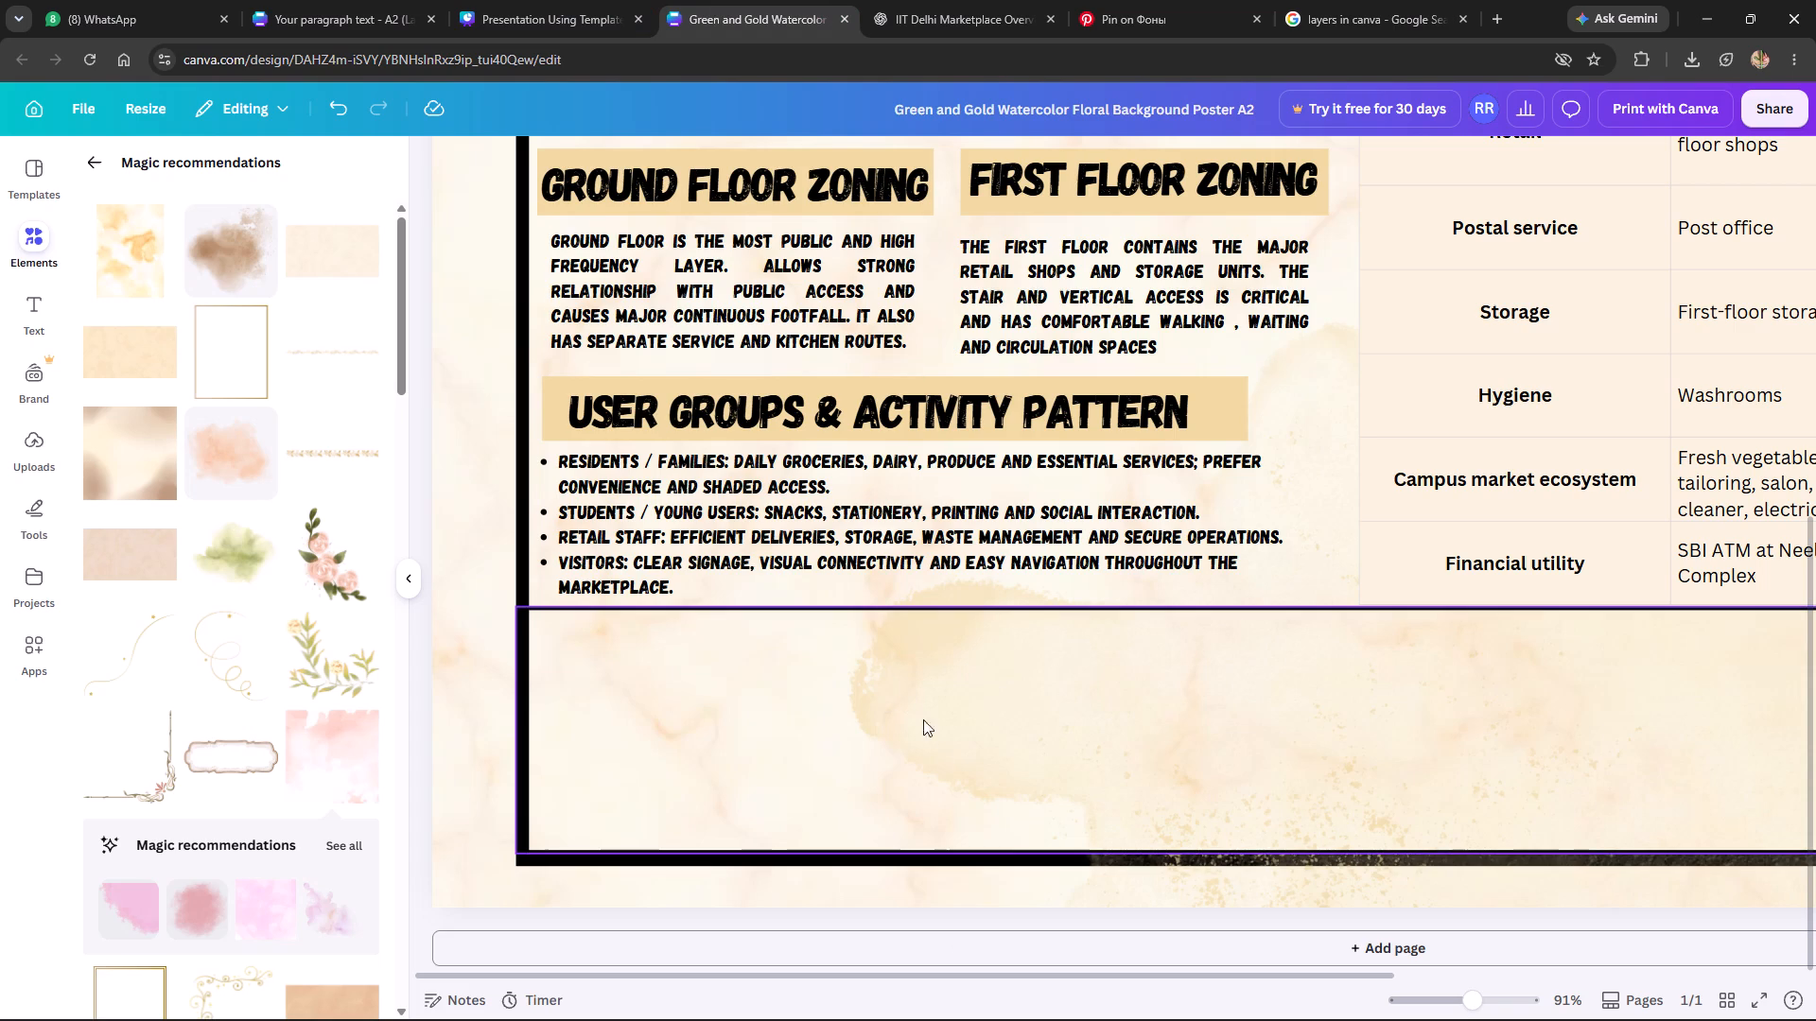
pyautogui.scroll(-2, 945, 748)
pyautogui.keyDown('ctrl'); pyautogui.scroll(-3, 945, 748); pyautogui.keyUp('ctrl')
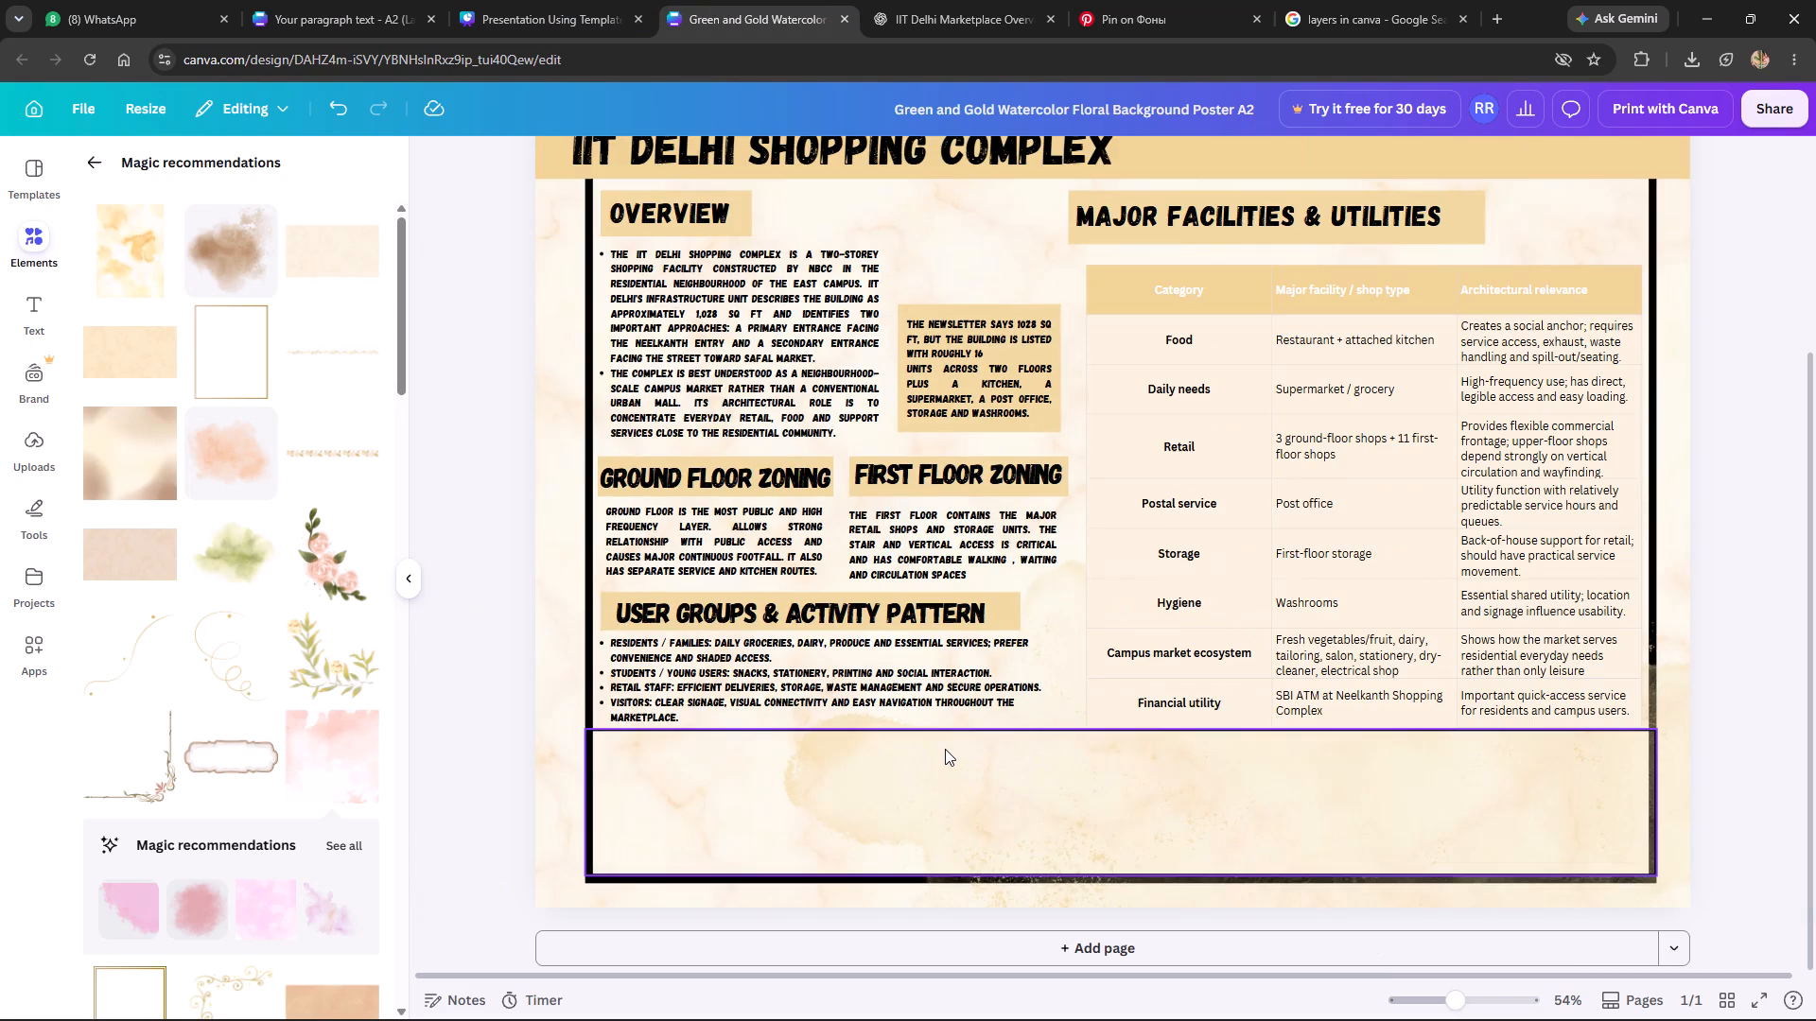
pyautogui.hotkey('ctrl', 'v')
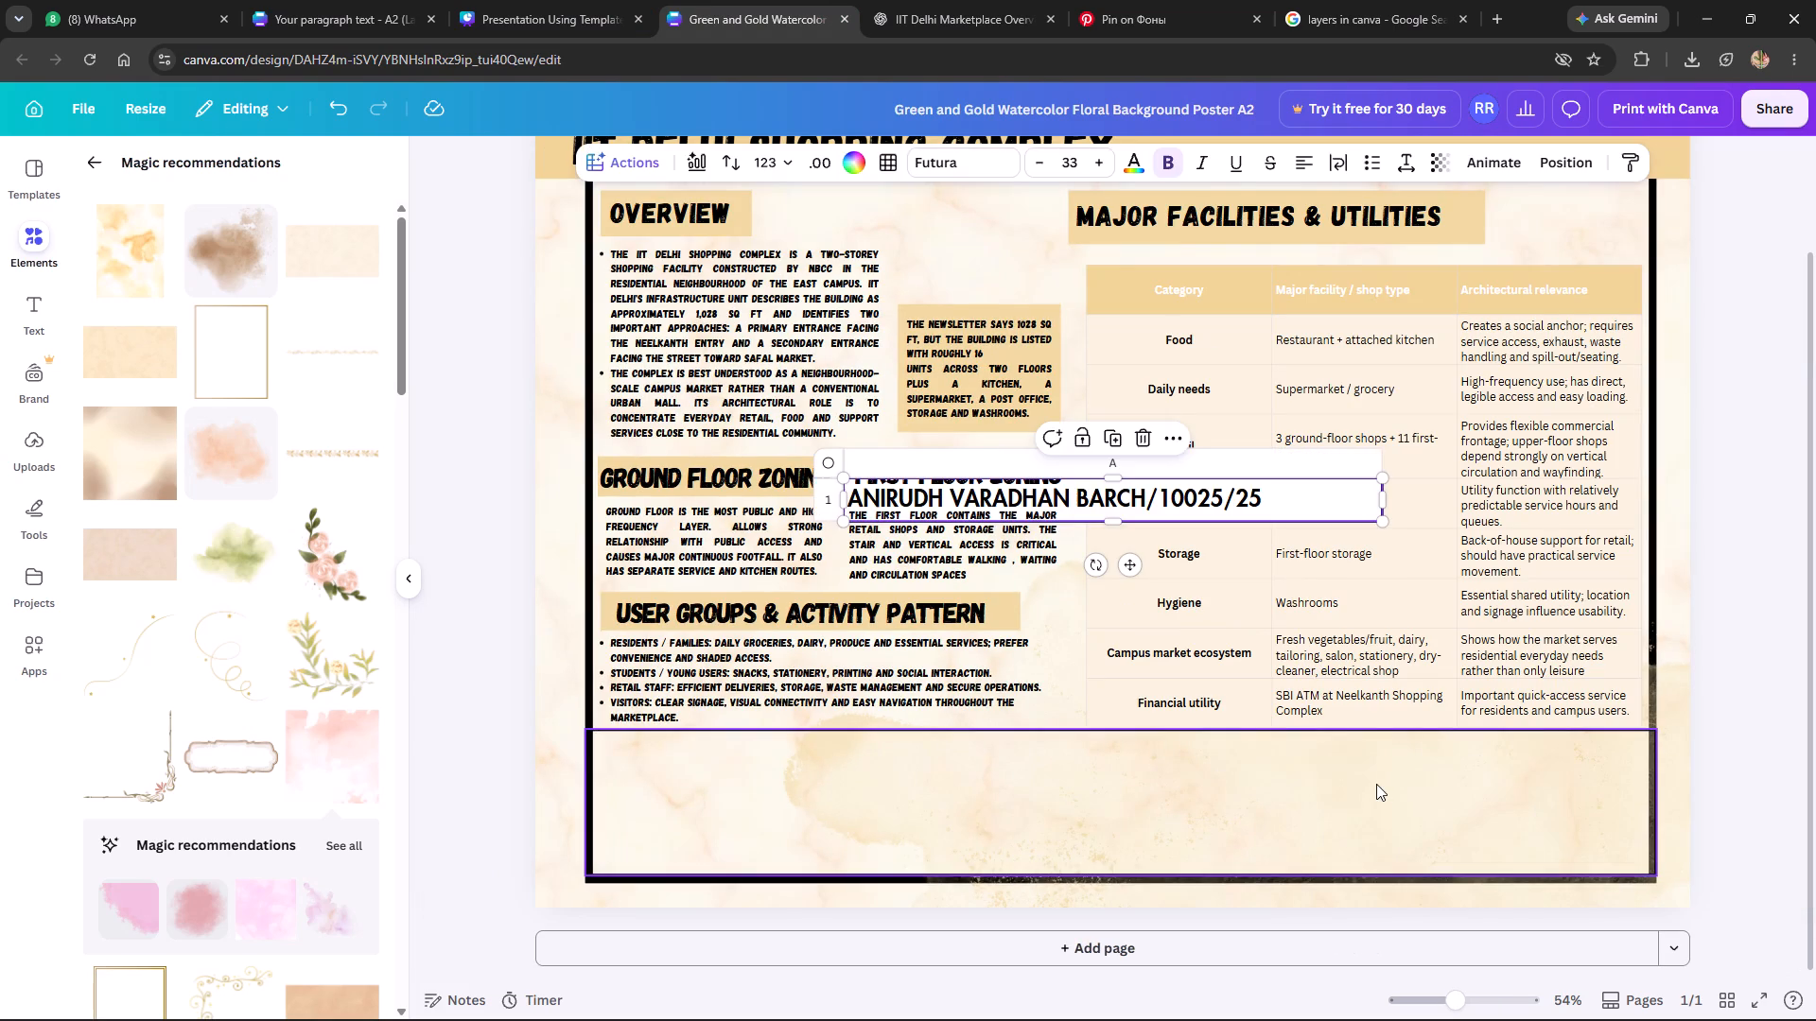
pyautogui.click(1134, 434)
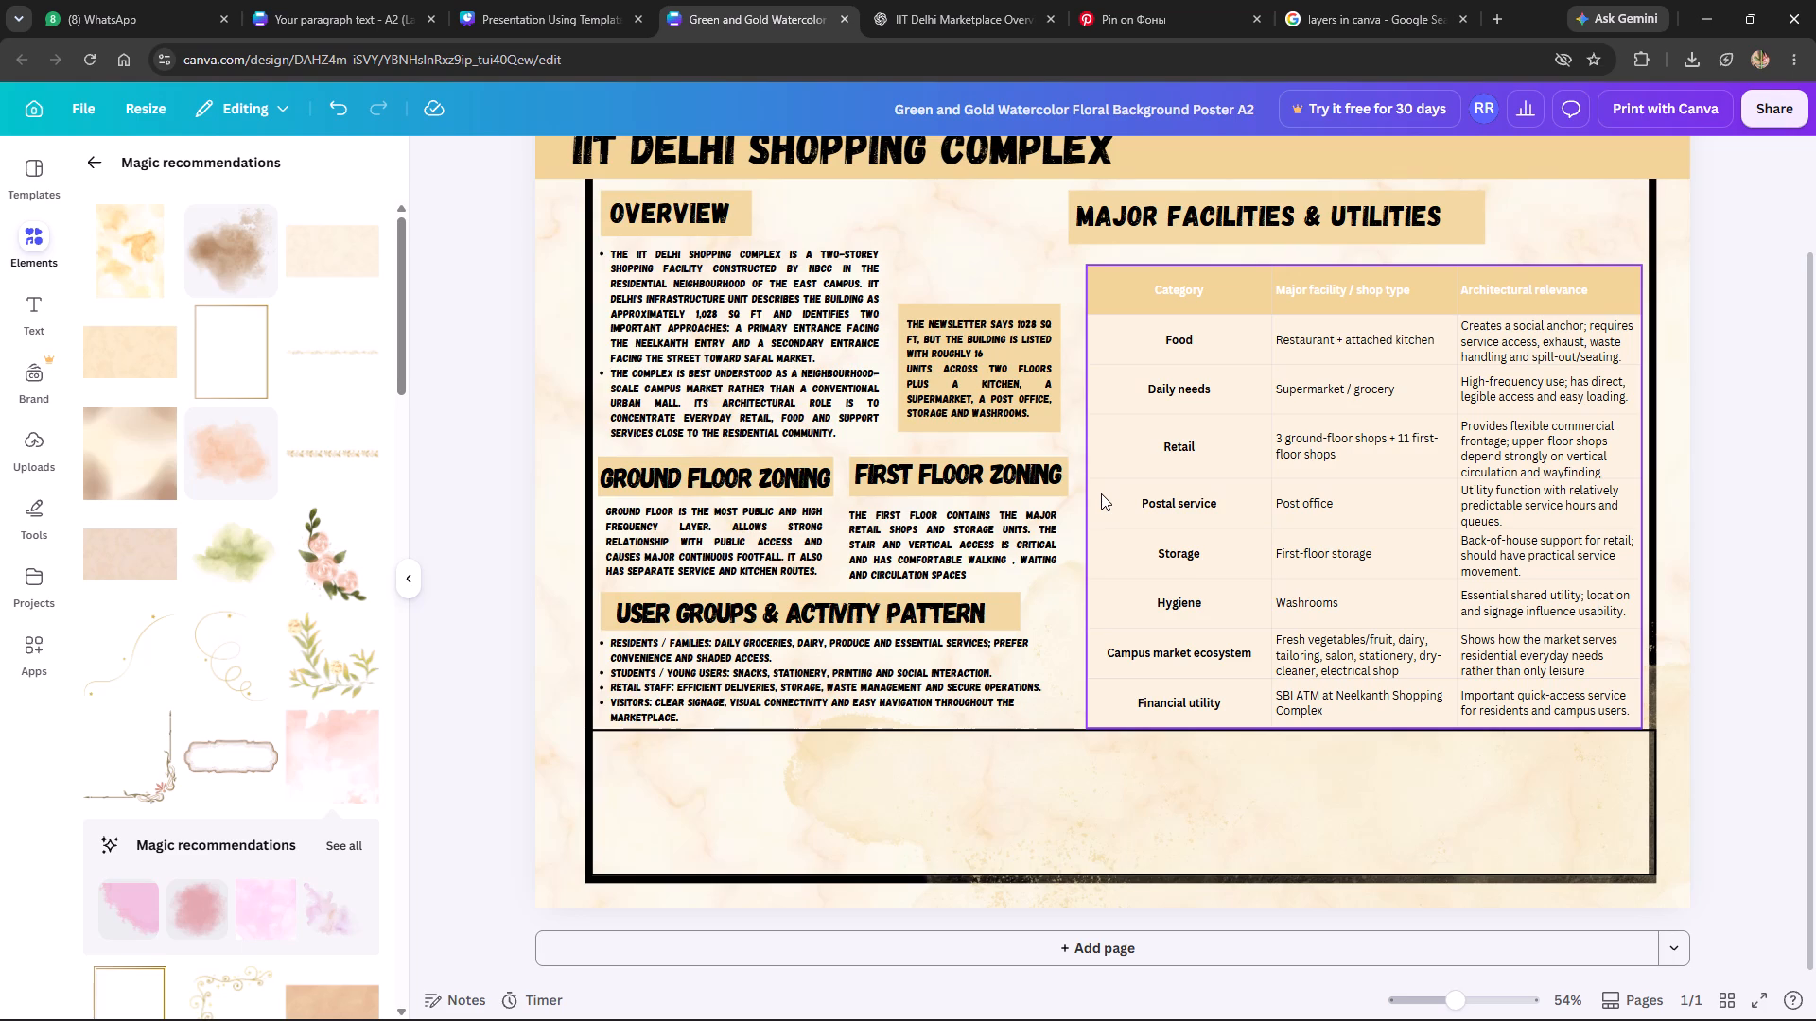
# Return to the BITS Pilani case study sheet containing the reference title block.
pyautogui.click(377, 0)
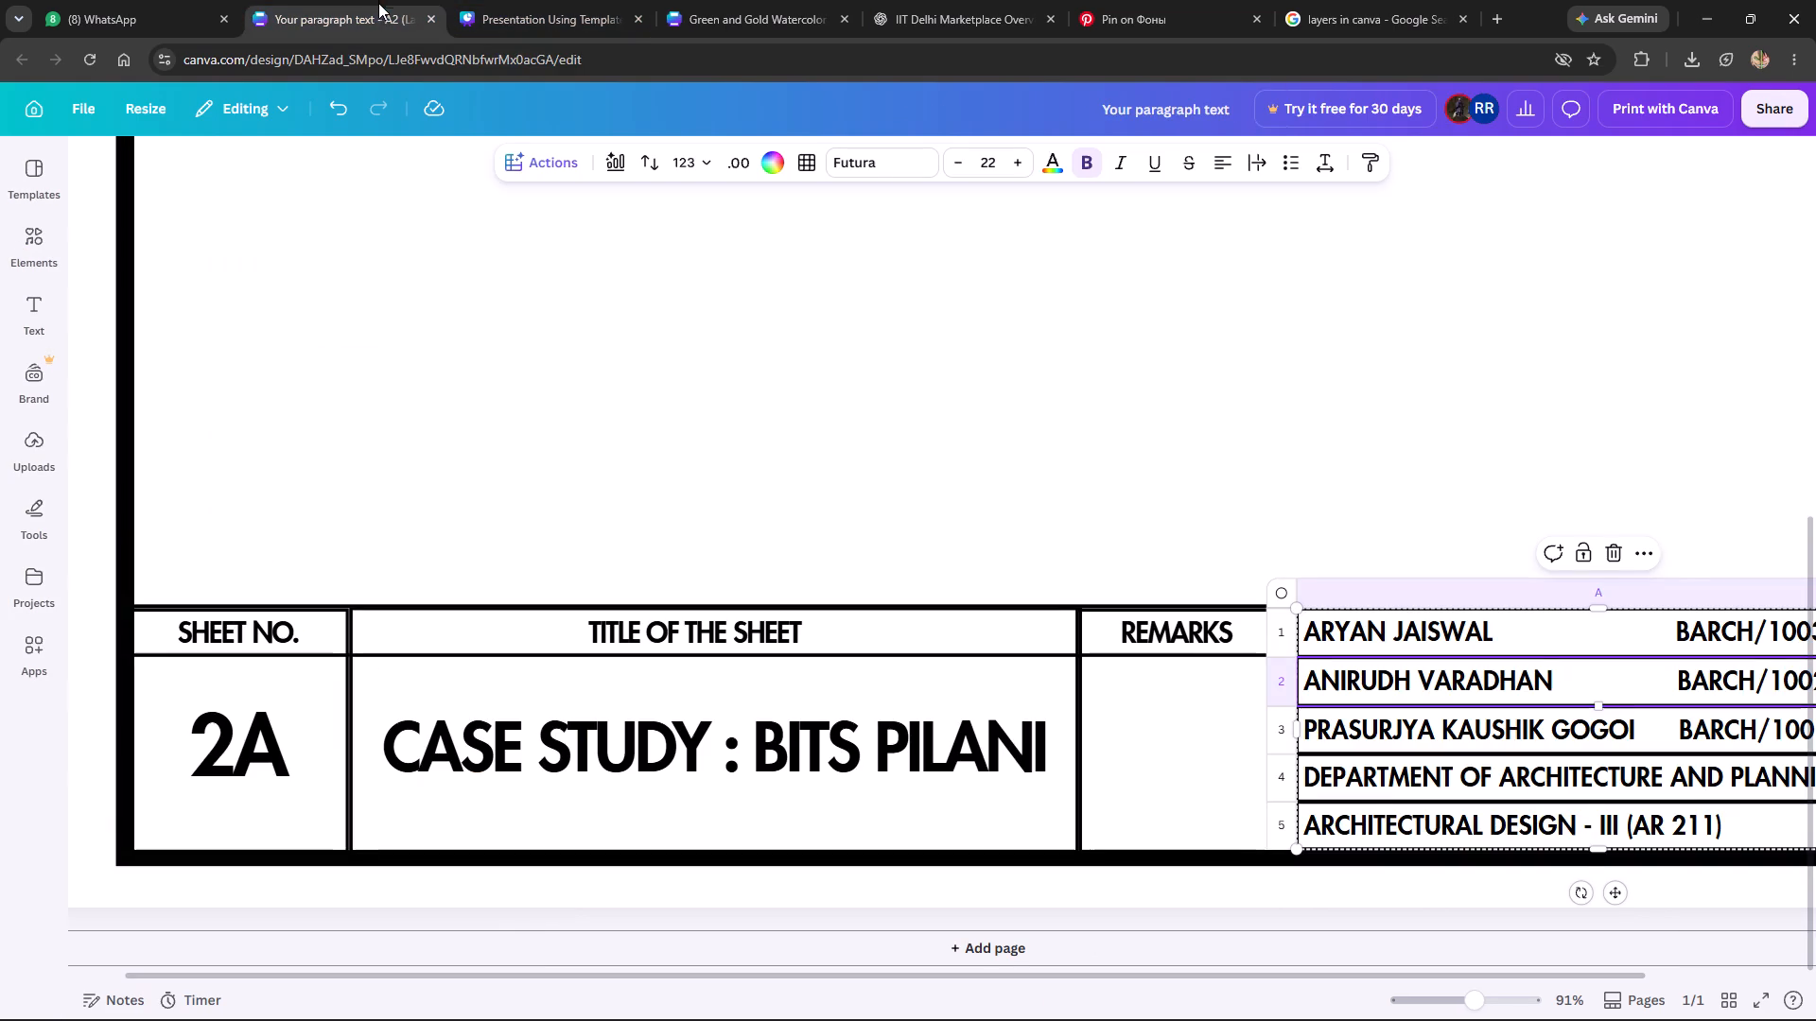
# Open the additional options for the student details table in the BITS Pilani sheet's title block.
pyautogui.click(1644, 558)
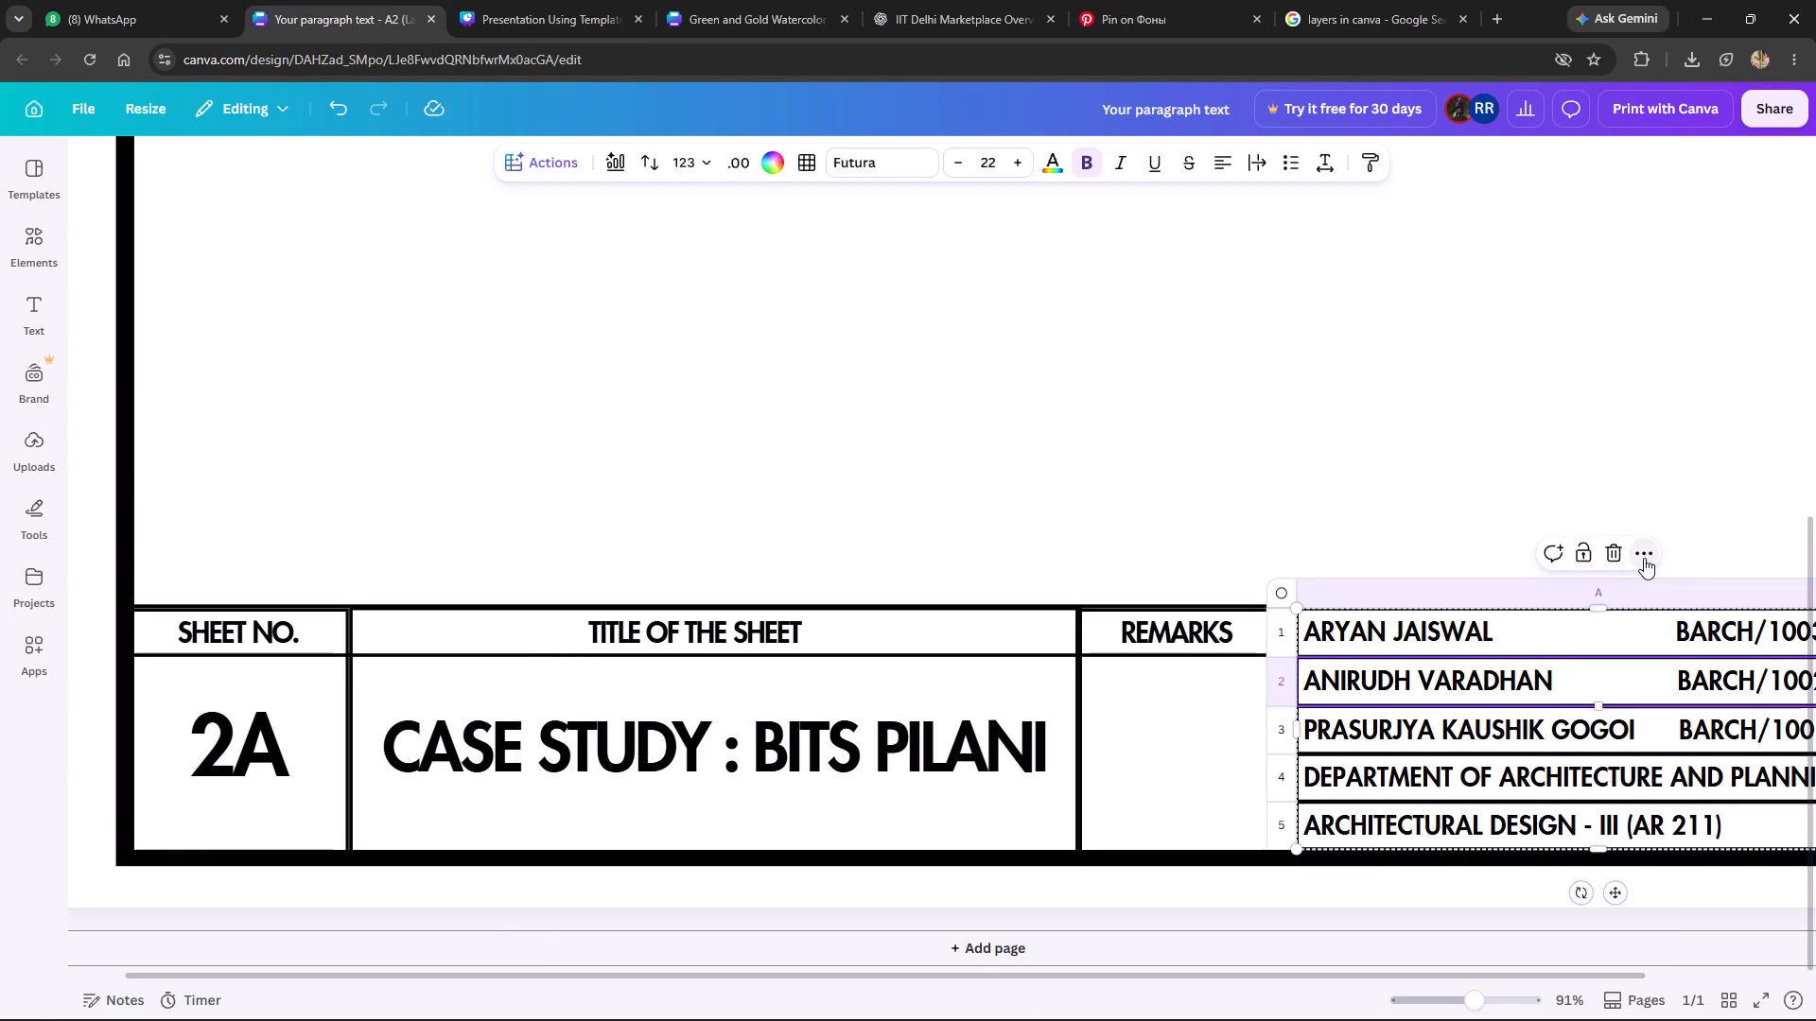
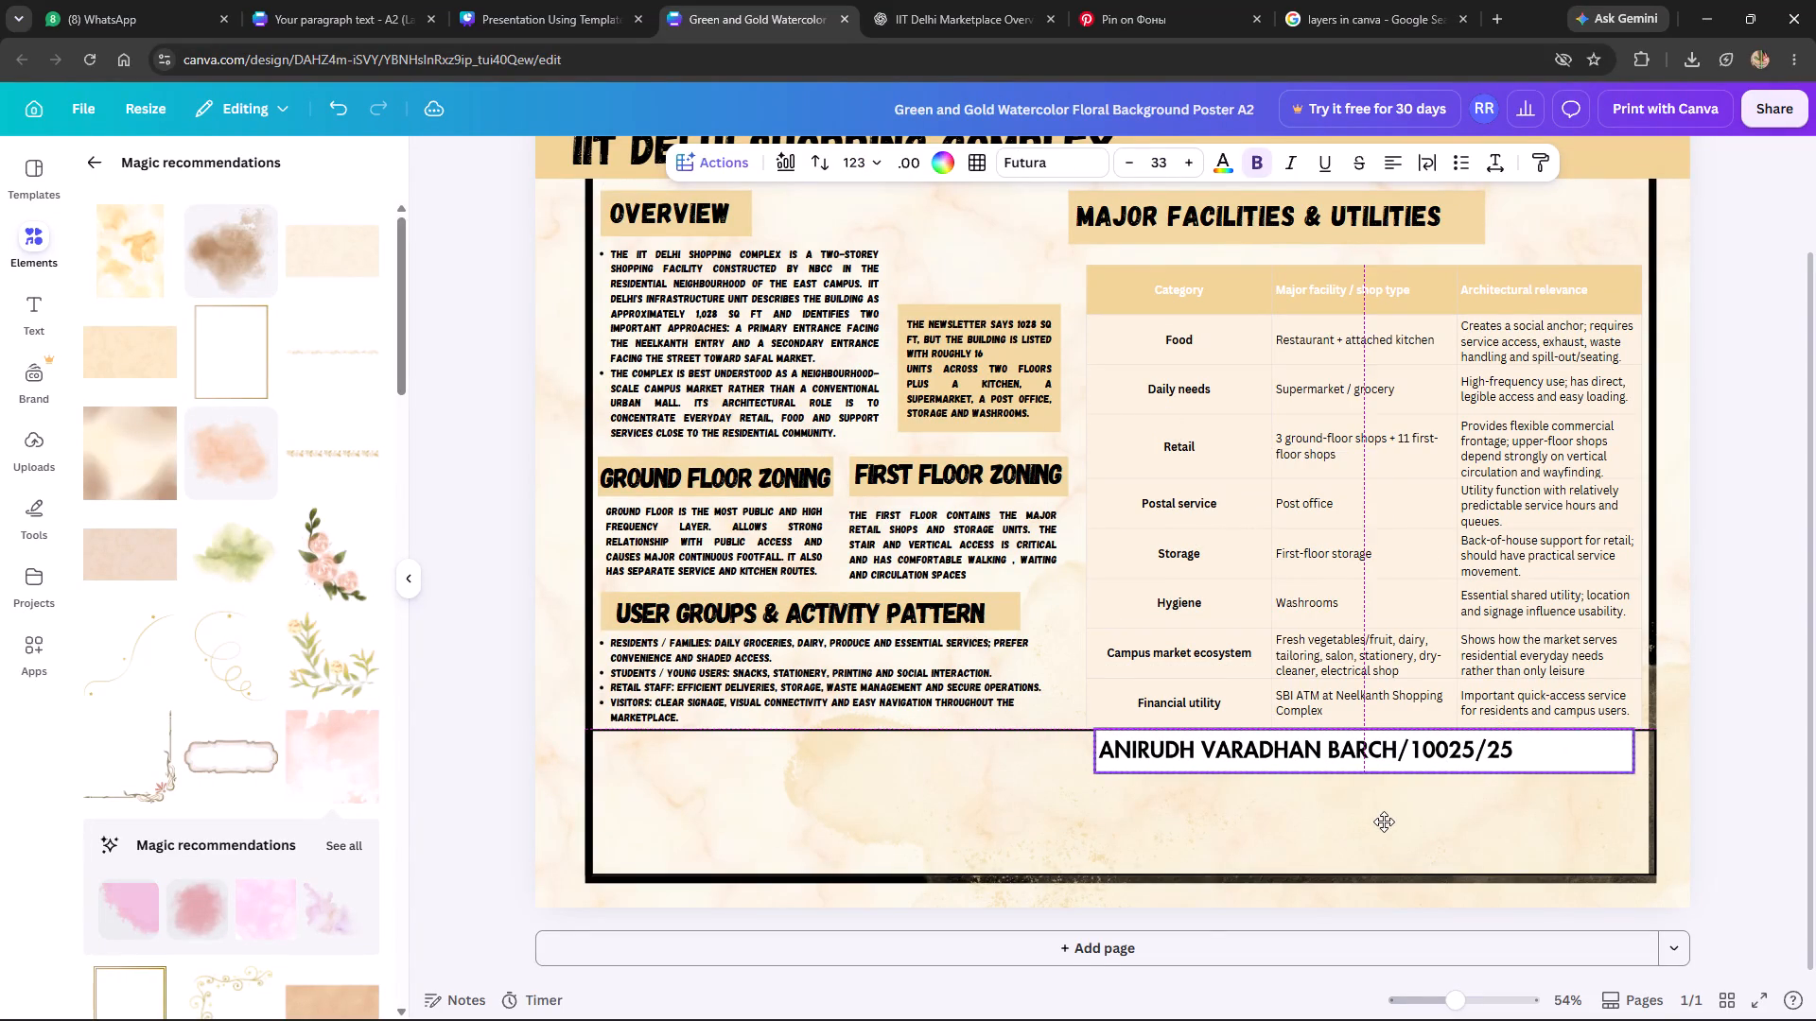
# Delete the pasted student name row from below the facilities table on the poster.
pyautogui.moveTo(1384, 822); pyautogui.dragTo(1398, 820)
pyautogui.click(1379, 774)
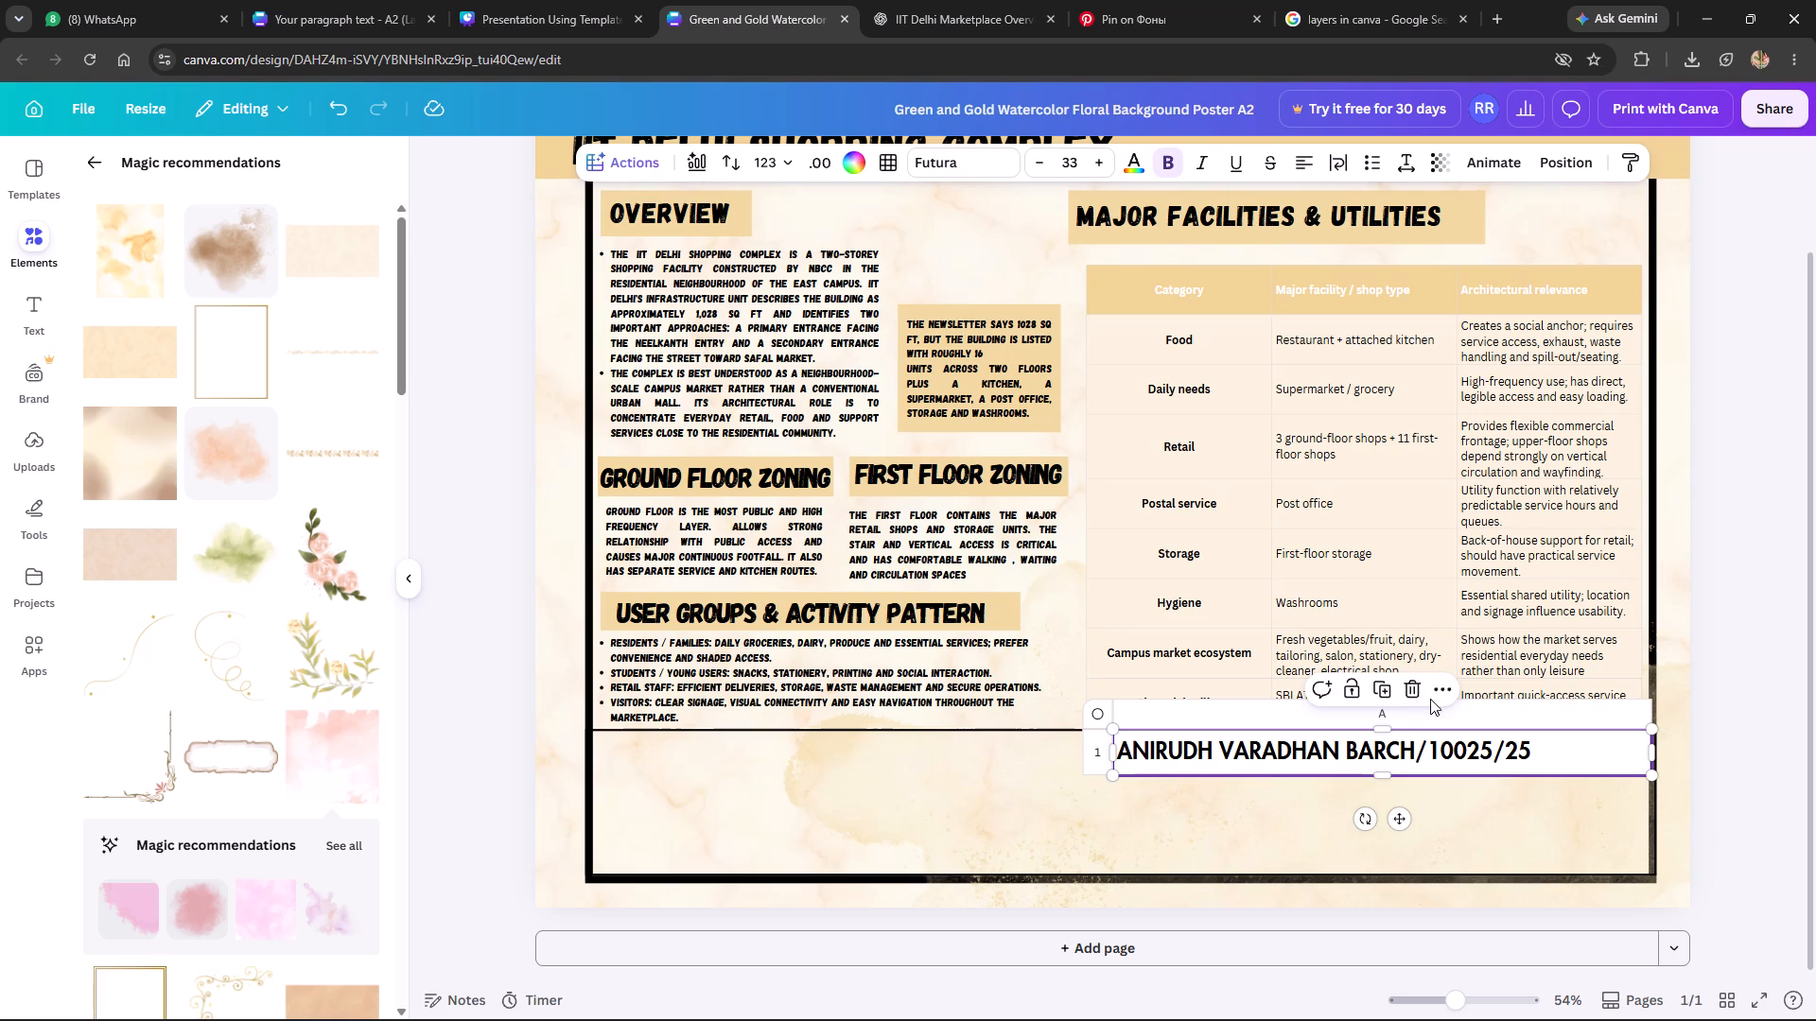
pyautogui.click(1406, 692)
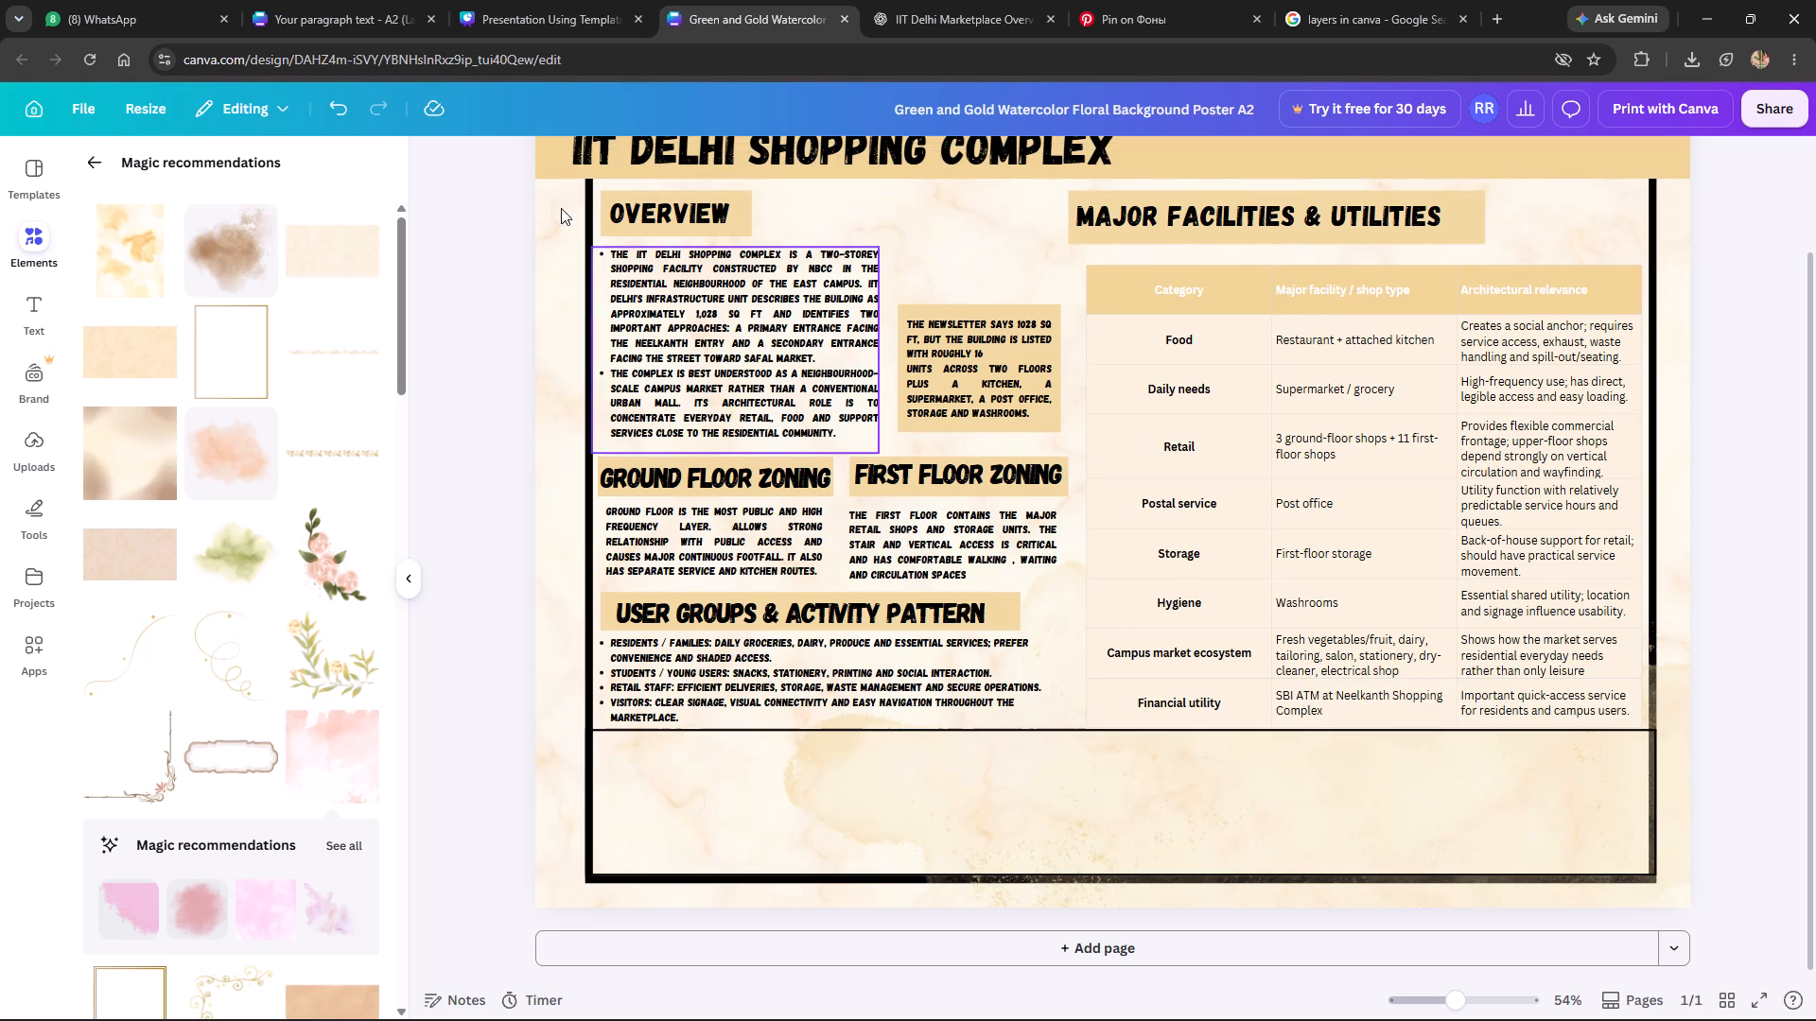
# Switch back to the BITS Pilani case study sheet and go to its title block with the student details table.
pyautogui.click(277, 0)
pyautogui.scroll(-1, 1137, 716)
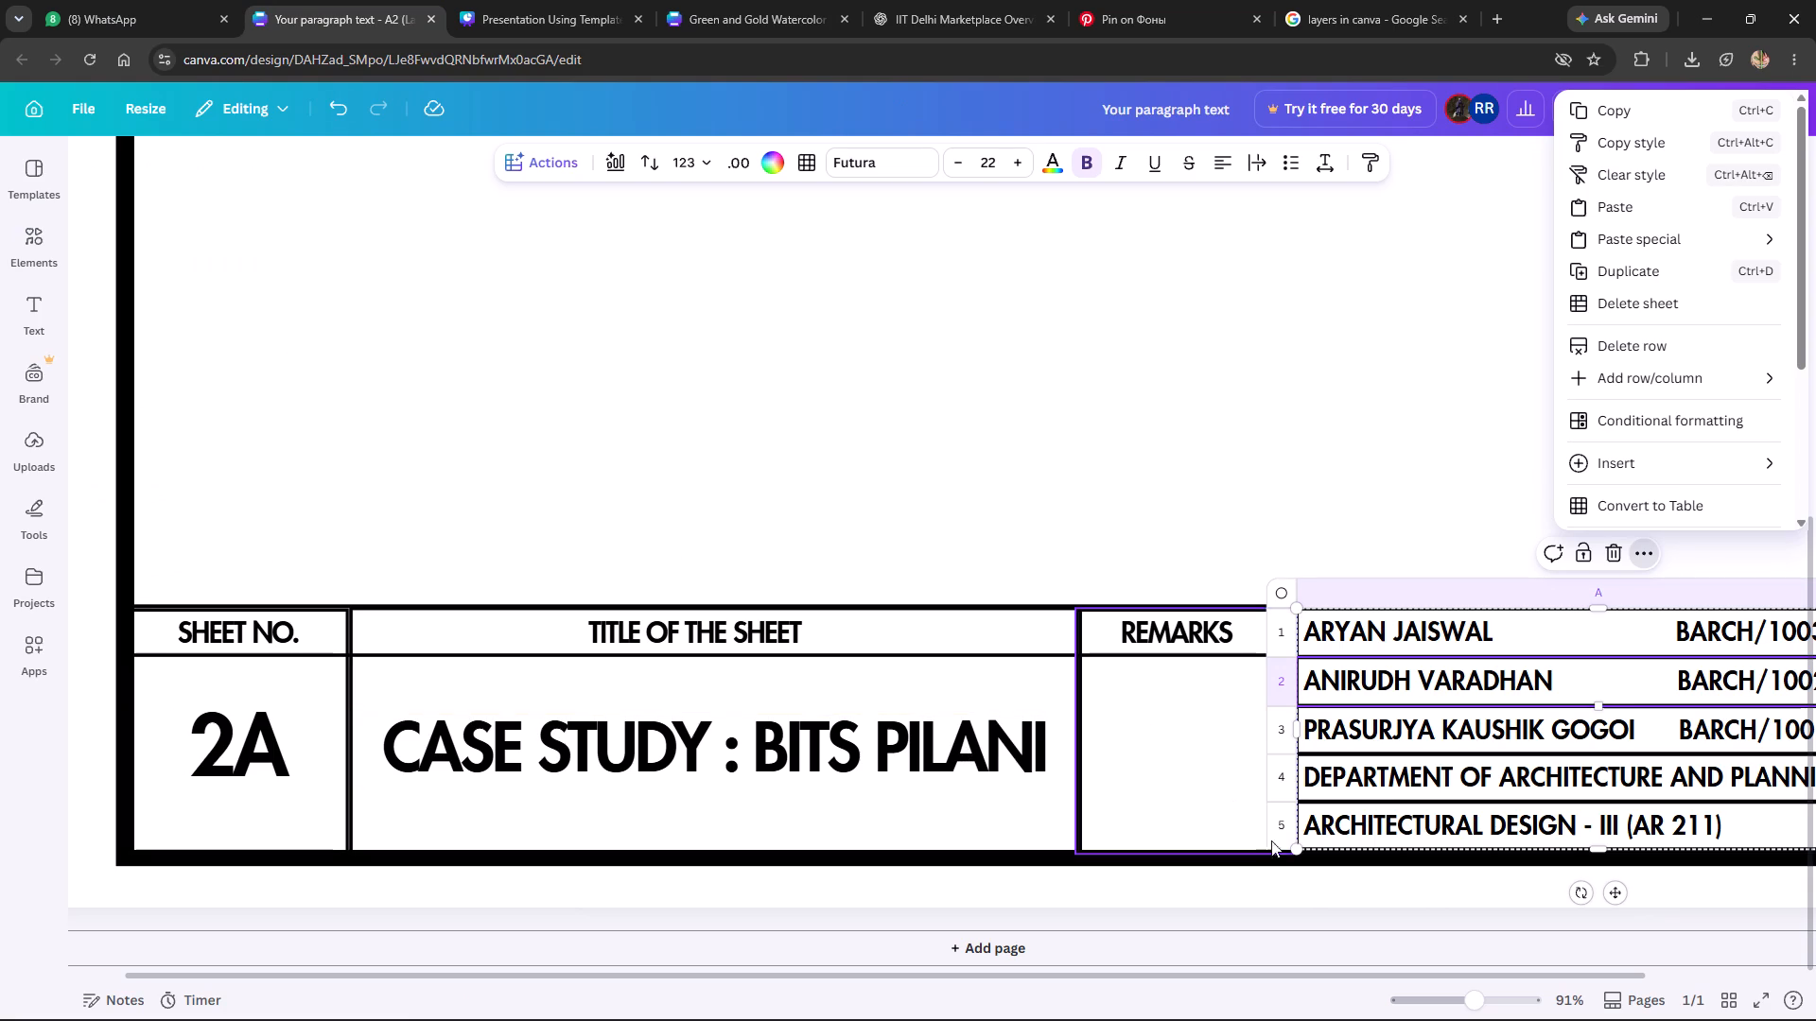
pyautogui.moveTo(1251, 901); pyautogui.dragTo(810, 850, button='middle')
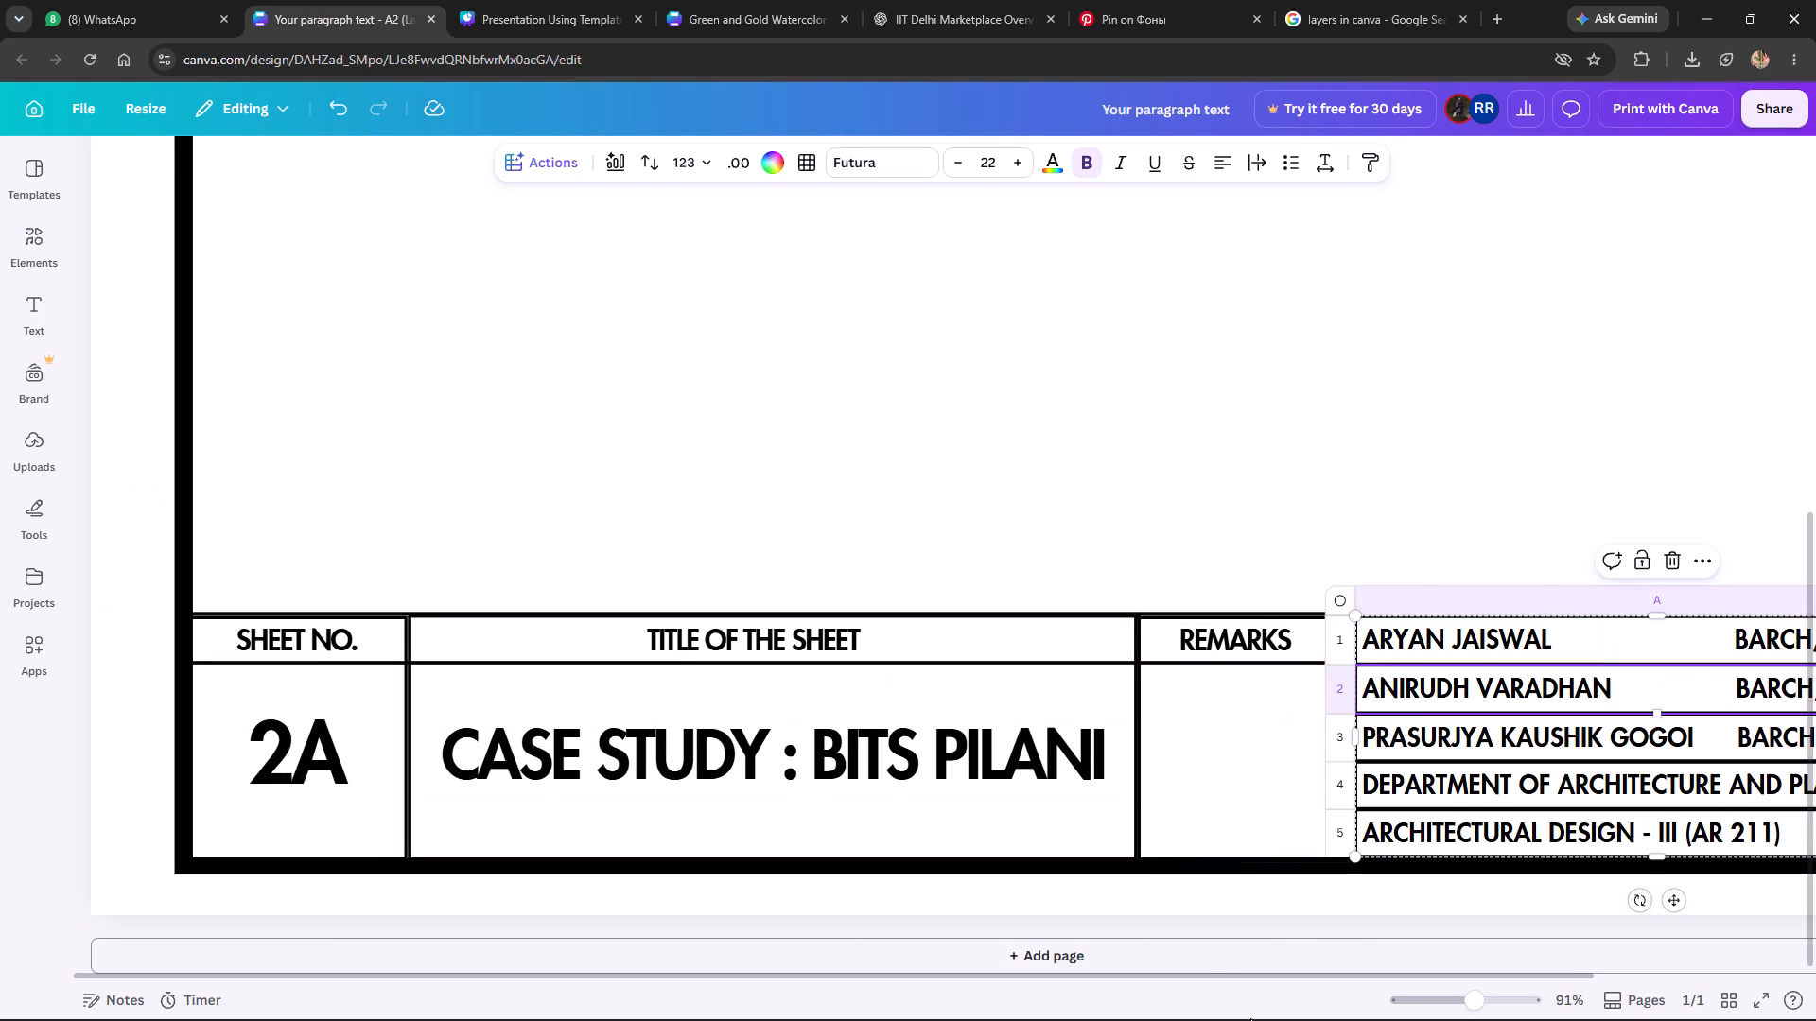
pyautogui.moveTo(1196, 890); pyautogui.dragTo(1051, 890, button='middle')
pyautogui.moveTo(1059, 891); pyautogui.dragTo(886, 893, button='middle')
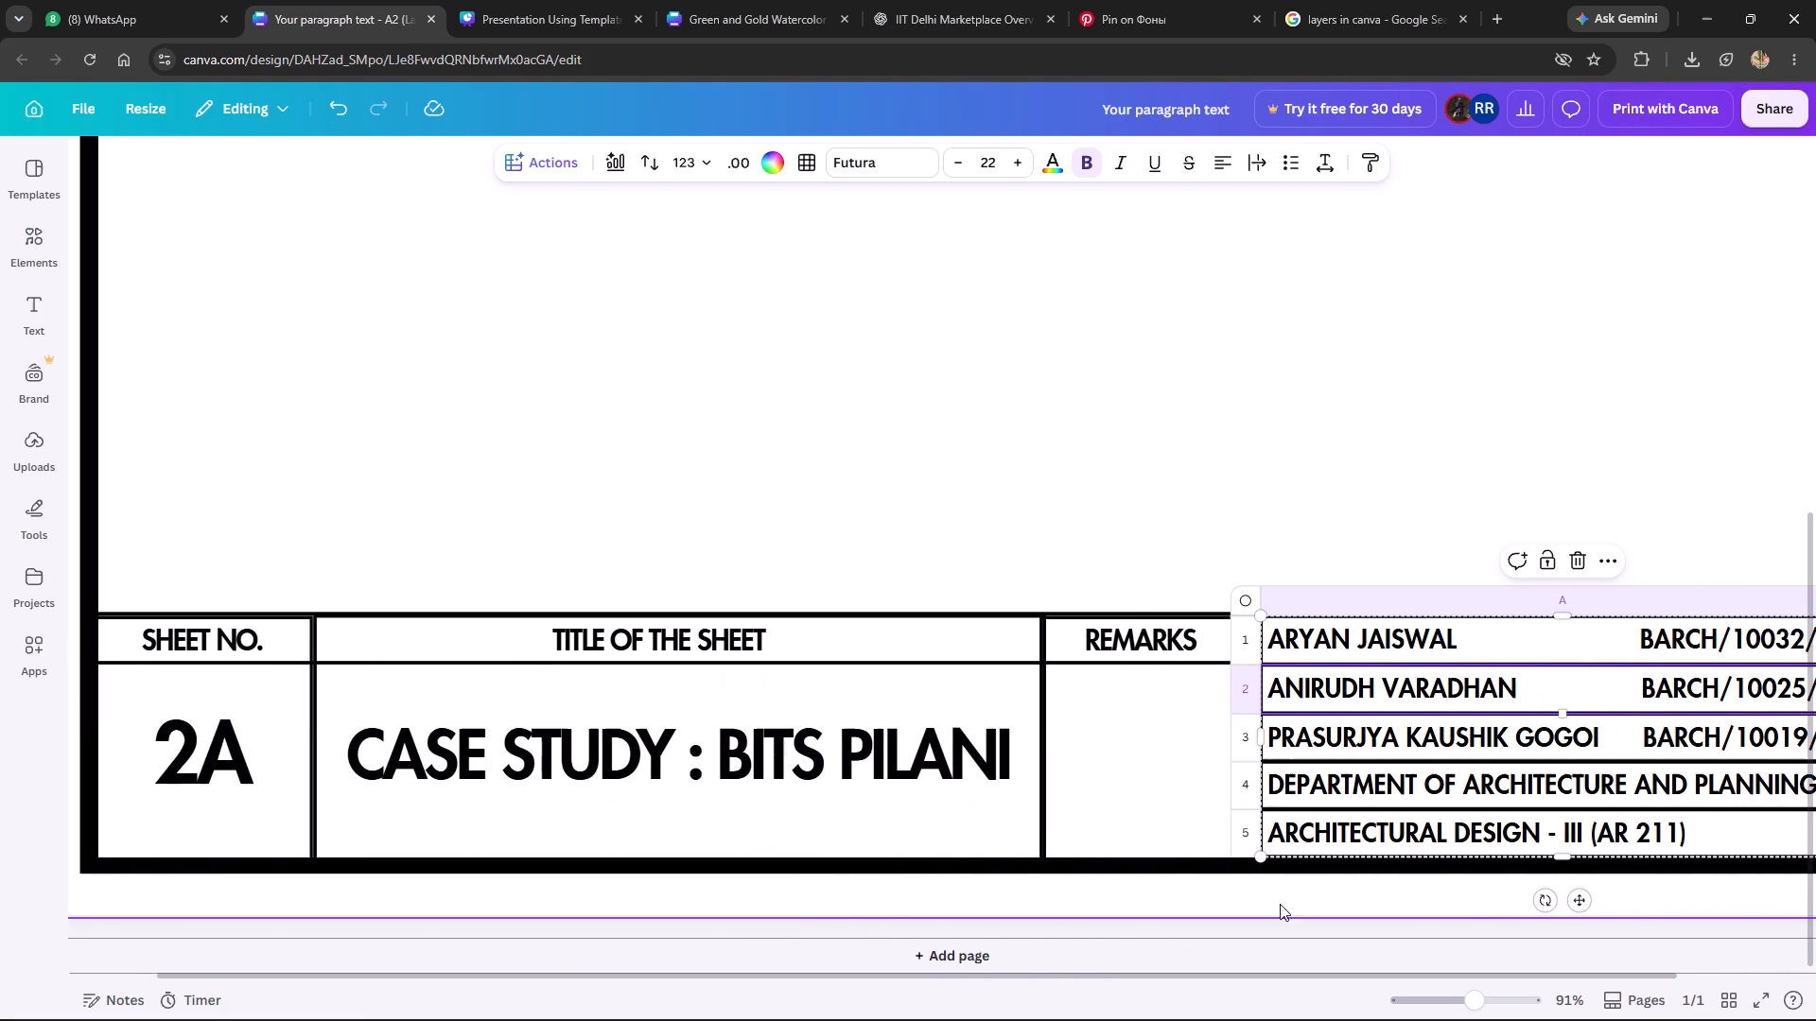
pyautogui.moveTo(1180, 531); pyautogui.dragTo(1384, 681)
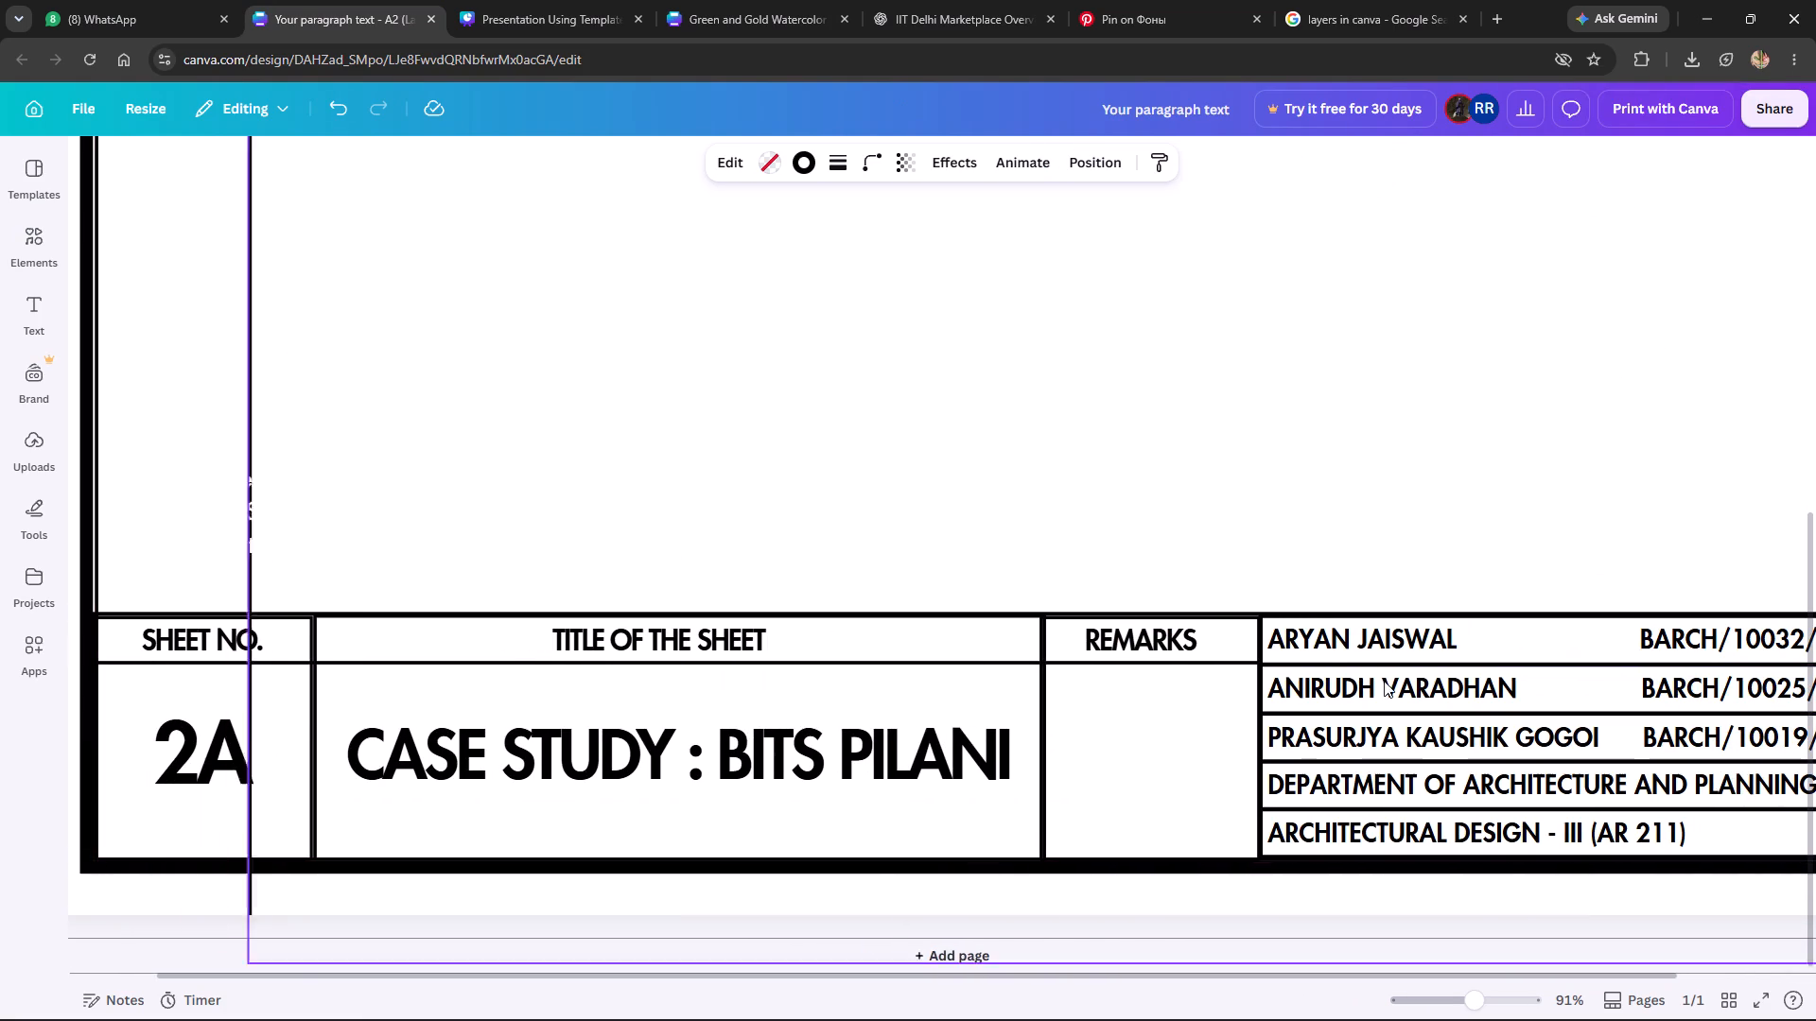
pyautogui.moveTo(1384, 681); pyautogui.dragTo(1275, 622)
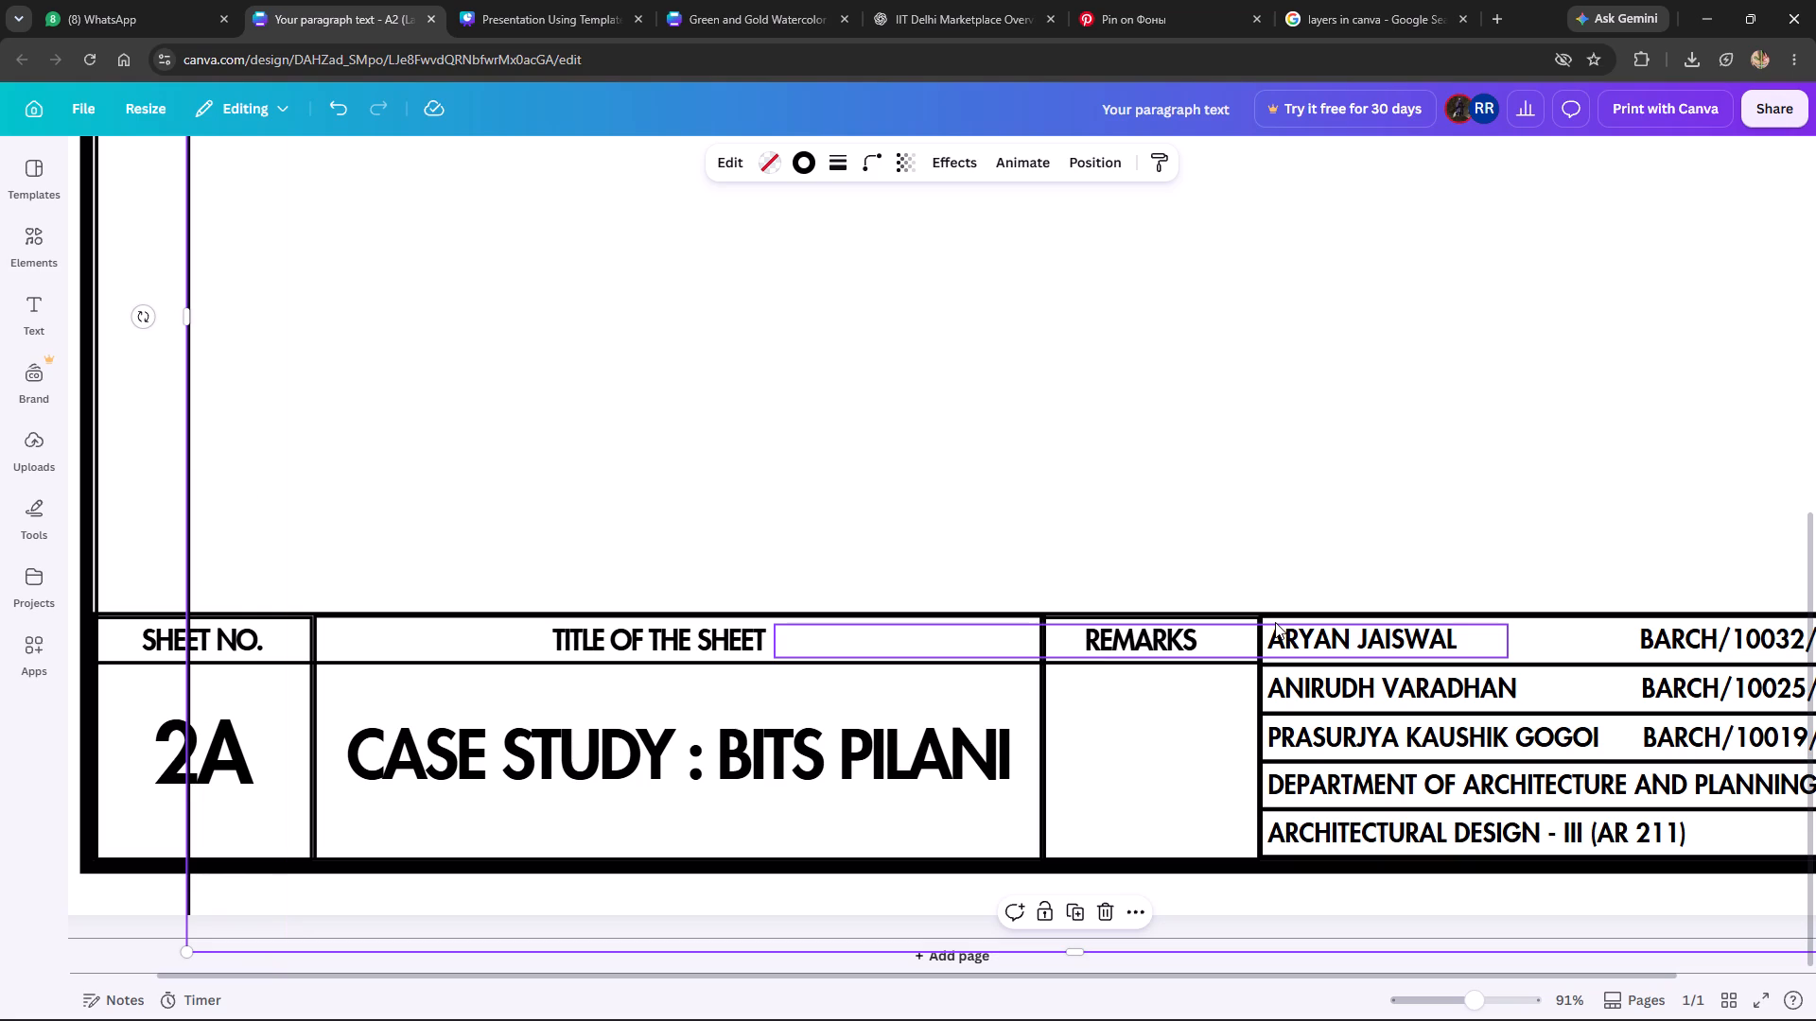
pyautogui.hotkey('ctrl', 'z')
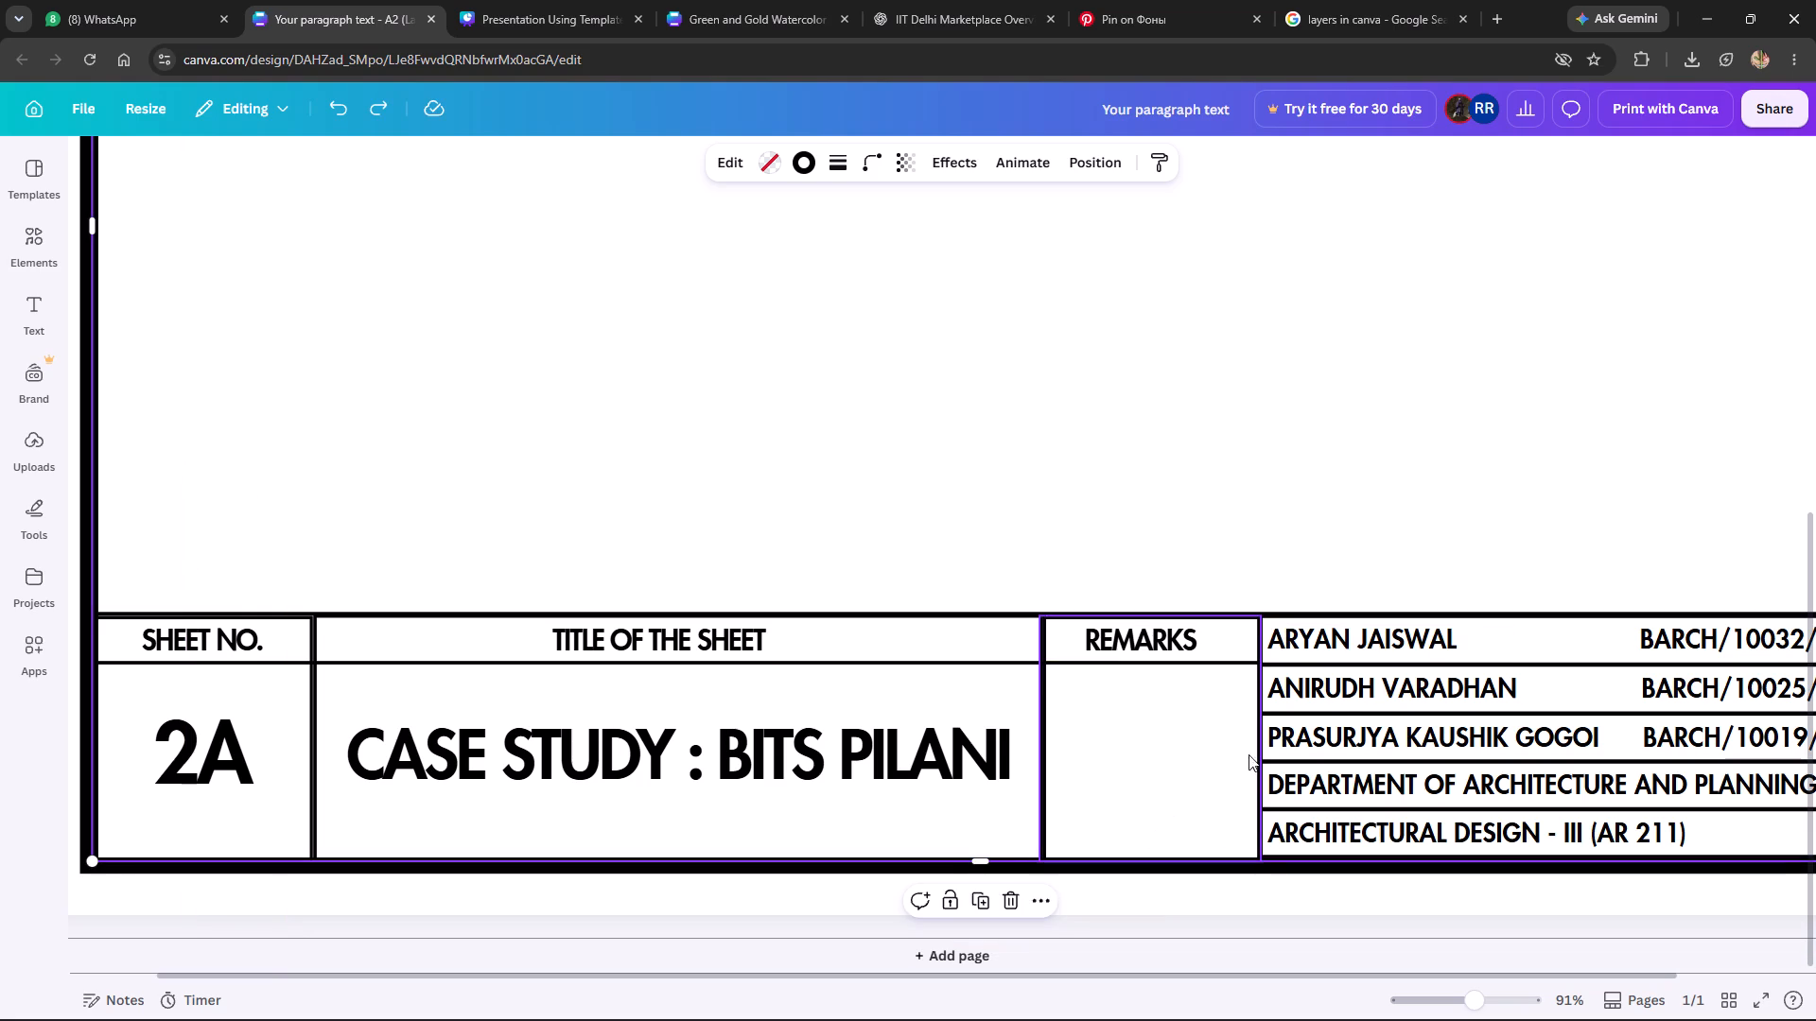
# Examine the title block's names table and the text and frame elements overlapping it.
pyautogui.click(1282, 630)
pyautogui.click(1331, 672)
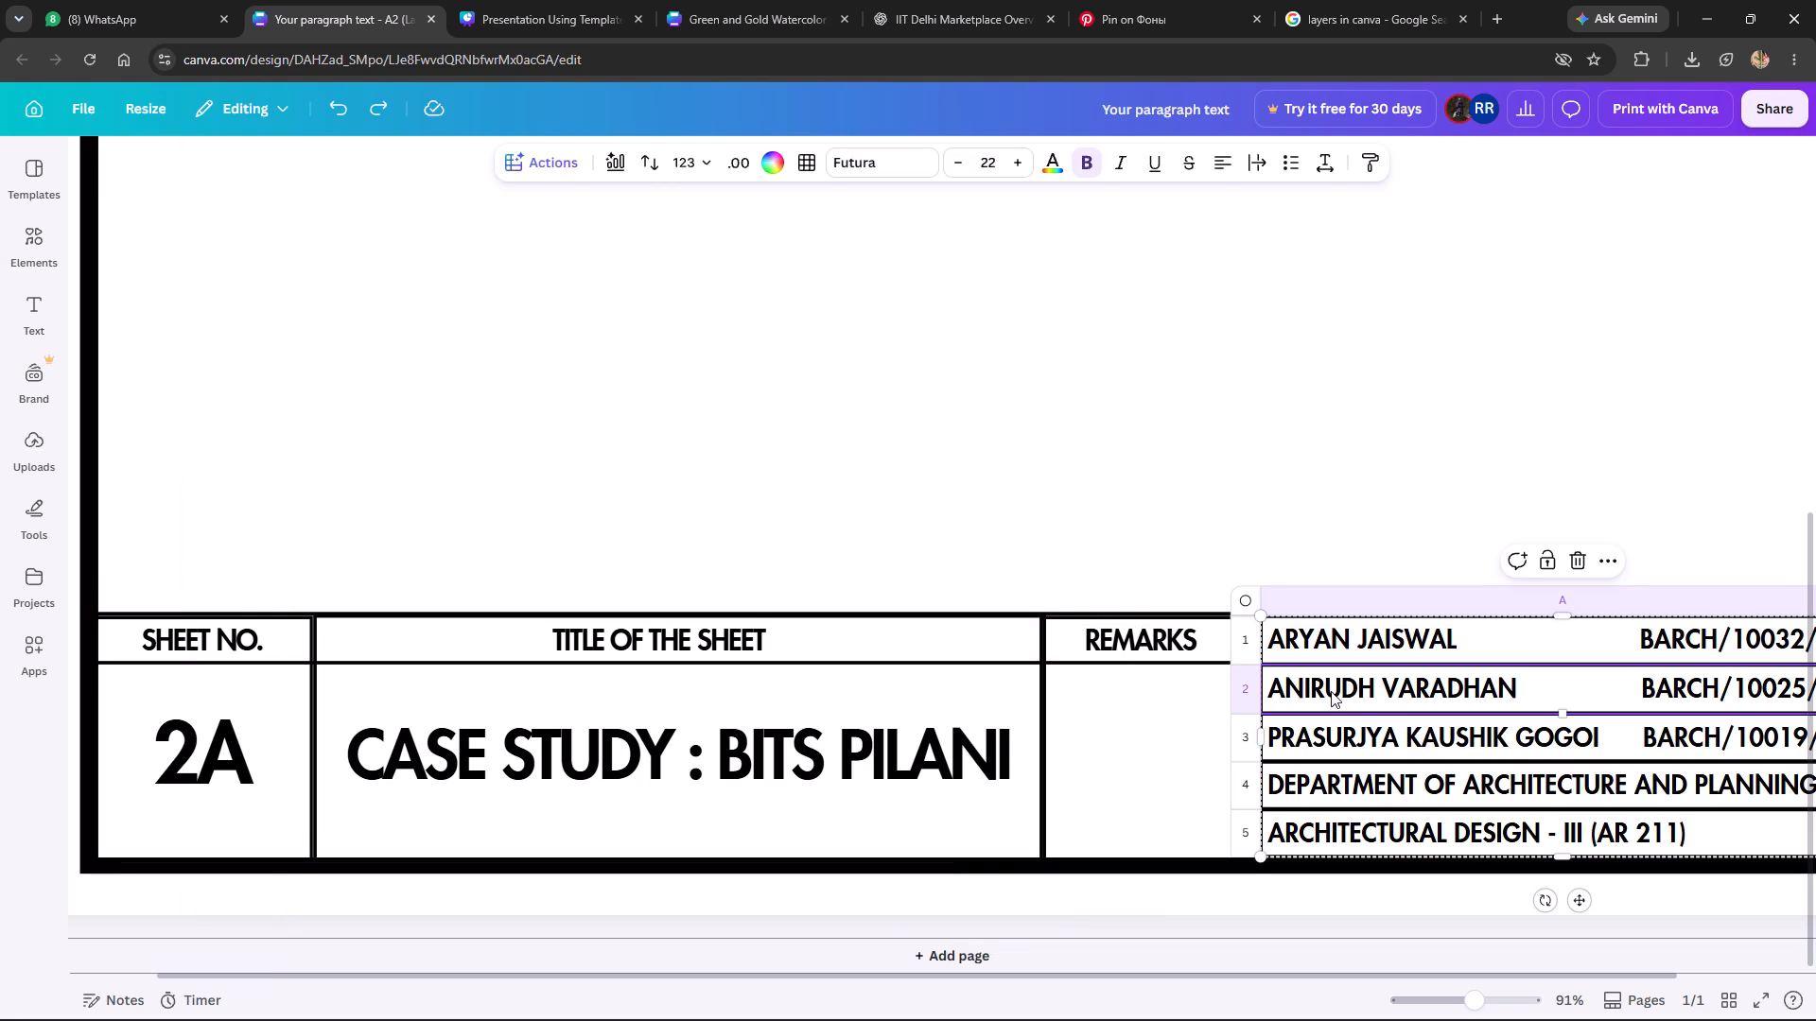
pyautogui.doubleClick(1344, 633)
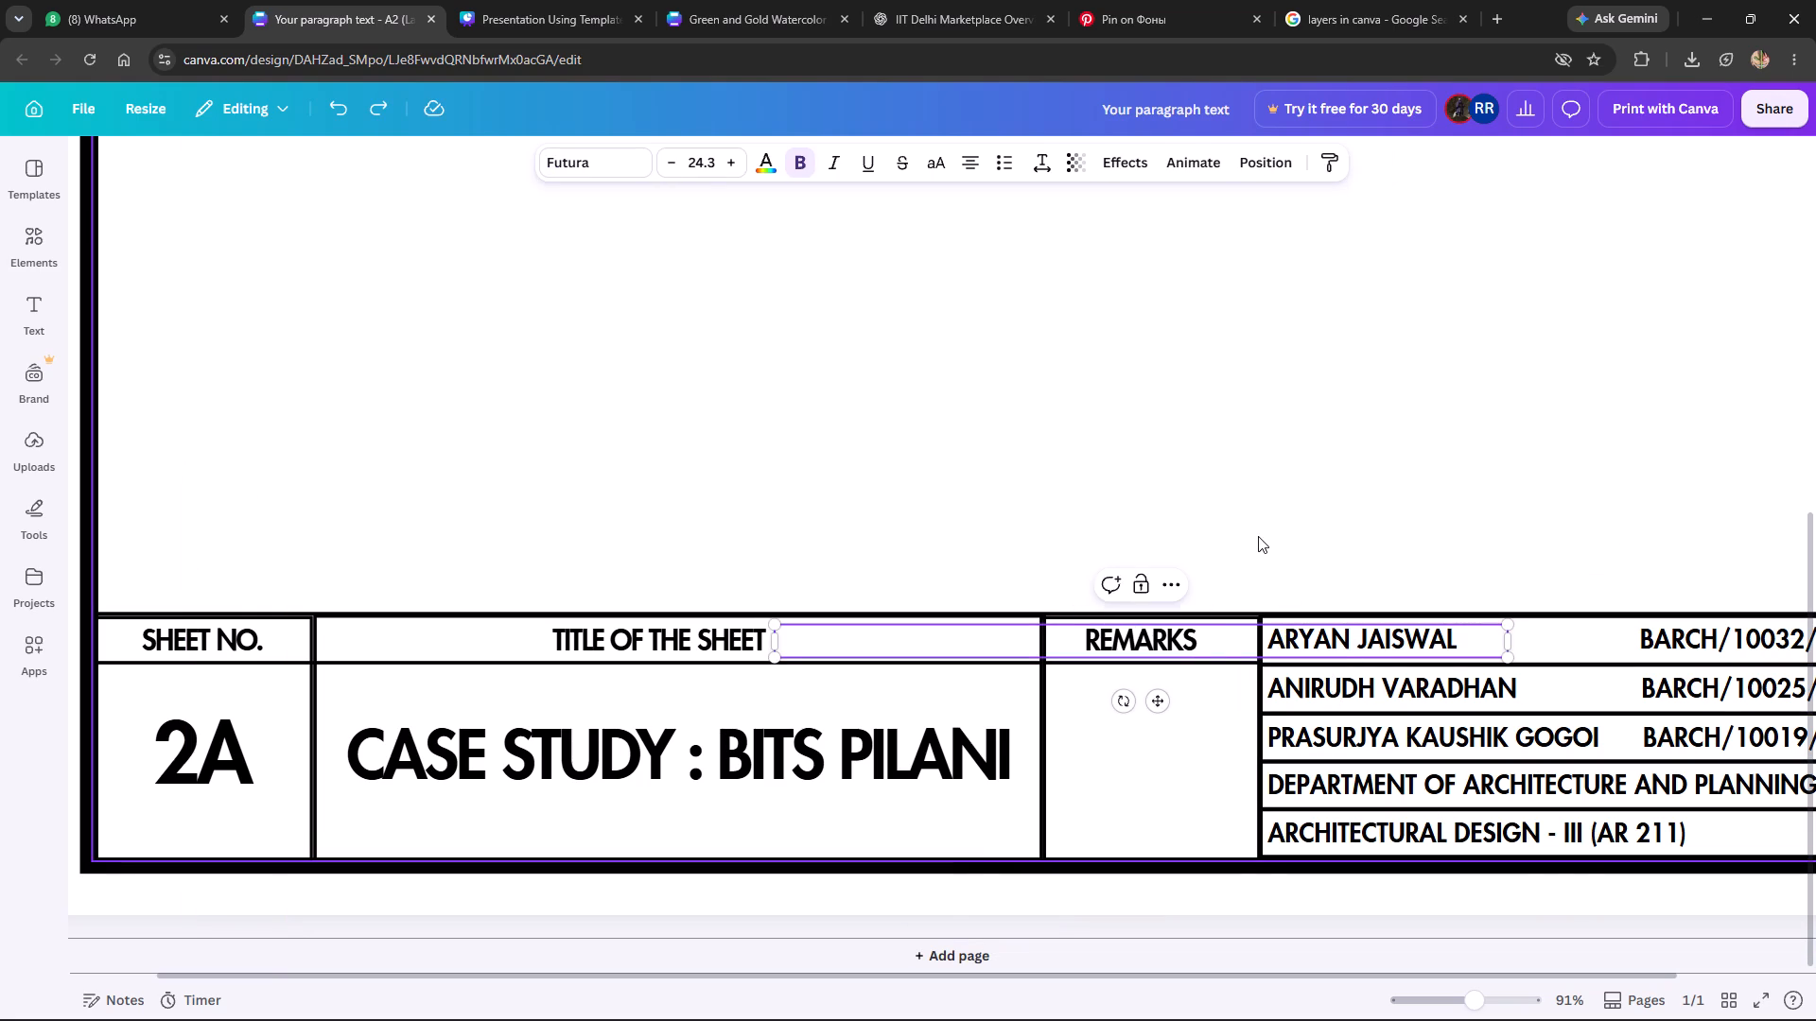
pyautogui.click(1258, 504)
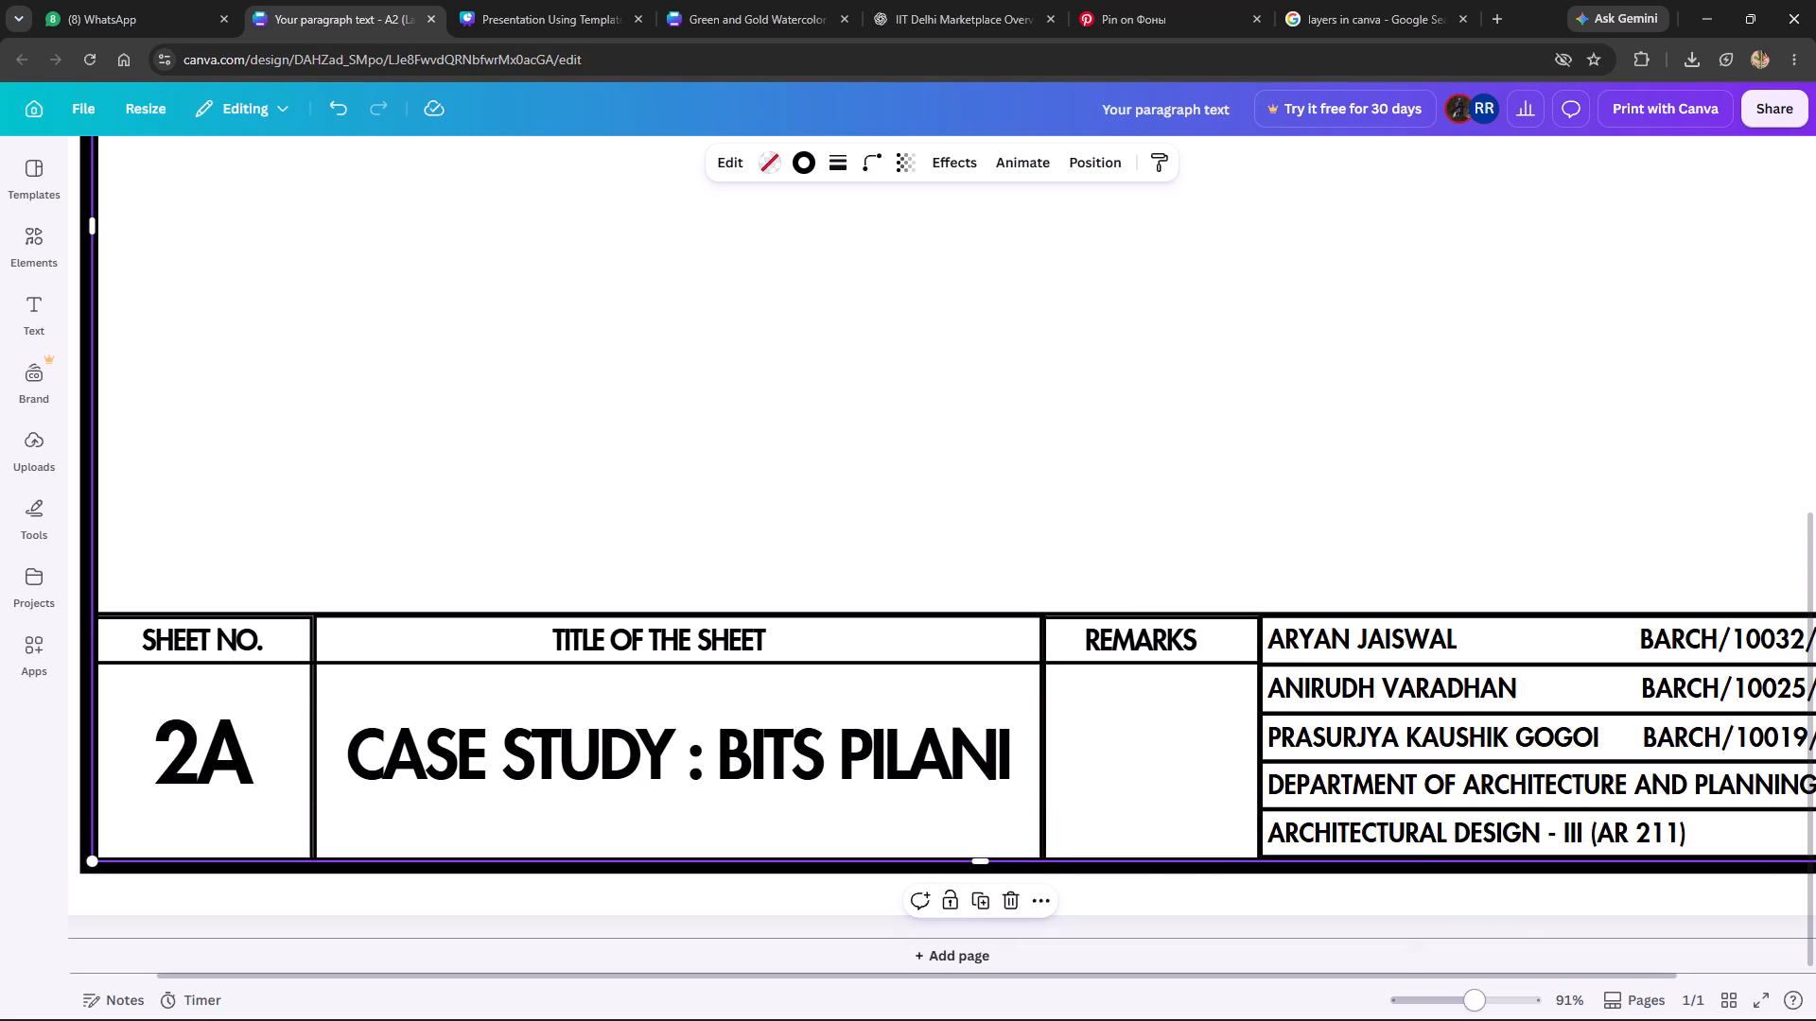
pyautogui.moveTo(1495, 978); pyautogui.dragTo(1682, 976)
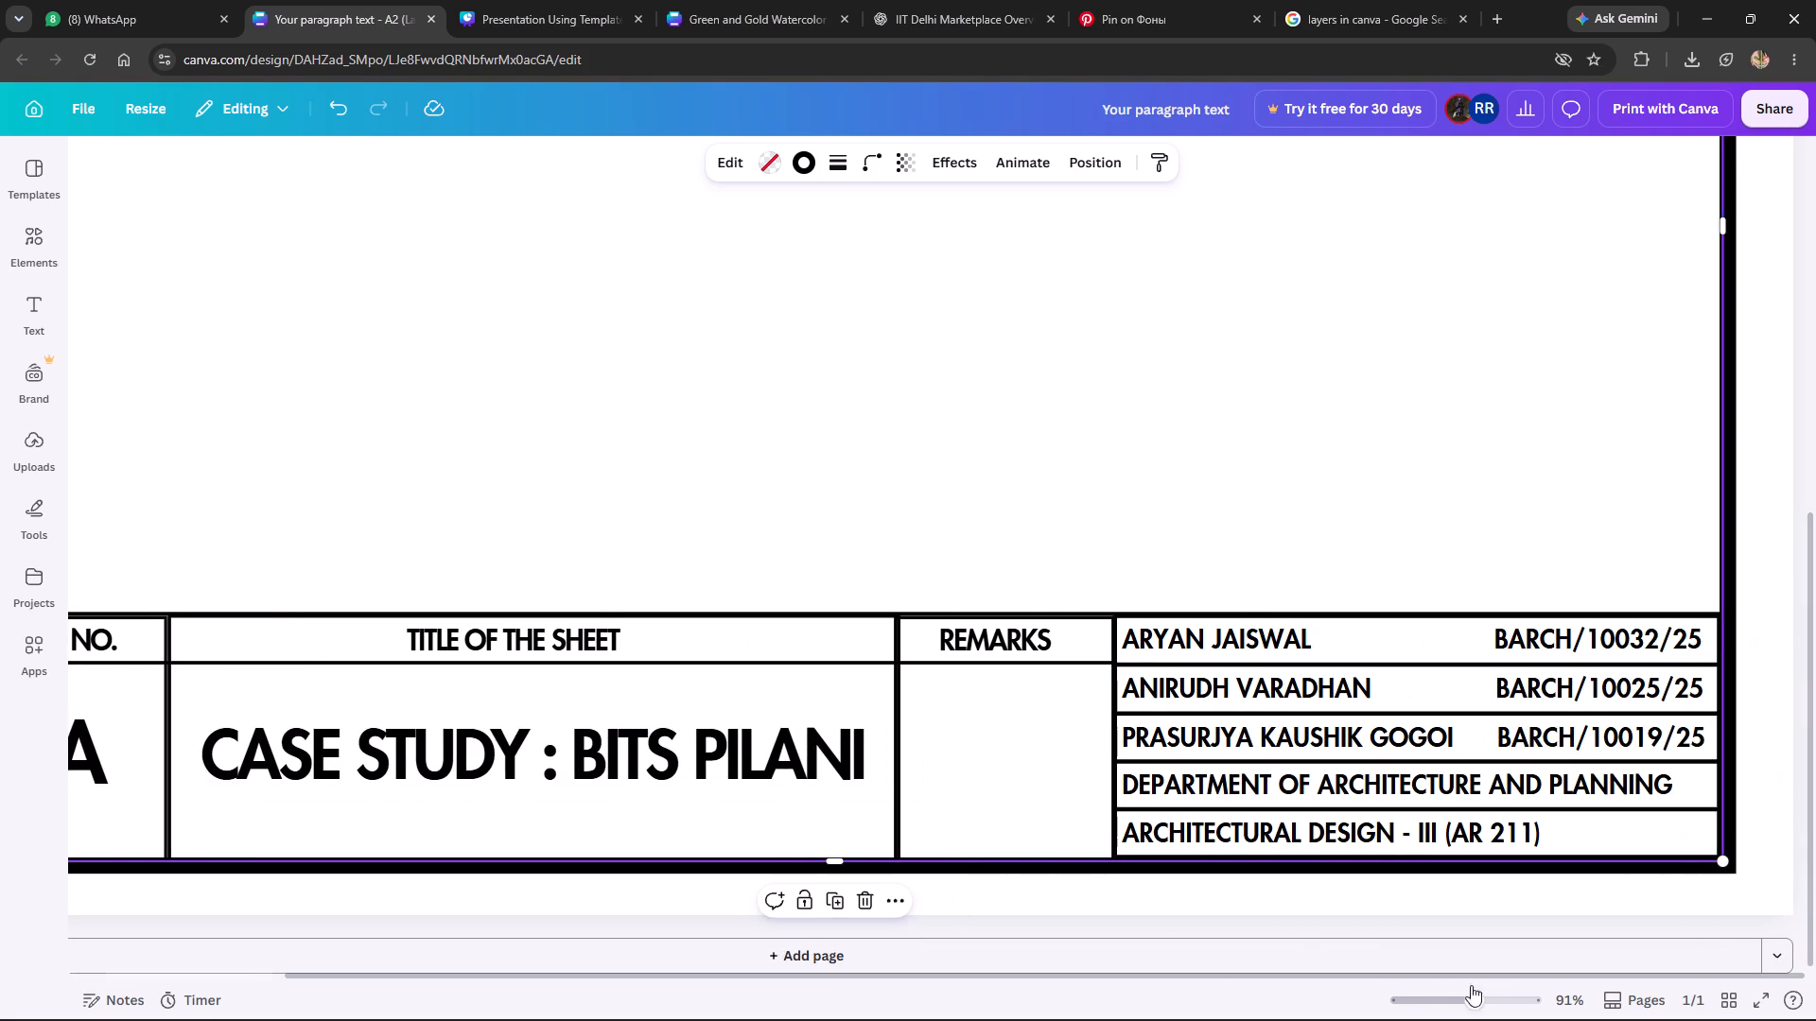
pyautogui.click(1329, 781)
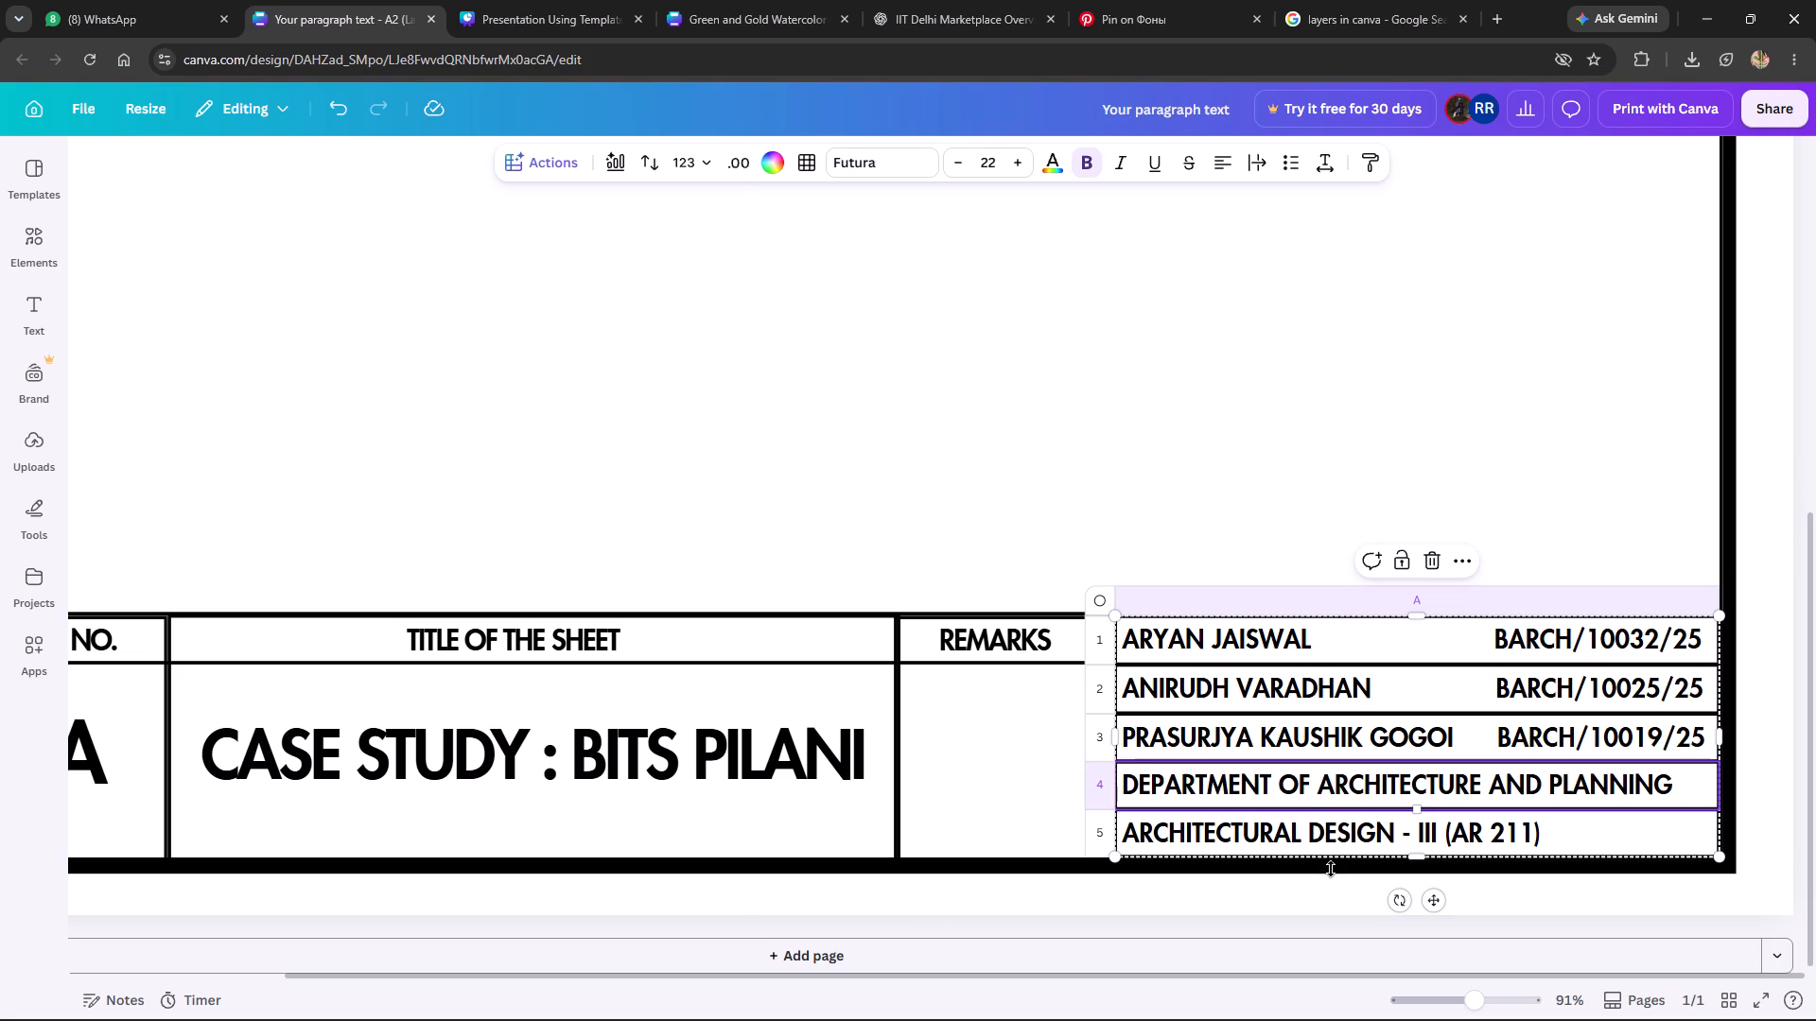
pyautogui.click(1114, 383)
pyautogui.scroll(-3, 1157, 654)
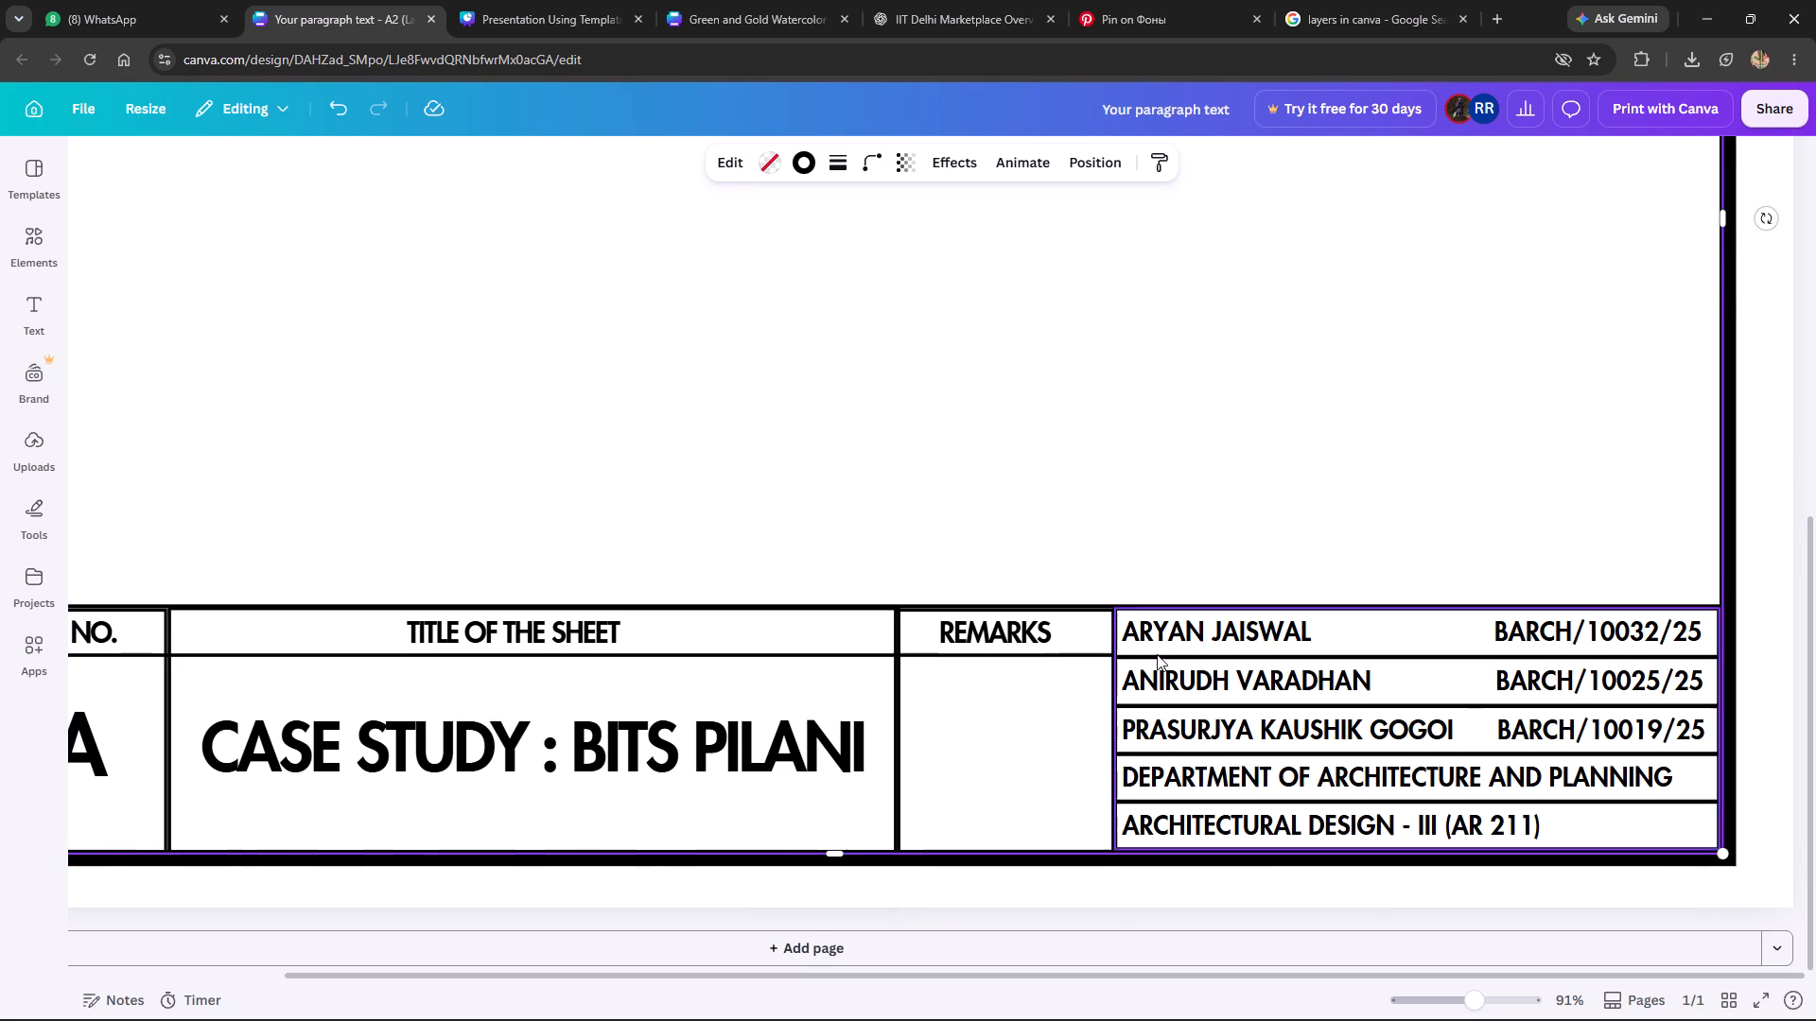
pyautogui.scroll(-2, 1157, 654)
pyautogui.scroll(9, 1157, 654)
pyautogui.scroll(-5, 1158, 657)
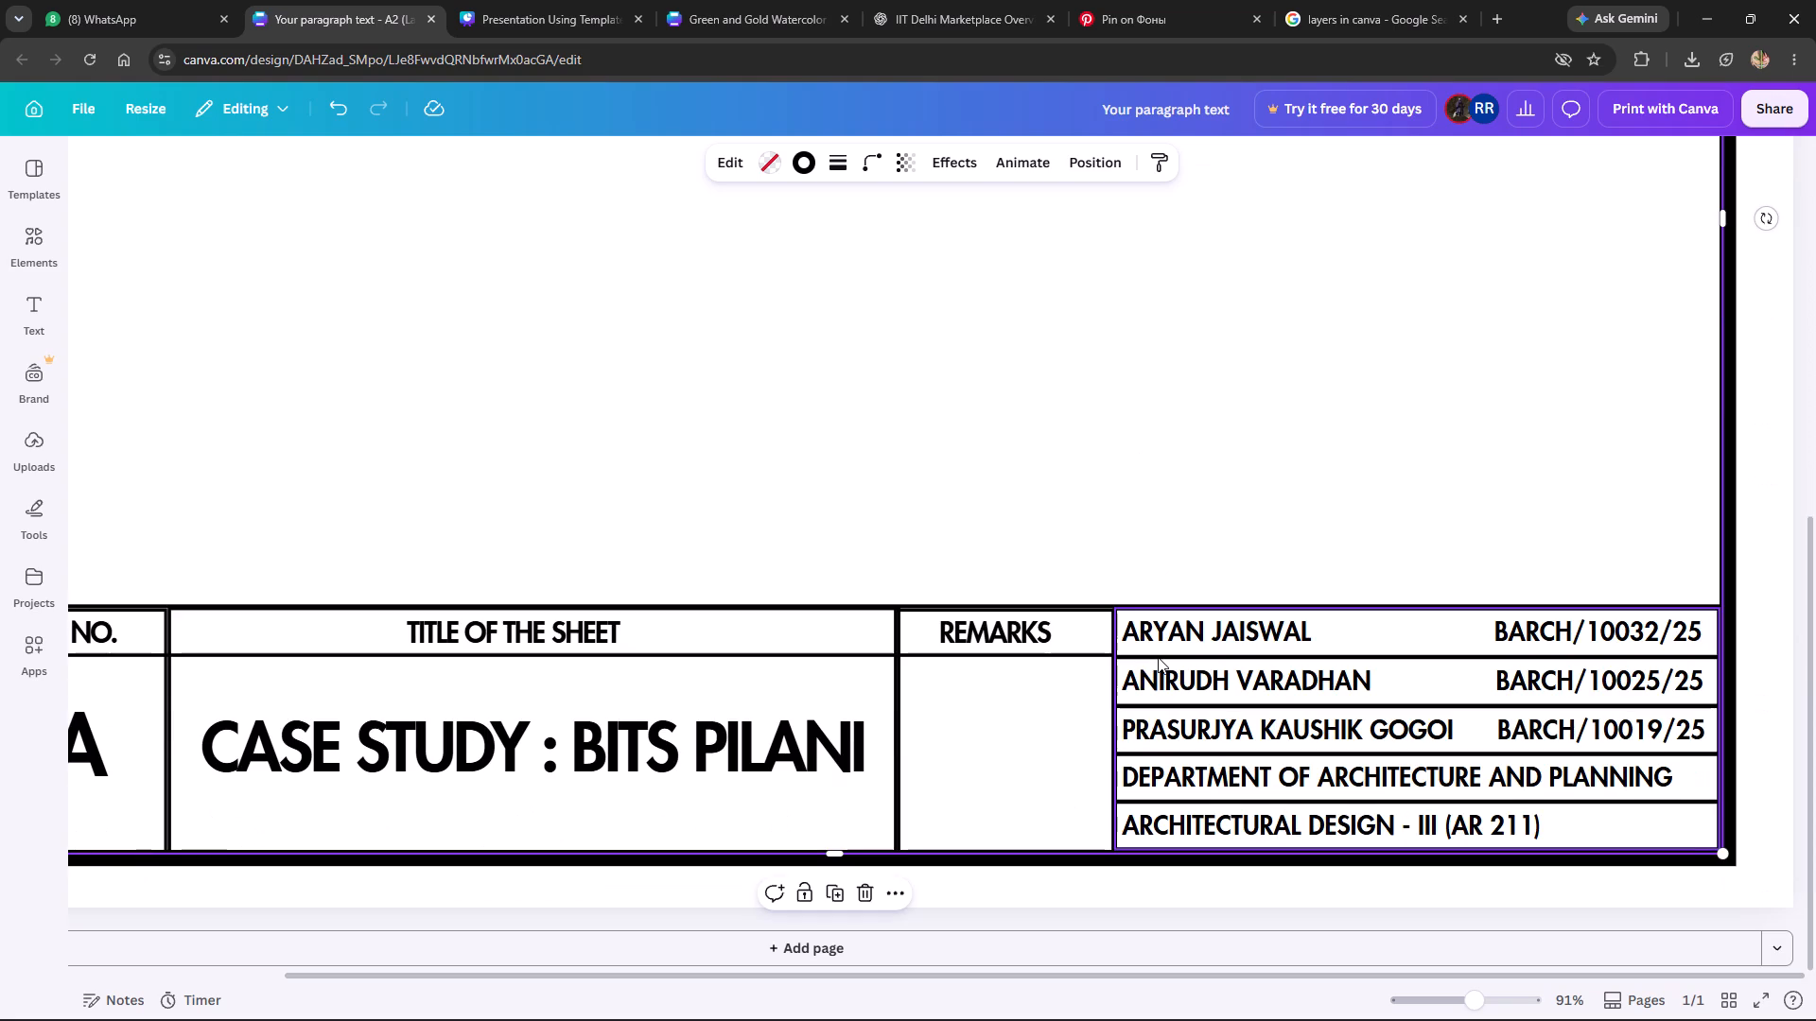
pyautogui.keyDown('ctrl'); pyautogui.scroll(-9, 1158, 657); pyautogui.keyUp('ctrl')
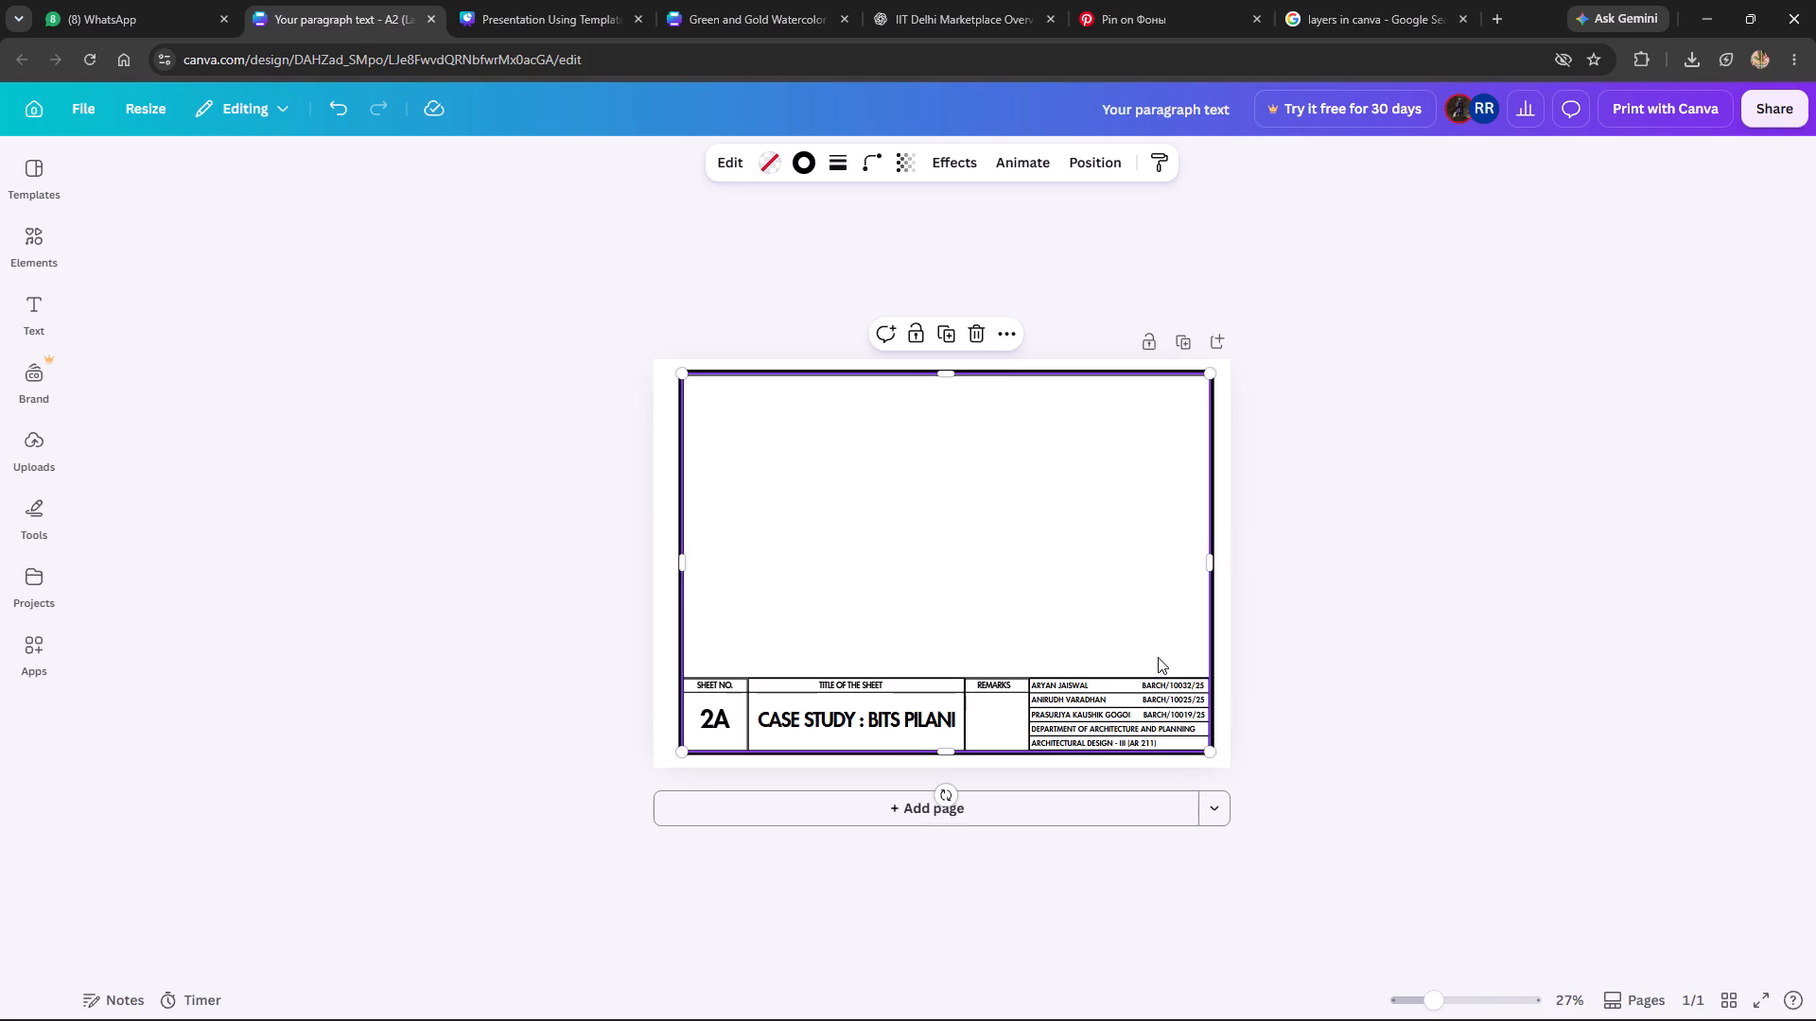
pyautogui.scroll(1, 1158, 657)
# Delete the three empty text boxes just above the title block on the case study sheet.
pyautogui.click(1457, 562)
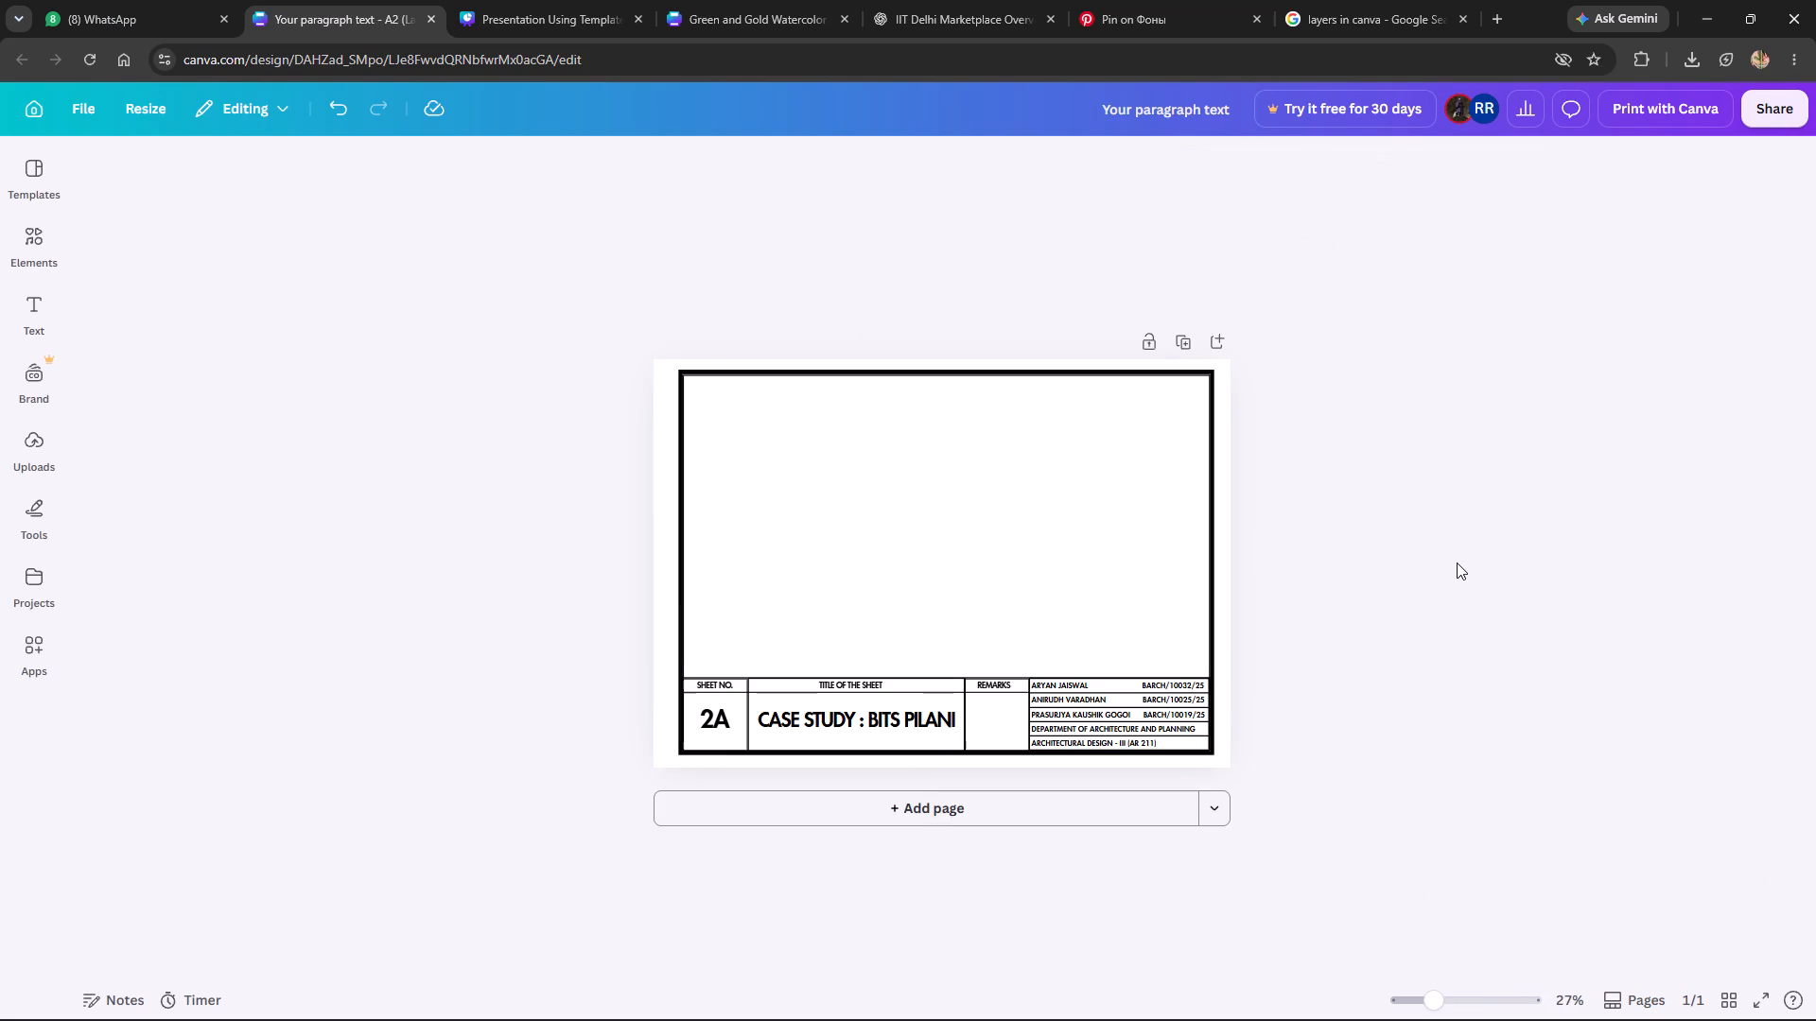
pyautogui.moveTo(1343, 272); pyautogui.dragTo(1340, 272)
pyautogui.moveTo(1340, 272); pyautogui.dragTo(577, 791)
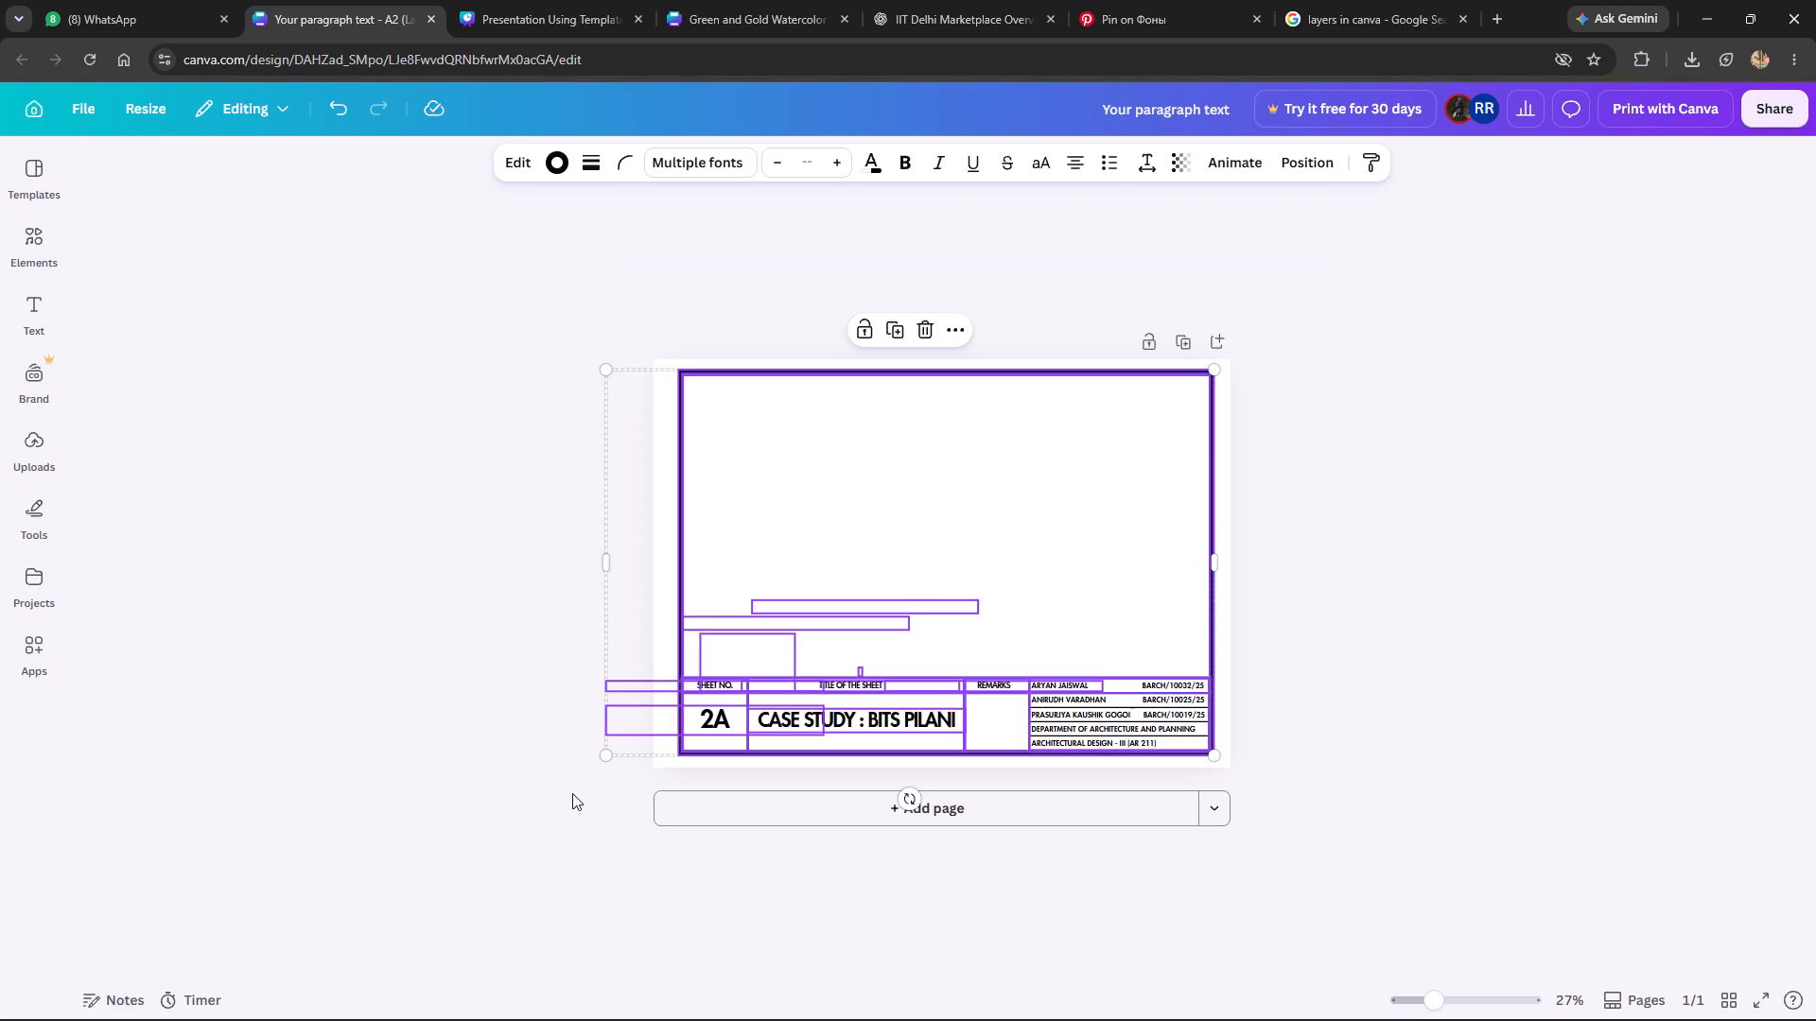
pyautogui.click(1489, 558)
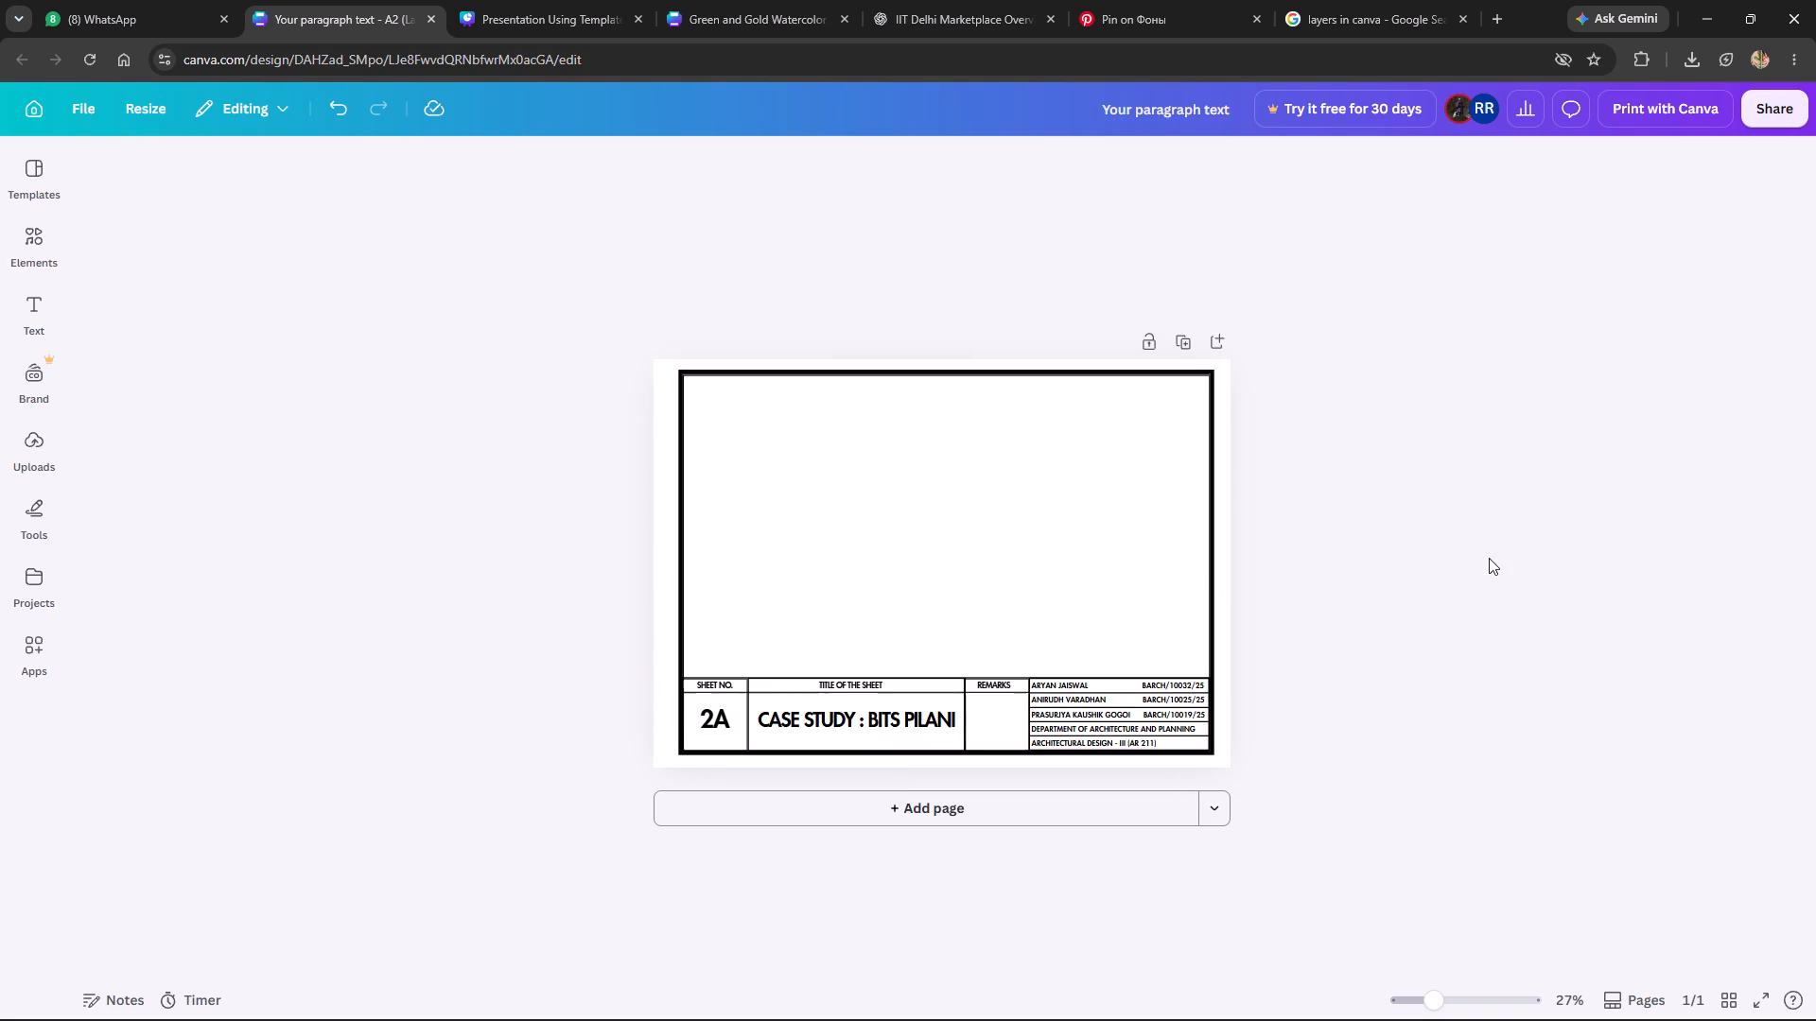
pyautogui.click(884, 606)
pyautogui.press('Delete')
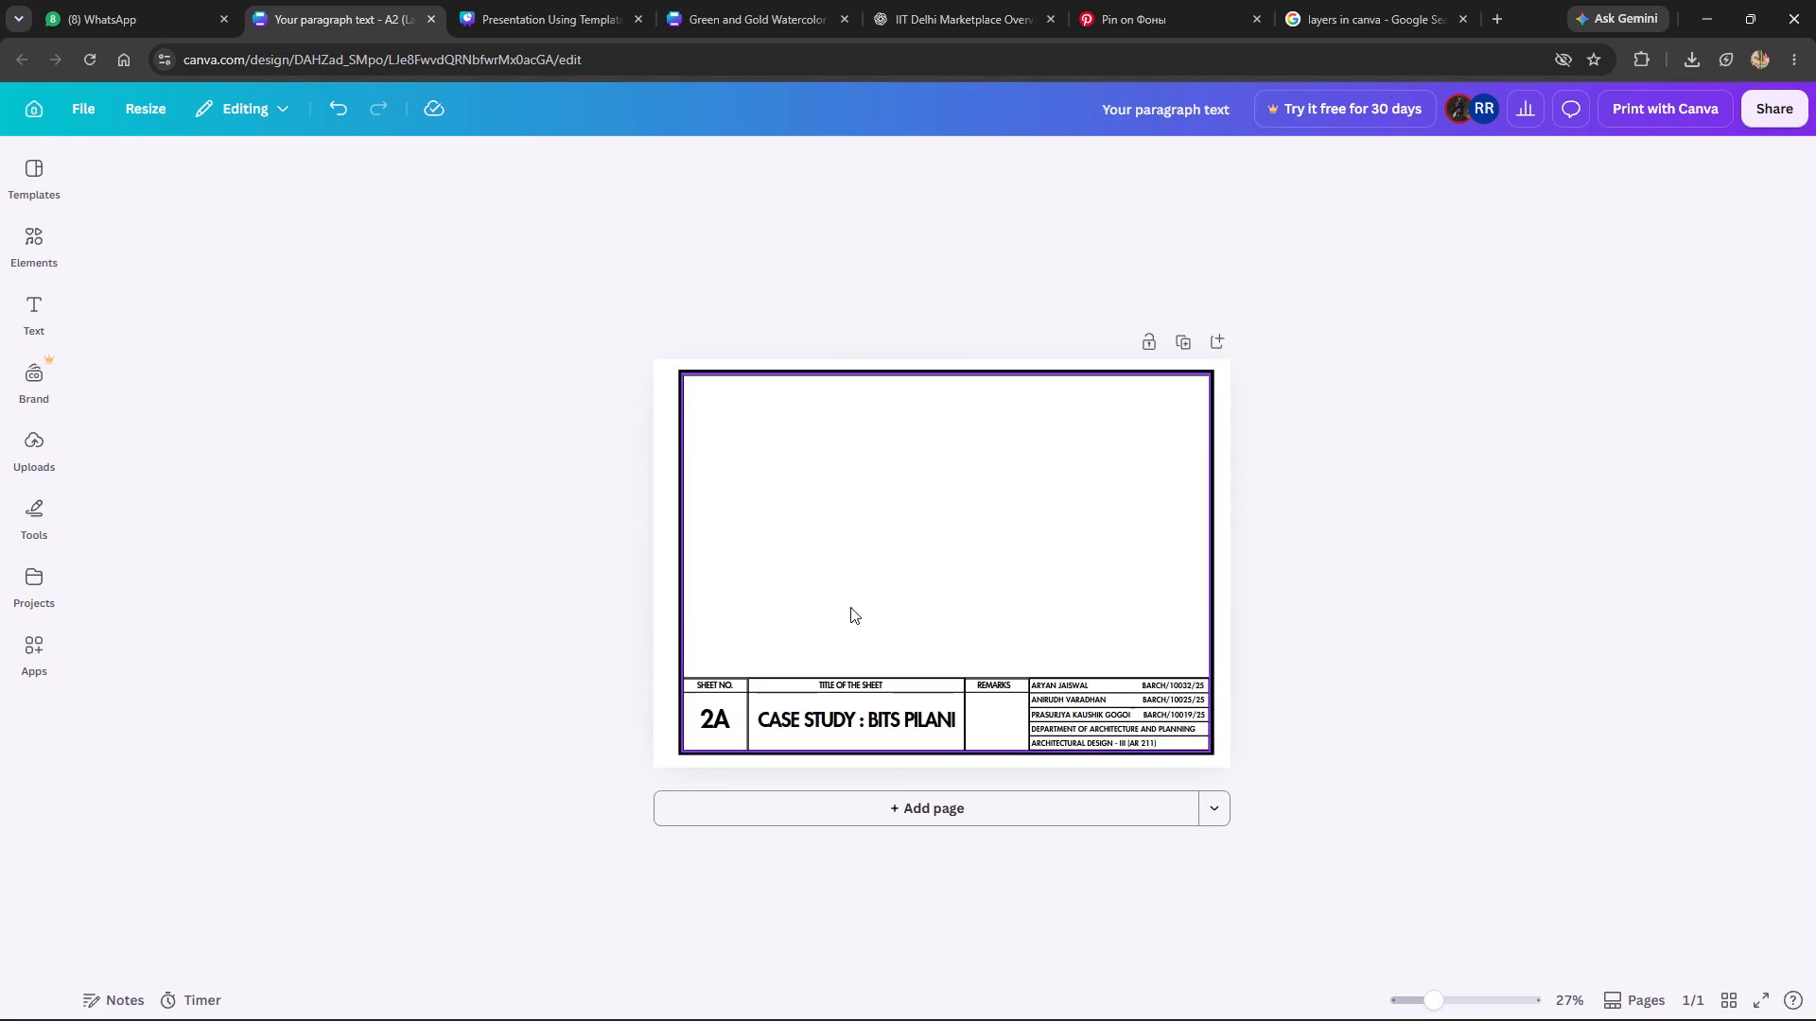
pyautogui.click(801, 620)
pyautogui.press('Delete')
pyautogui.click(765, 642)
pyautogui.press('Delete')
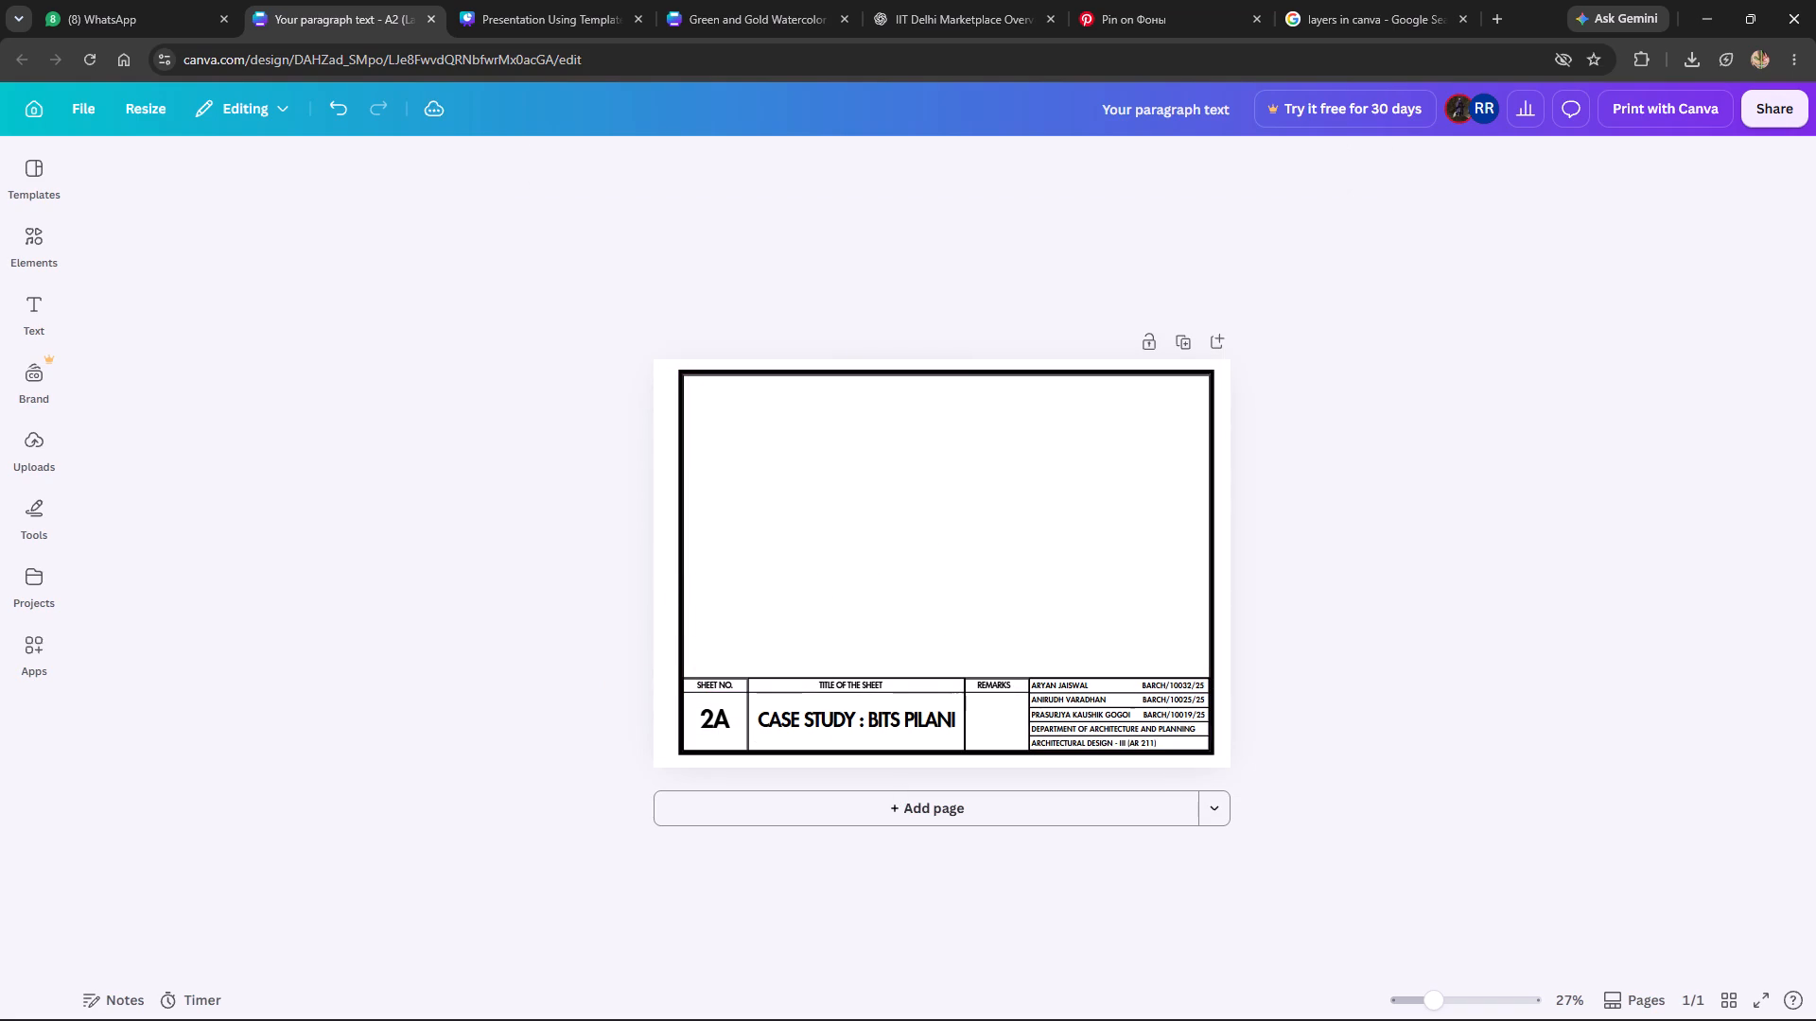
pyautogui.click(1048, 462)
pyautogui.click(1496, 483)
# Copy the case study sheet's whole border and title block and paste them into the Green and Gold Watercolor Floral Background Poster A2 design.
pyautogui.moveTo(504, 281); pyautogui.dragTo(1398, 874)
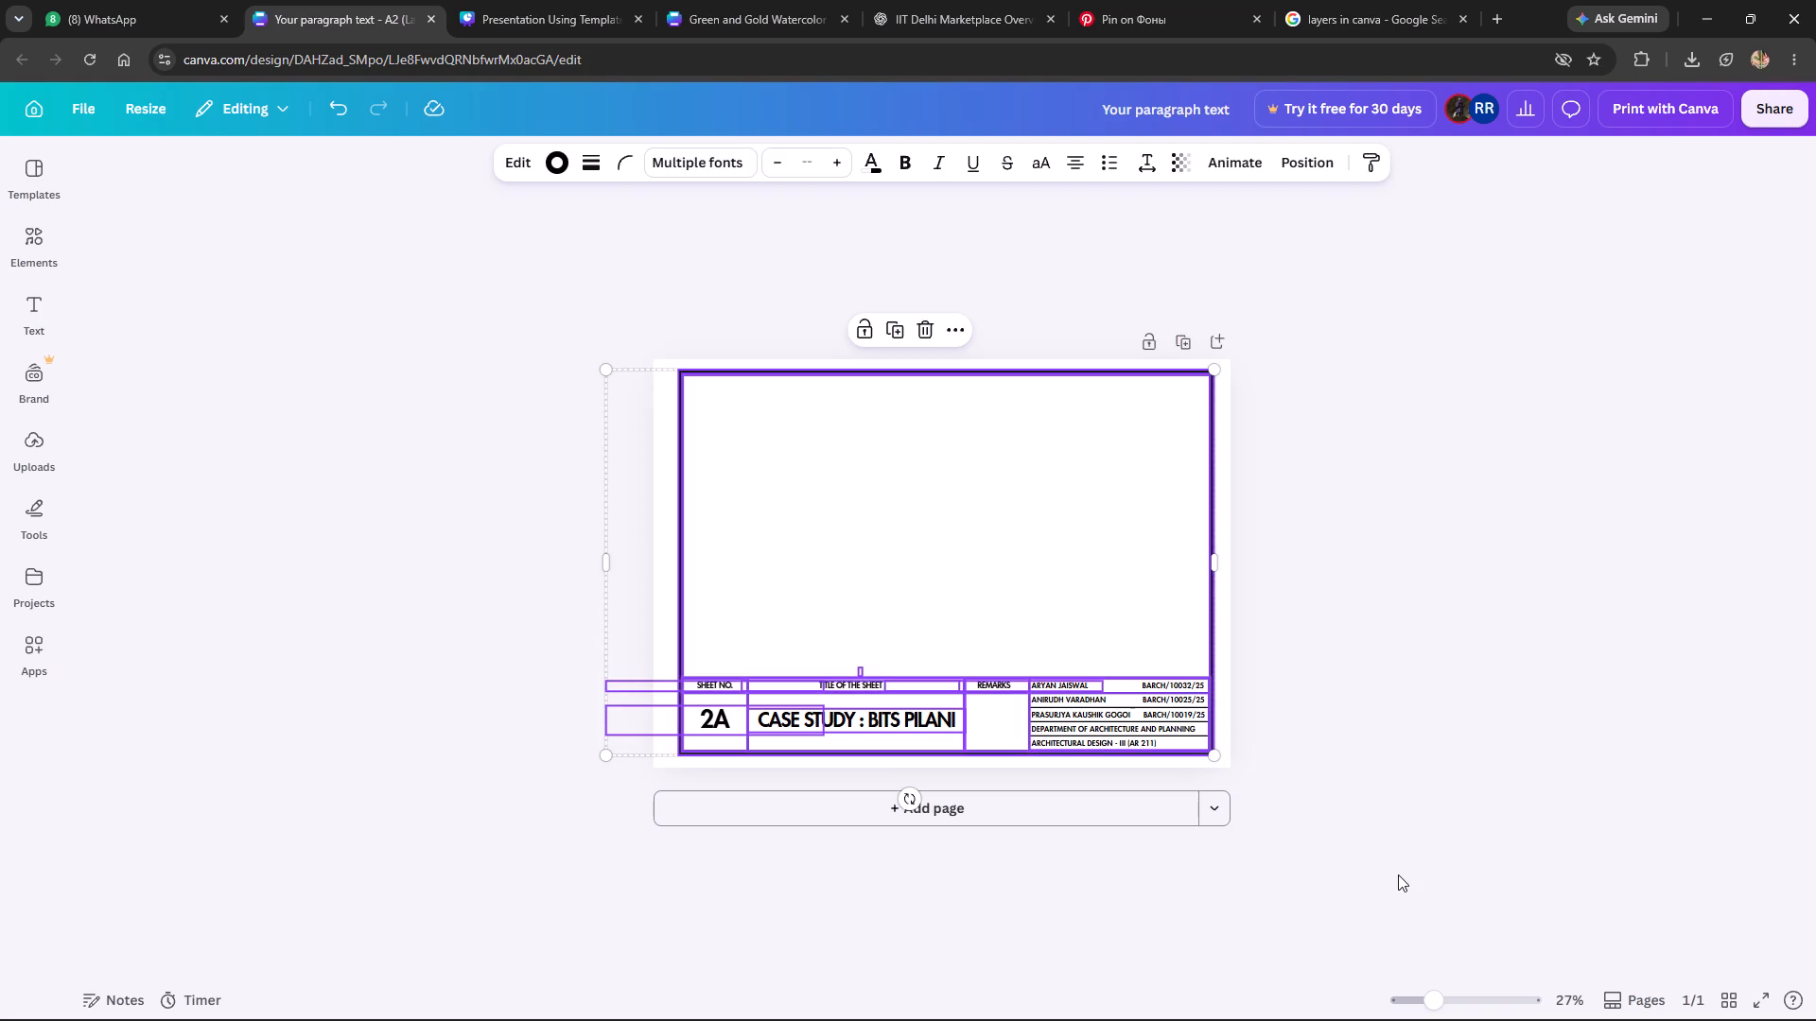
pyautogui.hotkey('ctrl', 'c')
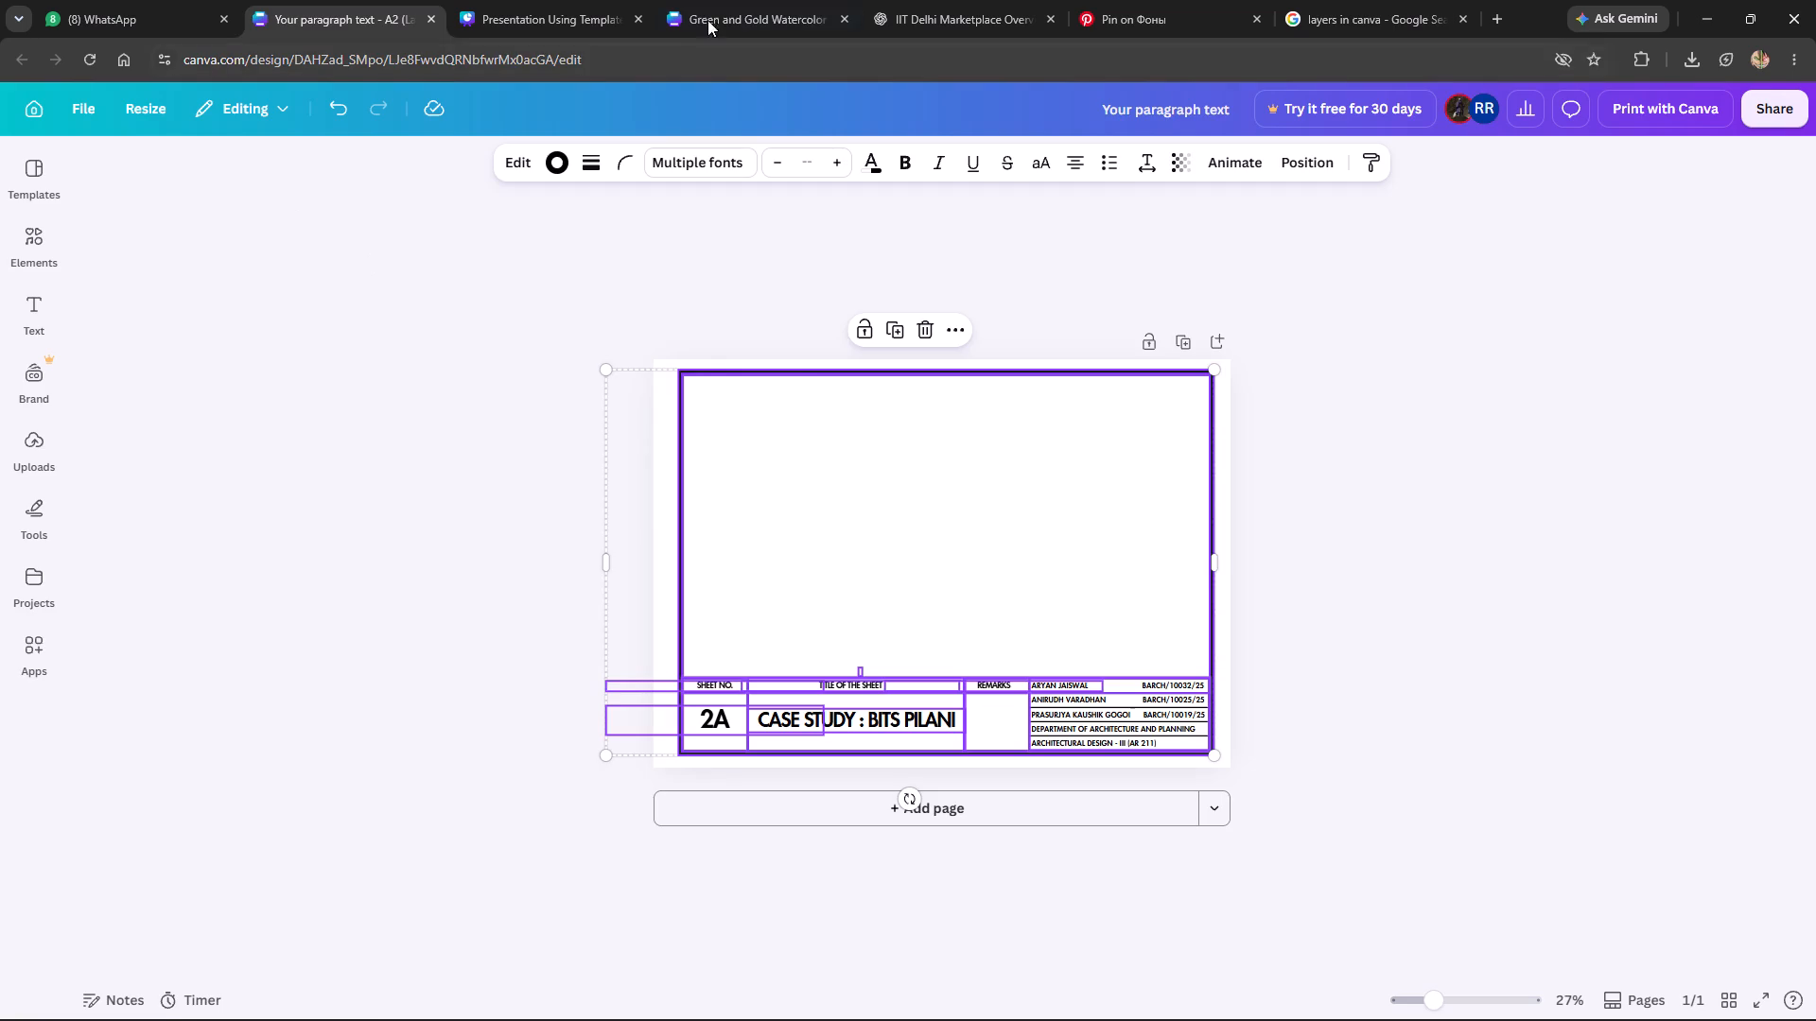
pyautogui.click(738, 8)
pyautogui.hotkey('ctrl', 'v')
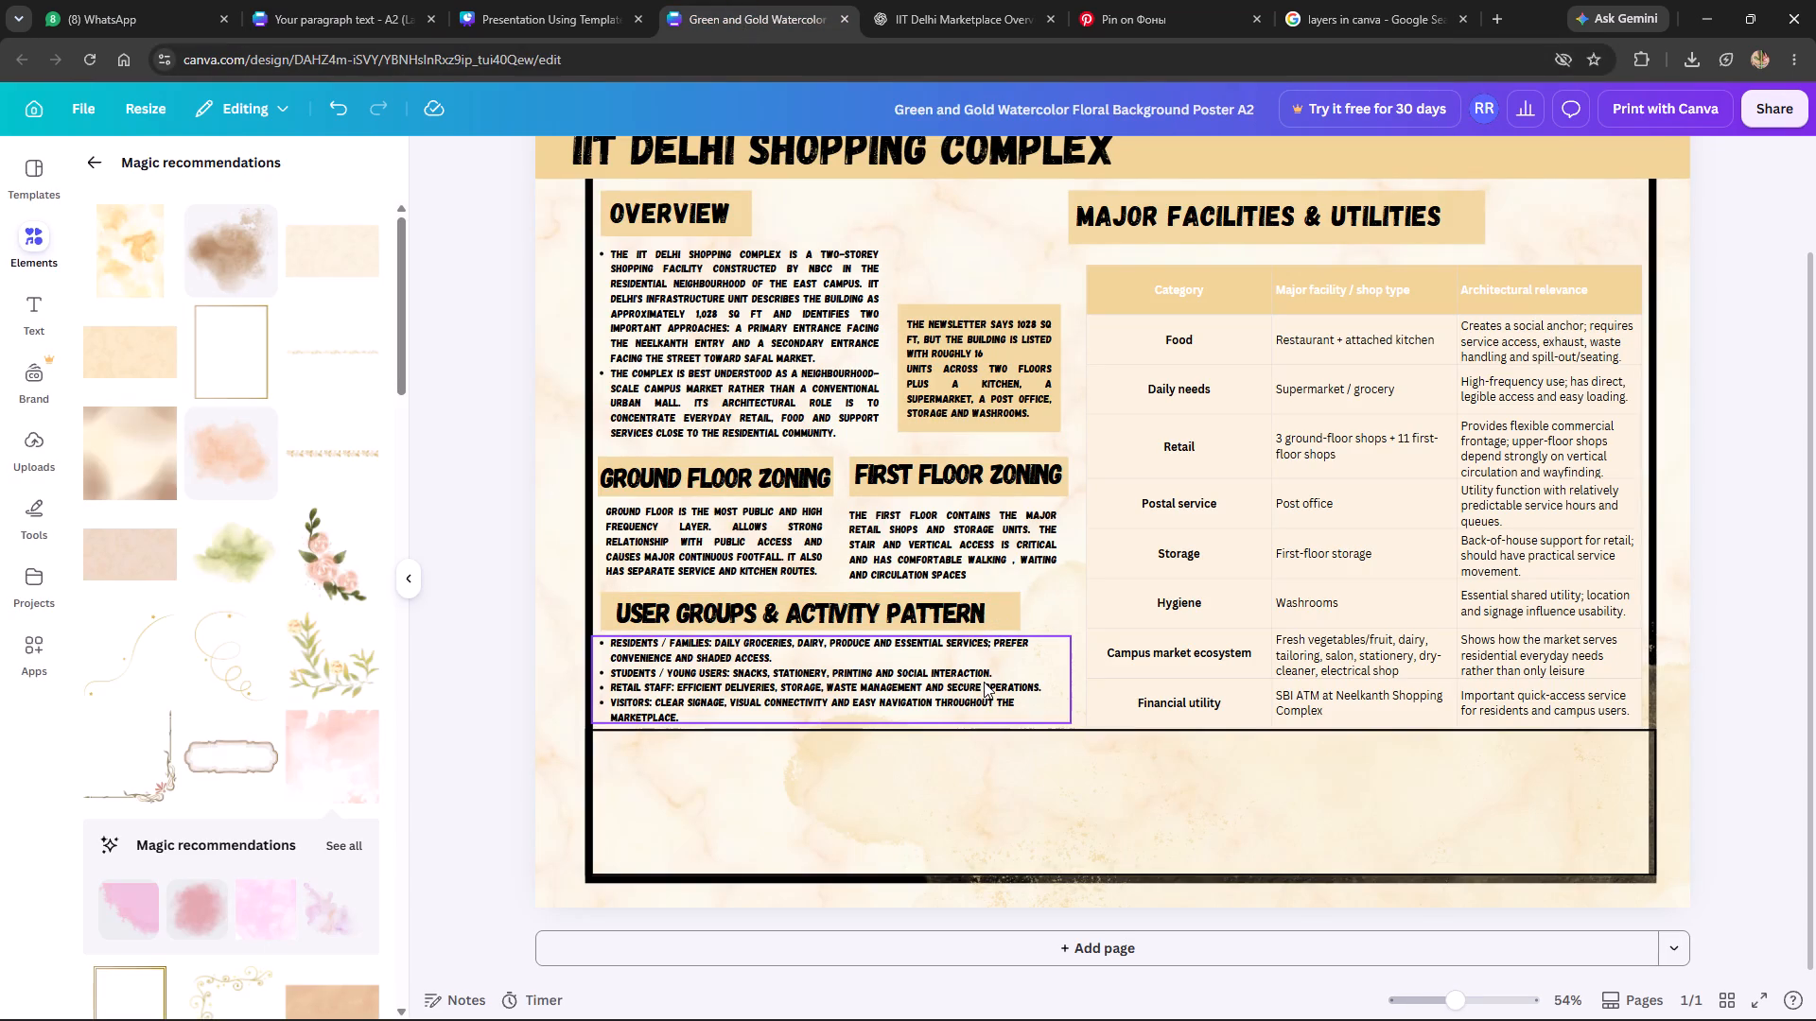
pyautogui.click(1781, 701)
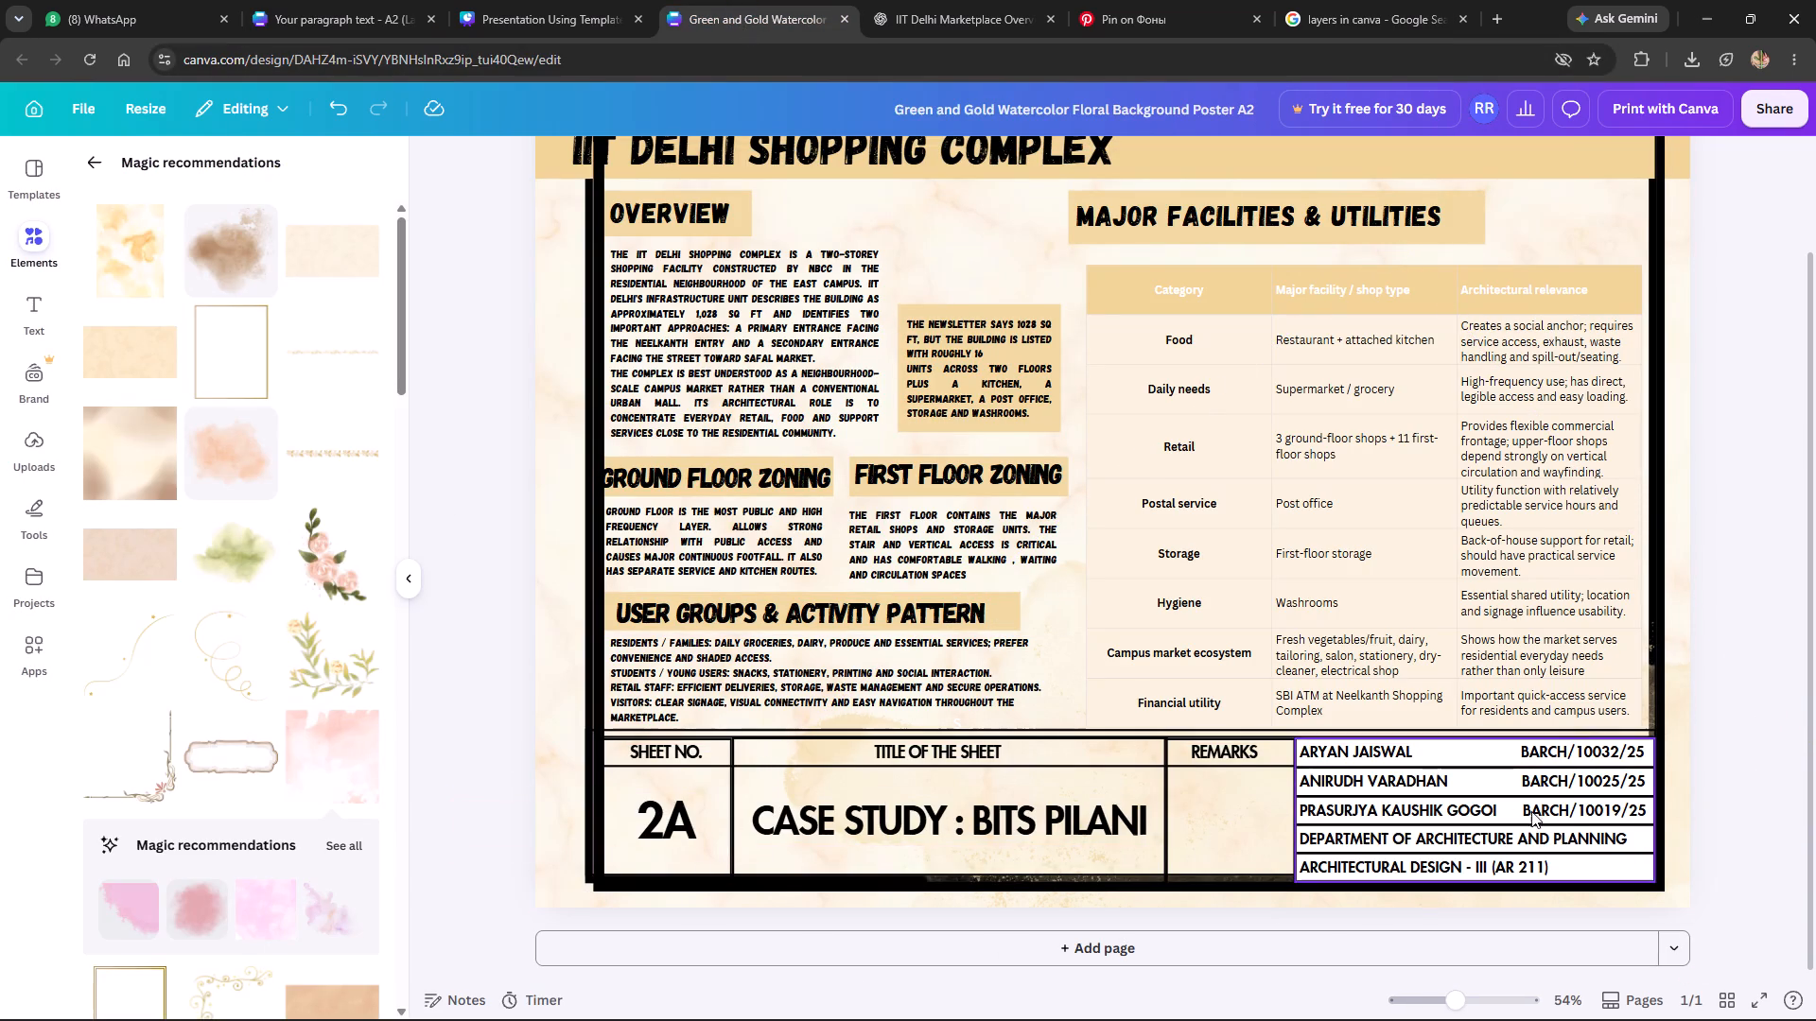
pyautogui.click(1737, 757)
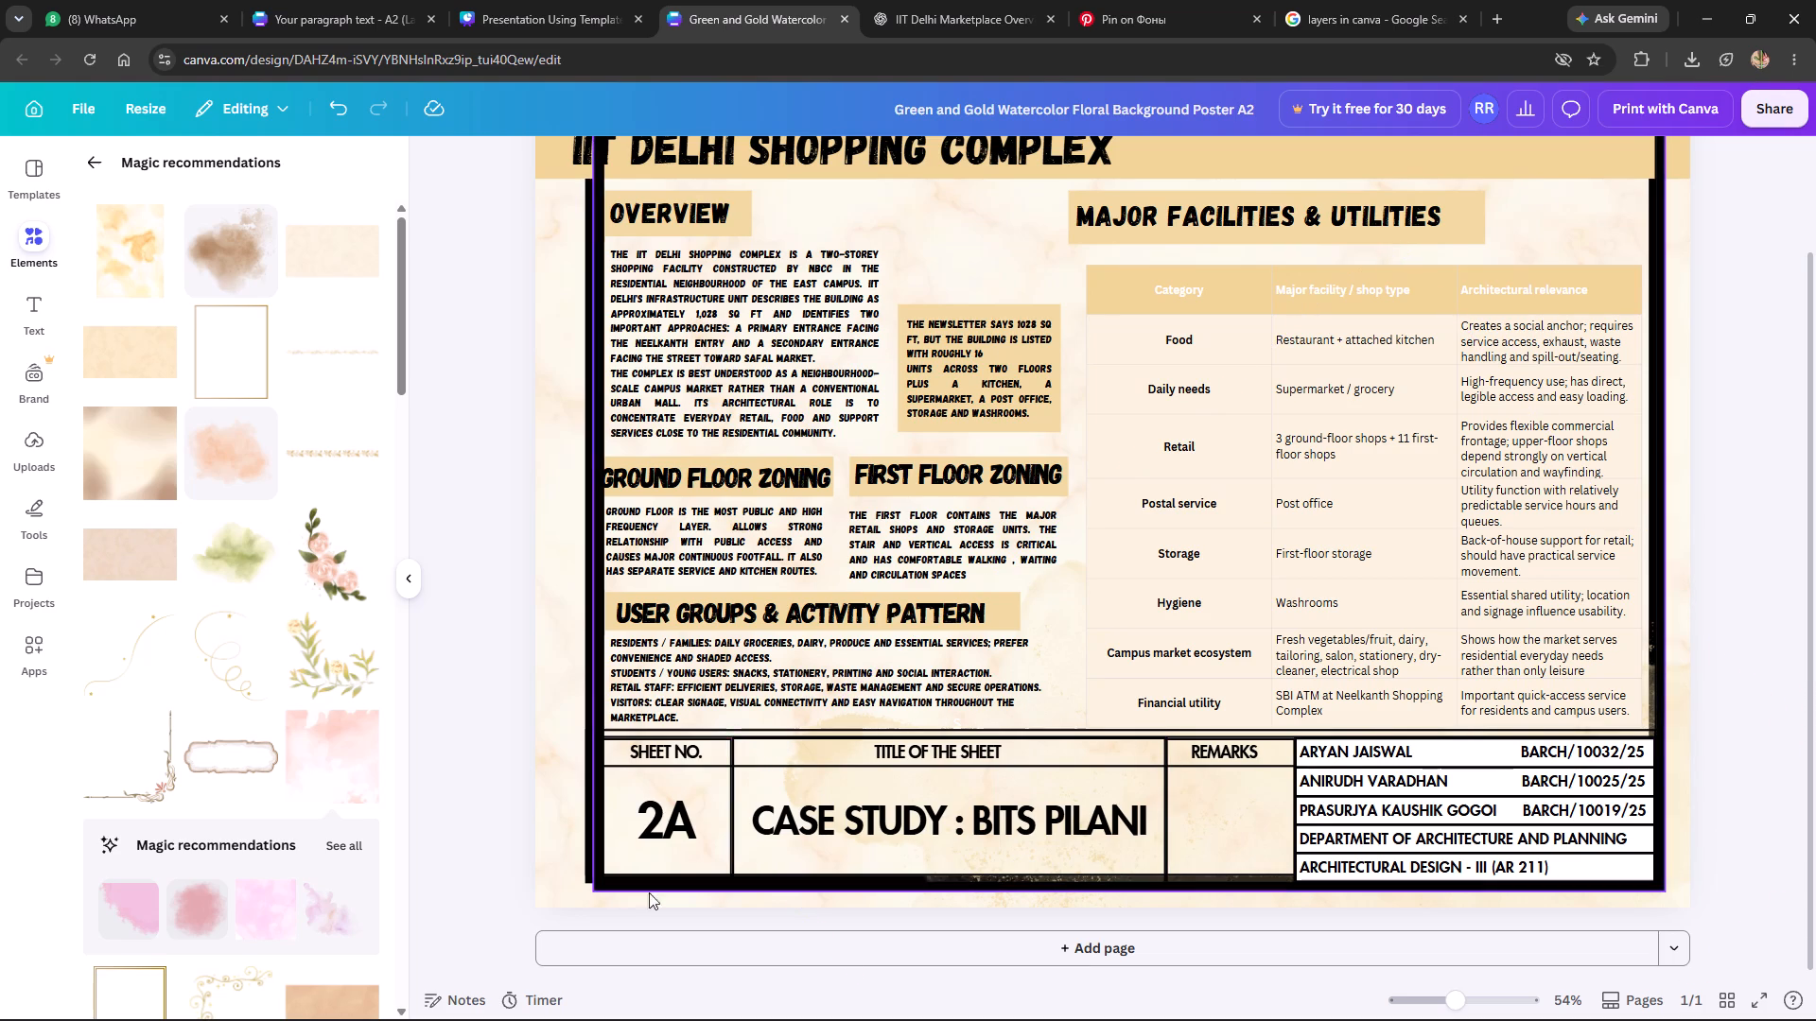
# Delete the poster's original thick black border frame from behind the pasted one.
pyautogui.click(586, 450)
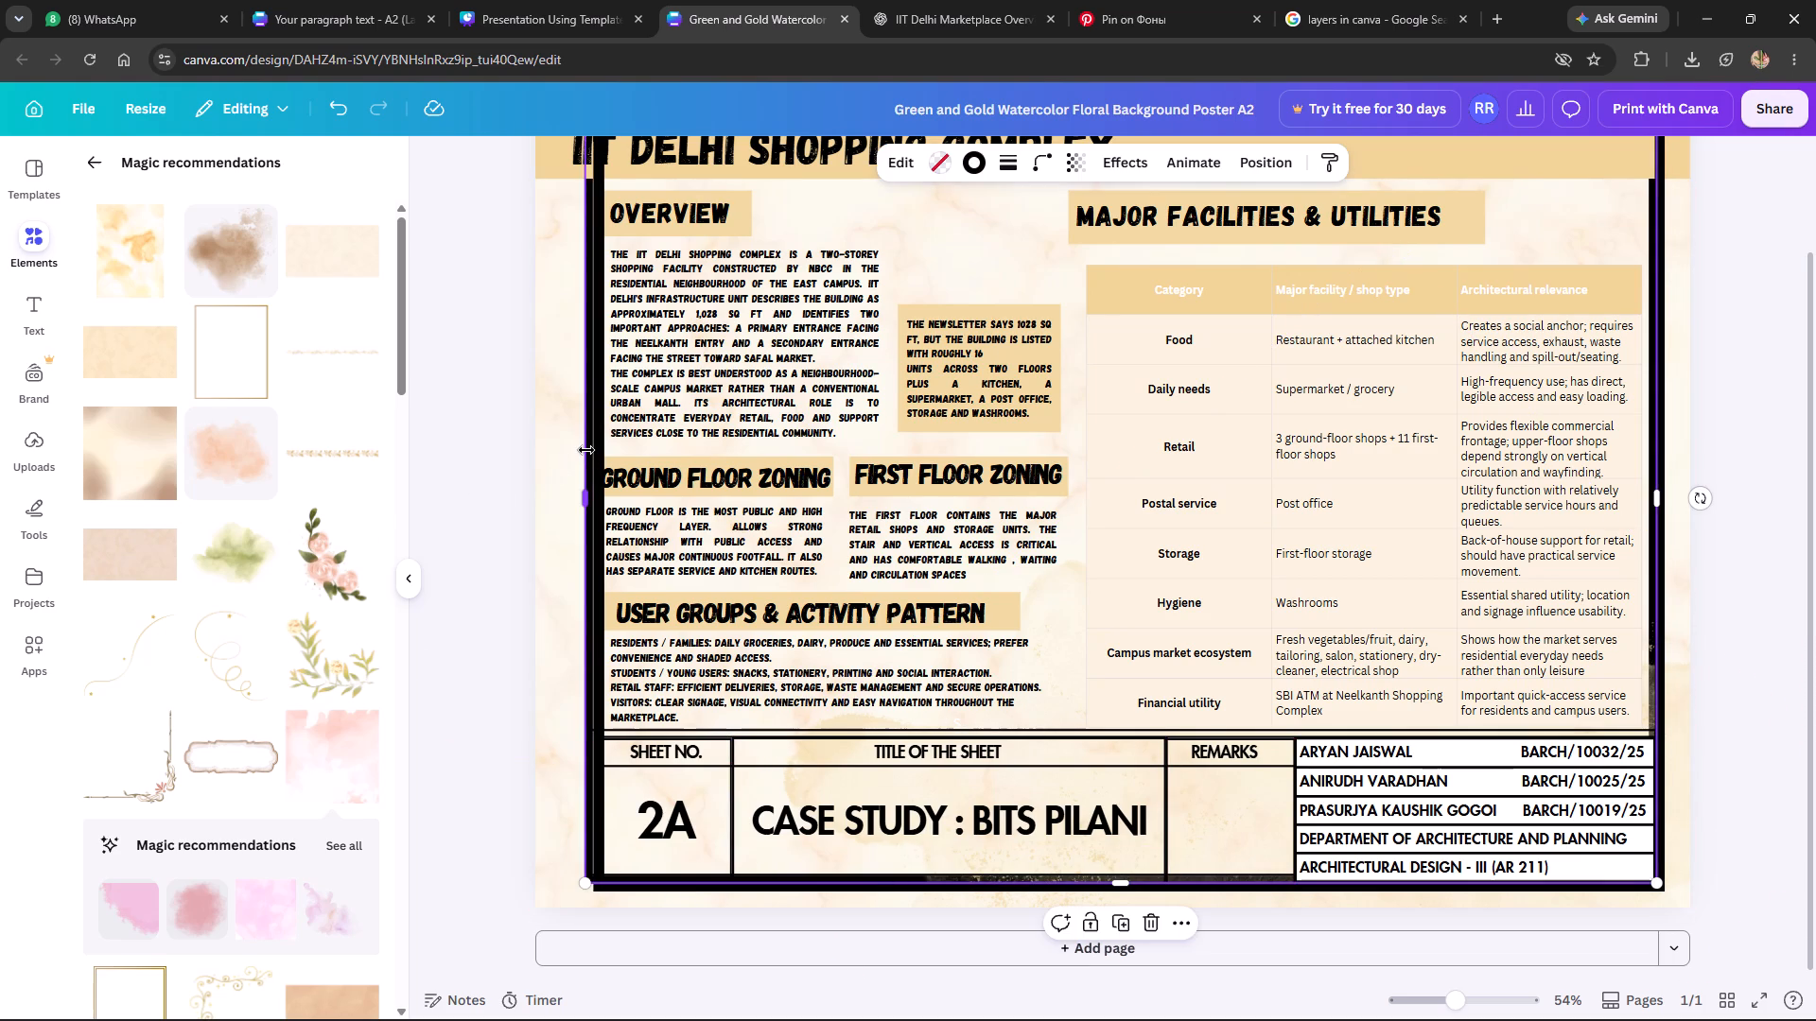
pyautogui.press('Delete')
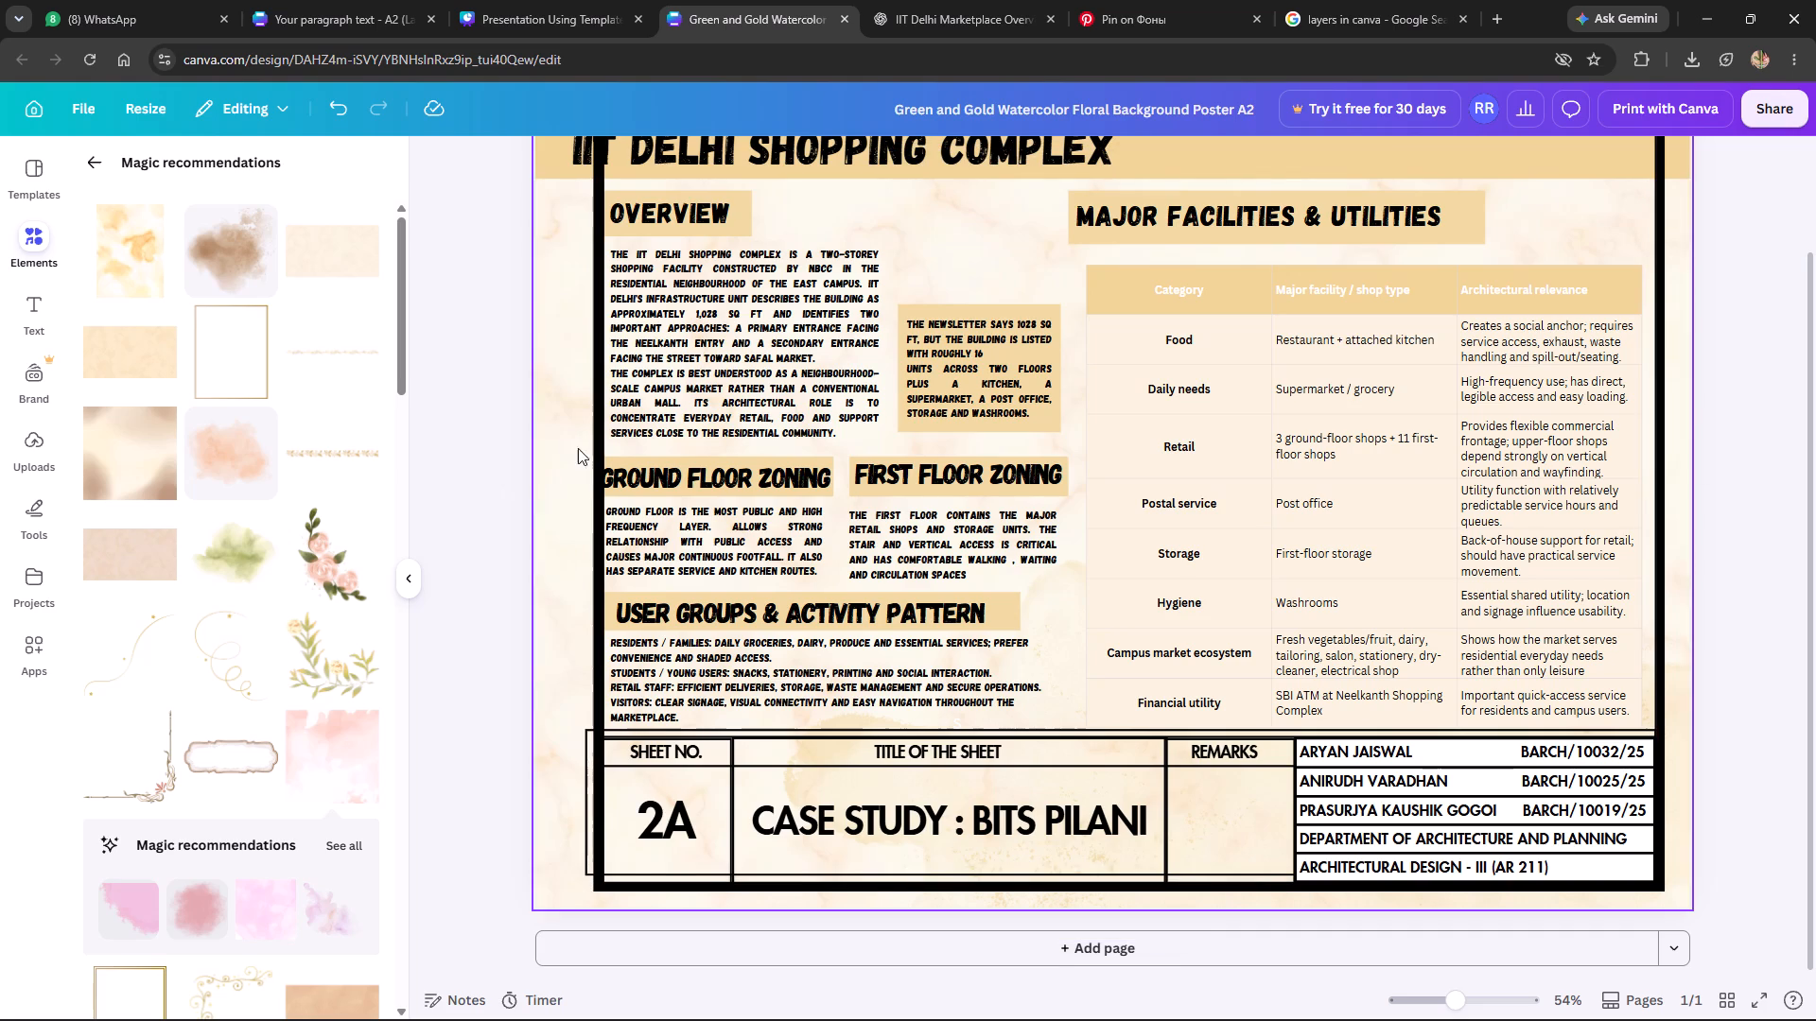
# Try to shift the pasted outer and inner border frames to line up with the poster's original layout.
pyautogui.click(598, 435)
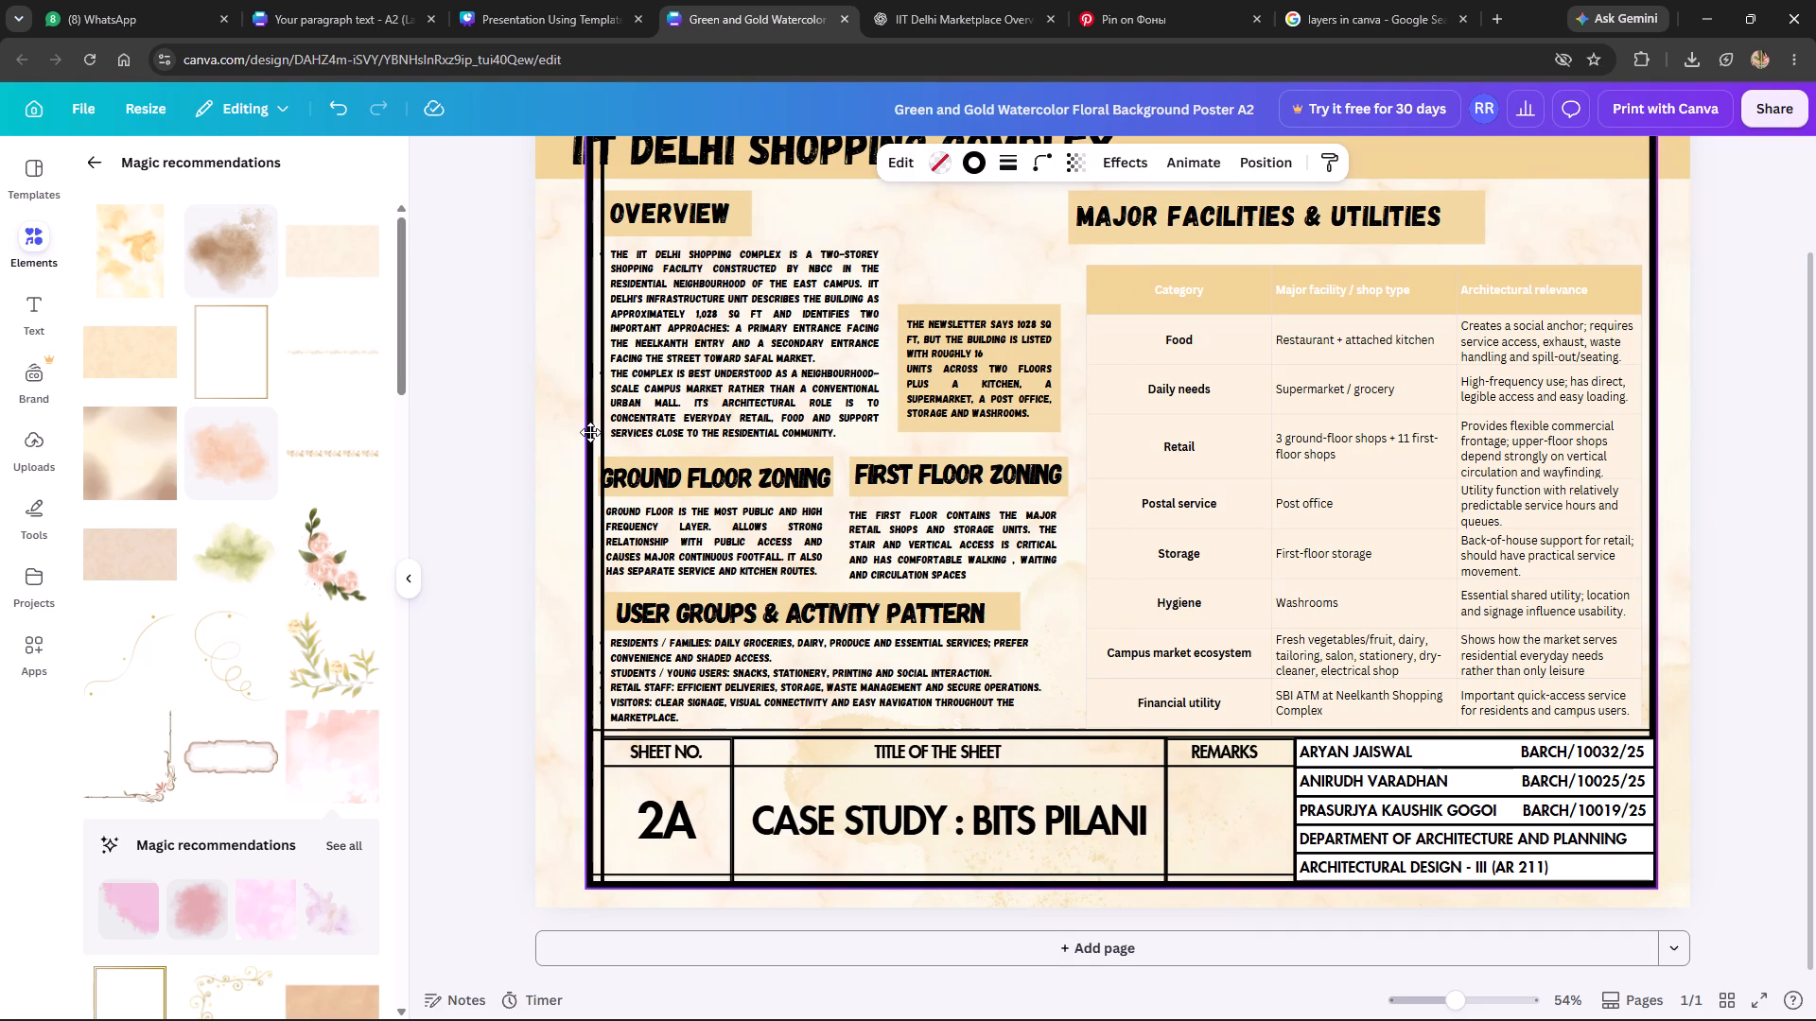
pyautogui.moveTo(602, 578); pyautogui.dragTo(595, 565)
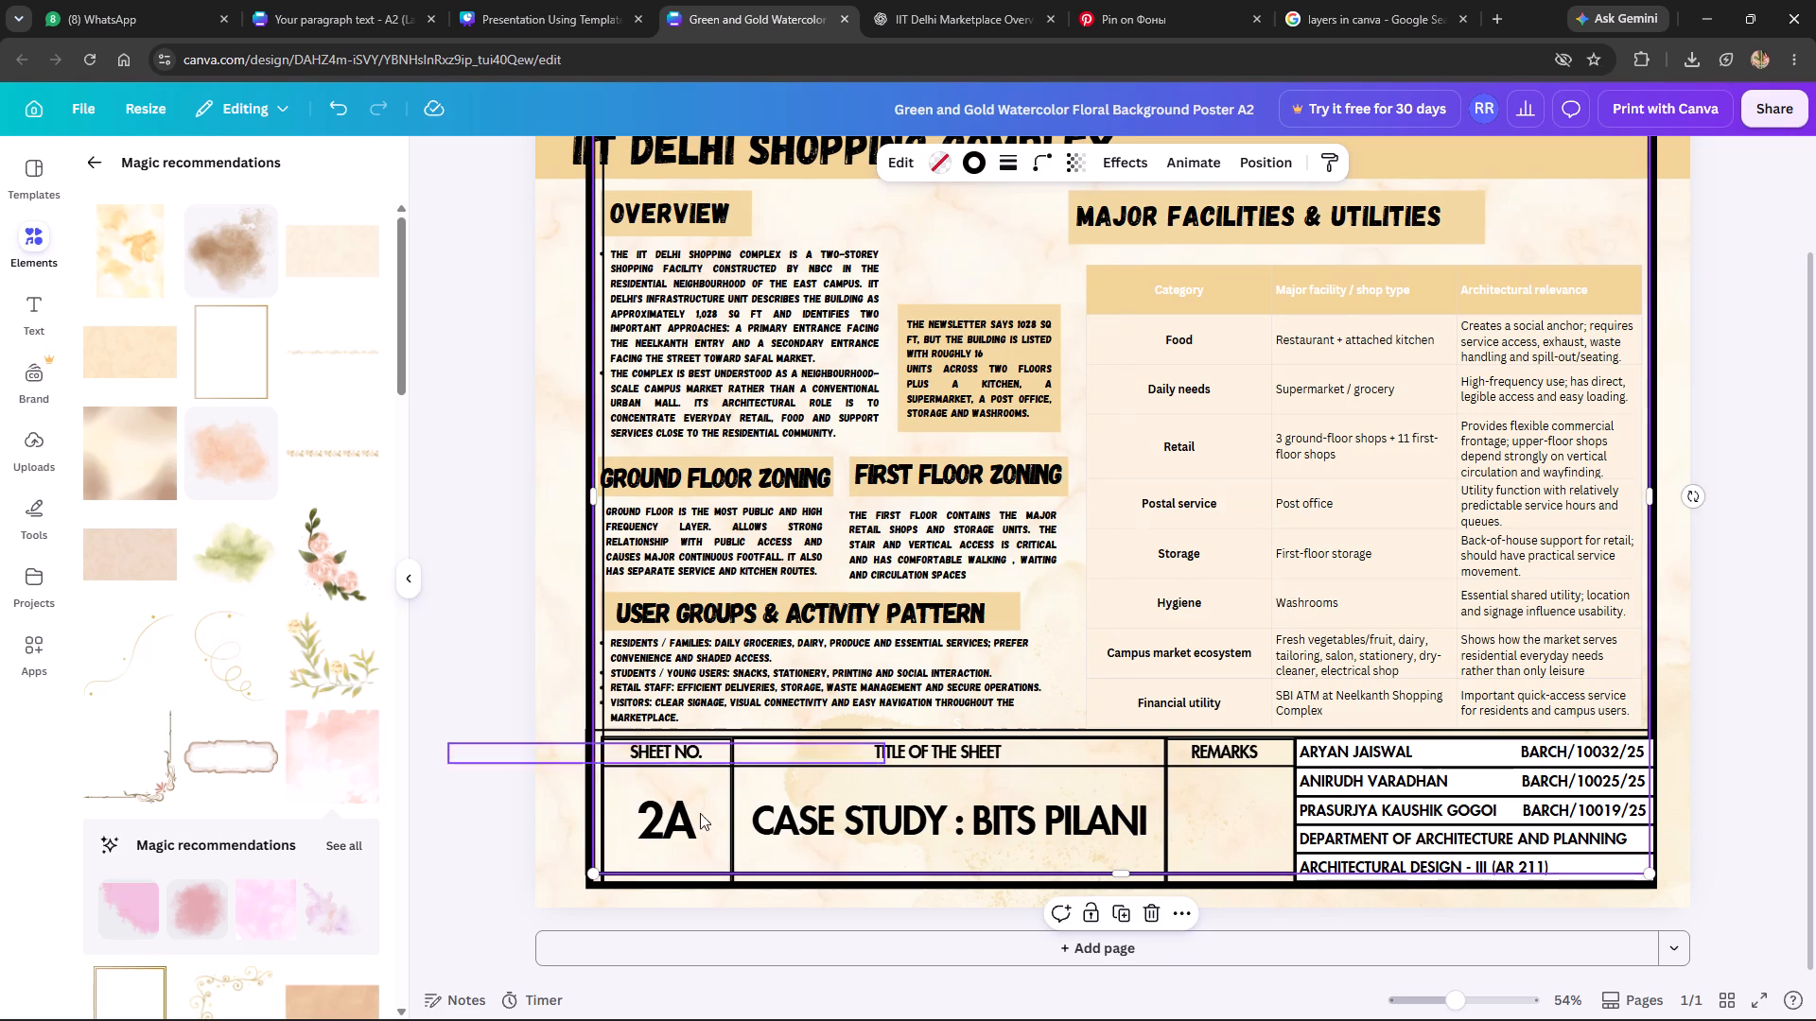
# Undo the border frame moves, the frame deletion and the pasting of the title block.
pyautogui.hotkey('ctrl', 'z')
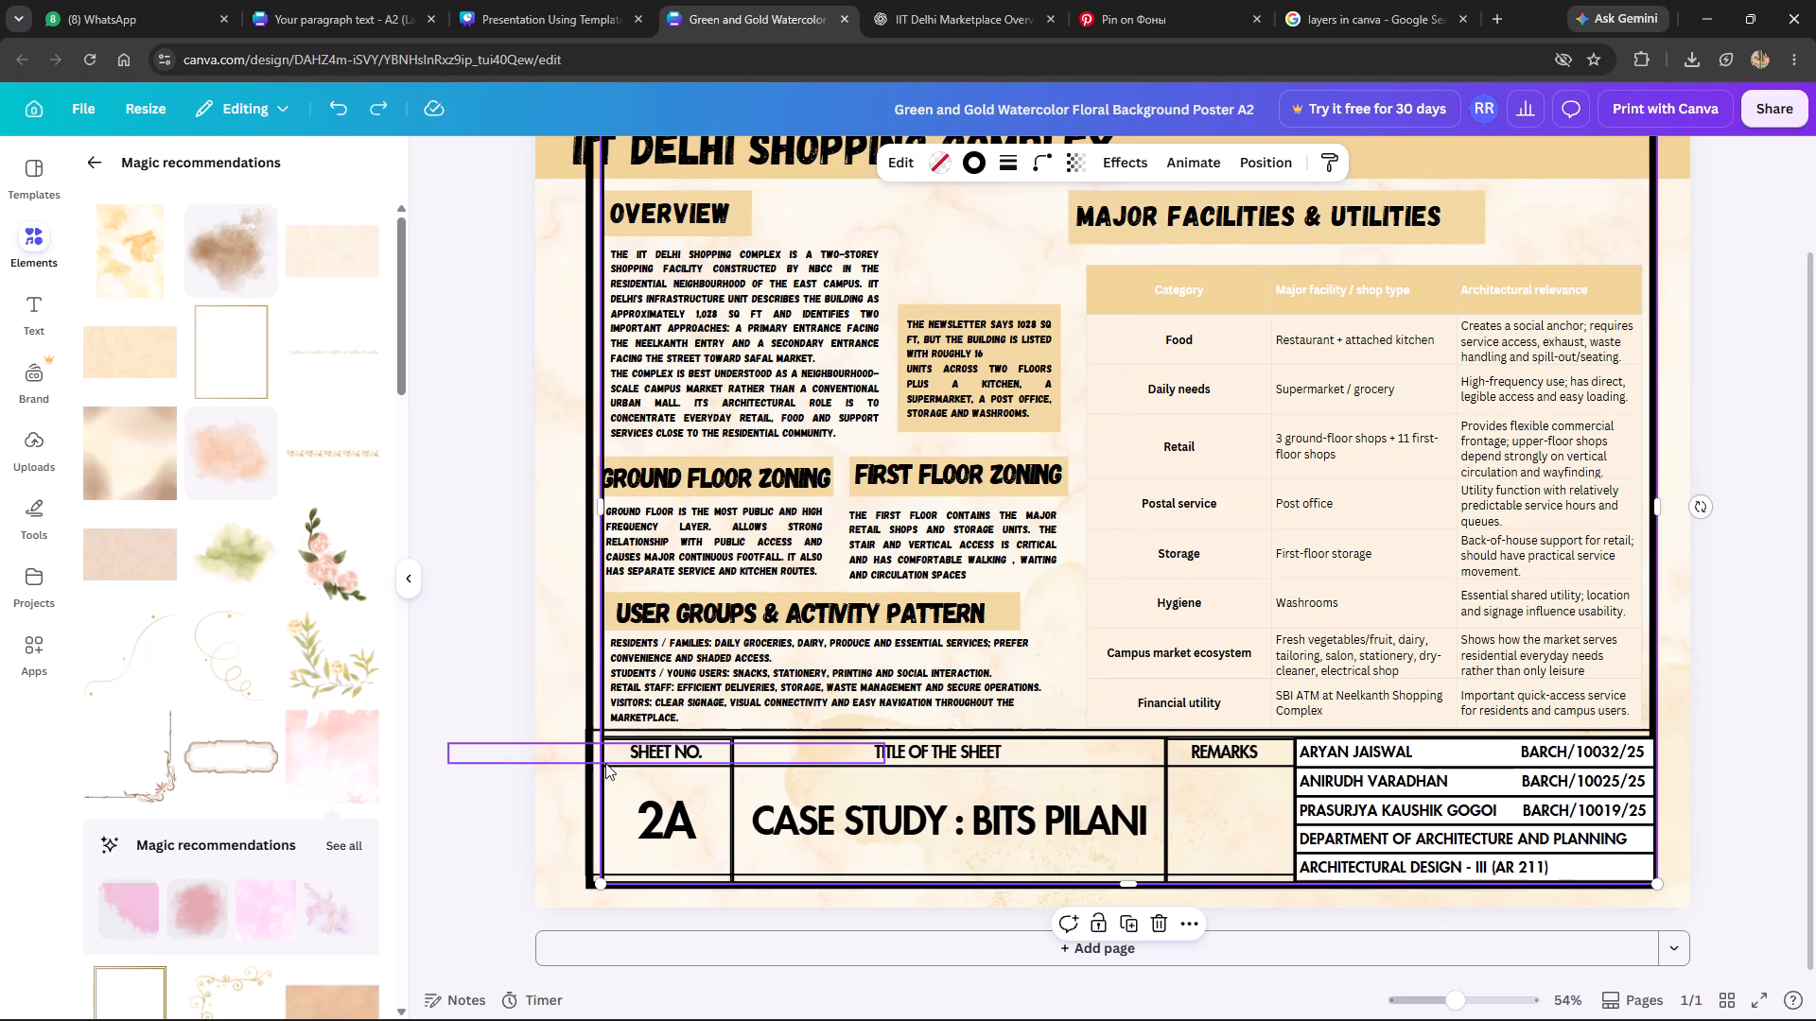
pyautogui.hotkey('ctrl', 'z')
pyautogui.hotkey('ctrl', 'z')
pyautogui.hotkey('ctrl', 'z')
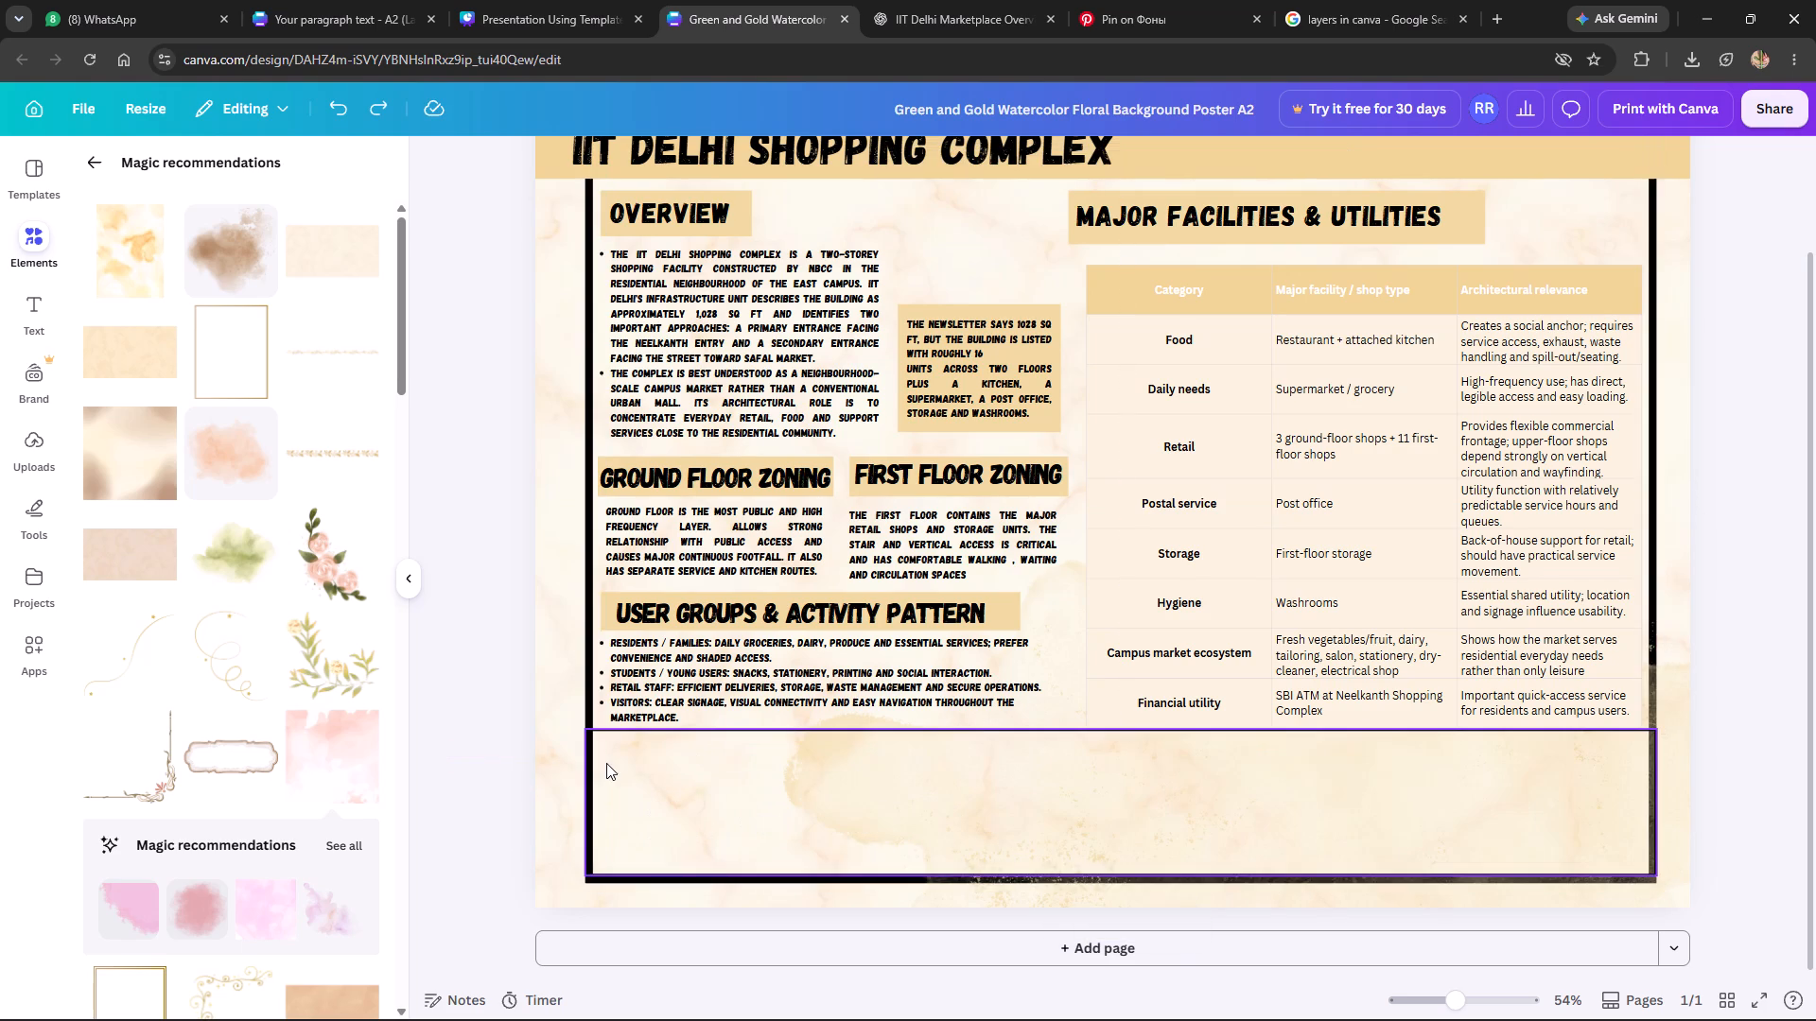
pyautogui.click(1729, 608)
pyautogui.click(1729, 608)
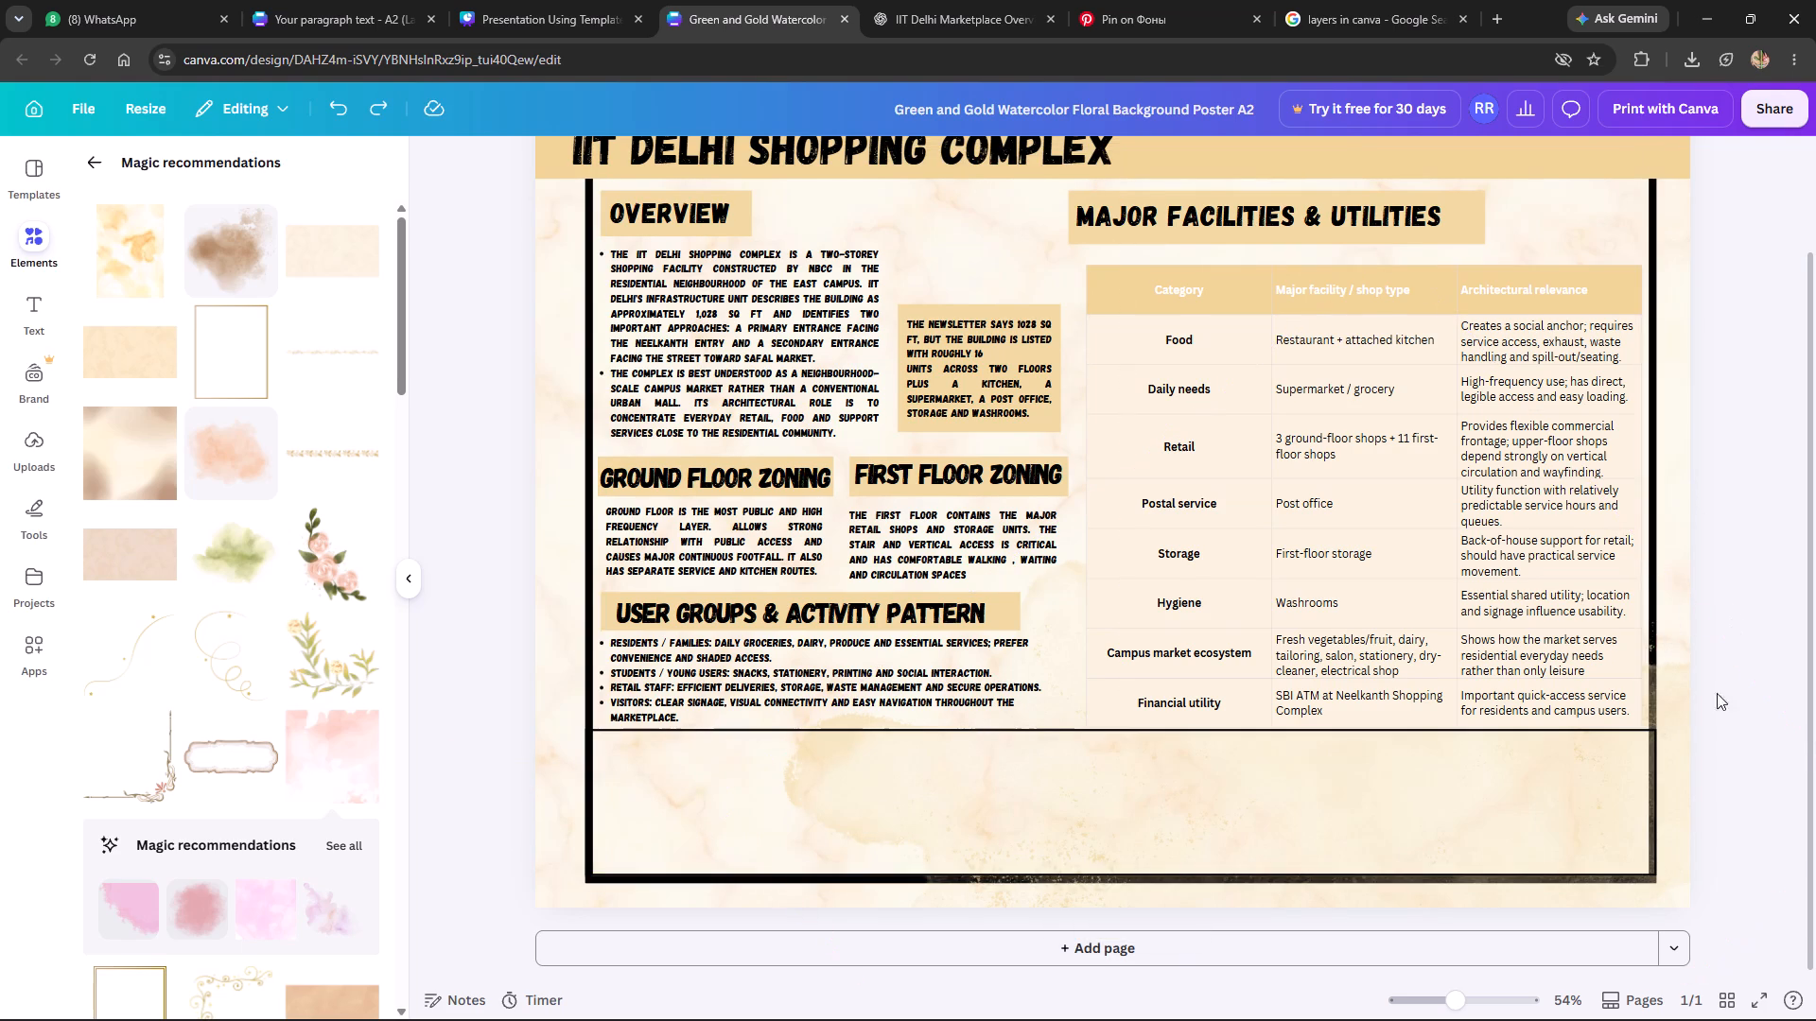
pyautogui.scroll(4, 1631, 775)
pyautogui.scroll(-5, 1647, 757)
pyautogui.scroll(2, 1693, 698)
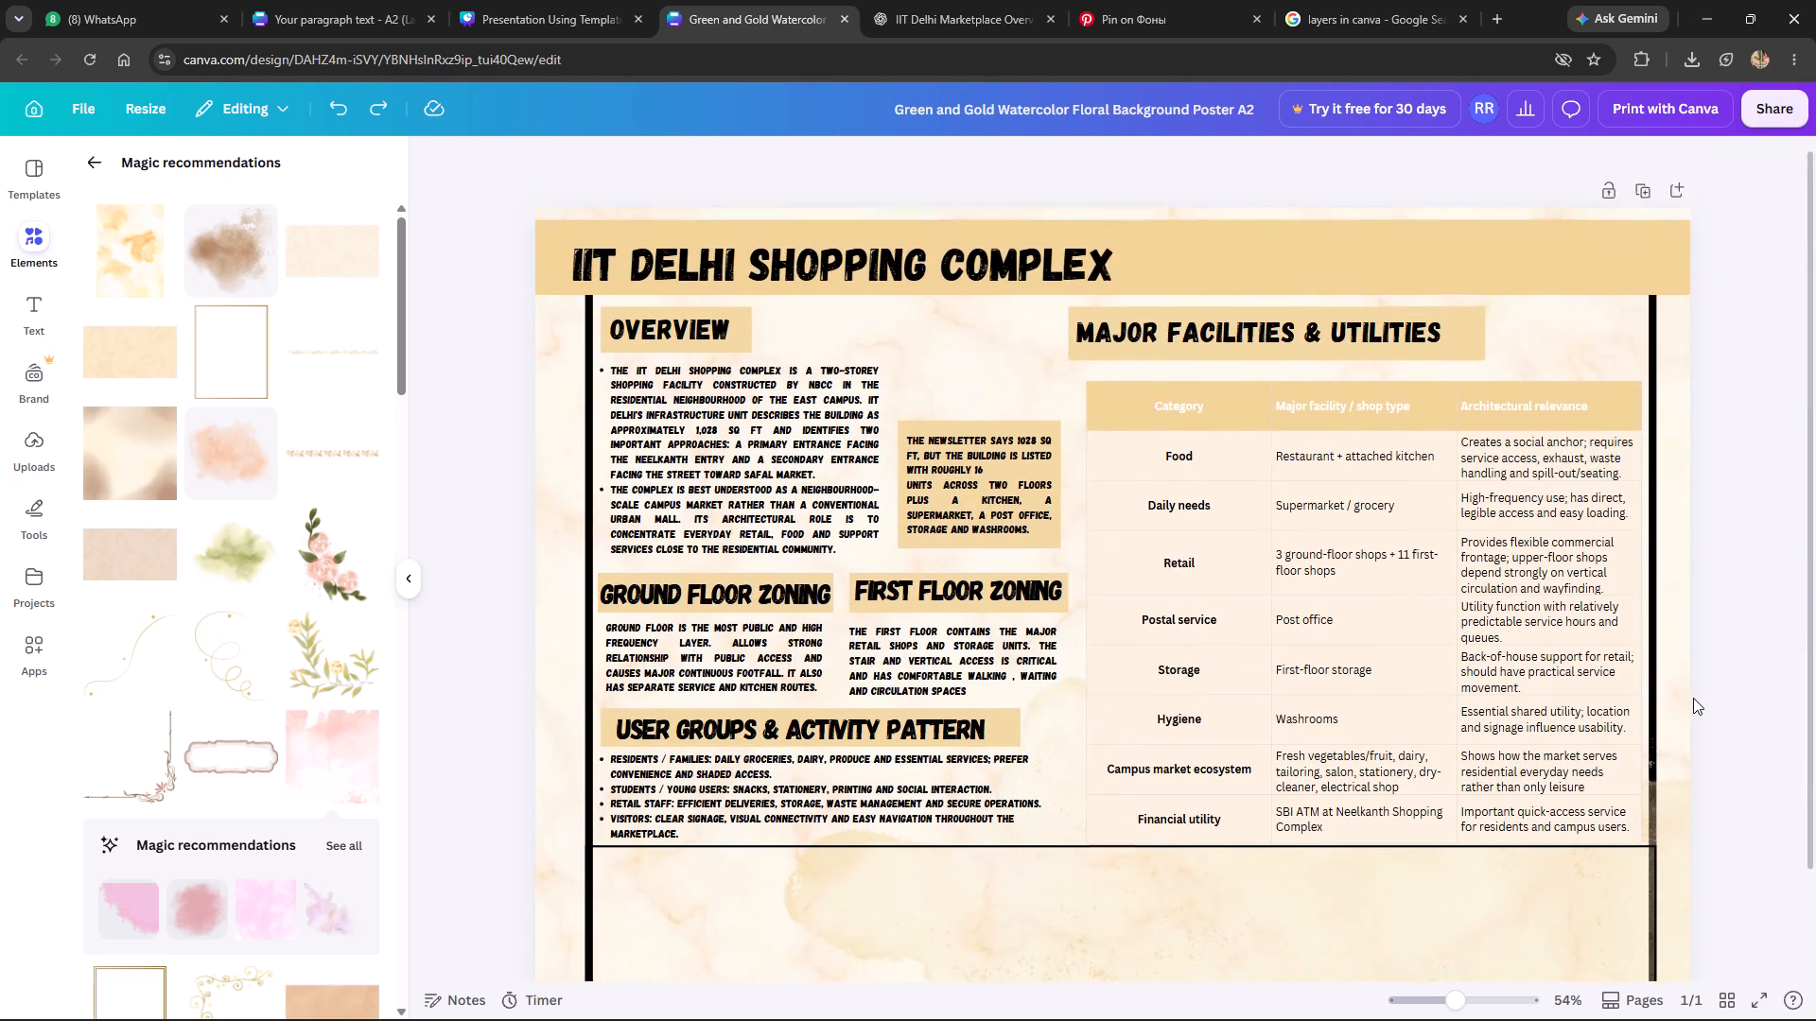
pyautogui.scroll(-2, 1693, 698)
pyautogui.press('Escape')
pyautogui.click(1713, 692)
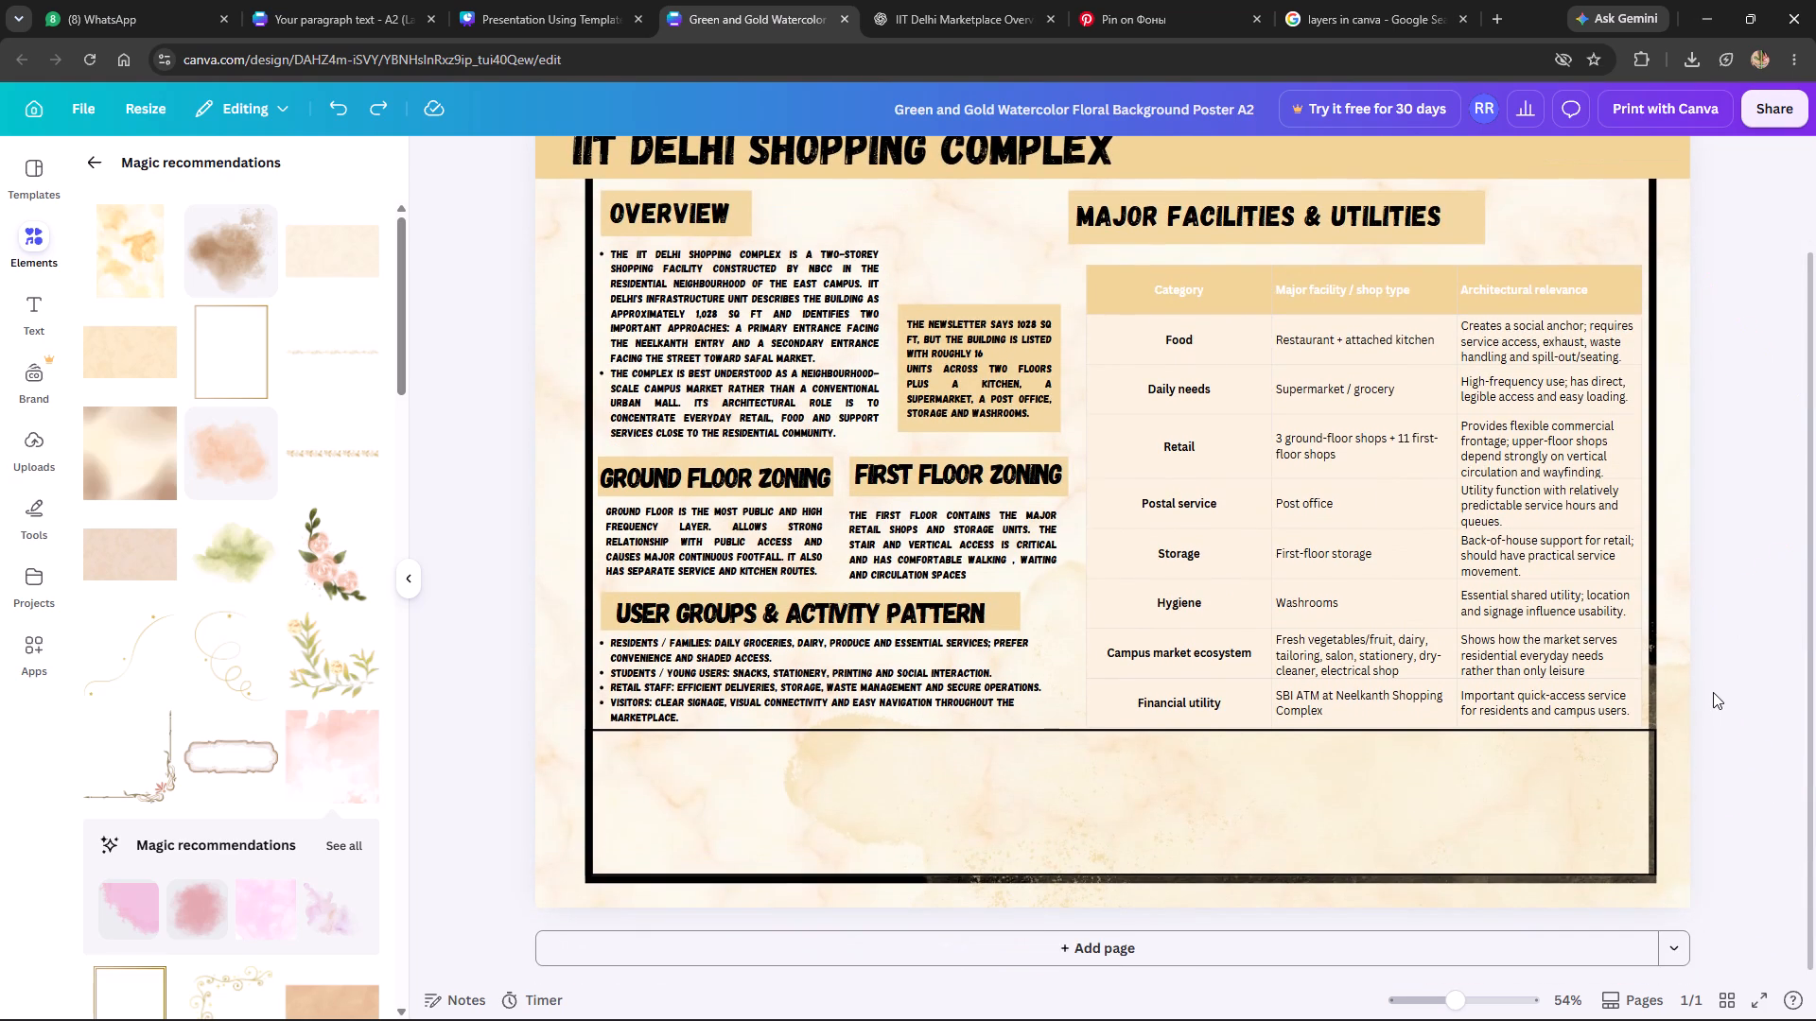